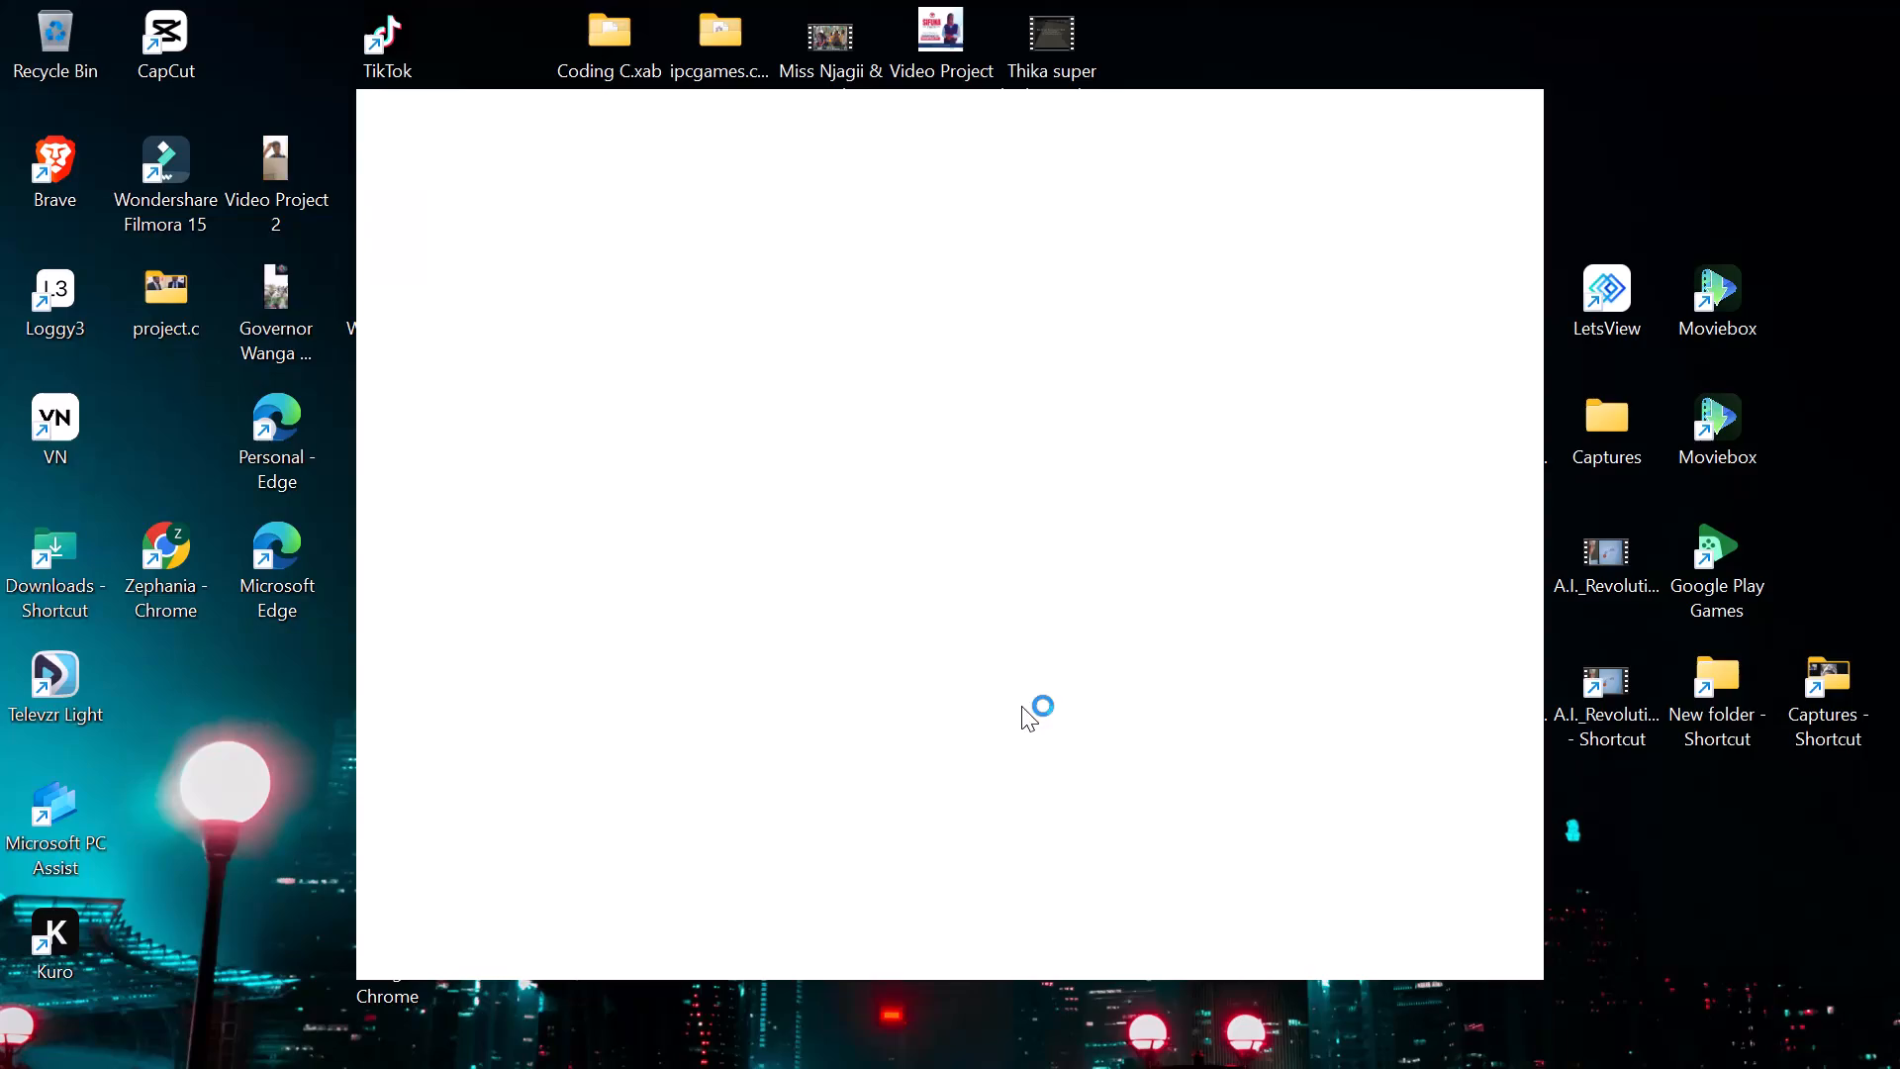
# Search the computer for "can" and launch the Canva app.
pyautogui.click(202, 815)
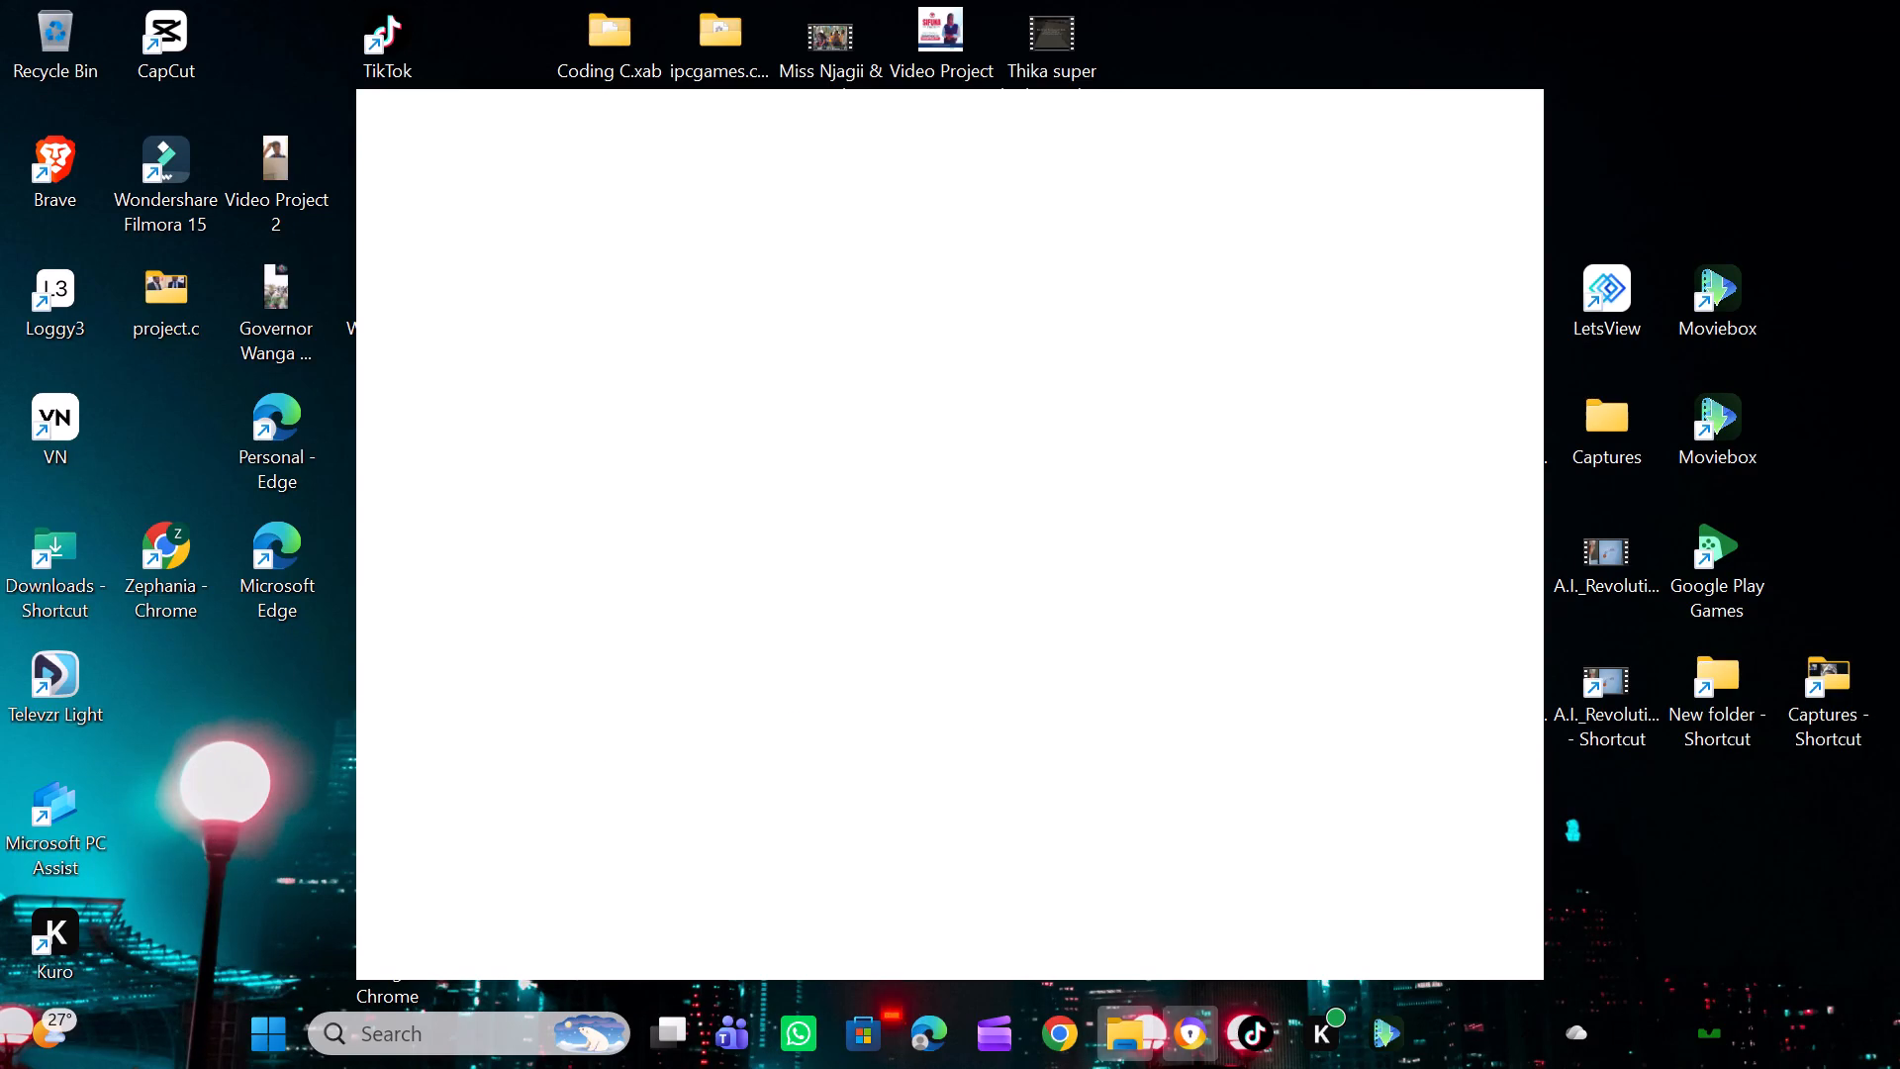
pyautogui.click(419, 1037)
pyautogui.write('can')
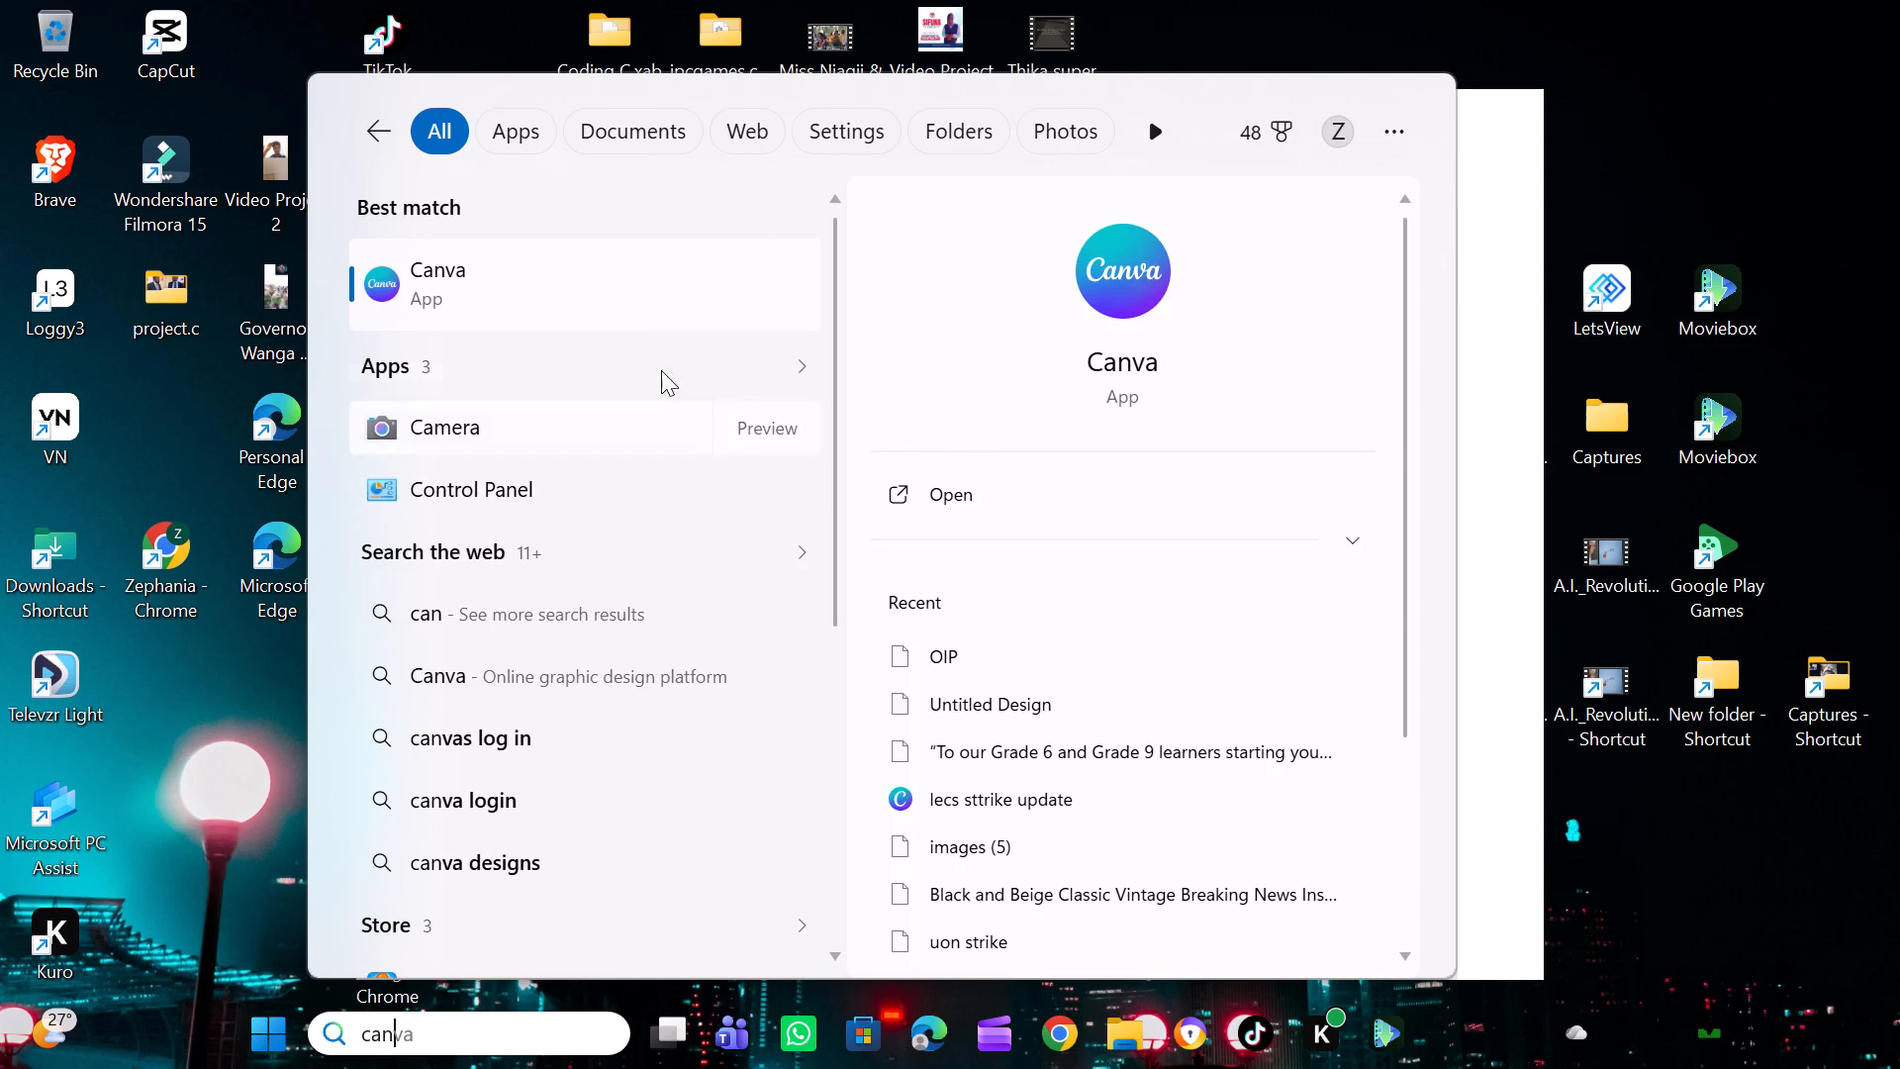
pyautogui.tripleClick(597, 262)
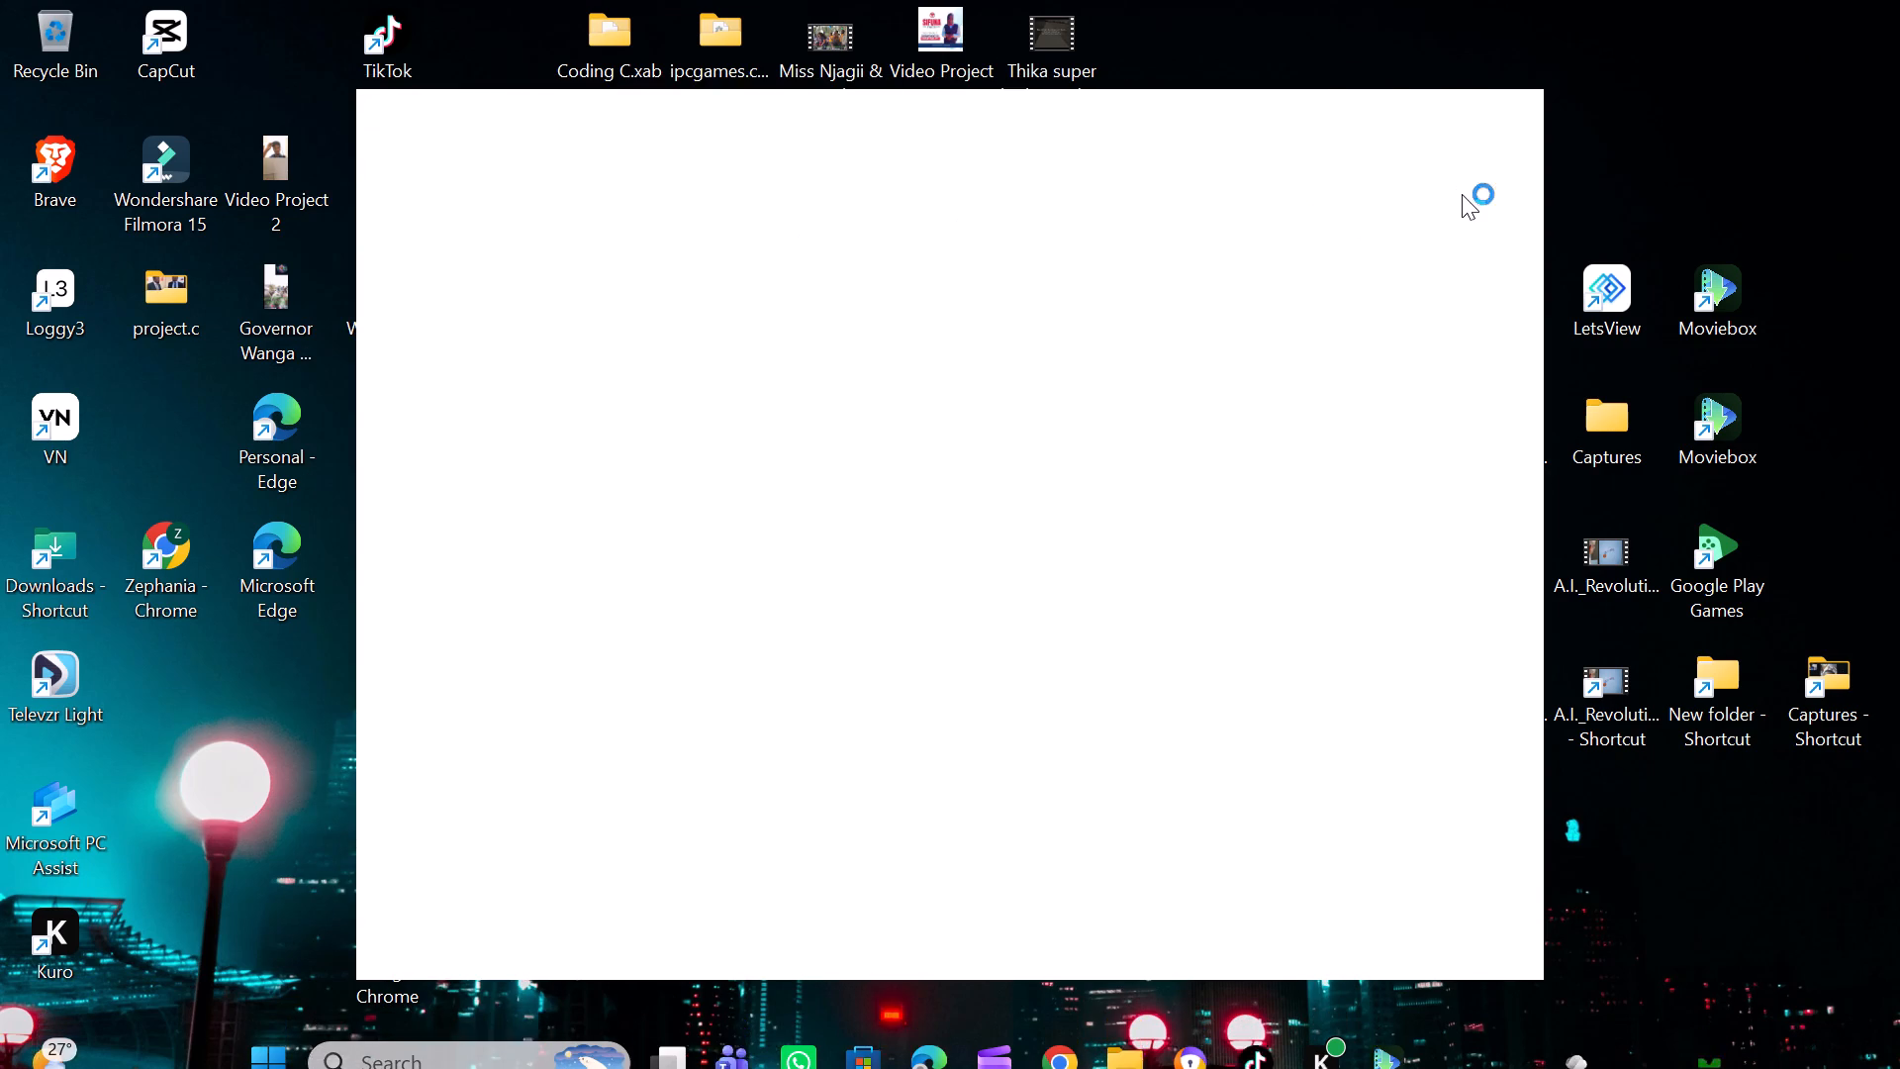
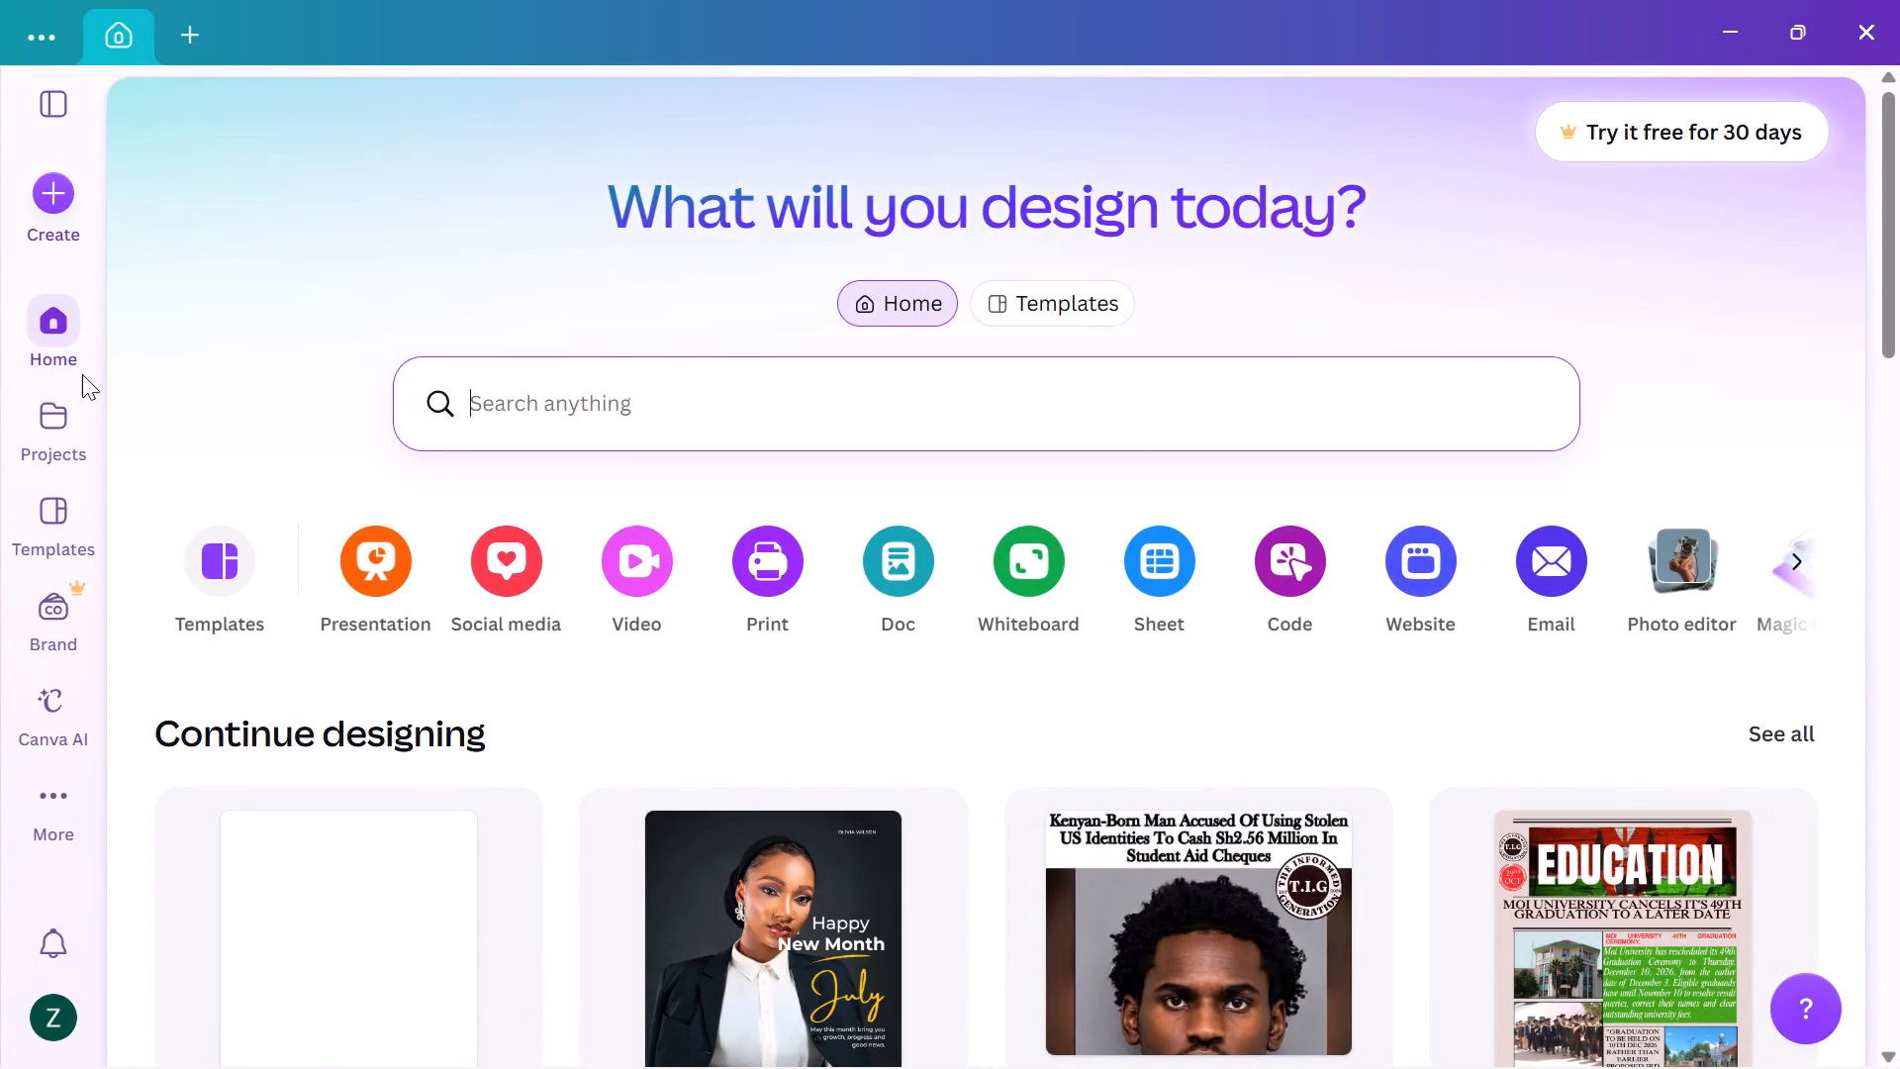
# Look through all existing projects for a news design to reuse.
pyautogui.click(58, 461)
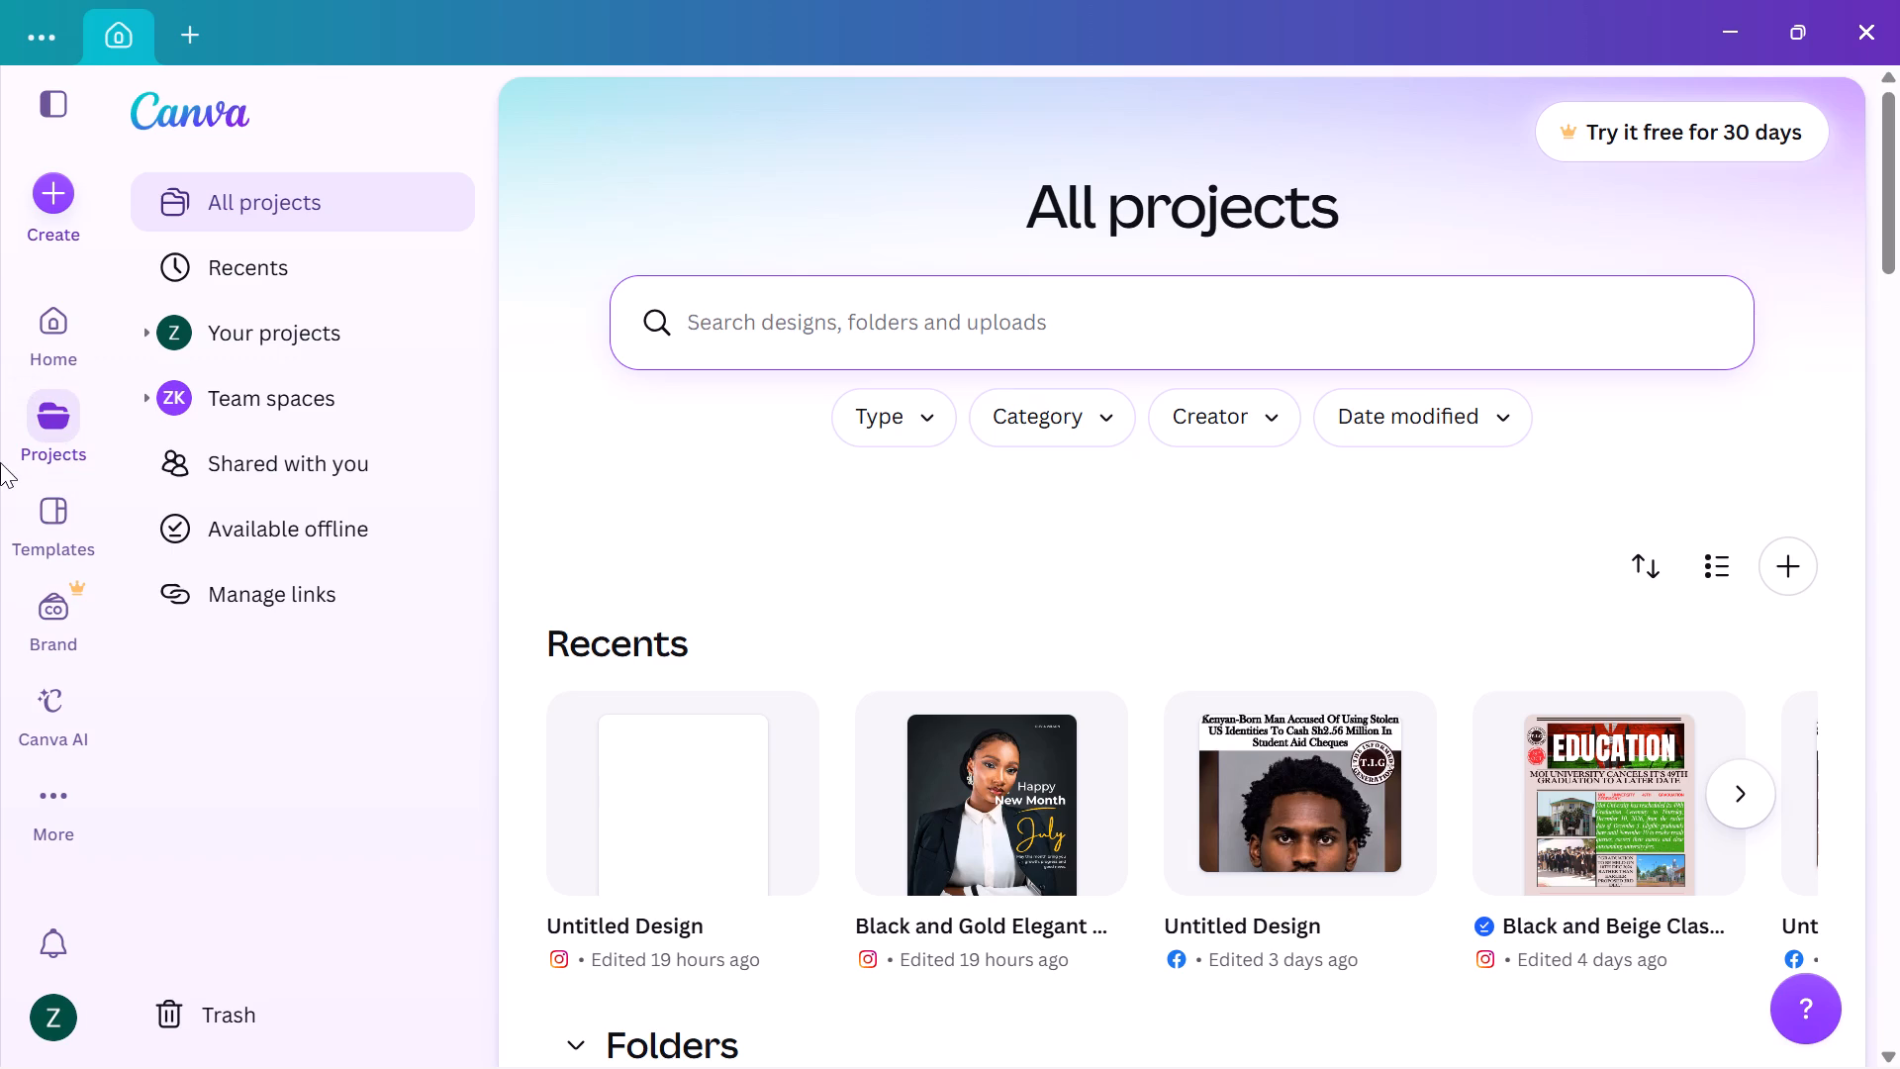
pyautogui.scroll(-3, 0, 517)
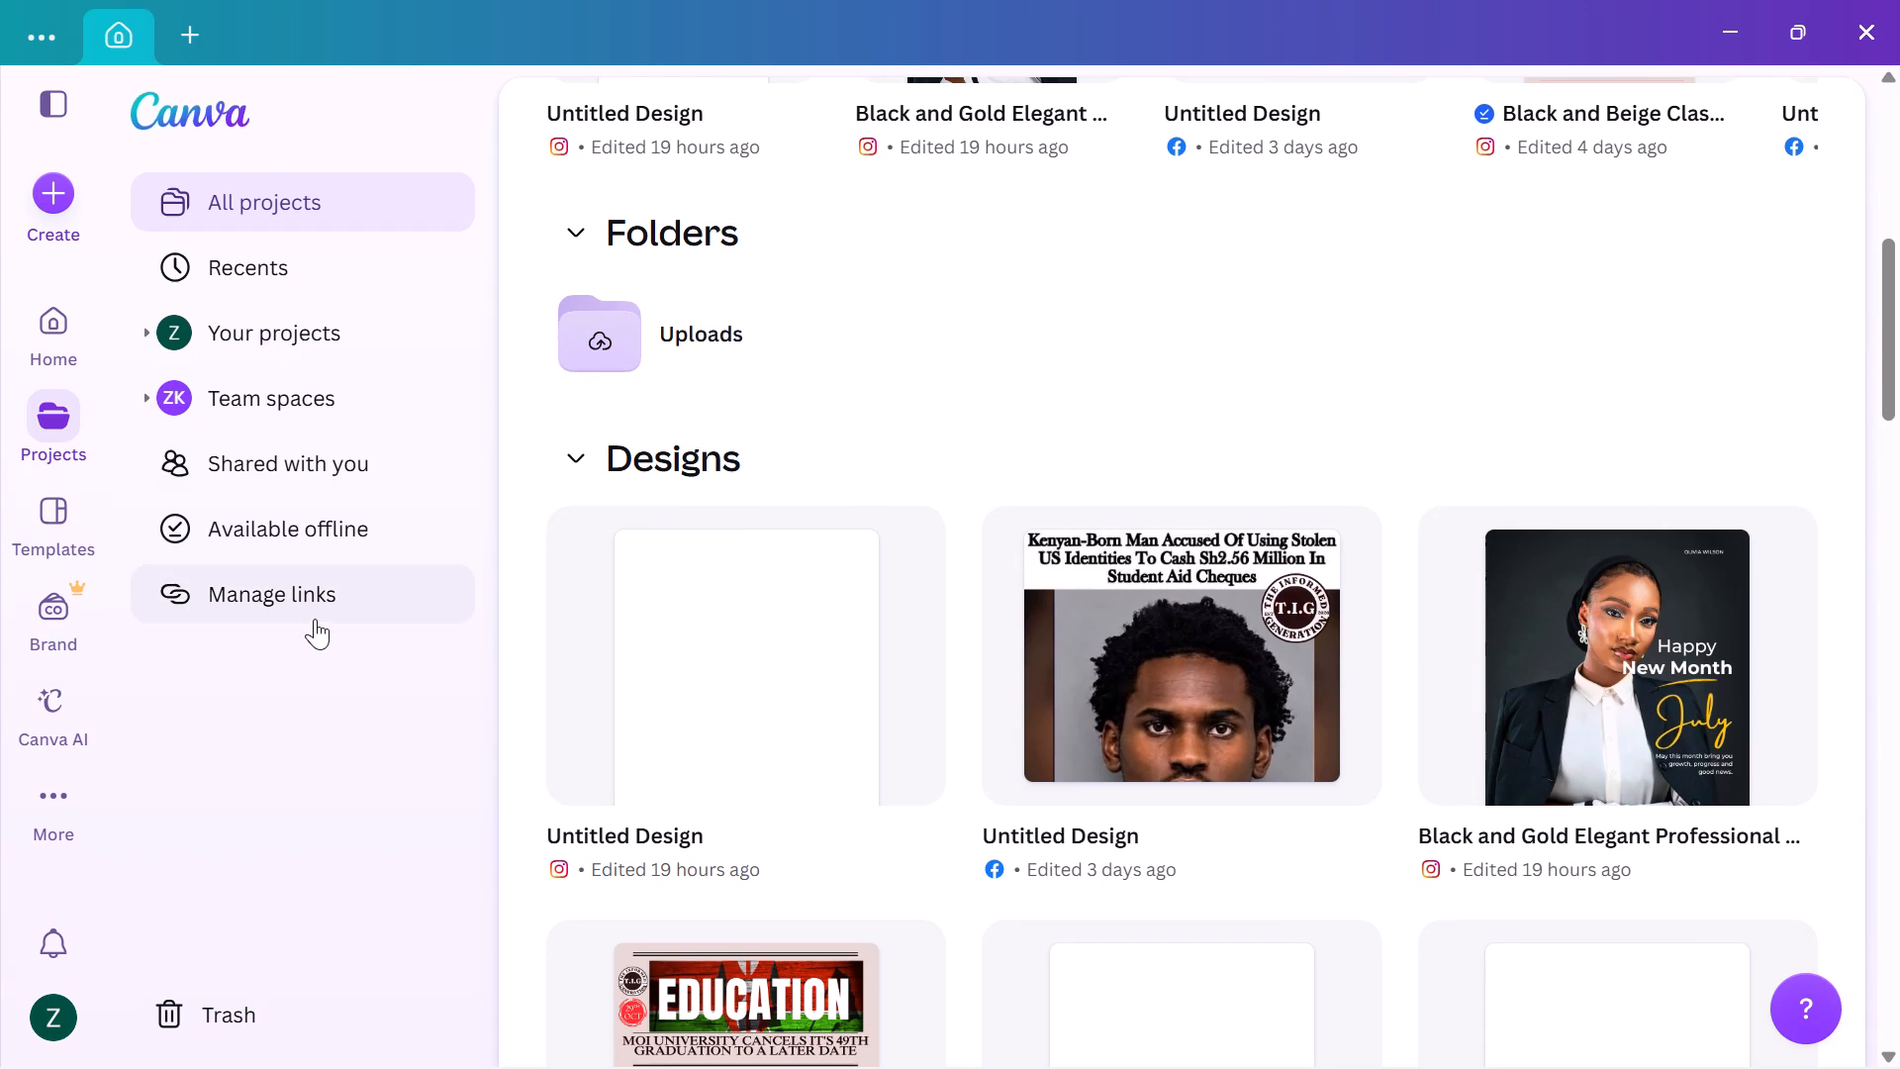
pyautogui.scroll(-4, 874, 561)
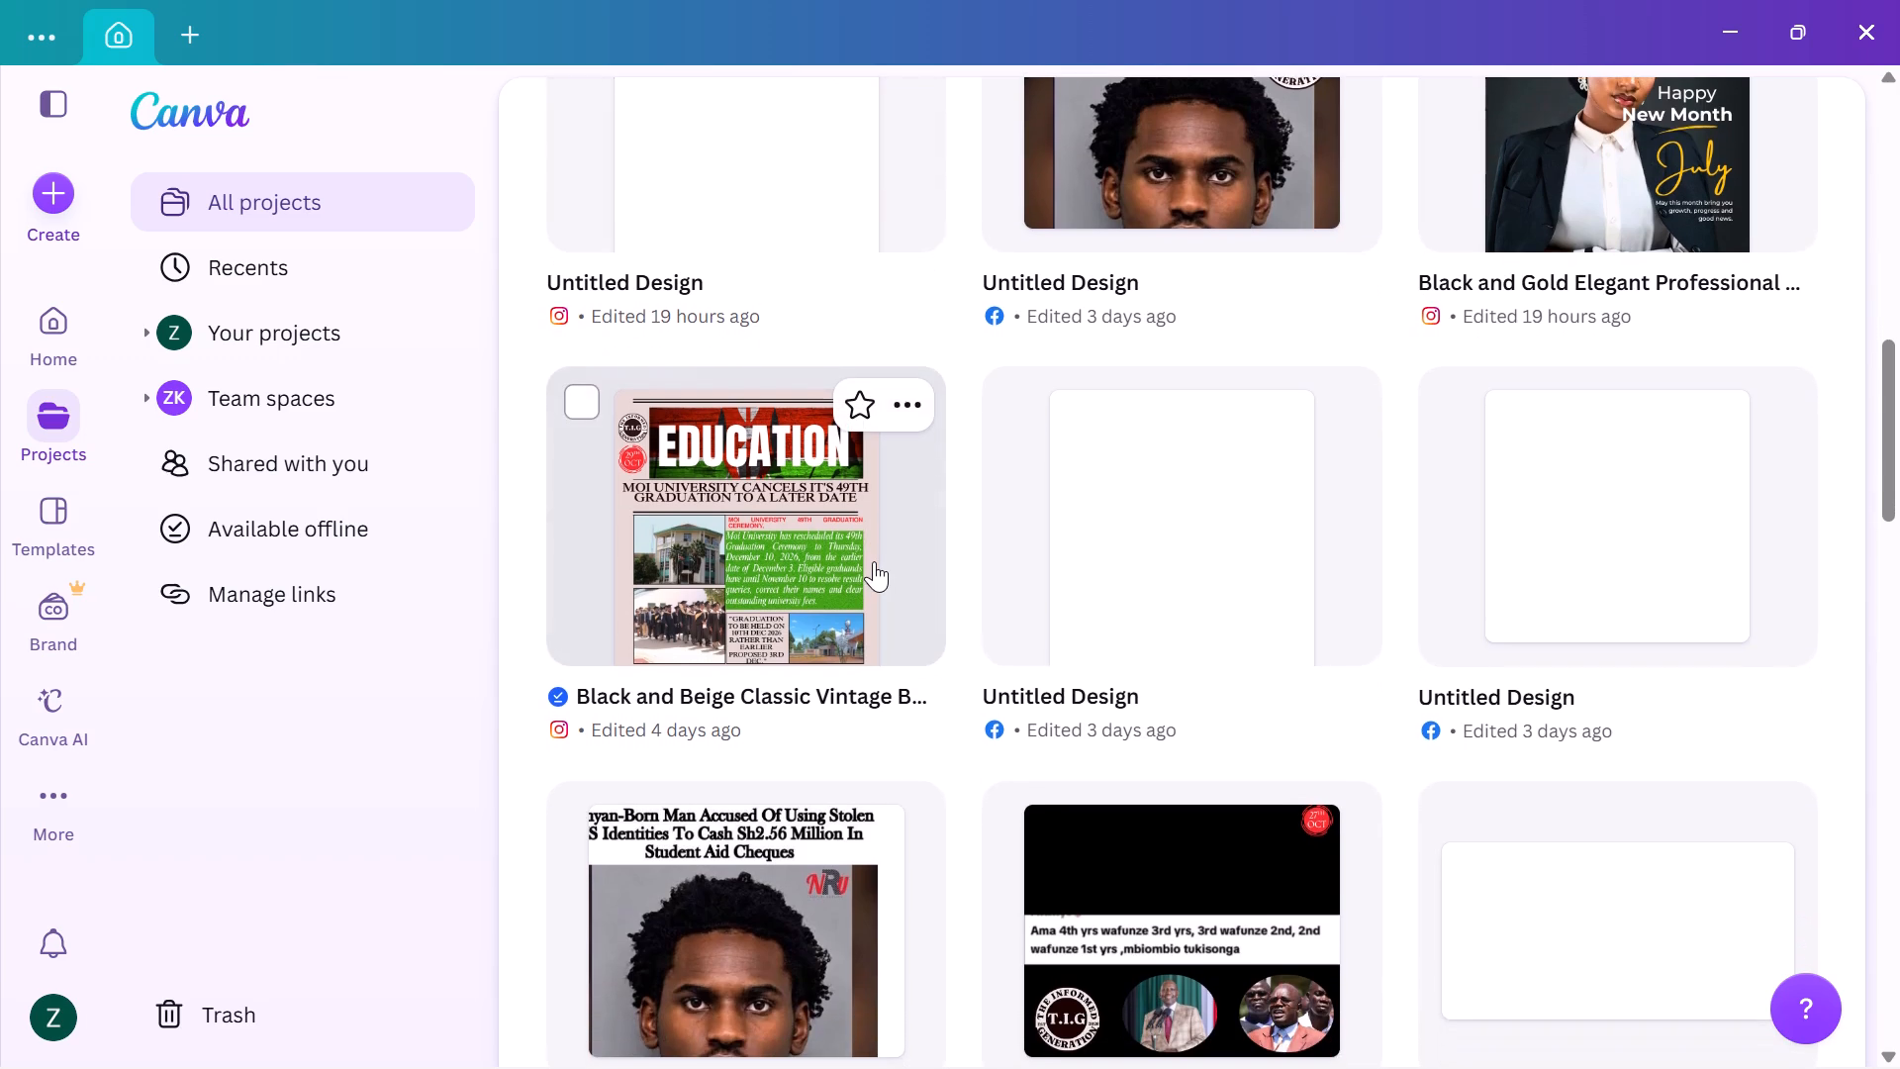
pyautogui.scroll(-3, 874, 561)
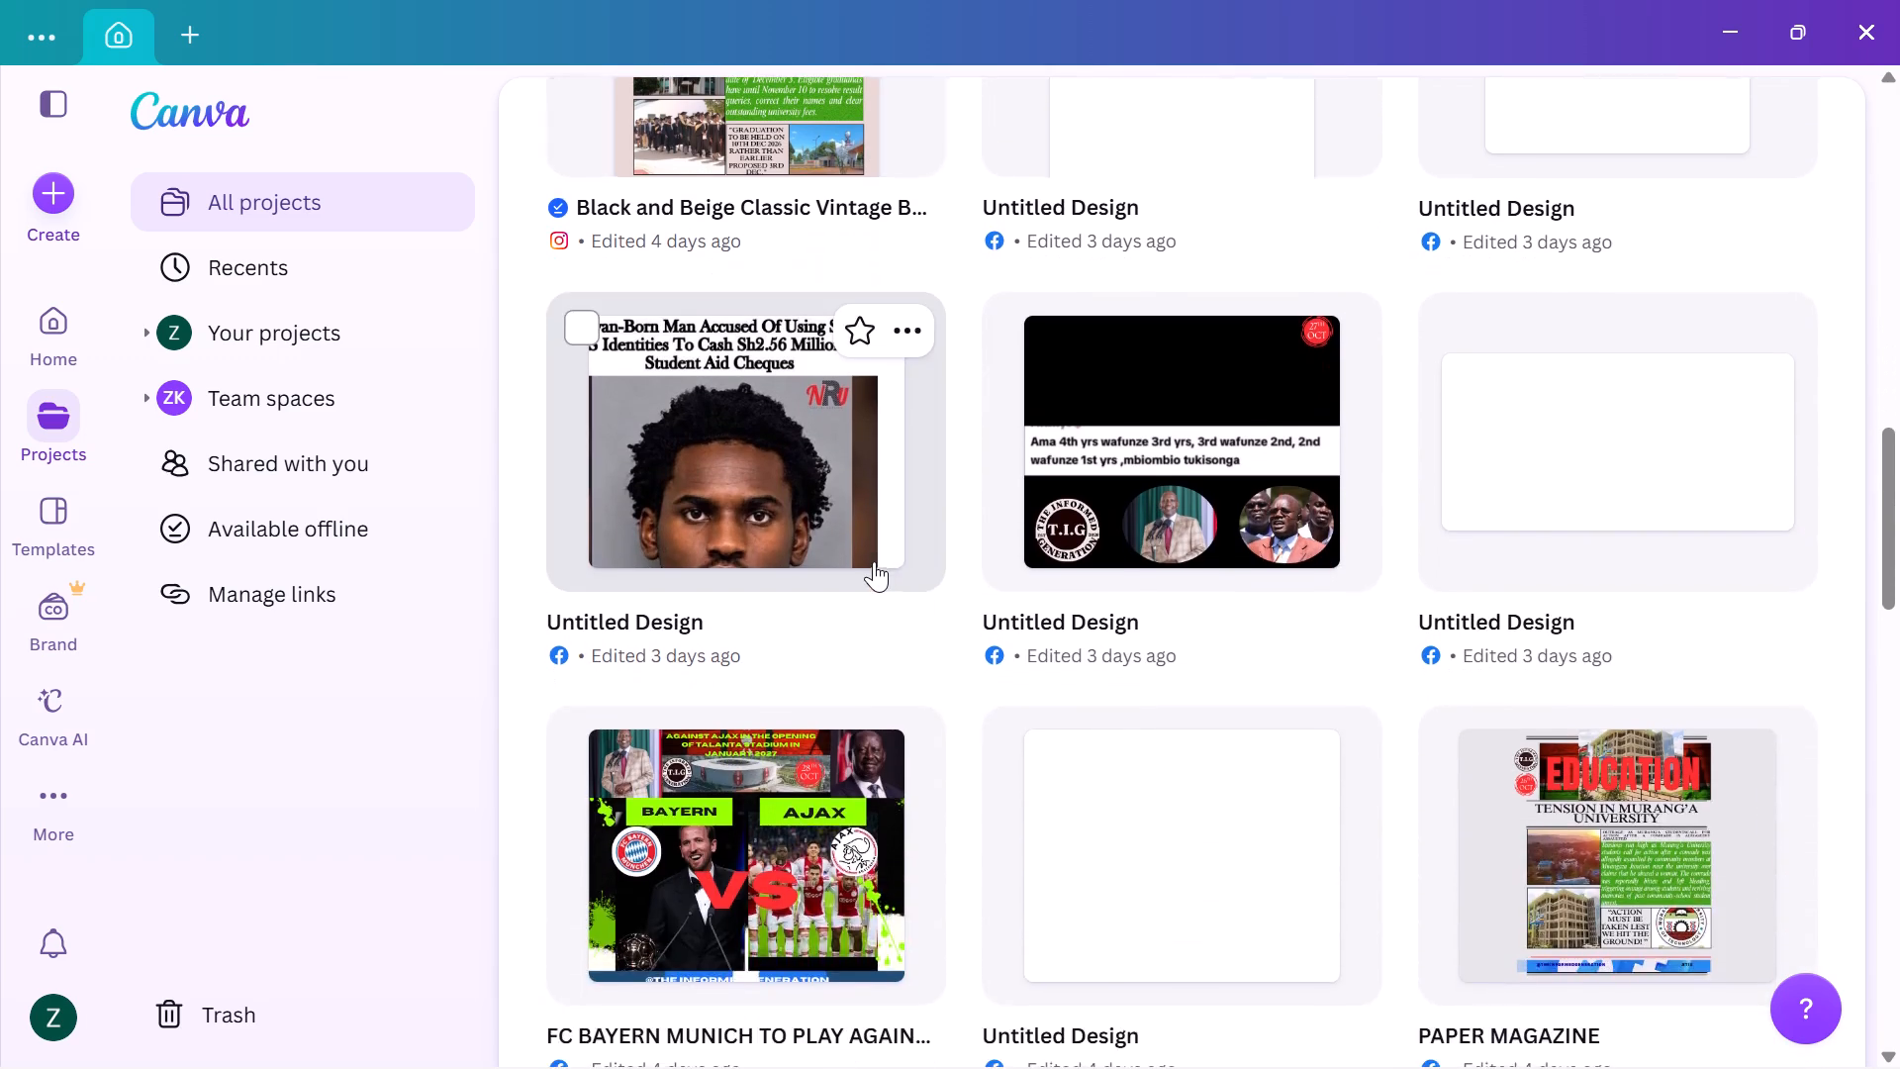
pyautogui.scroll(-3, 874, 561)
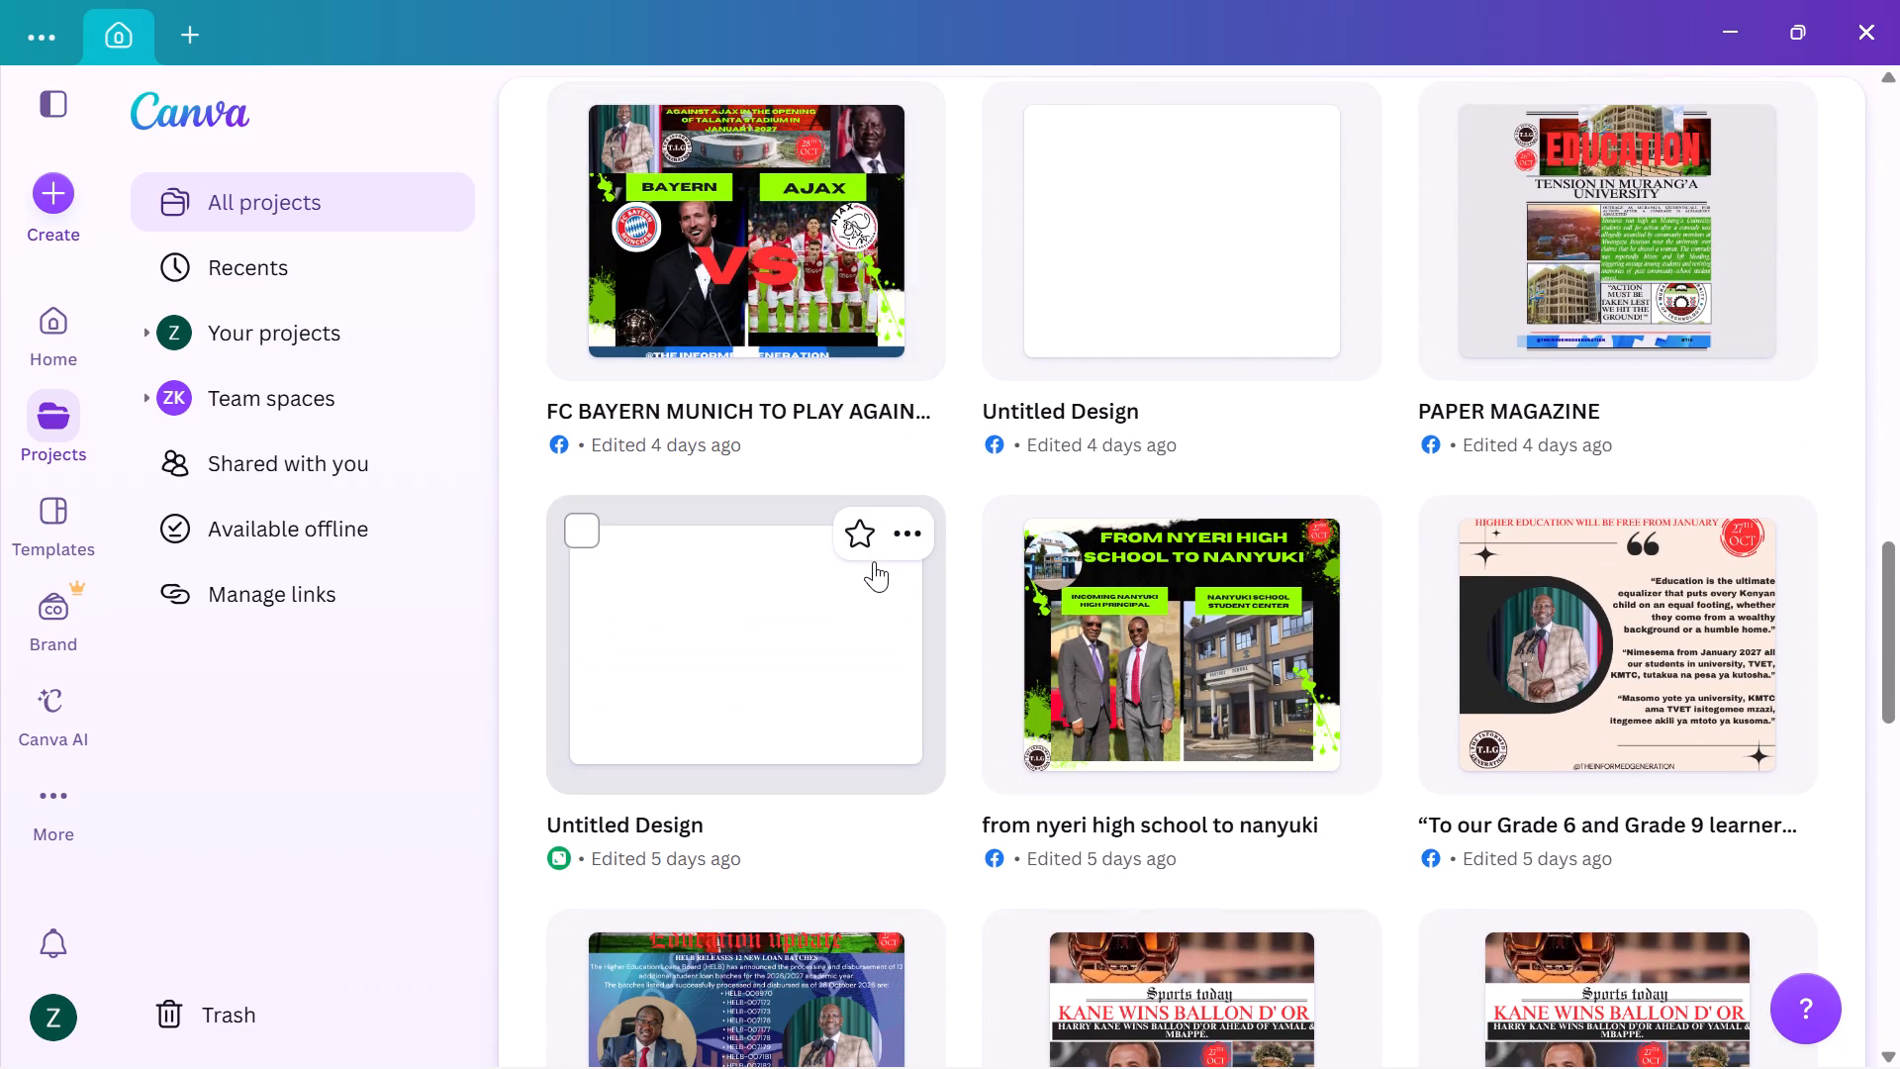
pyautogui.scroll(-2, 874, 561)
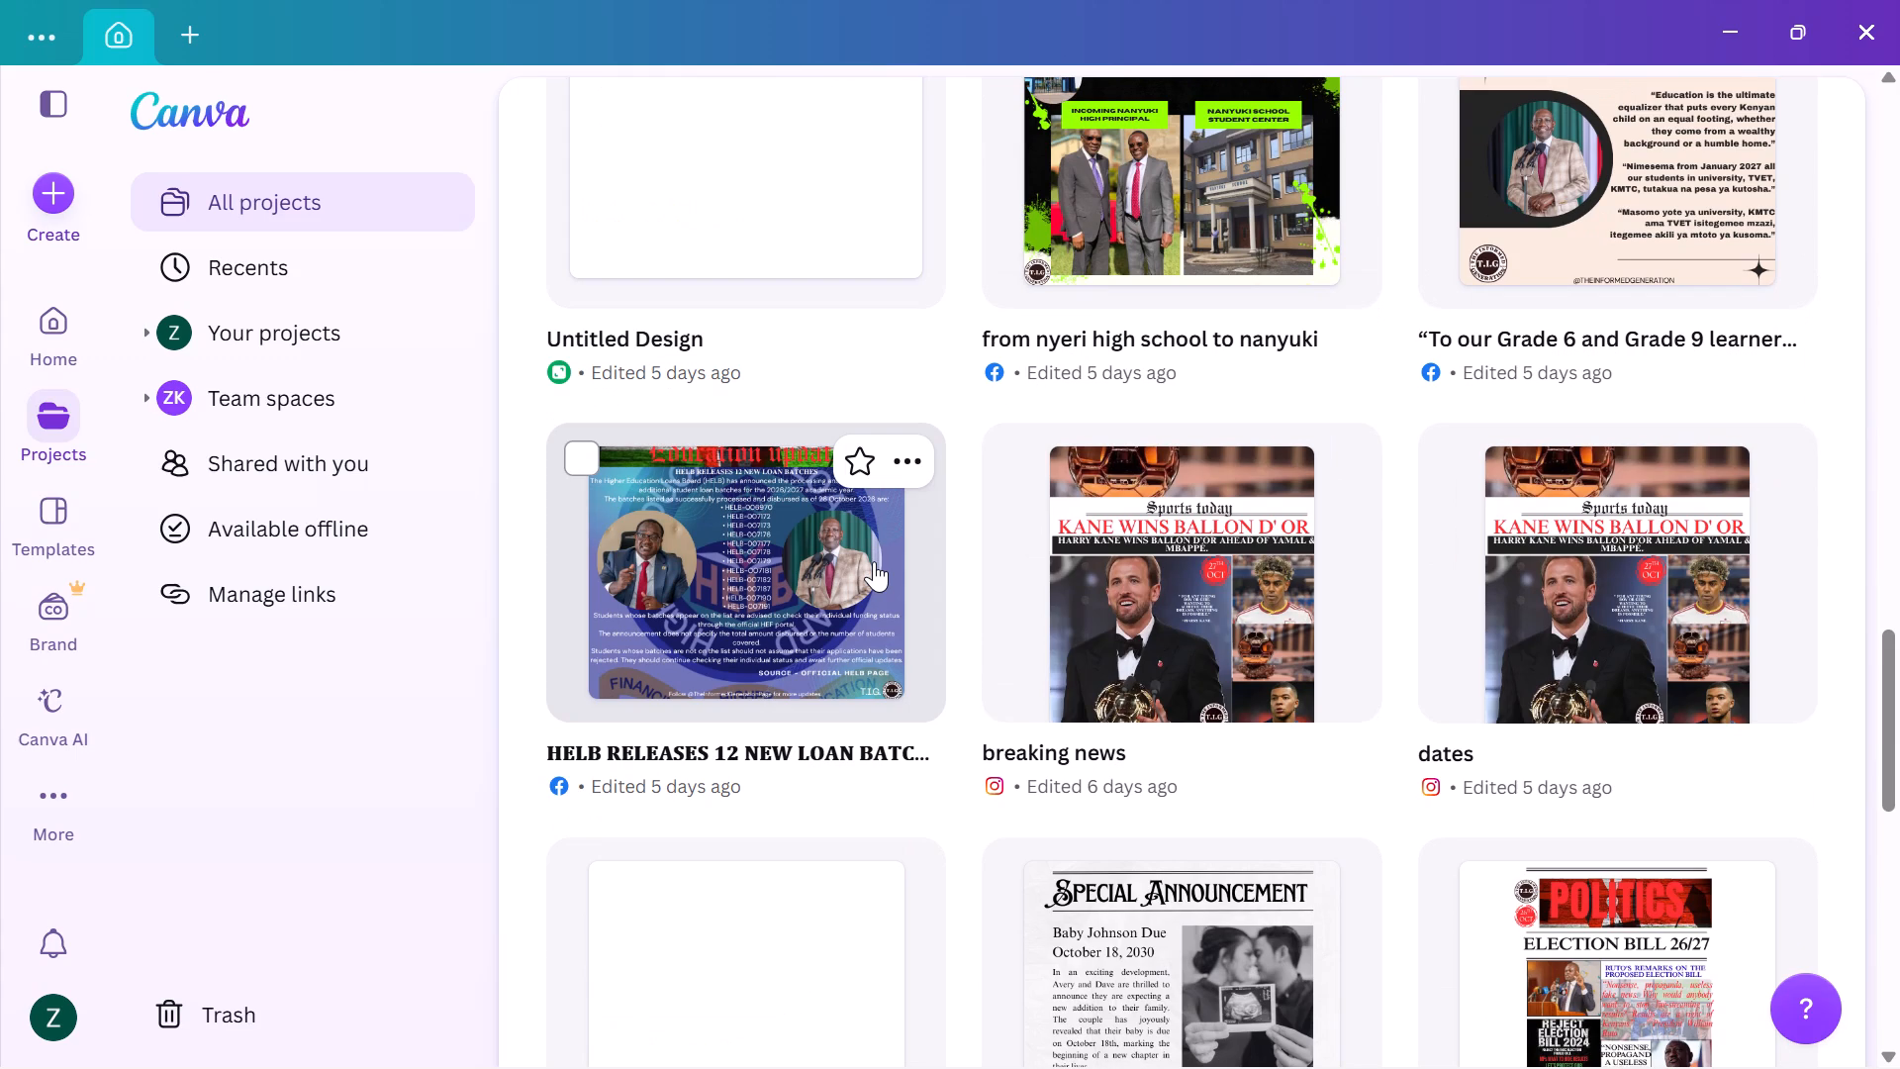
pyautogui.scroll(-4, 874, 561)
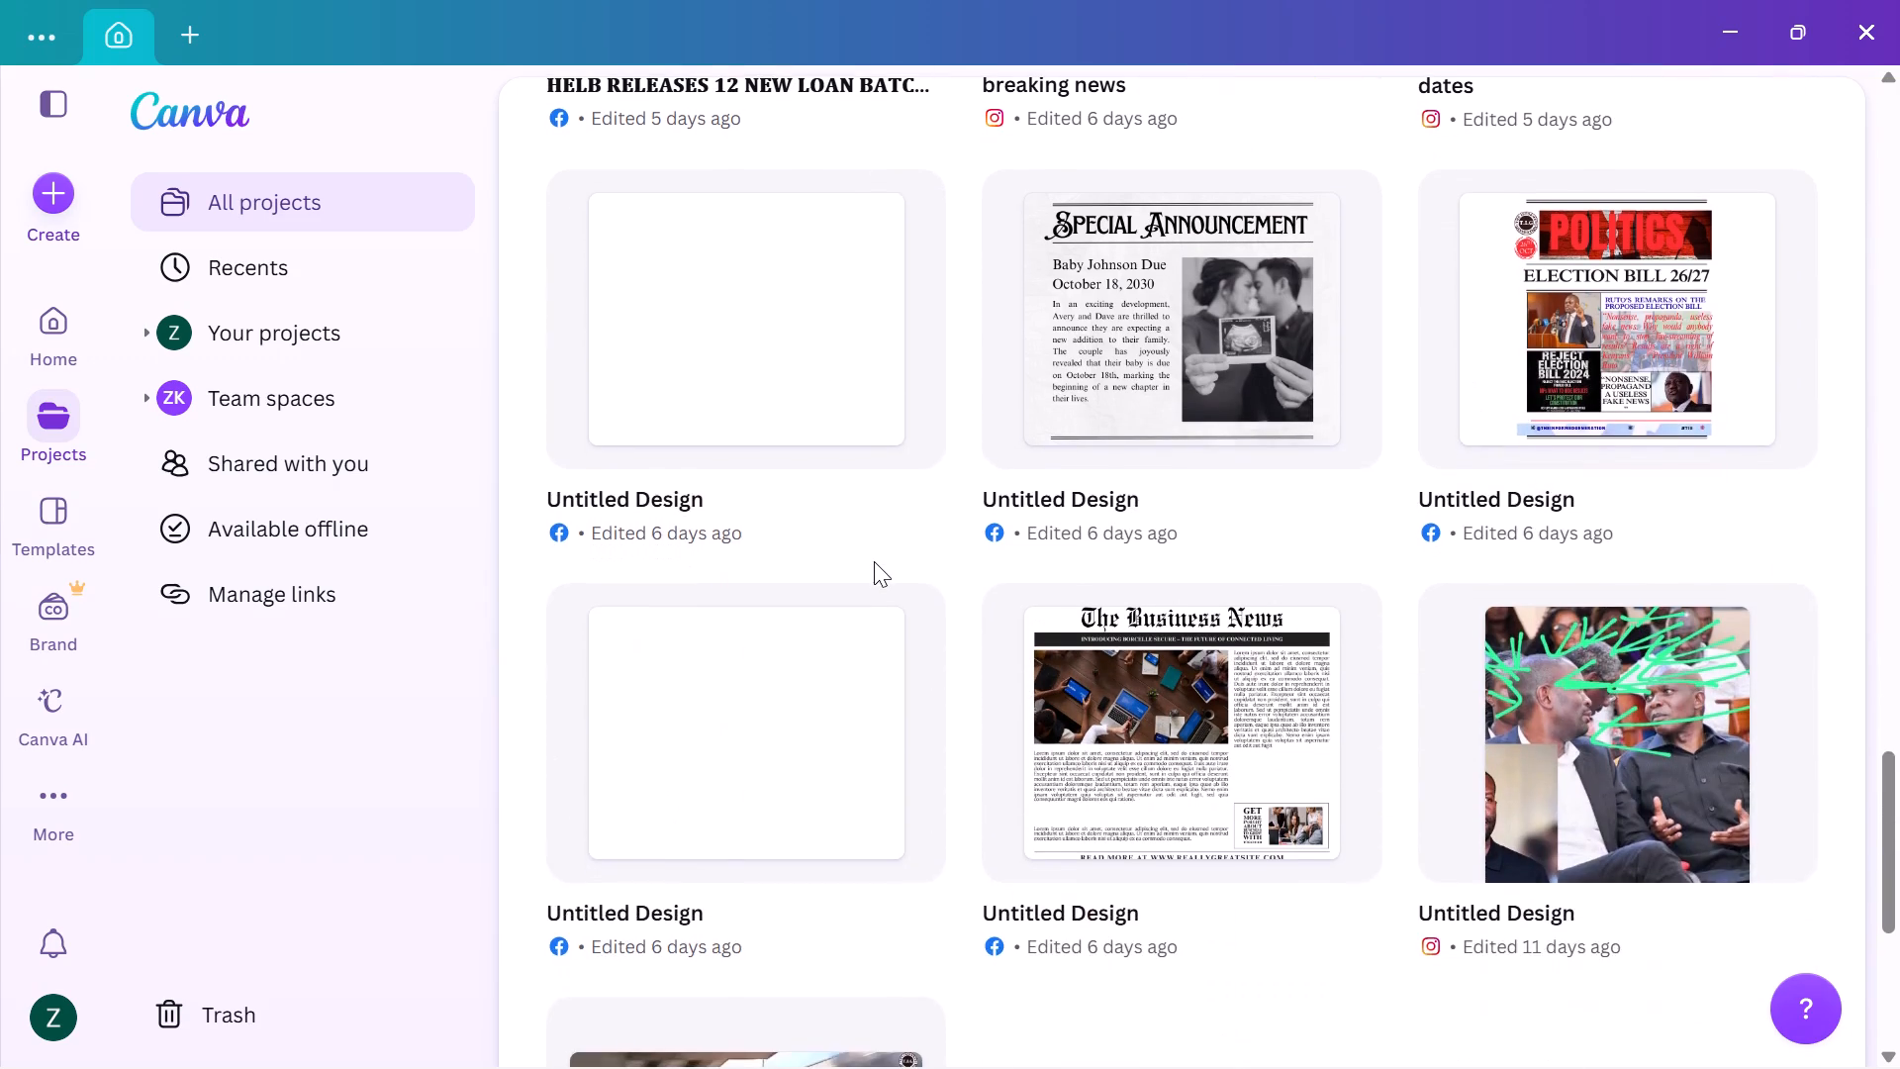
pyautogui.scroll(-2, 874, 561)
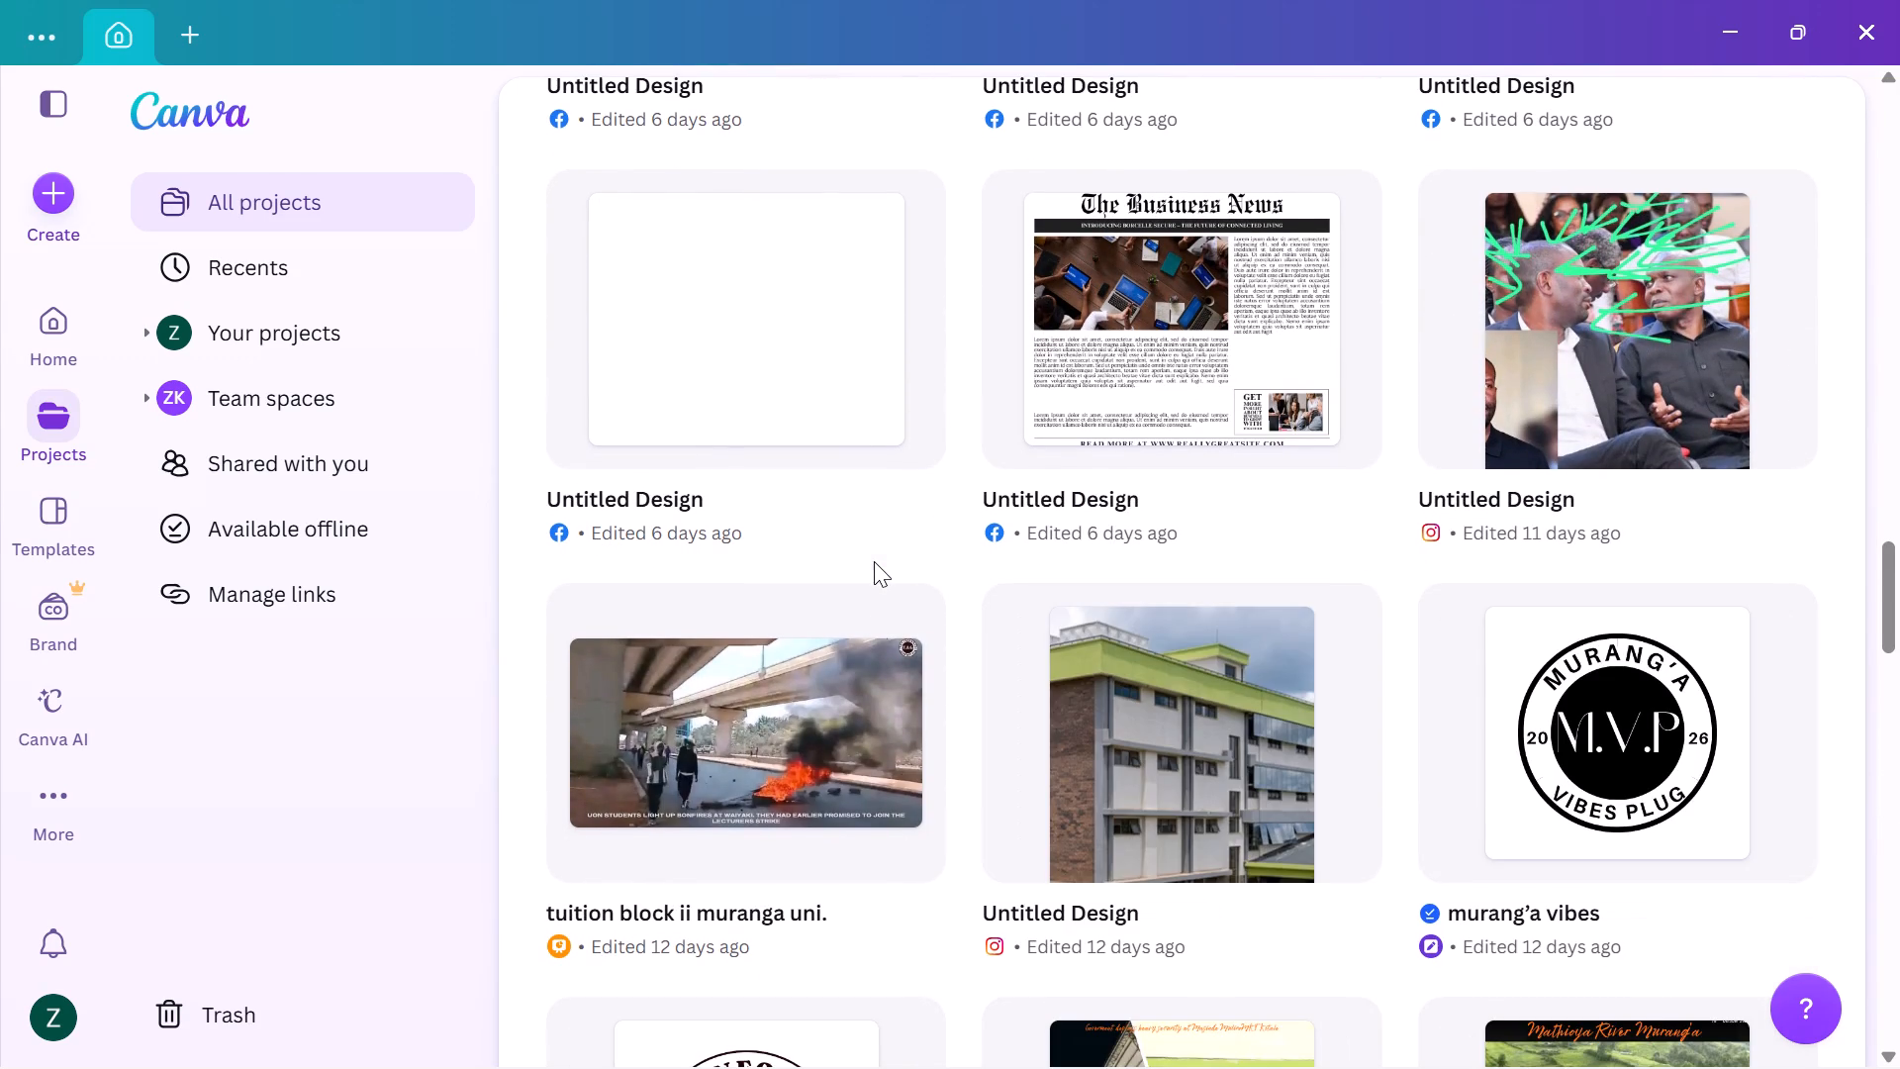
pyautogui.scroll(-1, 874, 561)
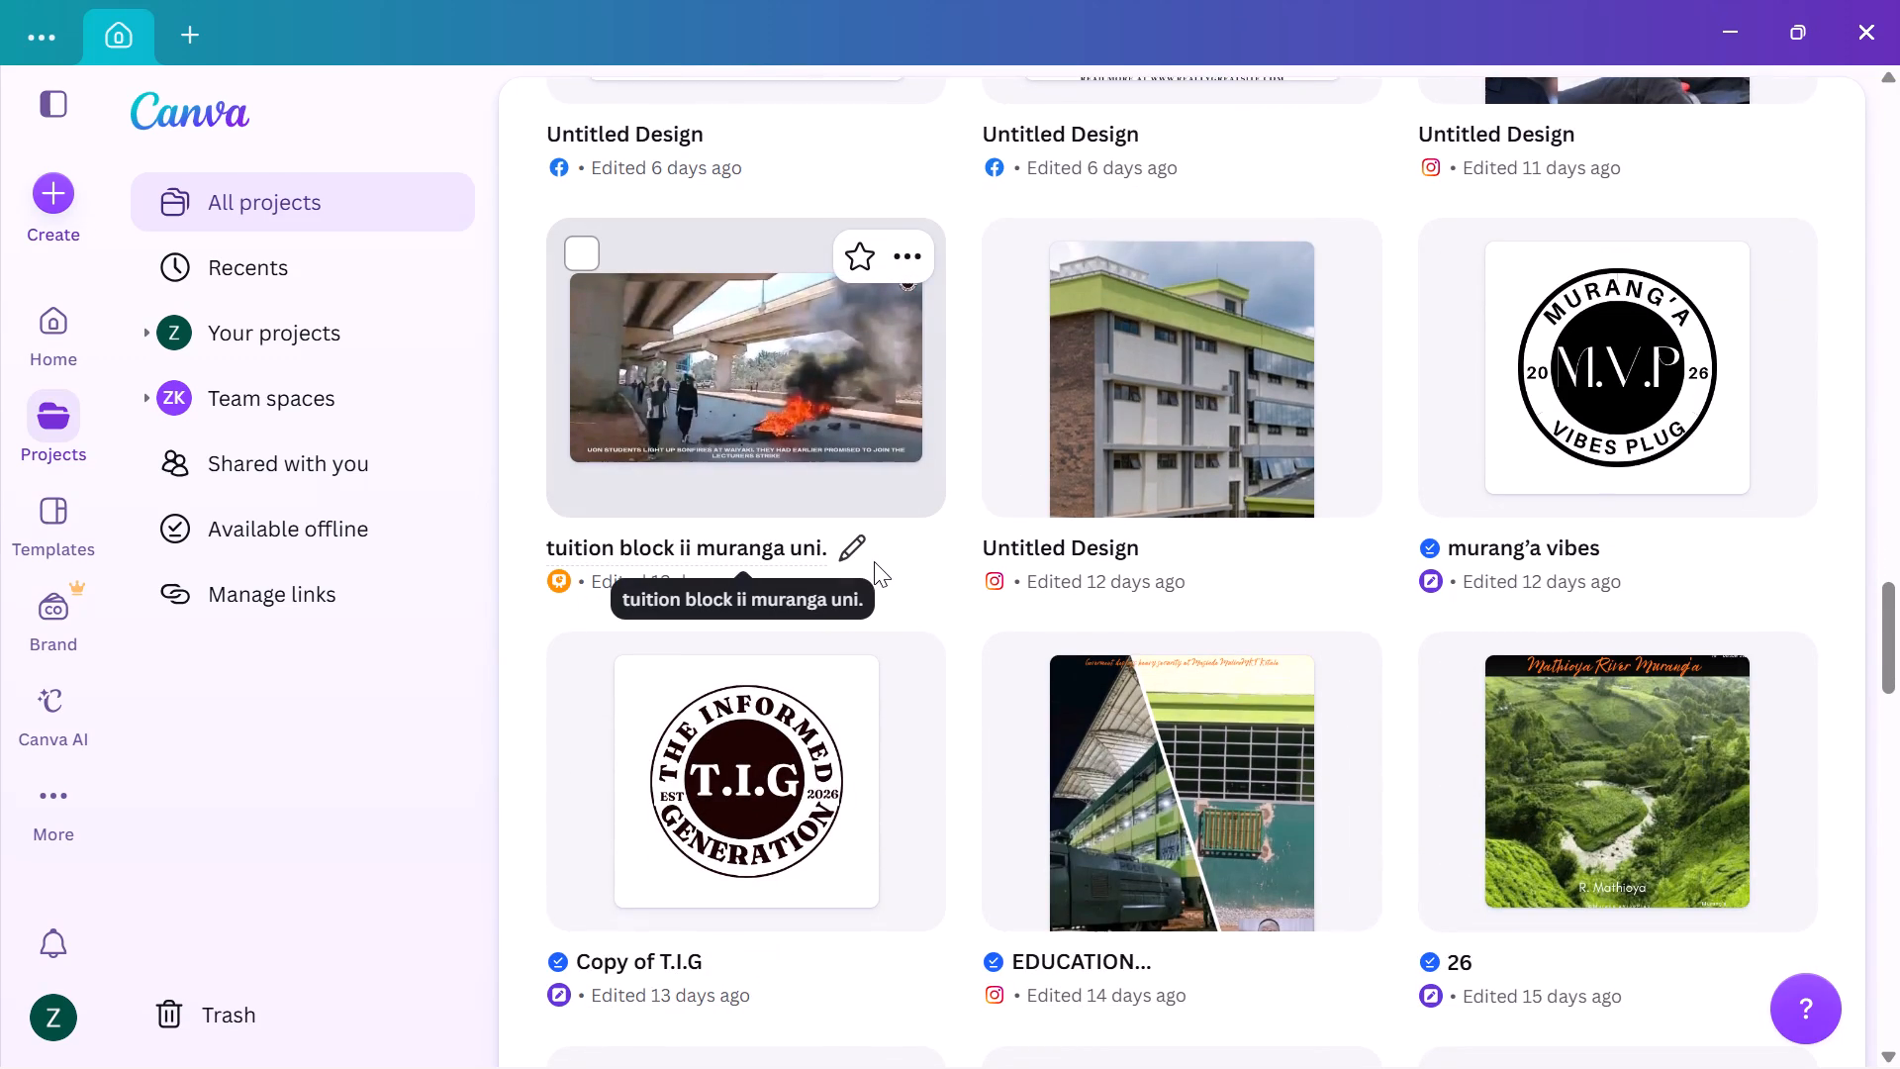
pyautogui.scroll(-4, 874, 561)
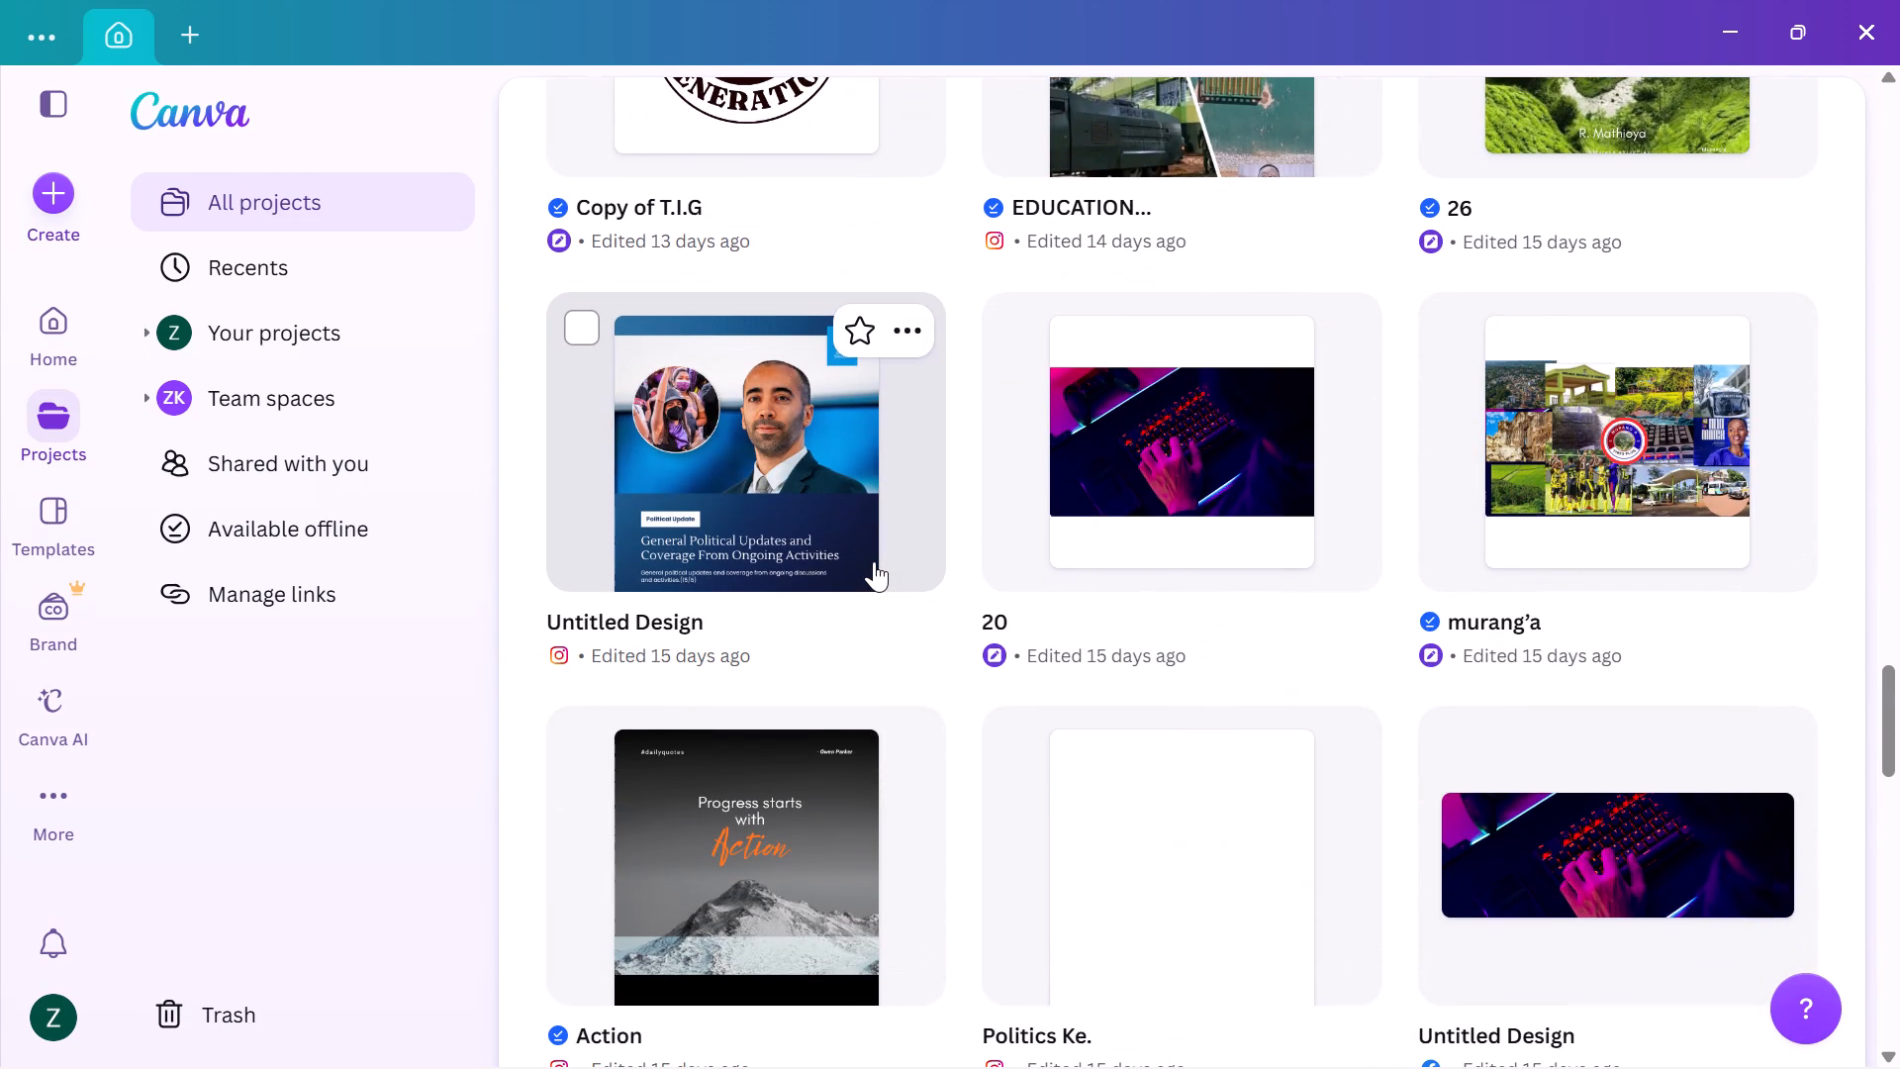
pyautogui.scroll(-2, 874, 561)
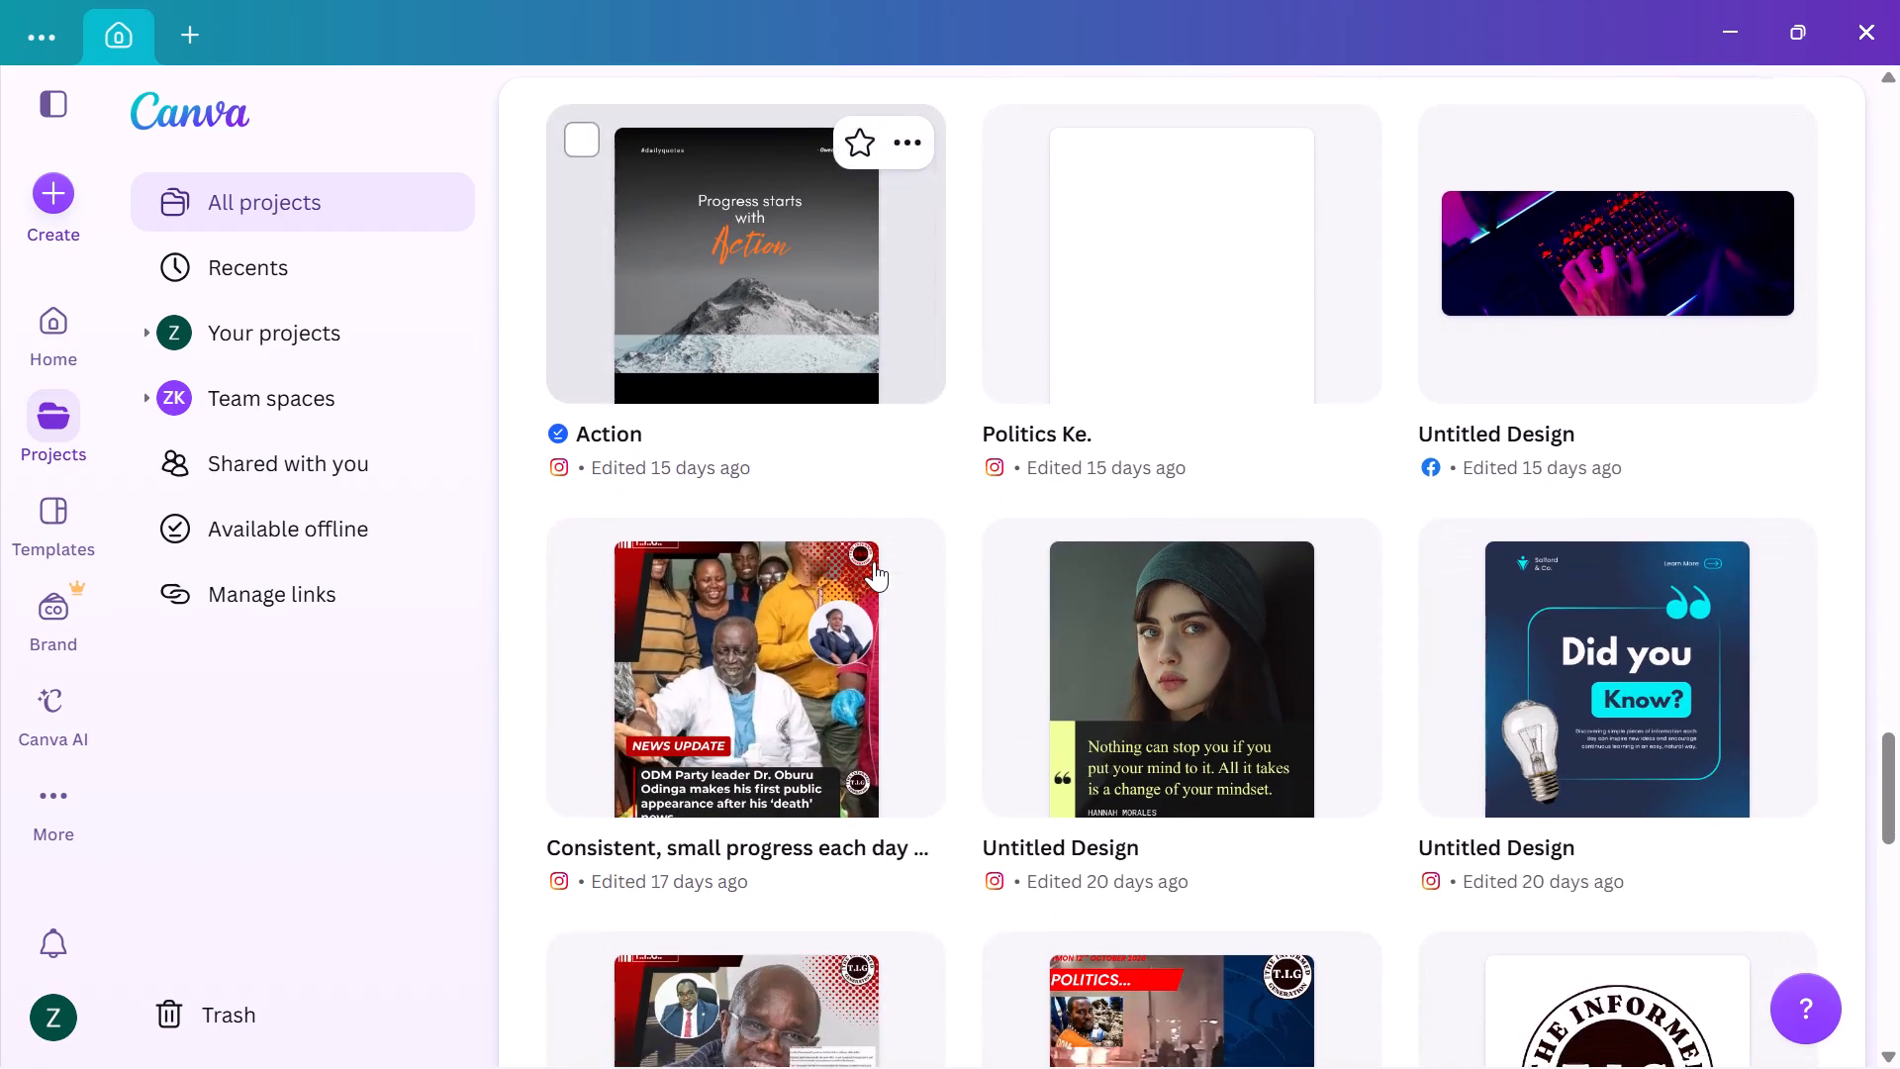
pyautogui.scroll(-3, 874, 561)
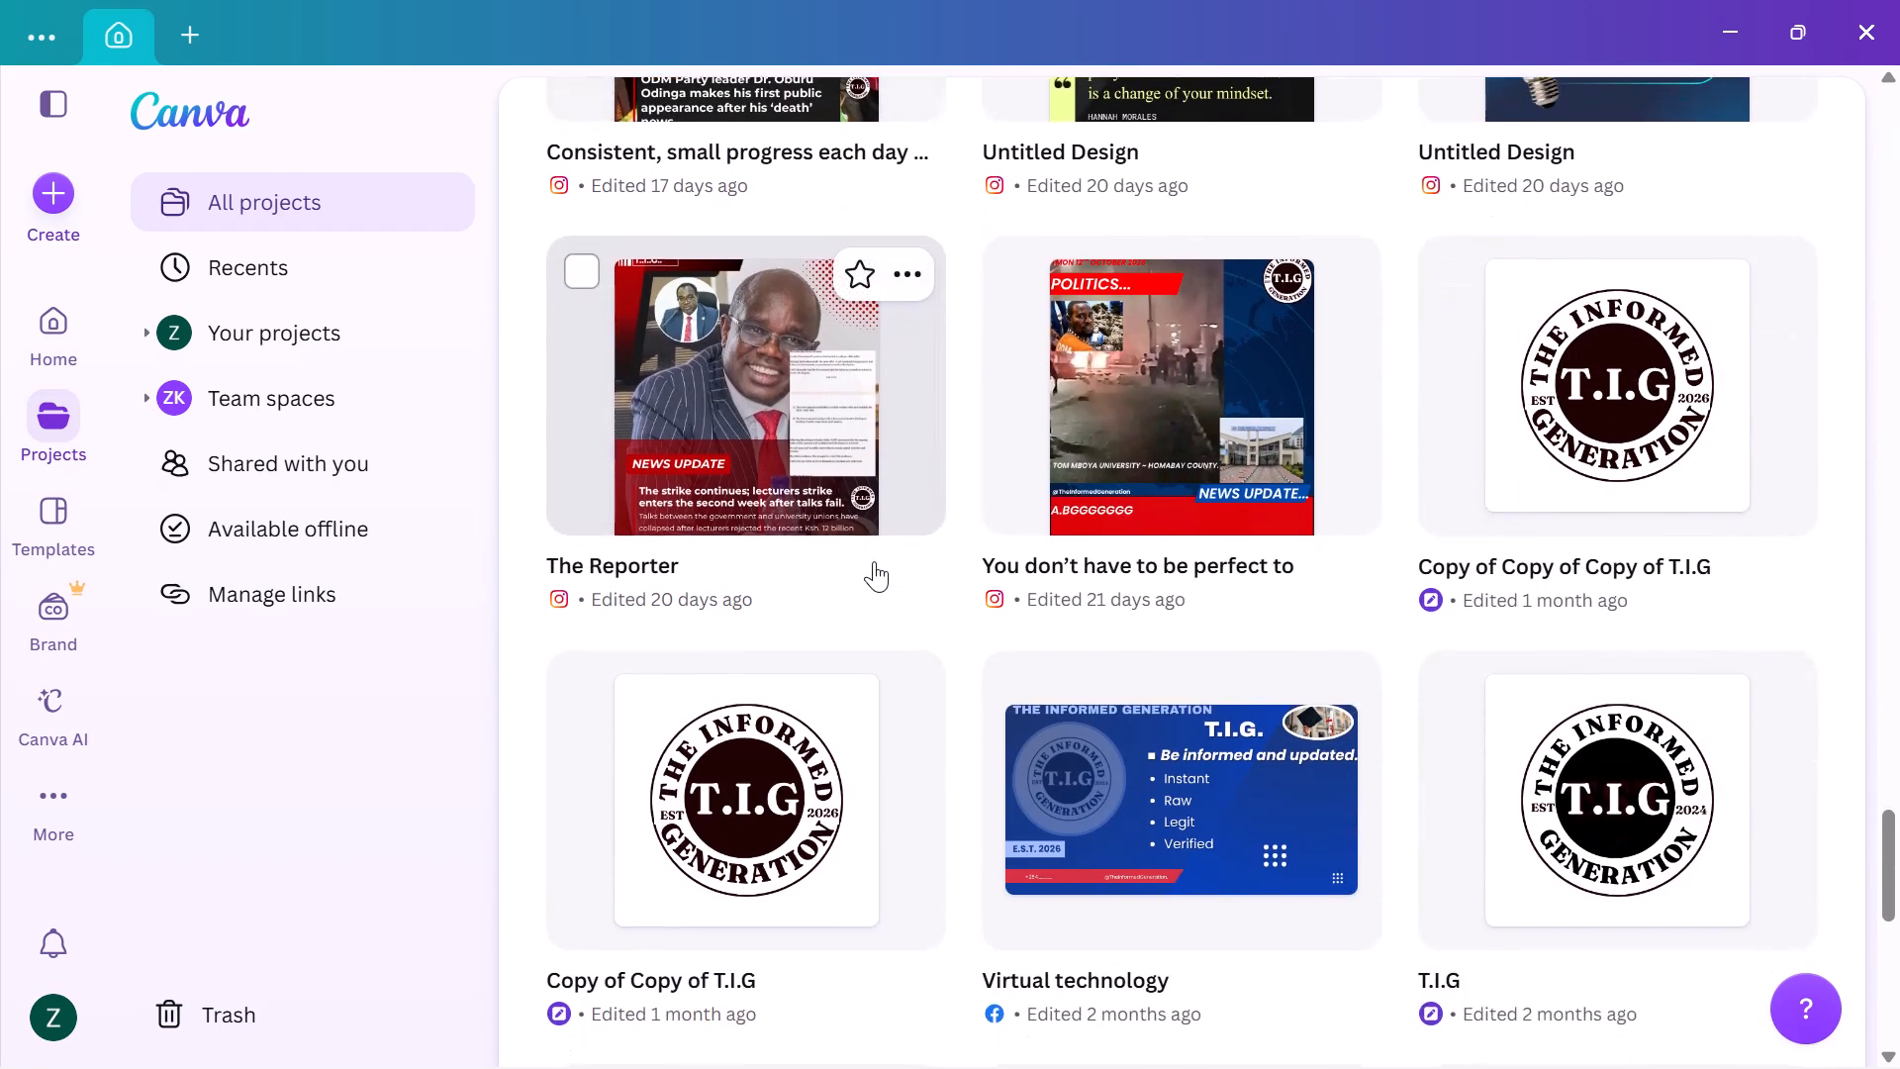
pyautogui.scroll(-2, 874, 561)
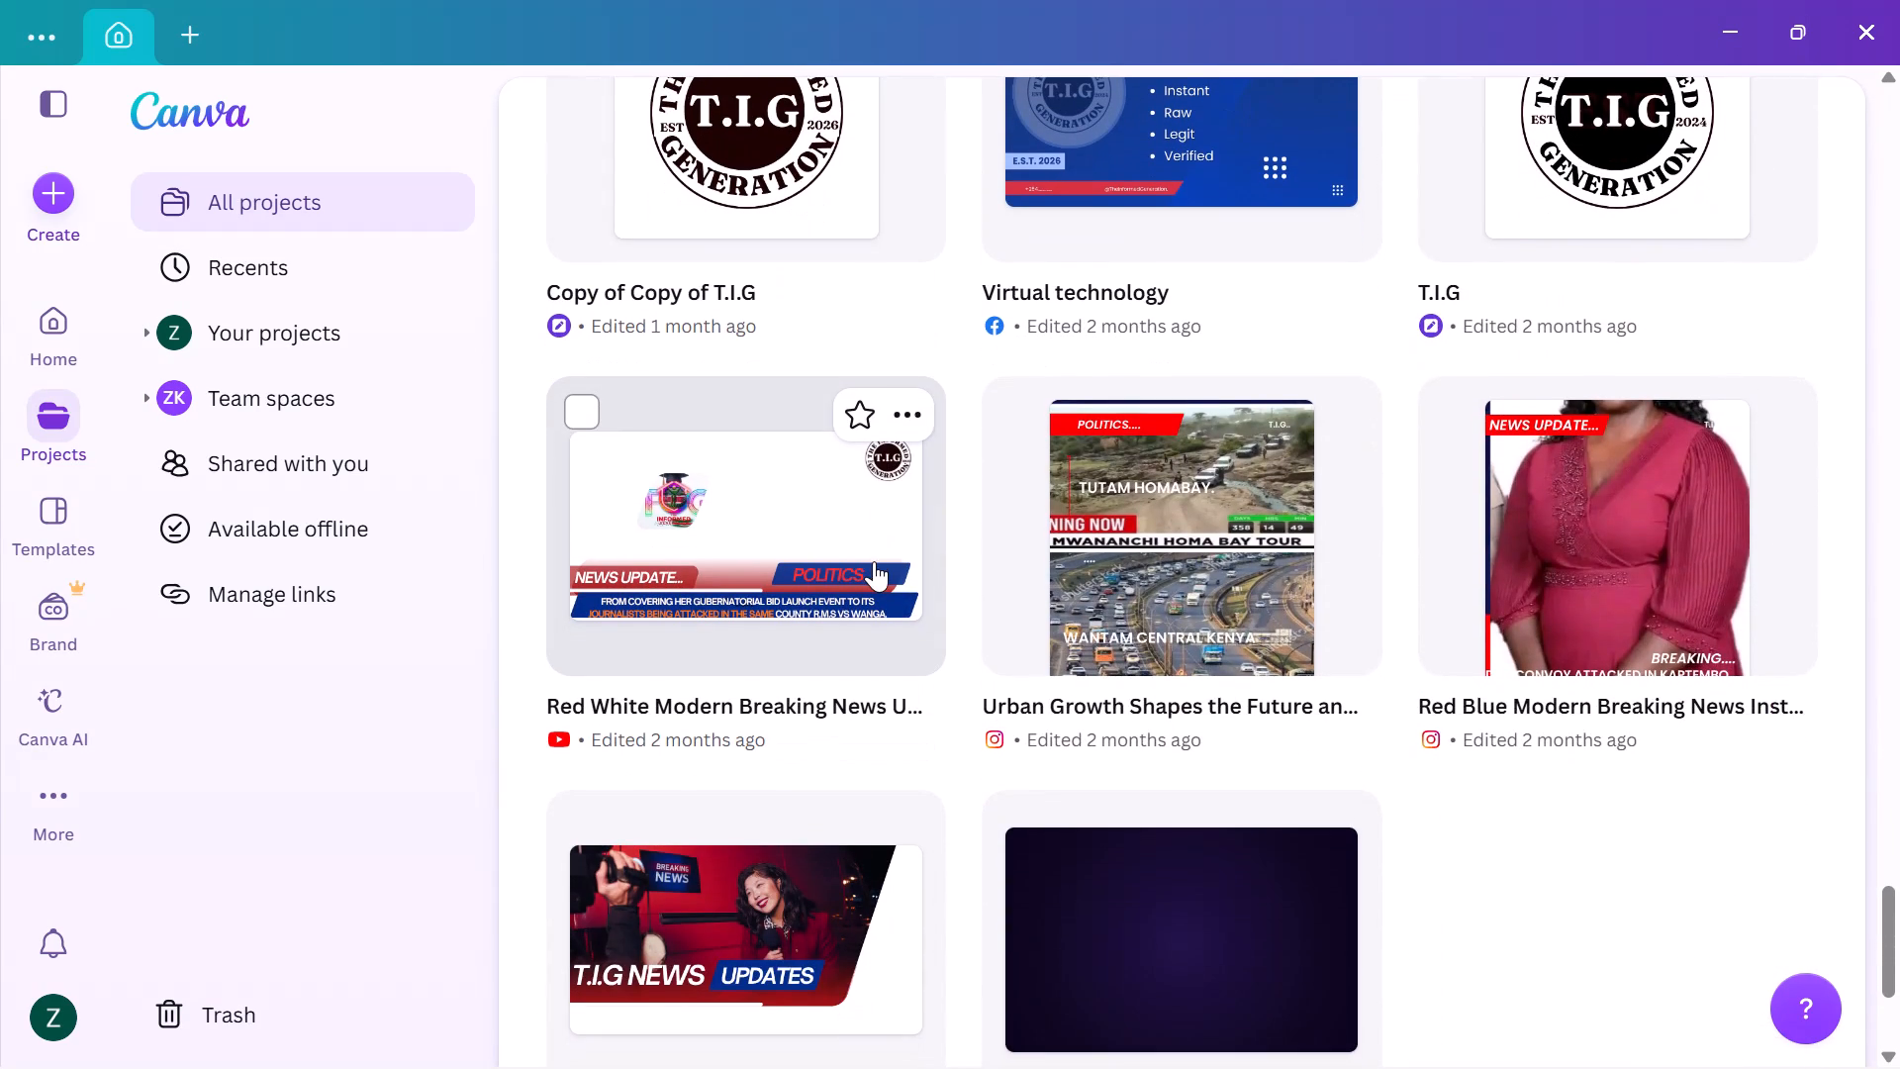
pyautogui.scroll(-3, 874, 561)
pyautogui.scroll(2, 874, 561)
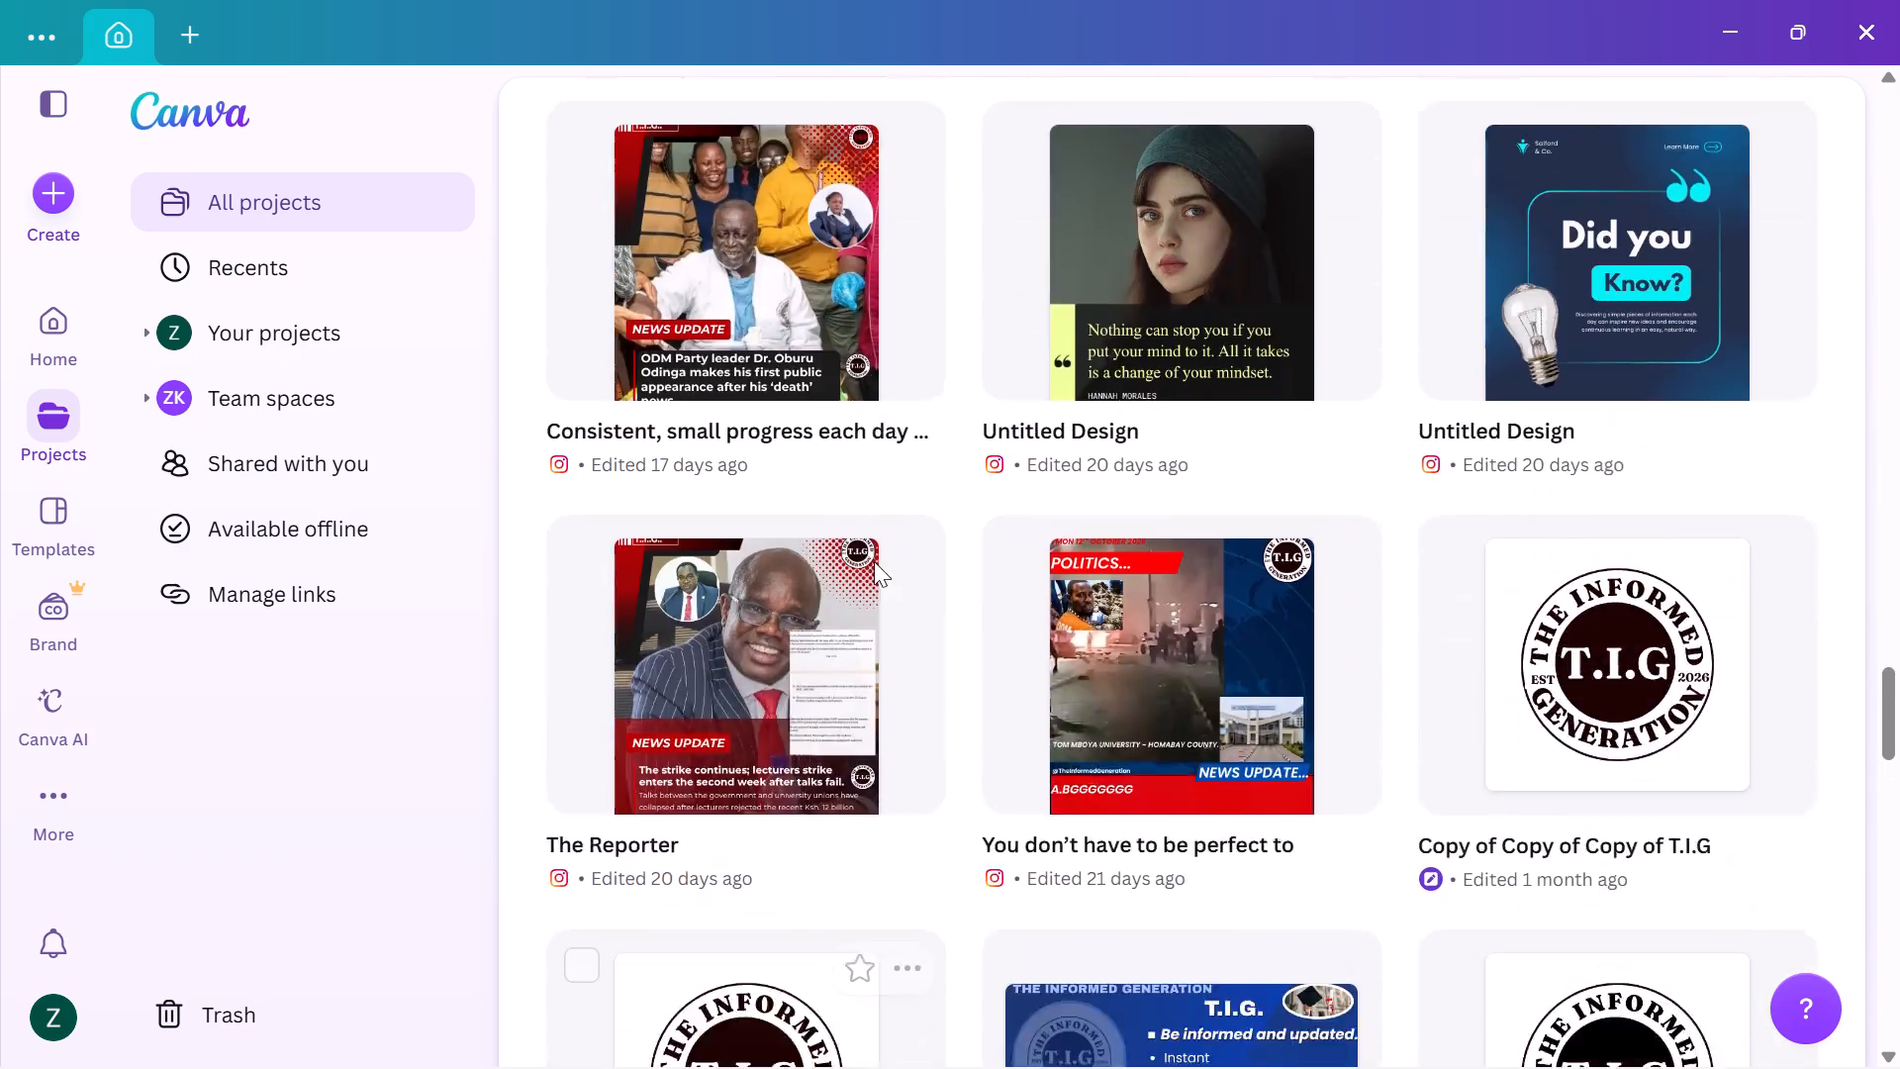
pyautogui.scroll(5, 874, 561)
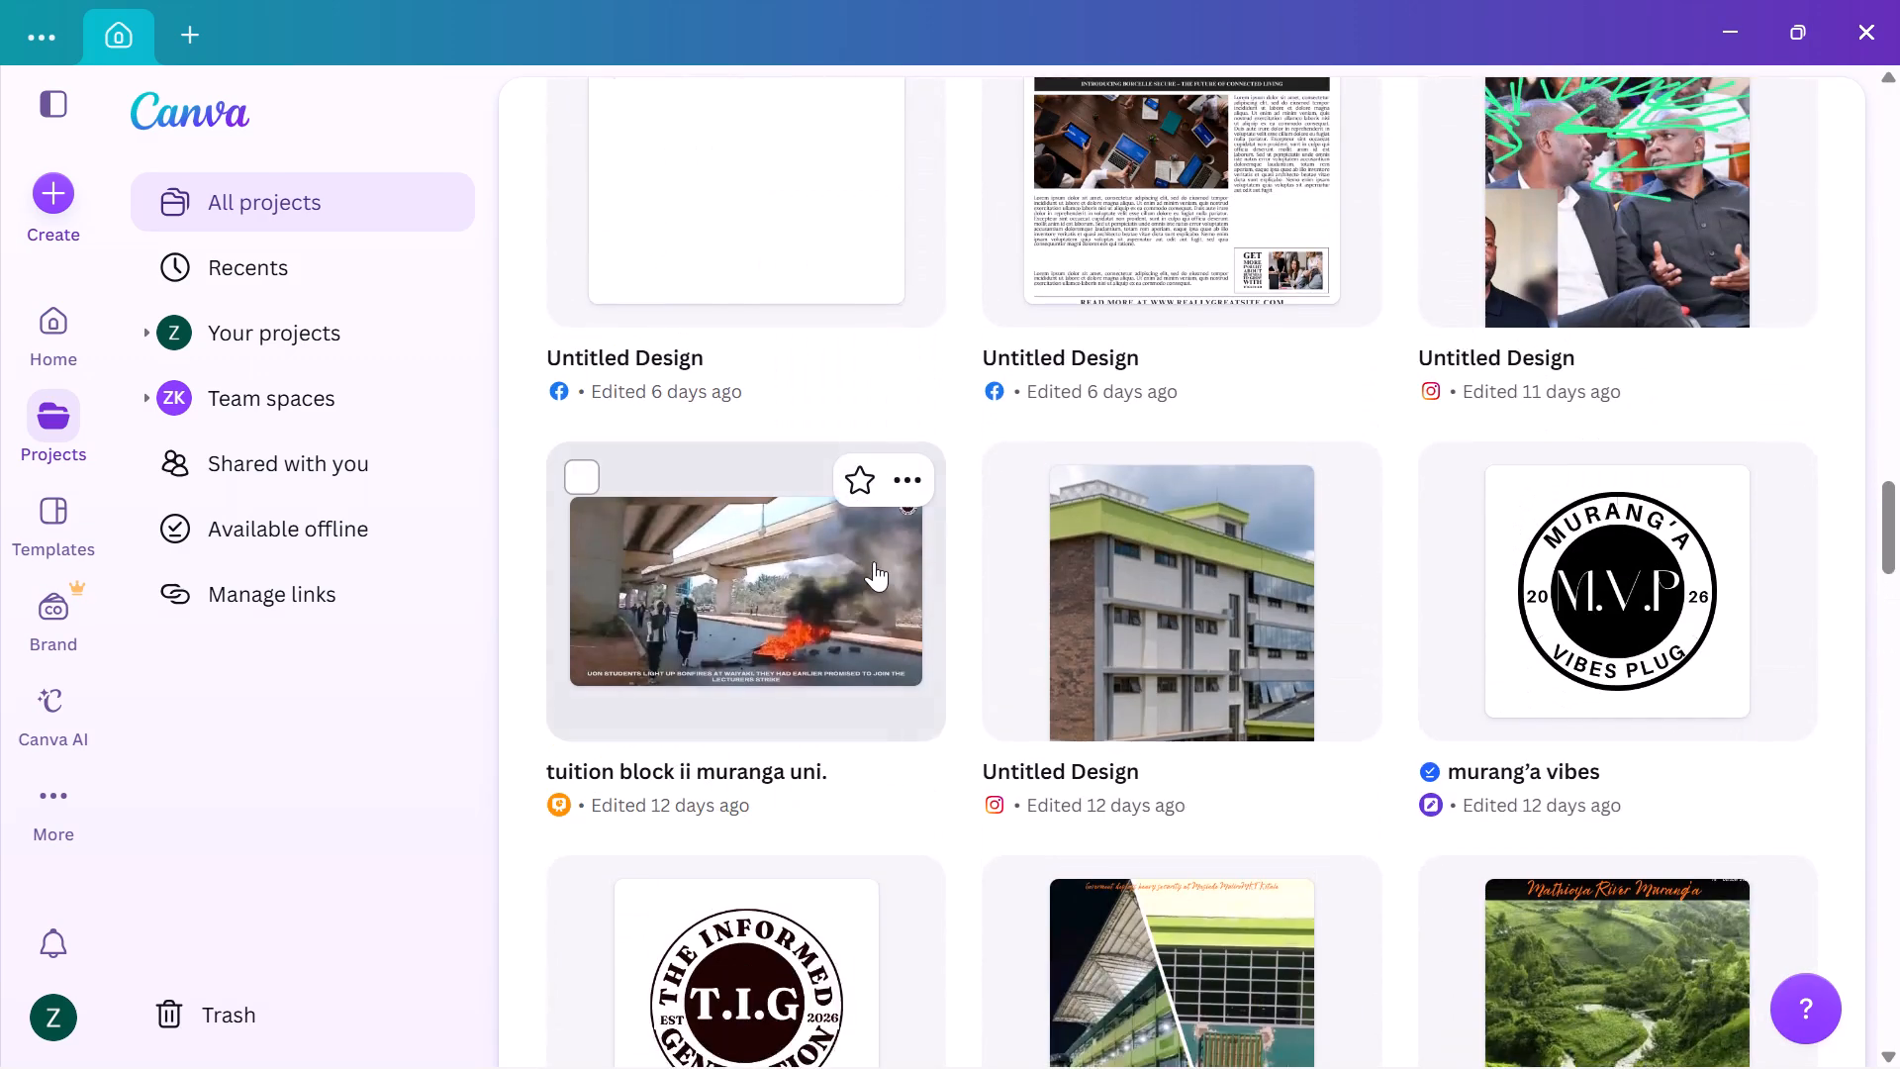
pyautogui.scroll(4, 874, 561)
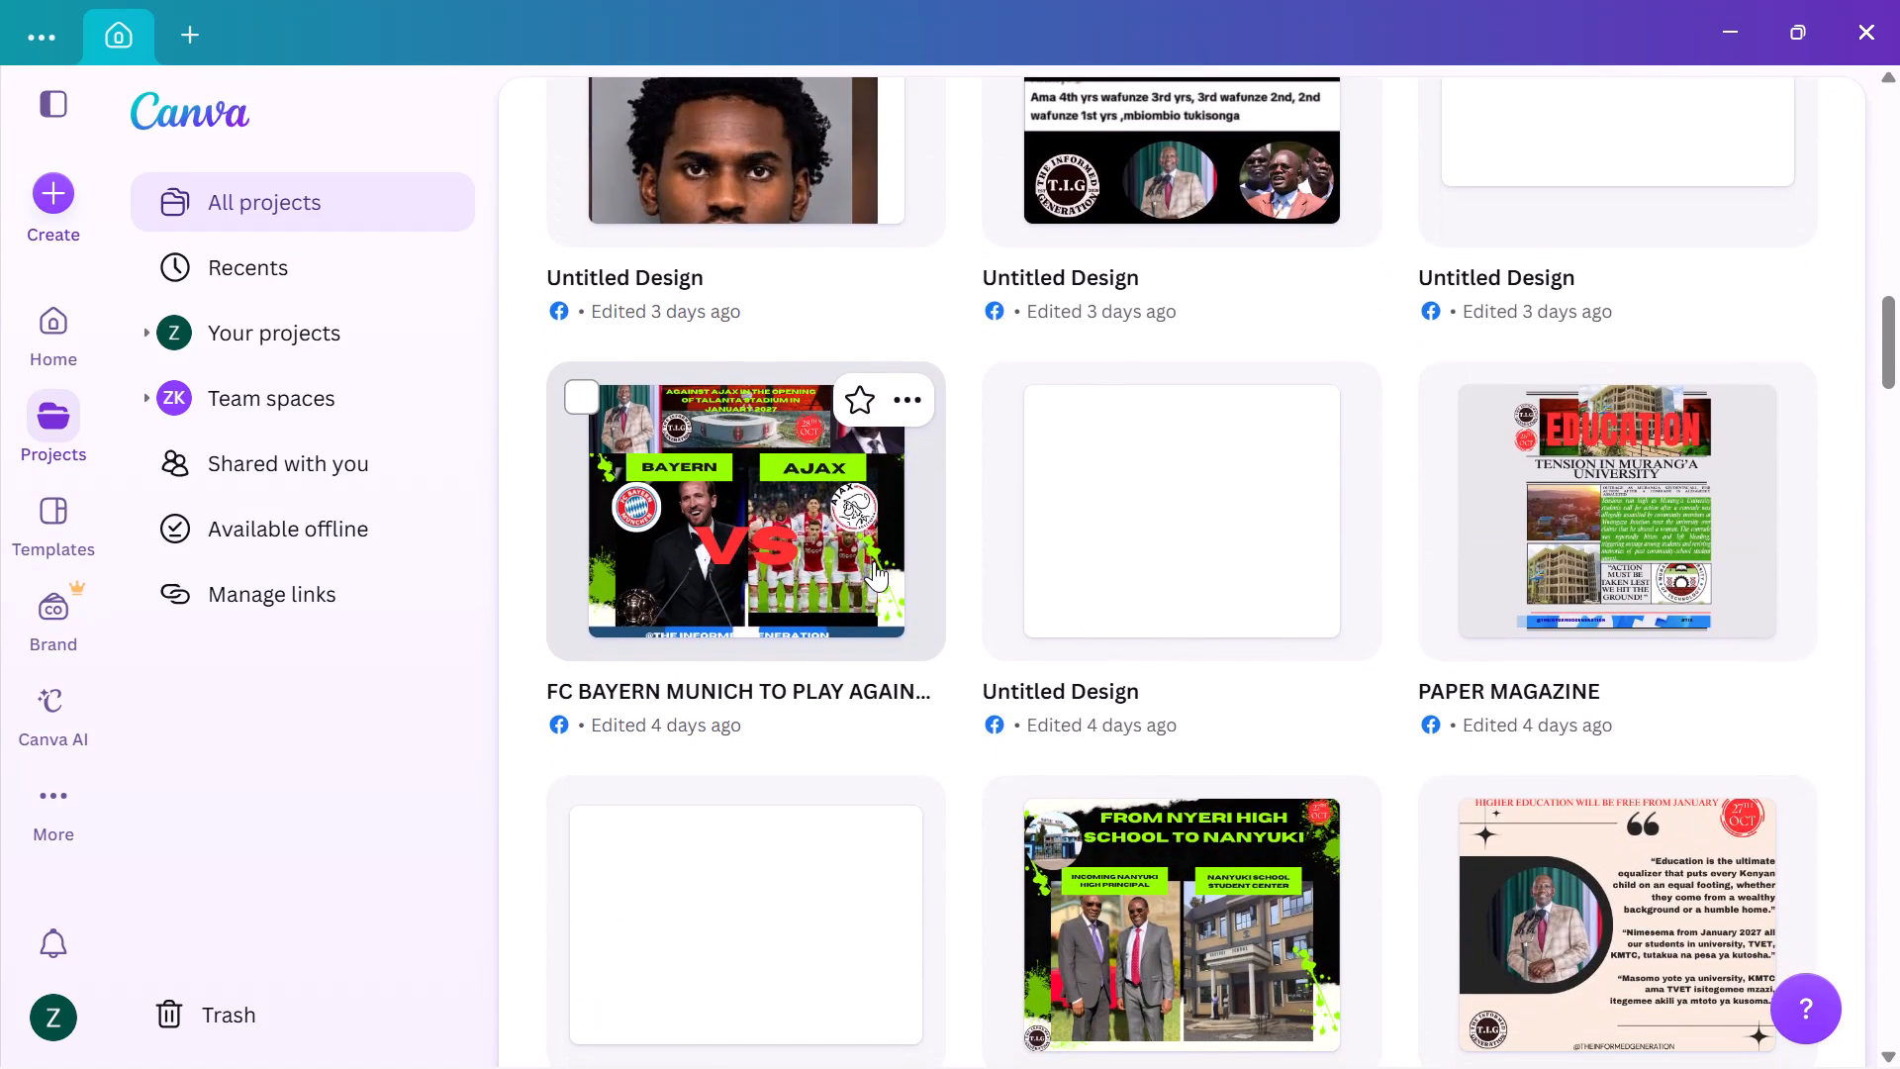
pyautogui.scroll(1, 874, 561)
# Open the "breaking news" design from the projects.
pyautogui.scroll(-3, 874, 561)
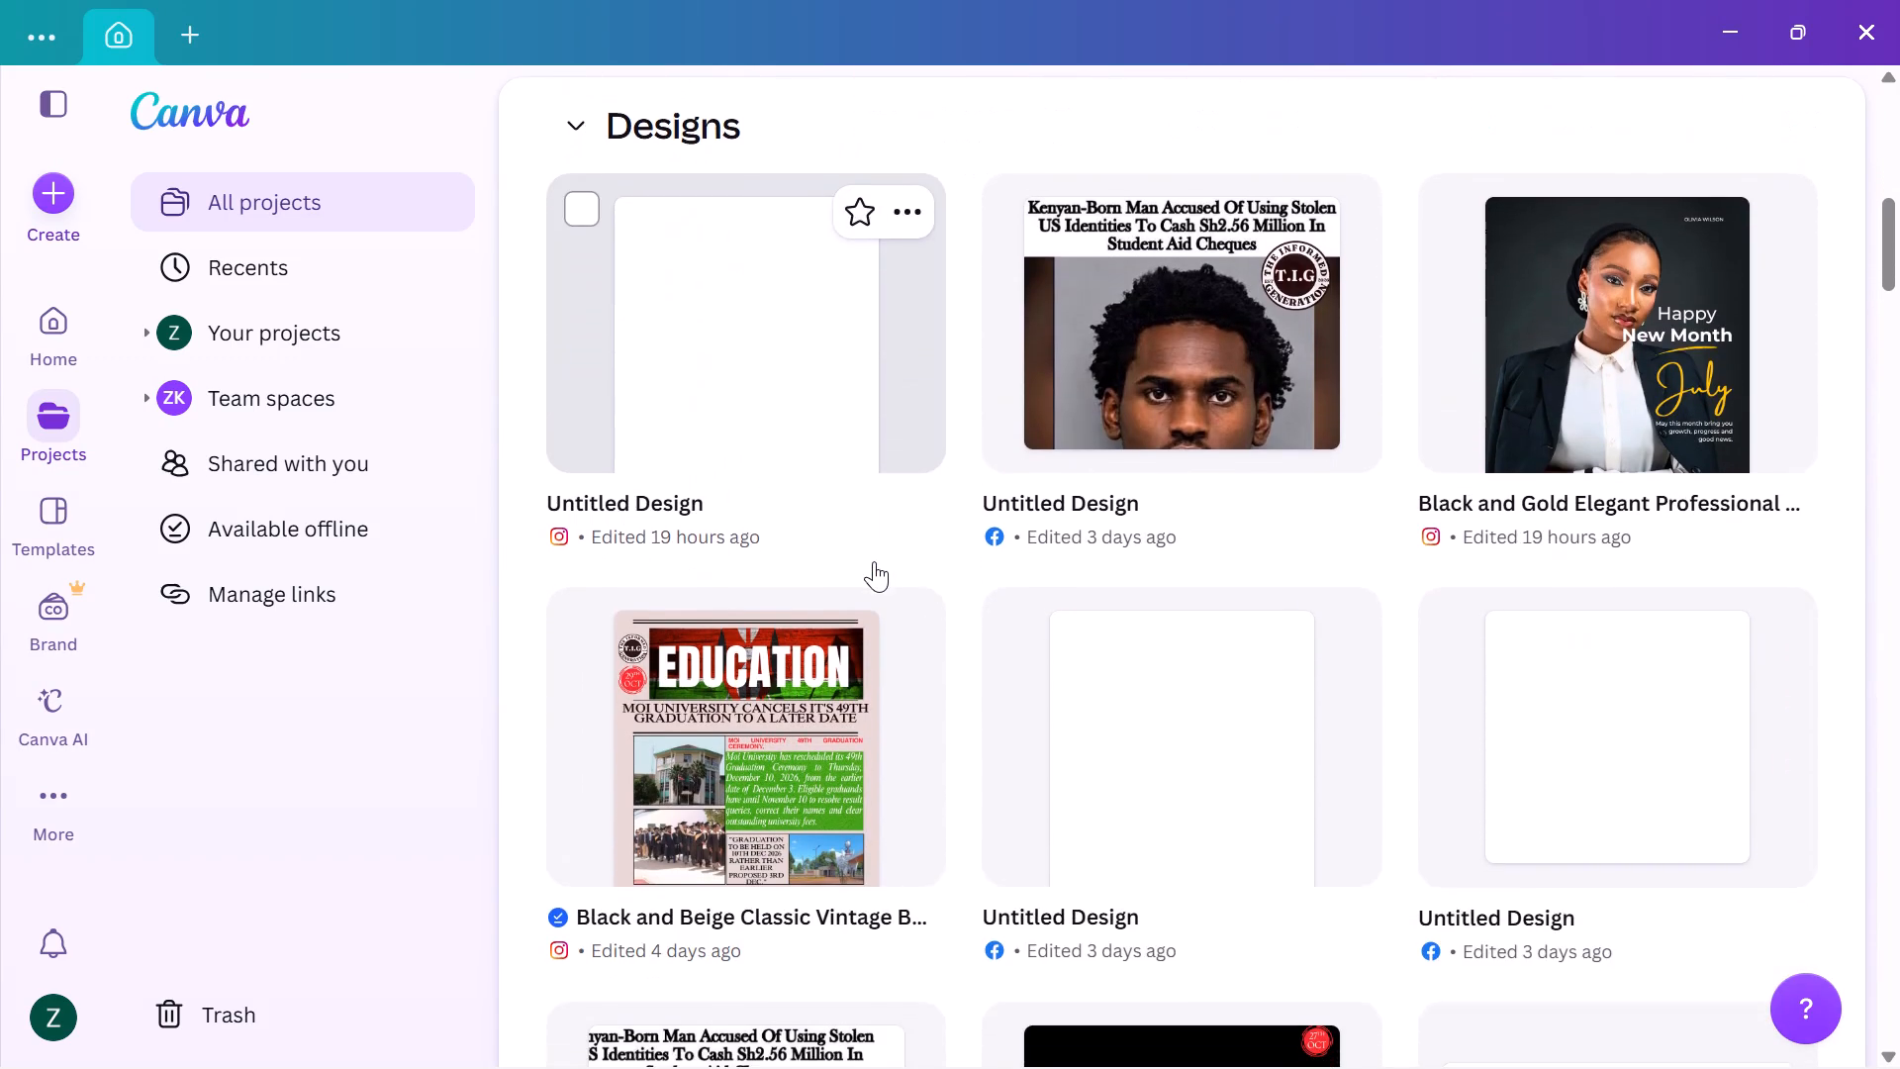
pyautogui.scroll(-5, 874, 561)
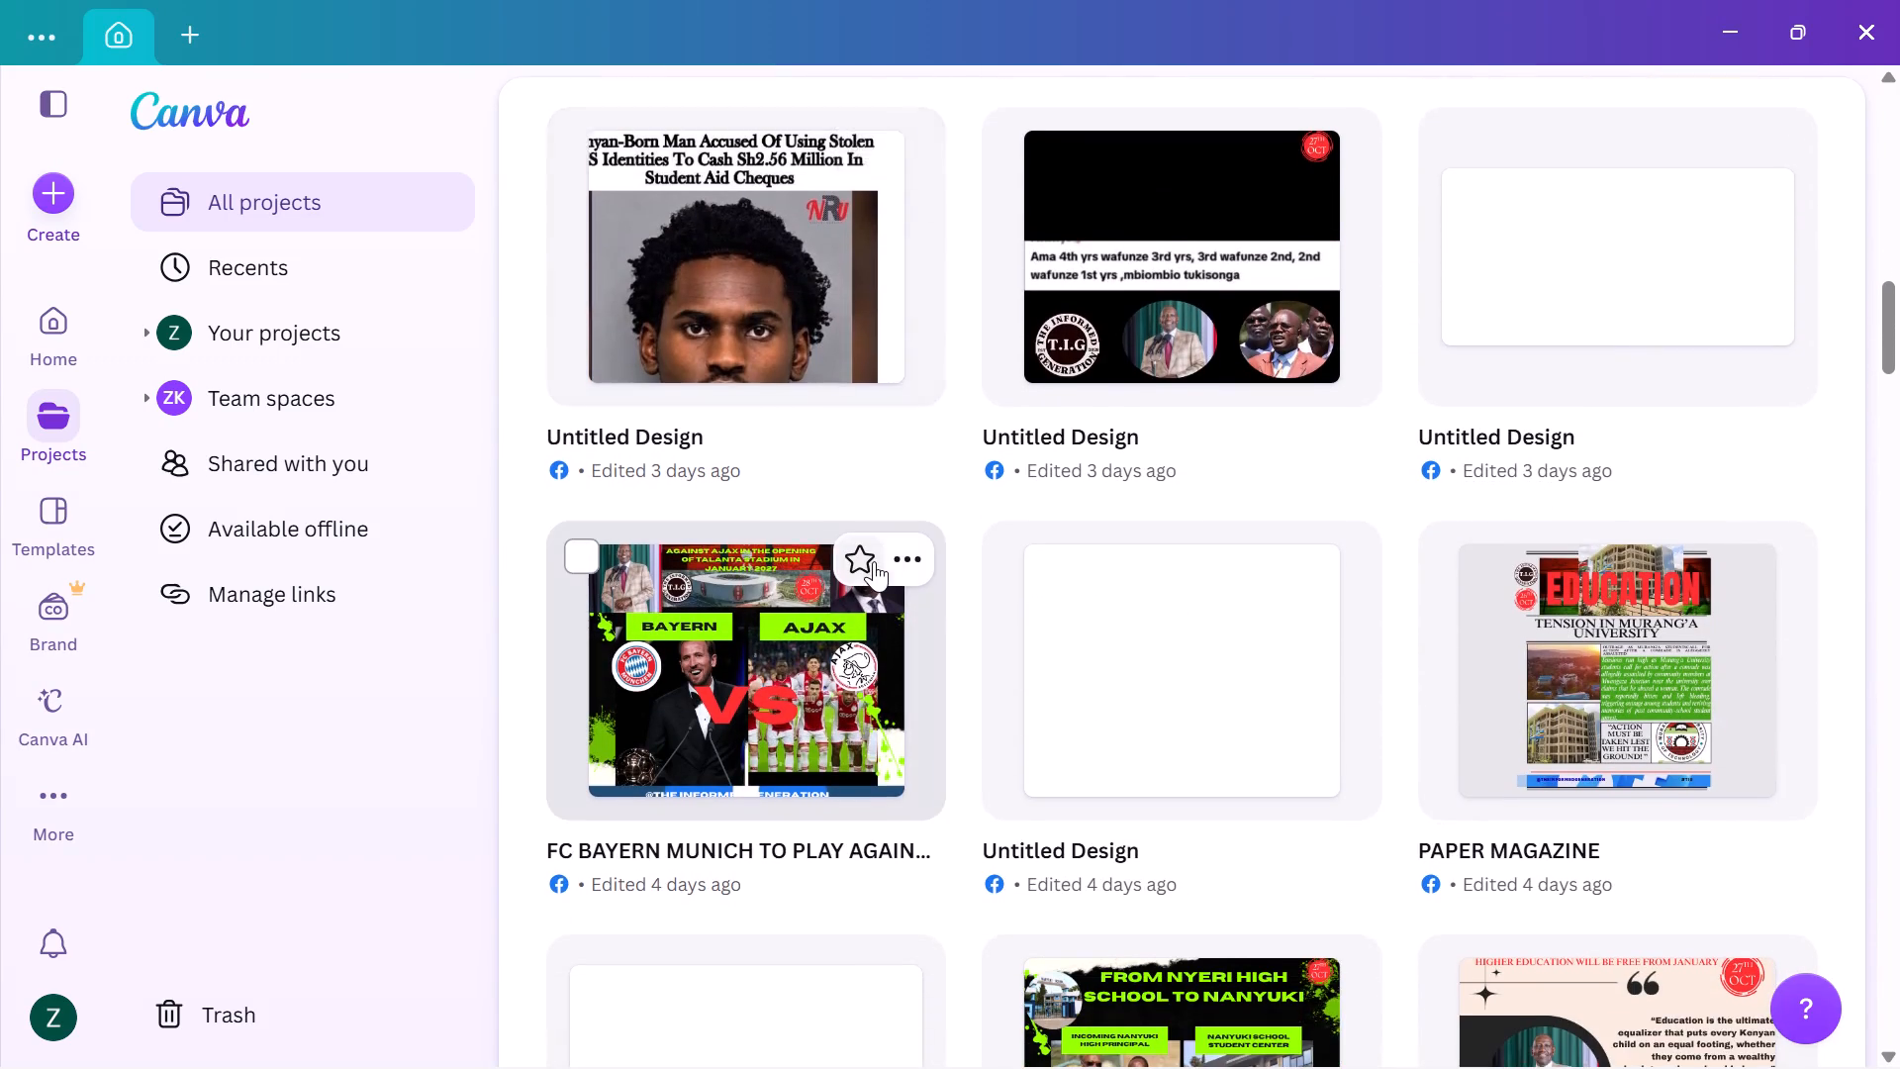
pyautogui.scroll(-3, 874, 561)
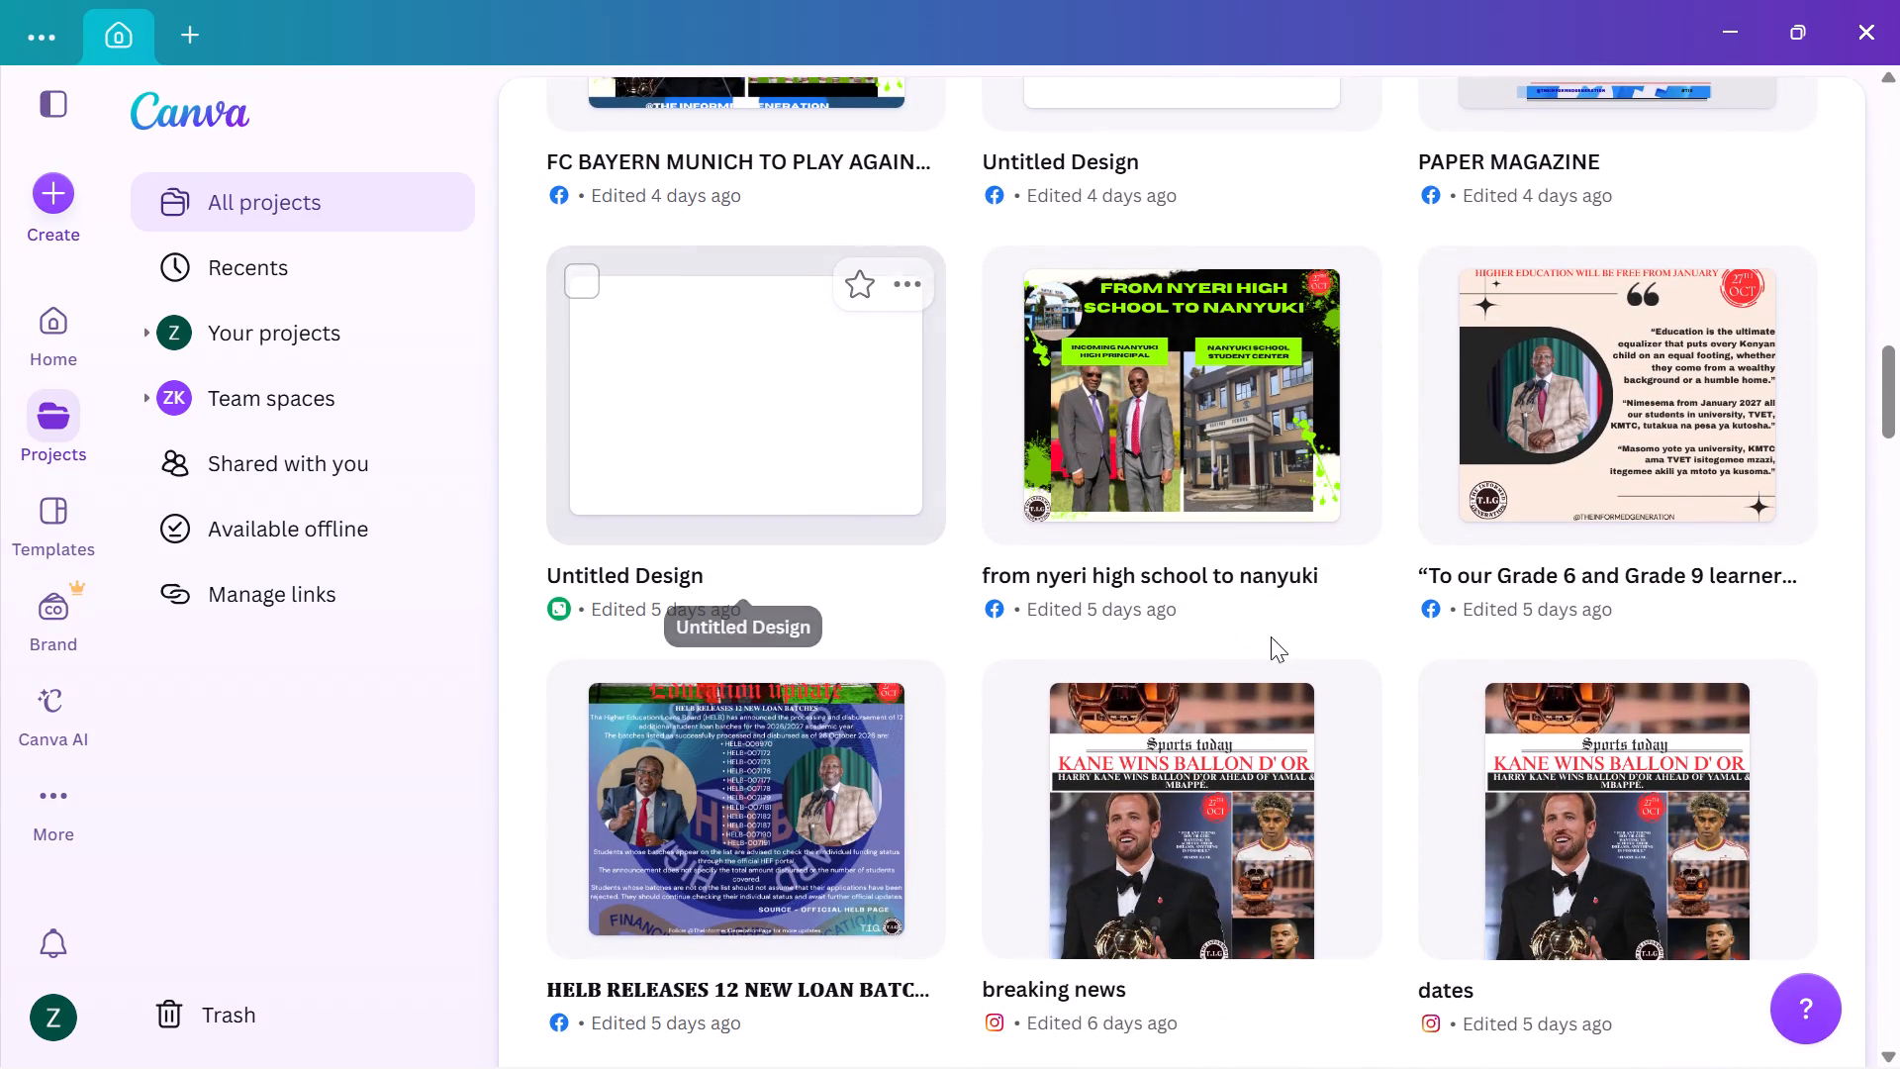
pyautogui.click(1209, 806)
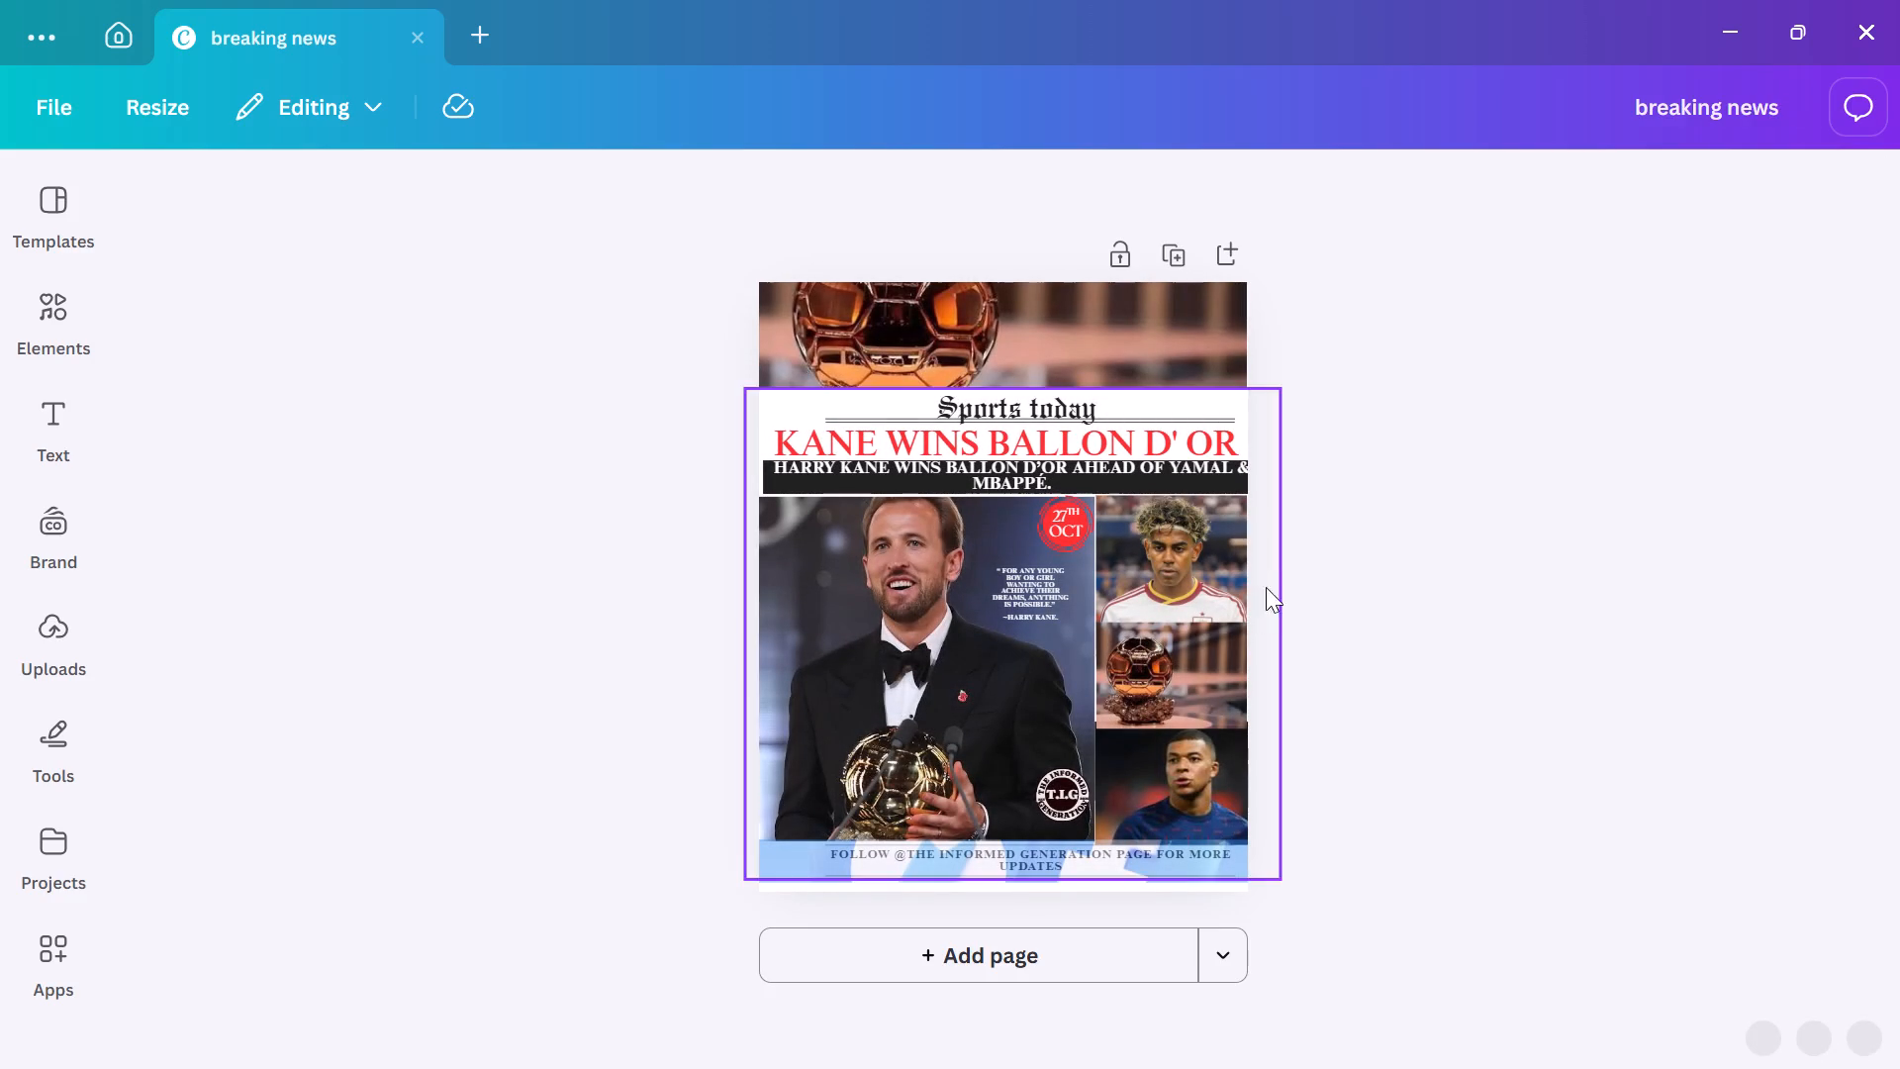
# Replace the red "KANE WINS BALLON D' OR" headline text with "KAKAMEGA COUNTY FUNDS UPDATE".
pyautogui.click(1215, 450)
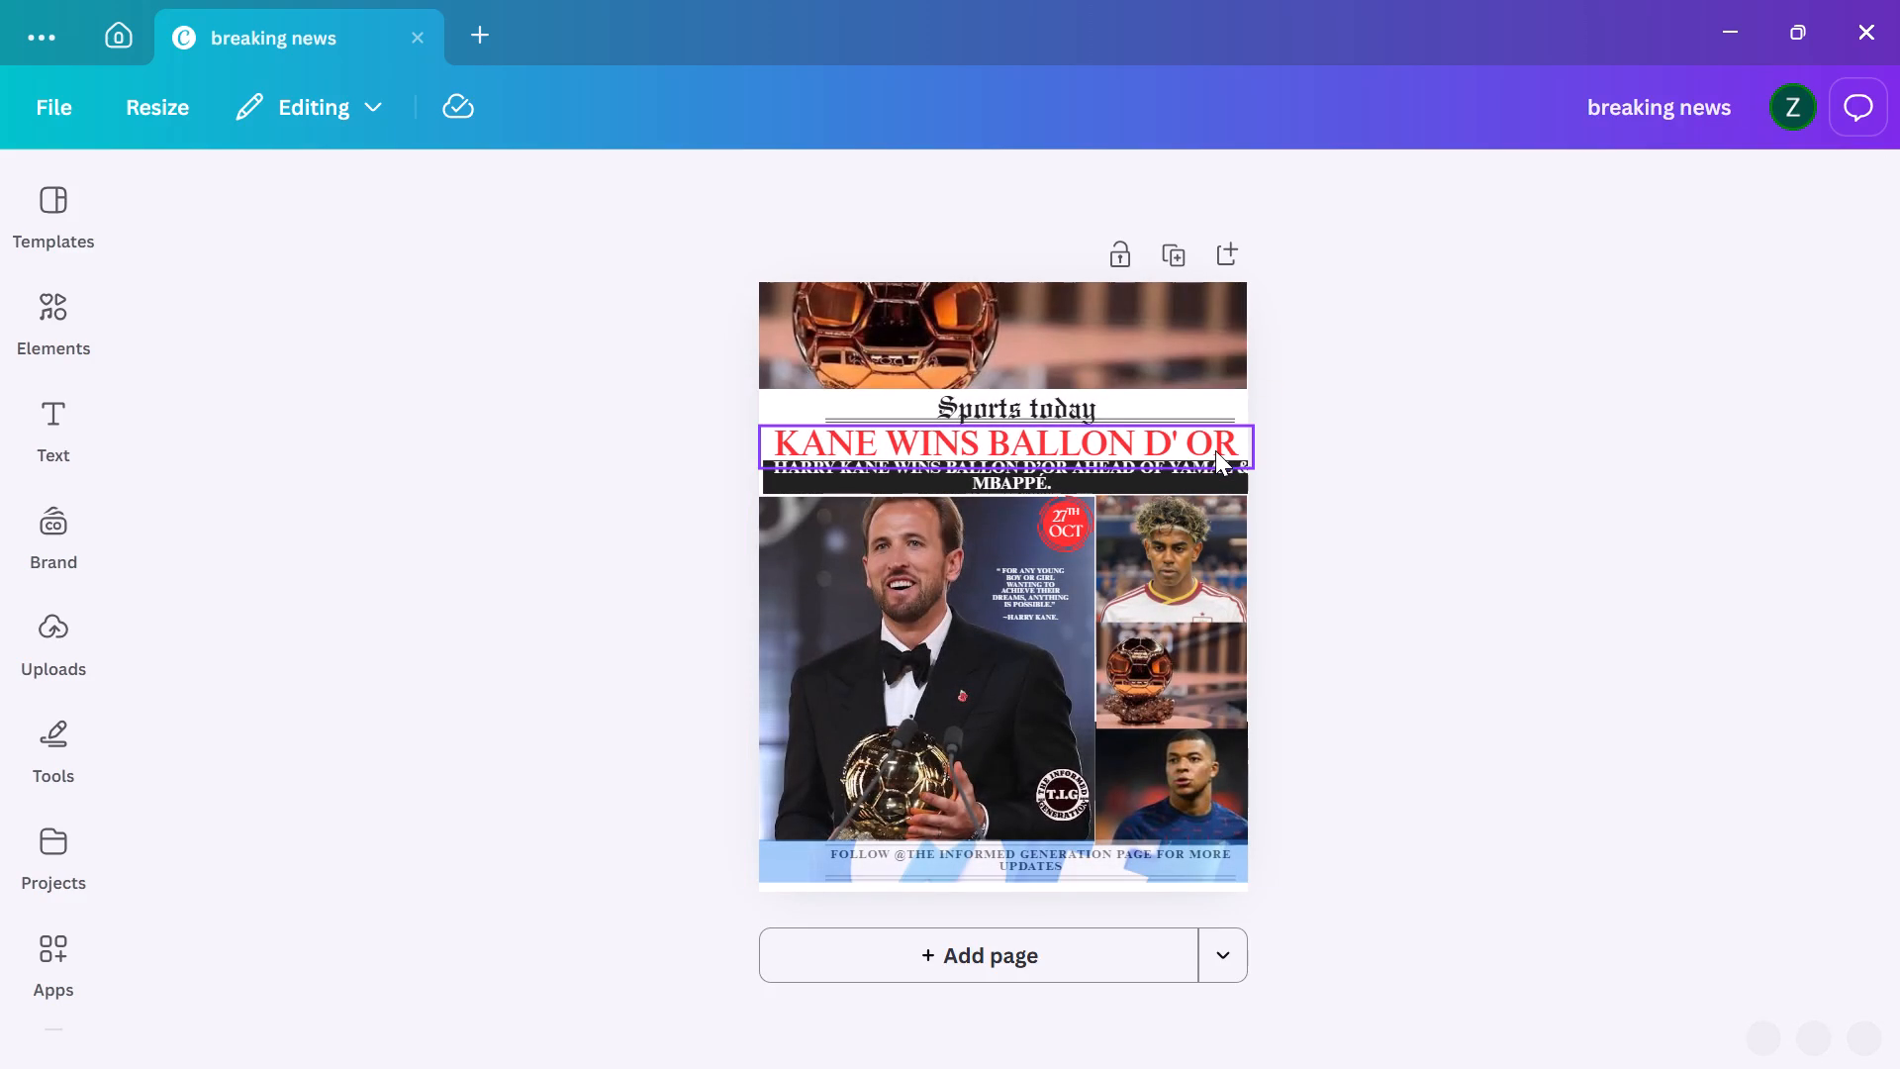
pyautogui.click(1236, 450)
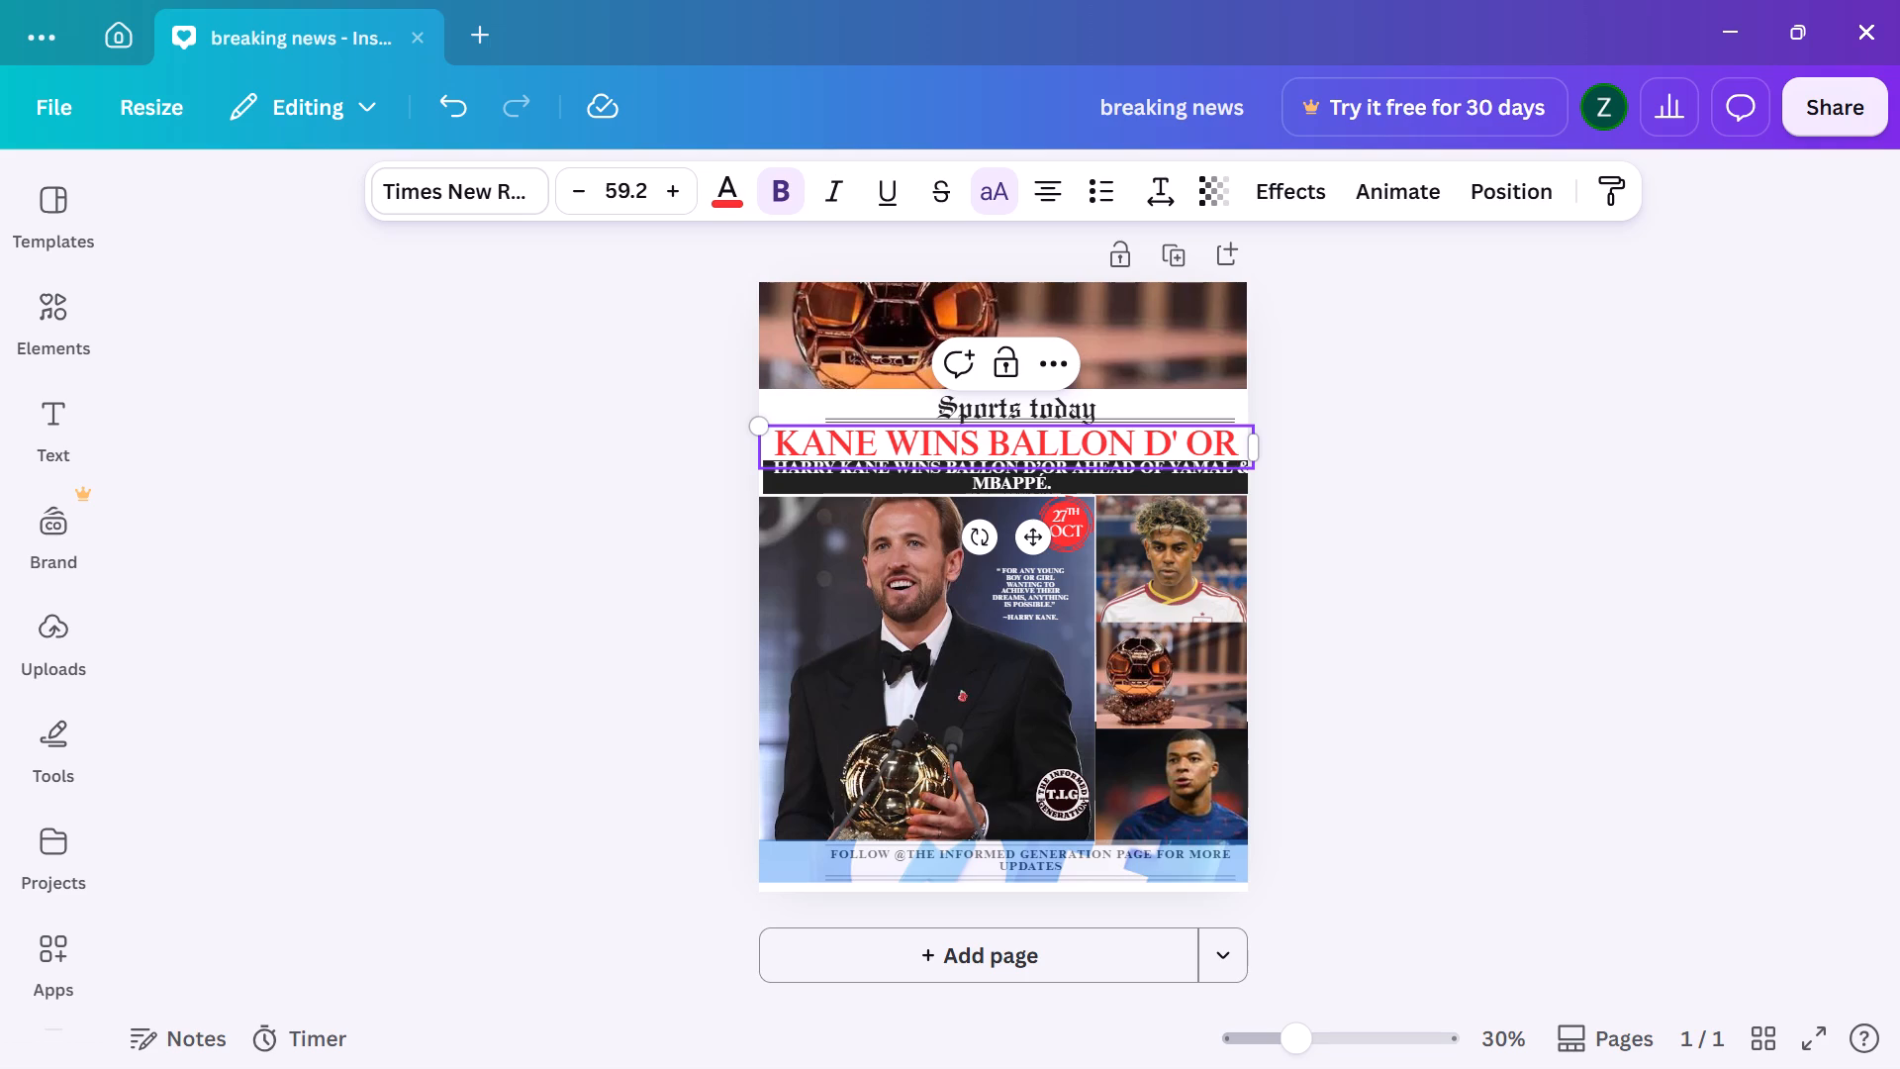
pyautogui.press('BackSpace')
pyautogui.press('BackSpace')
pyautogui.press('BackSpace')
pyautogui.press('BackSpace')
pyautogui.press('BackSpace')
pyautogui.press('BackSpace')
pyautogui.press('BackSpace')
pyautogui.press('BackSpace')
pyautogui.press('BackSpace')
pyautogui.press('BackSpace')
pyautogui.press('BackSpace')
pyautogui.press('BackSpace')
pyautogui.press('BackSpace')
pyautogui.press('BackSpace')
pyautogui.press('BackSpace')
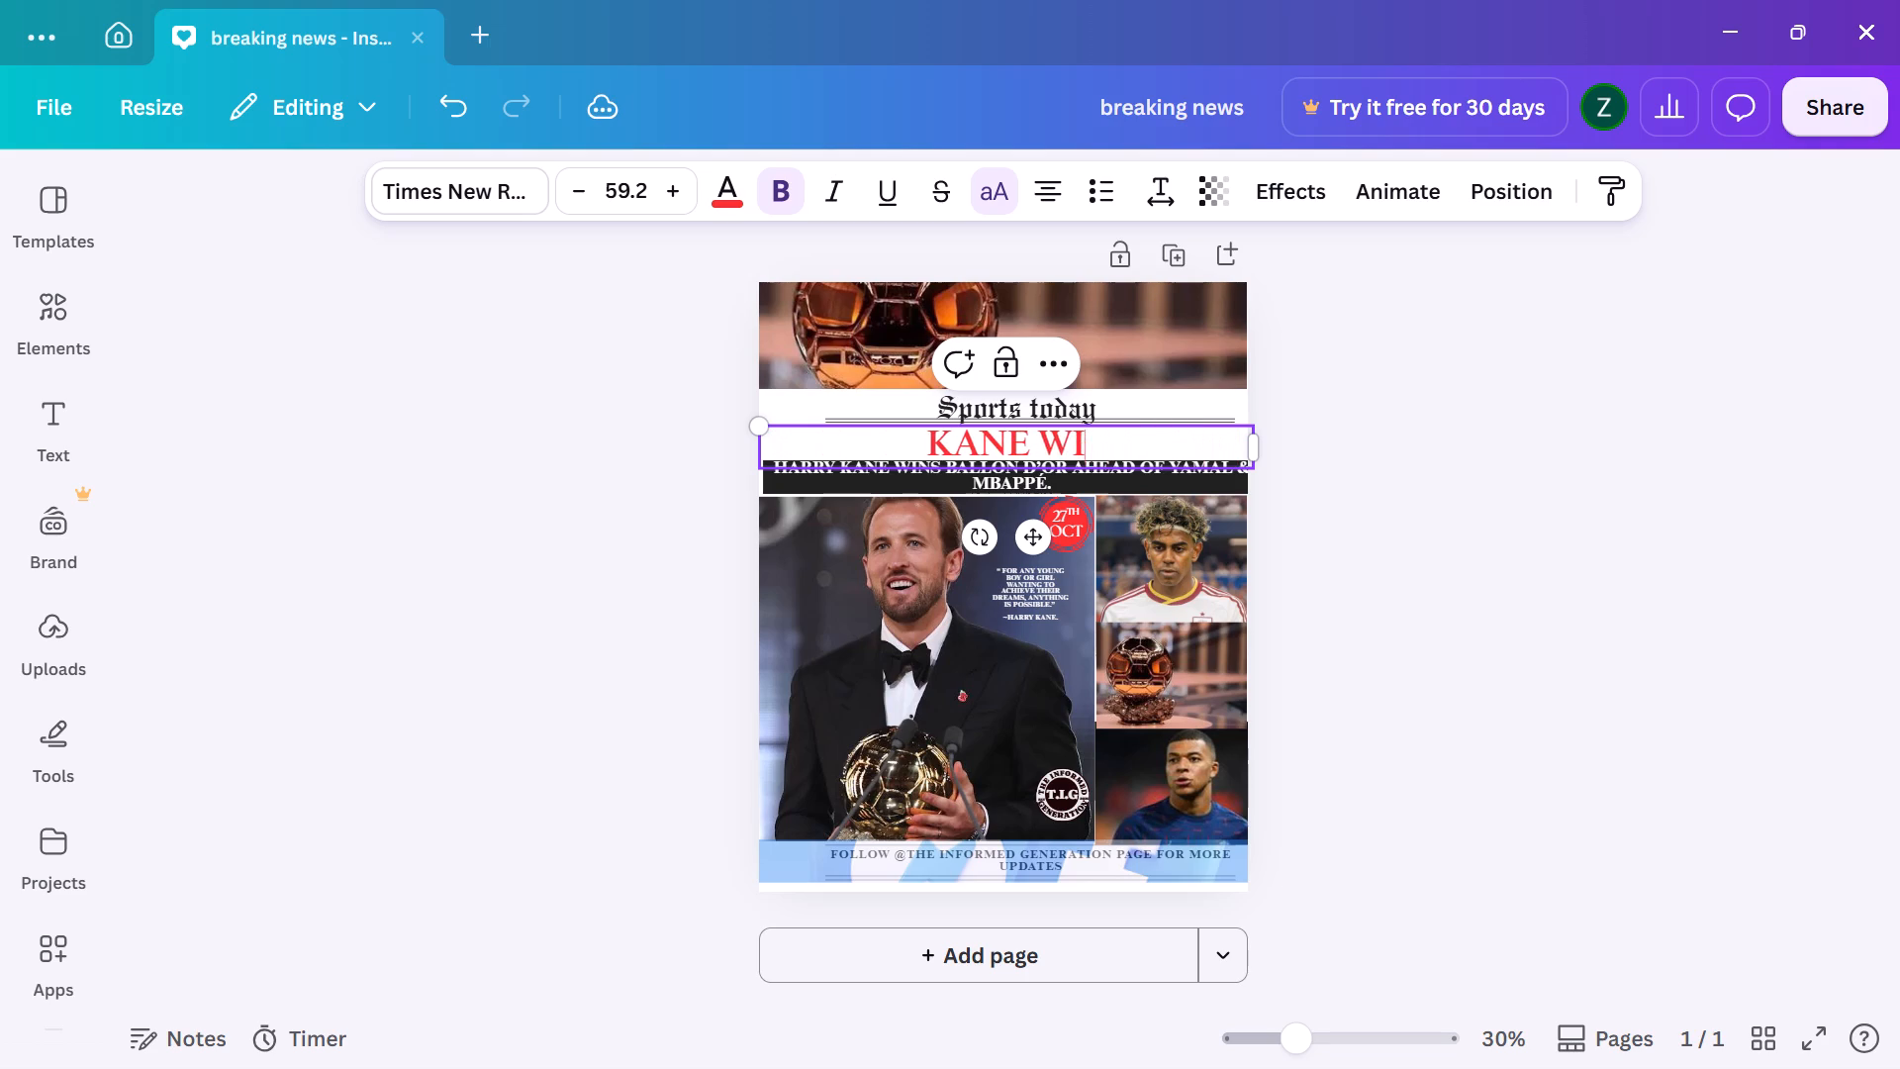
pyautogui.press('BackSpace')
pyautogui.press('BackSpace')
pyautogui.press('BackSpace')
pyautogui.press('BackSpace')
pyautogui.press('BackSpace')
pyautogui.press('BackSpace')
pyautogui.press('BackSpace')
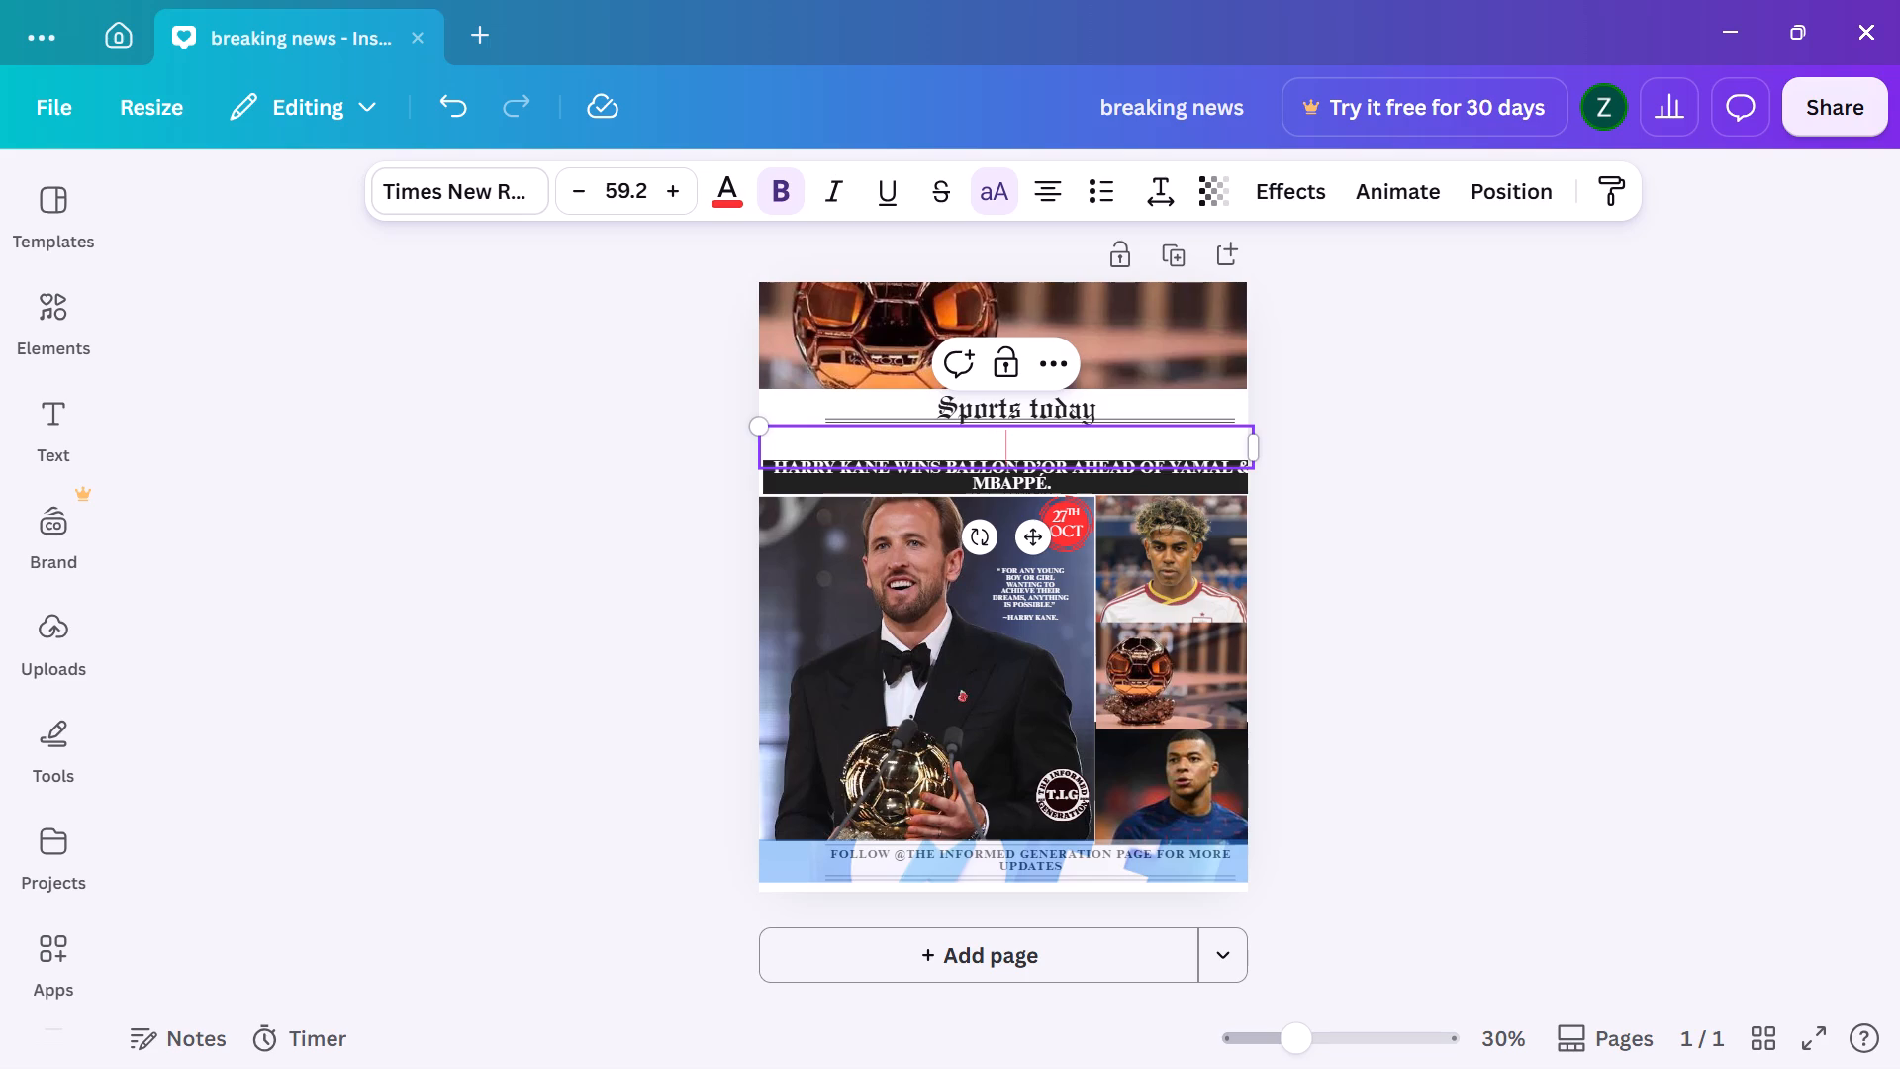
pyautogui.write('kakamega')
pyautogui.press('space')
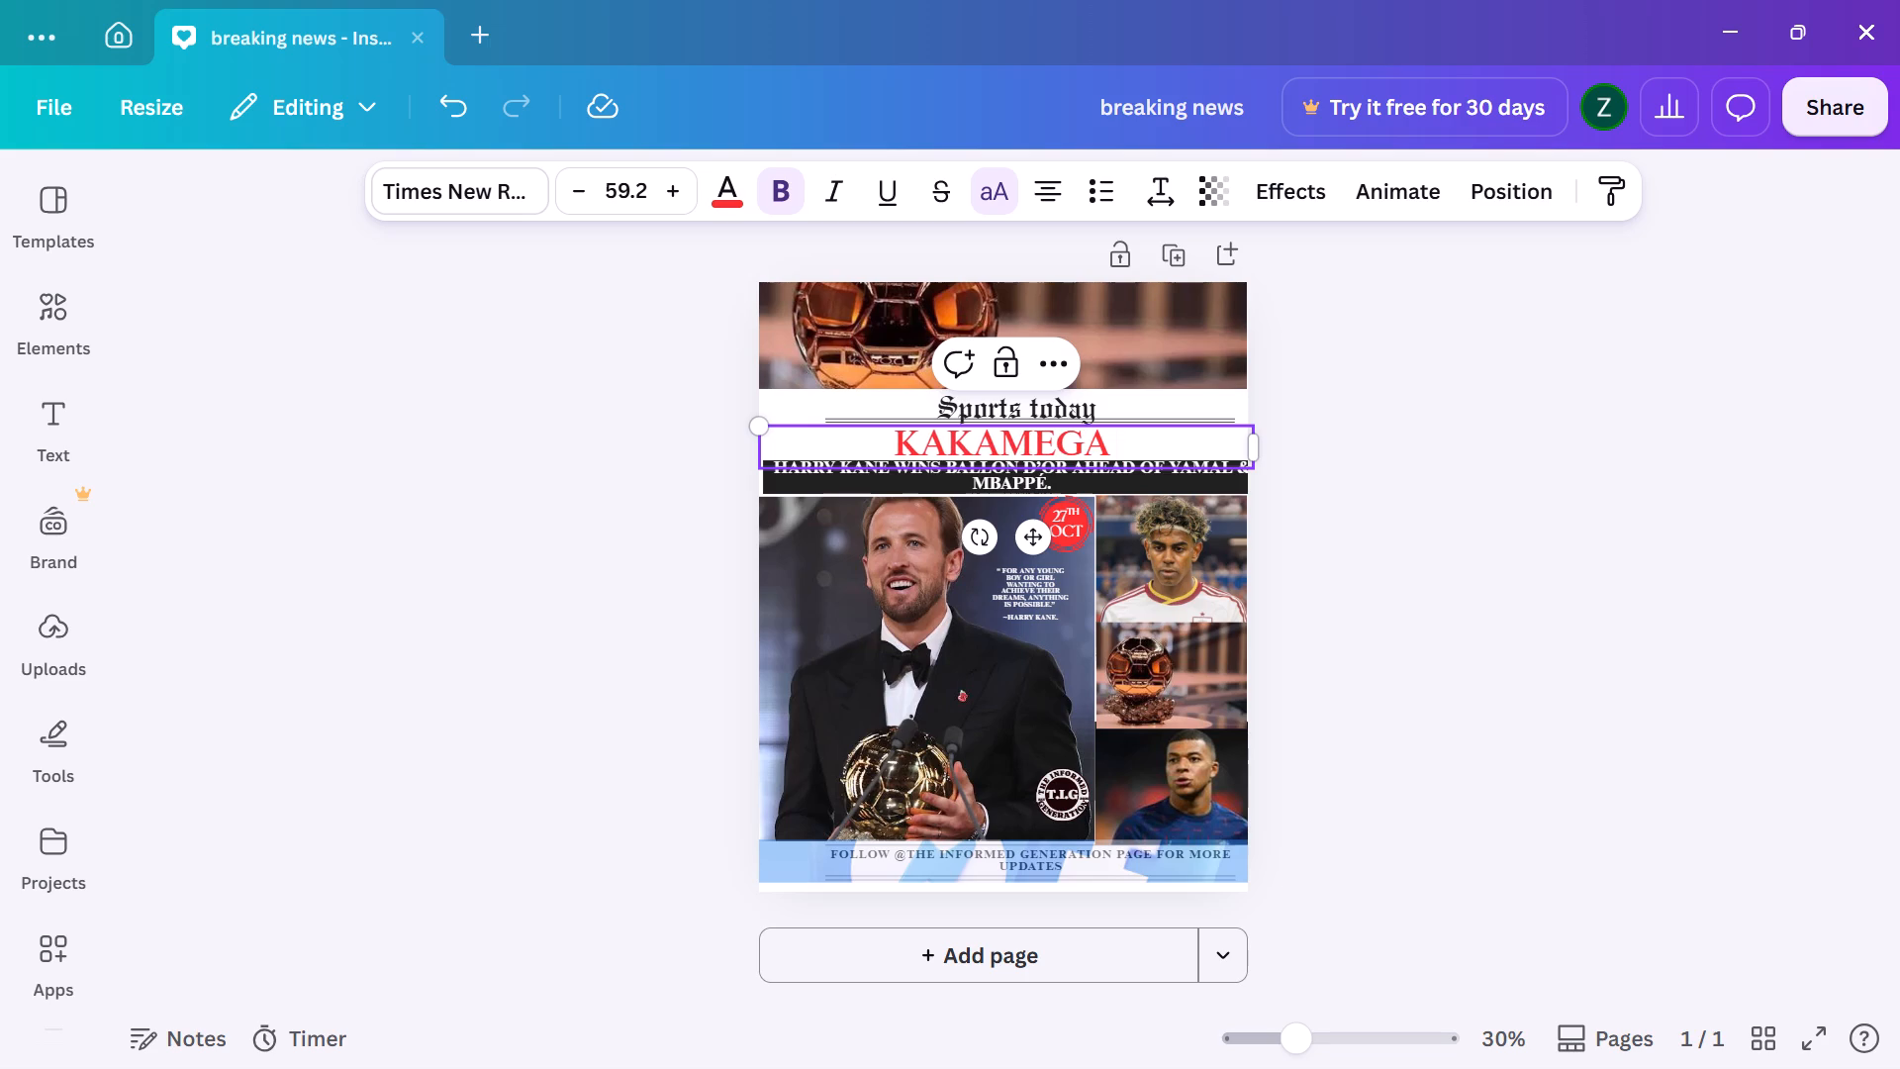
pyautogui.write('county')
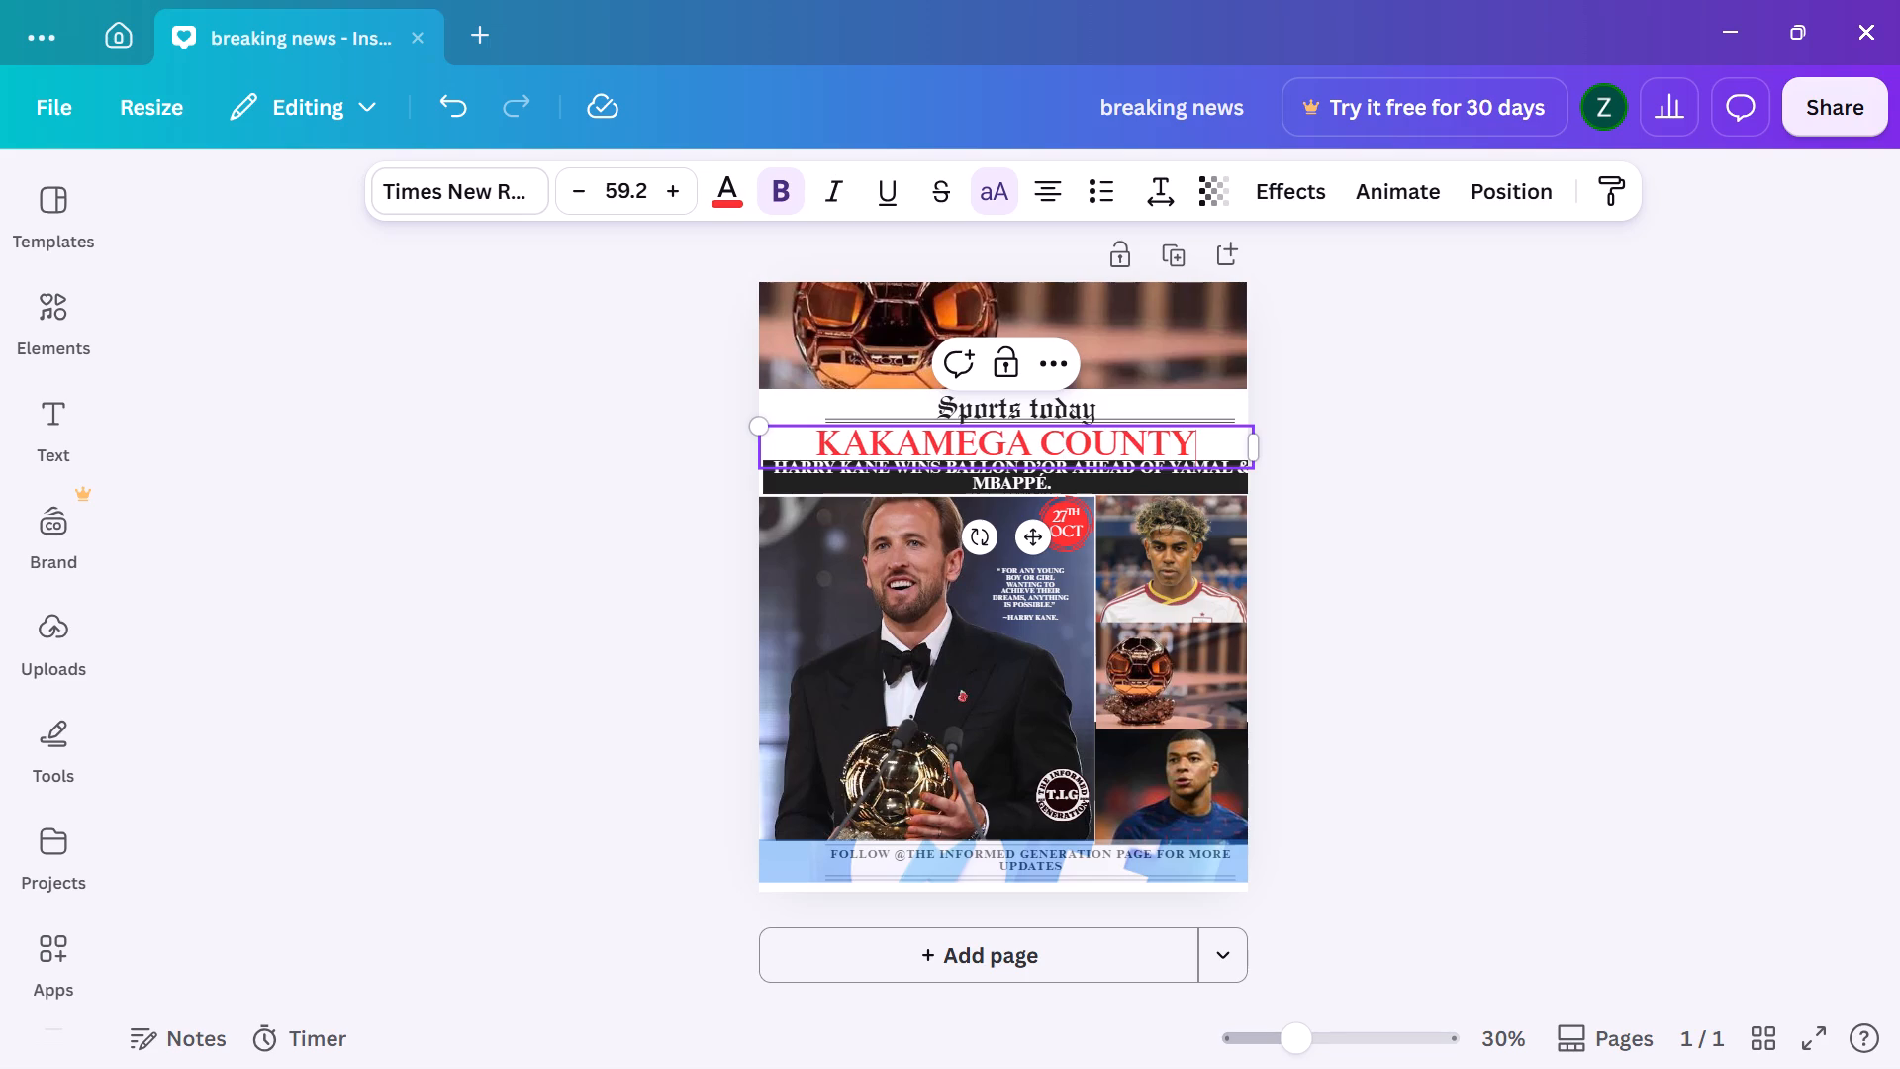
pyautogui.press('space')
pyautogui.write('funds')
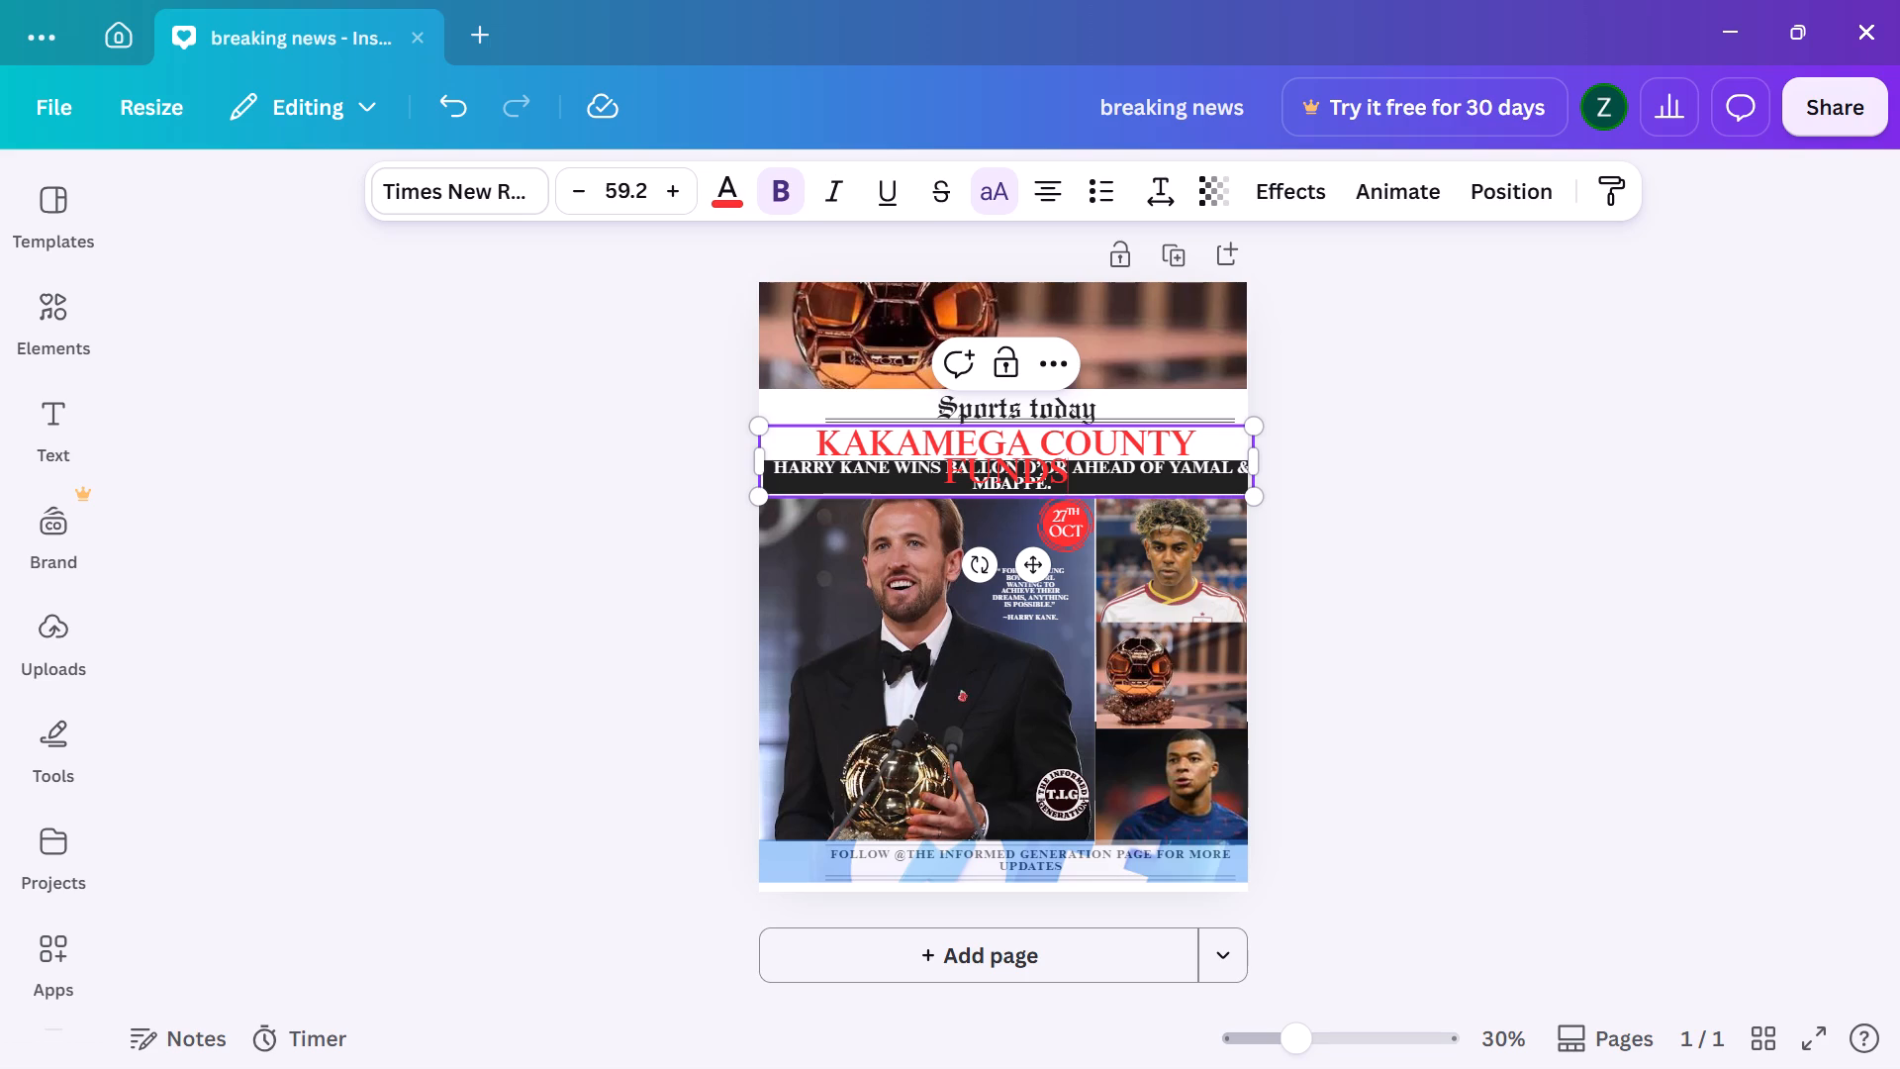
pyautogui.press('space')
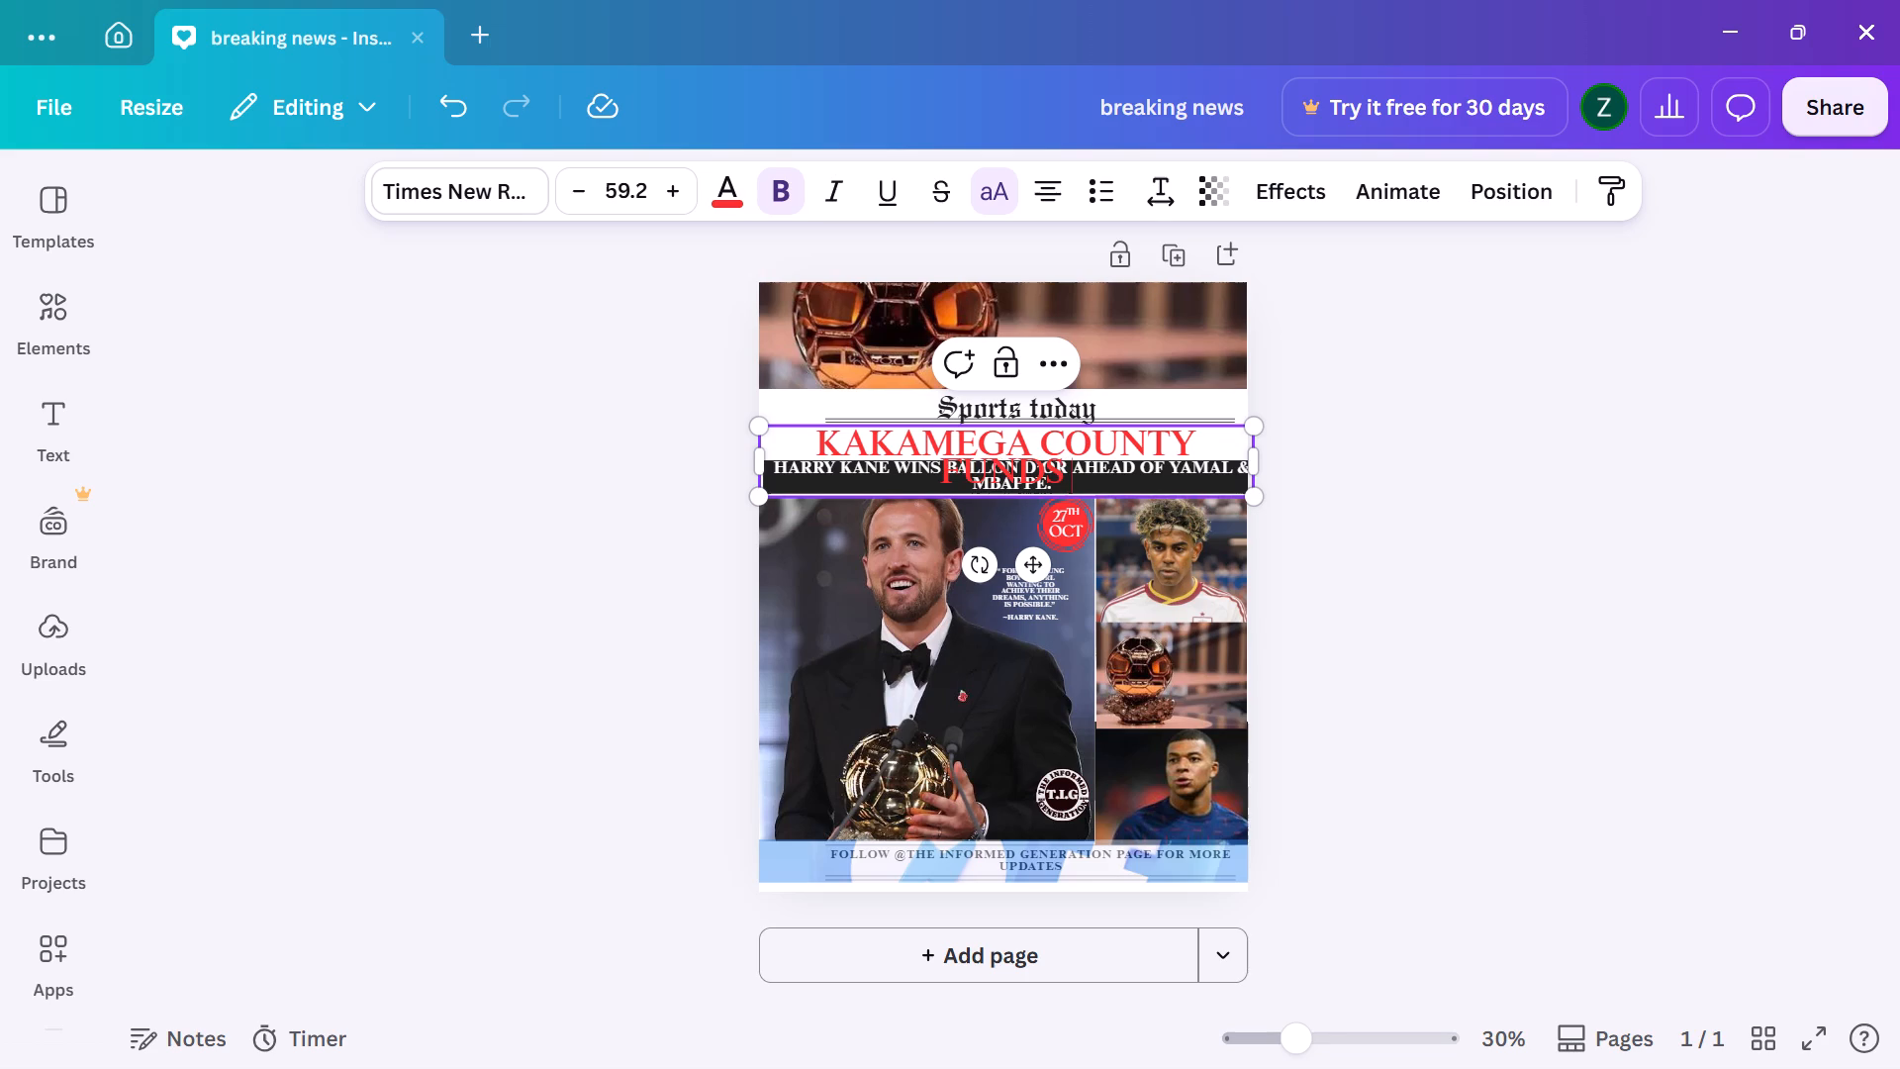
pyautogui.write('update')
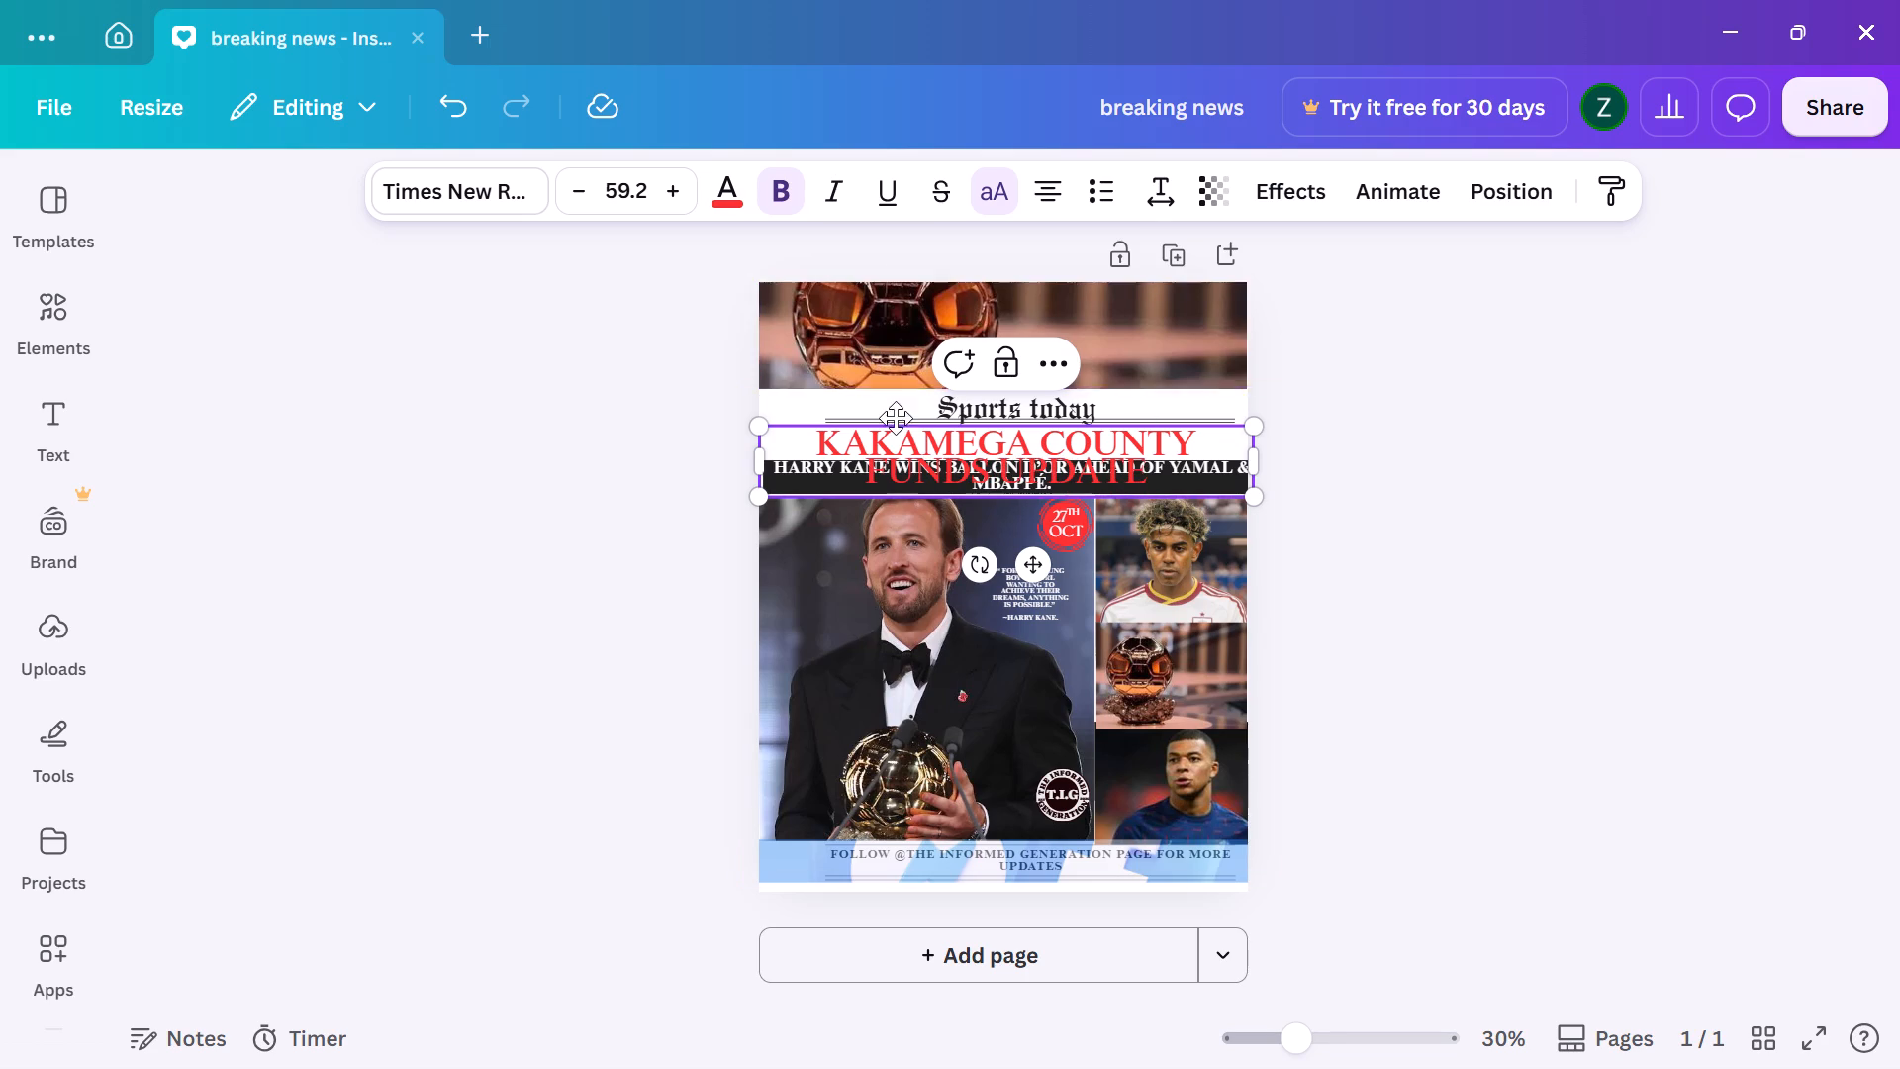
# Reduce the red headline's font size to 43.2 so it fits on one line.
pyautogui.tripleClick(580, 182)
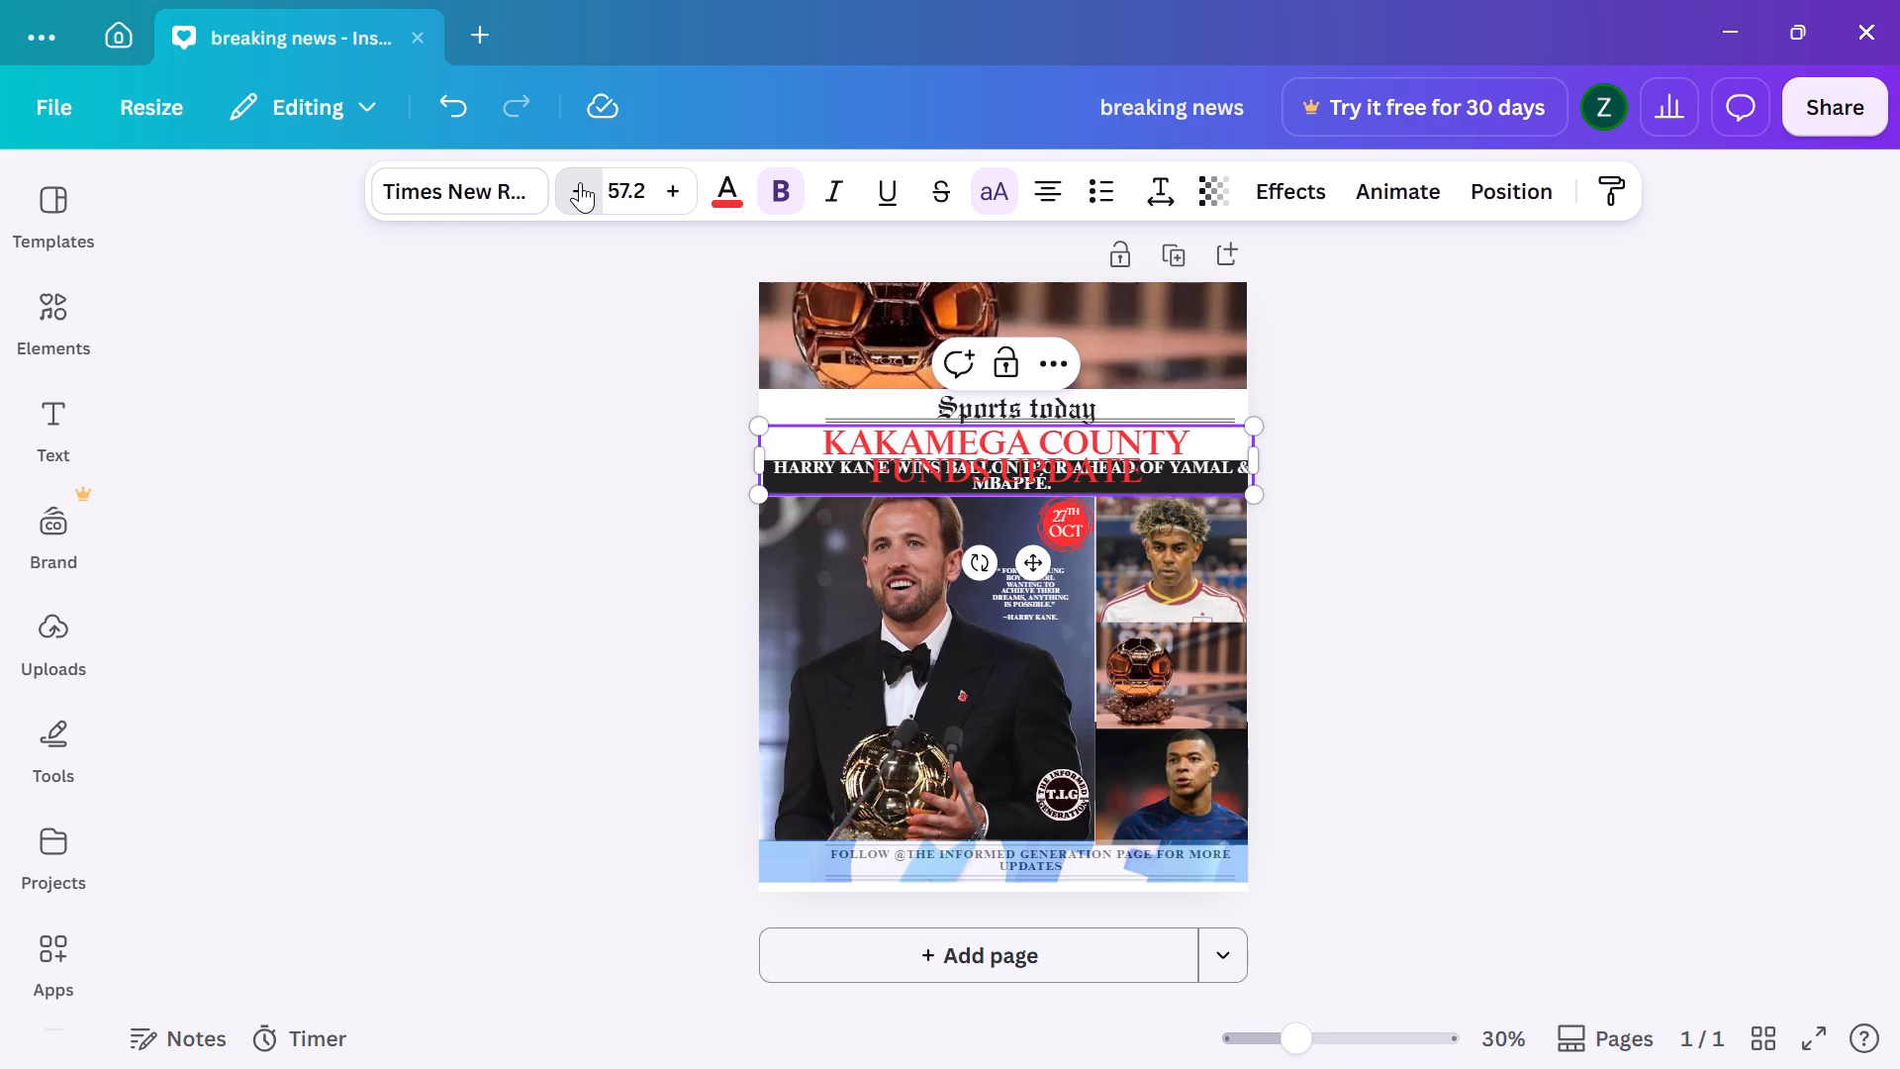
pyautogui.tripleClick(580, 182)
pyautogui.tripleClick(580, 182)
pyautogui.tripleClick(580, 182)
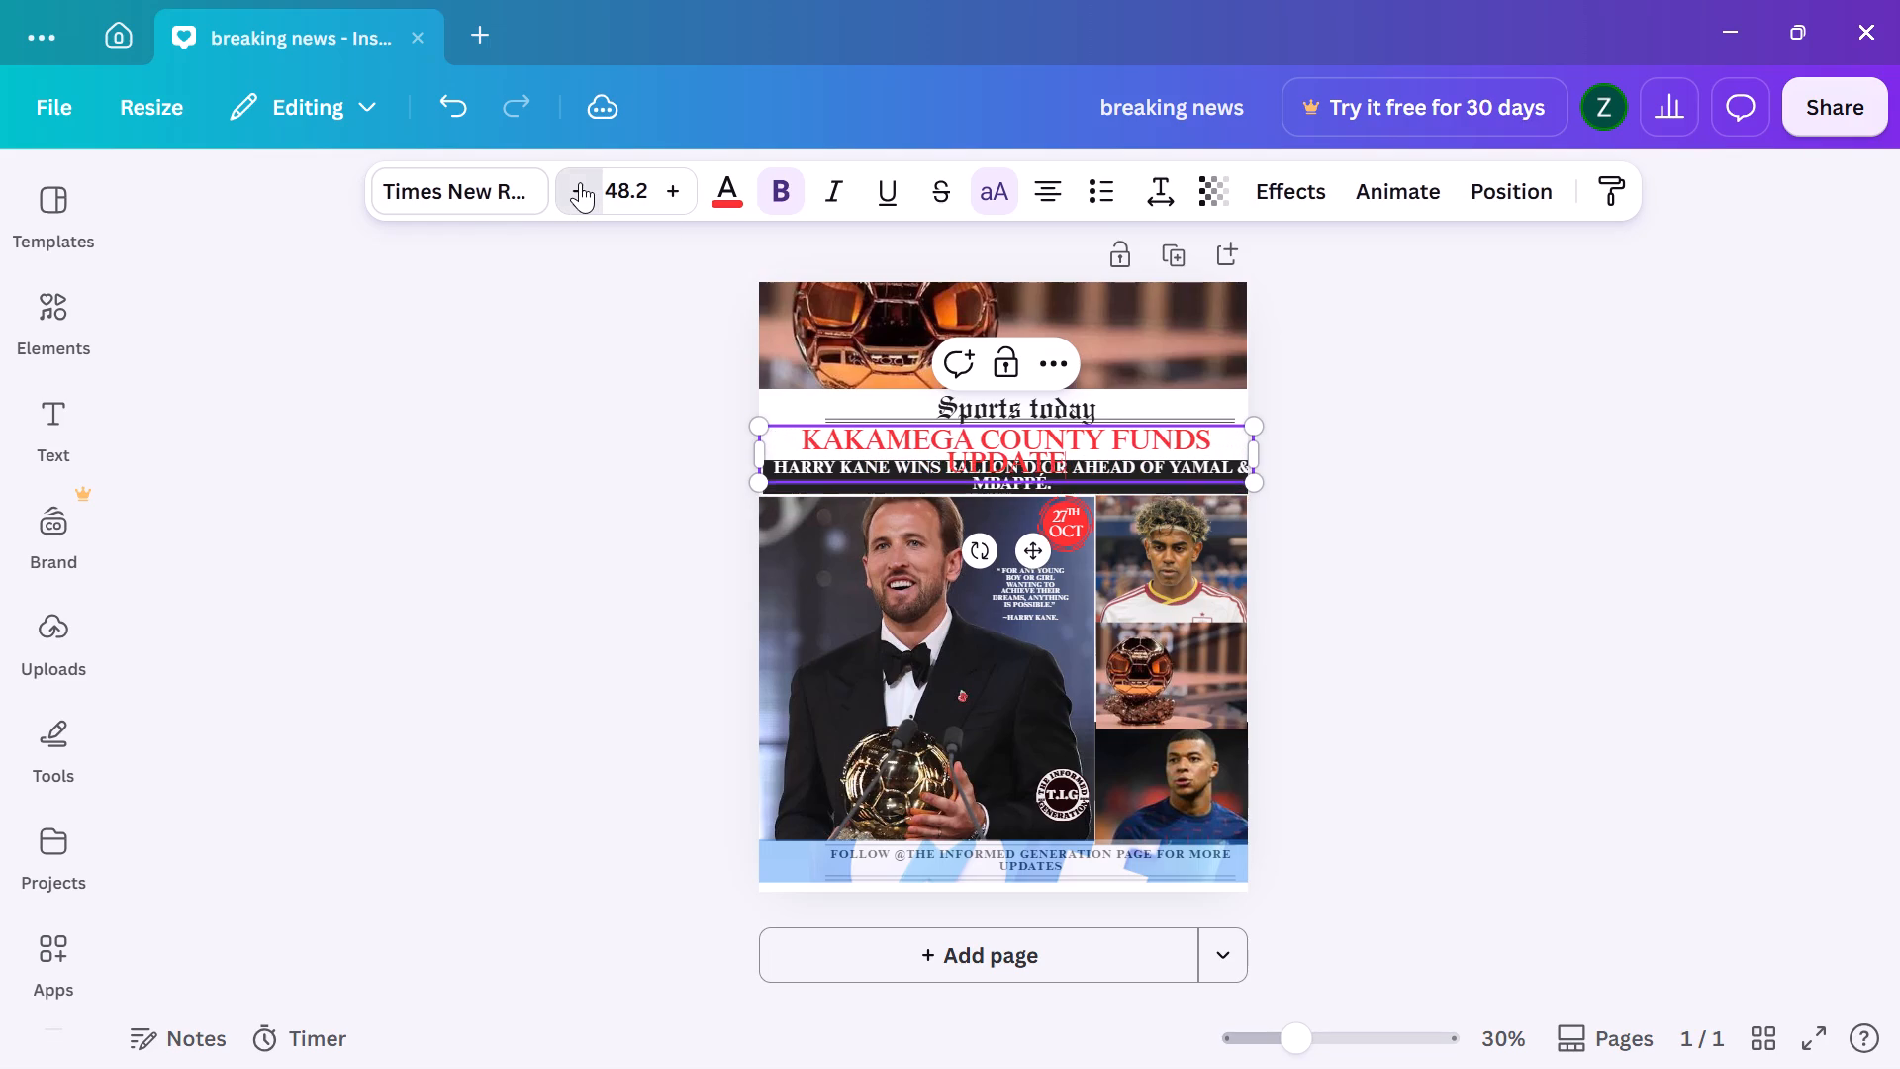
pyautogui.tripleClick(580, 182)
pyautogui.tripleClick(580, 182)
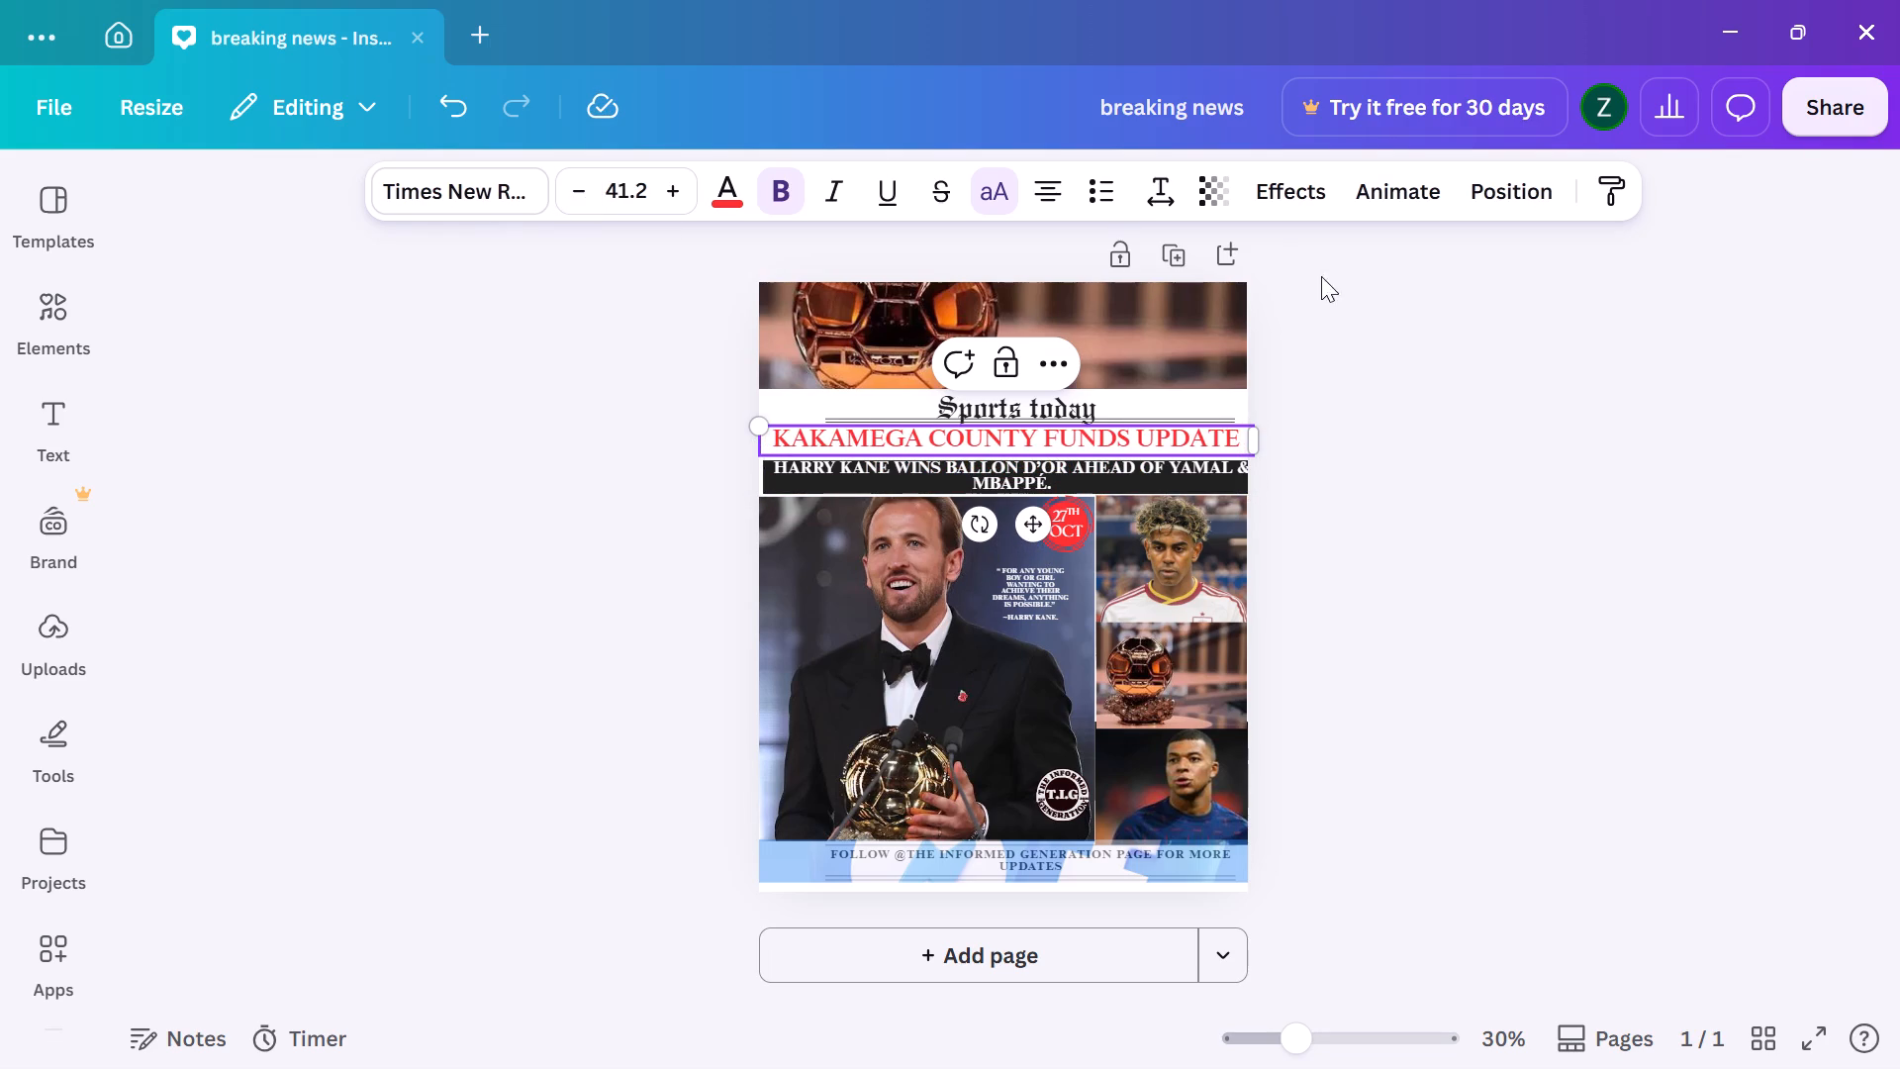
pyautogui.click(669, 196)
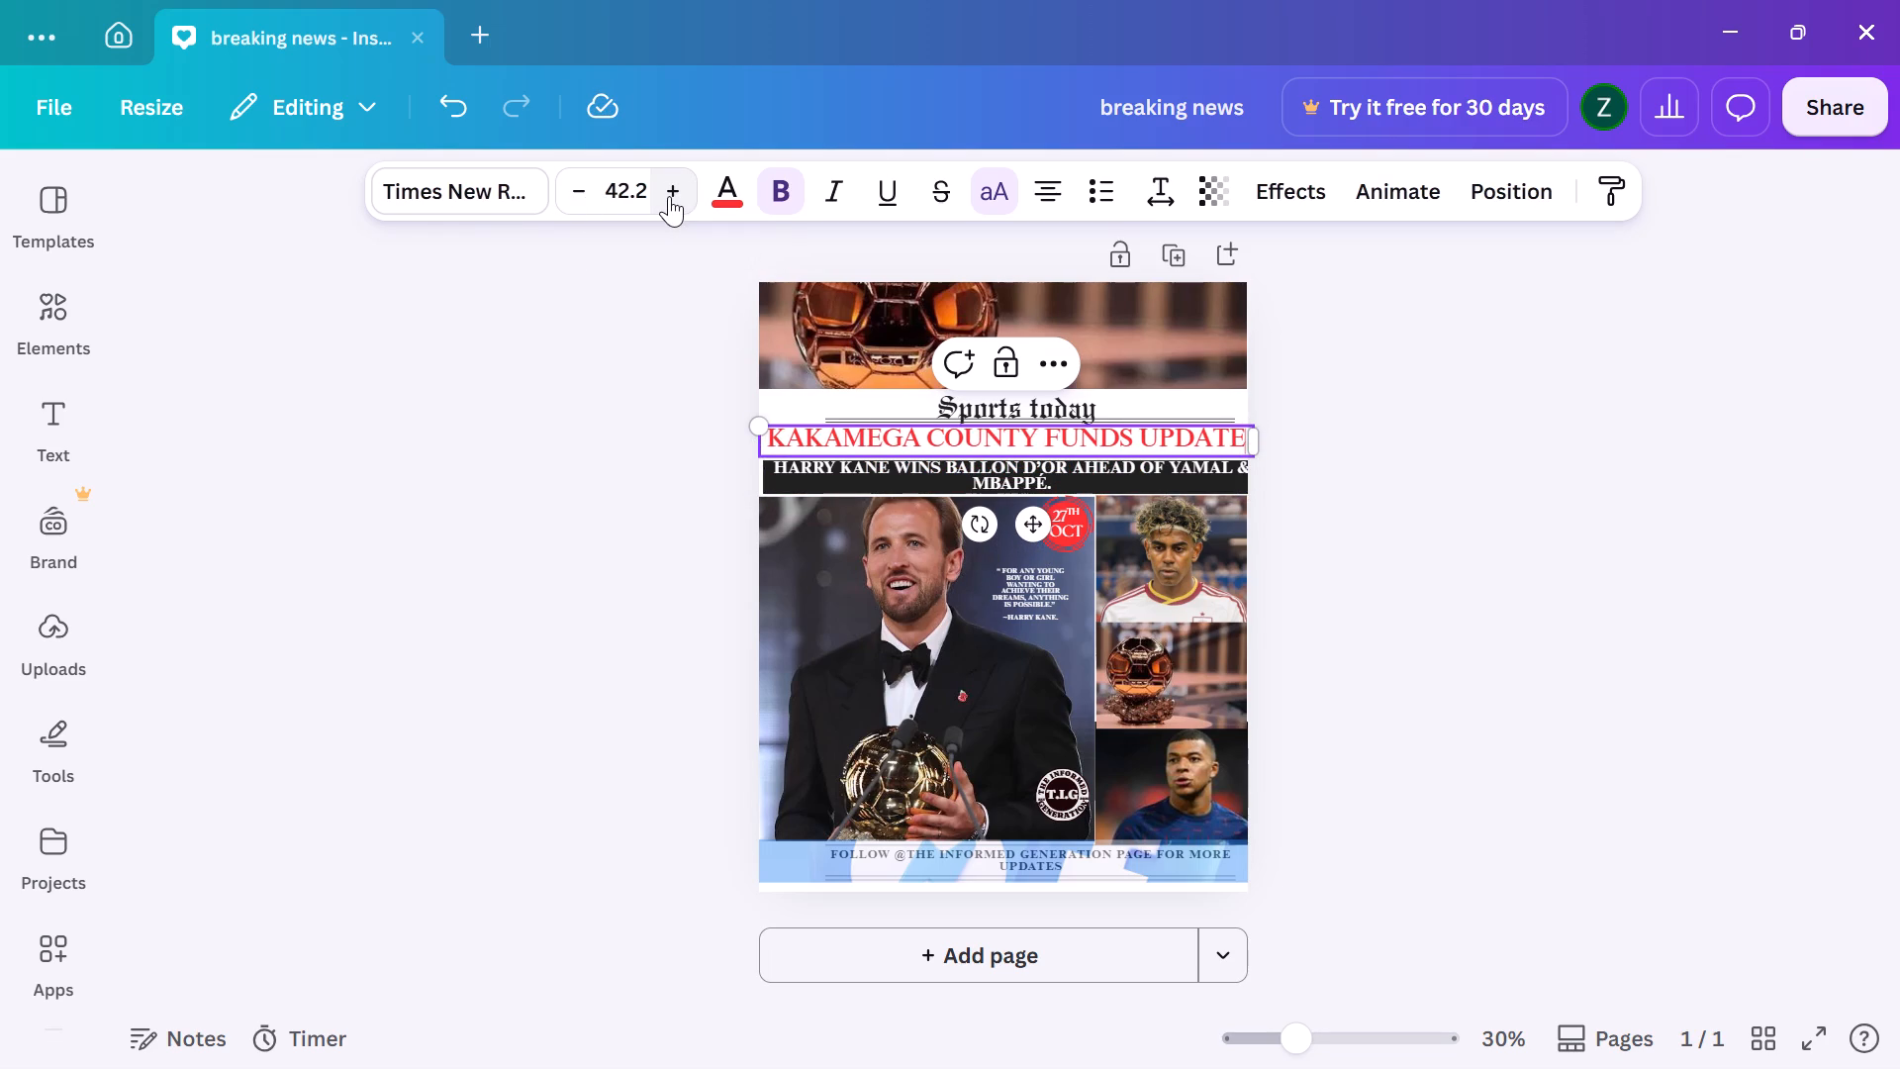
pyautogui.click(669, 196)
pyautogui.click(1524, 414)
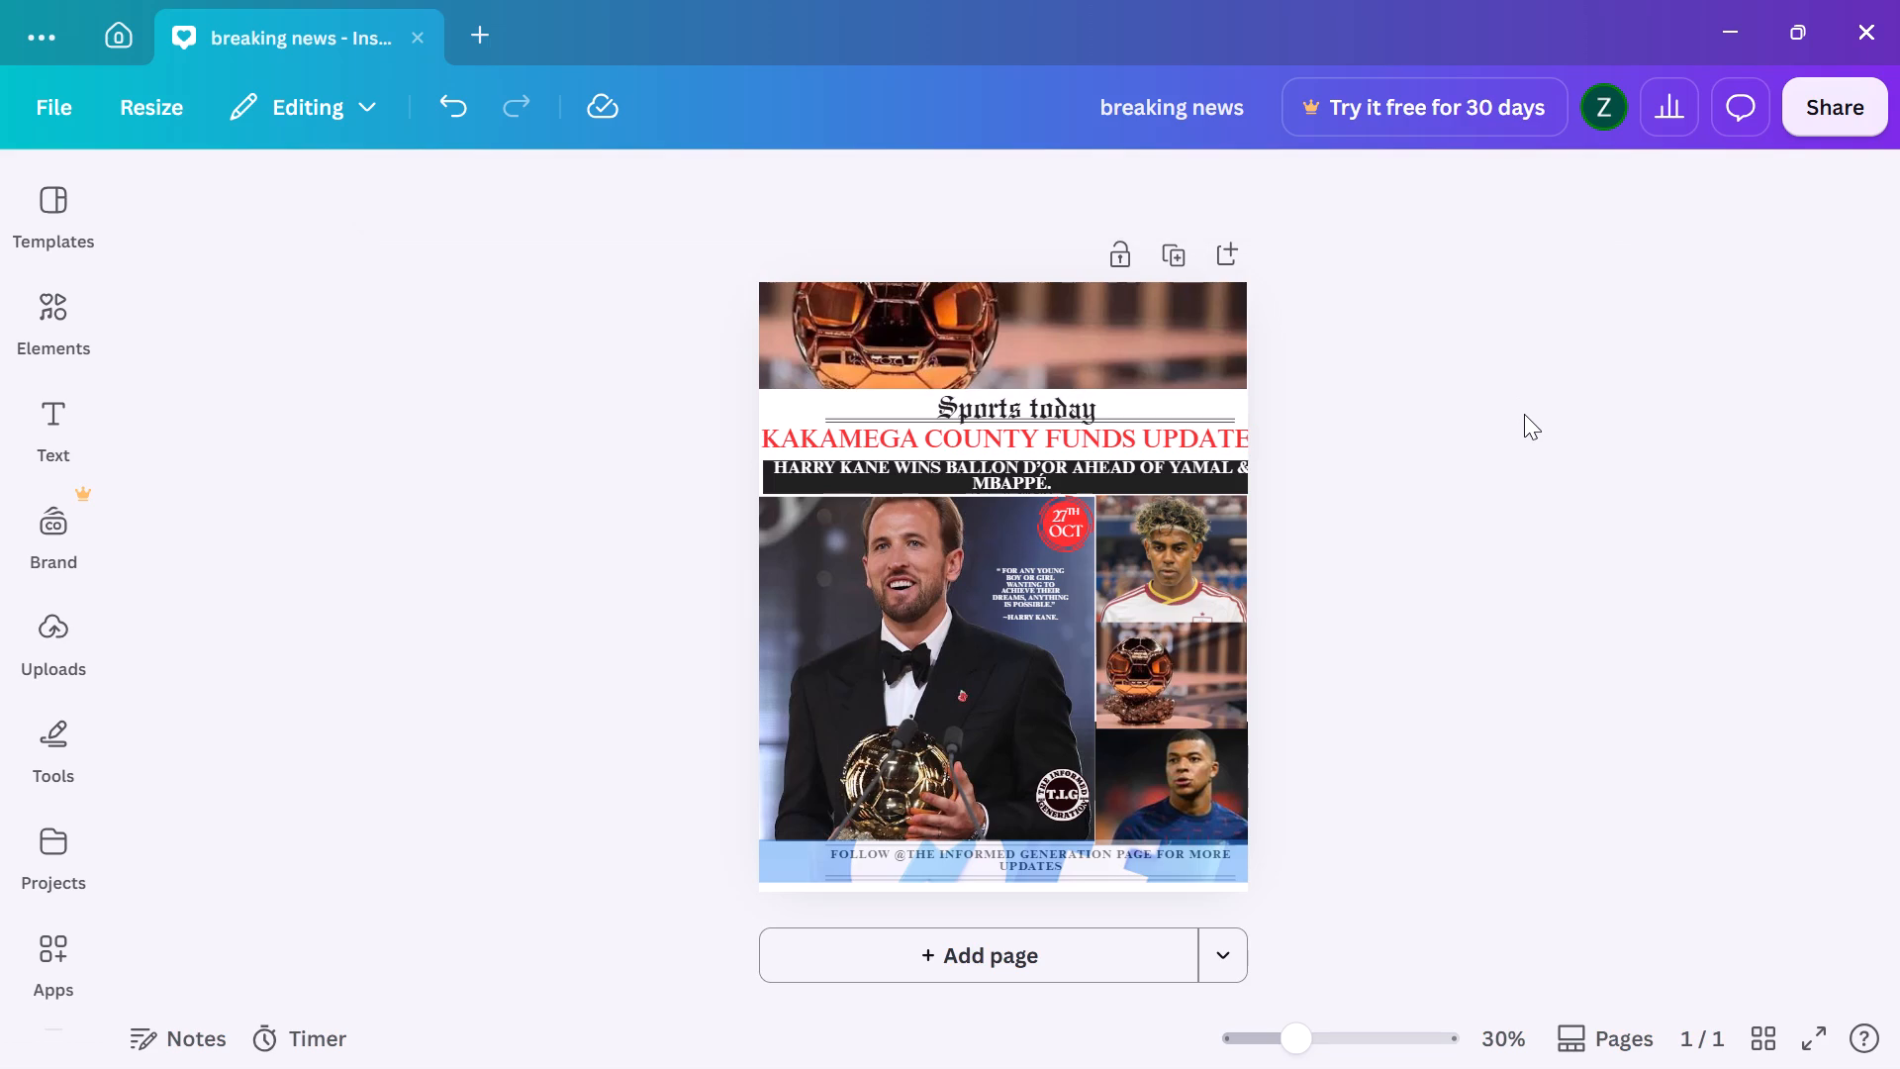
# Centre the red "KAKAMEGA COUNTY FUNDS UPDATE" headline horizontally on the page.
pyautogui.click(1184, 437)
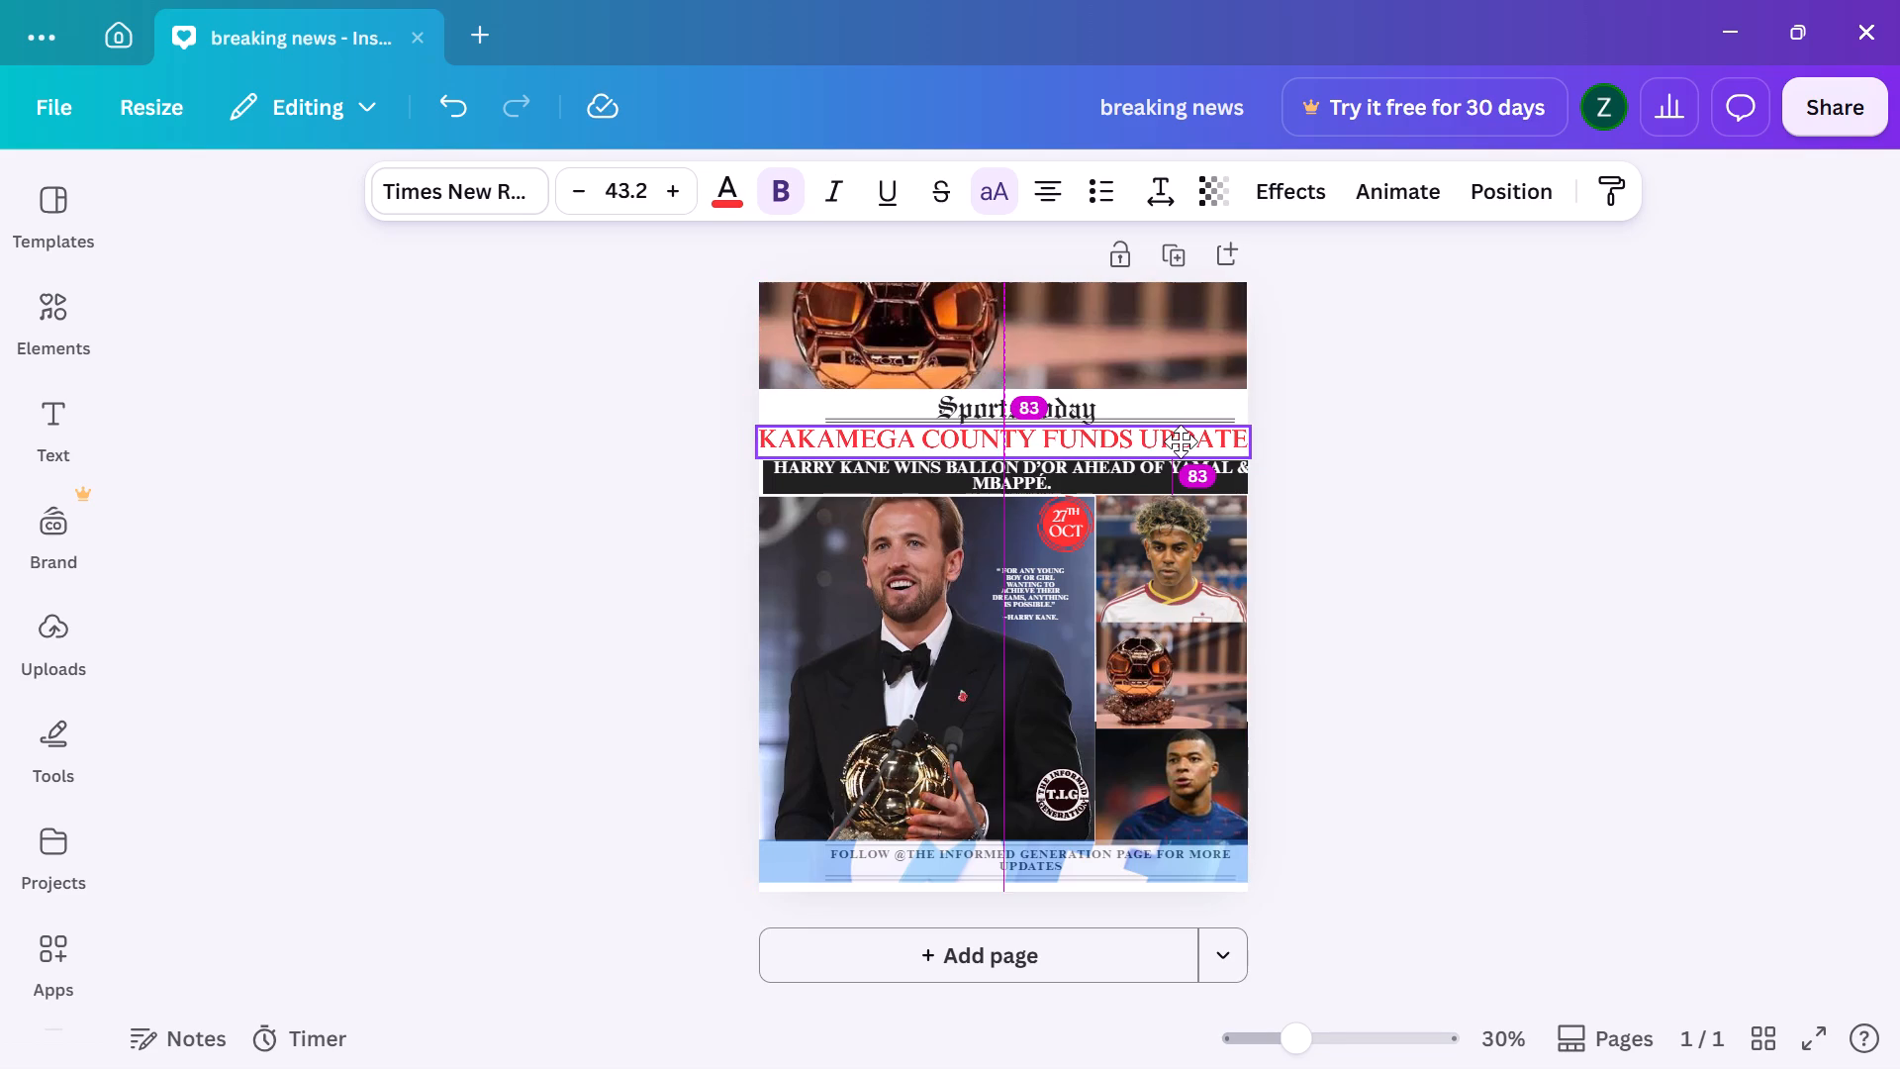
pyautogui.click(1508, 364)
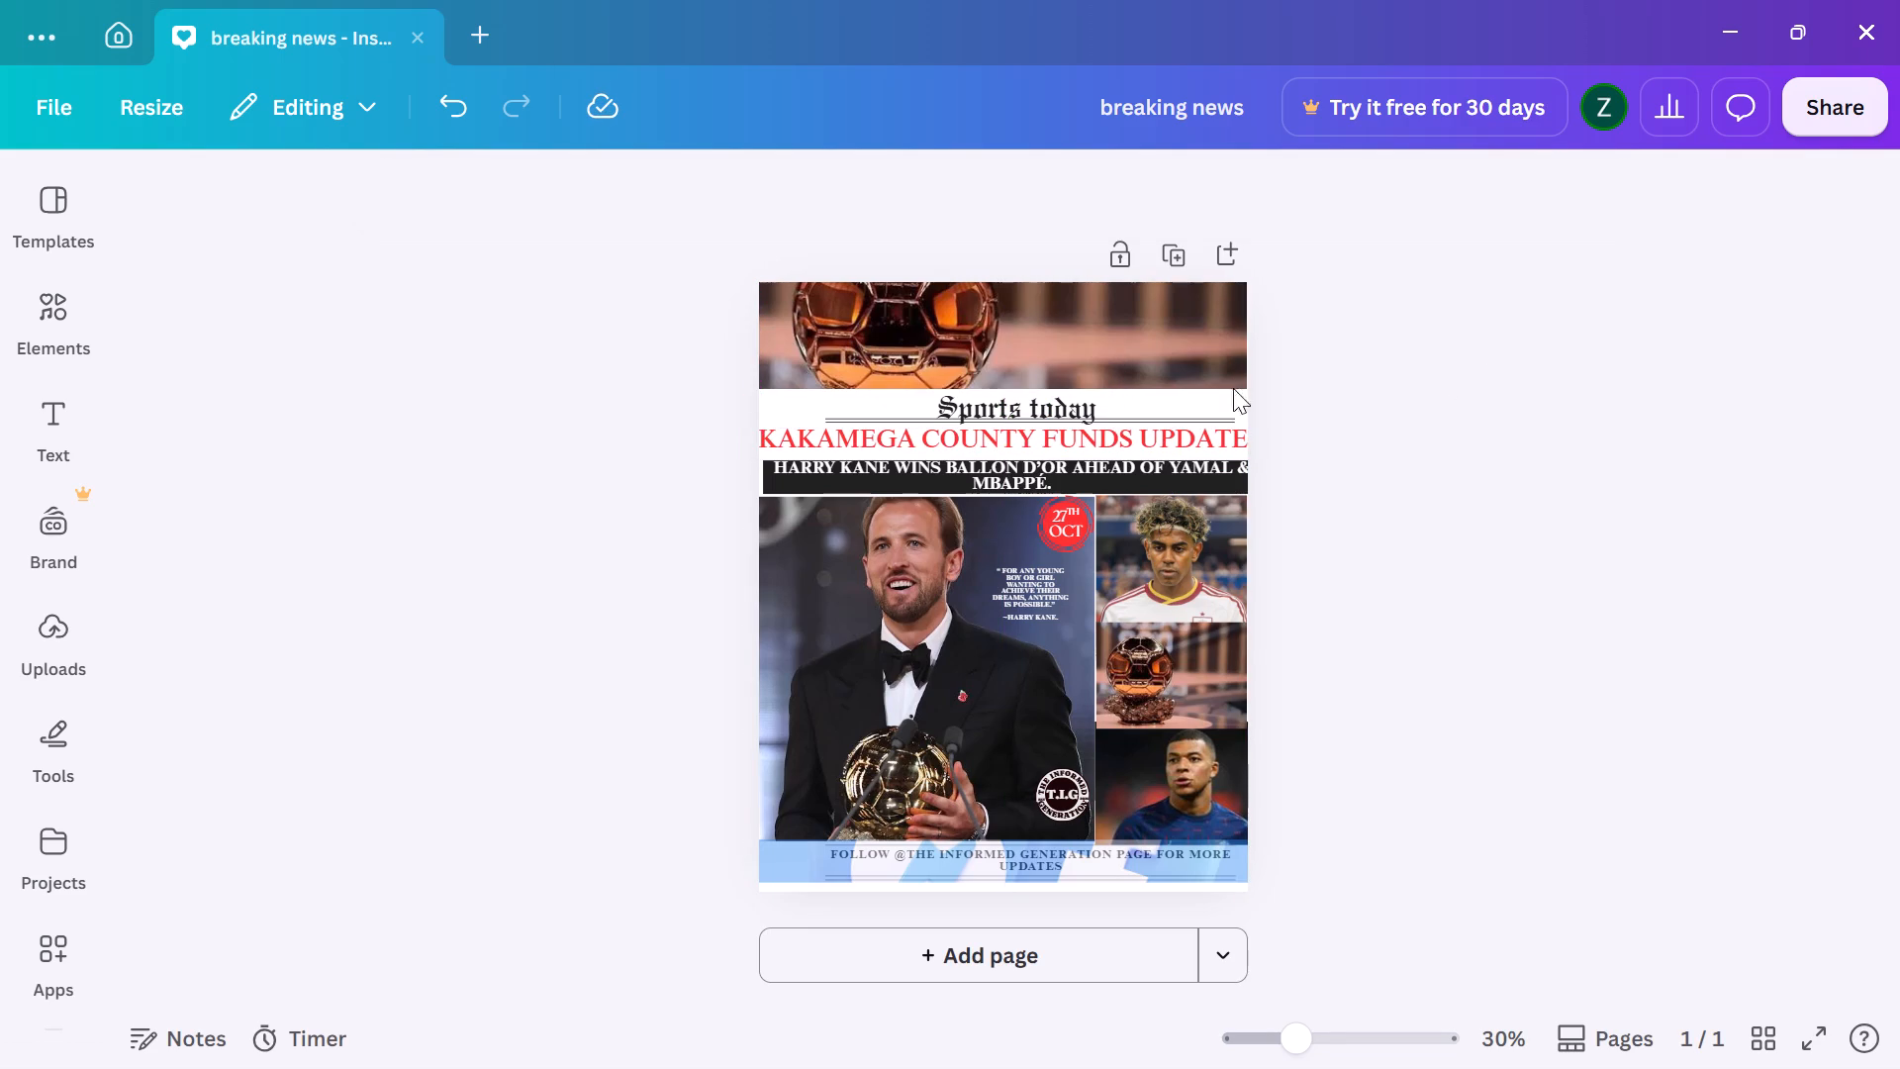
# Replace the "Sports today" masthead text above the red headline with "education today".
pyautogui.click(1091, 412)
pyautogui.click(1091, 412)
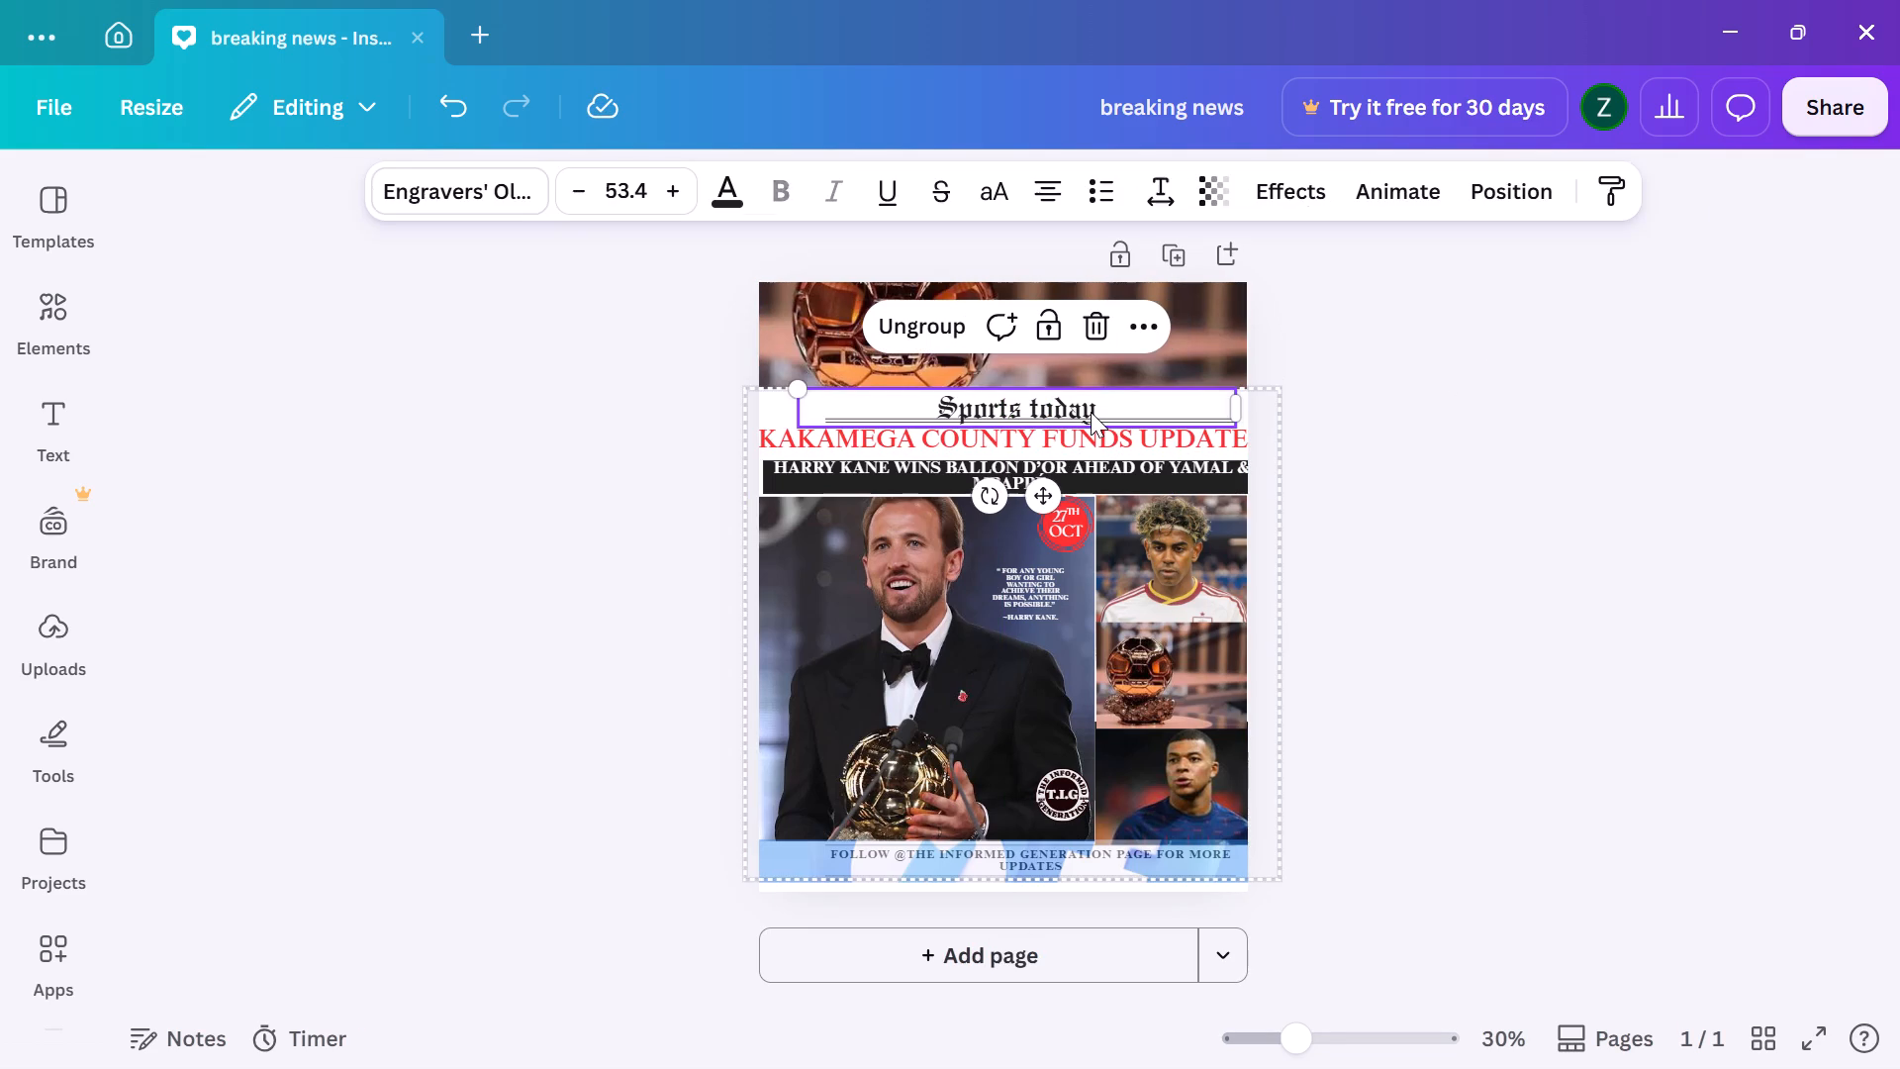
pyautogui.click(1097, 407)
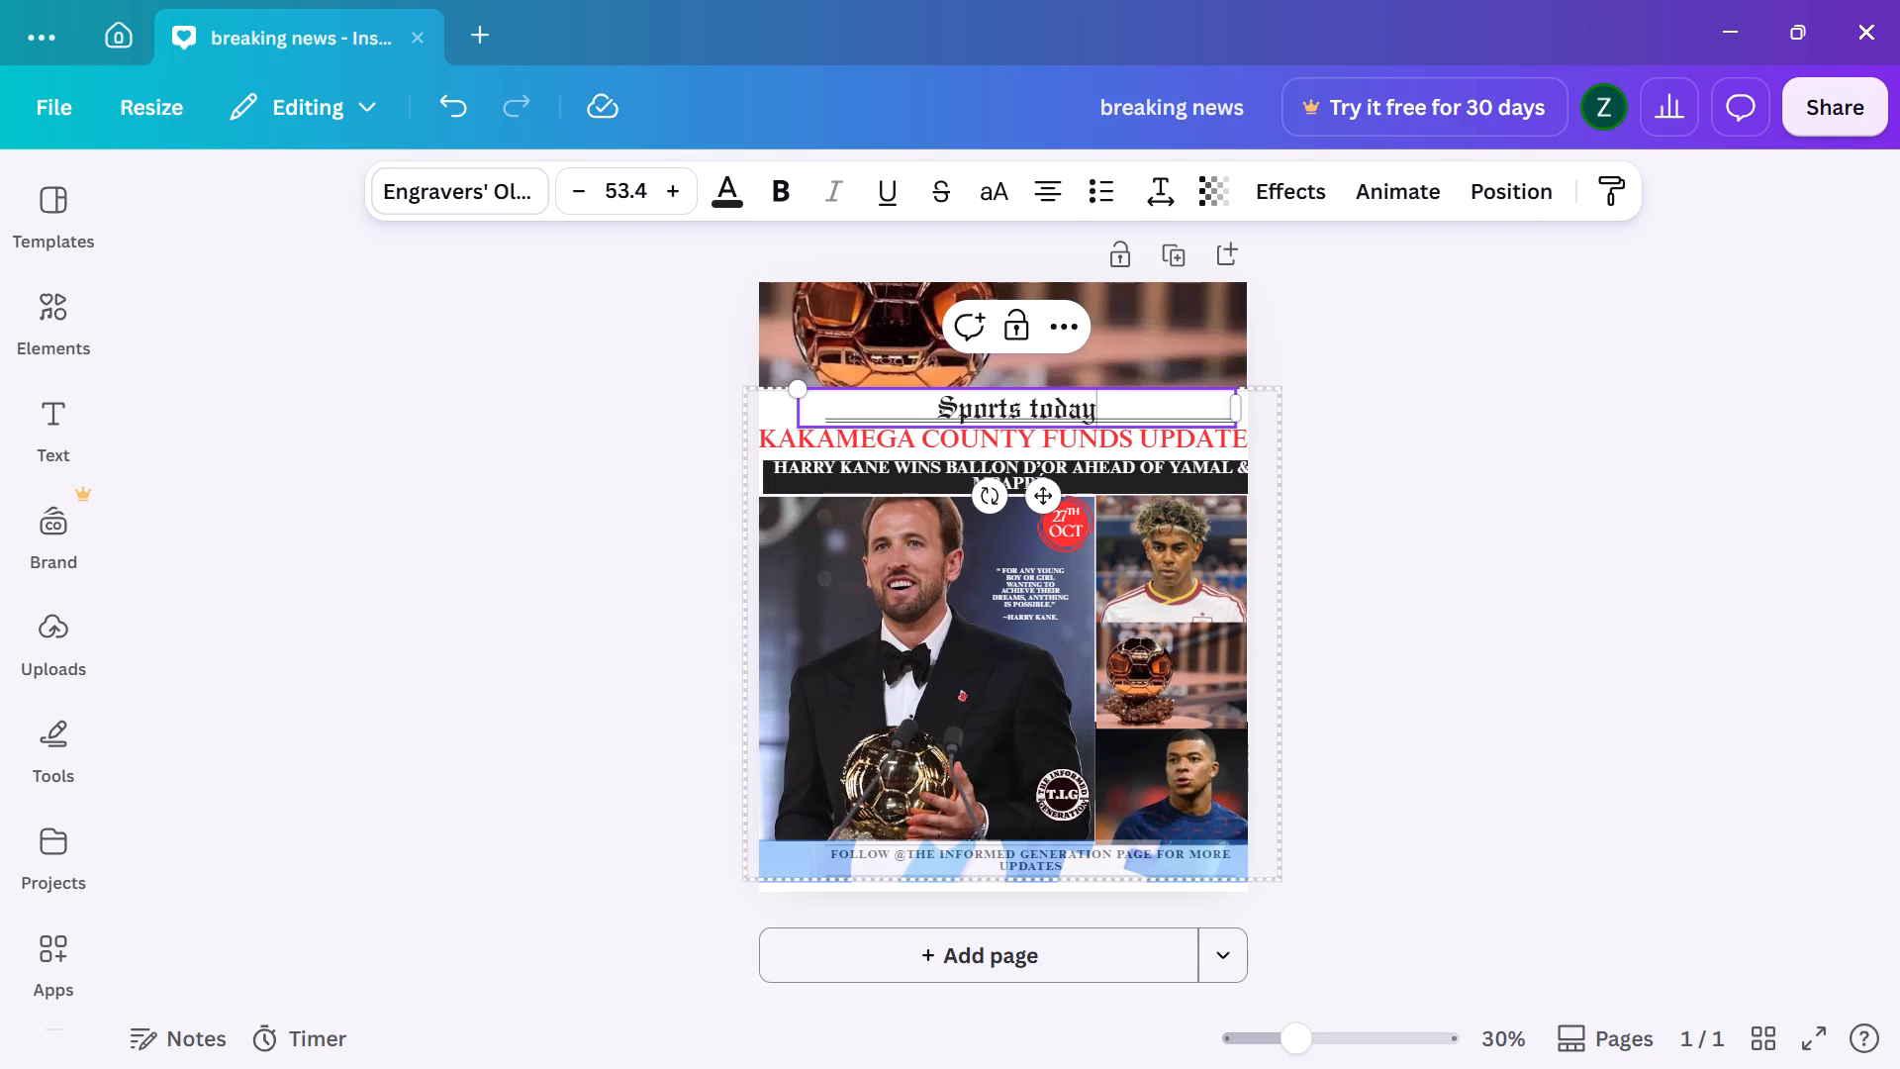
pyautogui.press('BackSpace')
pyautogui.press('BackSpace')
pyautogui.press('BackSpace')
pyautogui.press('BackSpace')
pyautogui.press('BackSpace')
pyautogui.press('BackSpace')
pyautogui.press('BackSpace')
pyautogui.press('BackSpace')
pyautogui.press('BackSpace')
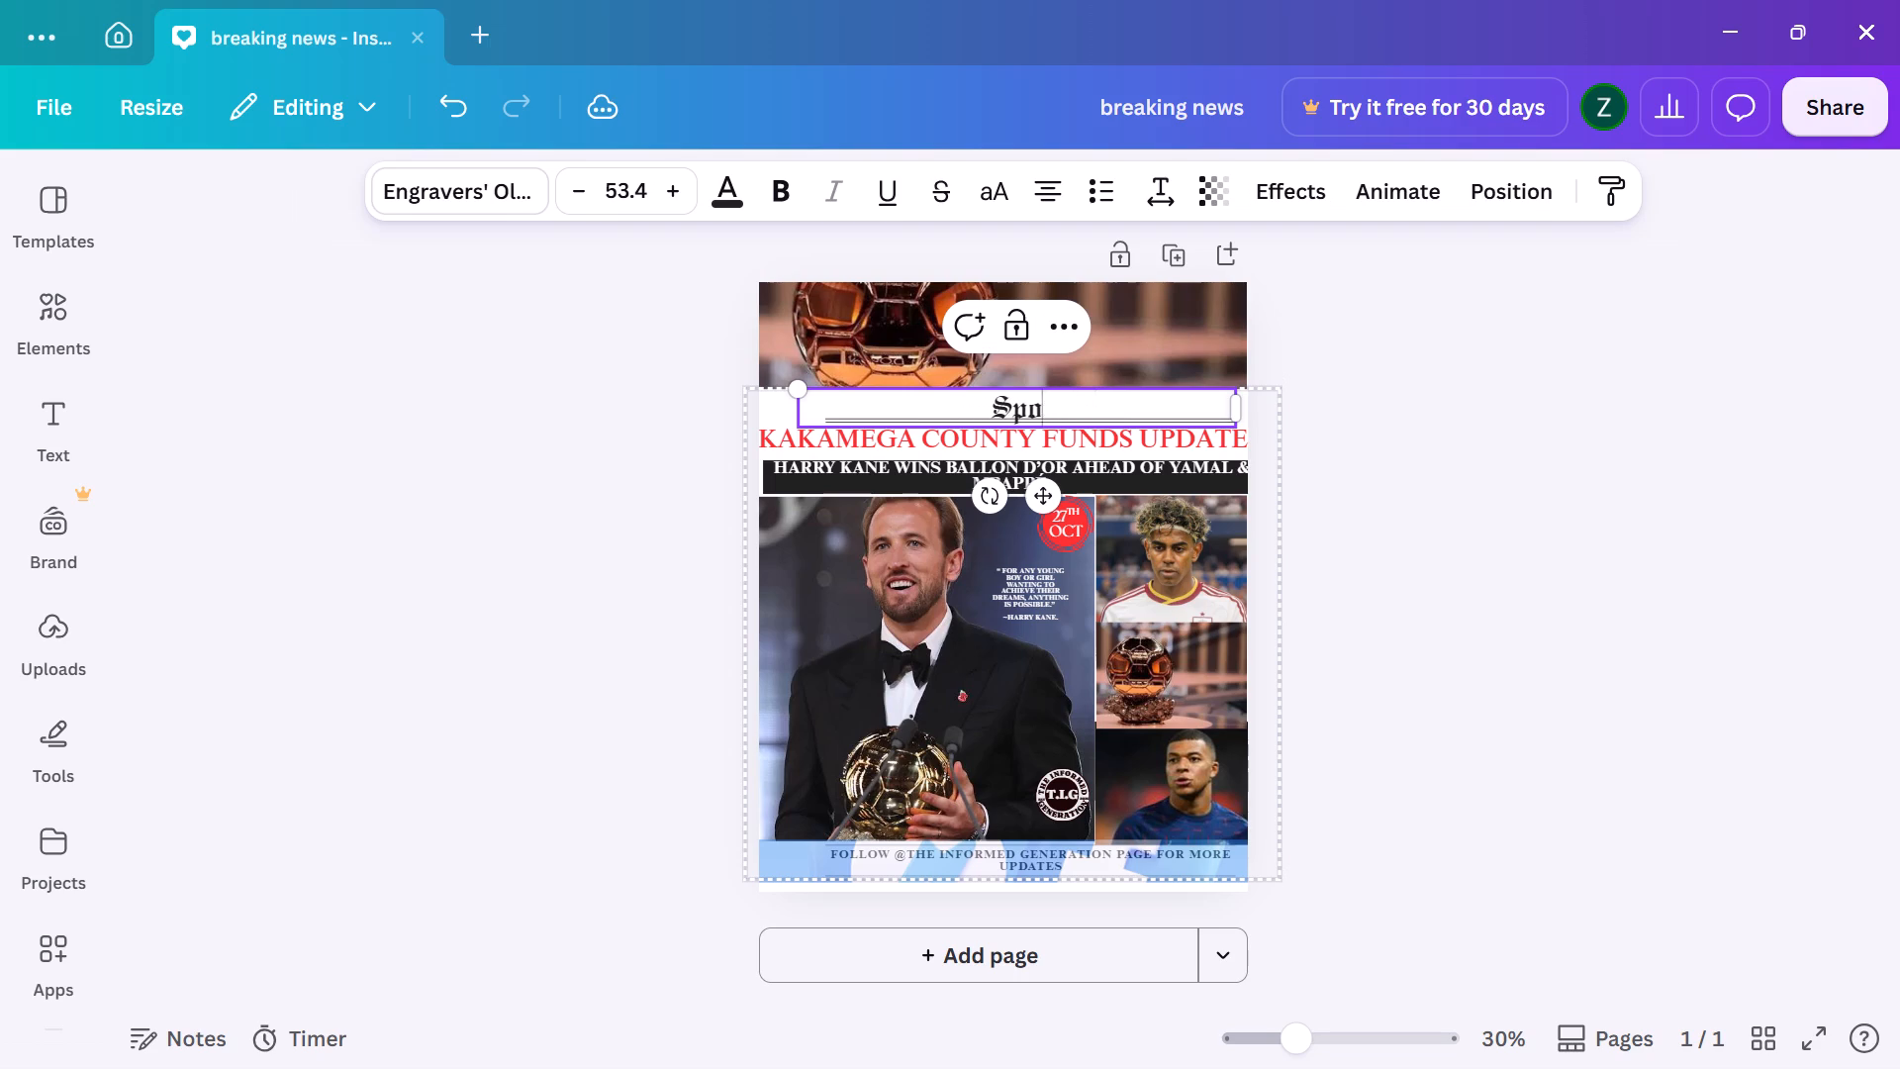
pyautogui.press('BackSpace')
pyautogui.press('BackSpace')
pyautogui.press('BackSpace')
pyautogui.press('BackSpace')
pyautogui.press('BackSpace')
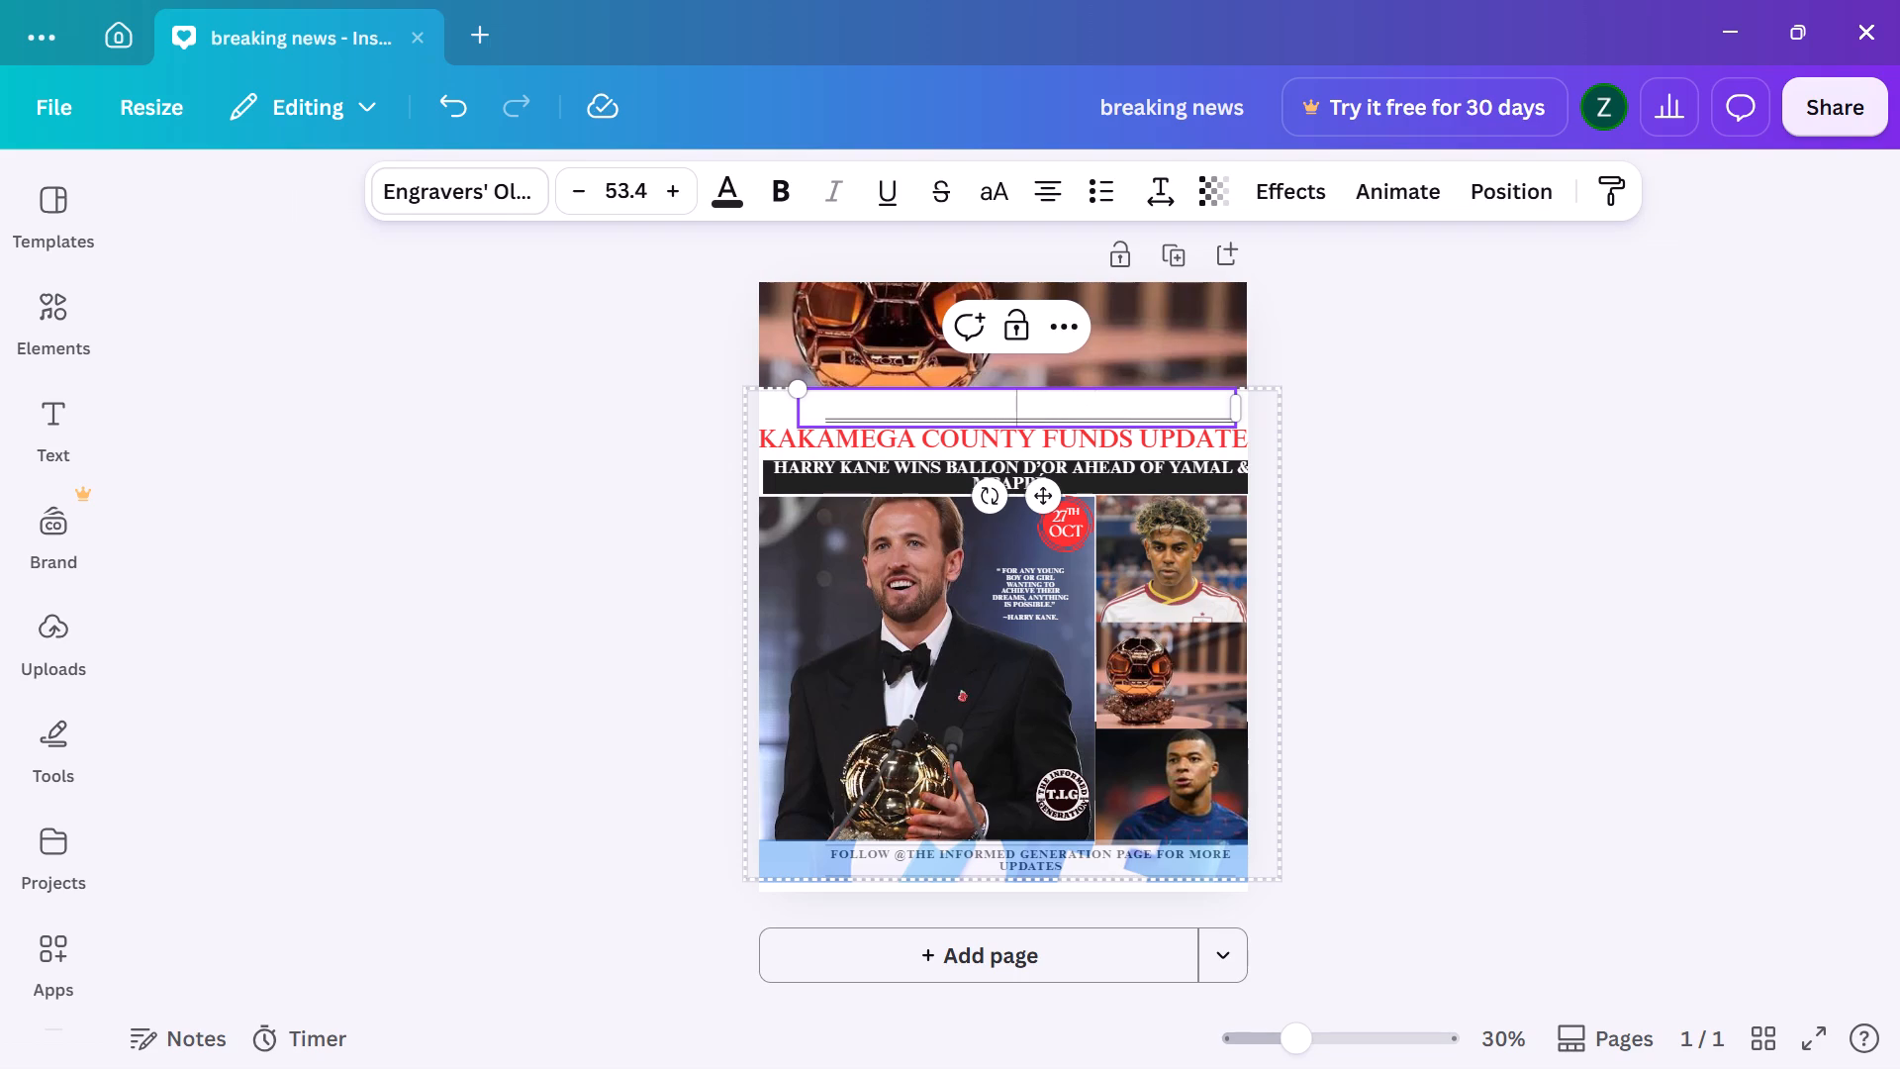
pyautogui.press('e')
pyautogui.write('du')
pyautogui.write('ca')
pyautogui.write('tion today')
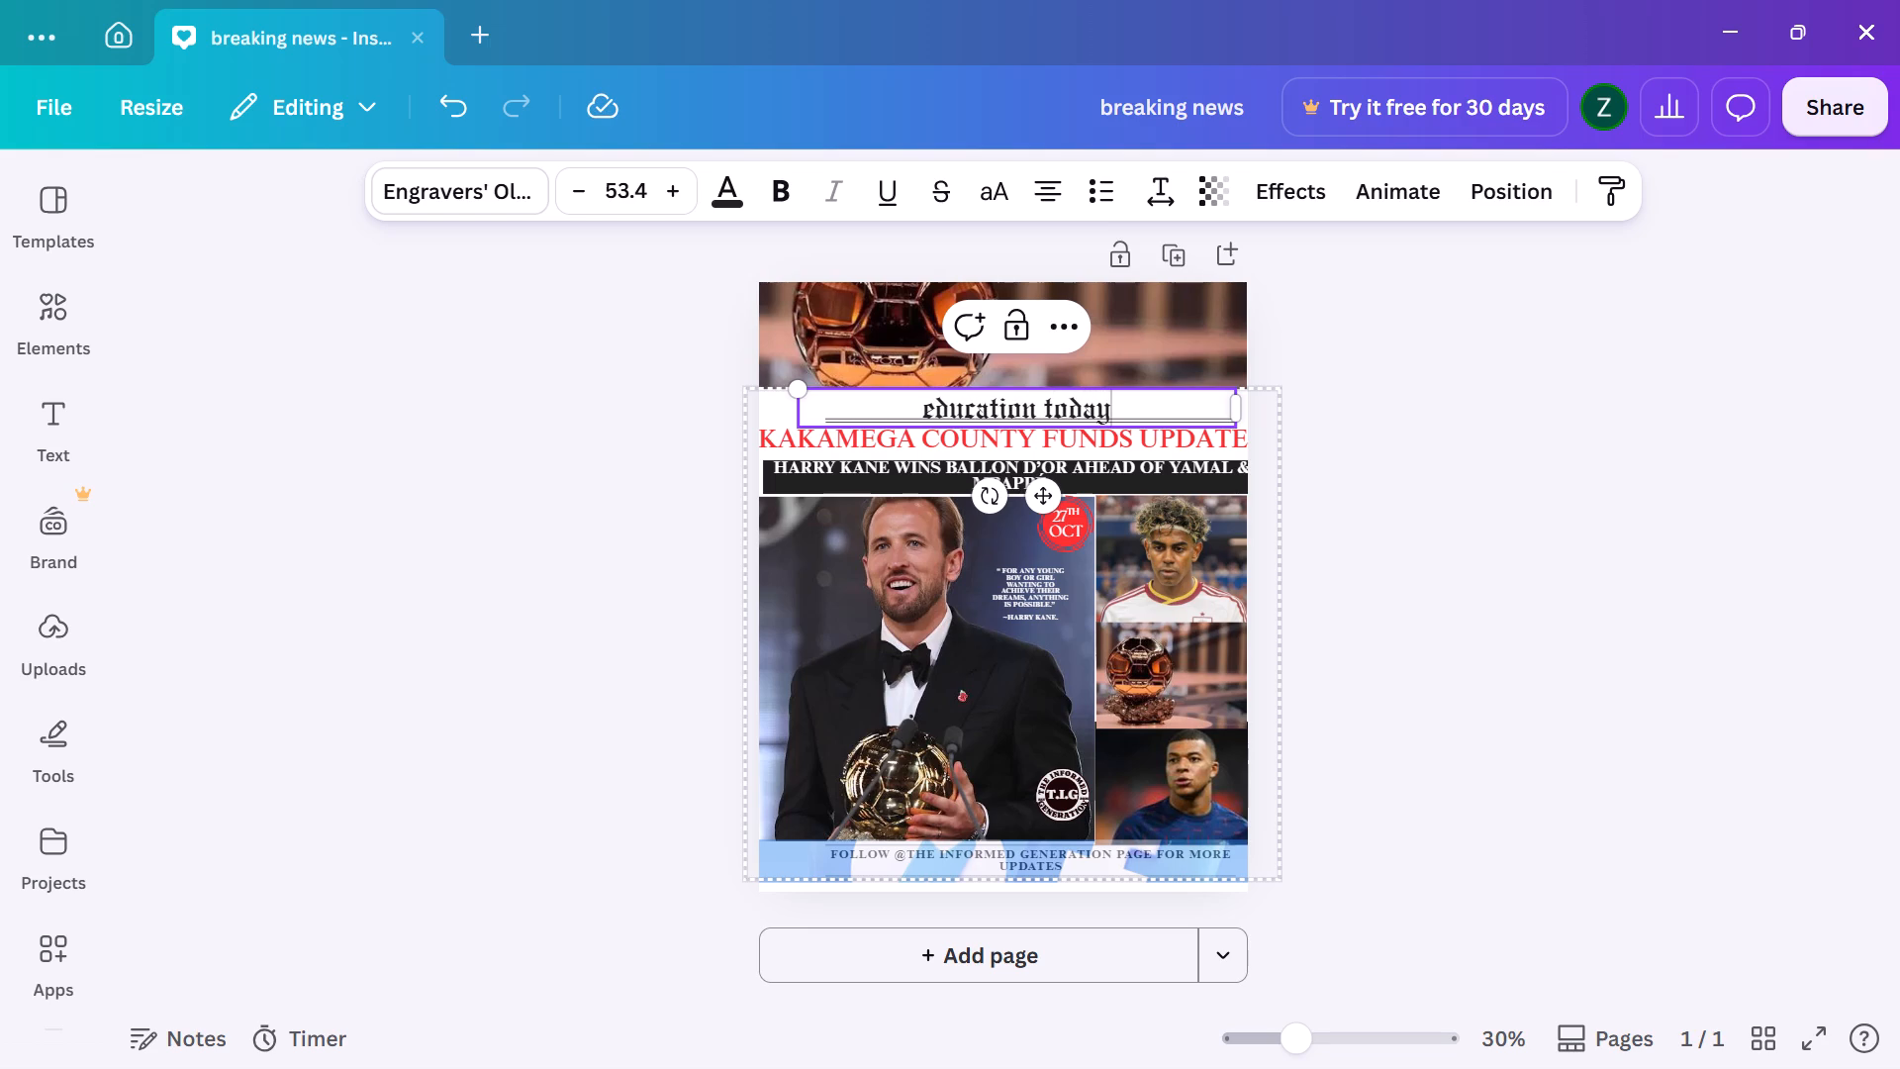
# Capitalise the first letter of the masthead so it reads "Education today".
pyautogui.click(928, 408)
pyautogui.click(928, 408)
pyautogui.press('BackSpace')
pyautogui.press('e')
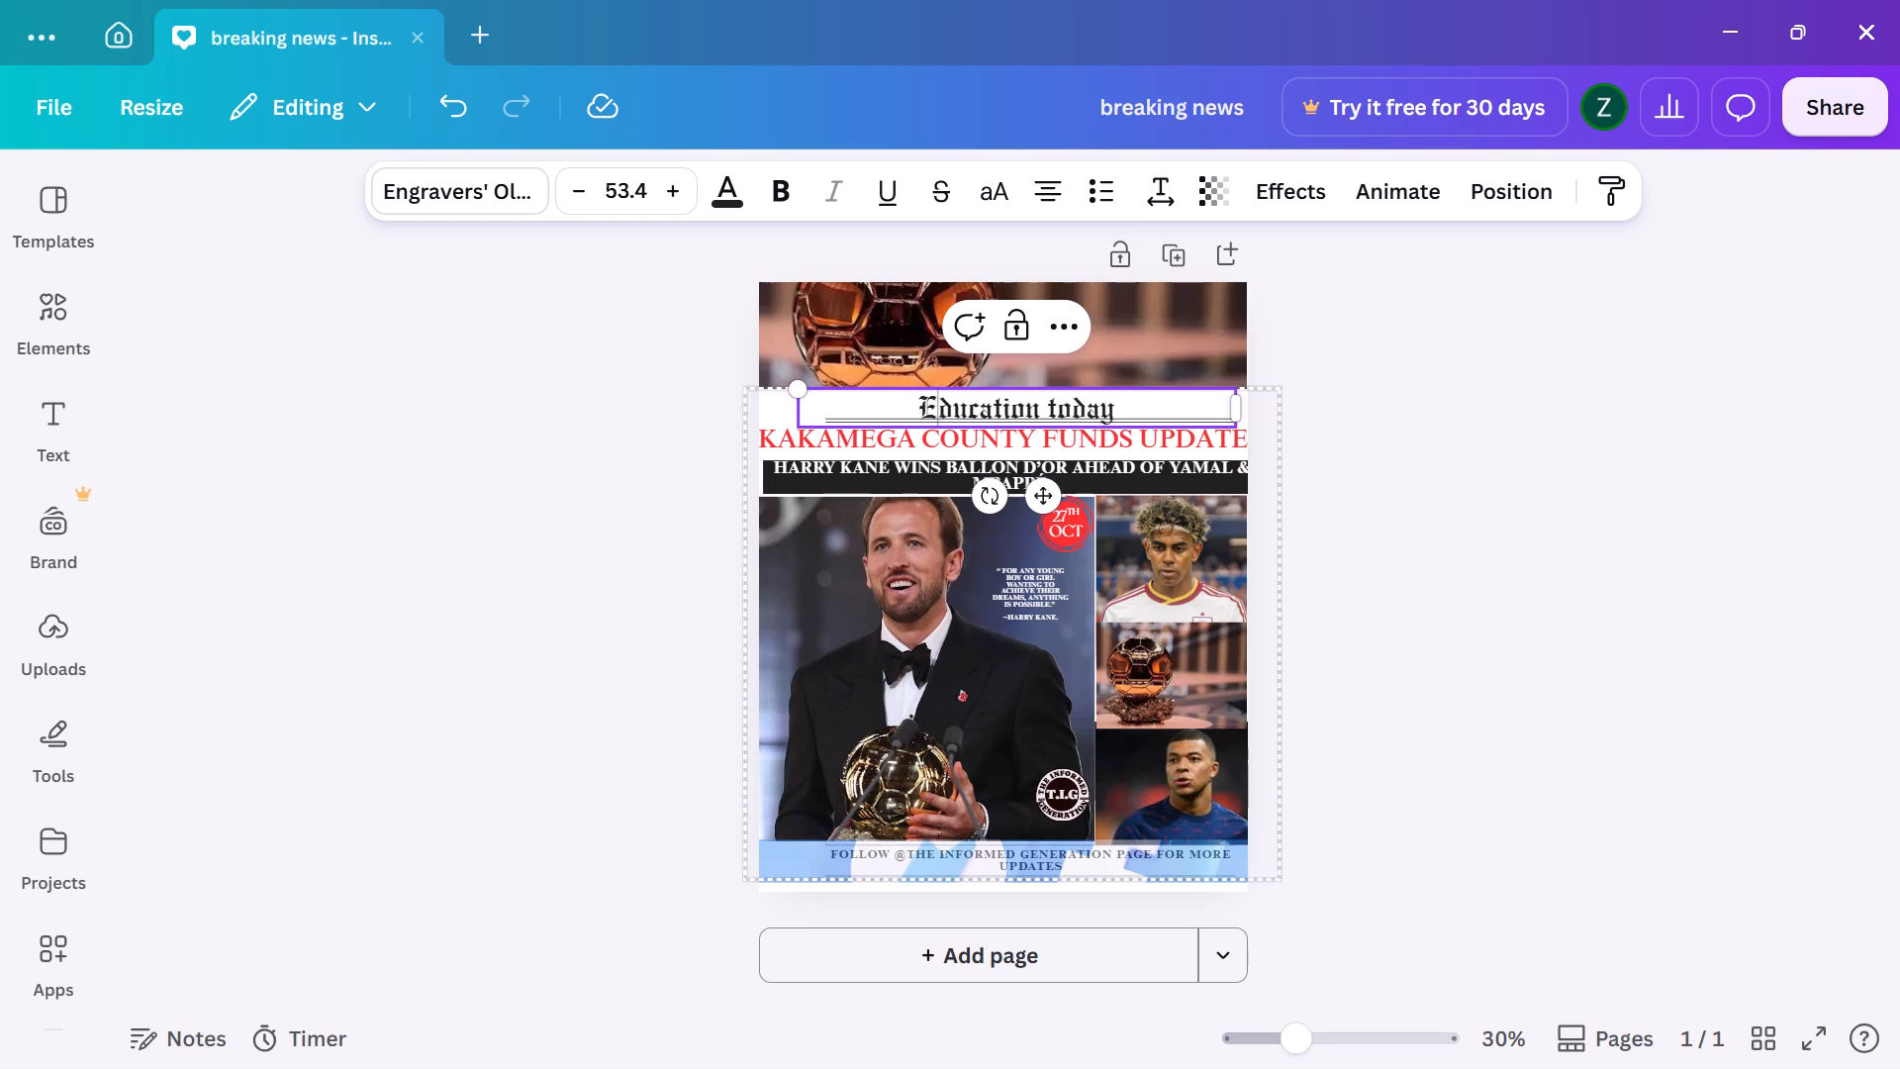
pyautogui.click(1405, 431)
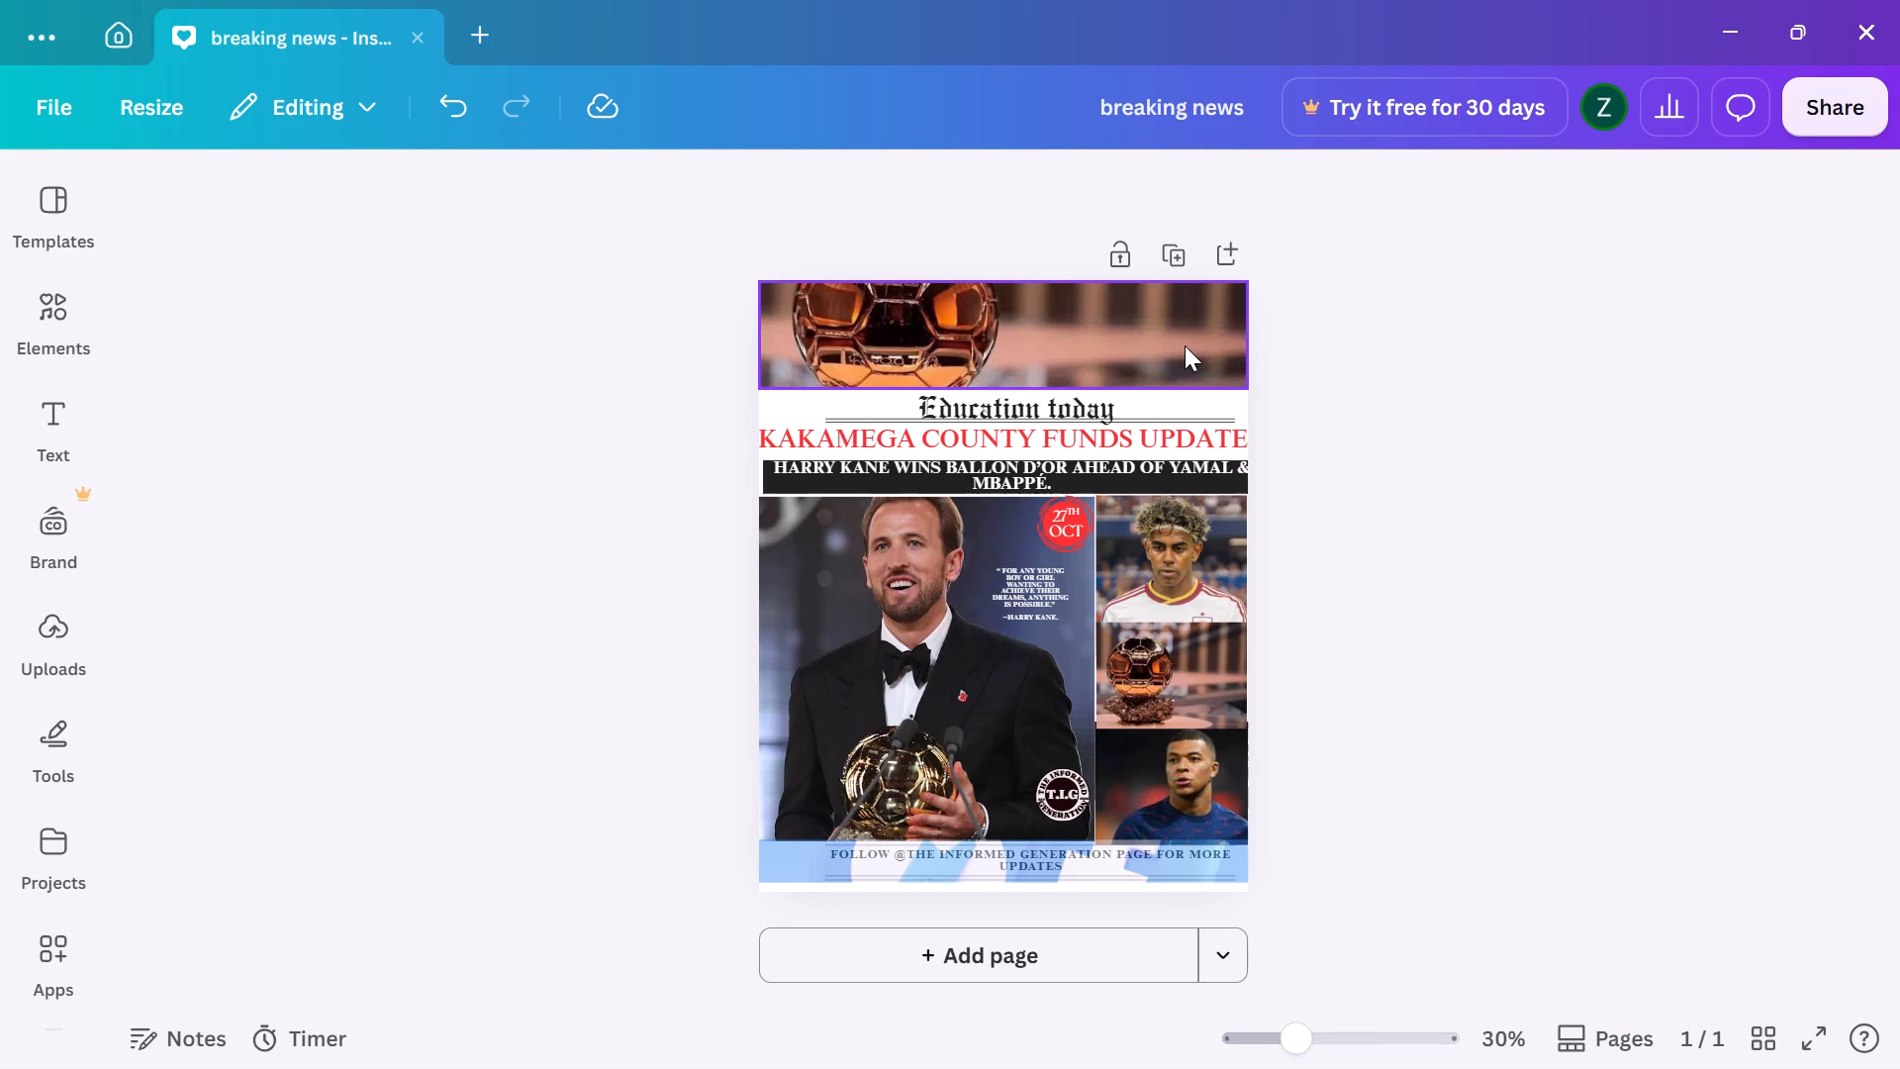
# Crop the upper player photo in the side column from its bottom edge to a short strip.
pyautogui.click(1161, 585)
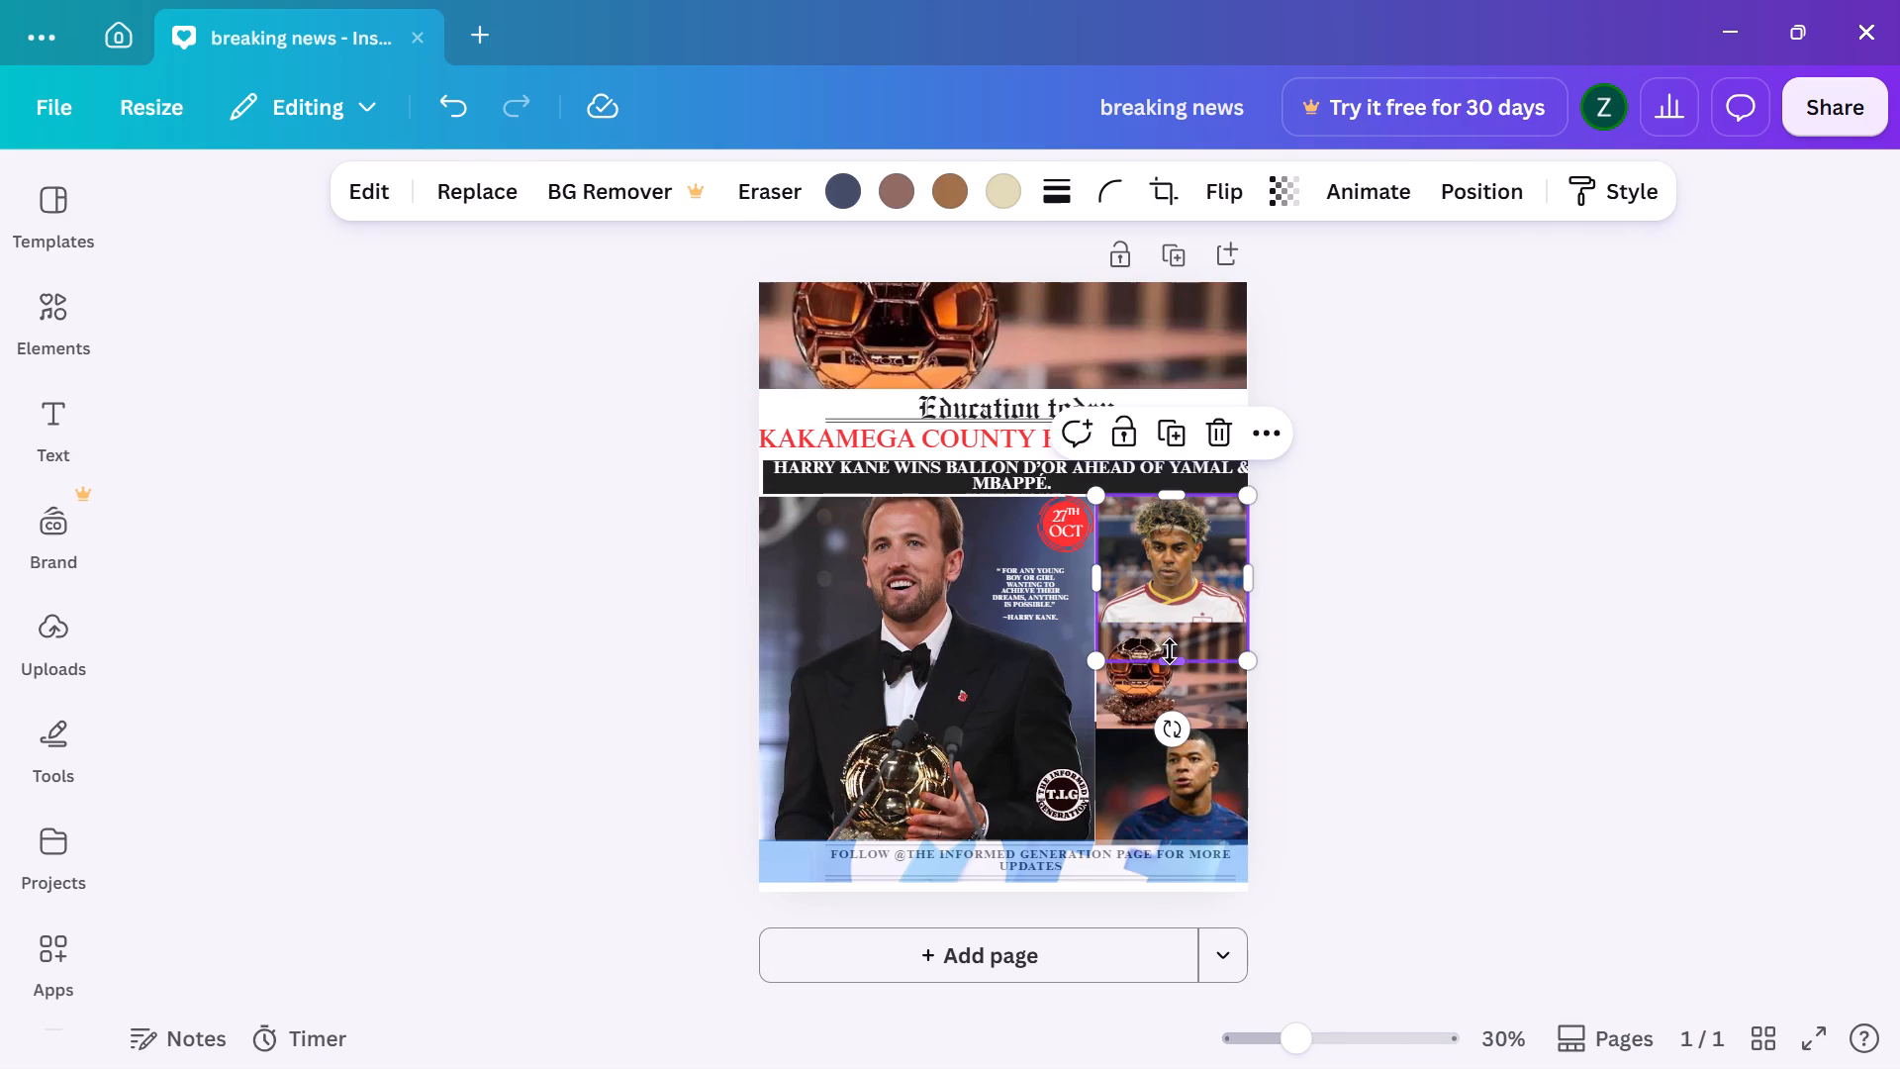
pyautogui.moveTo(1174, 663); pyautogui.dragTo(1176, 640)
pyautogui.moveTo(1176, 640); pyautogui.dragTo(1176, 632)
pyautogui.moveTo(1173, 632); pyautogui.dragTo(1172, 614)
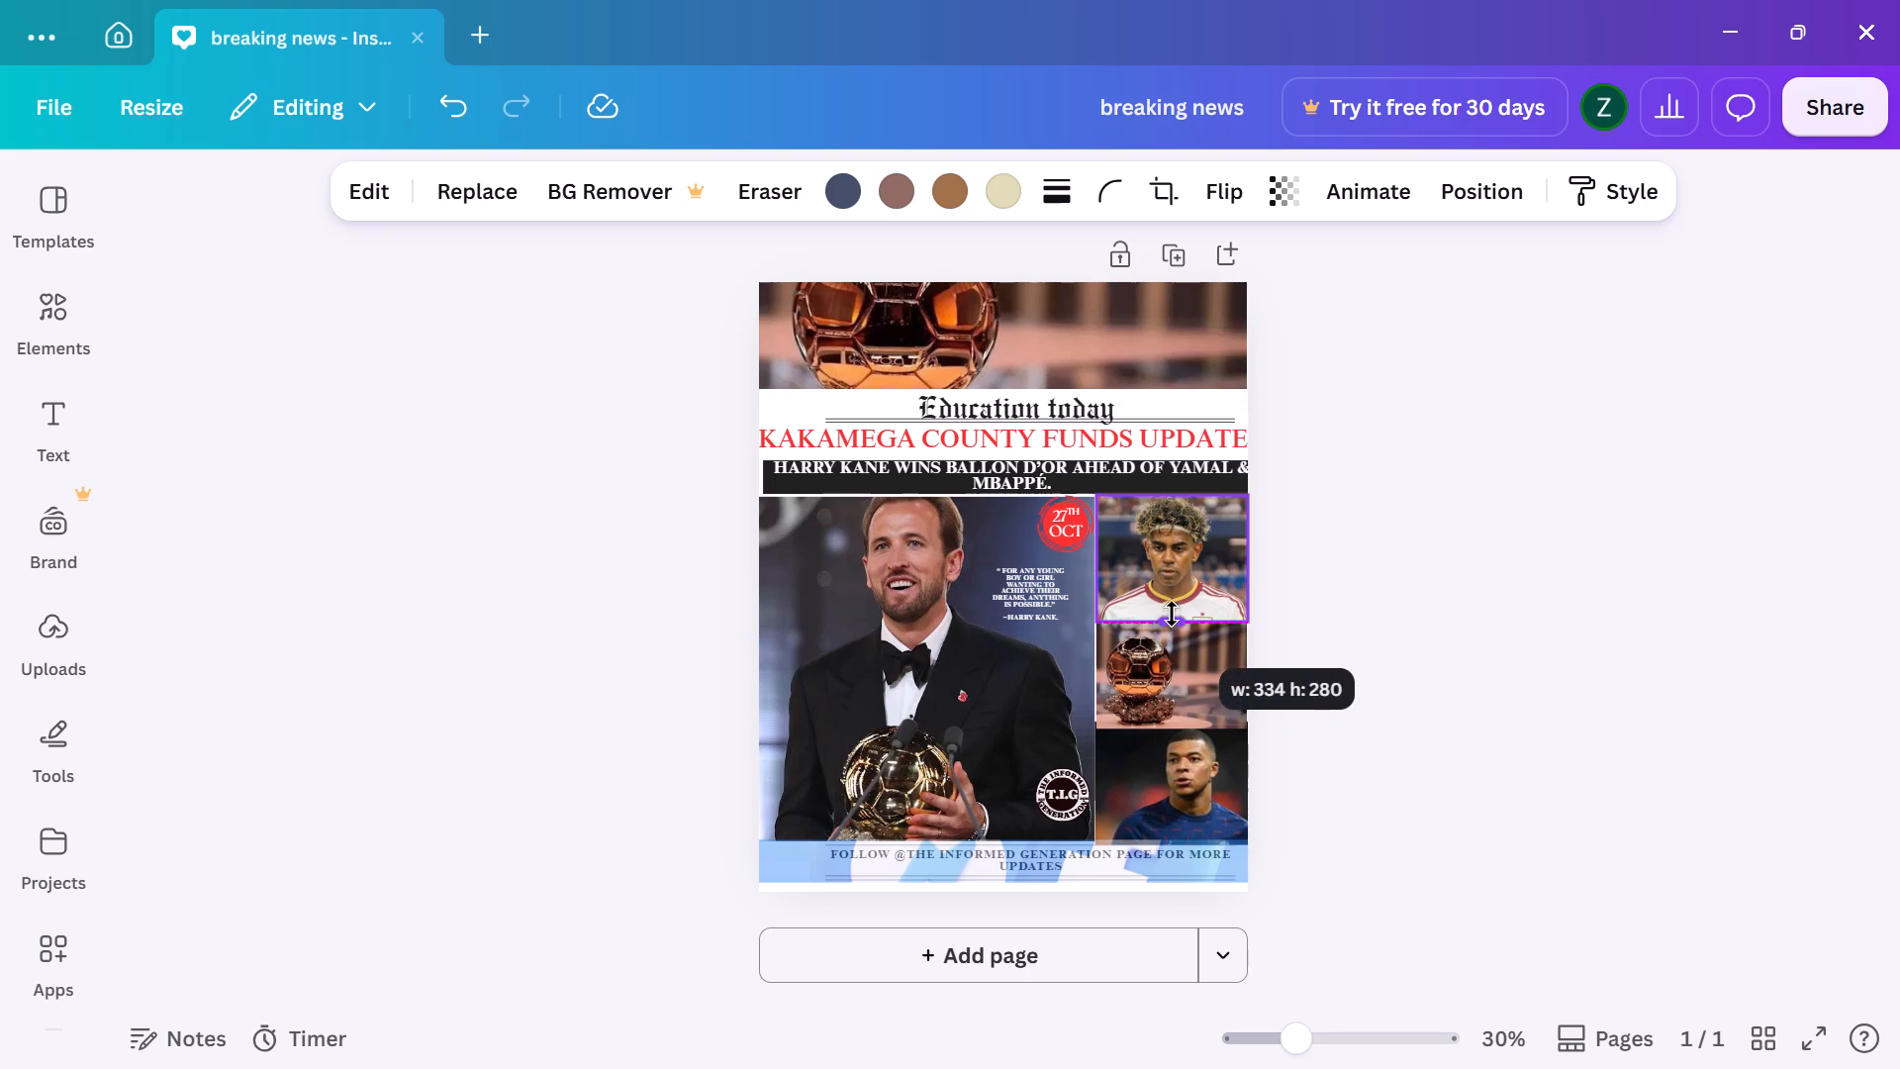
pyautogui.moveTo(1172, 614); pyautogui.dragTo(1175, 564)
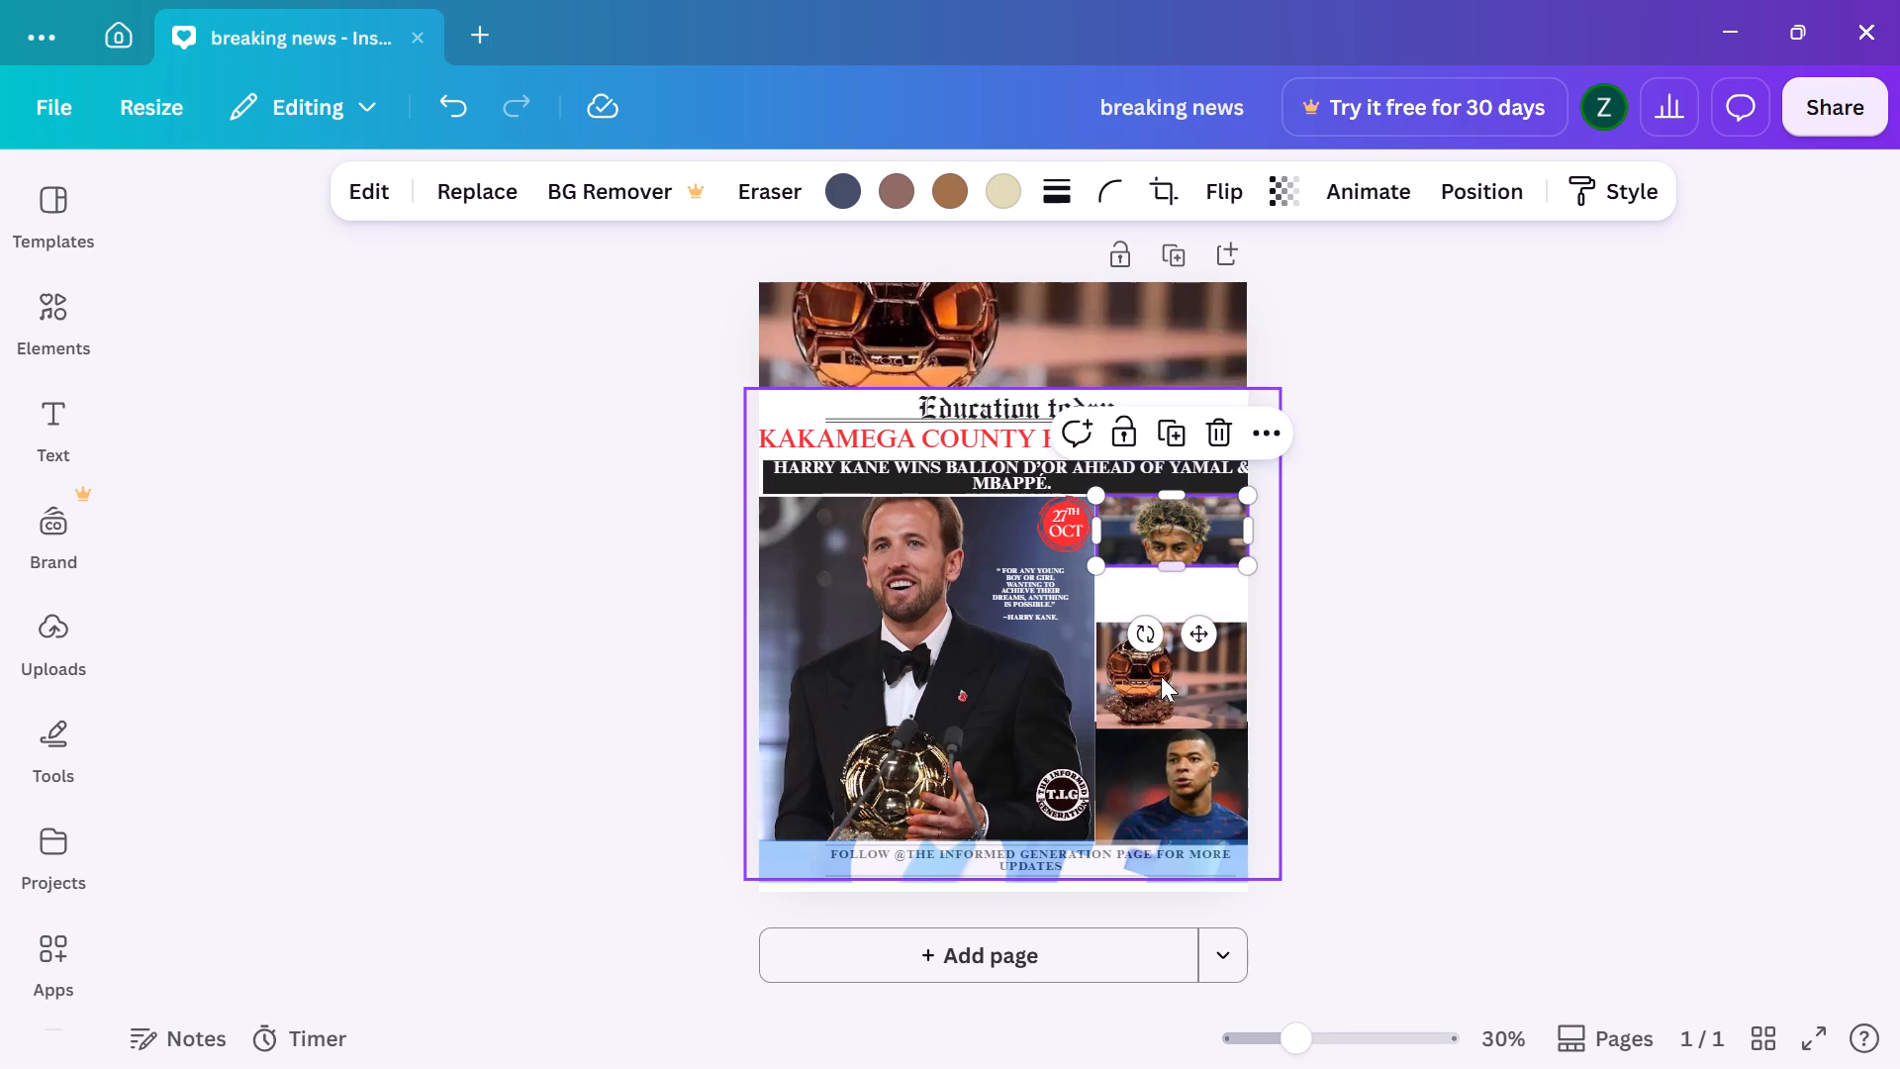
# Delete the trophy photo between the two player photos in the side column.
pyautogui.click(1158, 701)
pyautogui.click(1214, 559)
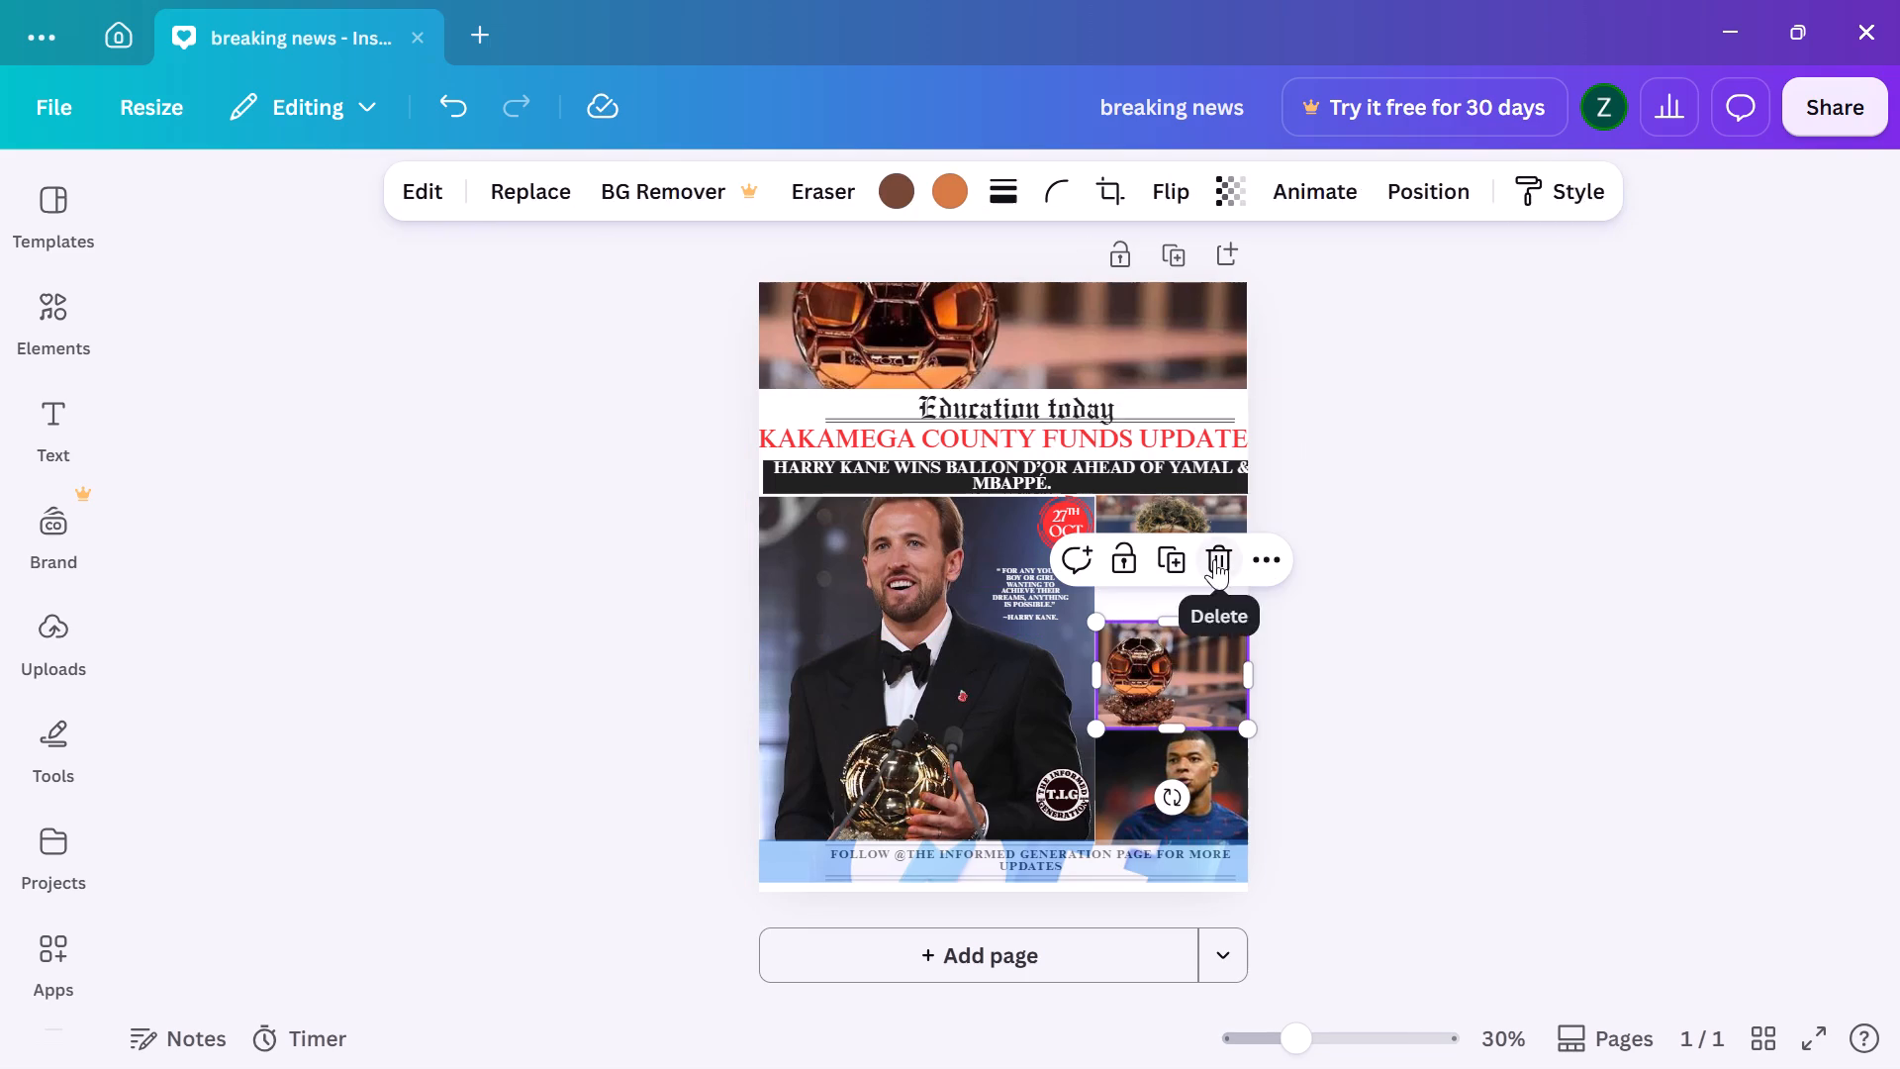
pyautogui.click(1312, 559)
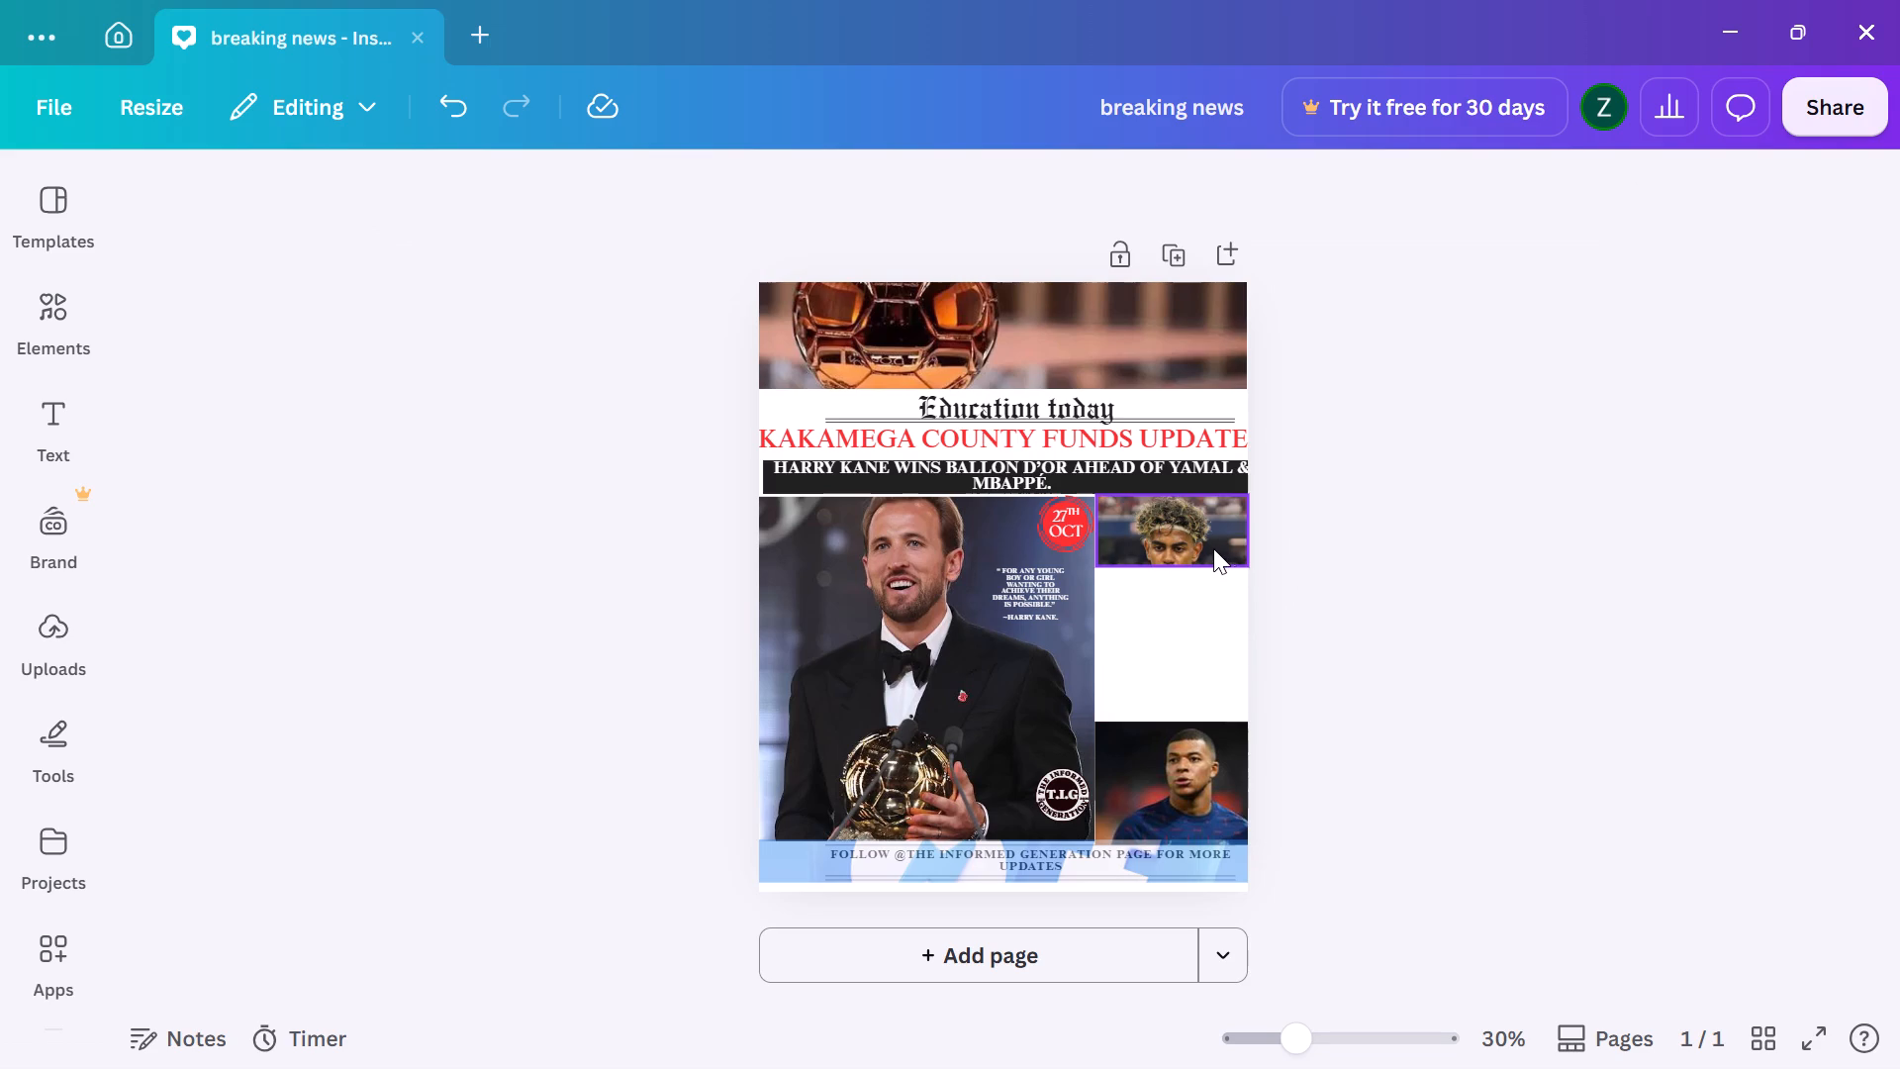
# Extend the upper player photo downward until it covers about half of the side column.
pyautogui.click(1208, 545)
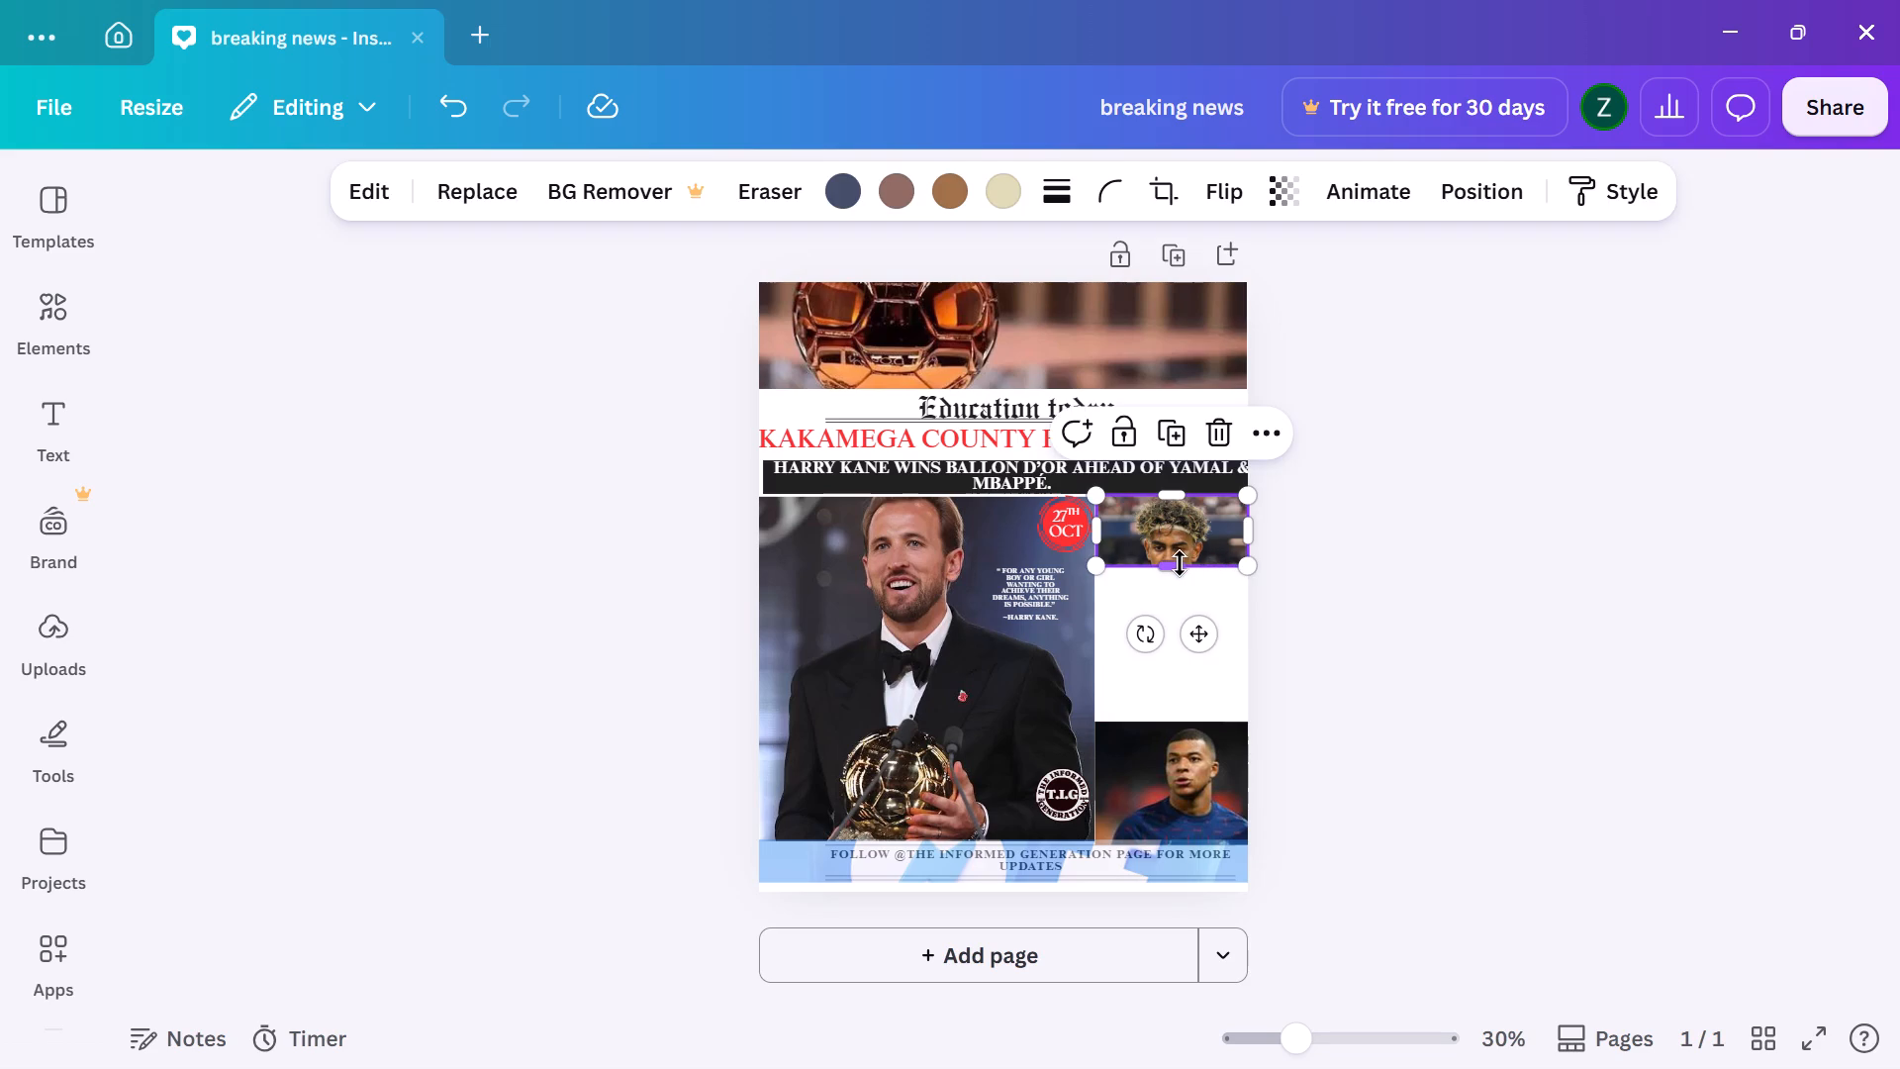
pyautogui.moveTo(1173, 563); pyautogui.dragTo(1176, 645)
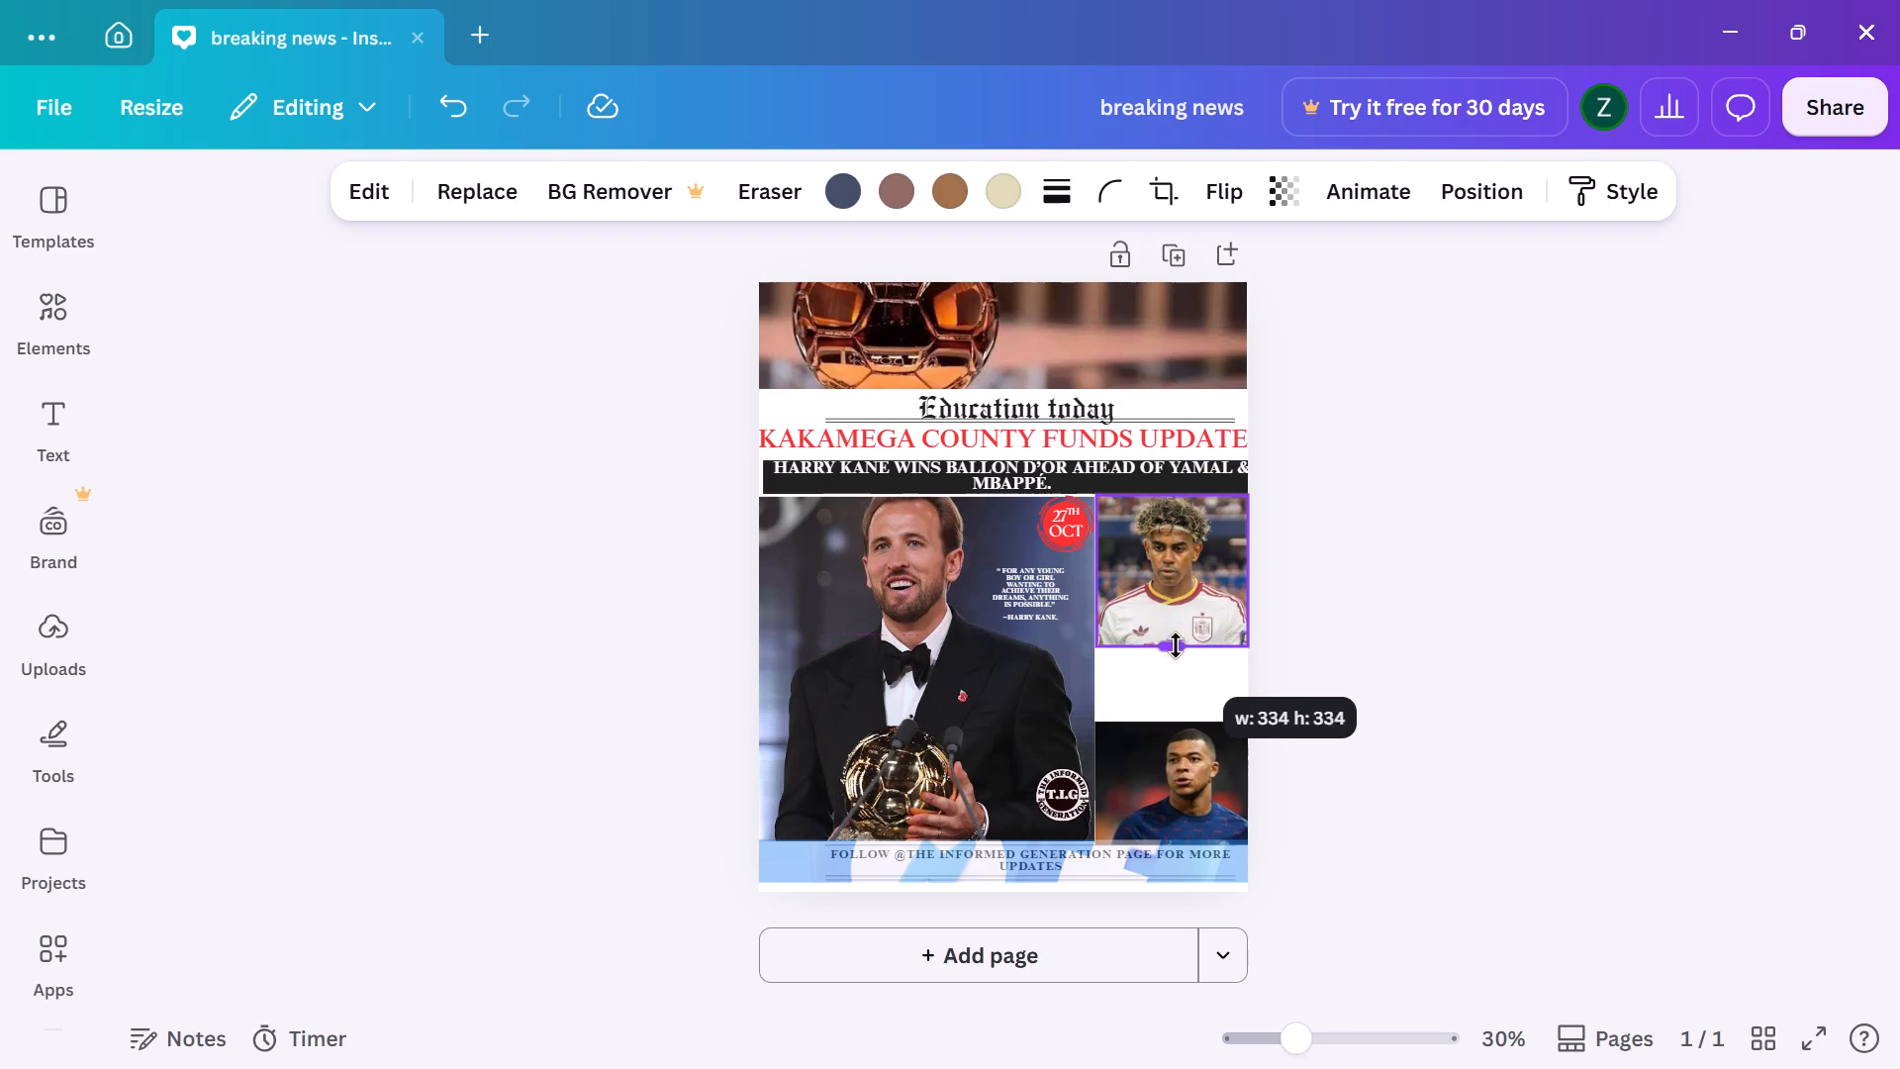
pyautogui.moveTo(1176, 645); pyautogui.dragTo(1176, 652)
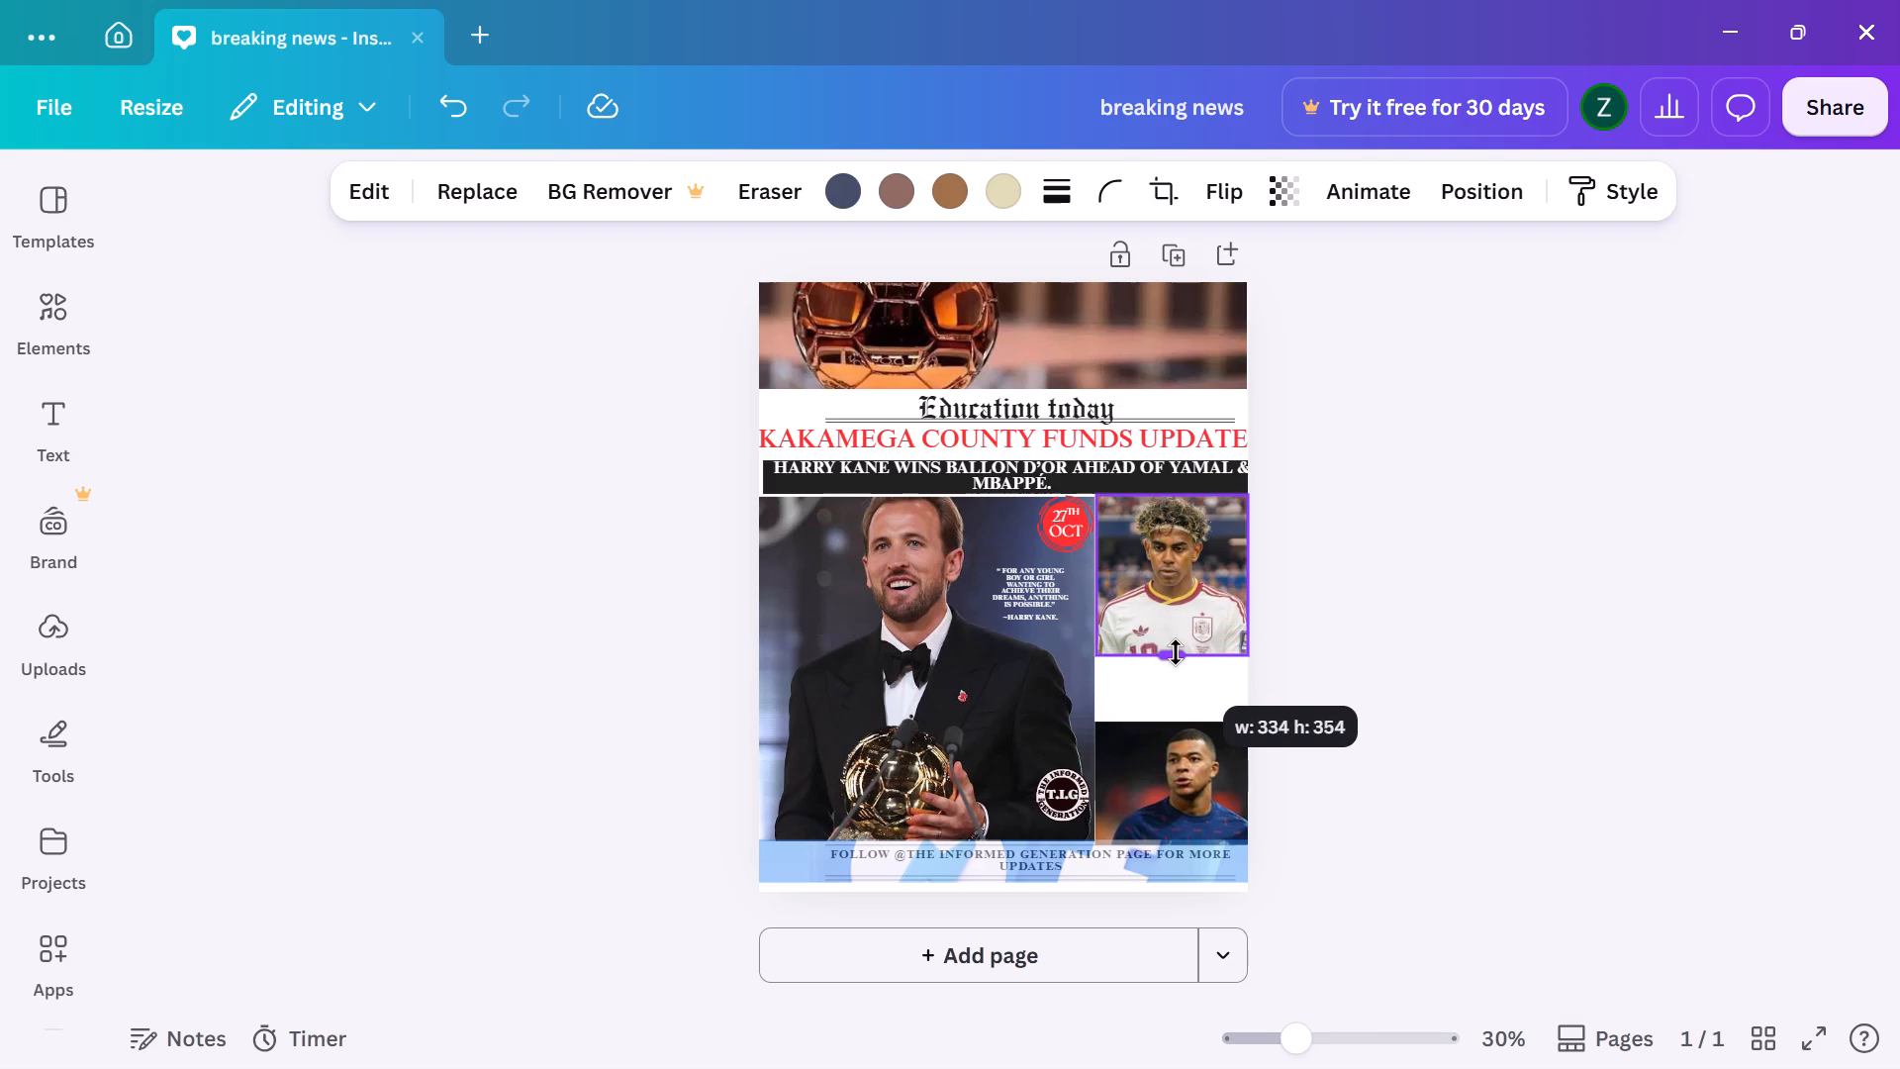
pyautogui.moveTo(1176, 652); pyautogui.dragTo(1176, 656)
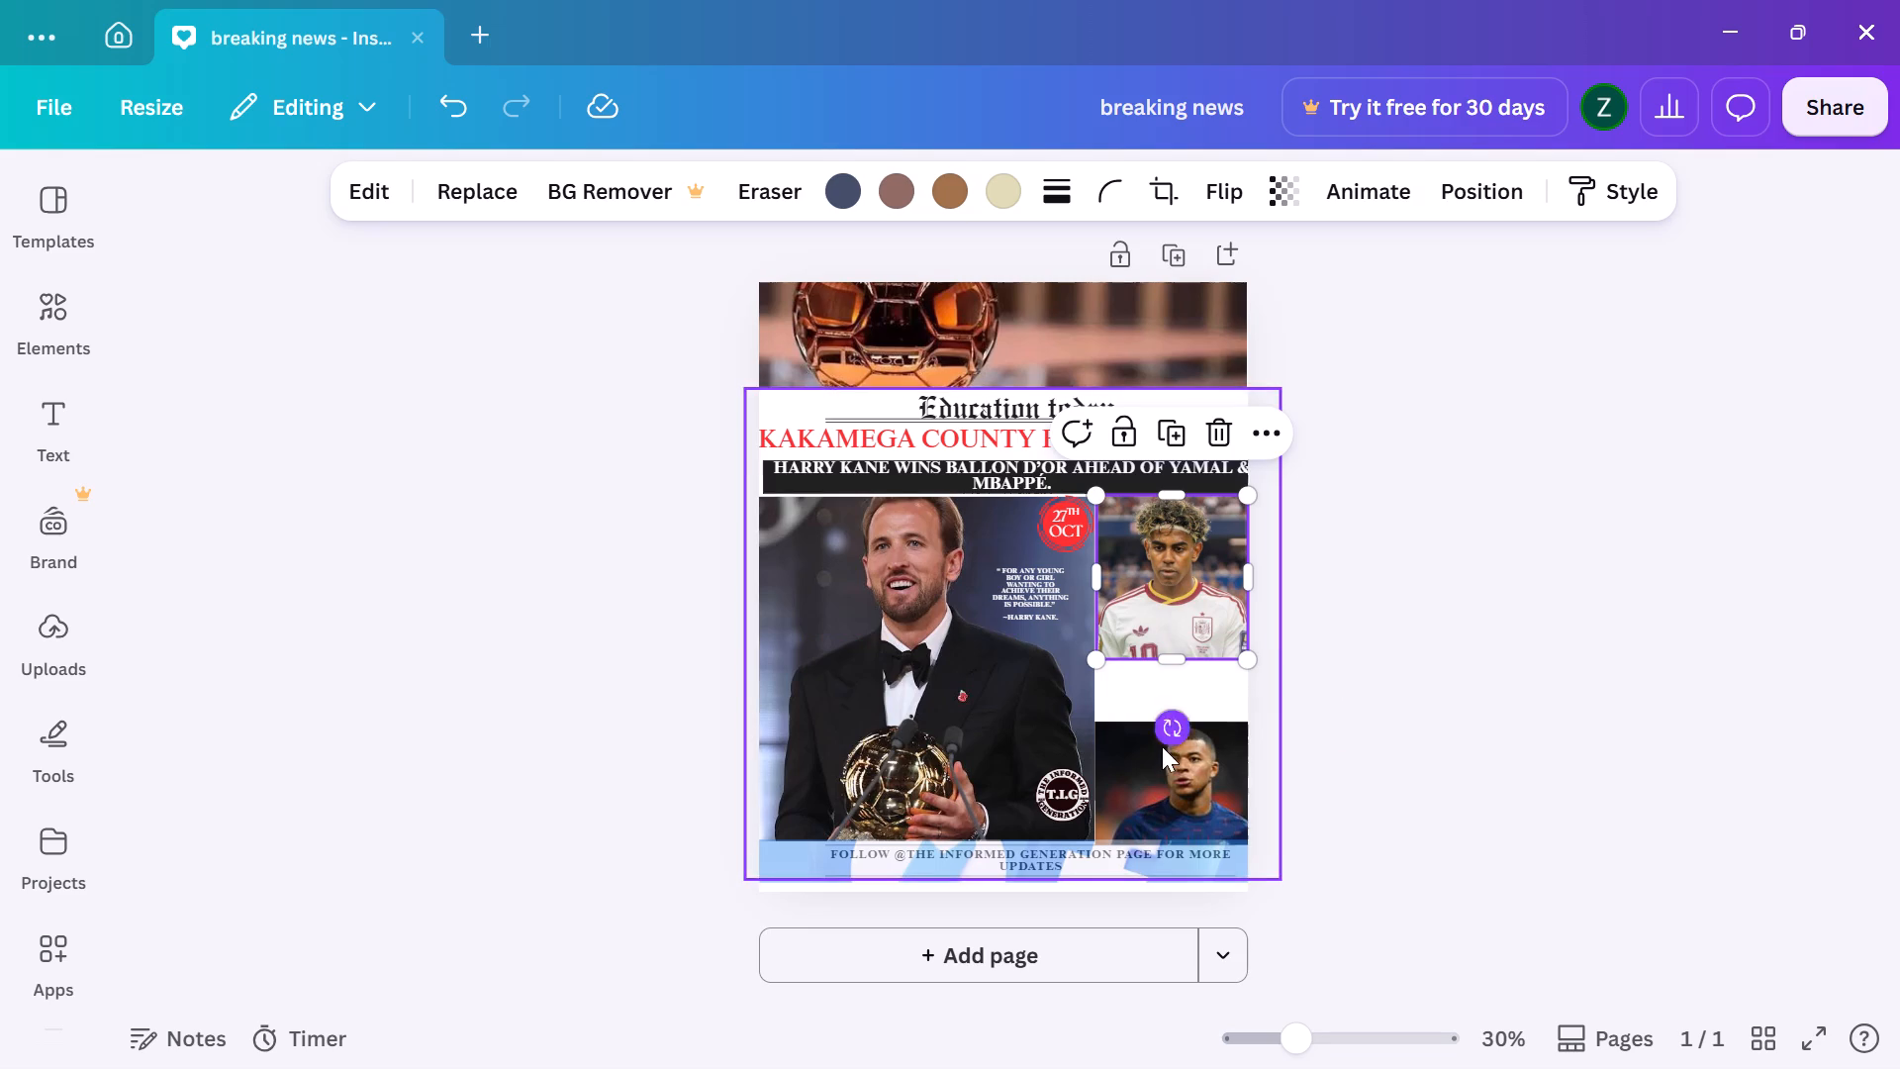
# Extend the lower player photo upward to meet the upper one, making it about 345 wide and 410 high.
pyautogui.click(1162, 760)
pyautogui.click(1162, 760)
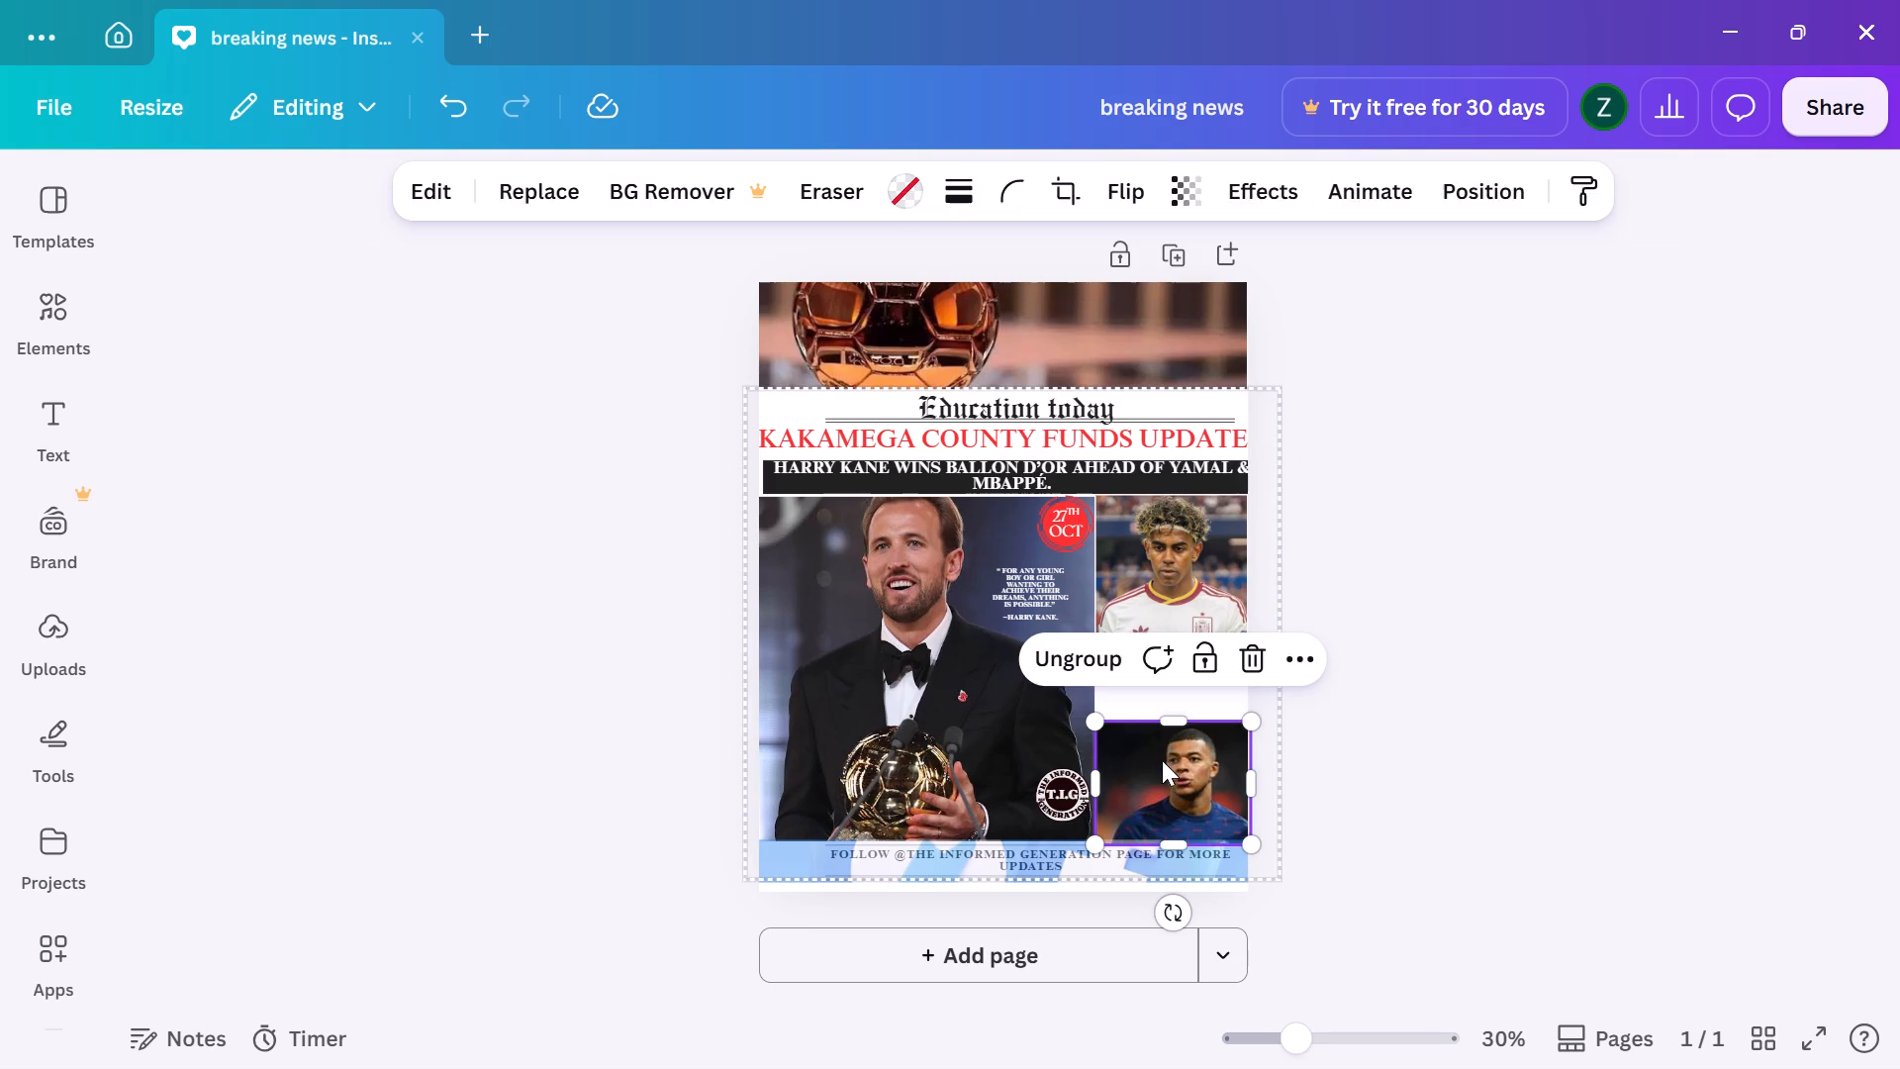
pyautogui.moveTo(1175, 714); pyautogui.dragTo(1175, 673)
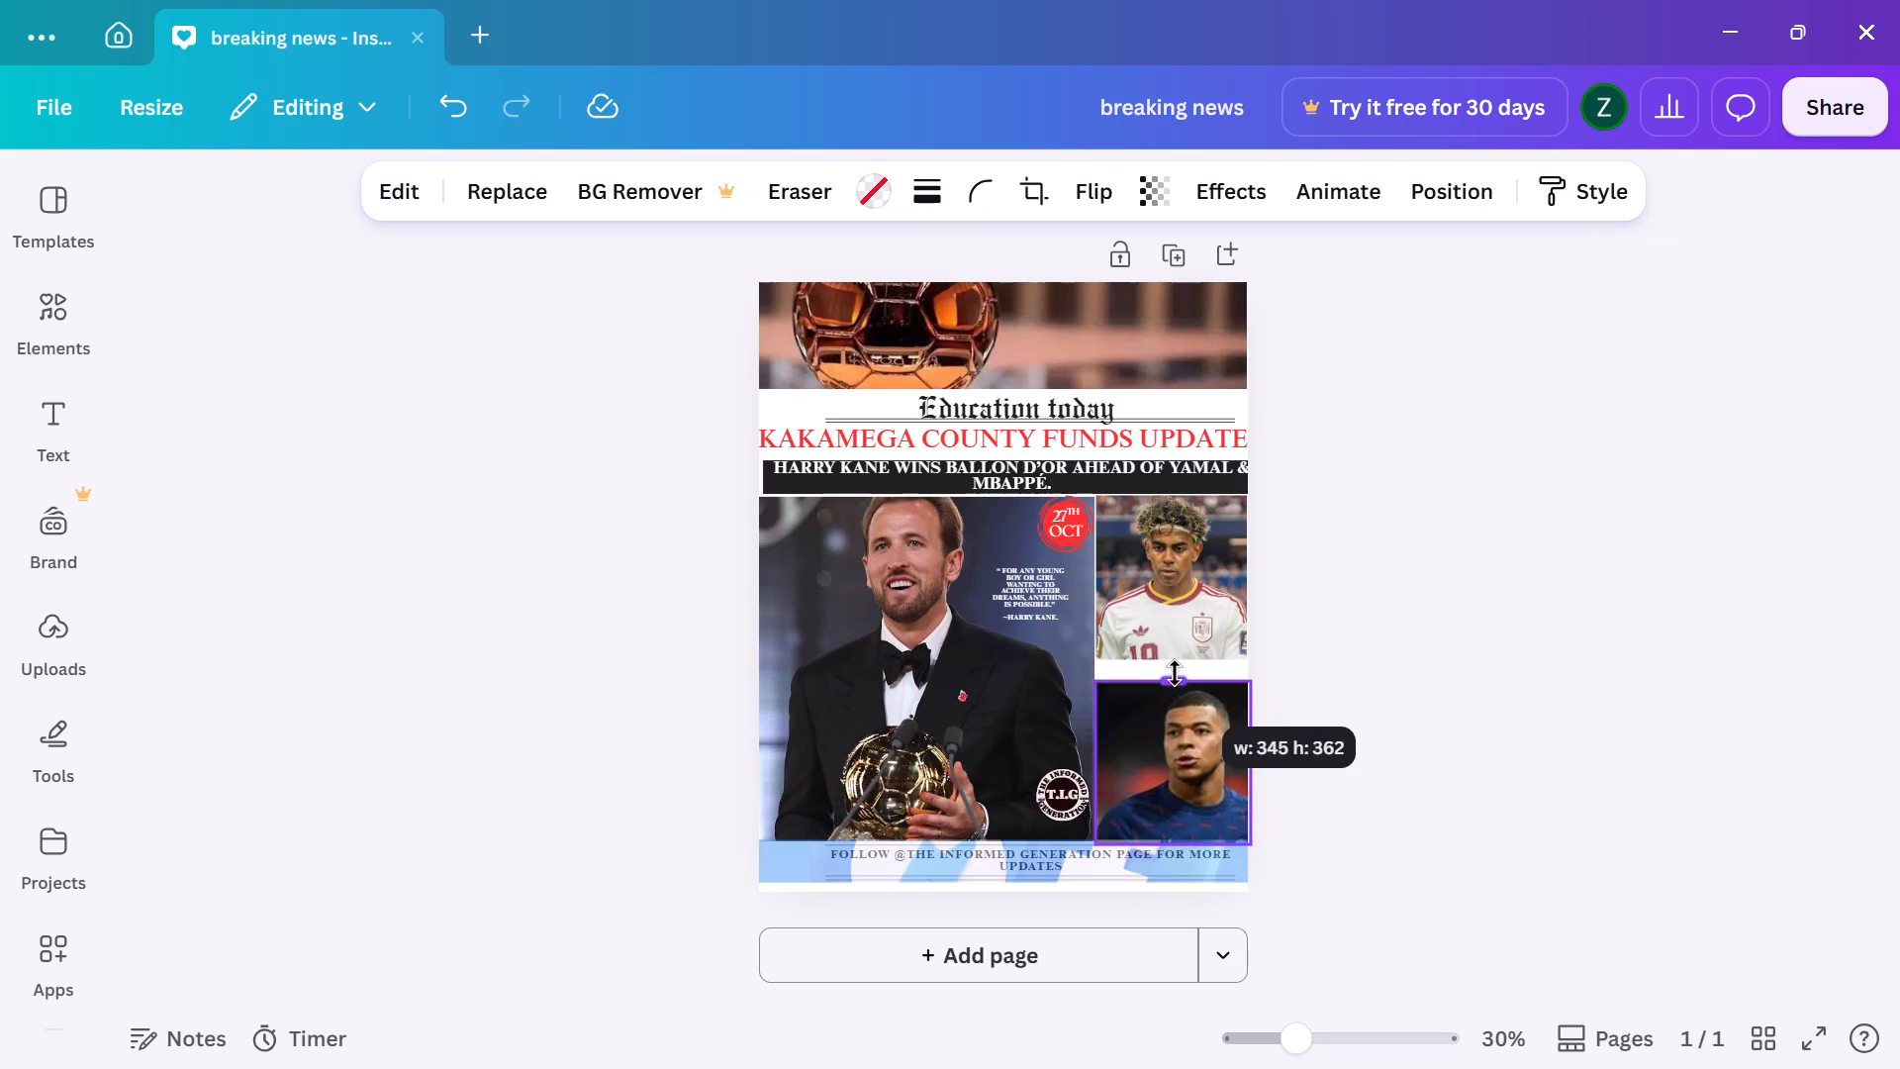
pyautogui.moveTo(1175, 673); pyautogui.dragTo(1178, 662)
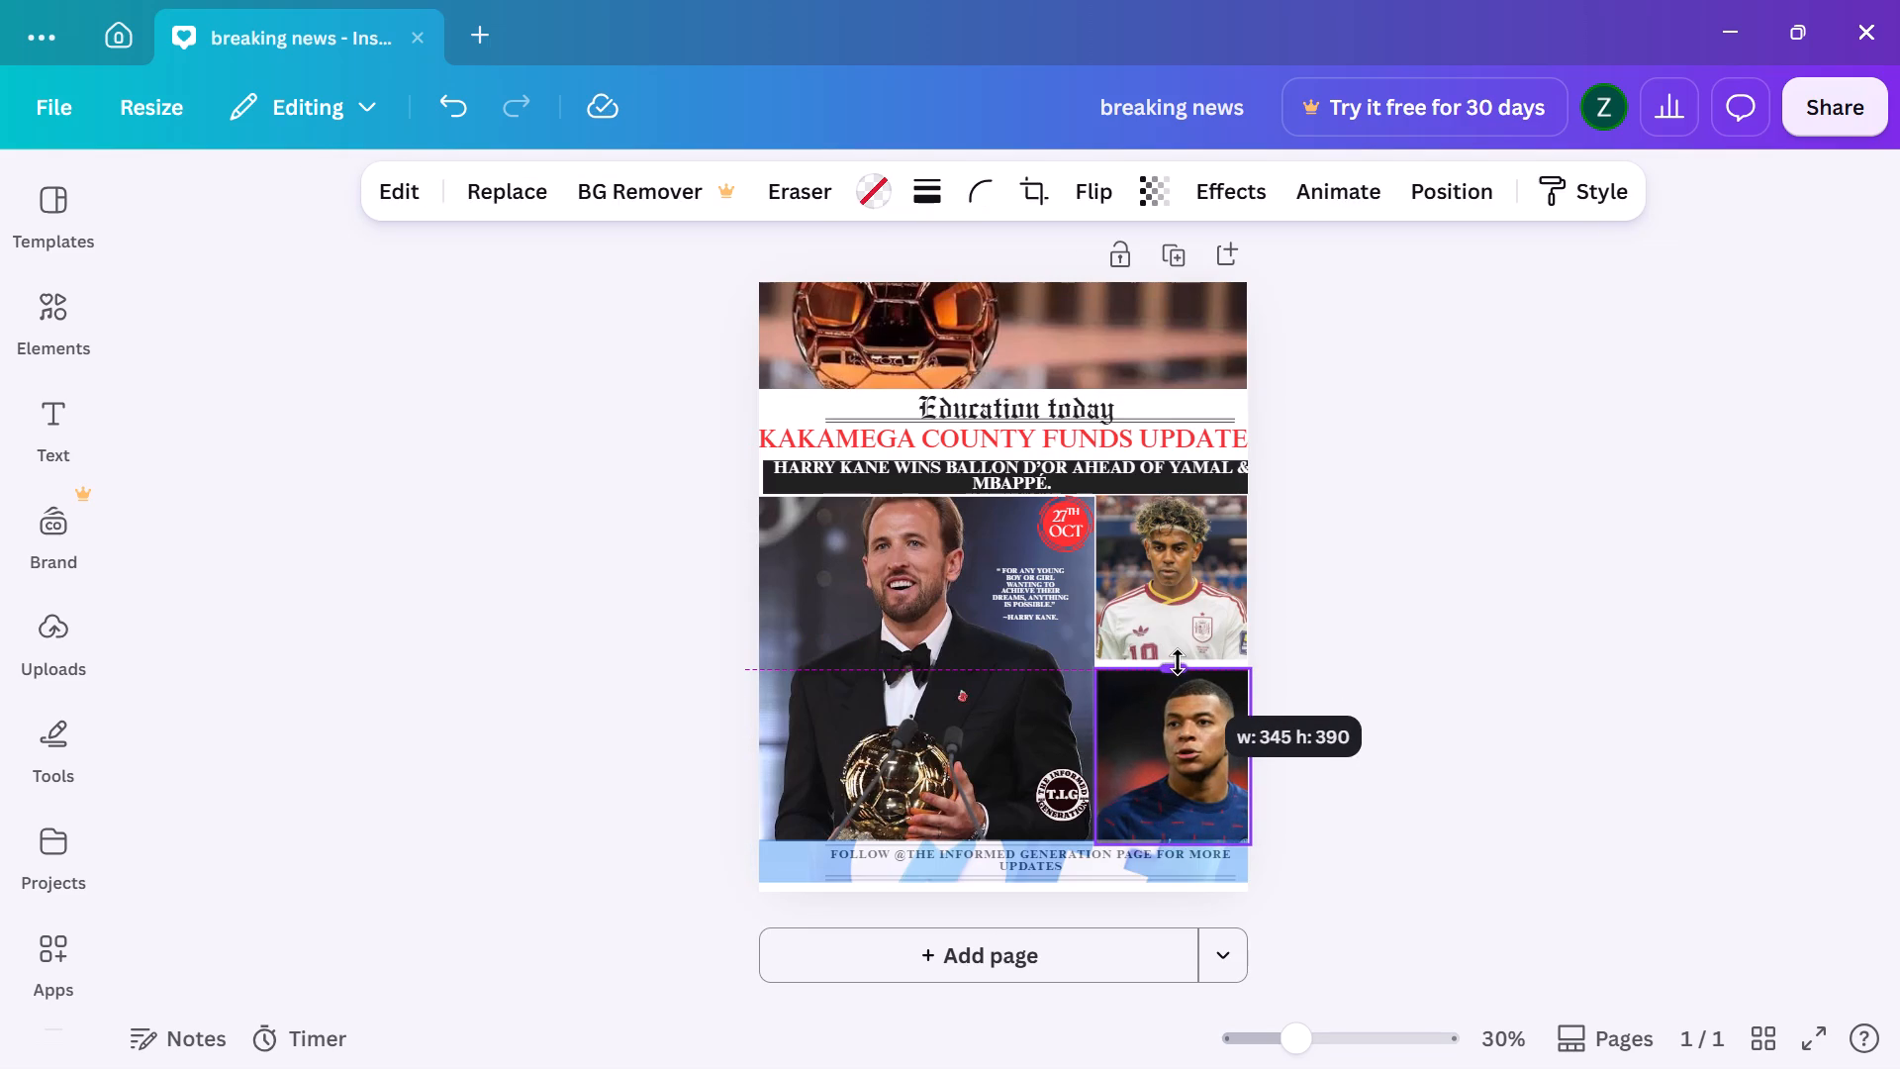
pyautogui.moveTo(1178, 662); pyautogui.dragTo(1185, 650)
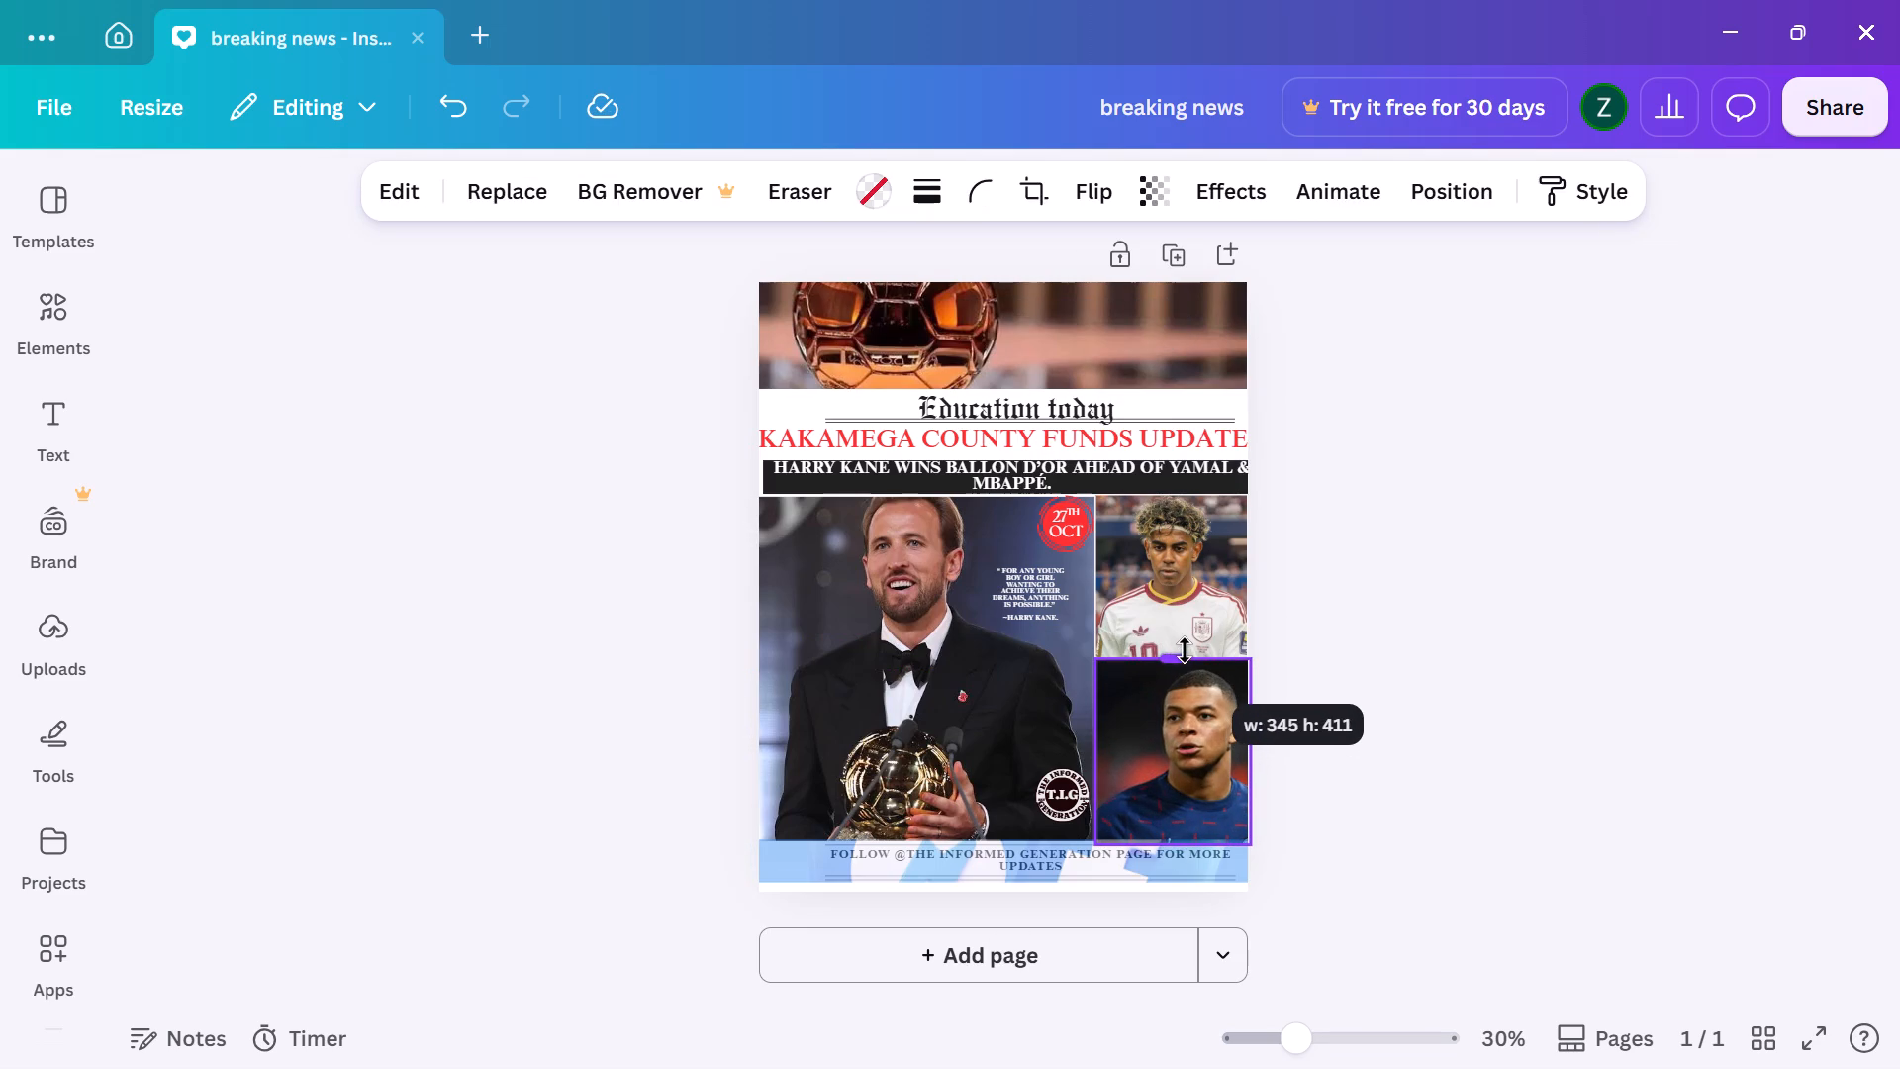
pyautogui.moveTo(1185, 650); pyautogui.dragTo(1185, 651)
pyautogui.click(1348, 617)
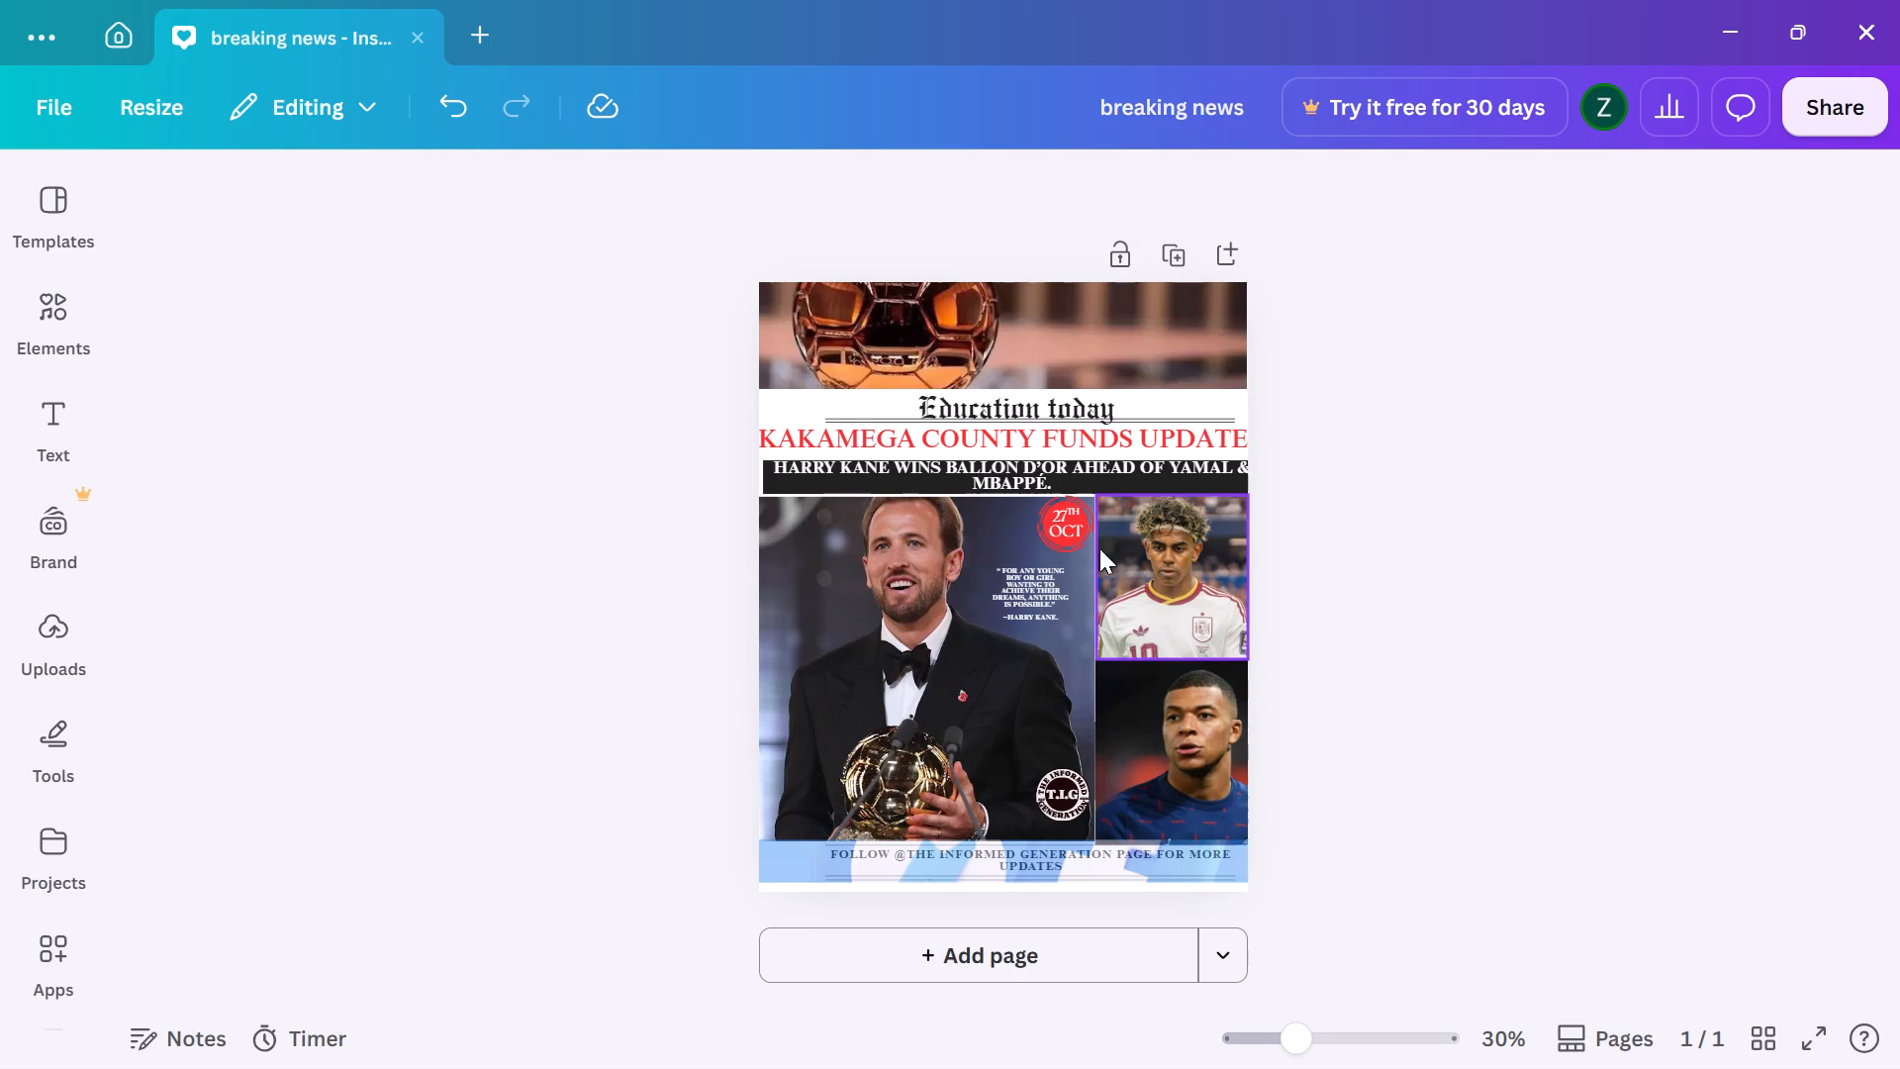
# Replace the date in the red circular badge on the main photo with "1ST NOV".
pyautogui.click(1069, 522)
pyautogui.click(1068, 518)
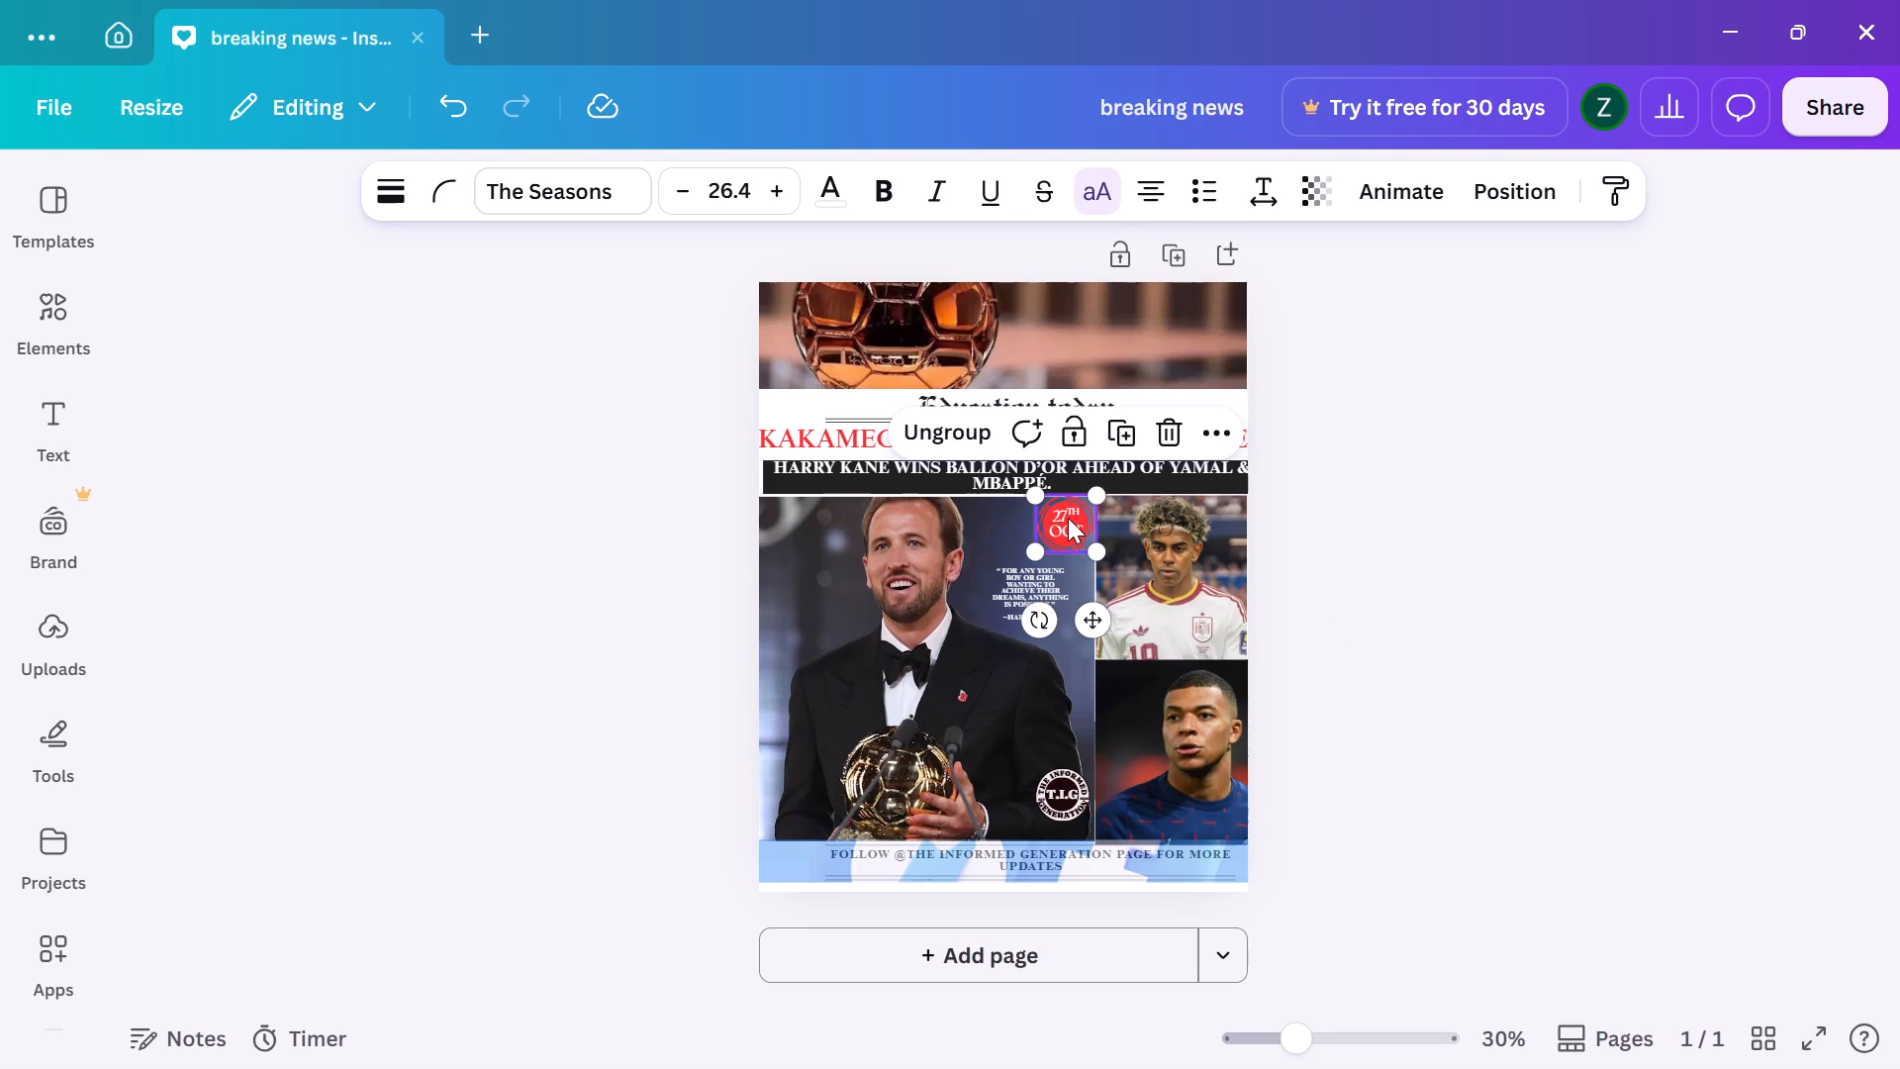
pyautogui.click(1068, 518)
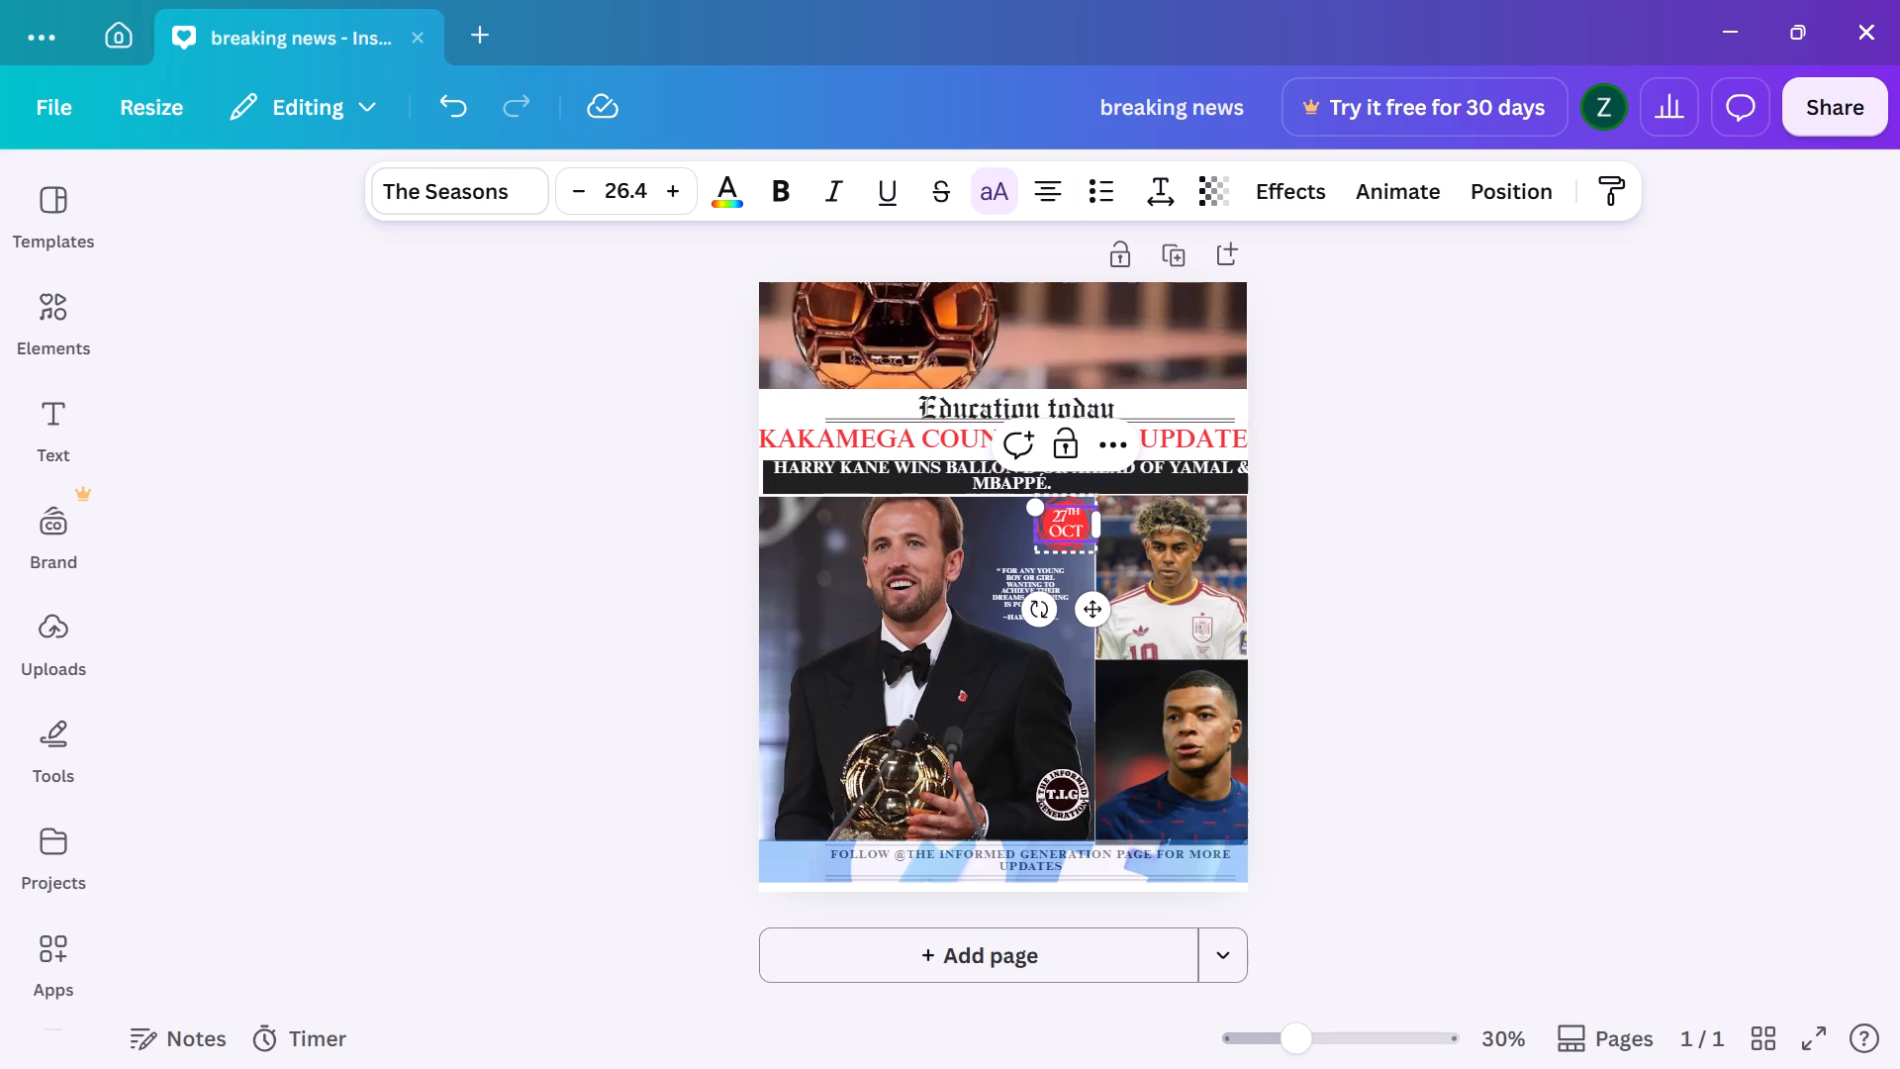
pyautogui.click(1066, 517)
pyautogui.press('BackSpace')
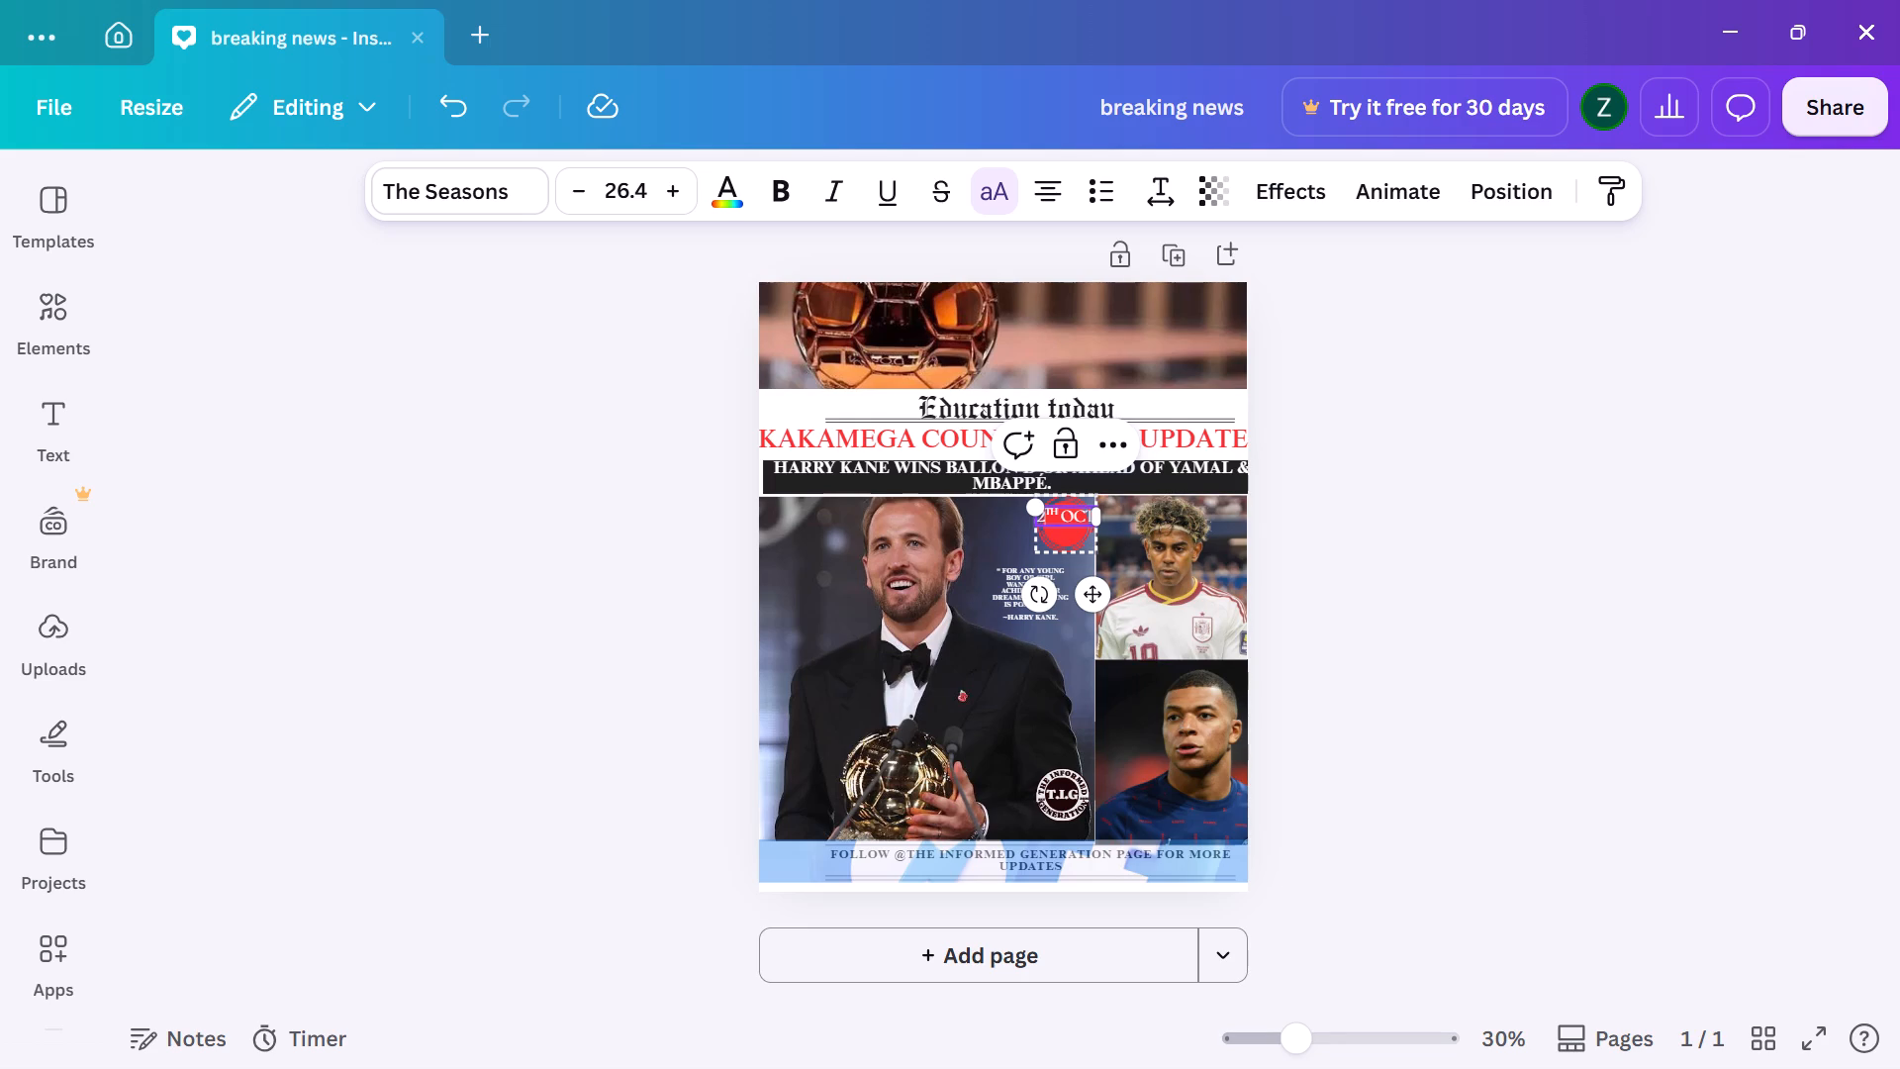
pyautogui.click(1049, 509)
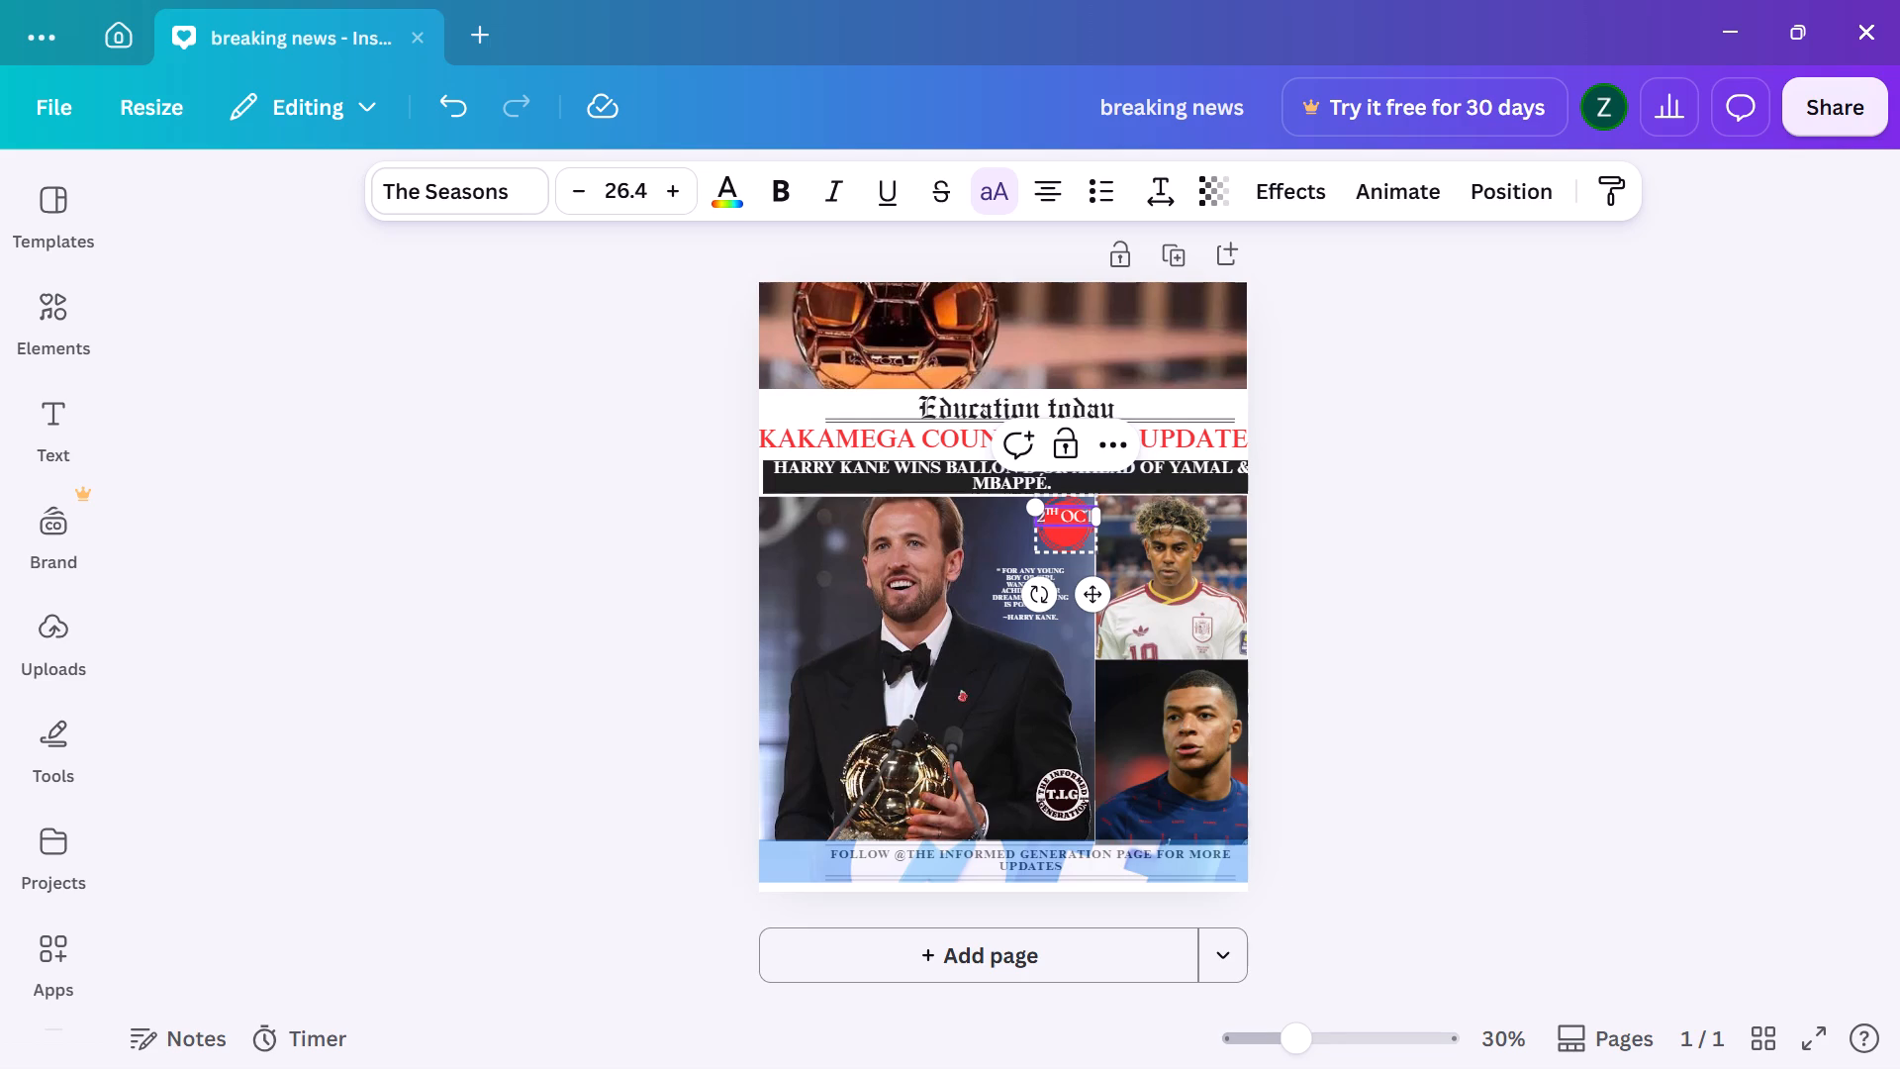
pyautogui.click(1084, 514)
pyautogui.press('BackSpace')
pyautogui.press('BackSpace')
pyautogui.press('BackSpace')
pyautogui.press('BackSpace')
pyautogui.press('BackSpace')
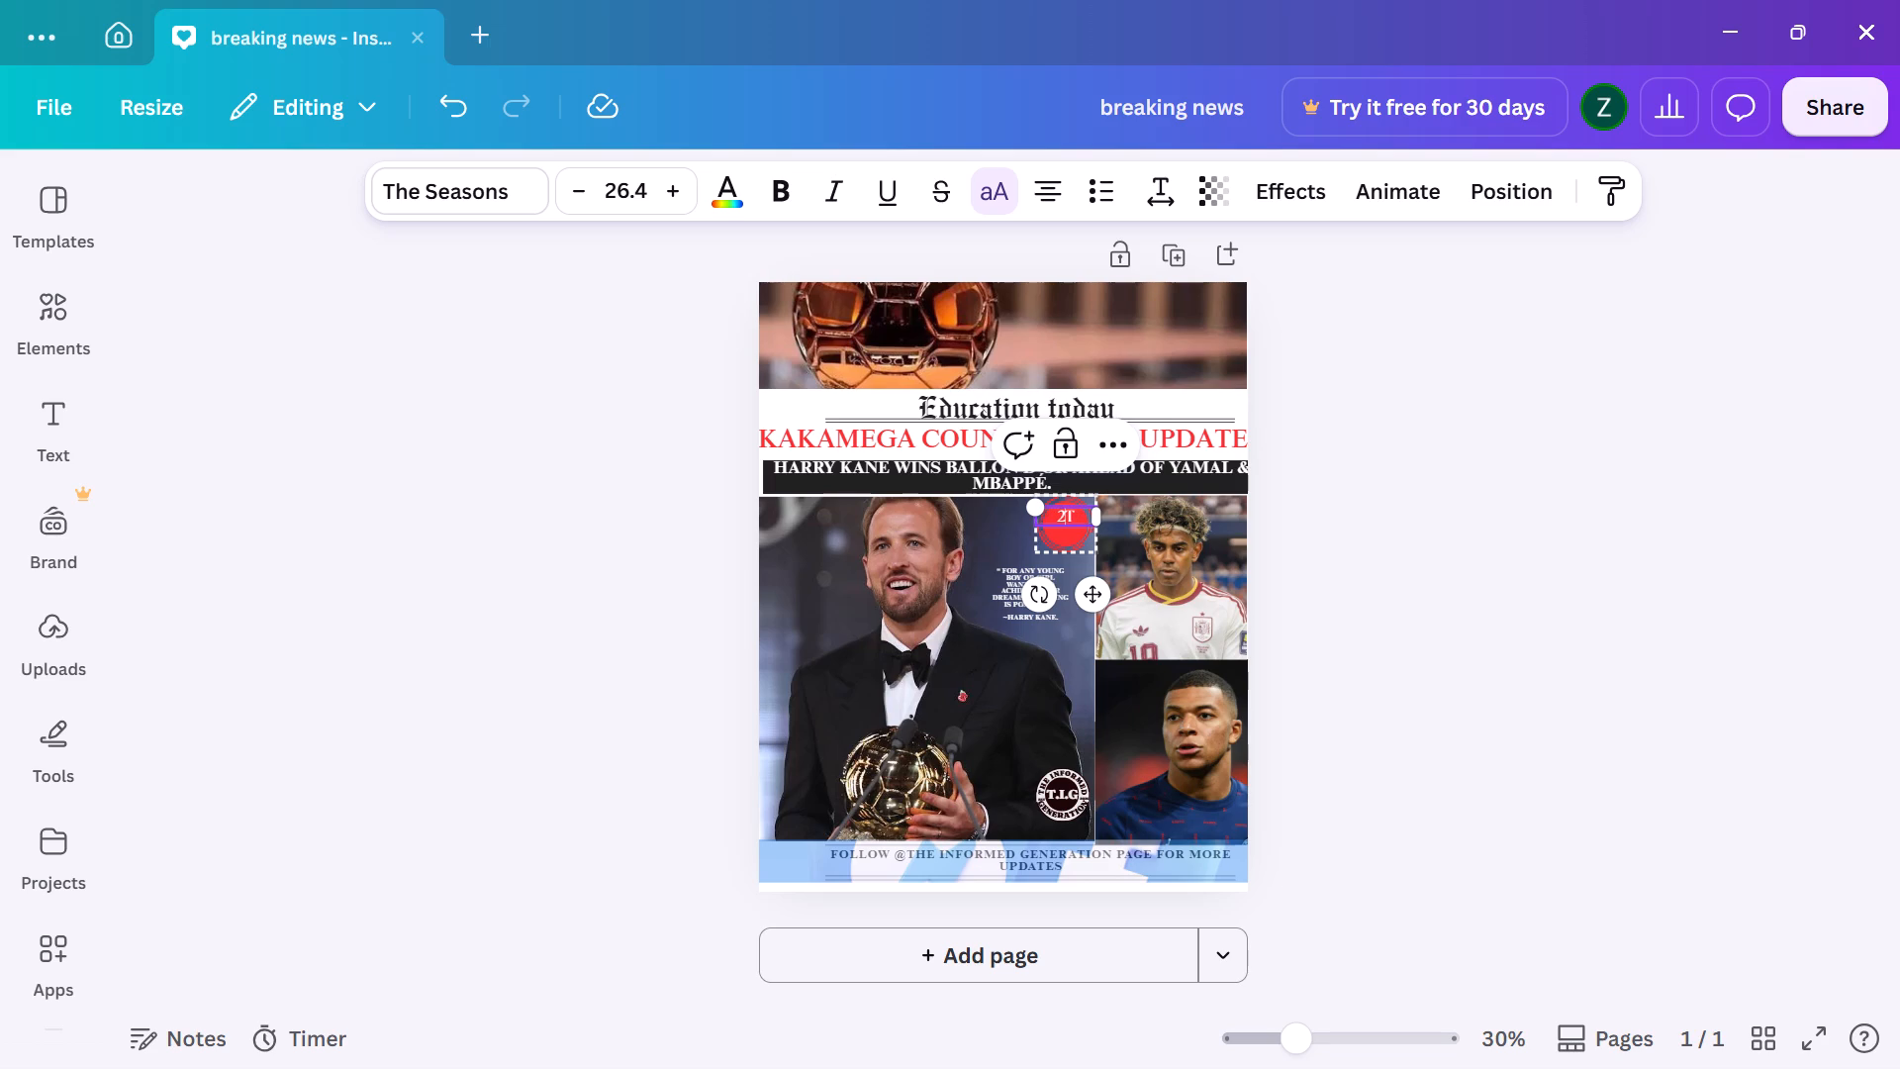
pyautogui.click(1076, 513)
pyautogui.press('BackSpace')
pyautogui.press('BackSpace')
pyautogui.press('1')
pyautogui.write('ST')
pyautogui.press('space')
pyautogui.write('NOV')
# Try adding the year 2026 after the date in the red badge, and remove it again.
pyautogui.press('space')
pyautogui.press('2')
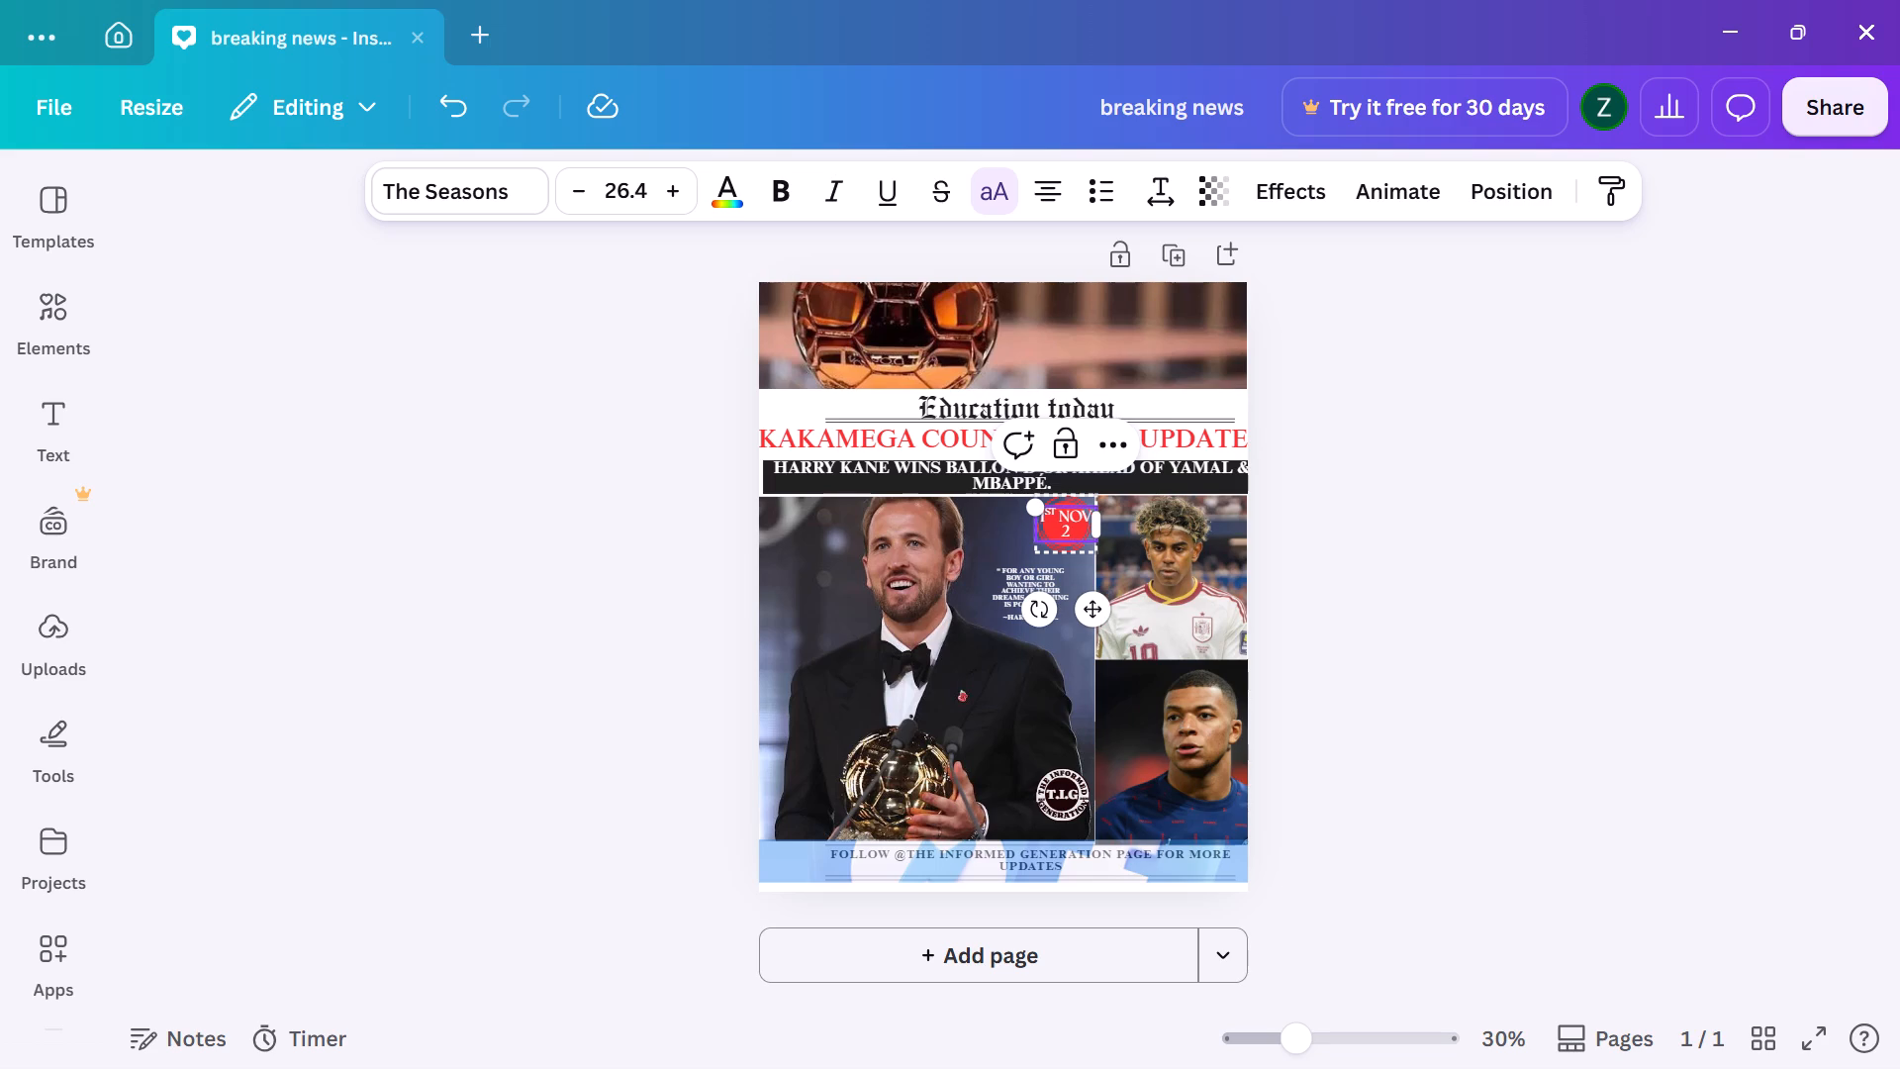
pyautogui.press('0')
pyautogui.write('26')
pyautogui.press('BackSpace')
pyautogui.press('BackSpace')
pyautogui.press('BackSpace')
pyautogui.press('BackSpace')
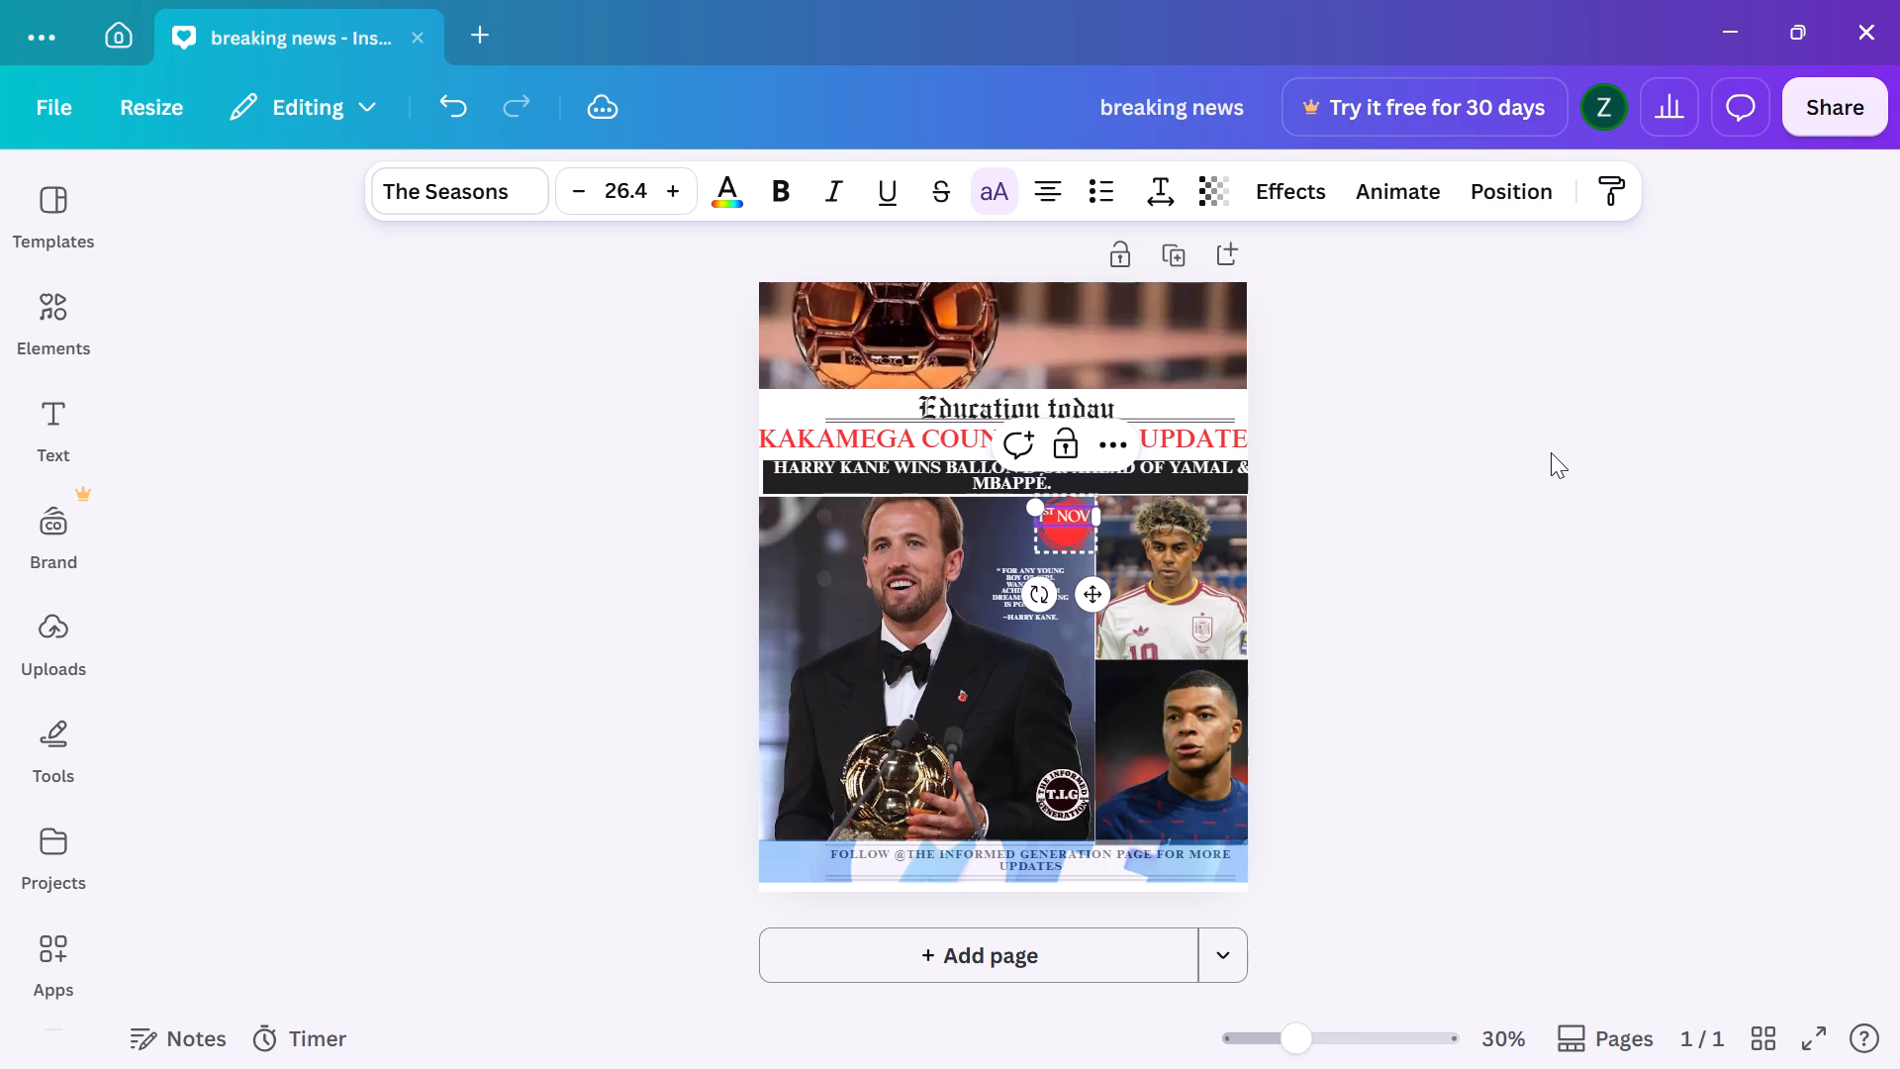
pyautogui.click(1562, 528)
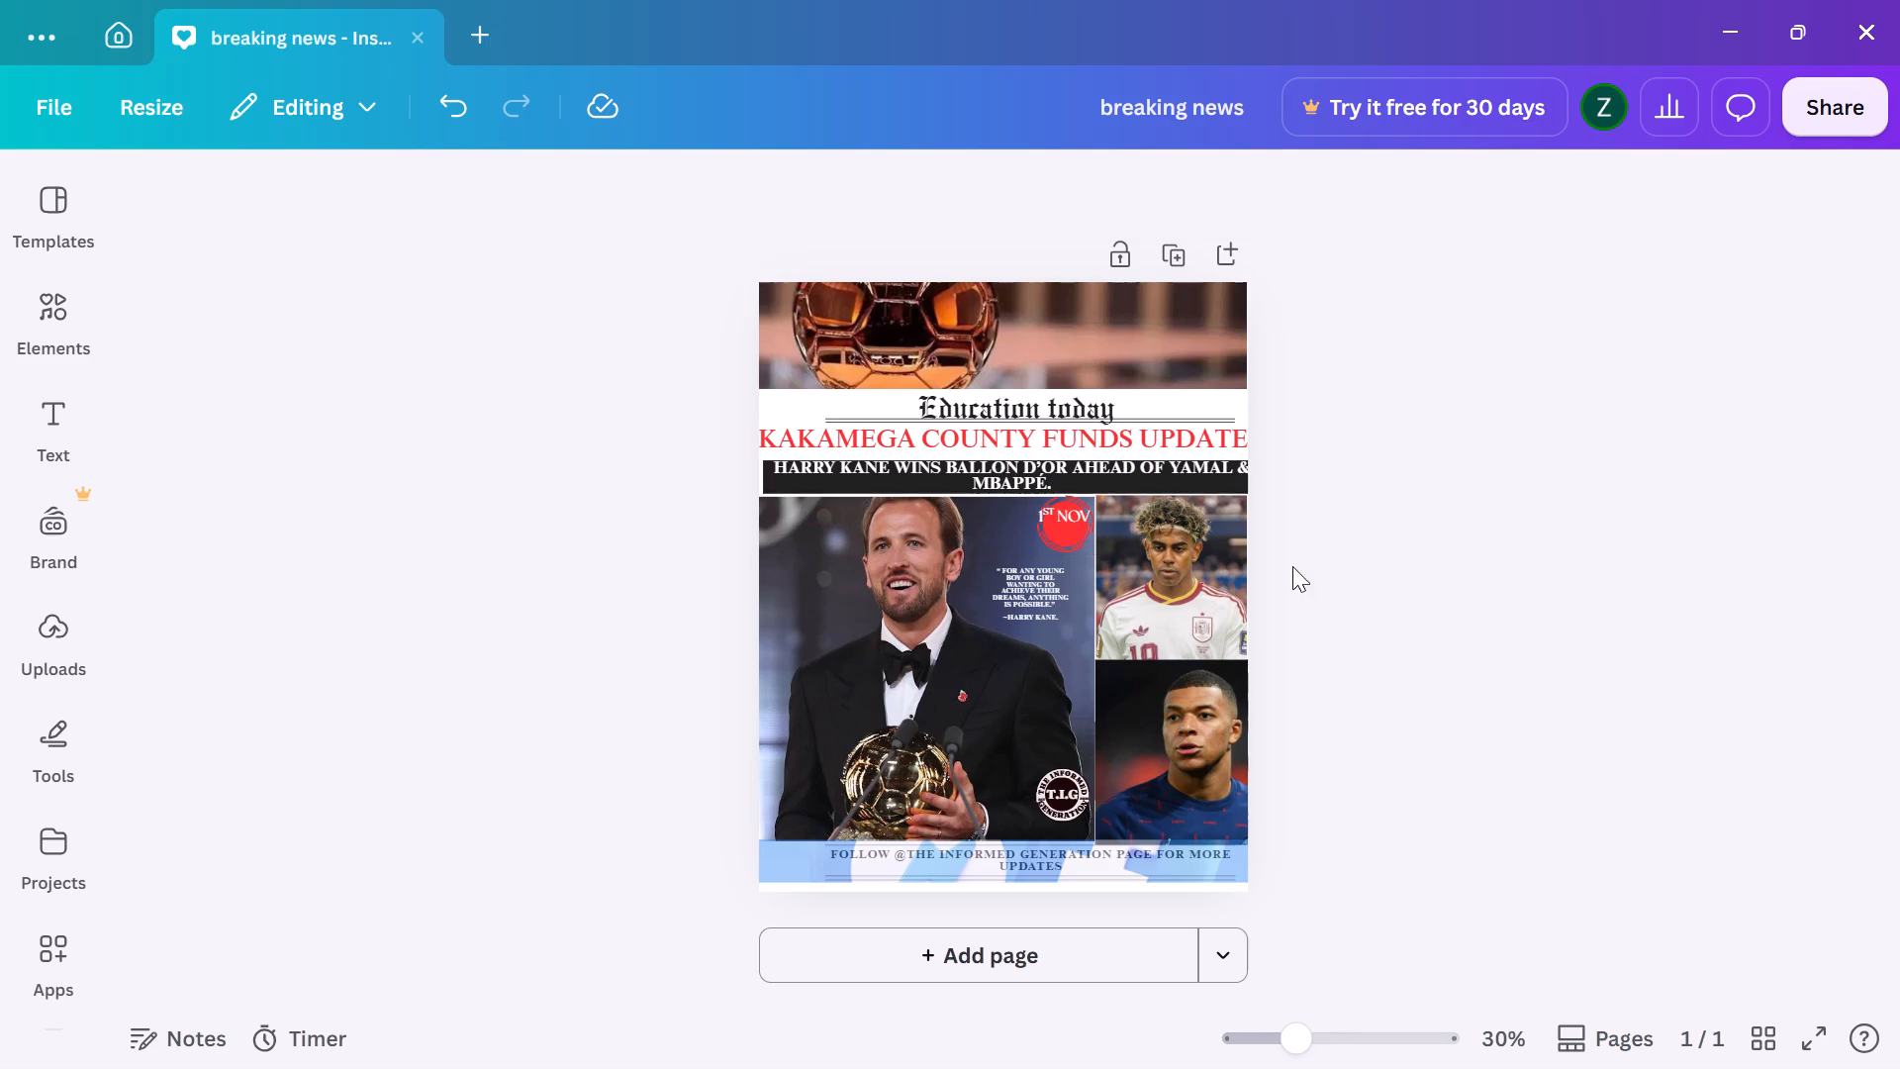
# Enlarge the date text in the red badge to font size 31.4.
pyautogui.click(1073, 520)
pyautogui.click(1073, 519)
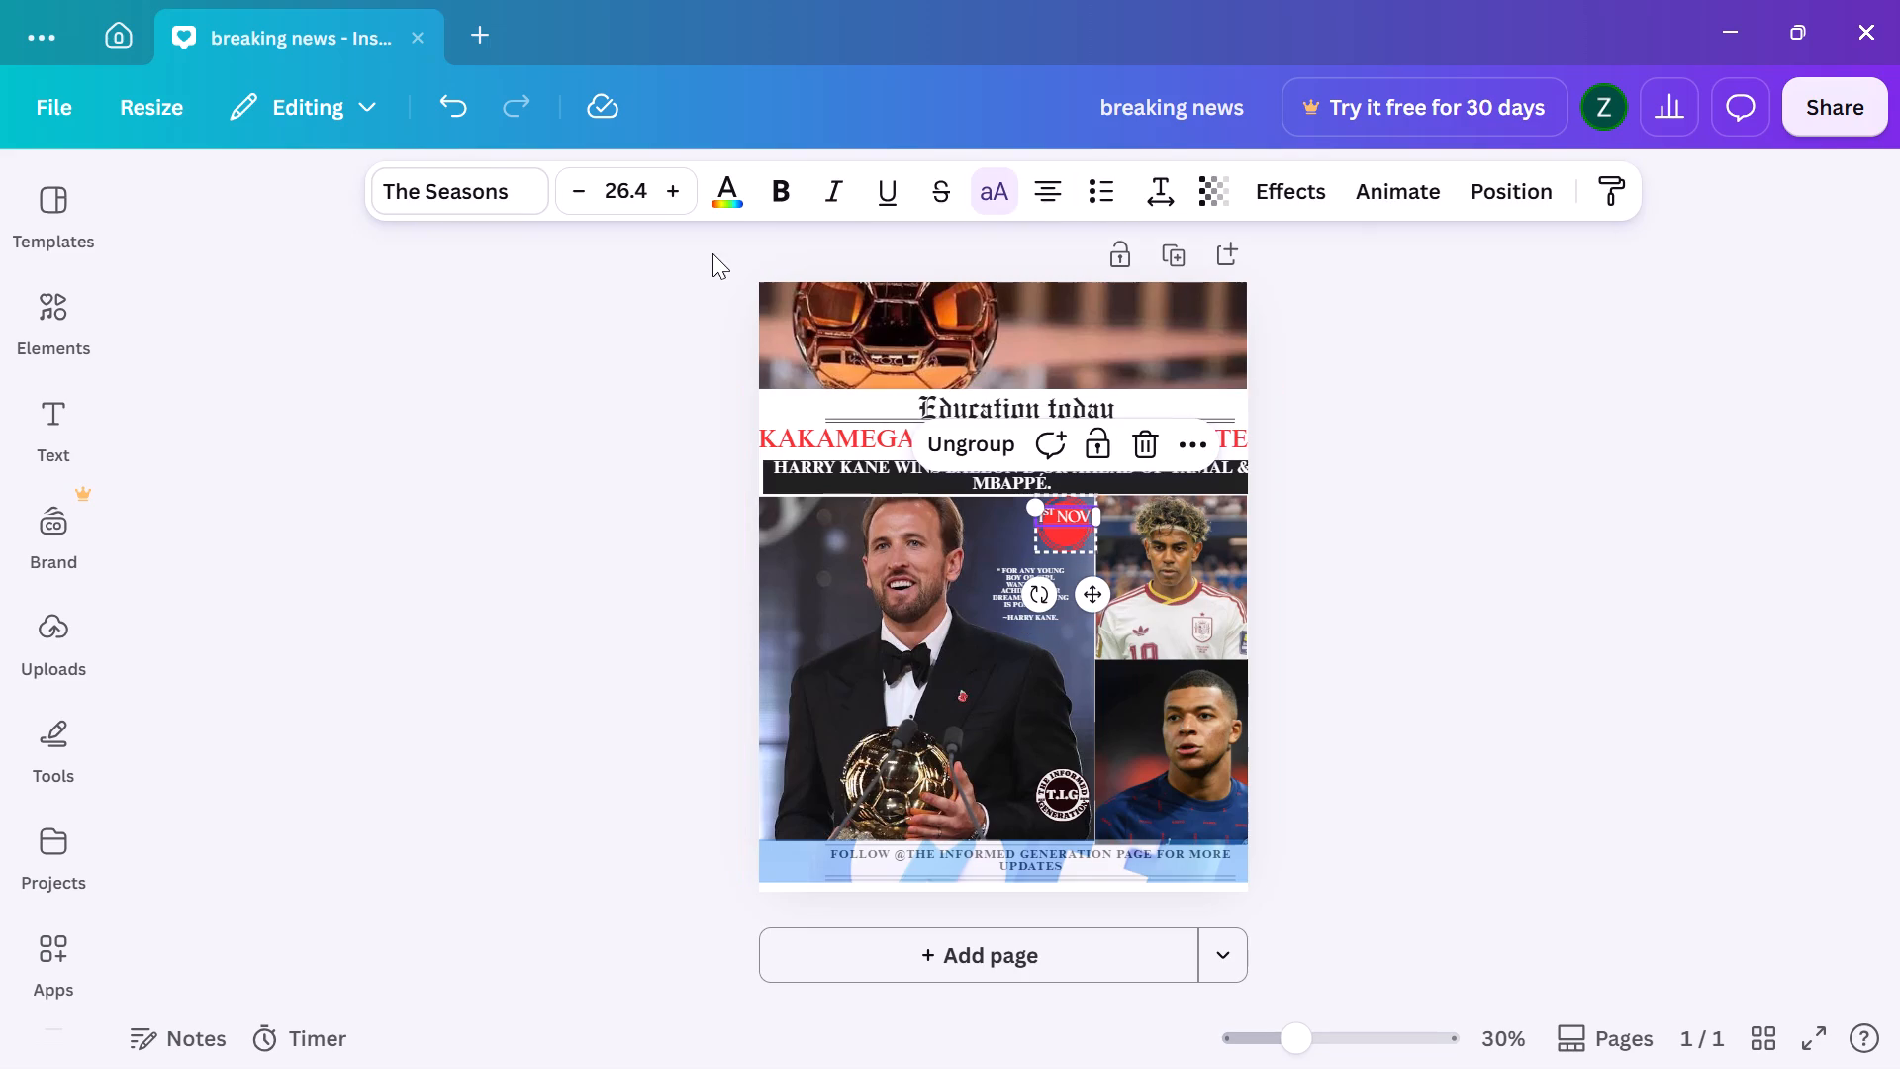
pyautogui.click(676, 192)
pyautogui.click(676, 192)
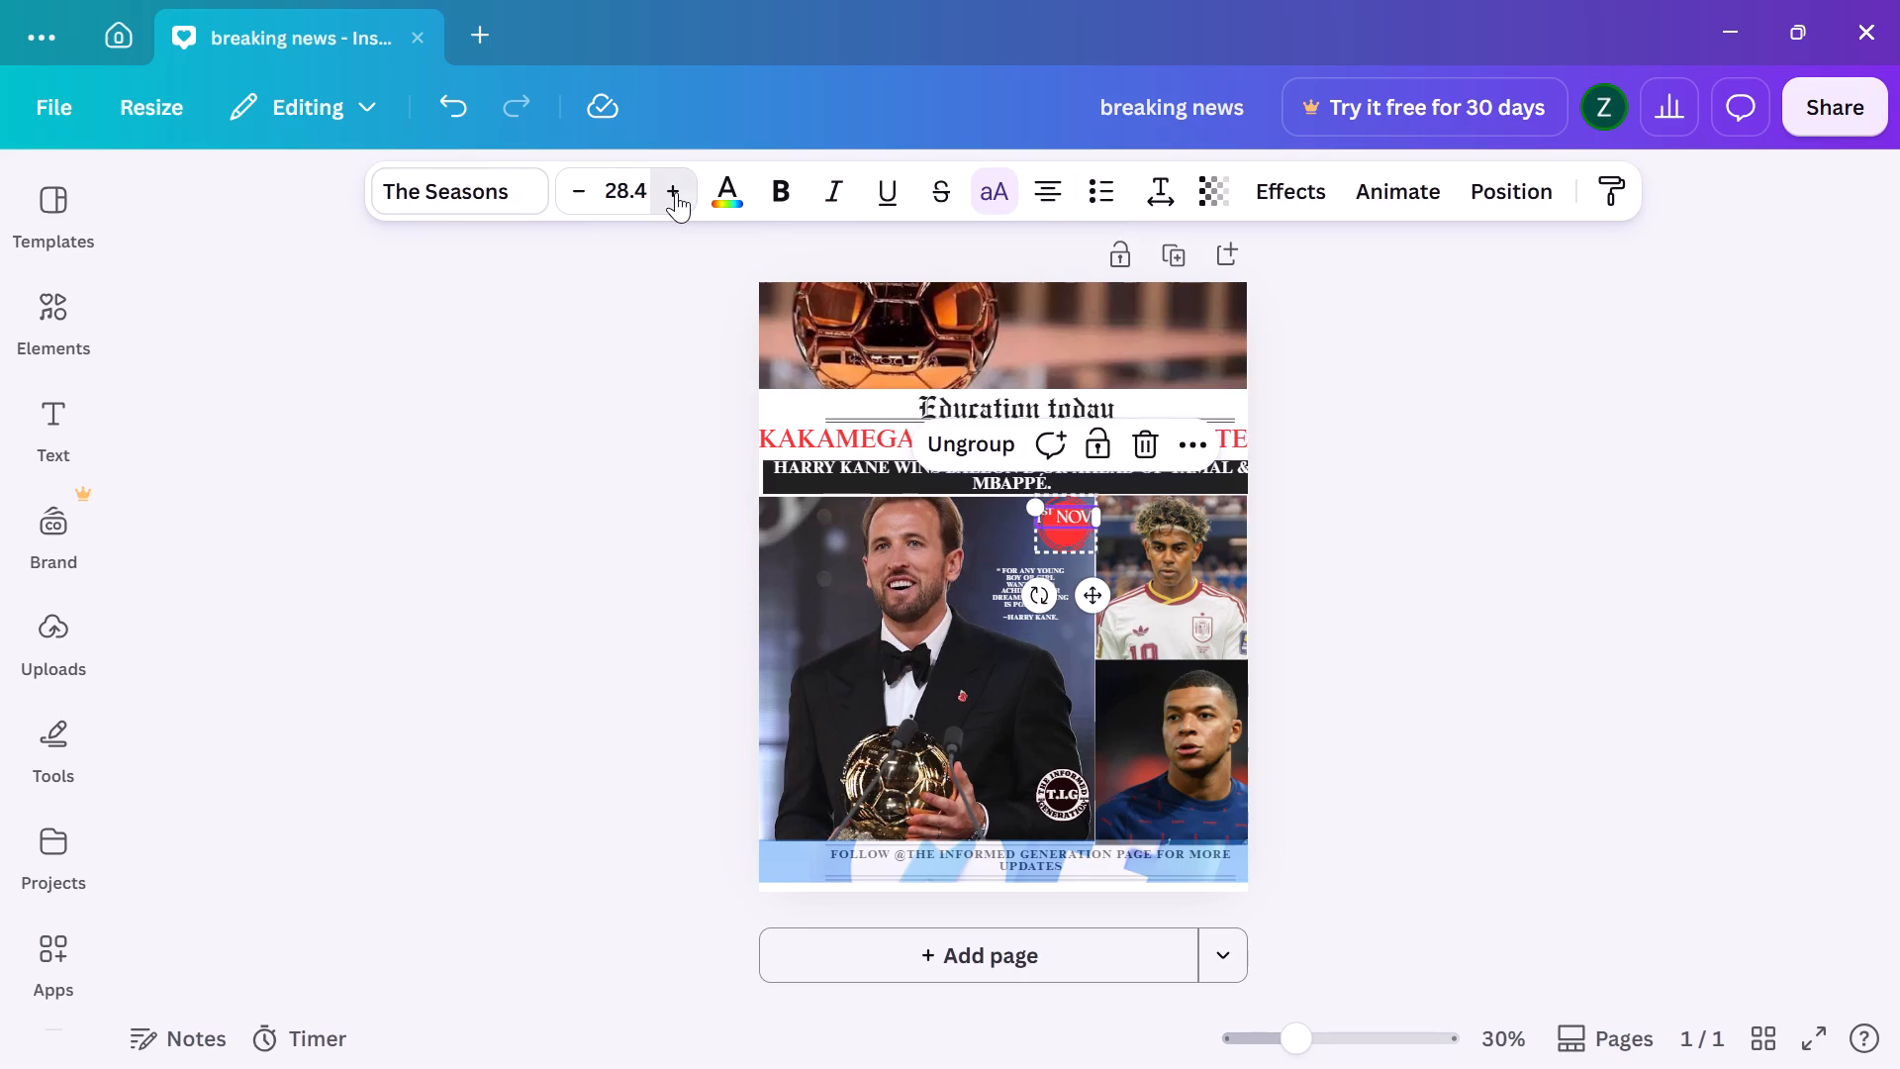
pyautogui.tripleClick(676, 192)
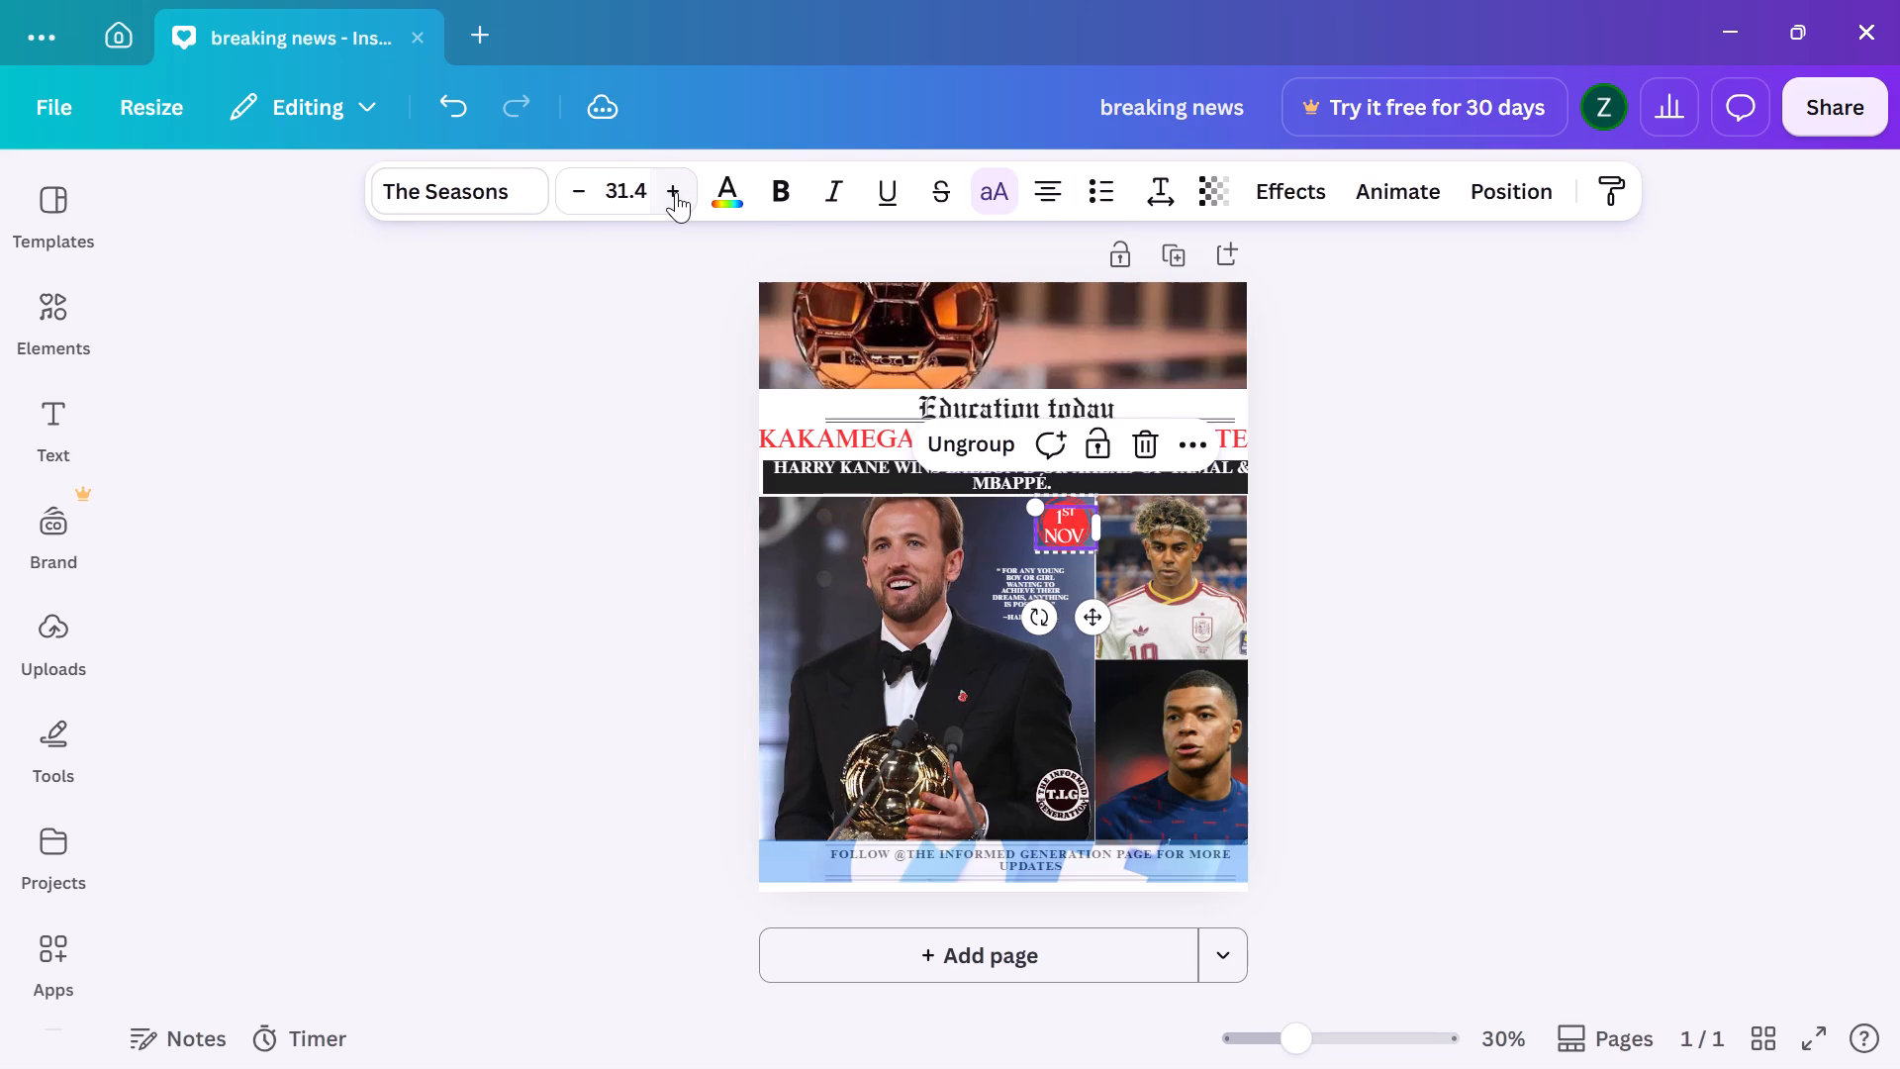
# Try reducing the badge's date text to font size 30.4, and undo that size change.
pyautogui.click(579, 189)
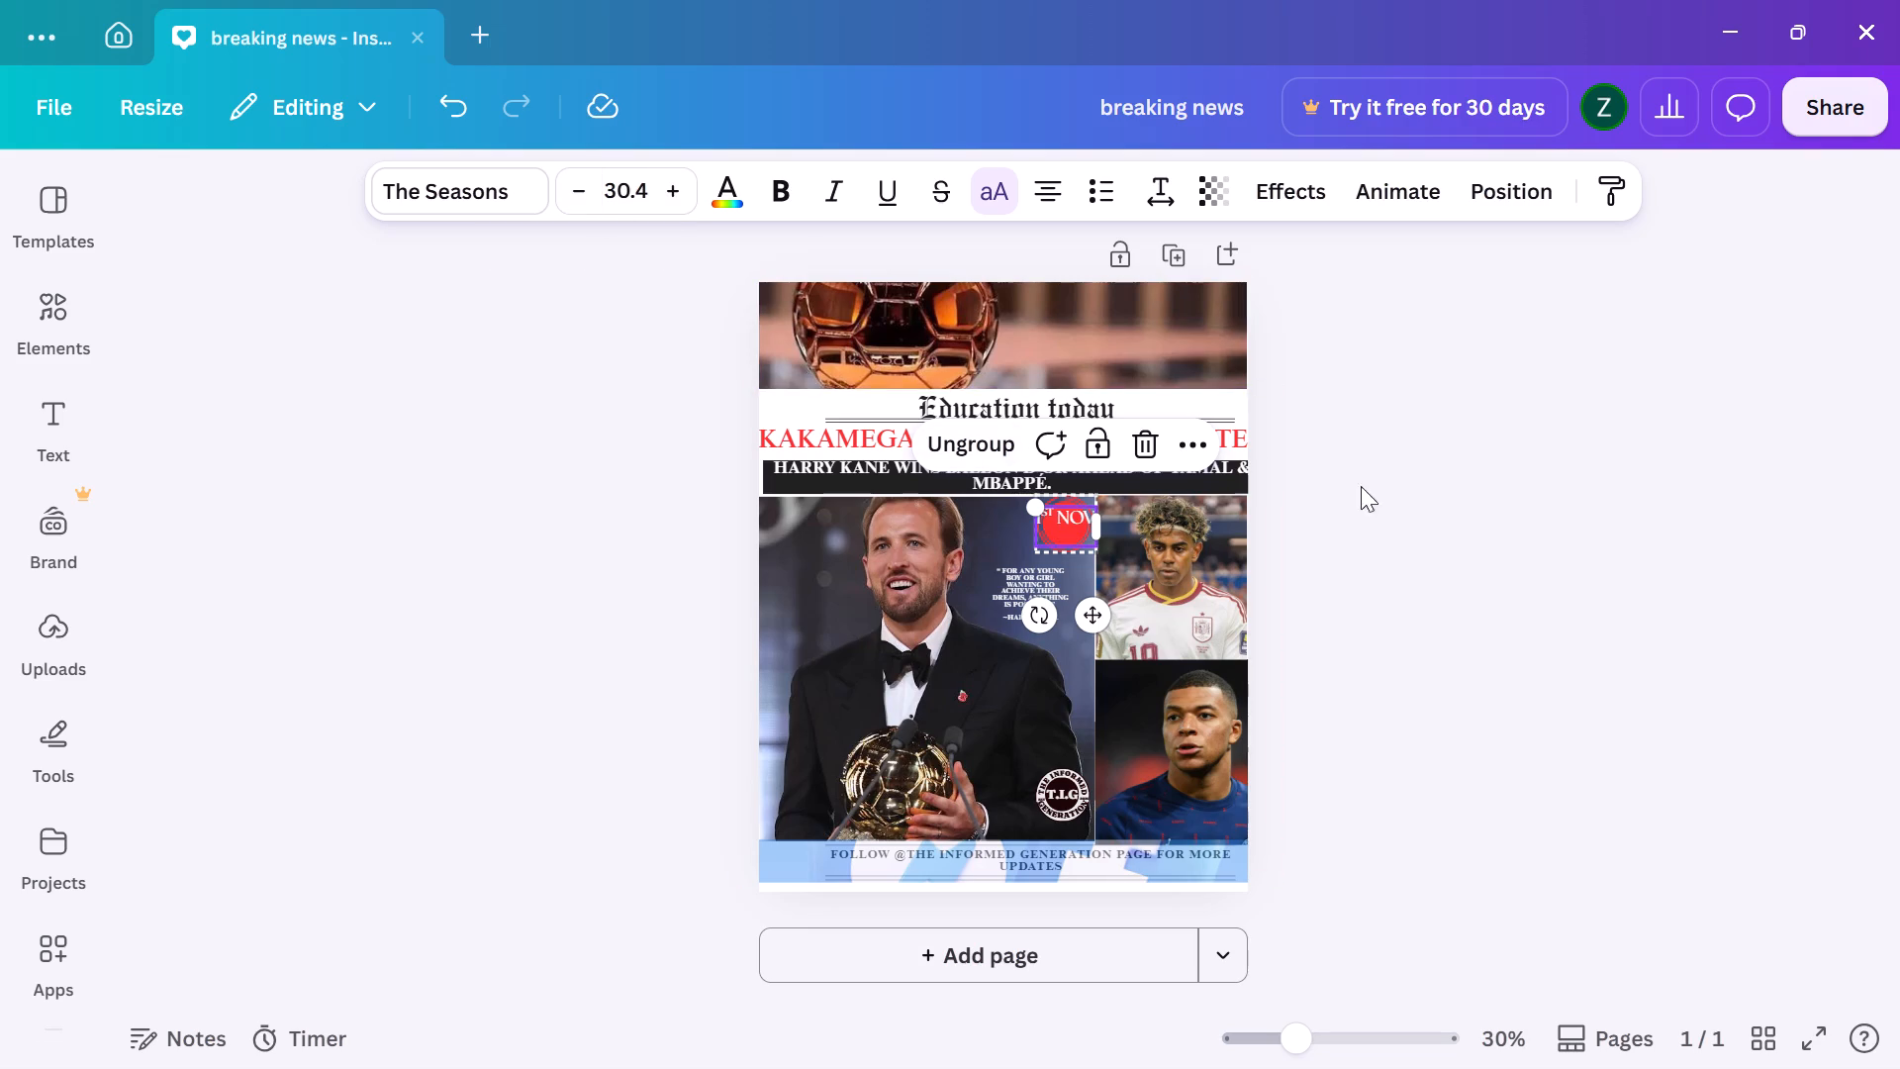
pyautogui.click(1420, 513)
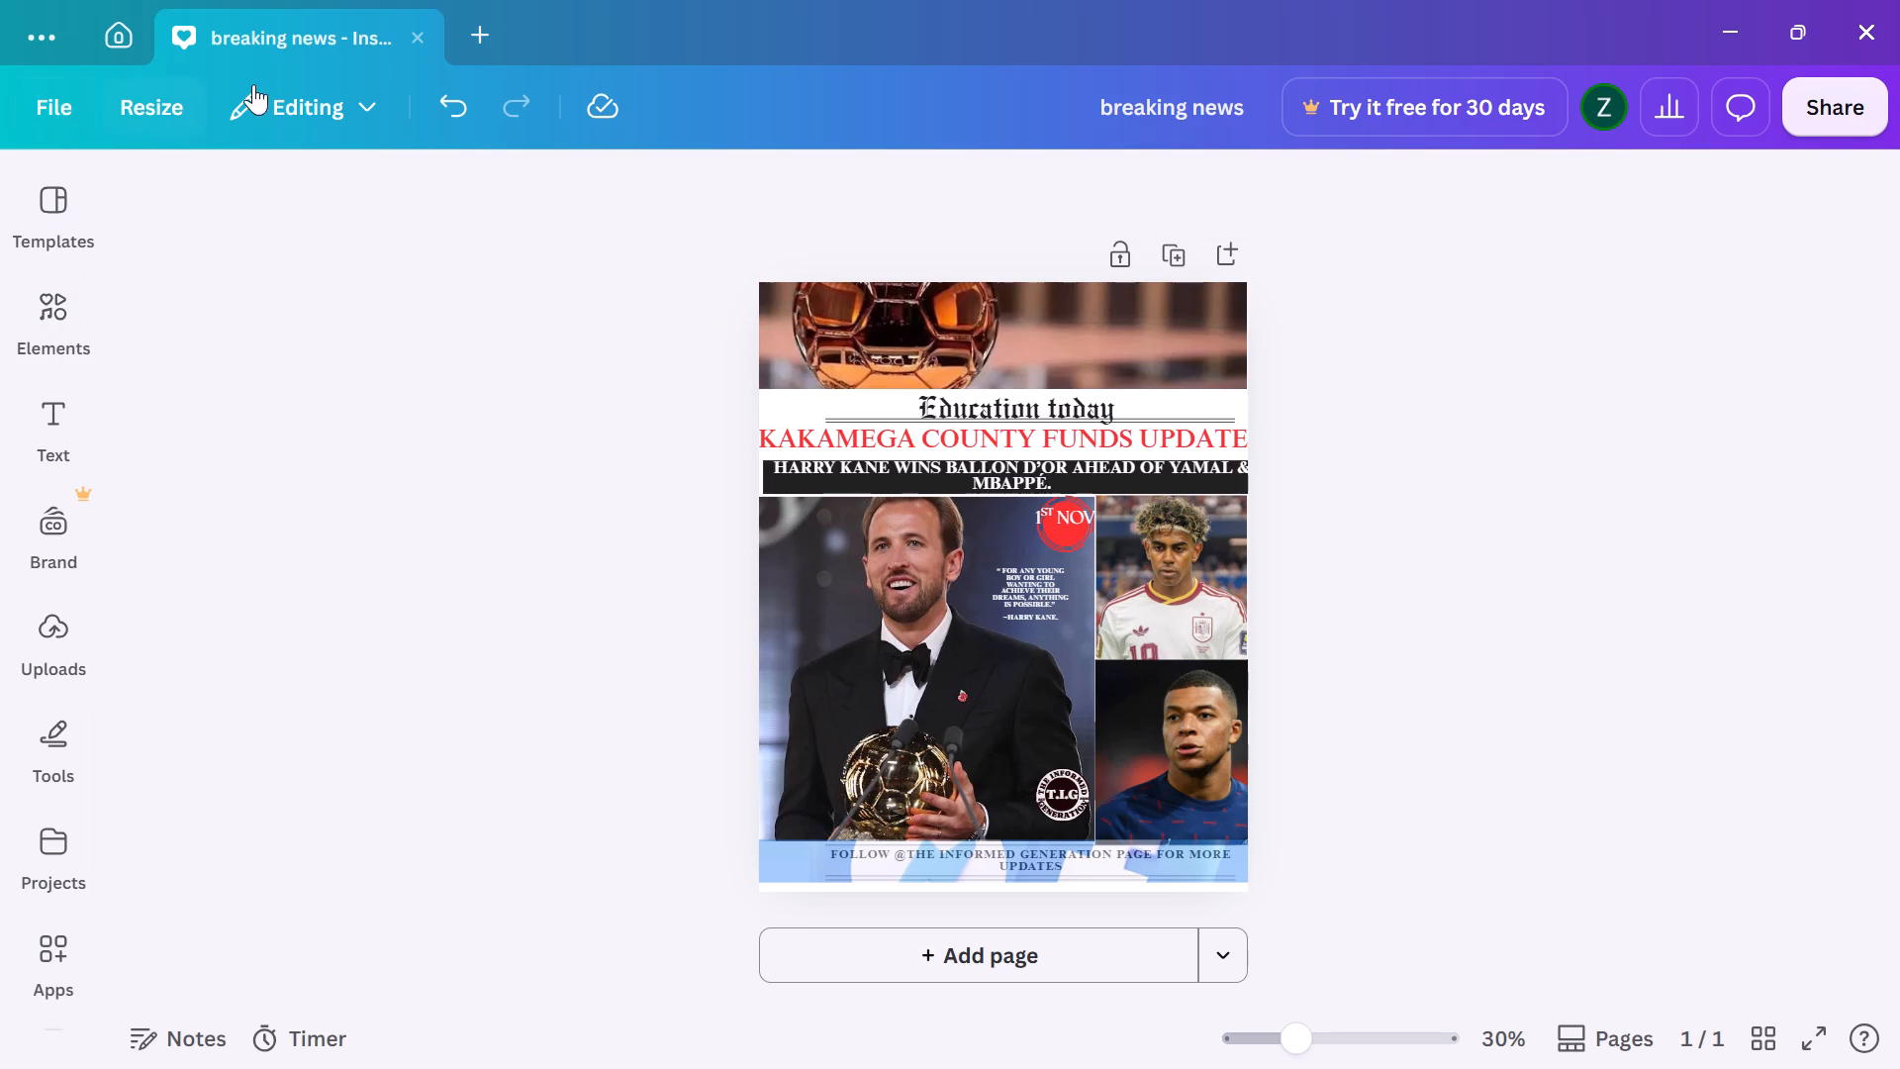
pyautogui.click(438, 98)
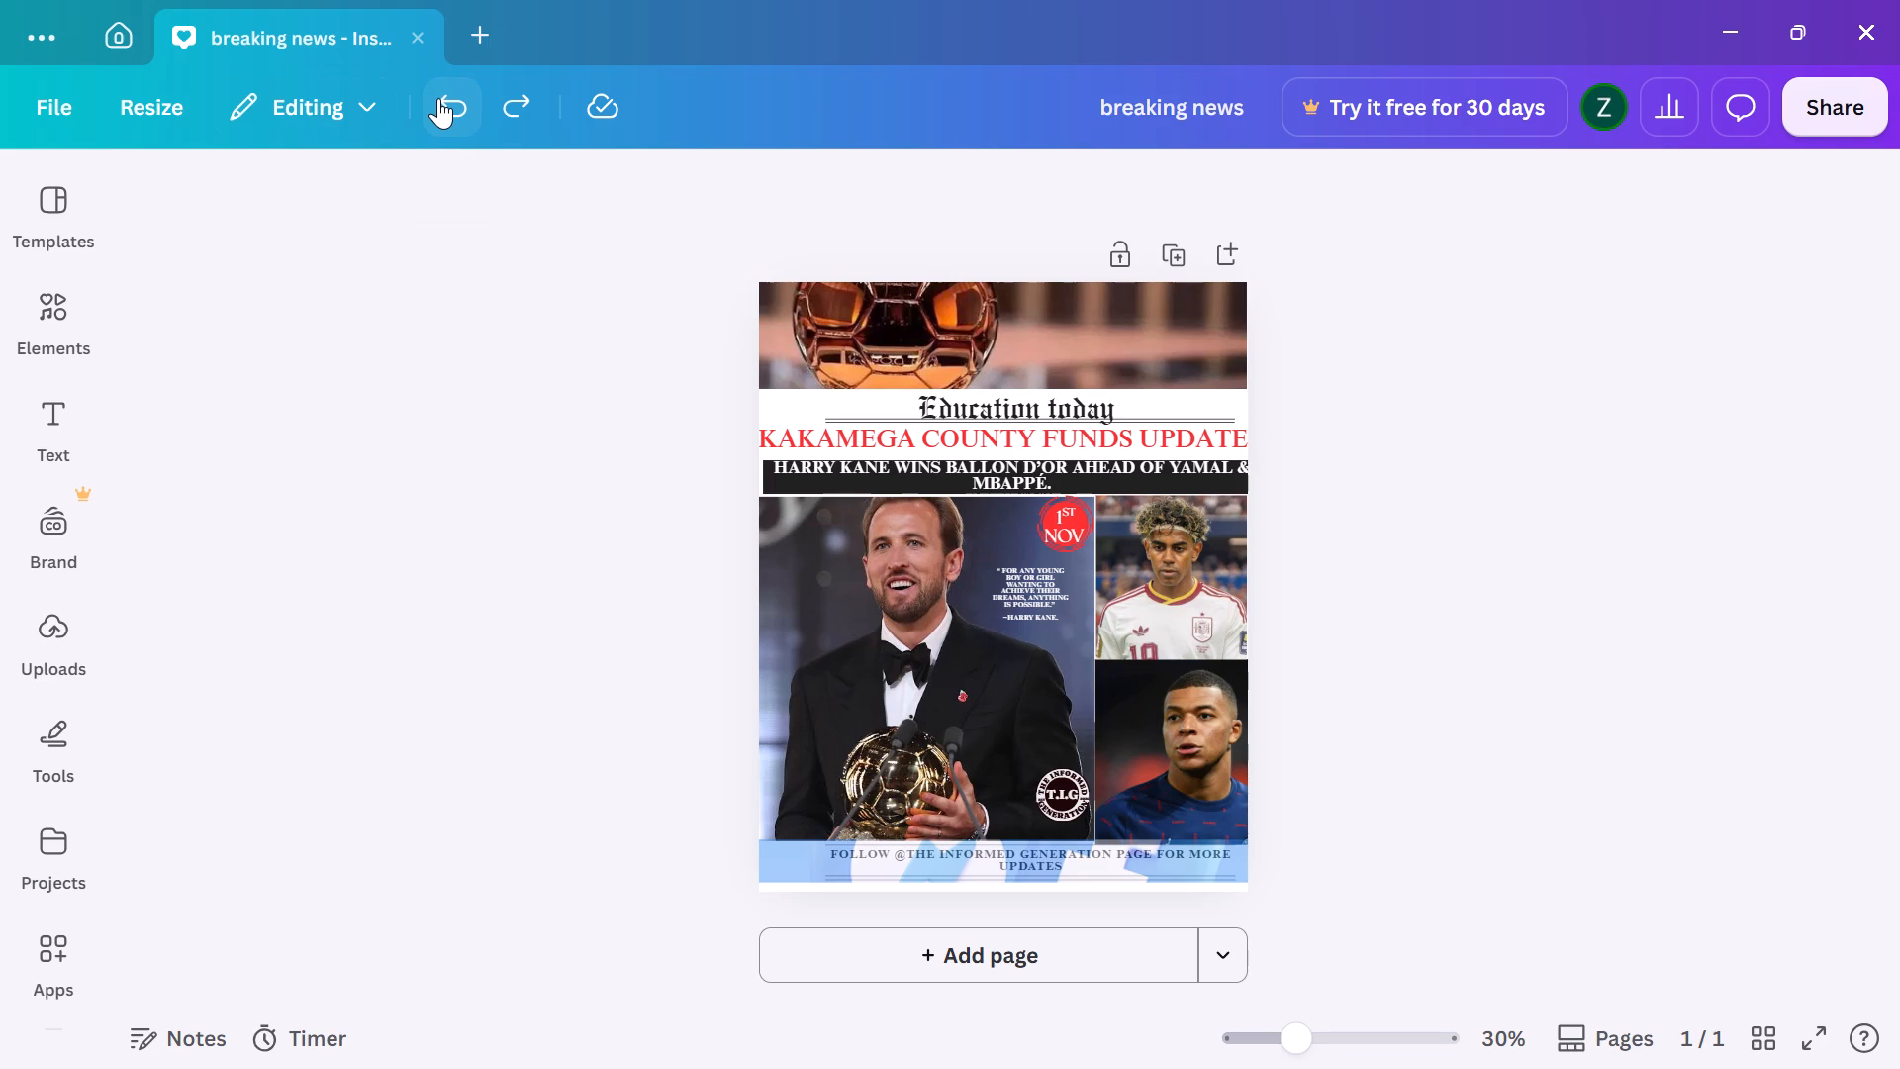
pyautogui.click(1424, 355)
# Select the grouped red date badge on the main photo.
pyautogui.click(1071, 515)
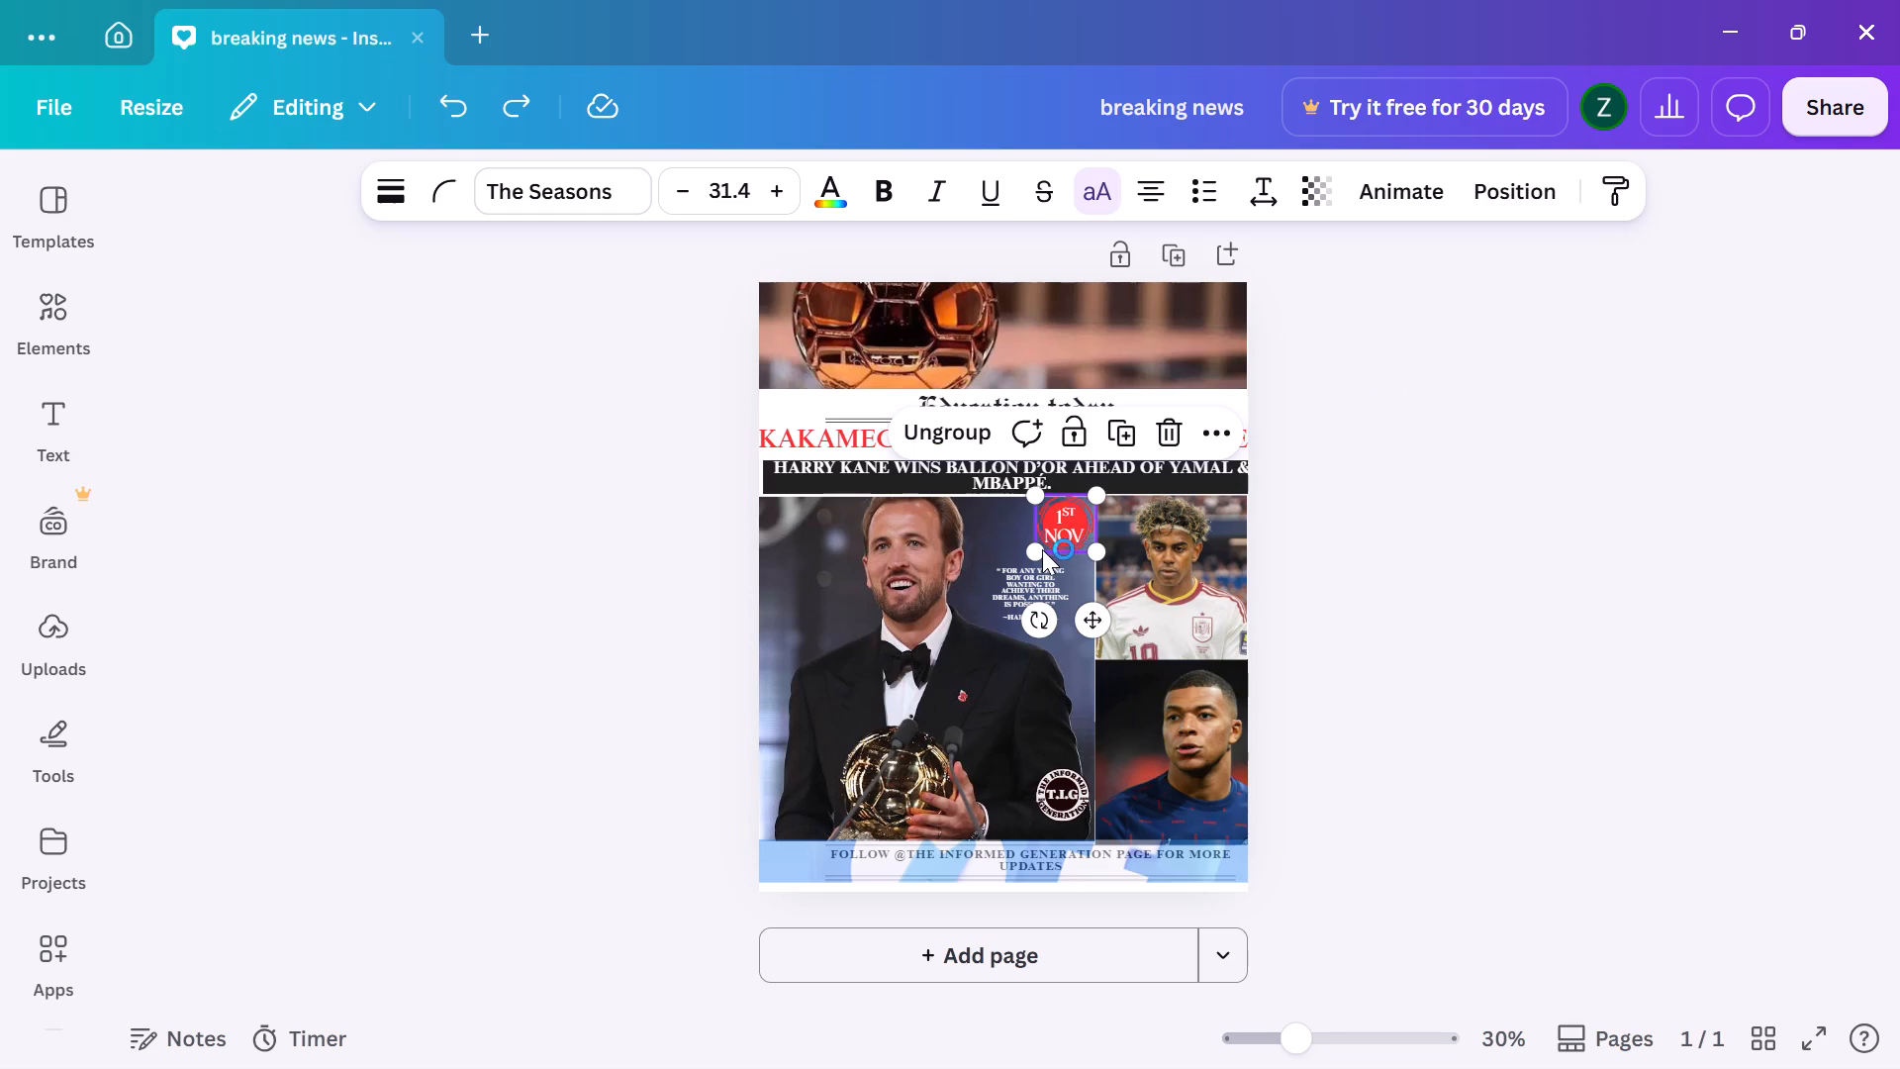
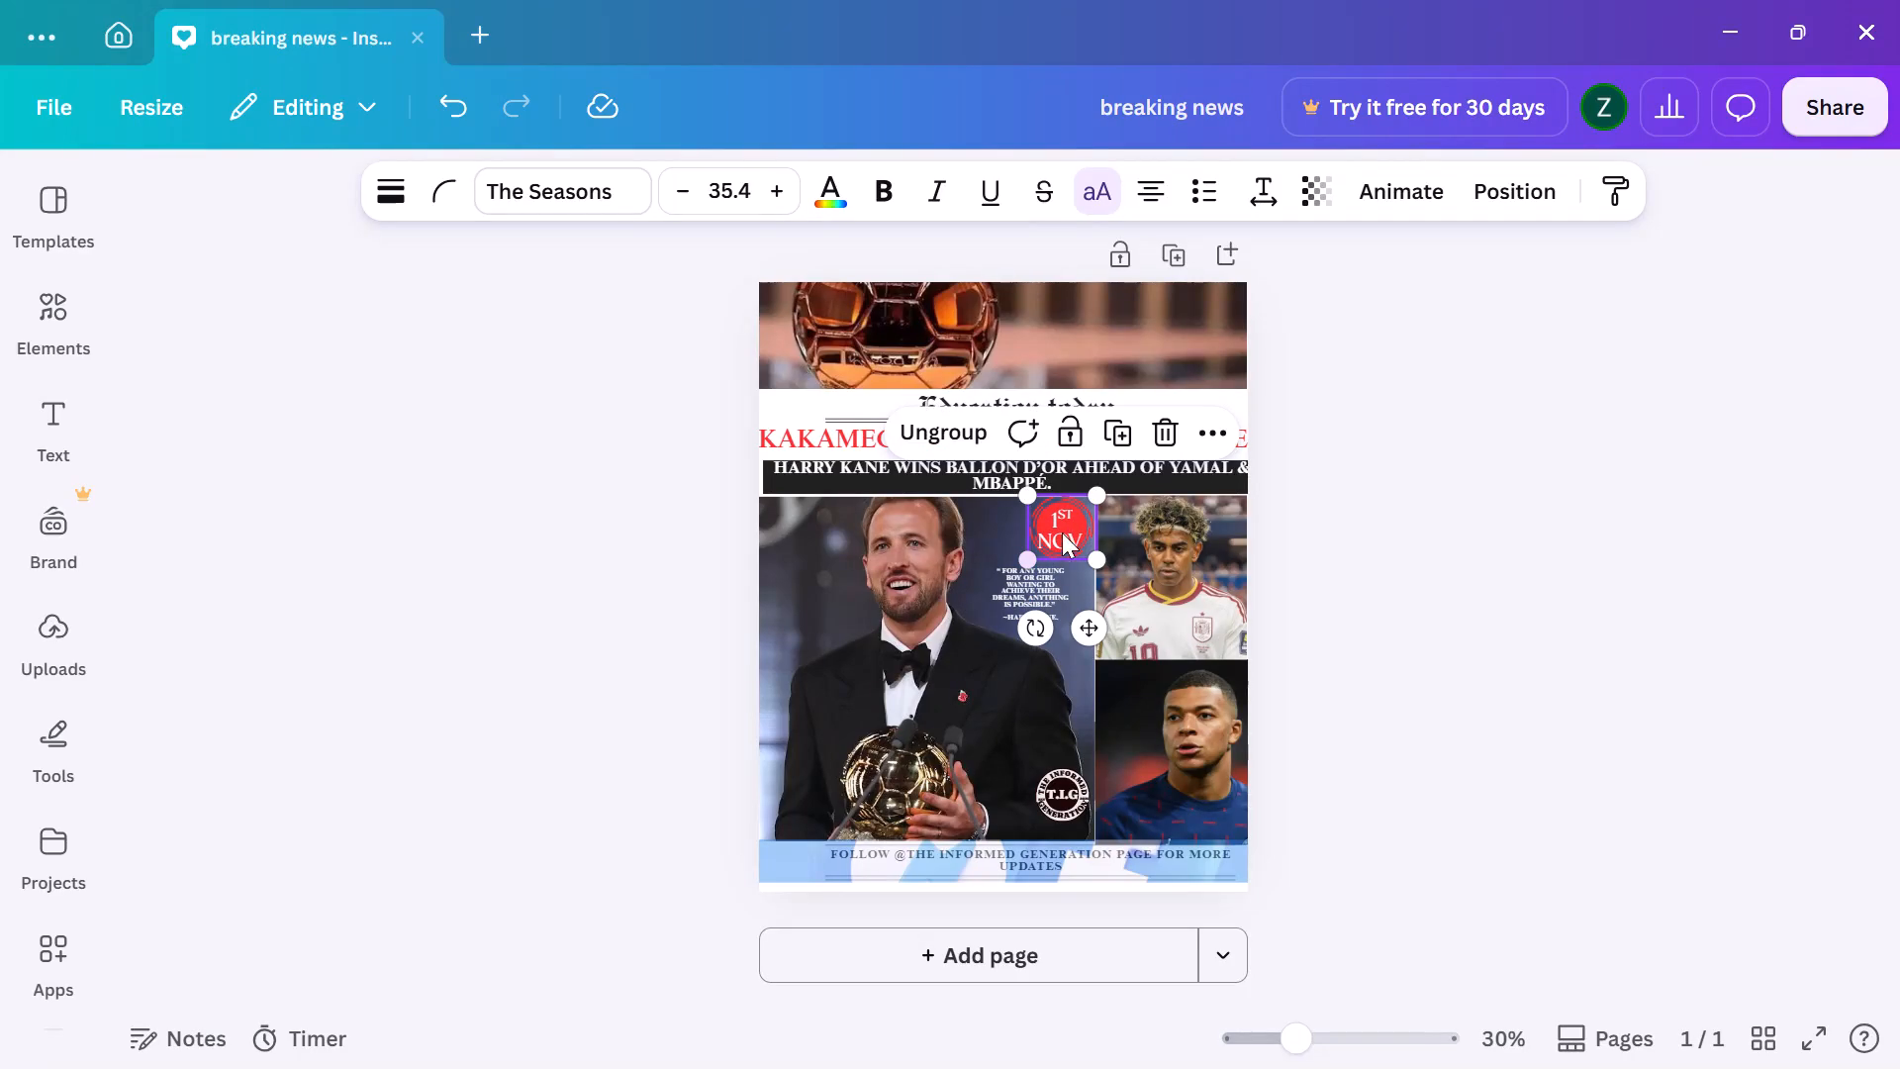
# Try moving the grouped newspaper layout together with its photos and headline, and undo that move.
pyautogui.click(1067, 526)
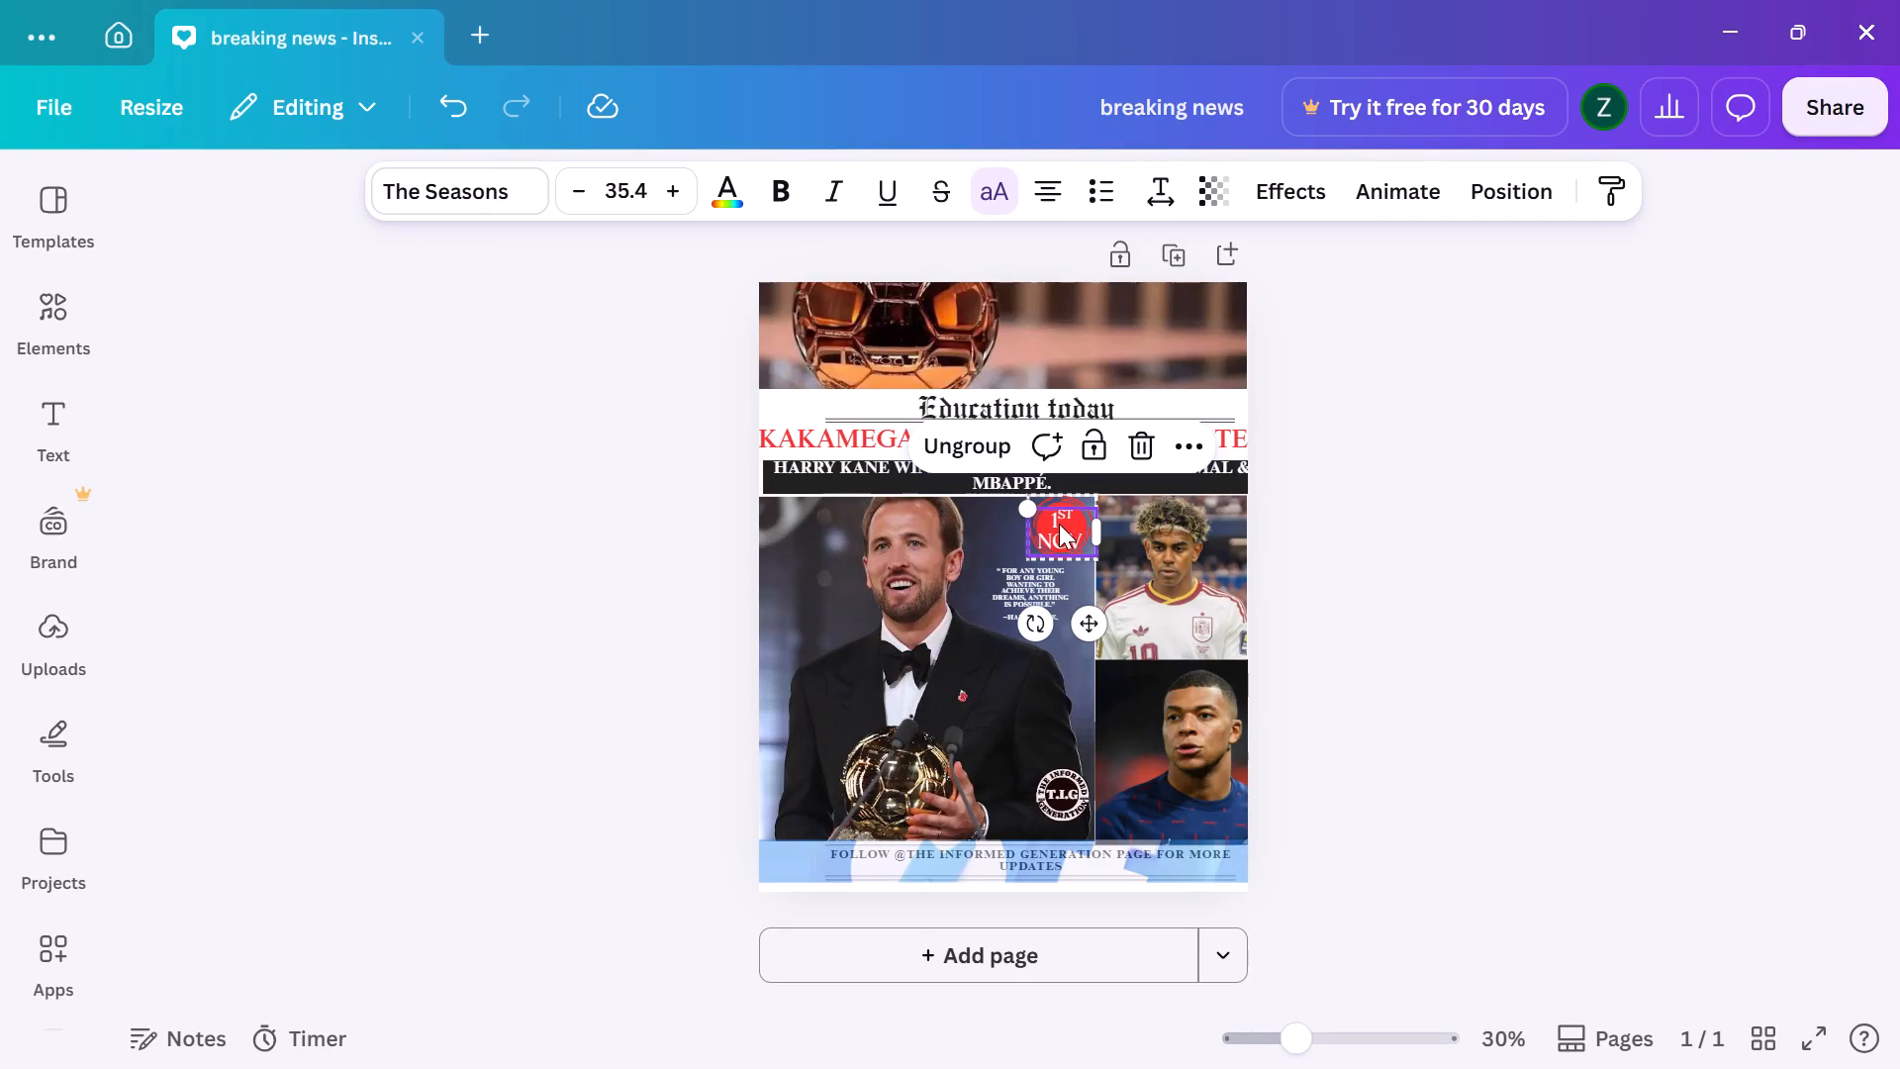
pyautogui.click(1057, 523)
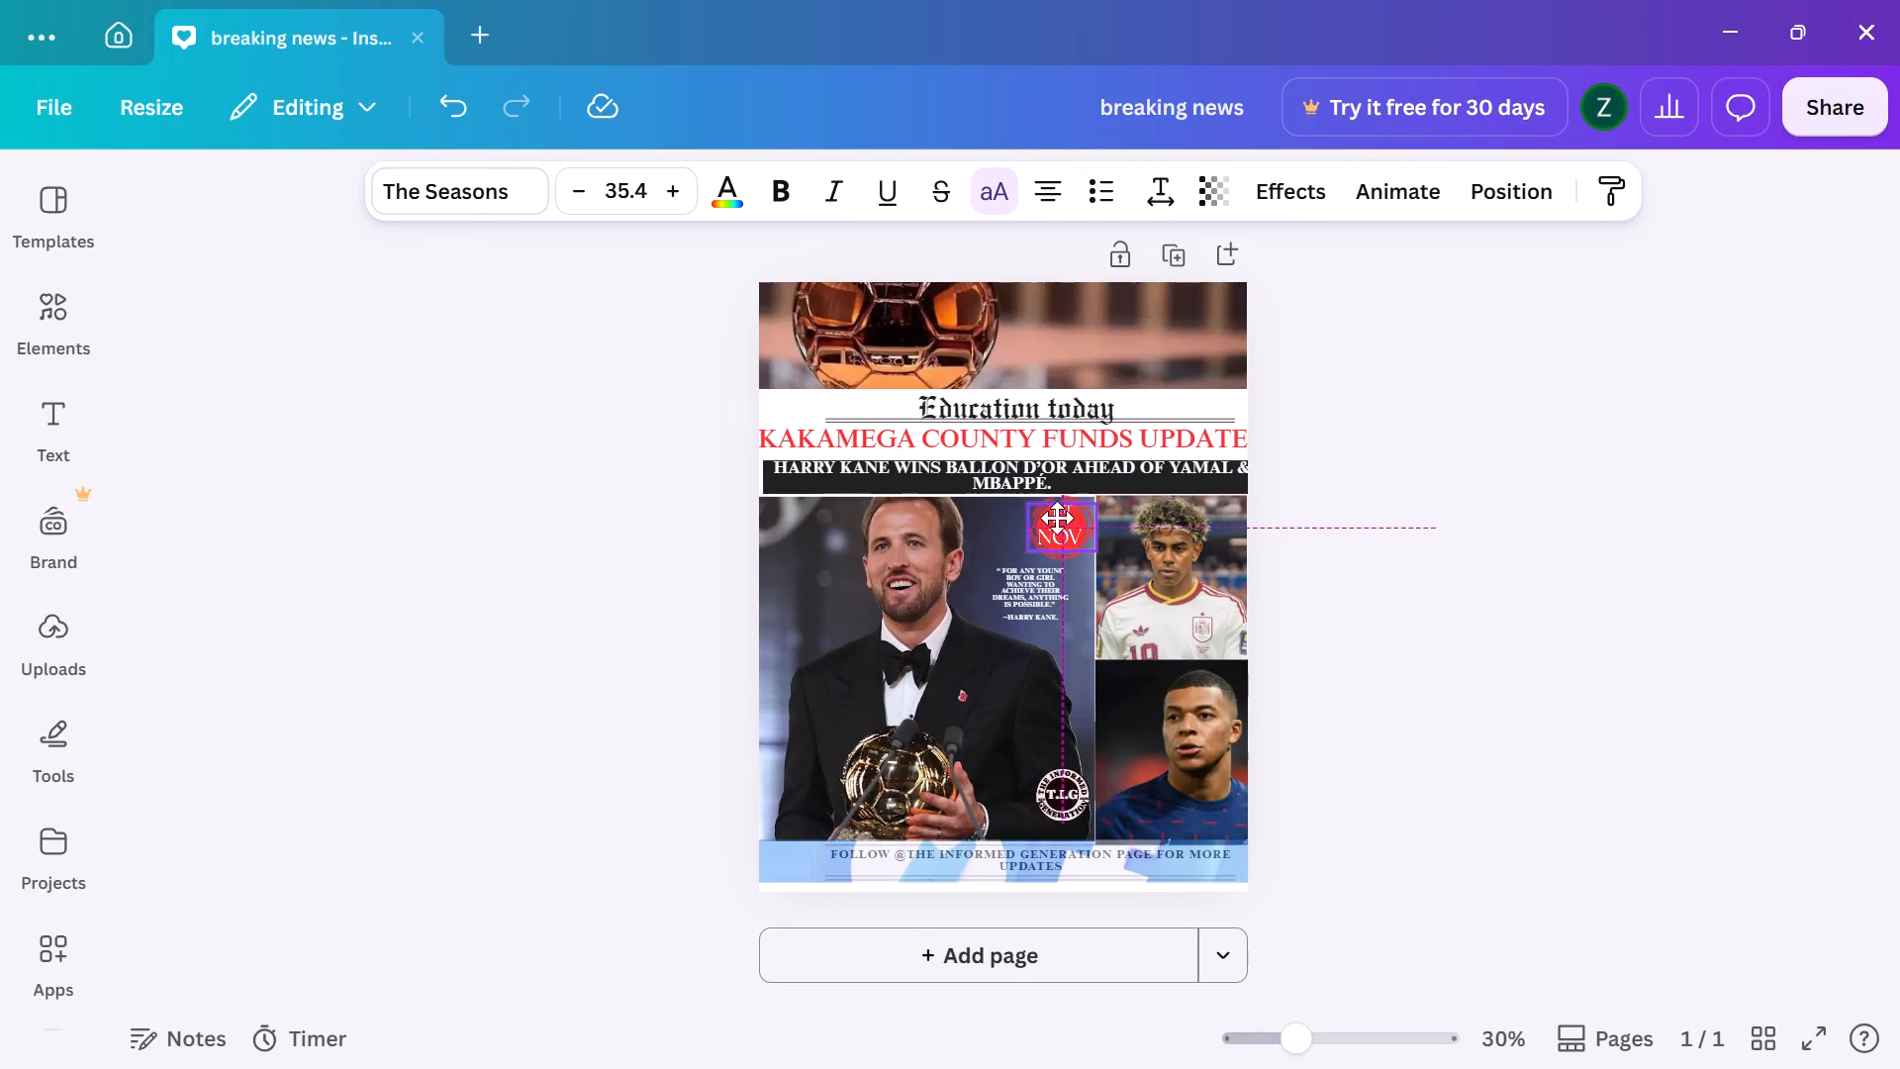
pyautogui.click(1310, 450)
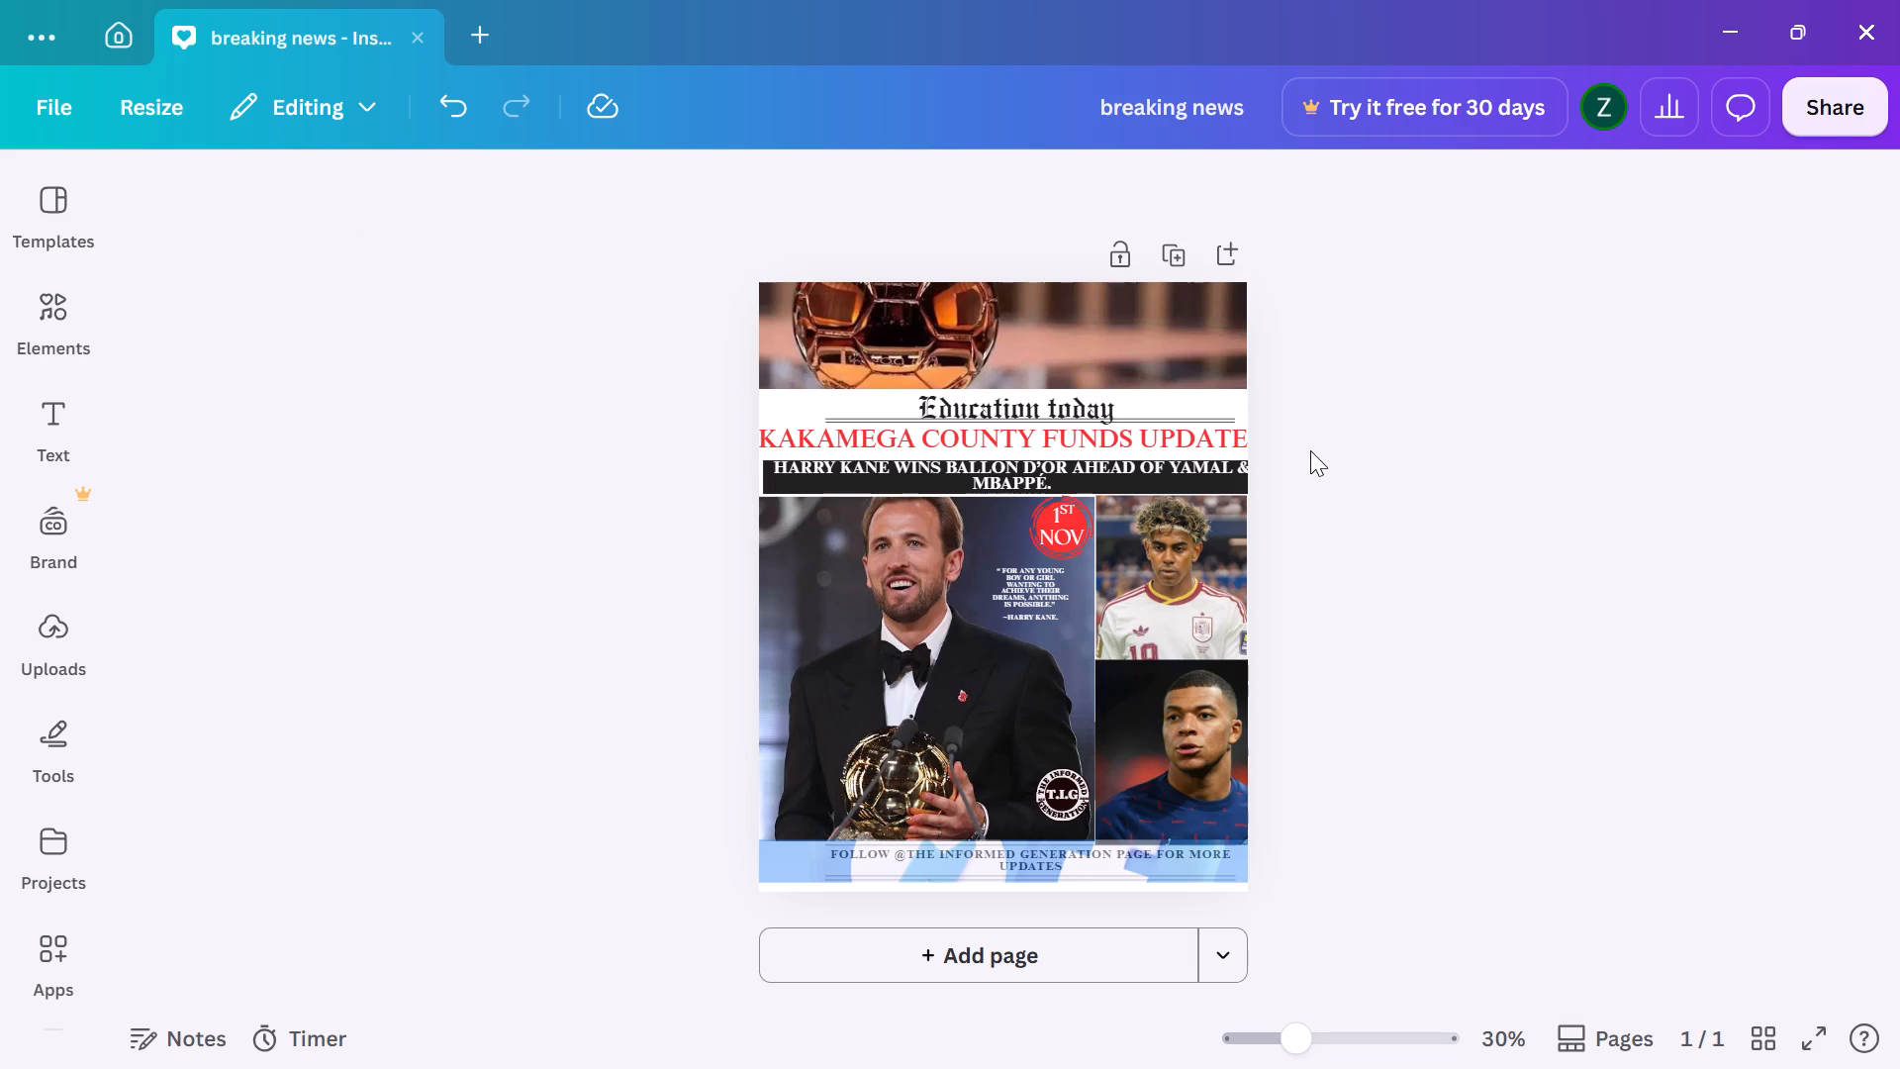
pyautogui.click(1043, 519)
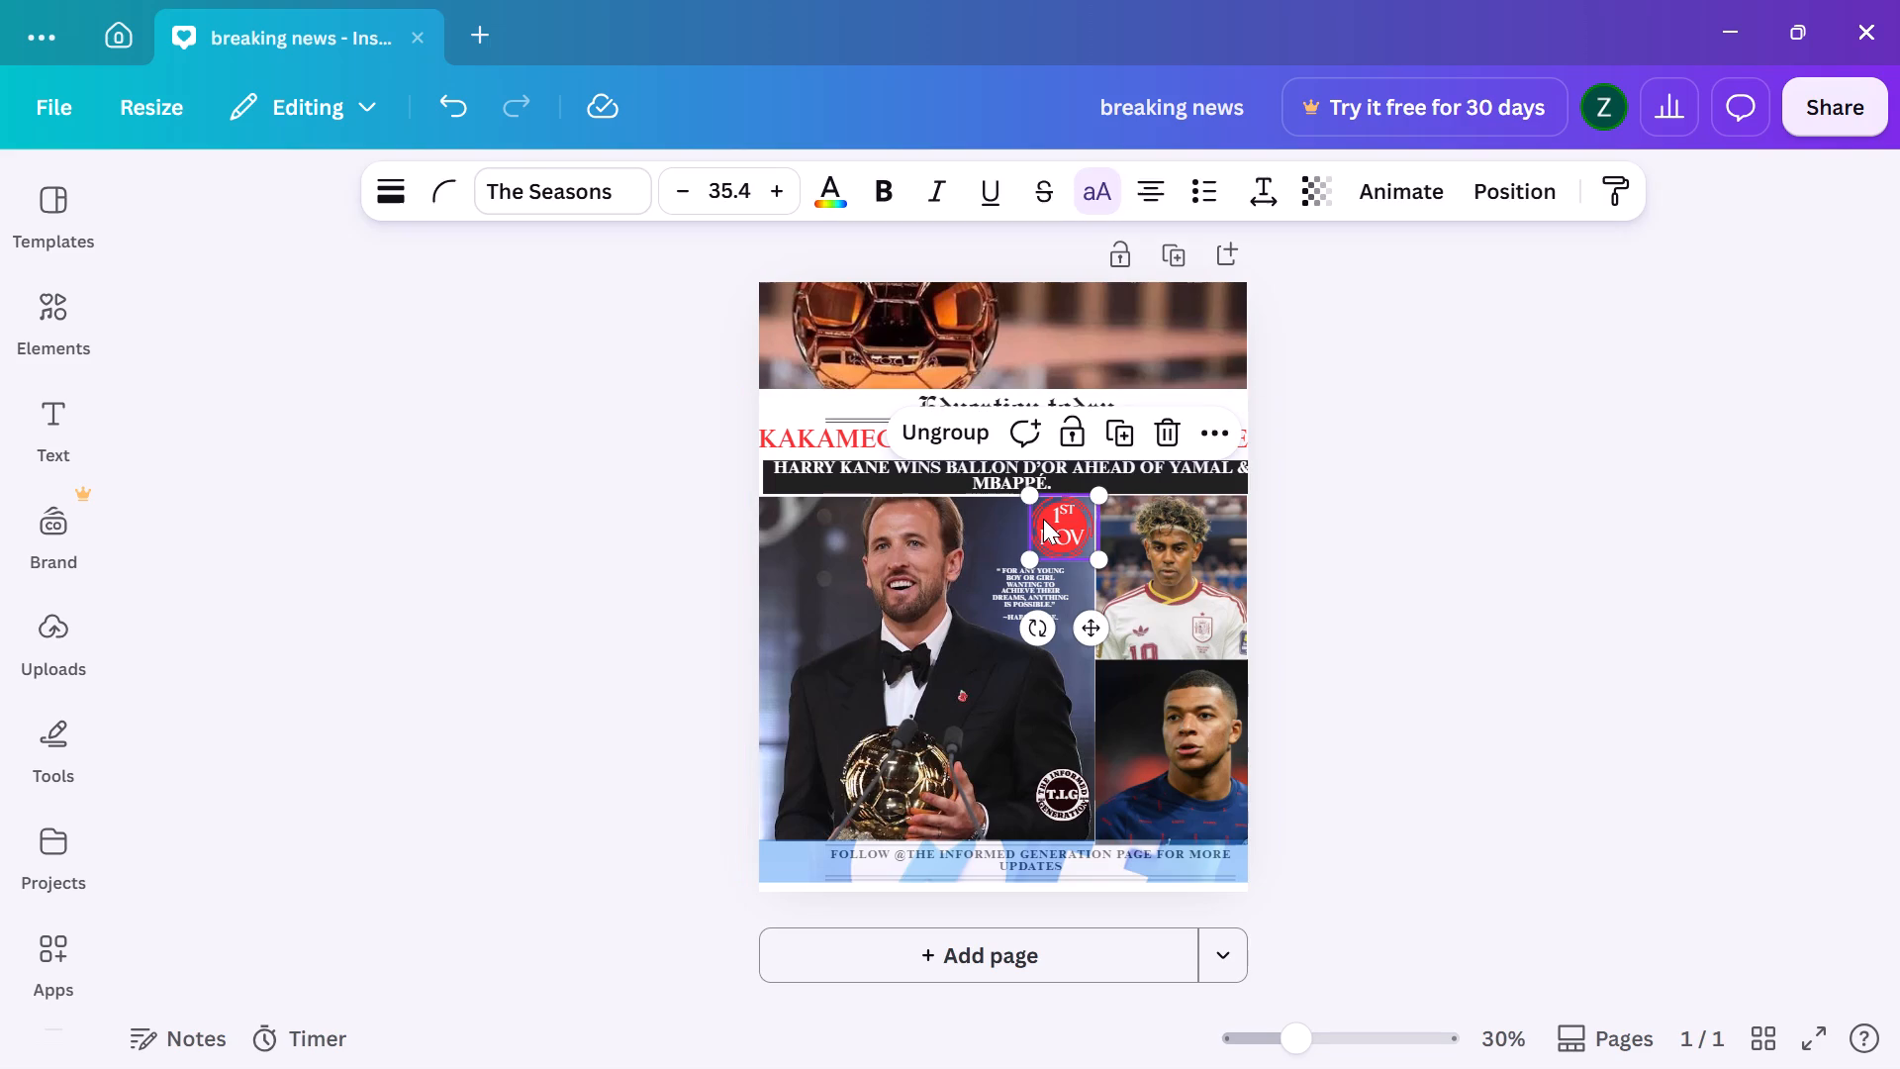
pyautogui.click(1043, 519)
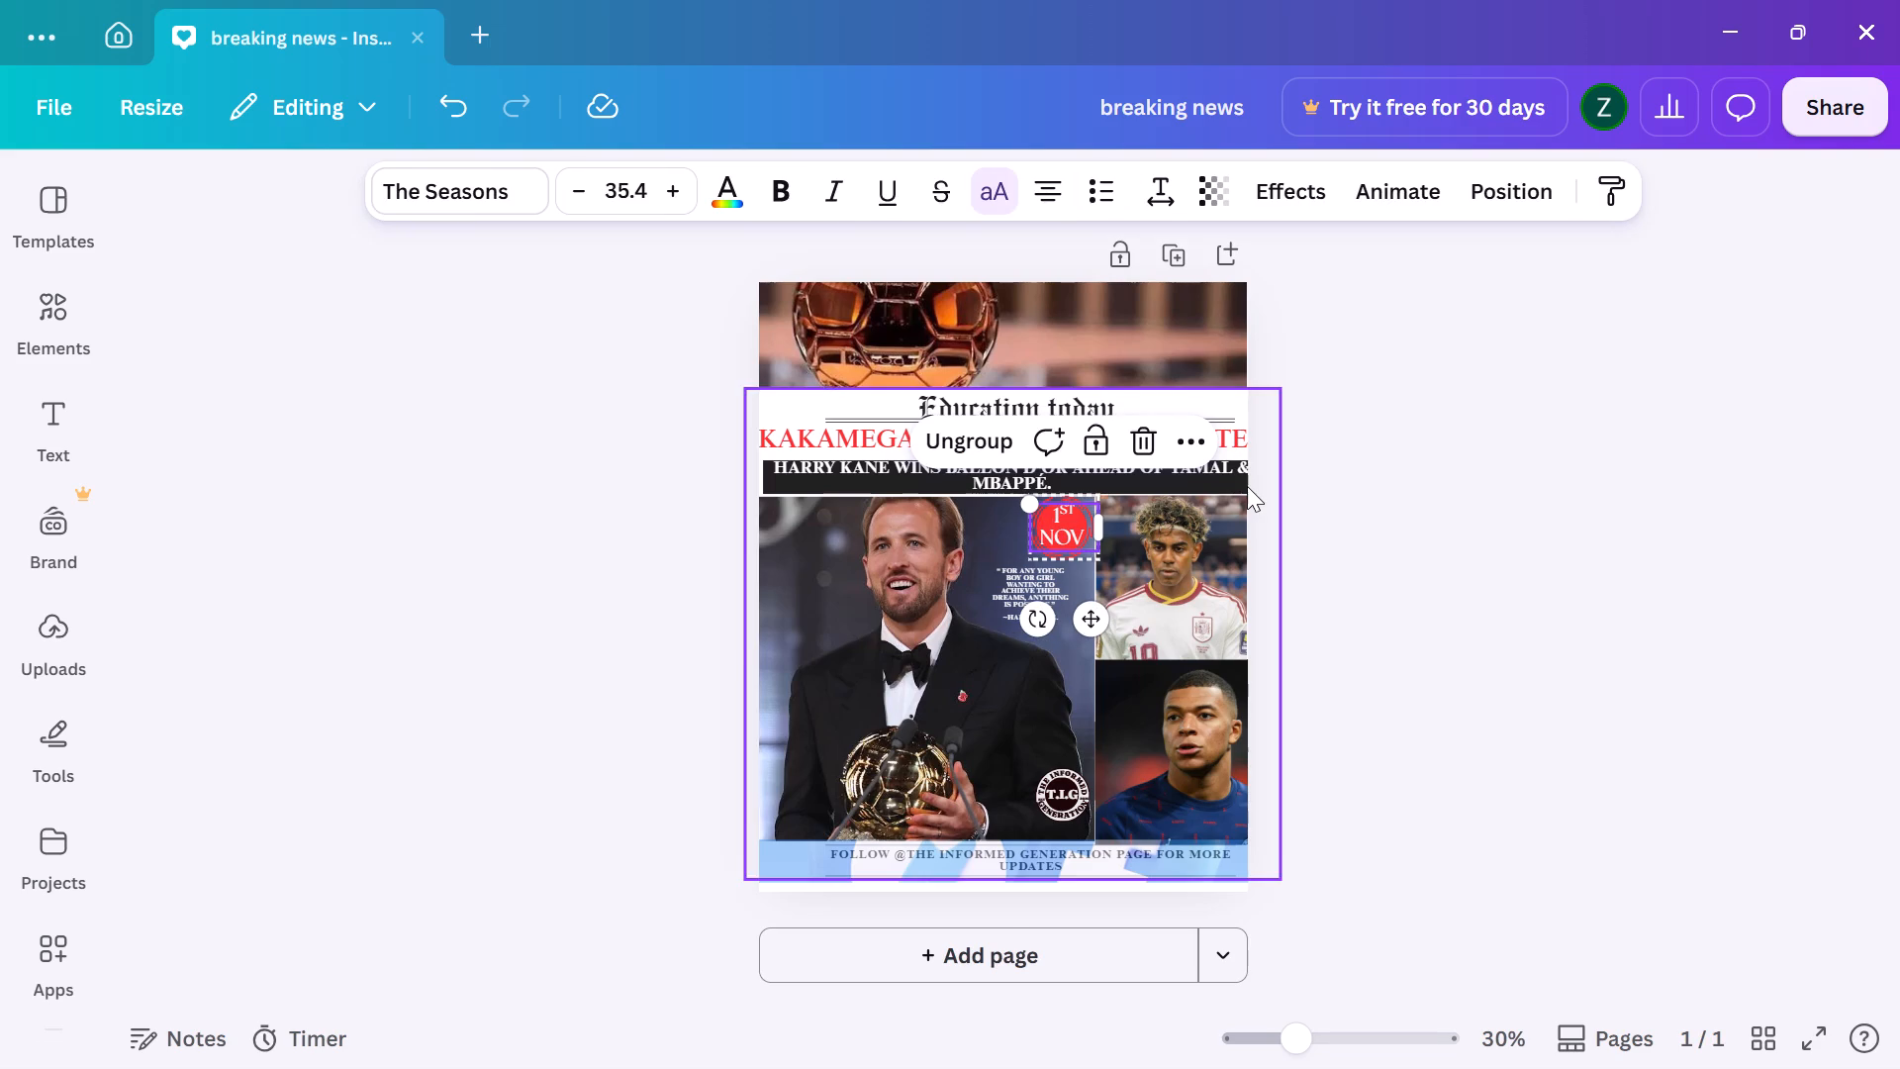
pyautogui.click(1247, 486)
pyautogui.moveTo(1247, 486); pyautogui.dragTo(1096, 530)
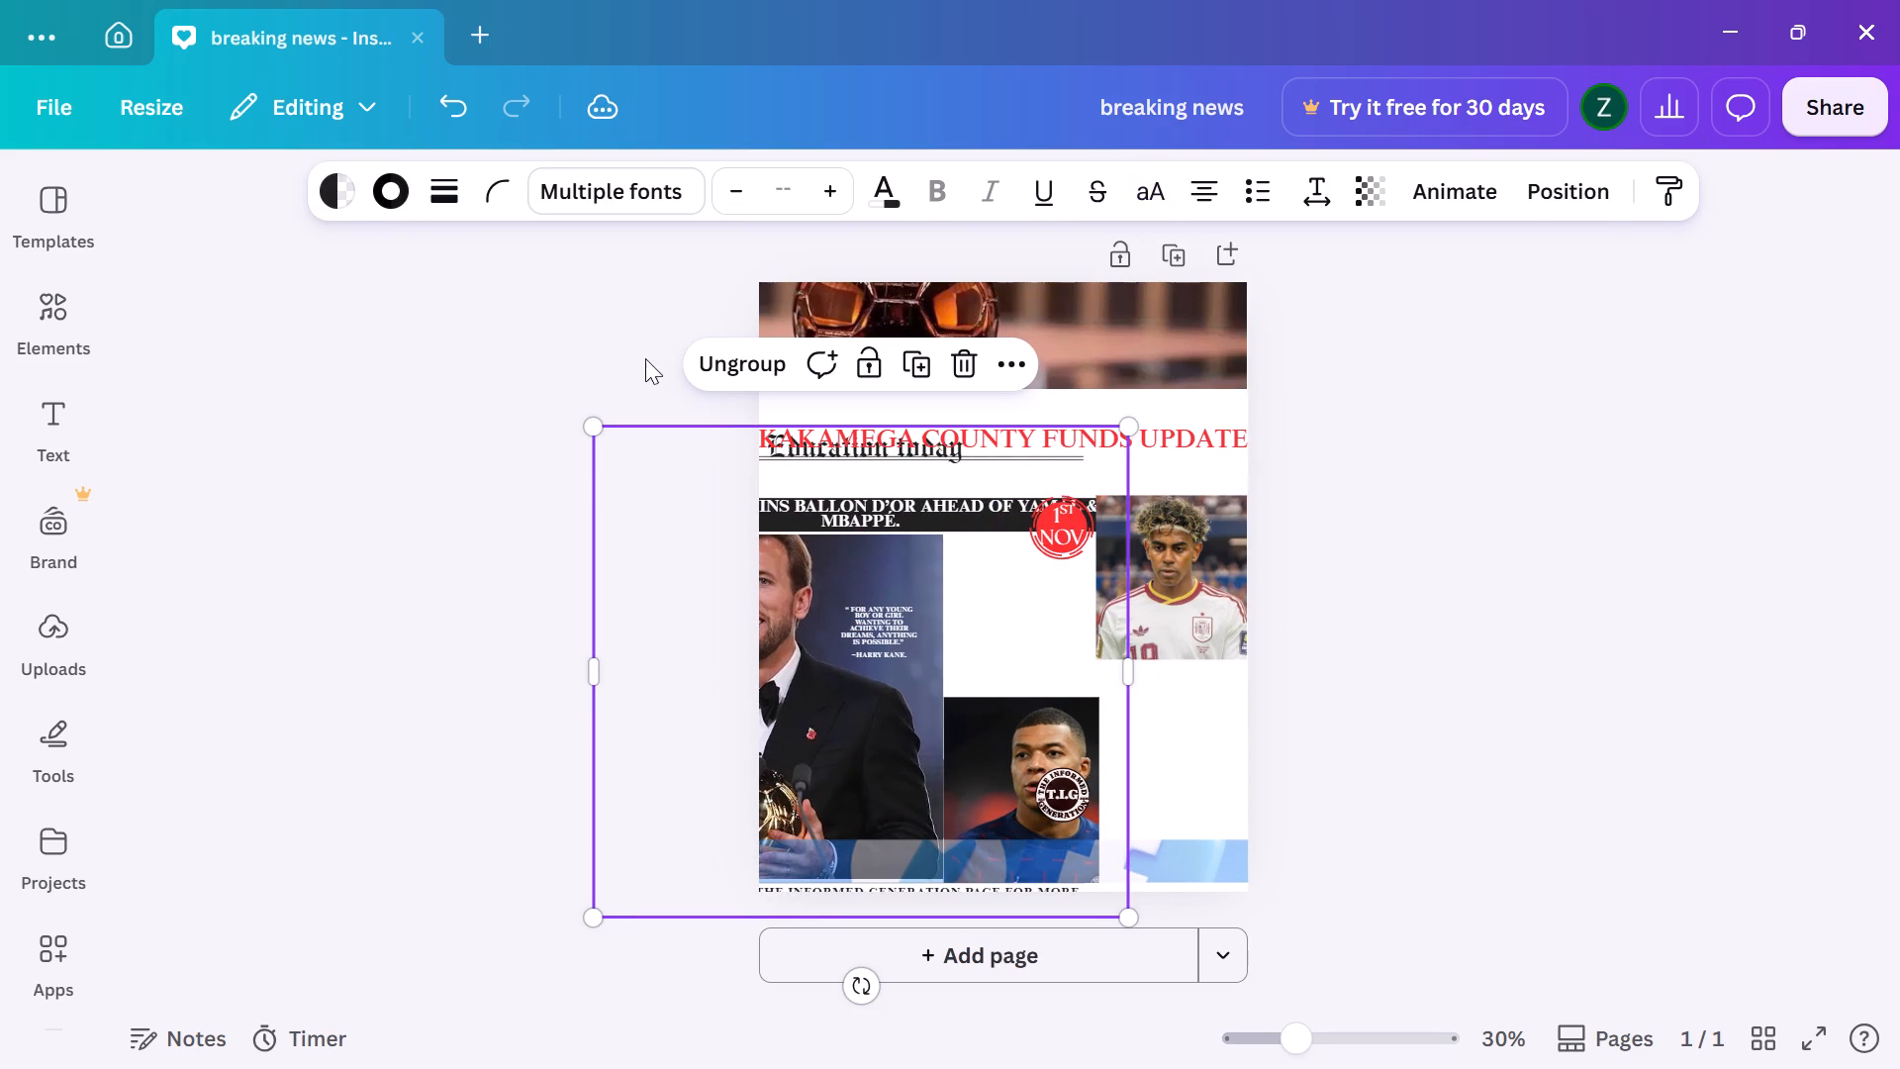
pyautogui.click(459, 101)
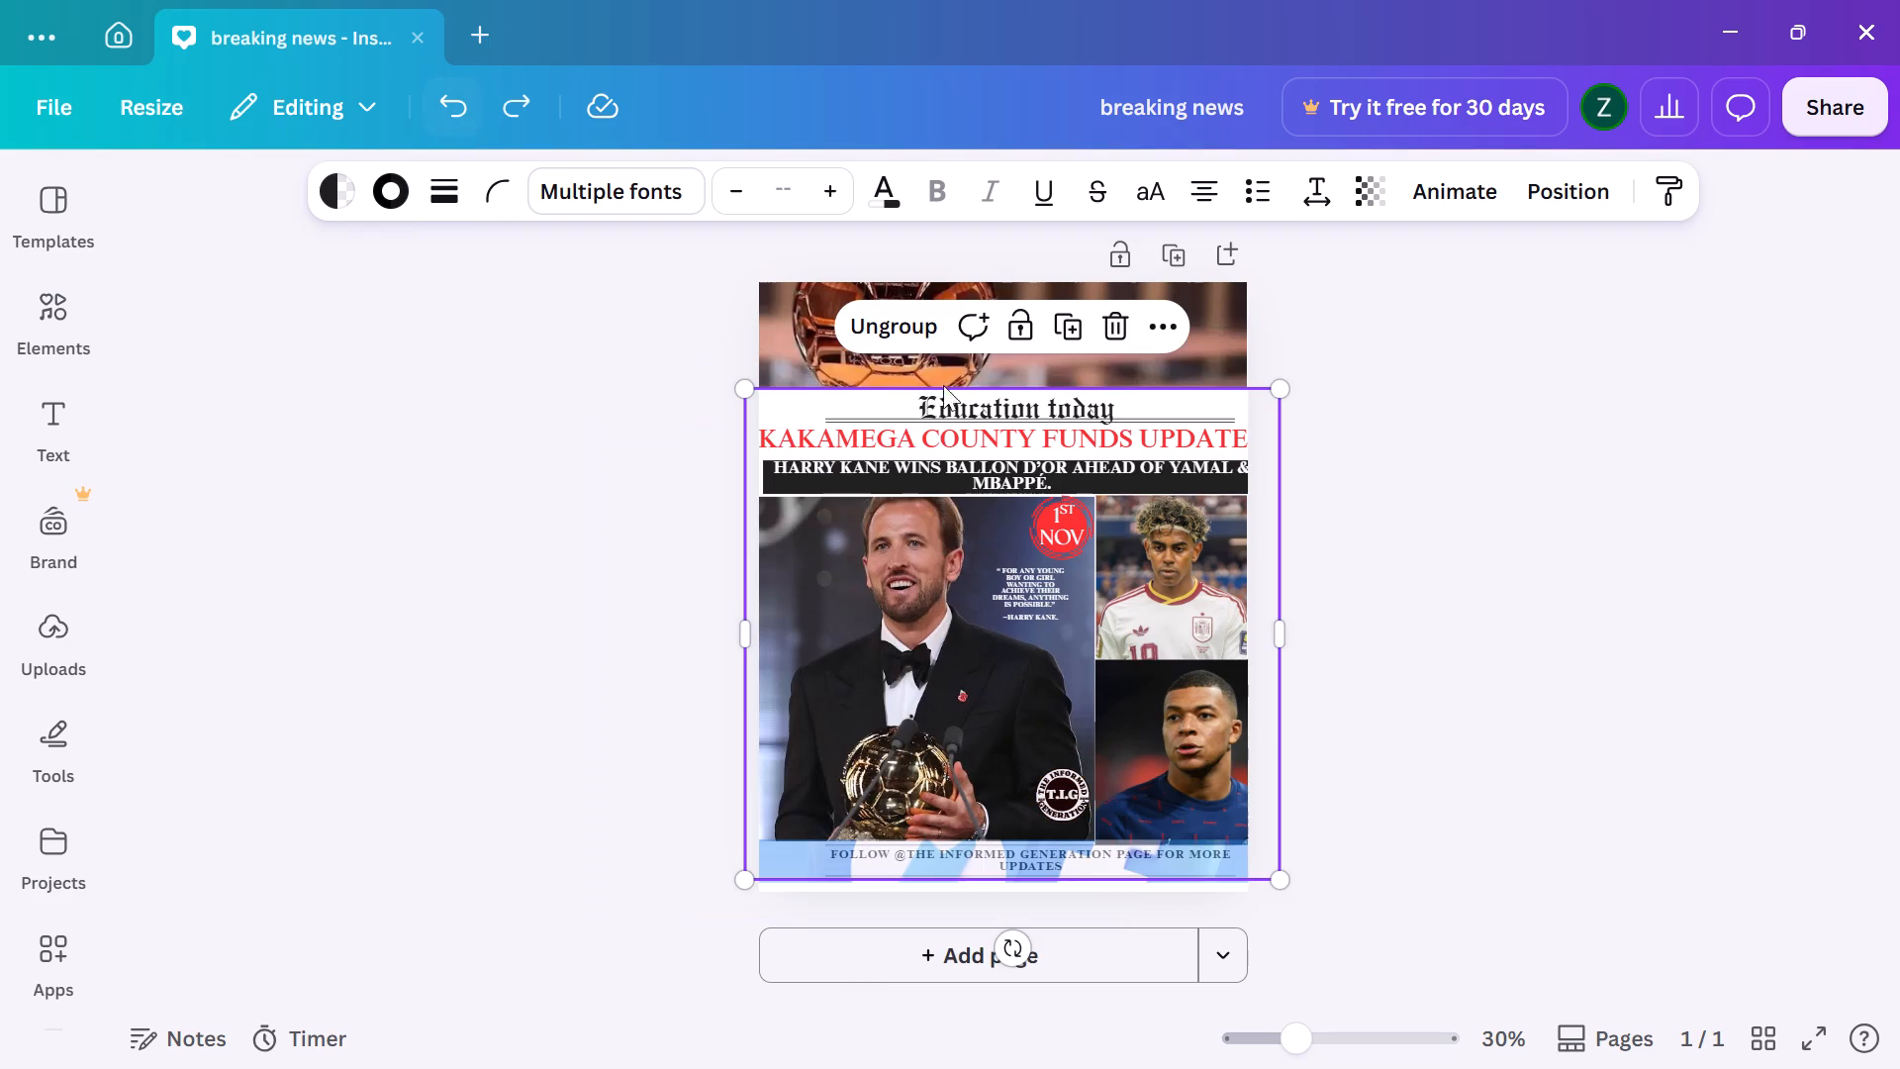
# Shift the red date badge slightly to the left on the main photo.
pyautogui.click(1050, 520)
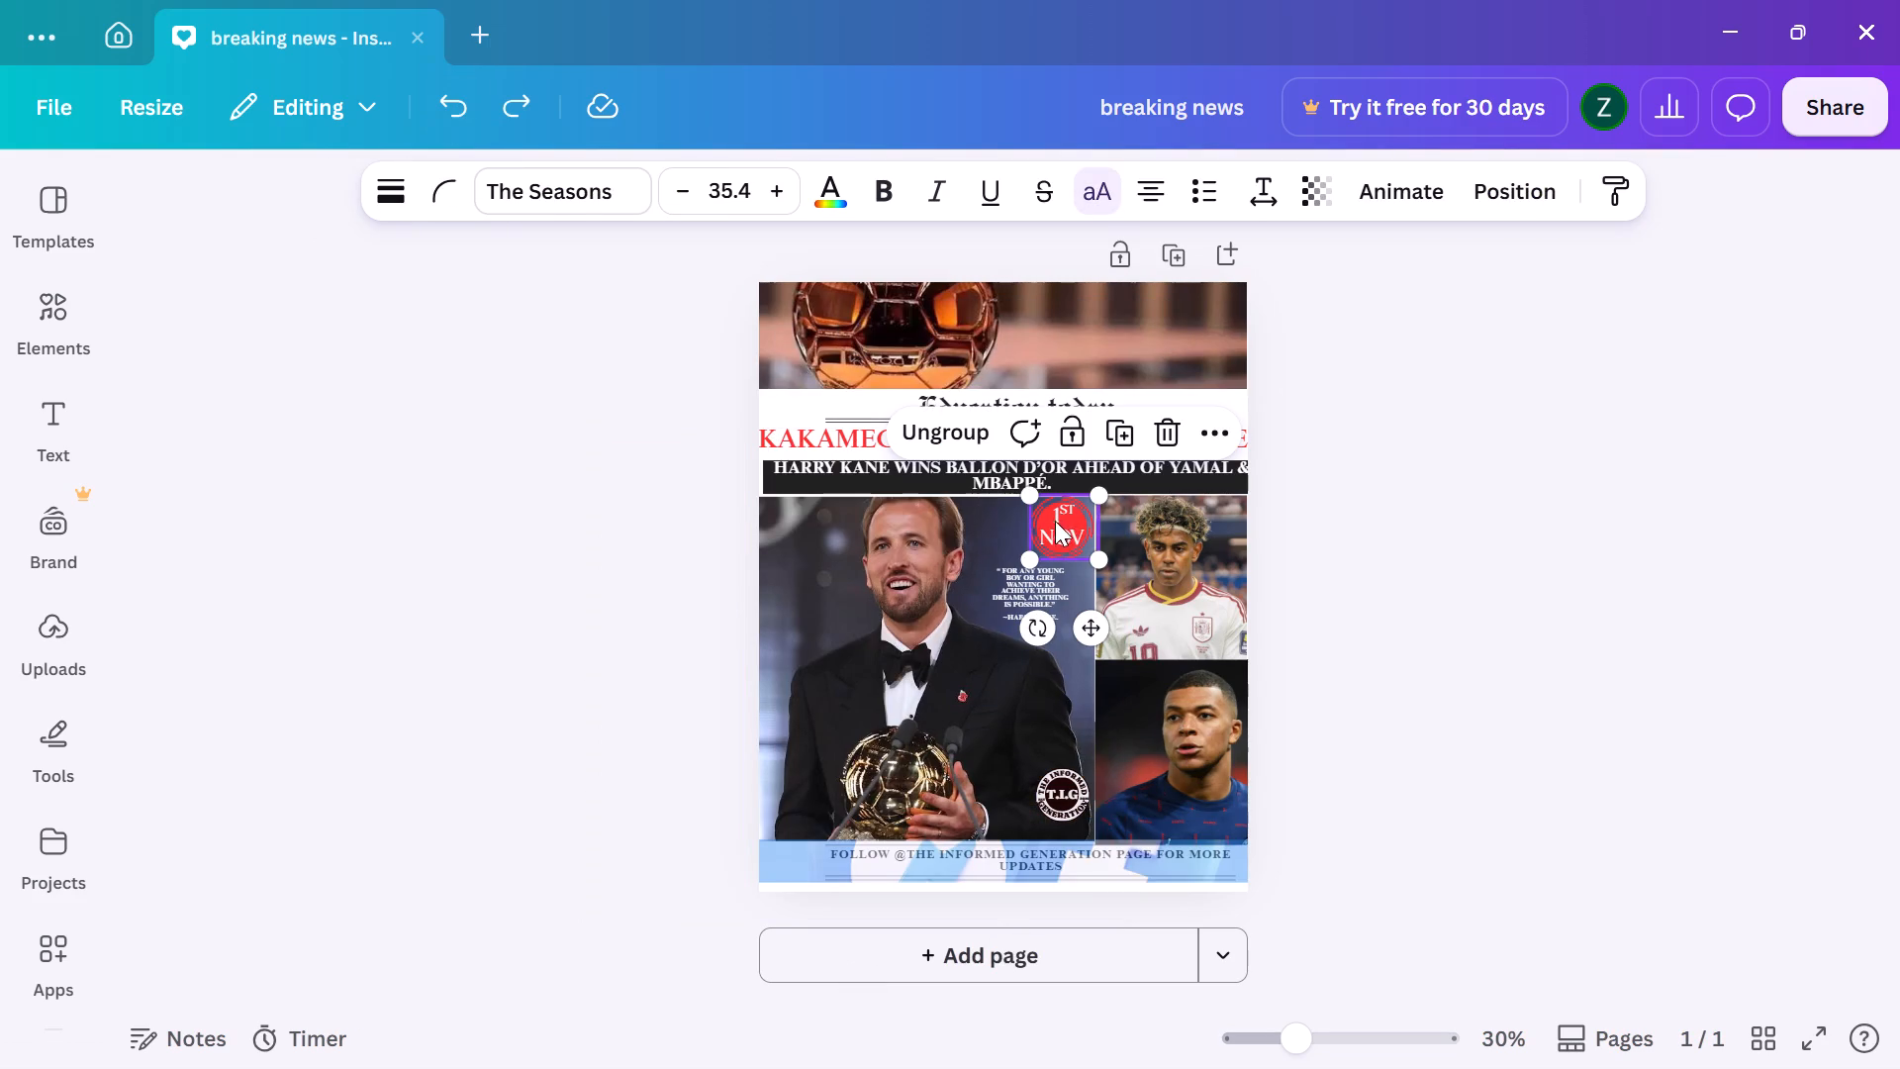
# Nudge the red date badge slightly left so it sits within the main photo's upper right corner.
pyautogui.click(1405, 509)
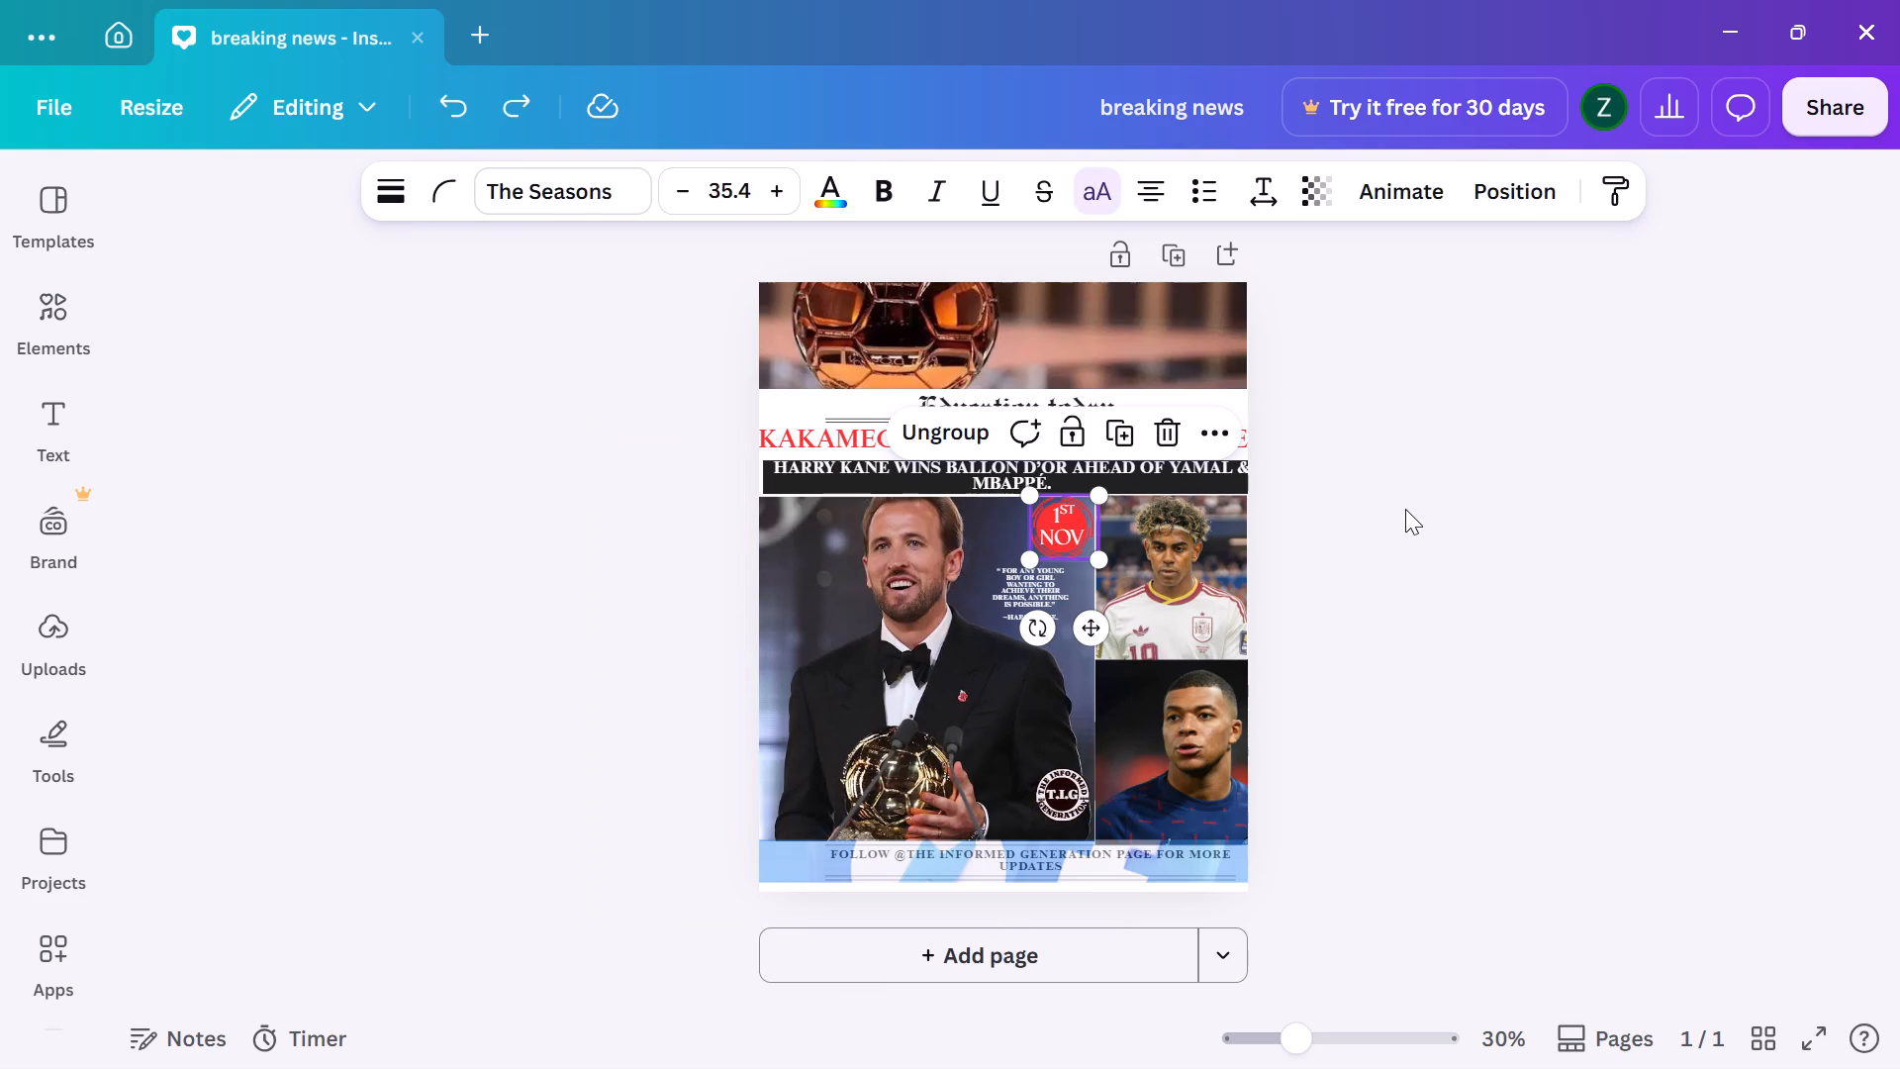
pyautogui.click(1079, 509)
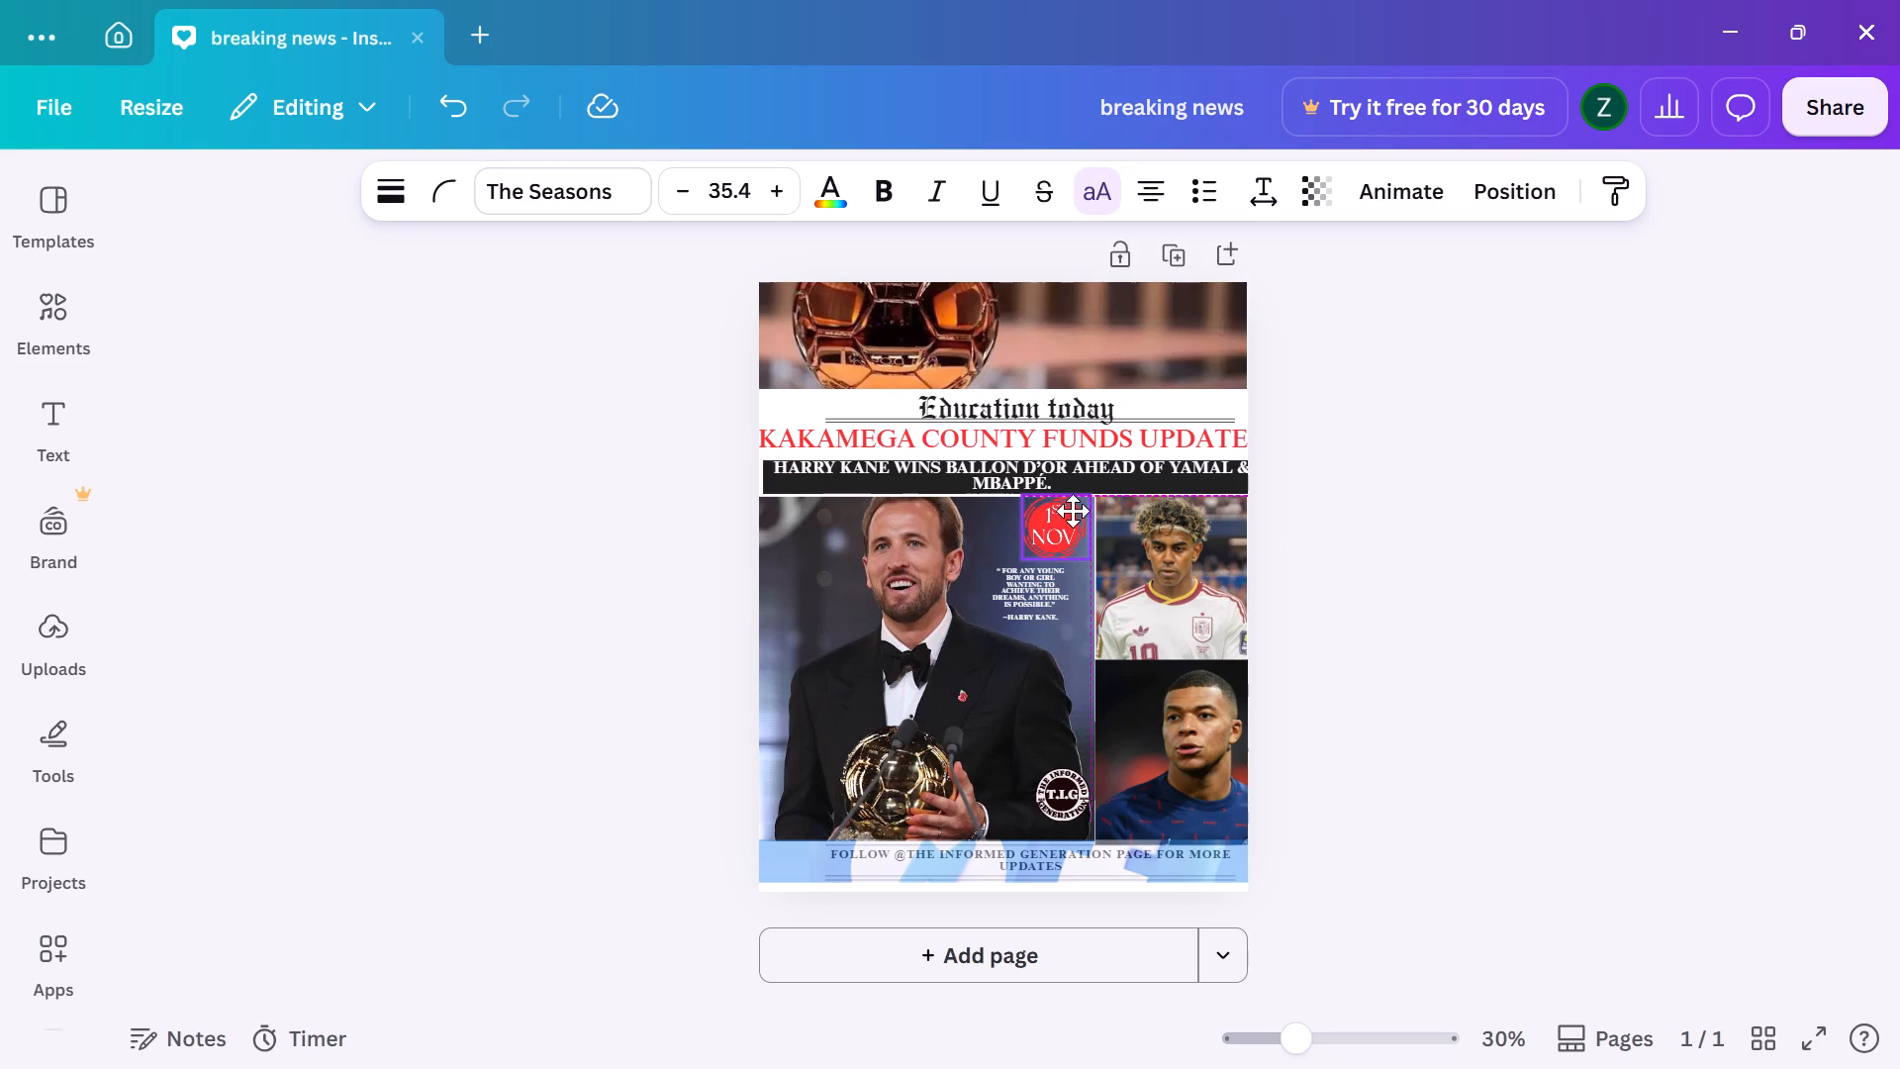
pyautogui.click(1531, 502)
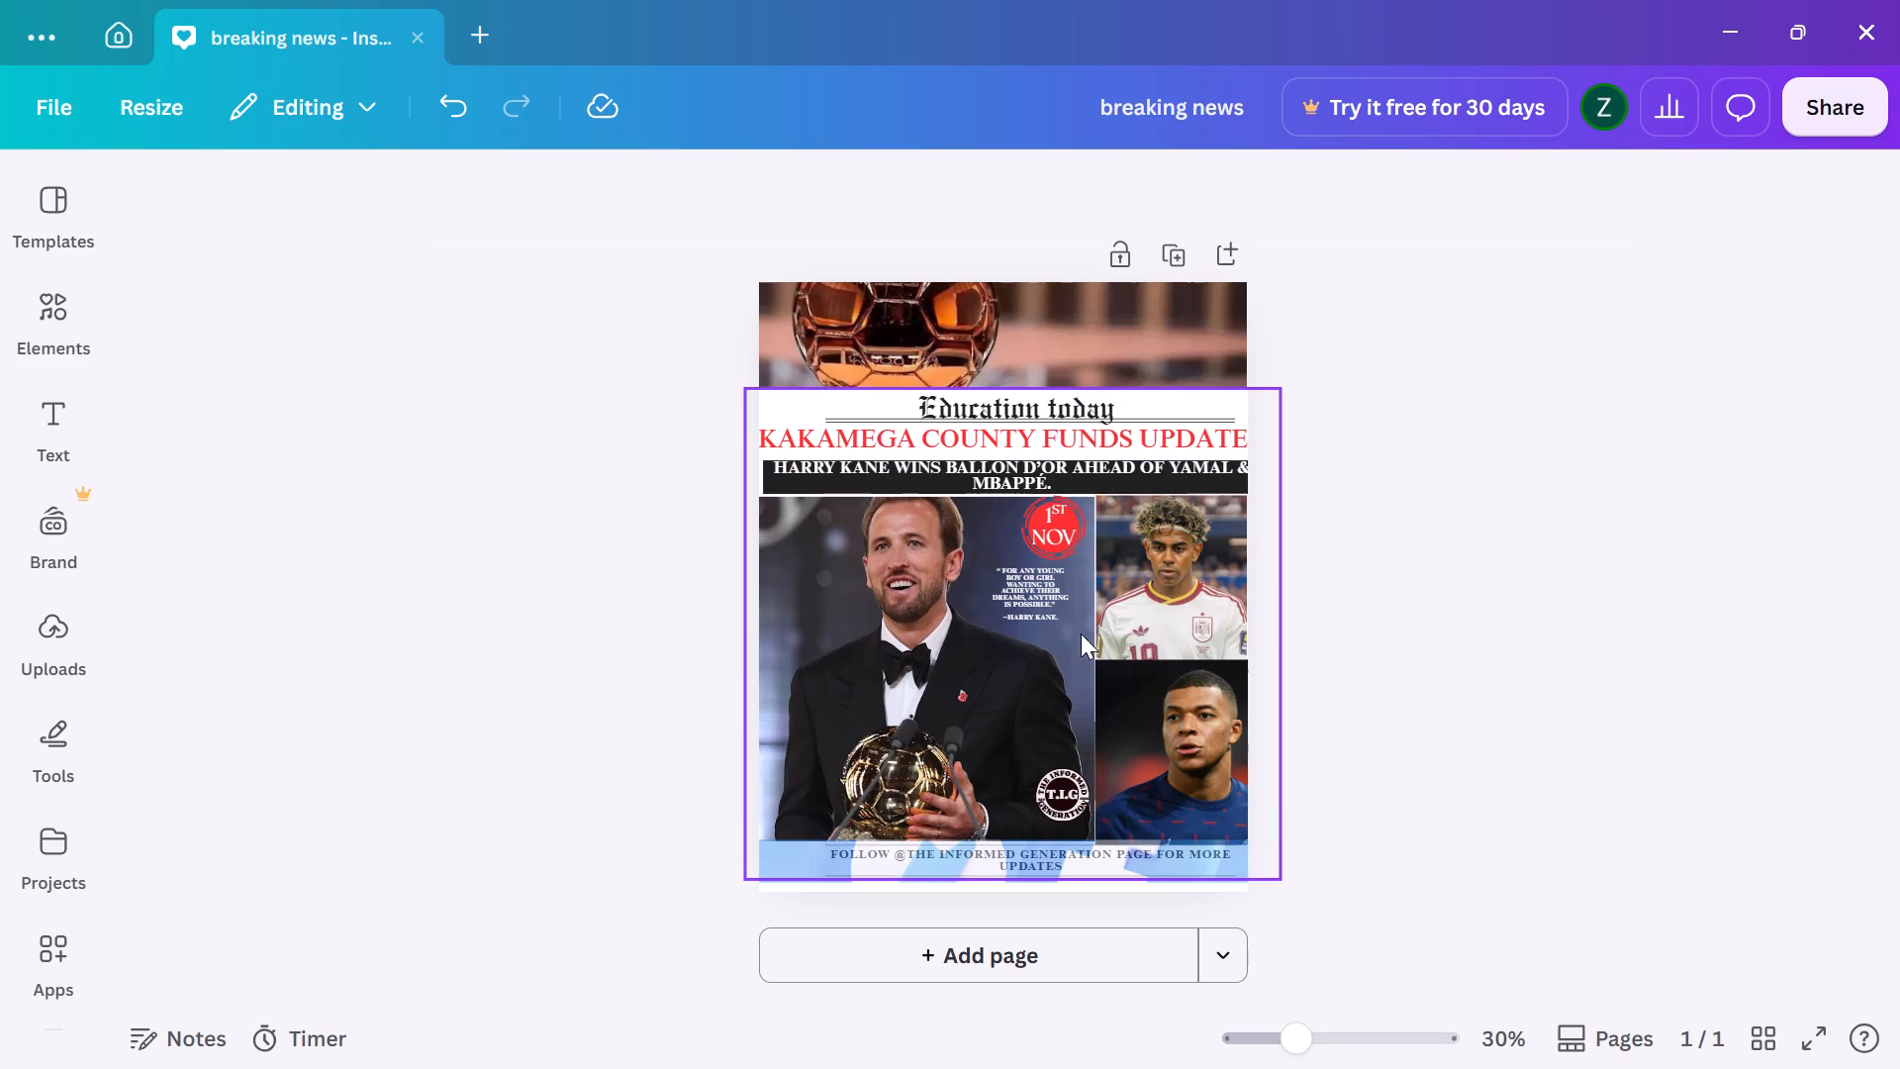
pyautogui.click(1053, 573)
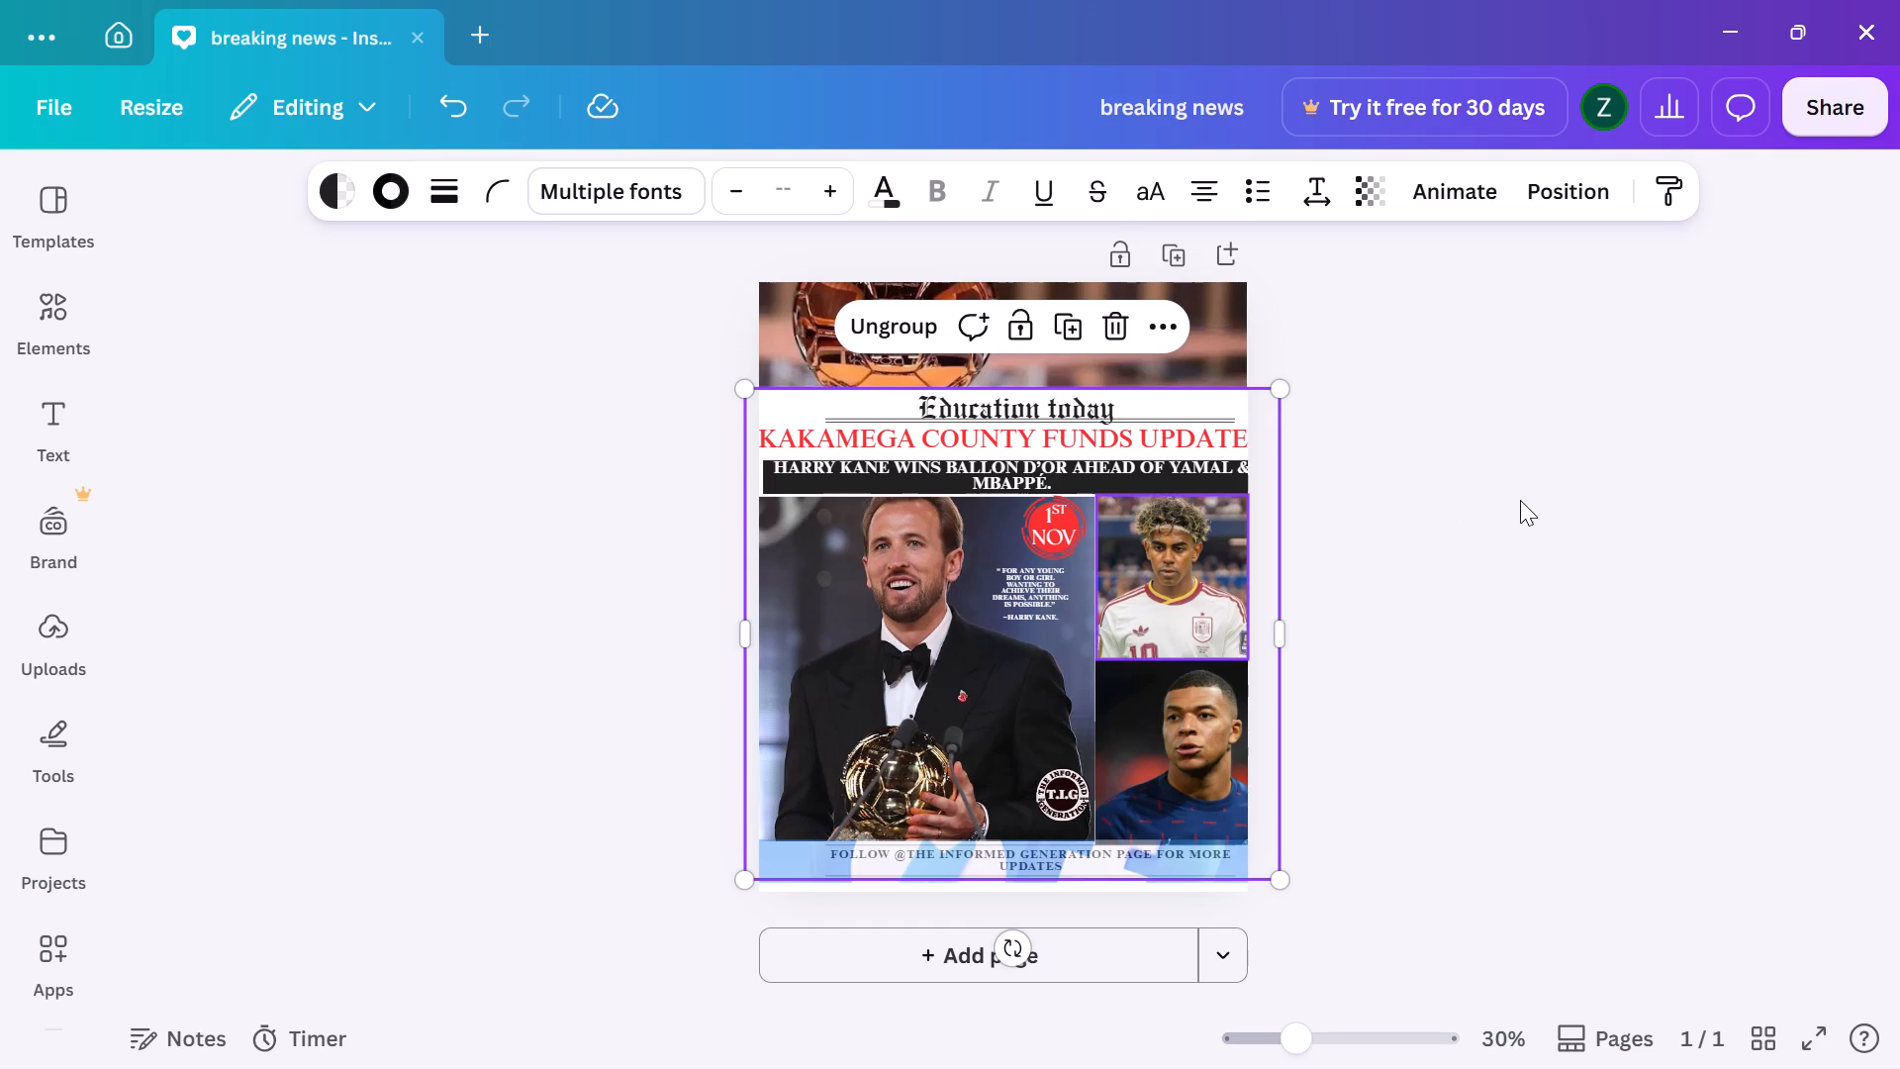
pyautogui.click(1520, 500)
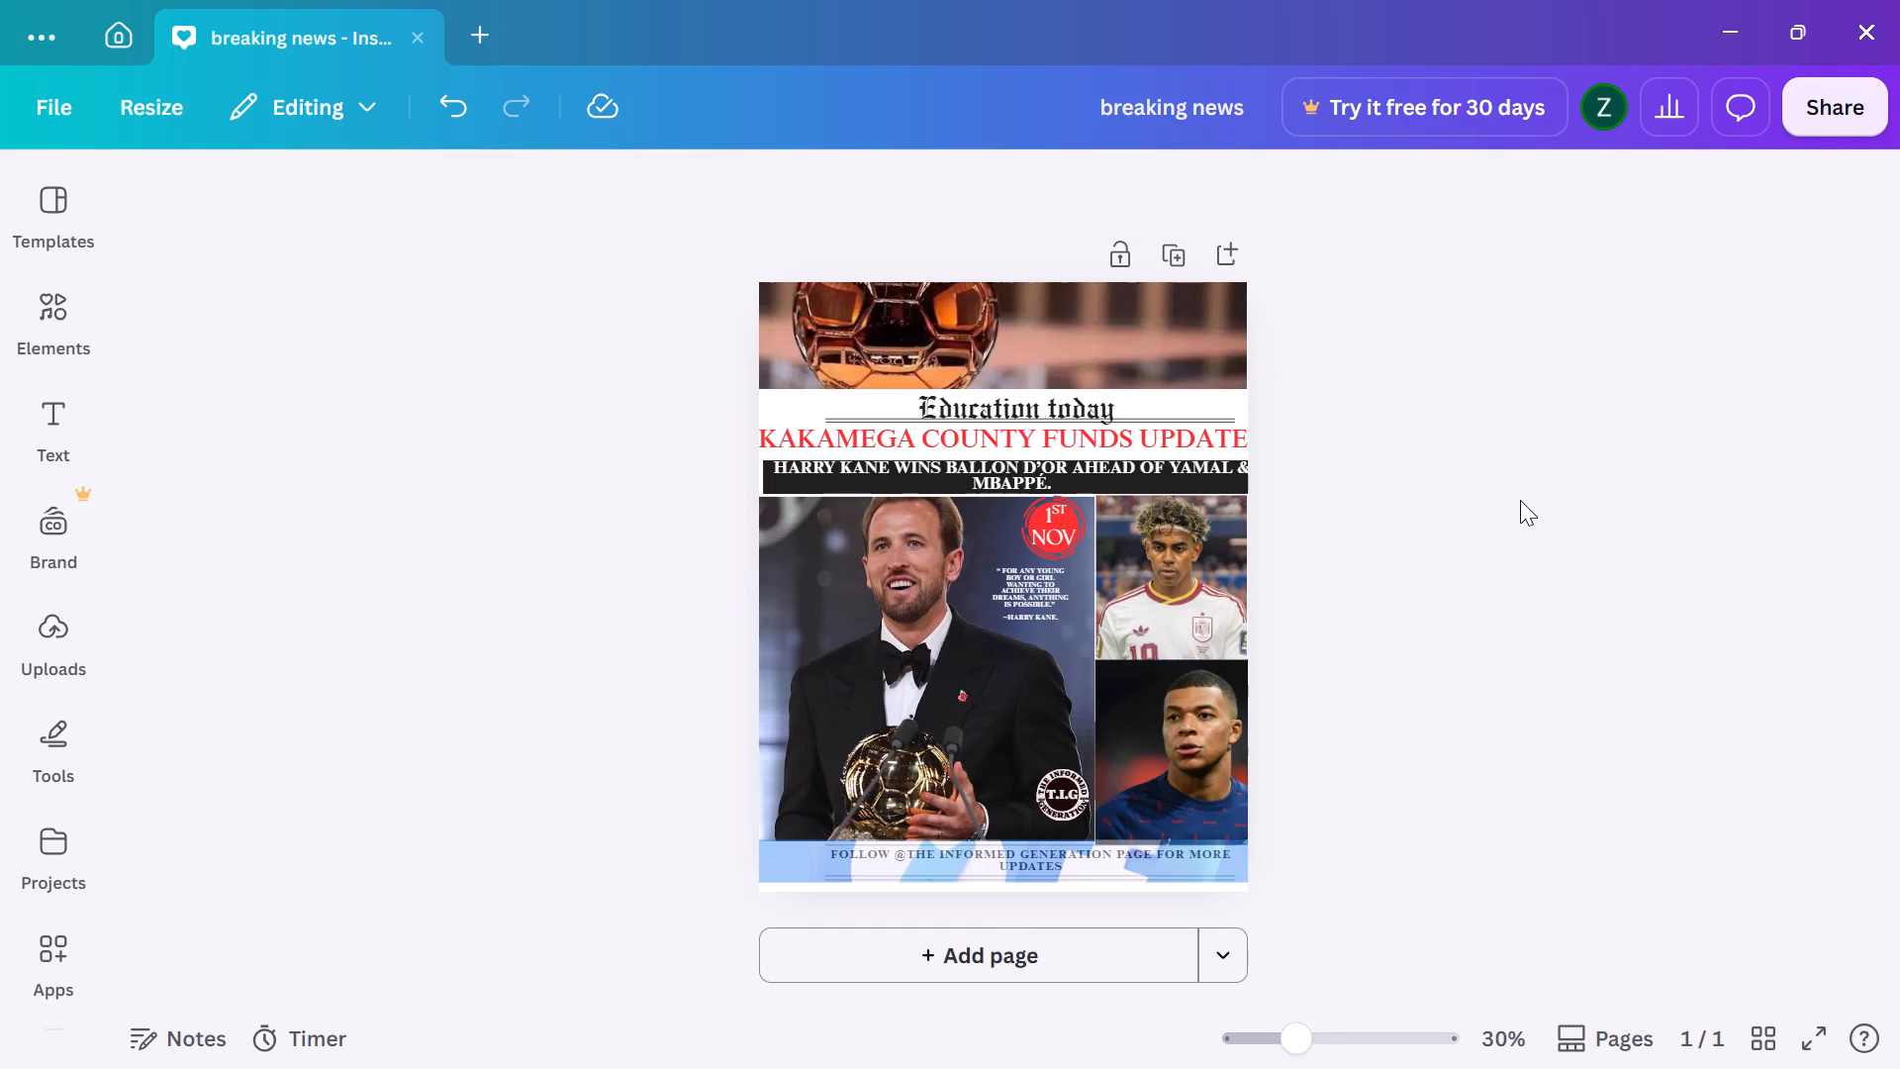
# Switch to Google Chrome in a maximised window and open a new browser tab.
pyautogui.press('super+Tab')
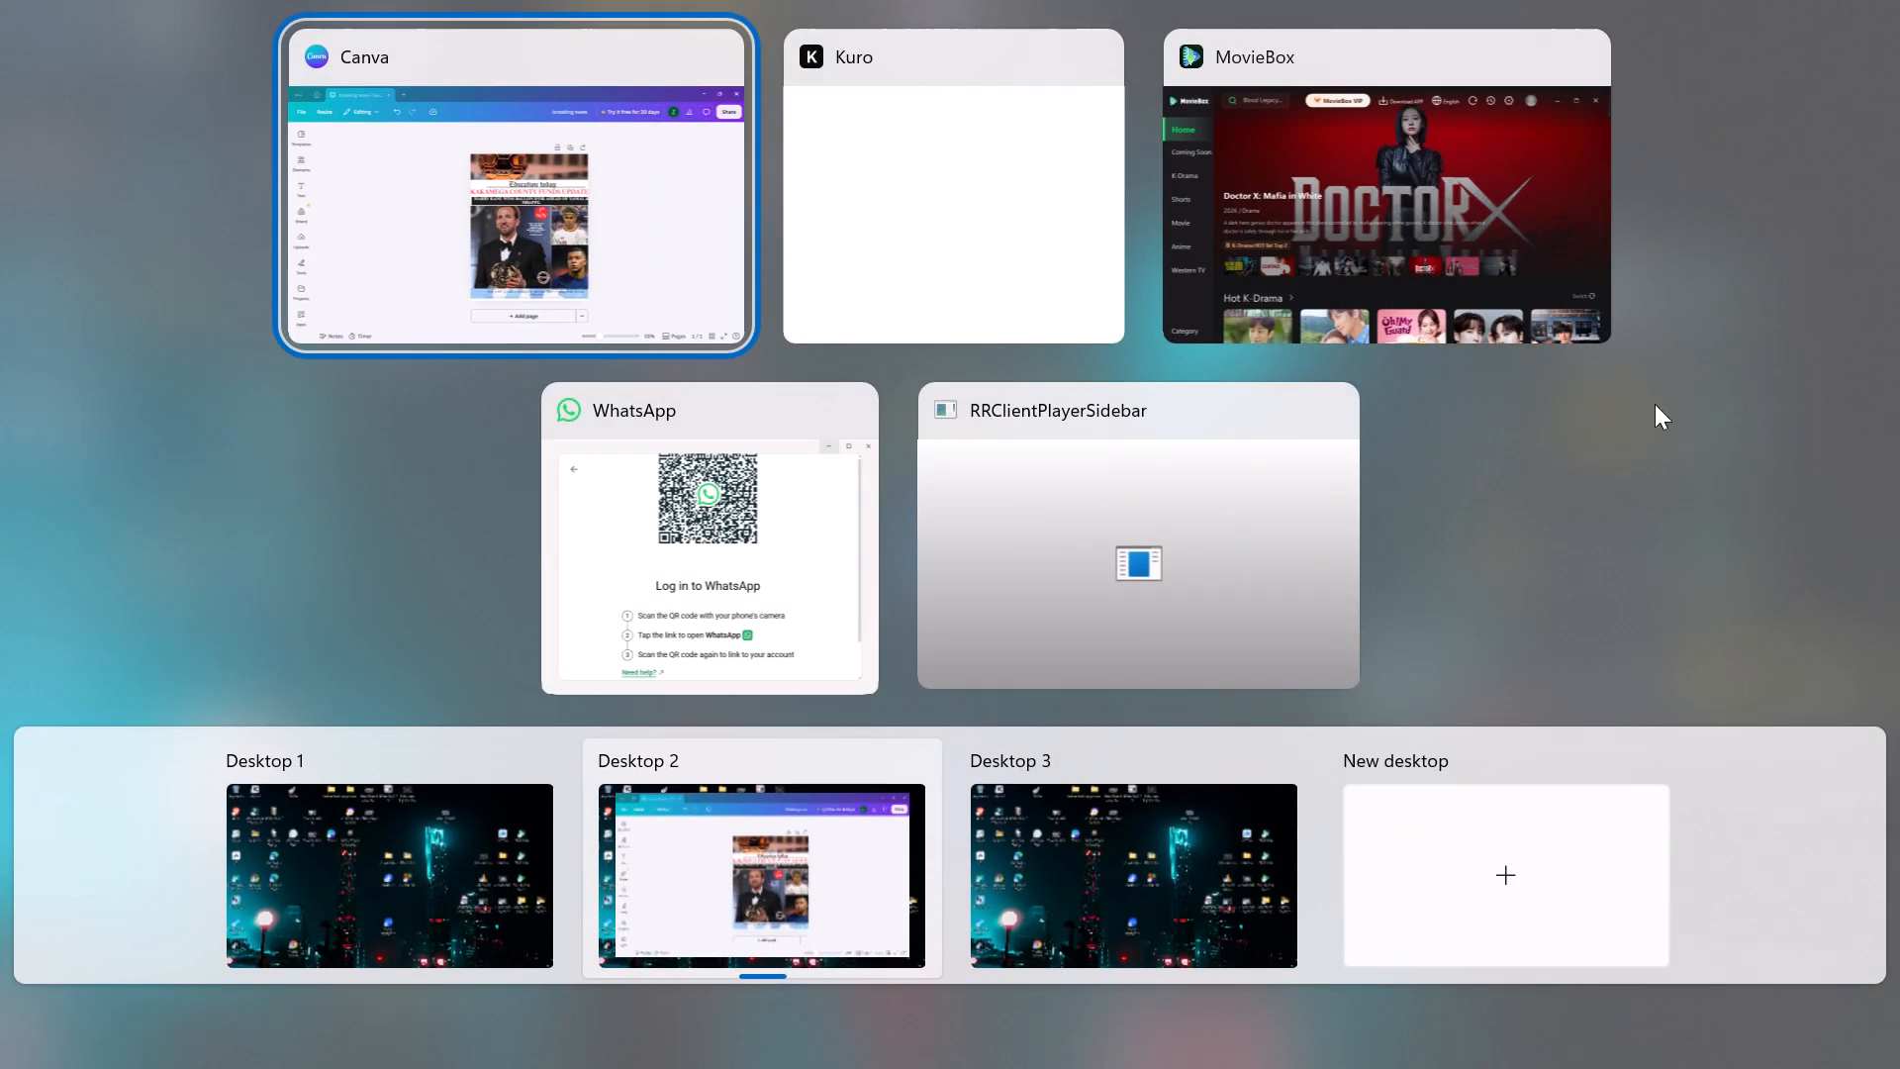
pyautogui.press('super+m')
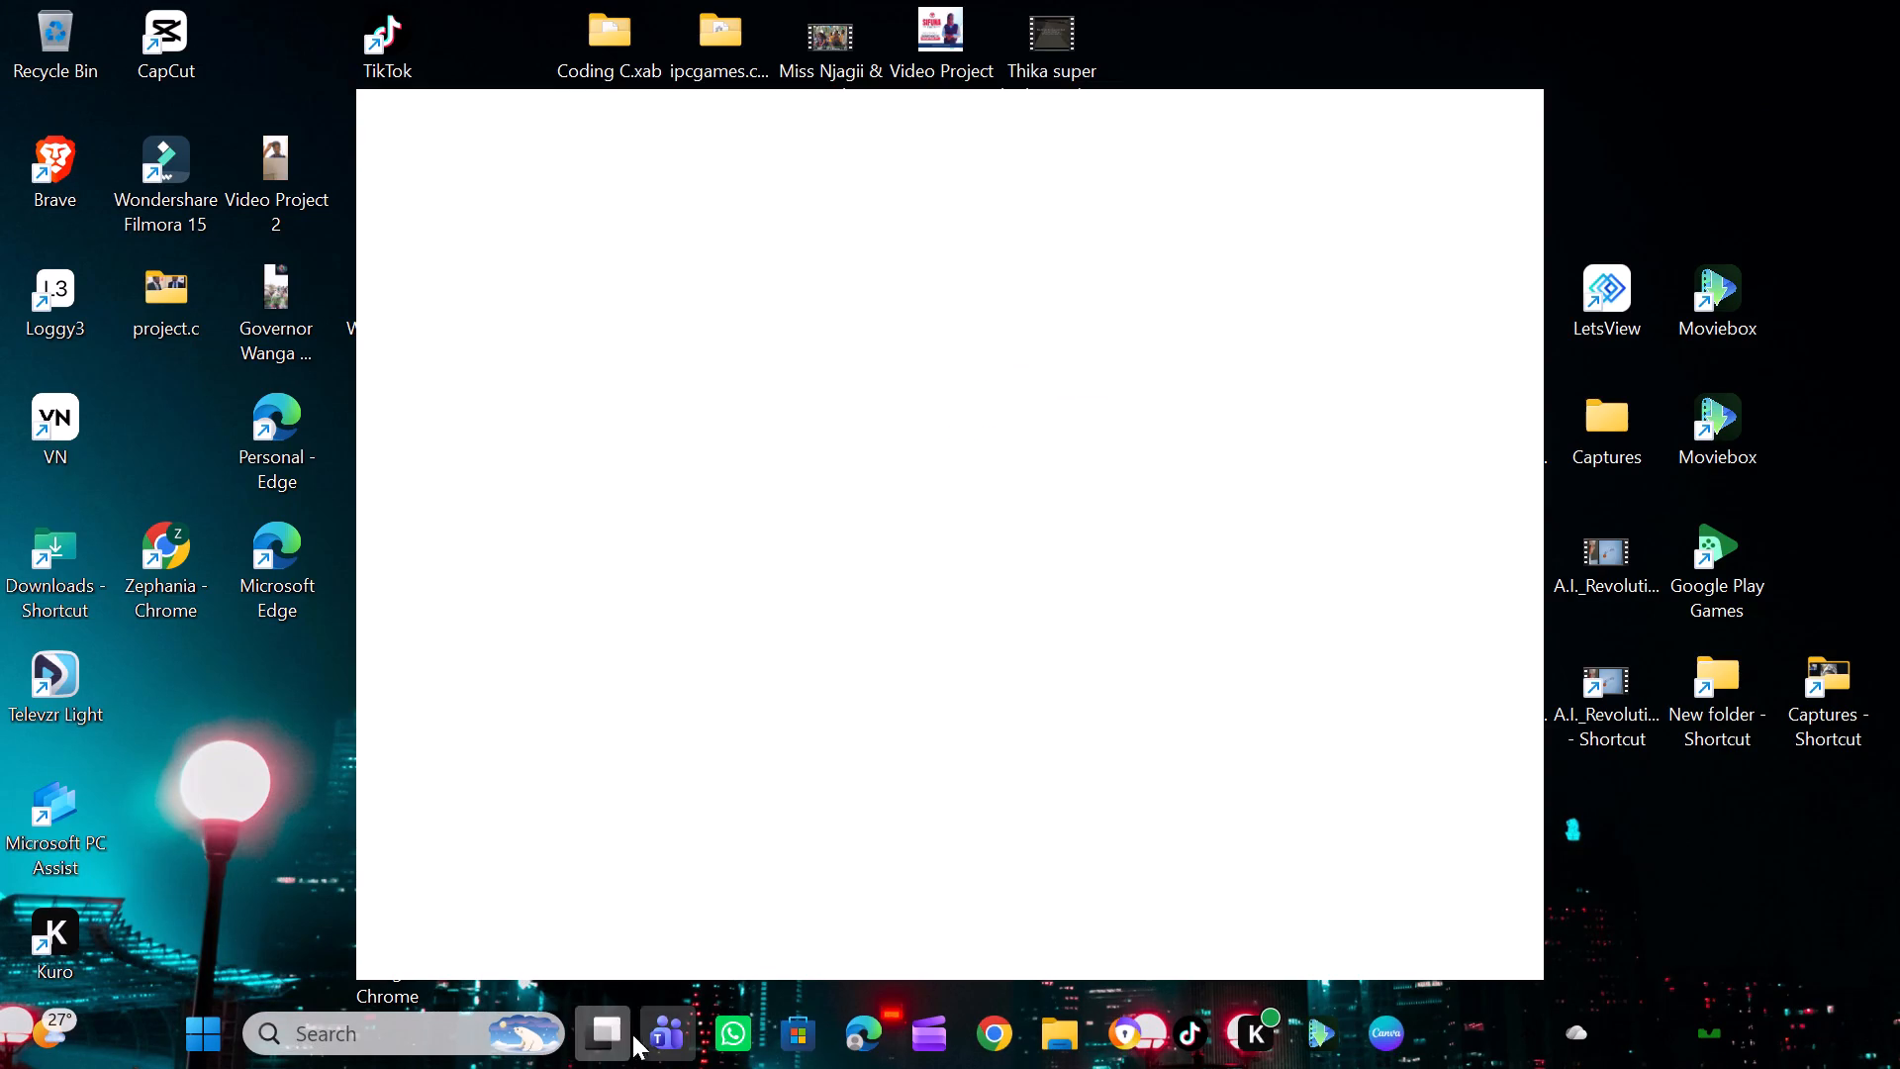
pyautogui.doubleClick(983, 1054)
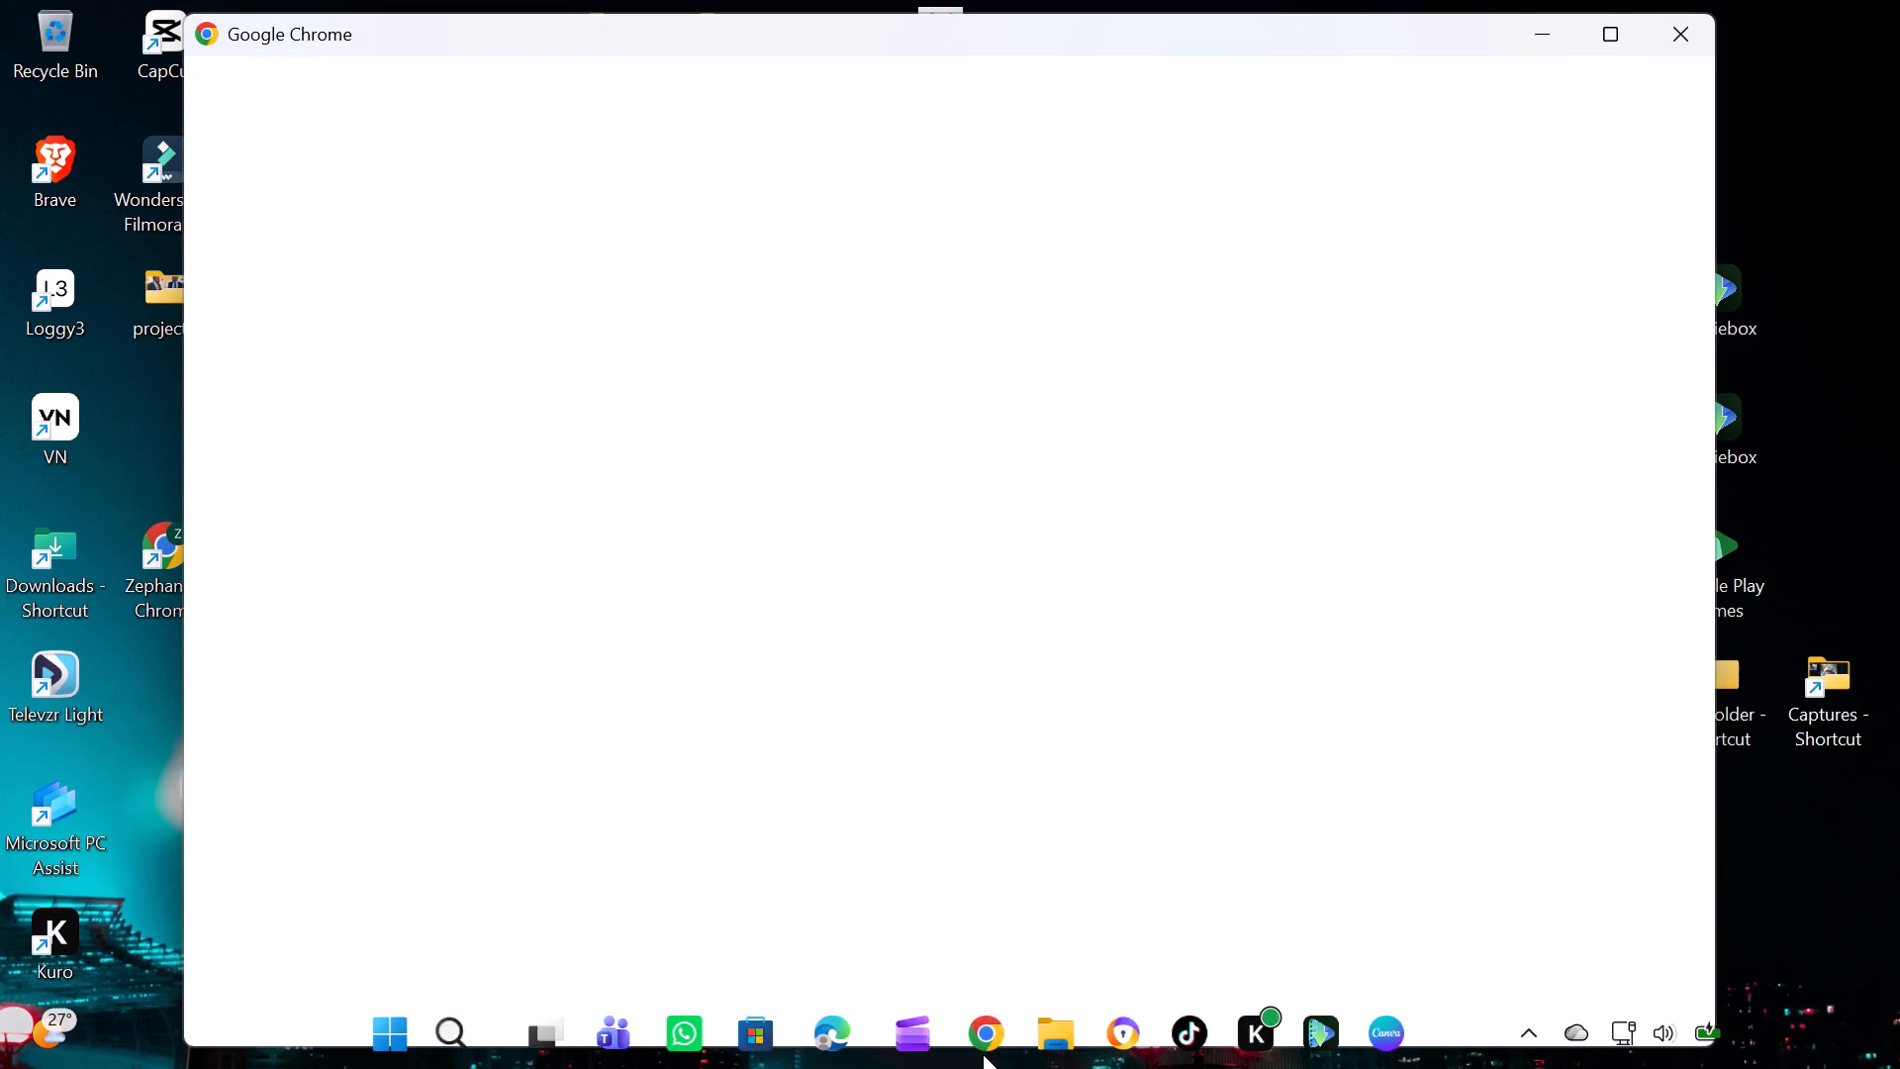
pyautogui.doubleClick(1103, 562)
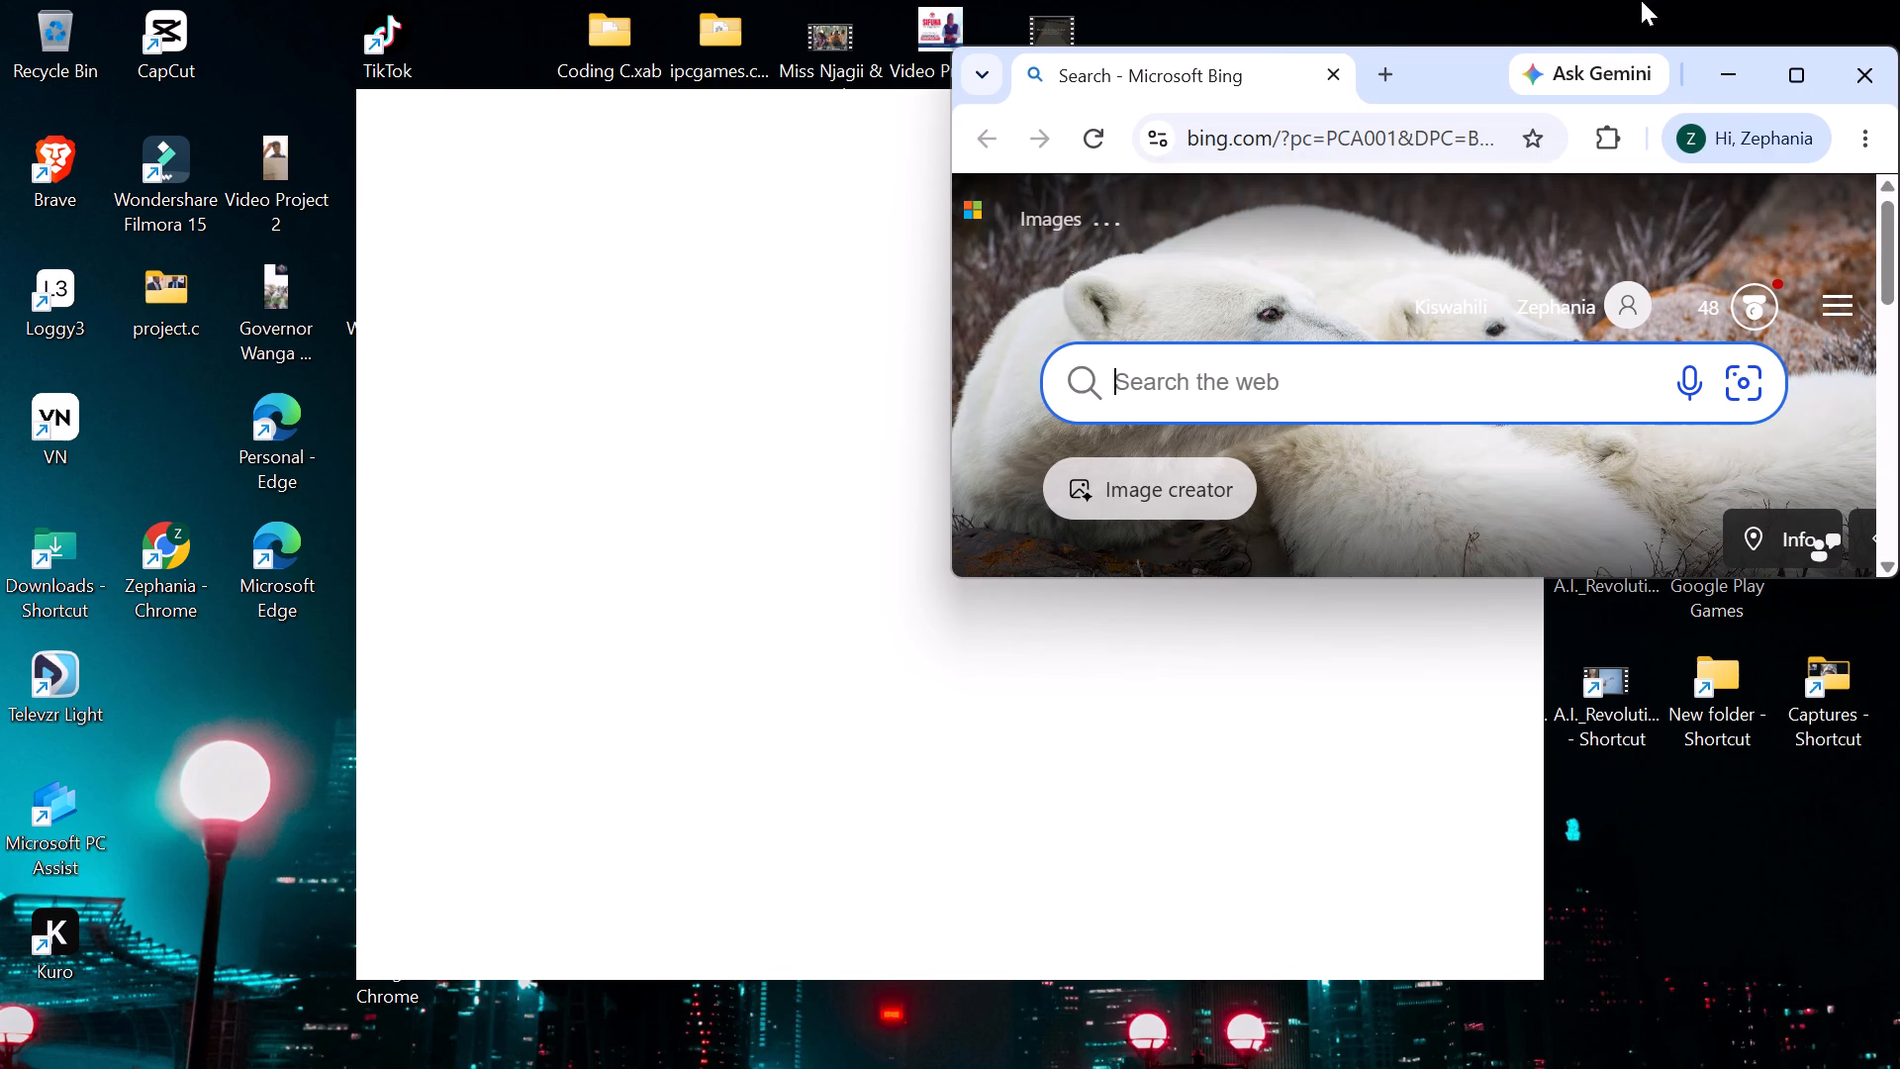
pyautogui.click(1809, 79)
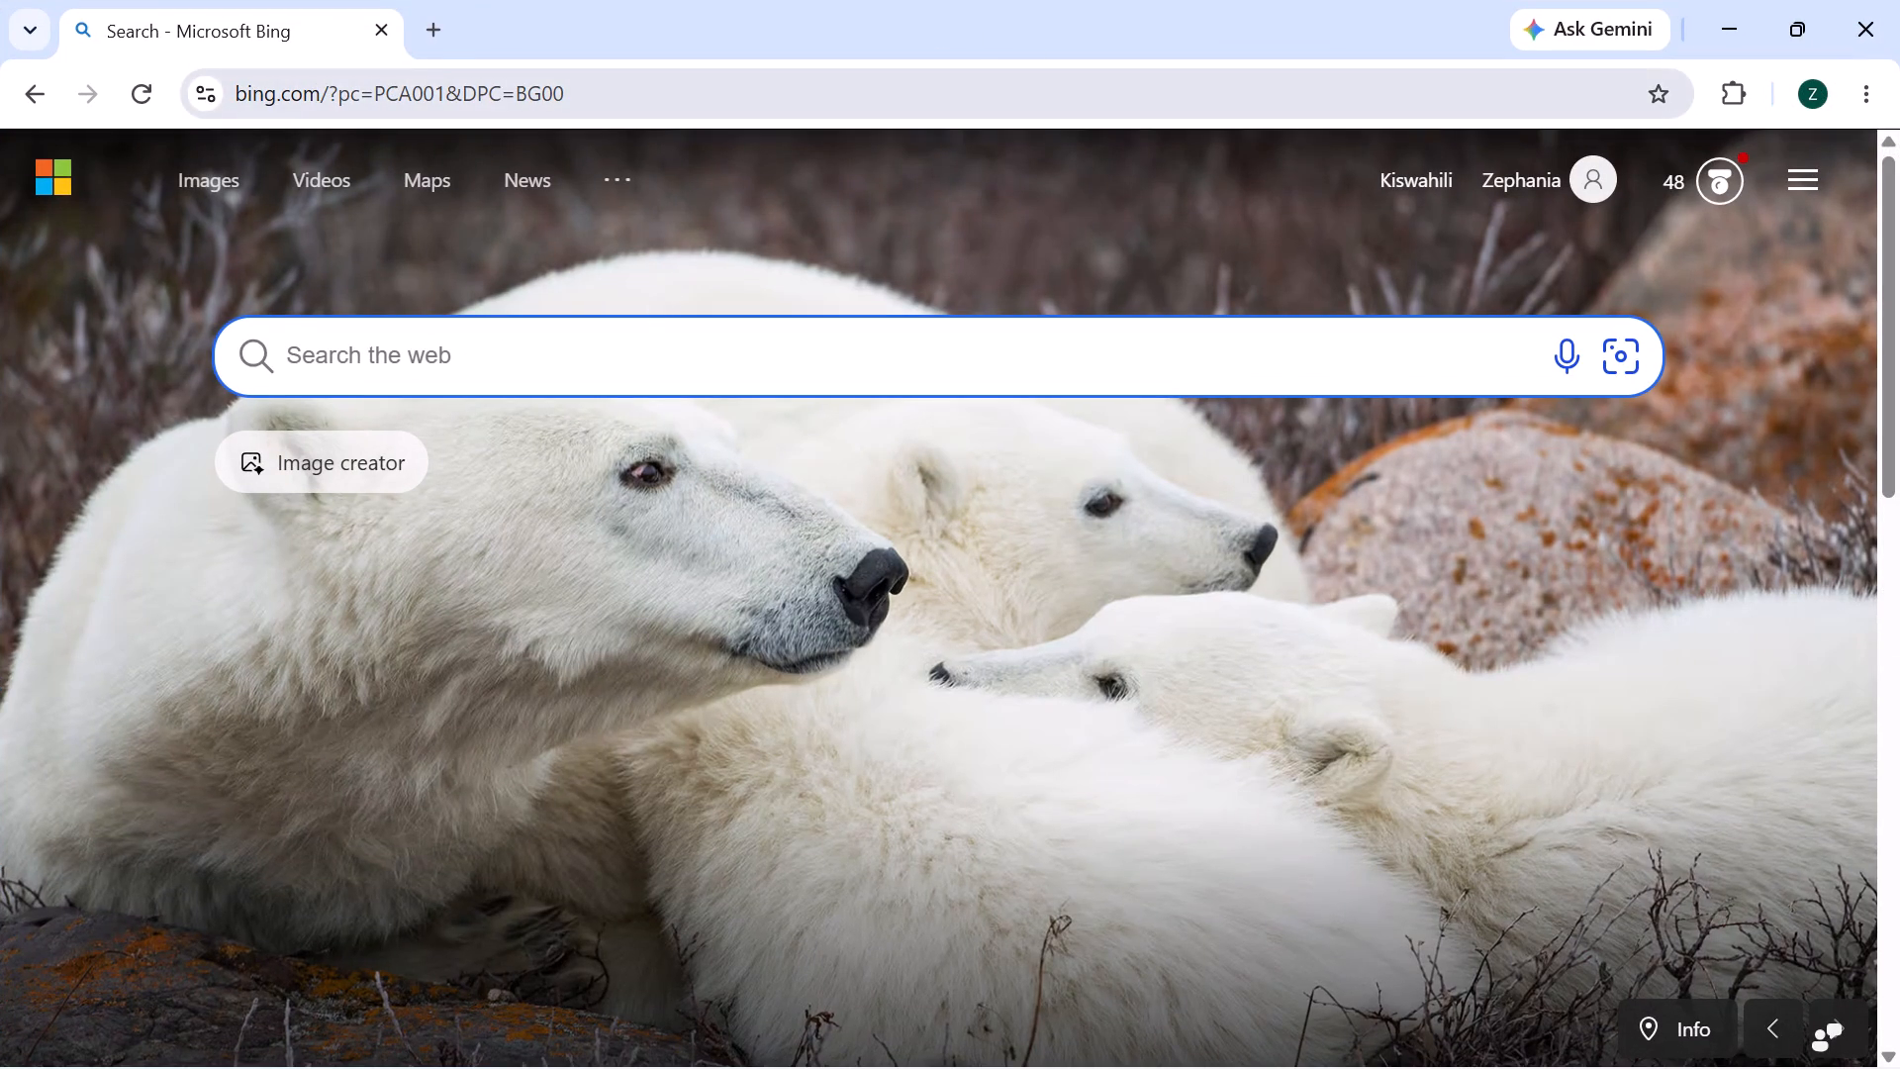
pyautogui.click(426, 34)
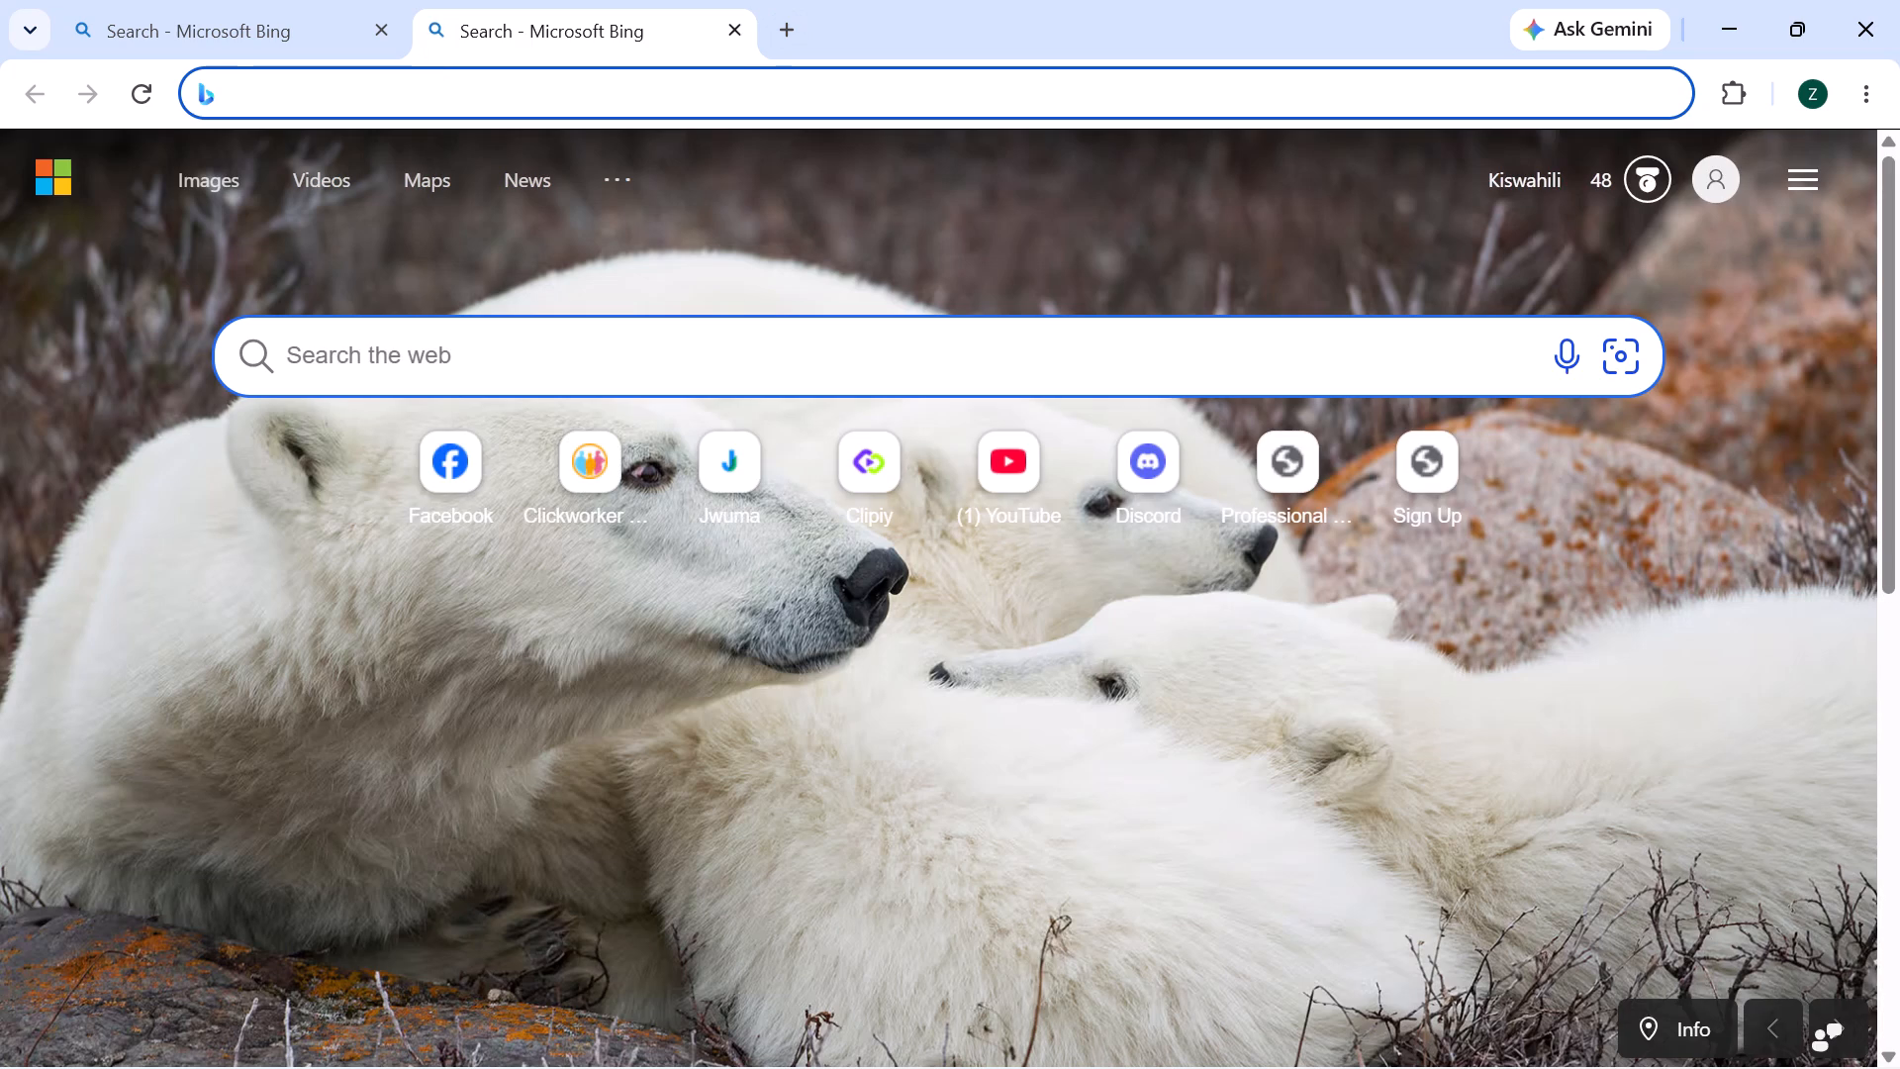
# In Google Chrome, search for "kakamega county" and open the image results.
pyautogui.click(418, 99)
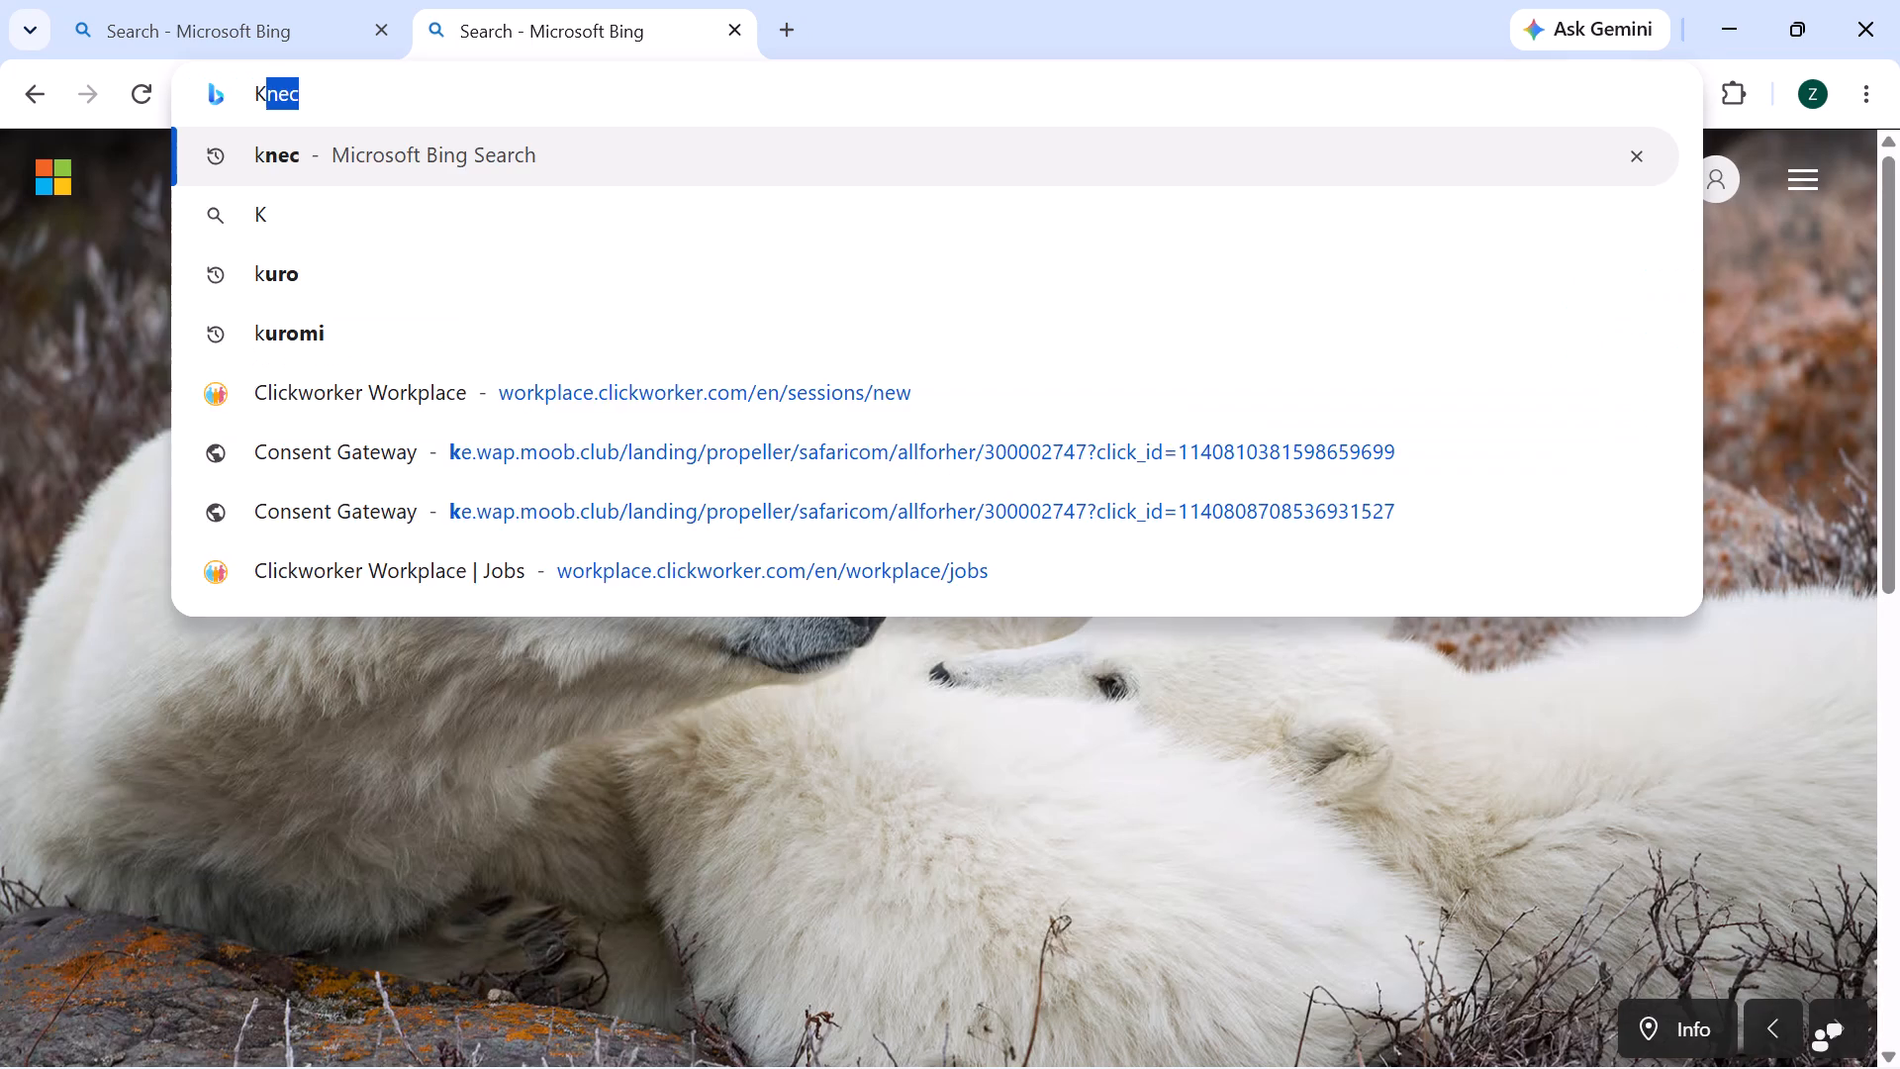
pyautogui.write('akamega')
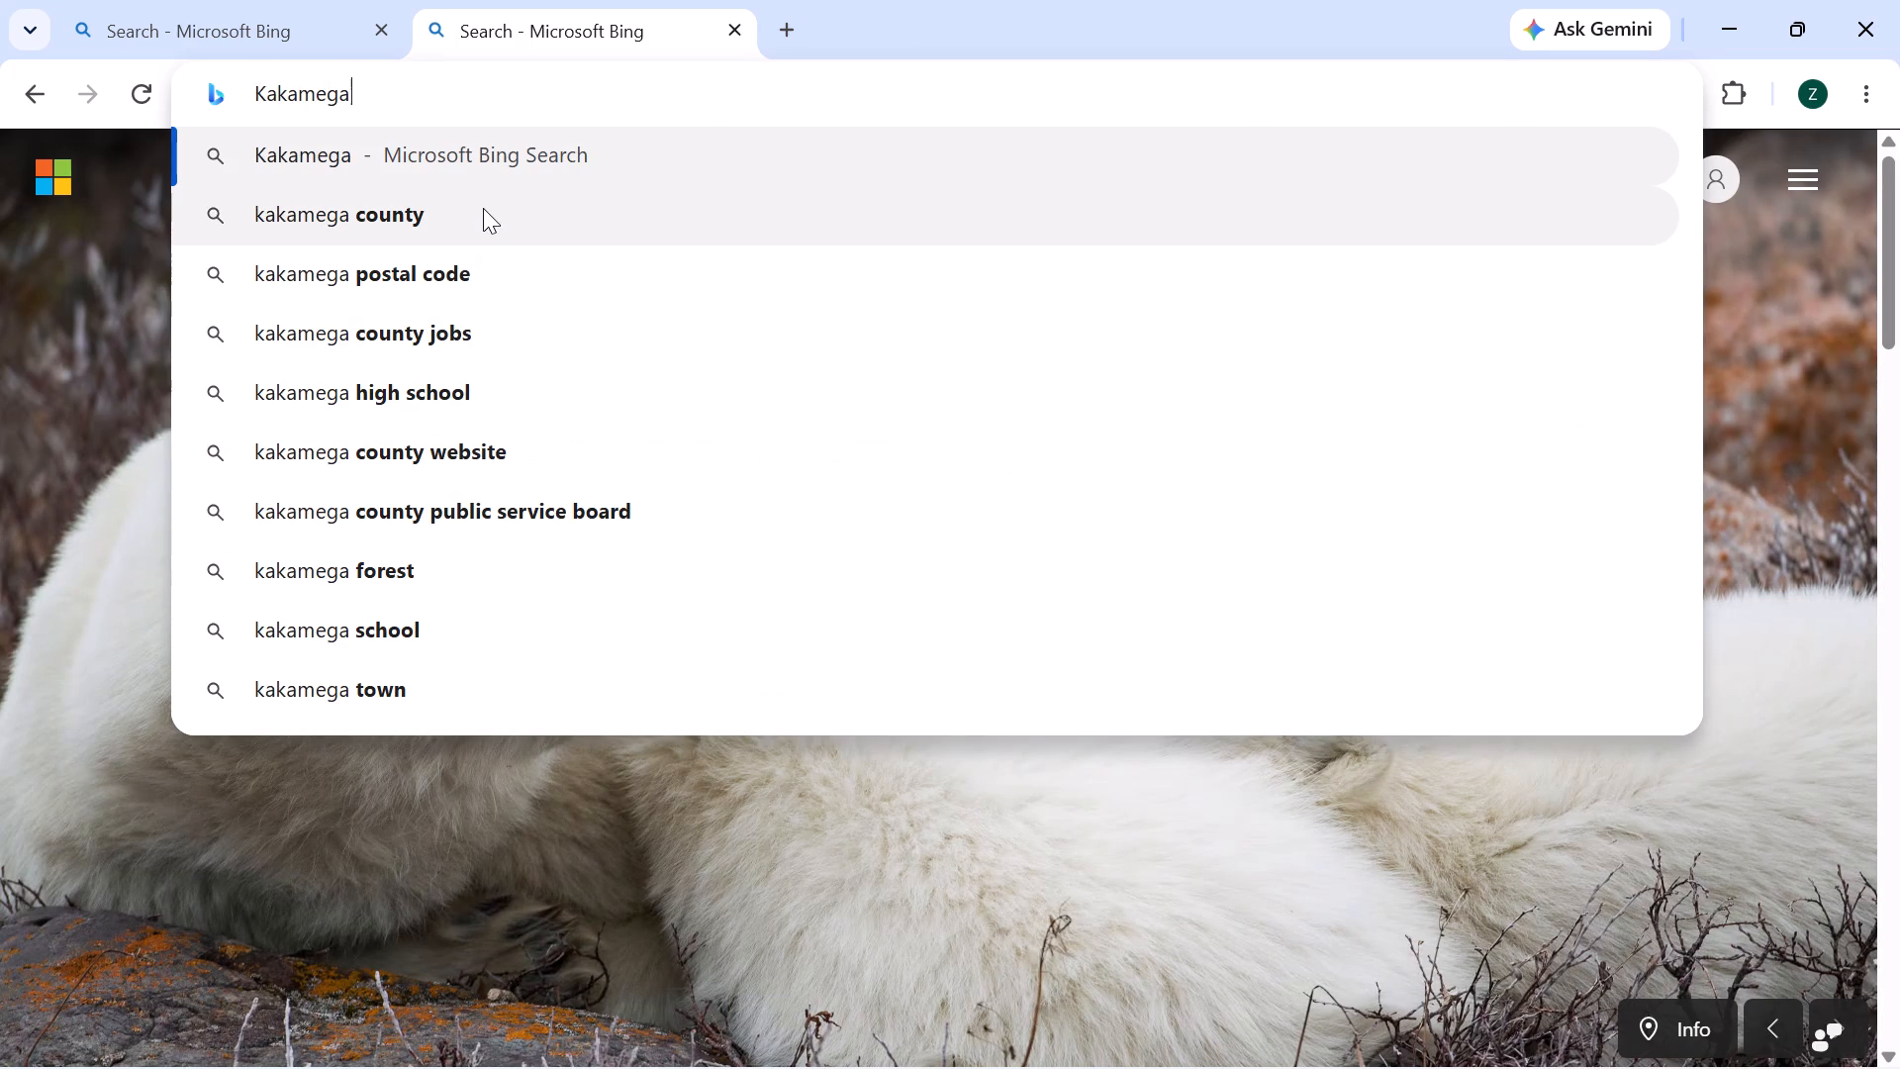
pyautogui.click(483, 208)
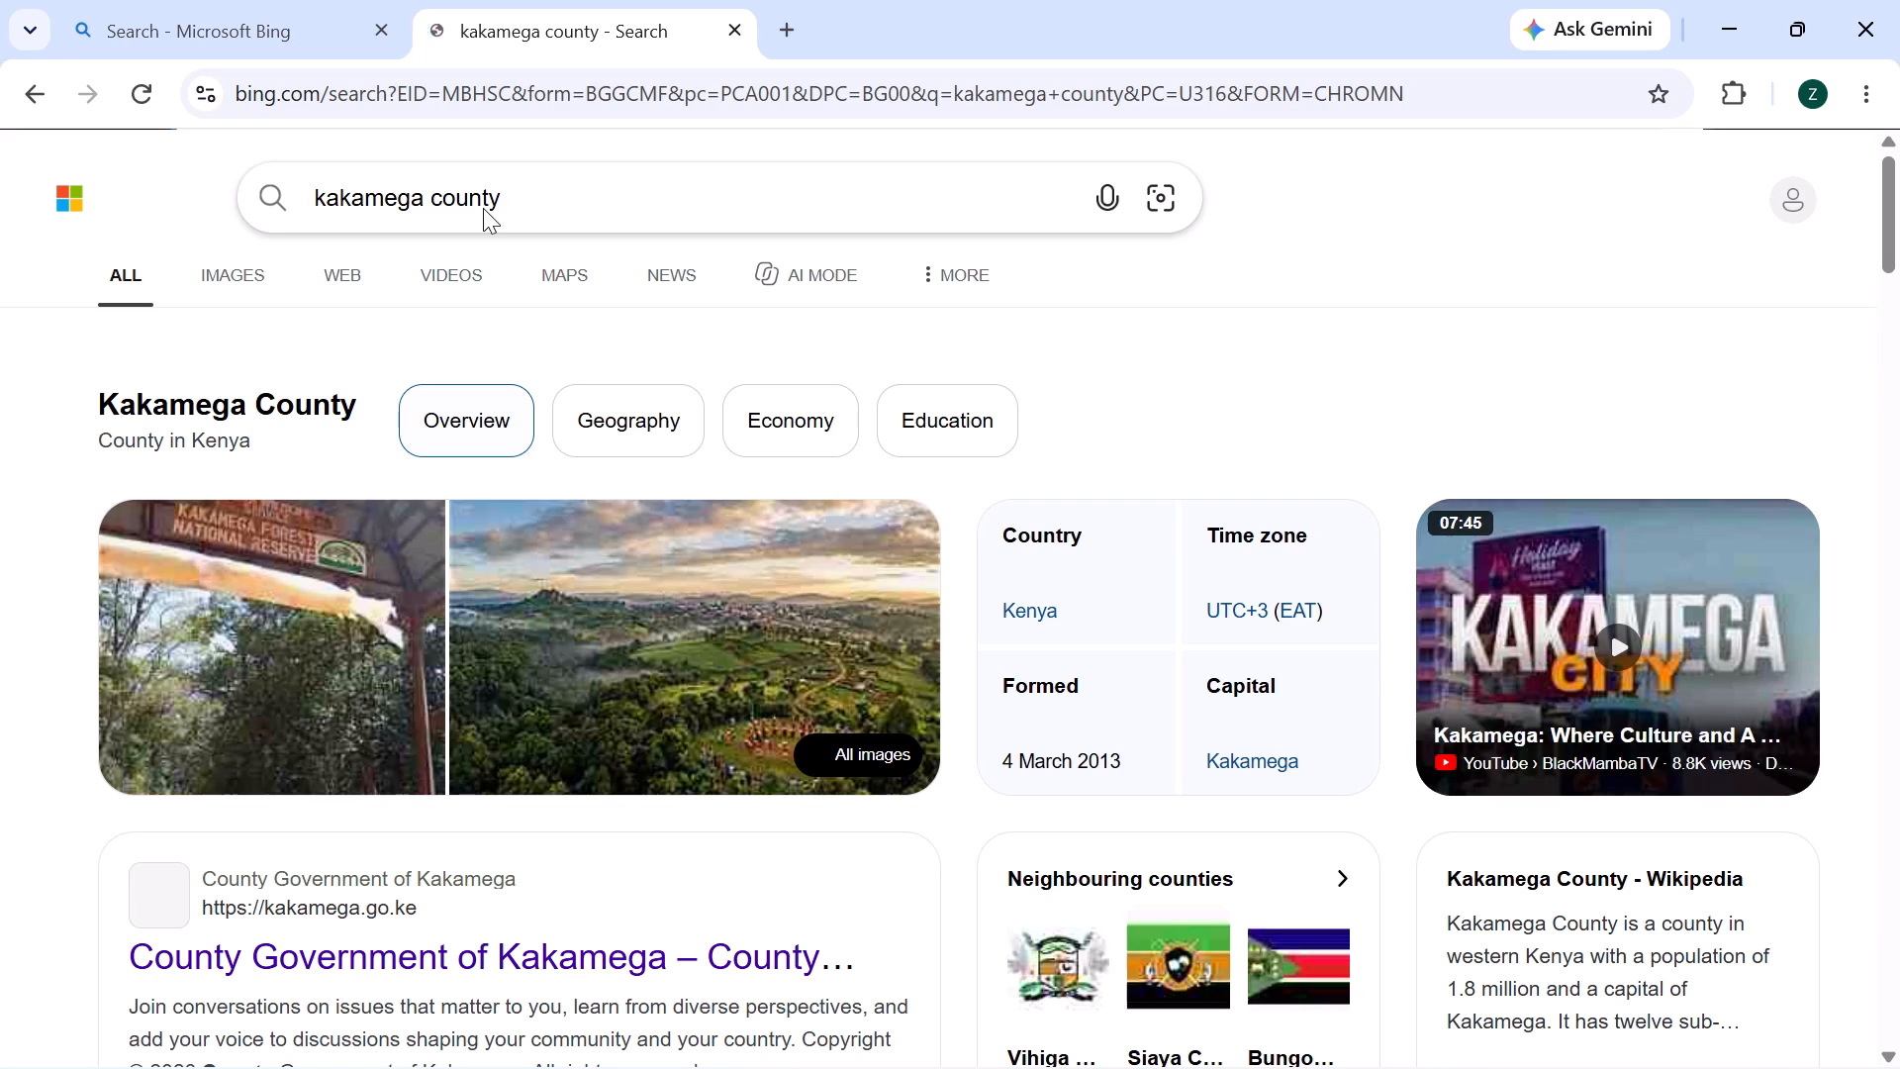
pyautogui.click(228, 264)
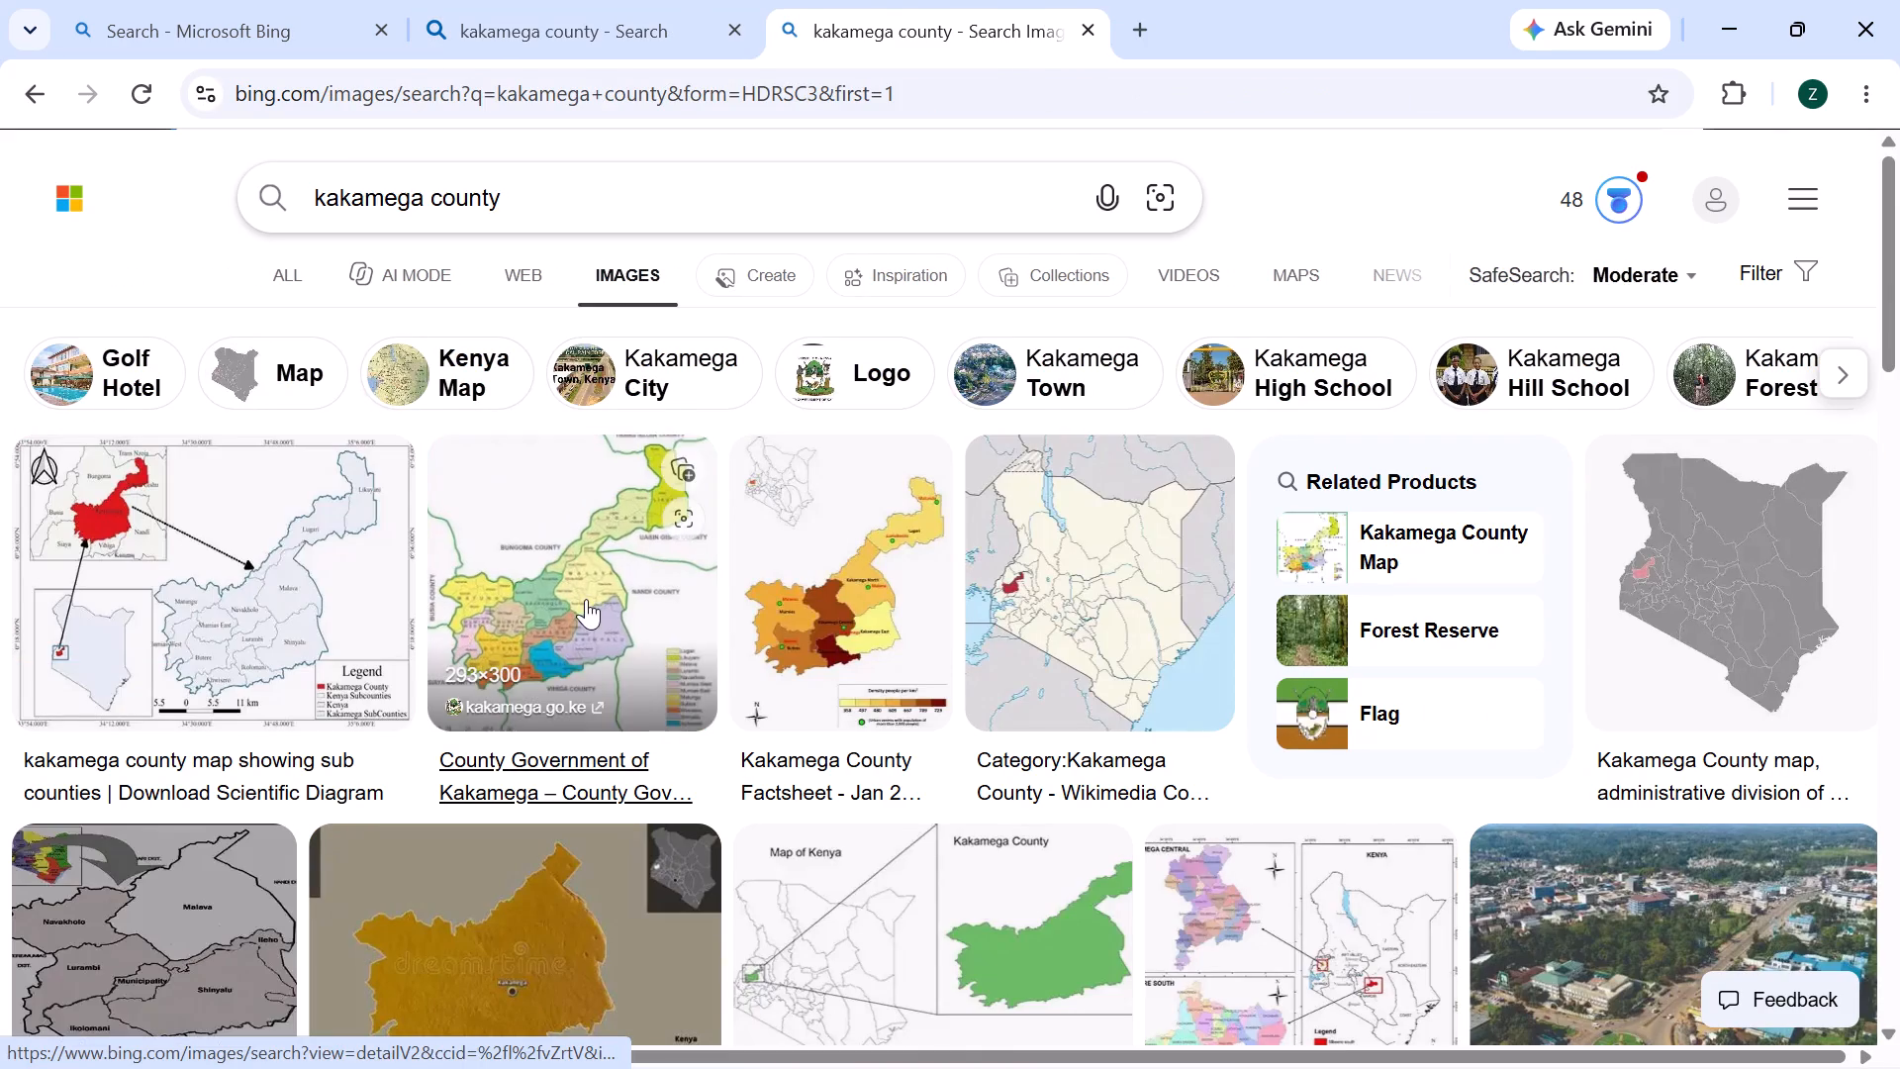
# Browse the image results and copy the tall rock formation picture from the Kakamega County Tourism group.
pyautogui.scroll(-7, 586, 599)
pyautogui.scroll(2, 586, 599)
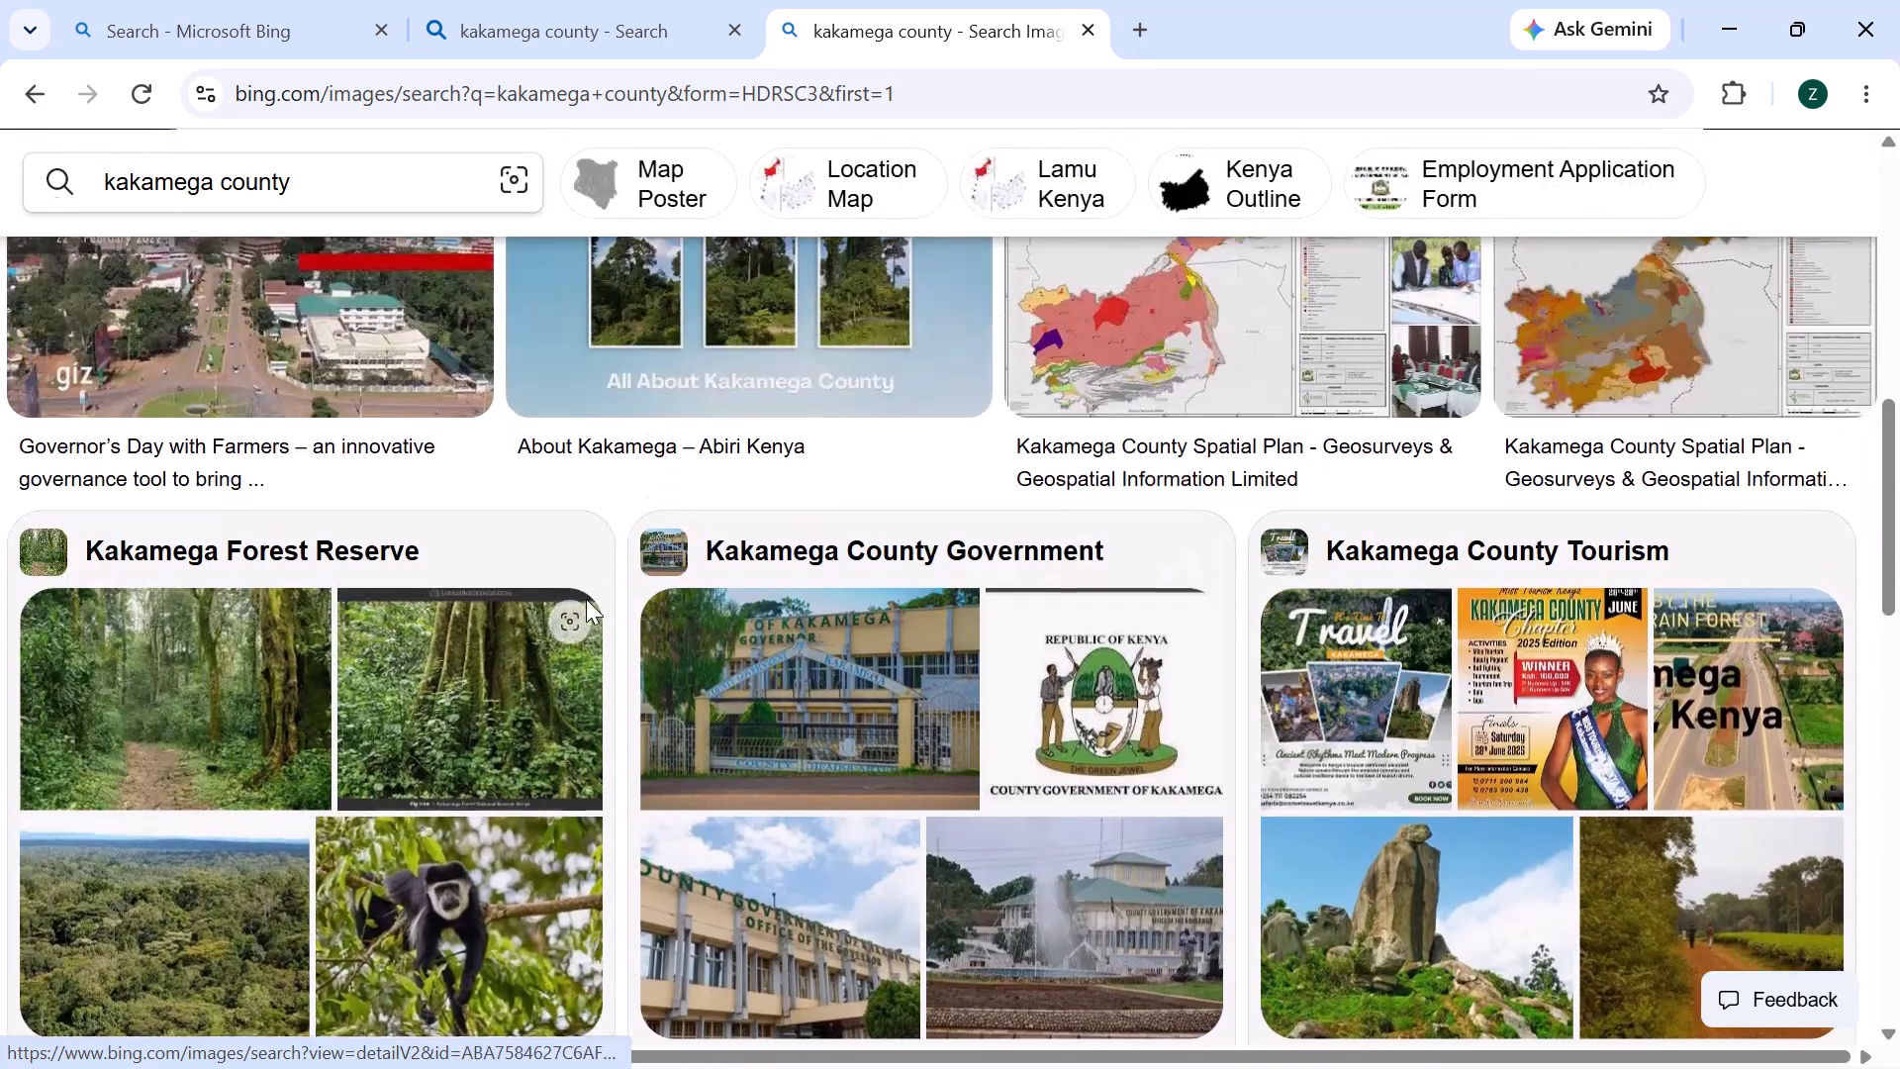
pyautogui.scroll(2, 586, 599)
pyautogui.scroll(-1, 586, 599)
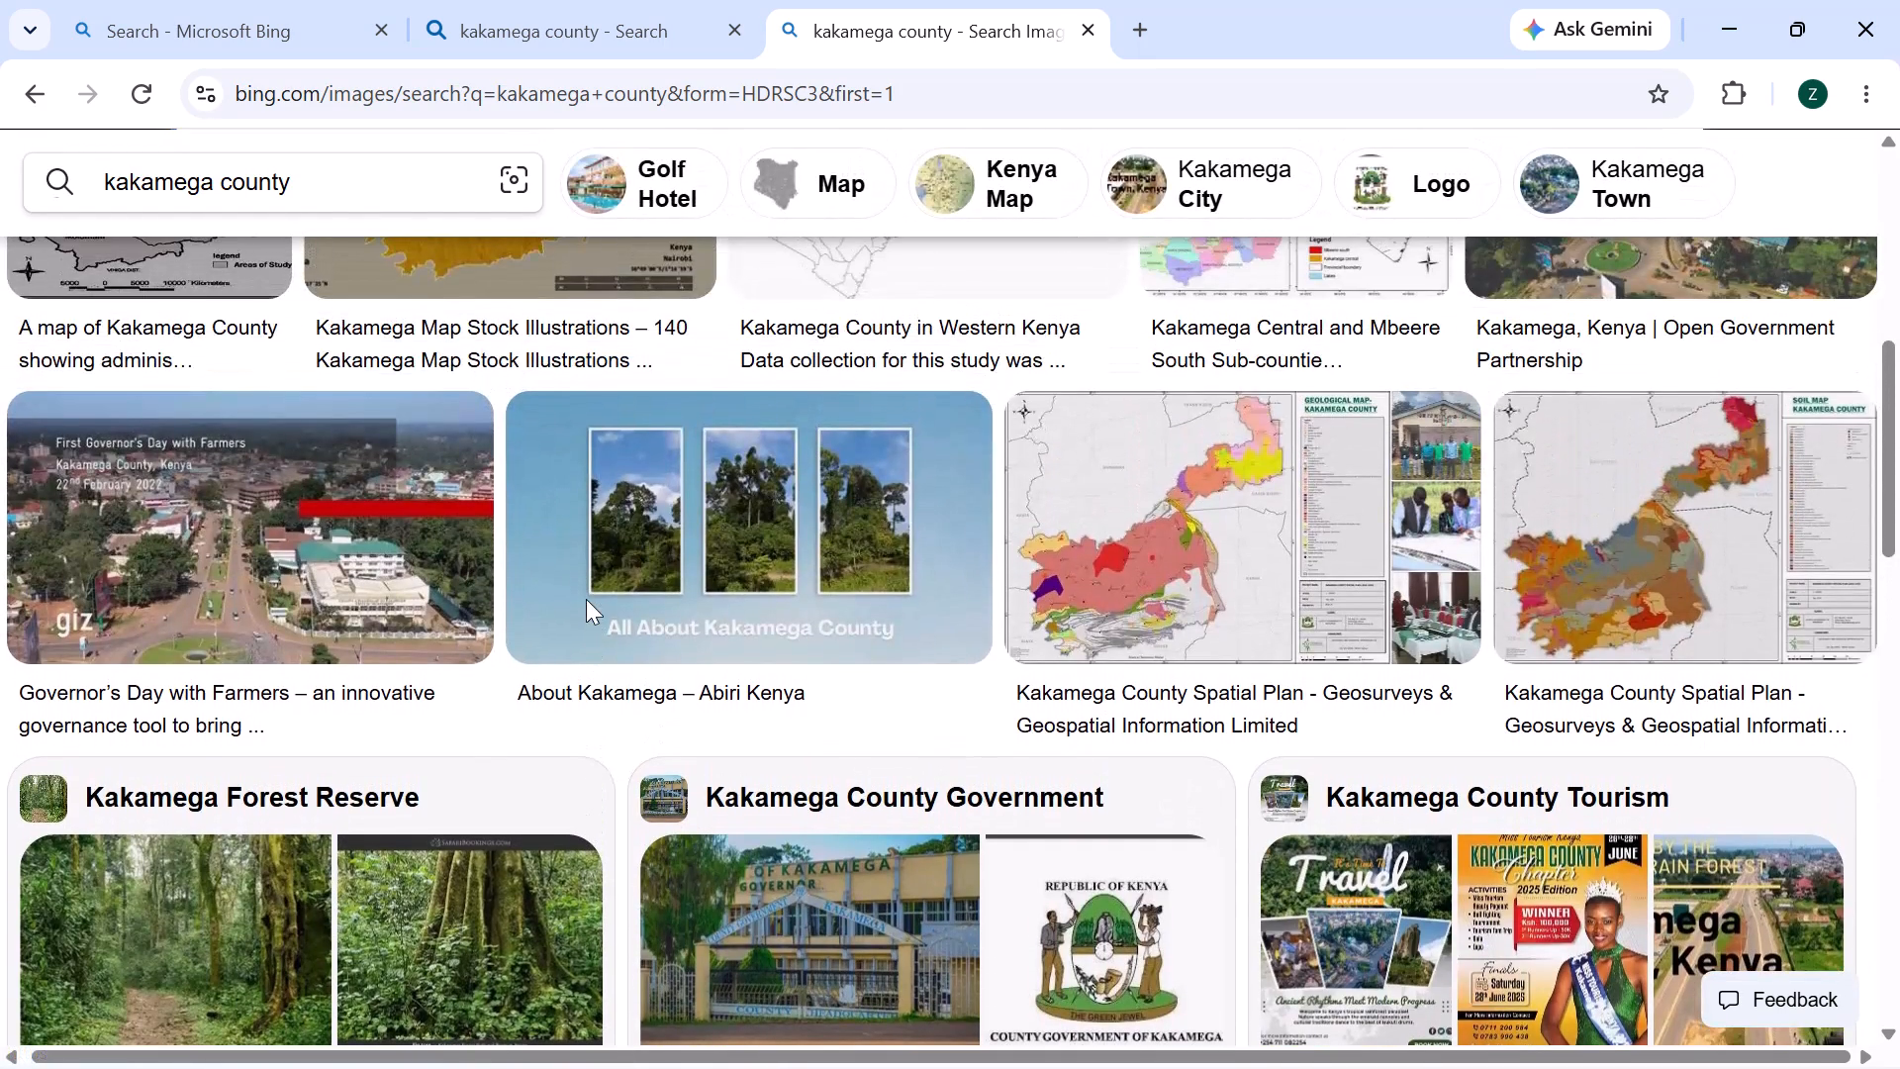
pyautogui.scroll(-2, 586, 599)
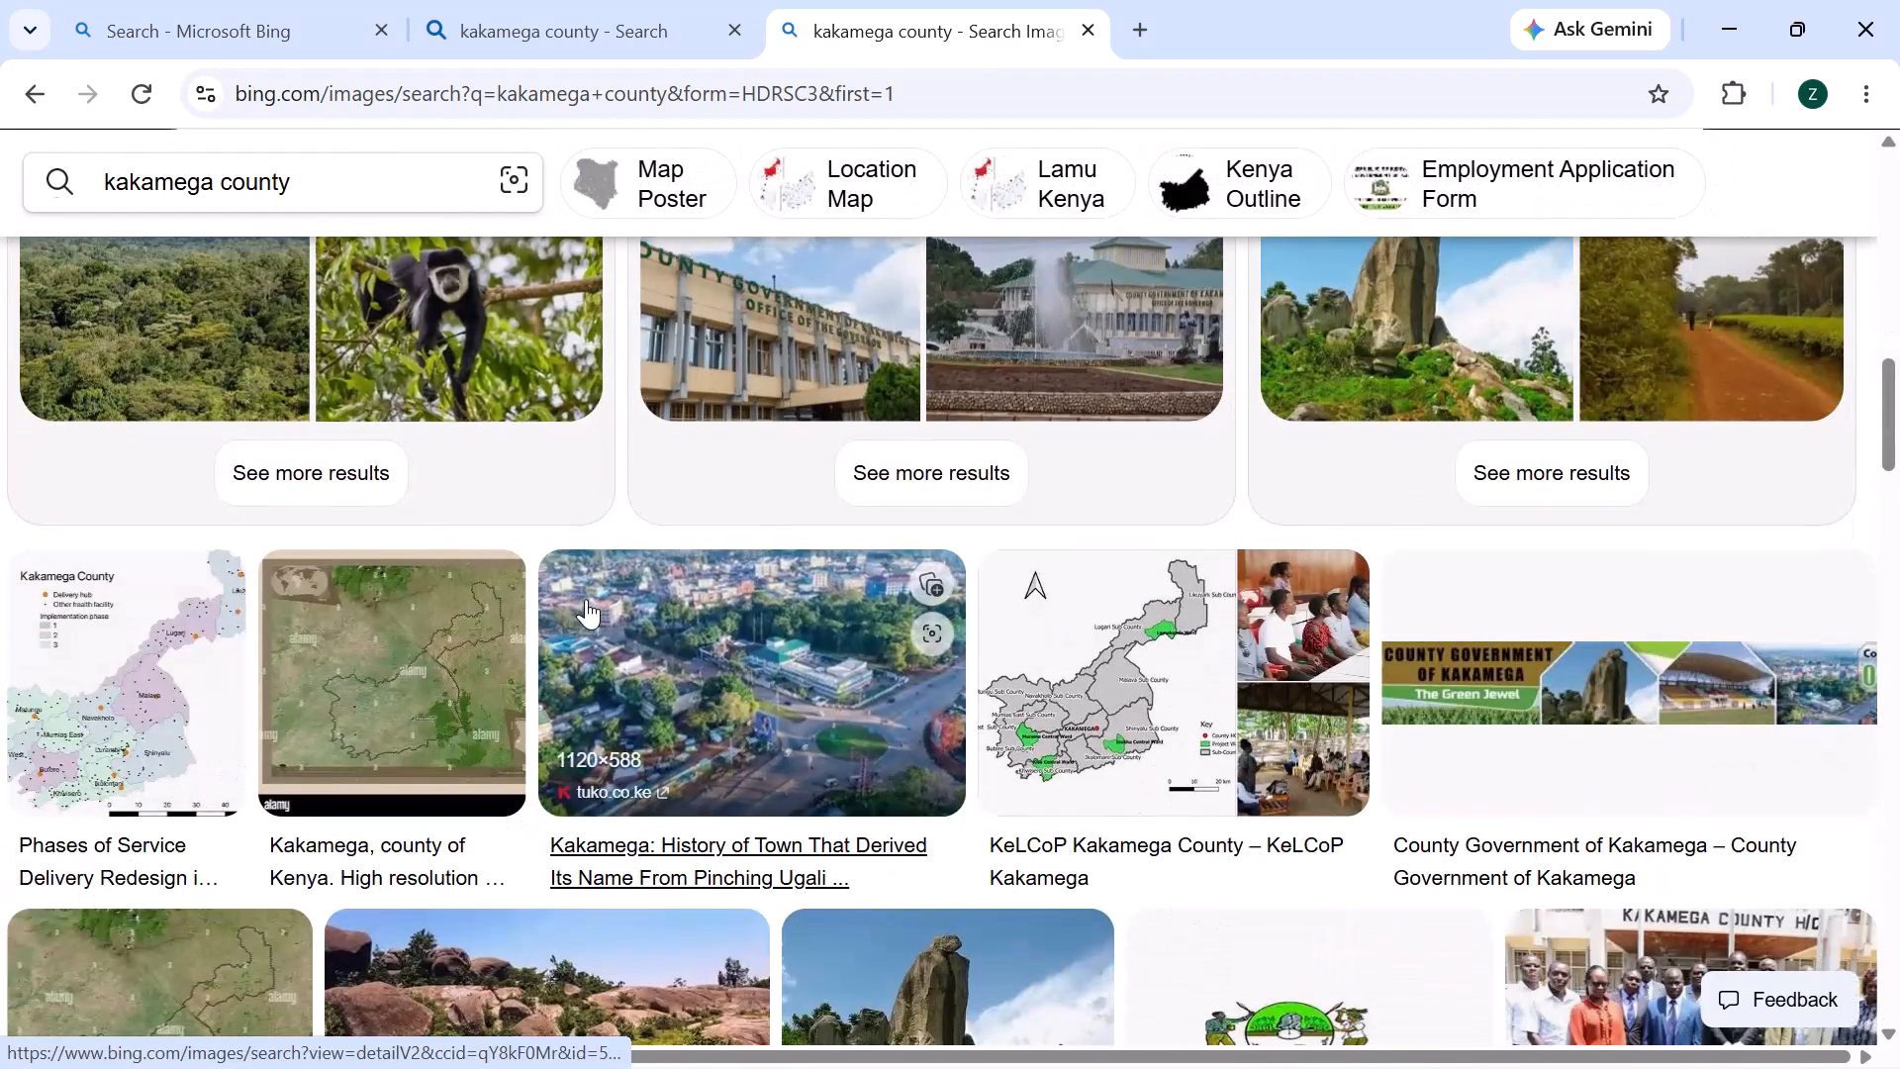
pyautogui.moveTo(1403, 316); pyautogui.dragTo(1392, 318, button='right')
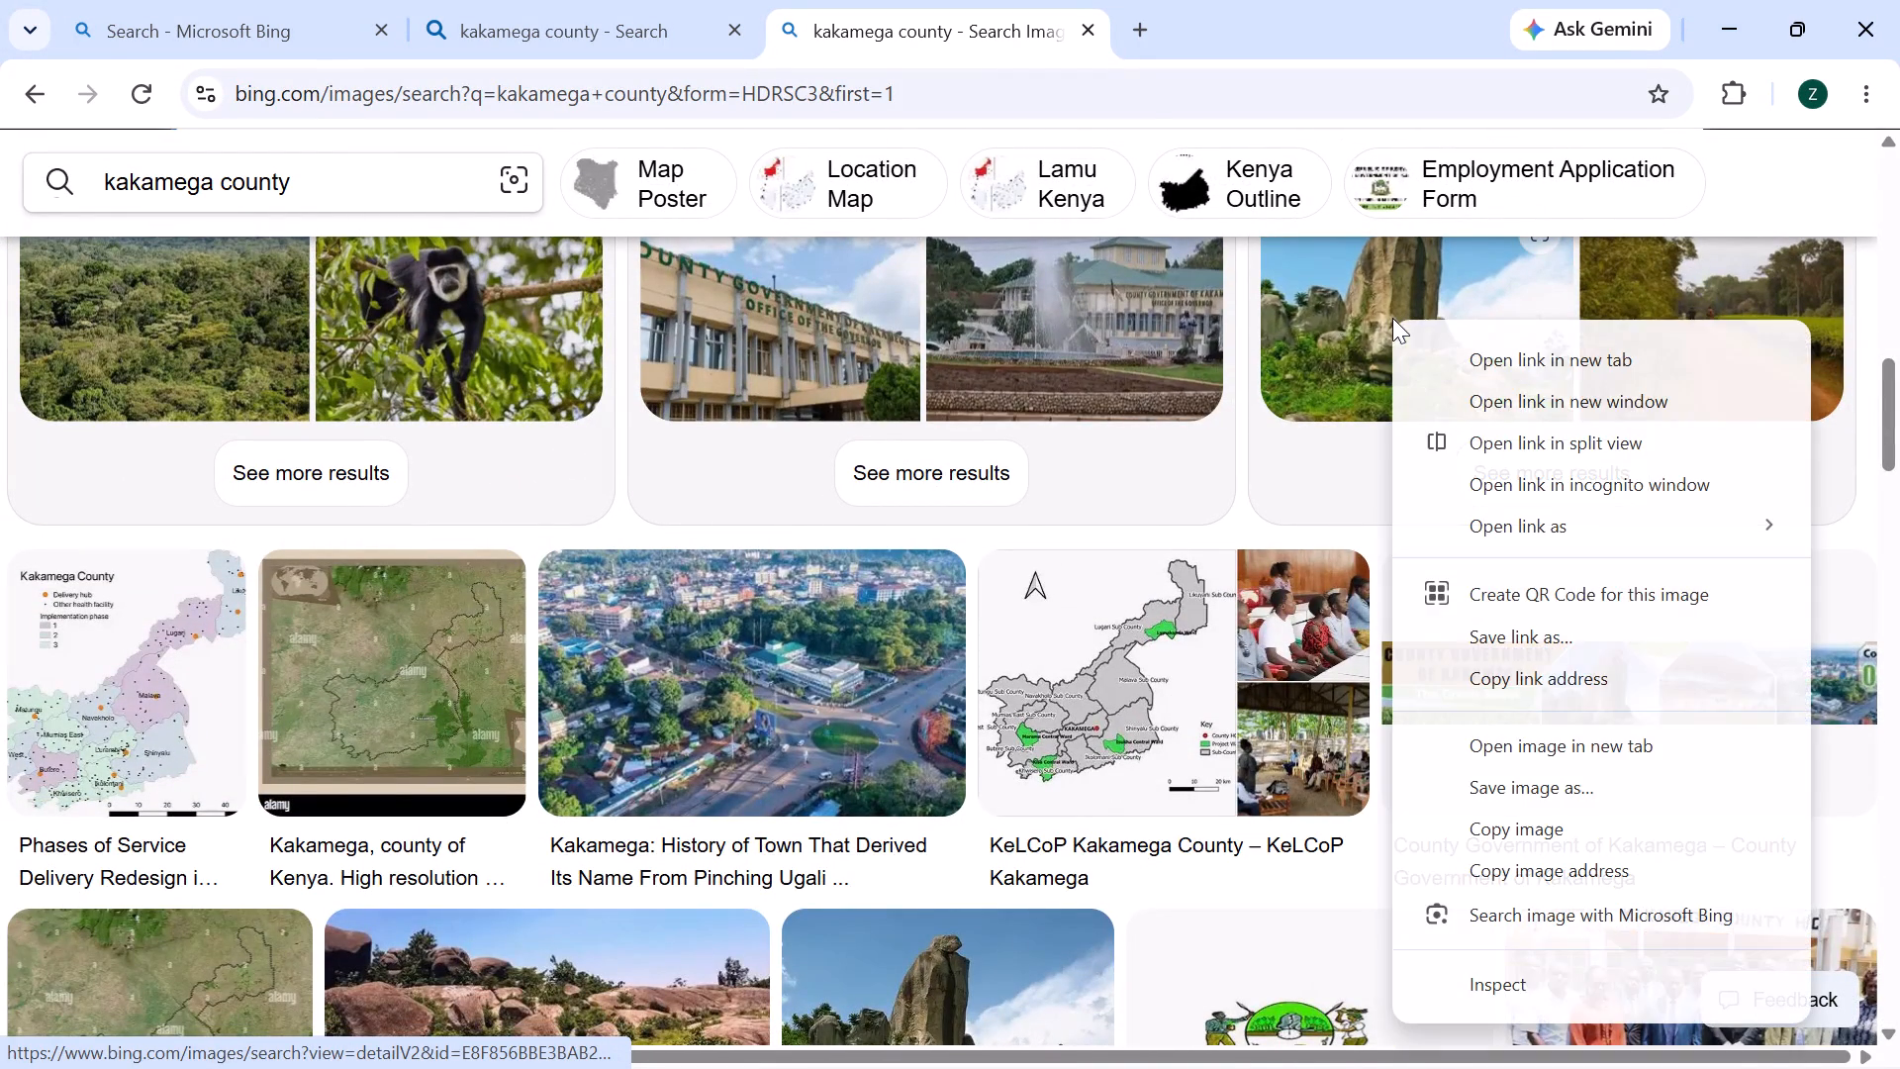
pyautogui.click(1519, 826)
# Back in Canva, crop the upper small player photo from its bottom edge to a little over half its height.
pyautogui.press('super+Tab')
pyautogui.press('super+grave')
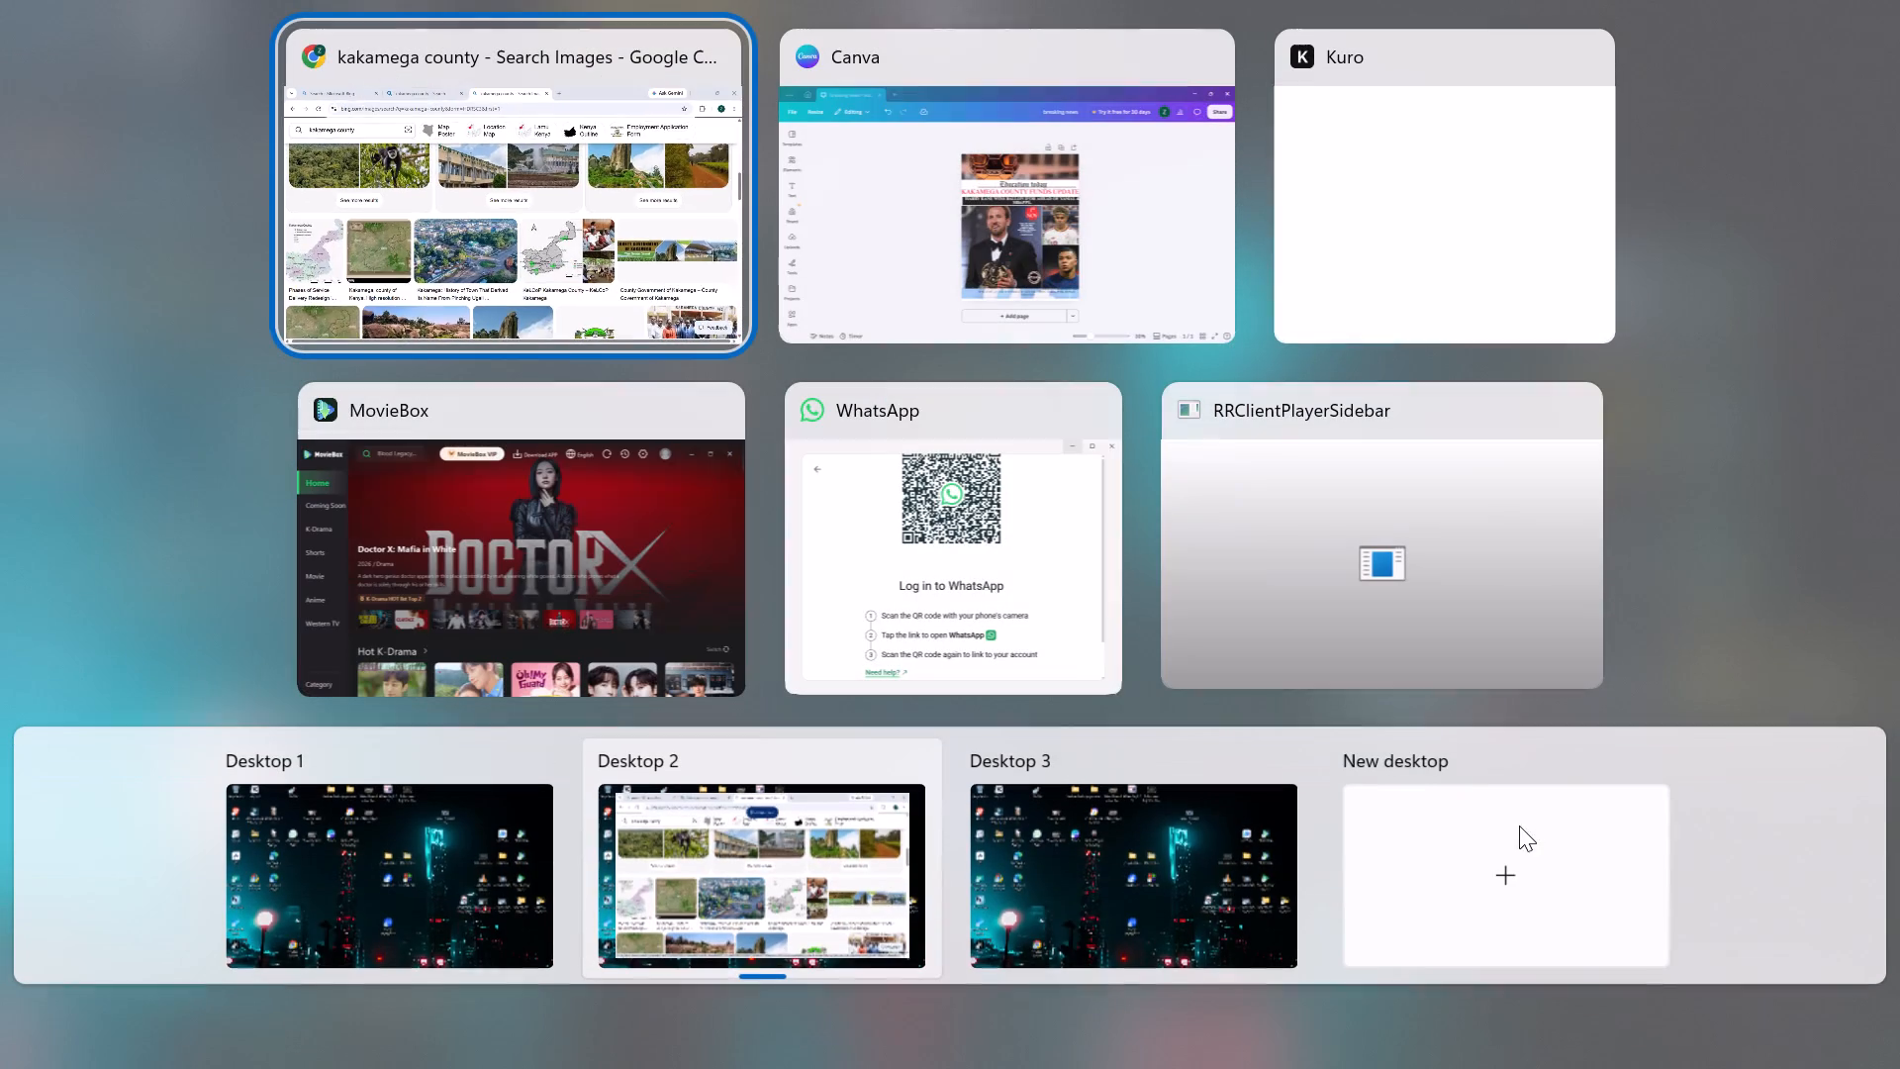
pyautogui.click(1004, 243)
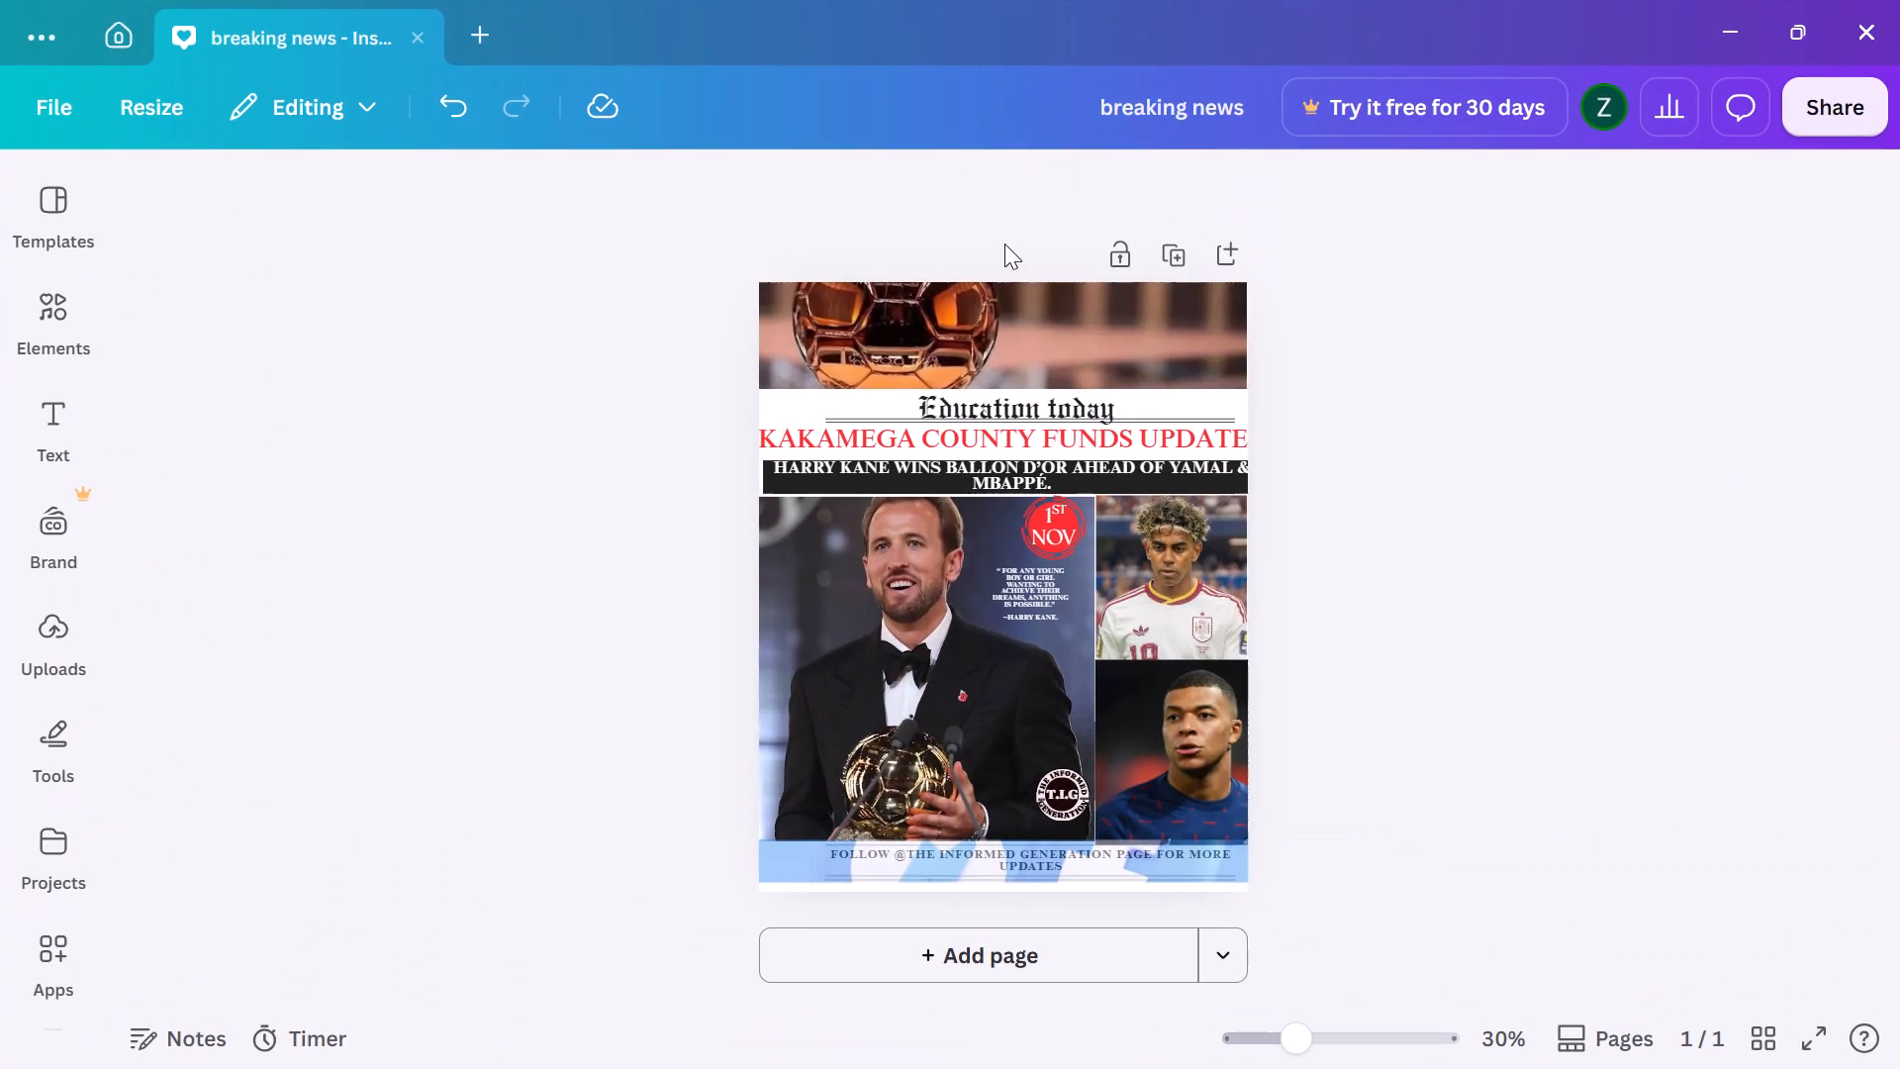
pyautogui.click(1191, 564)
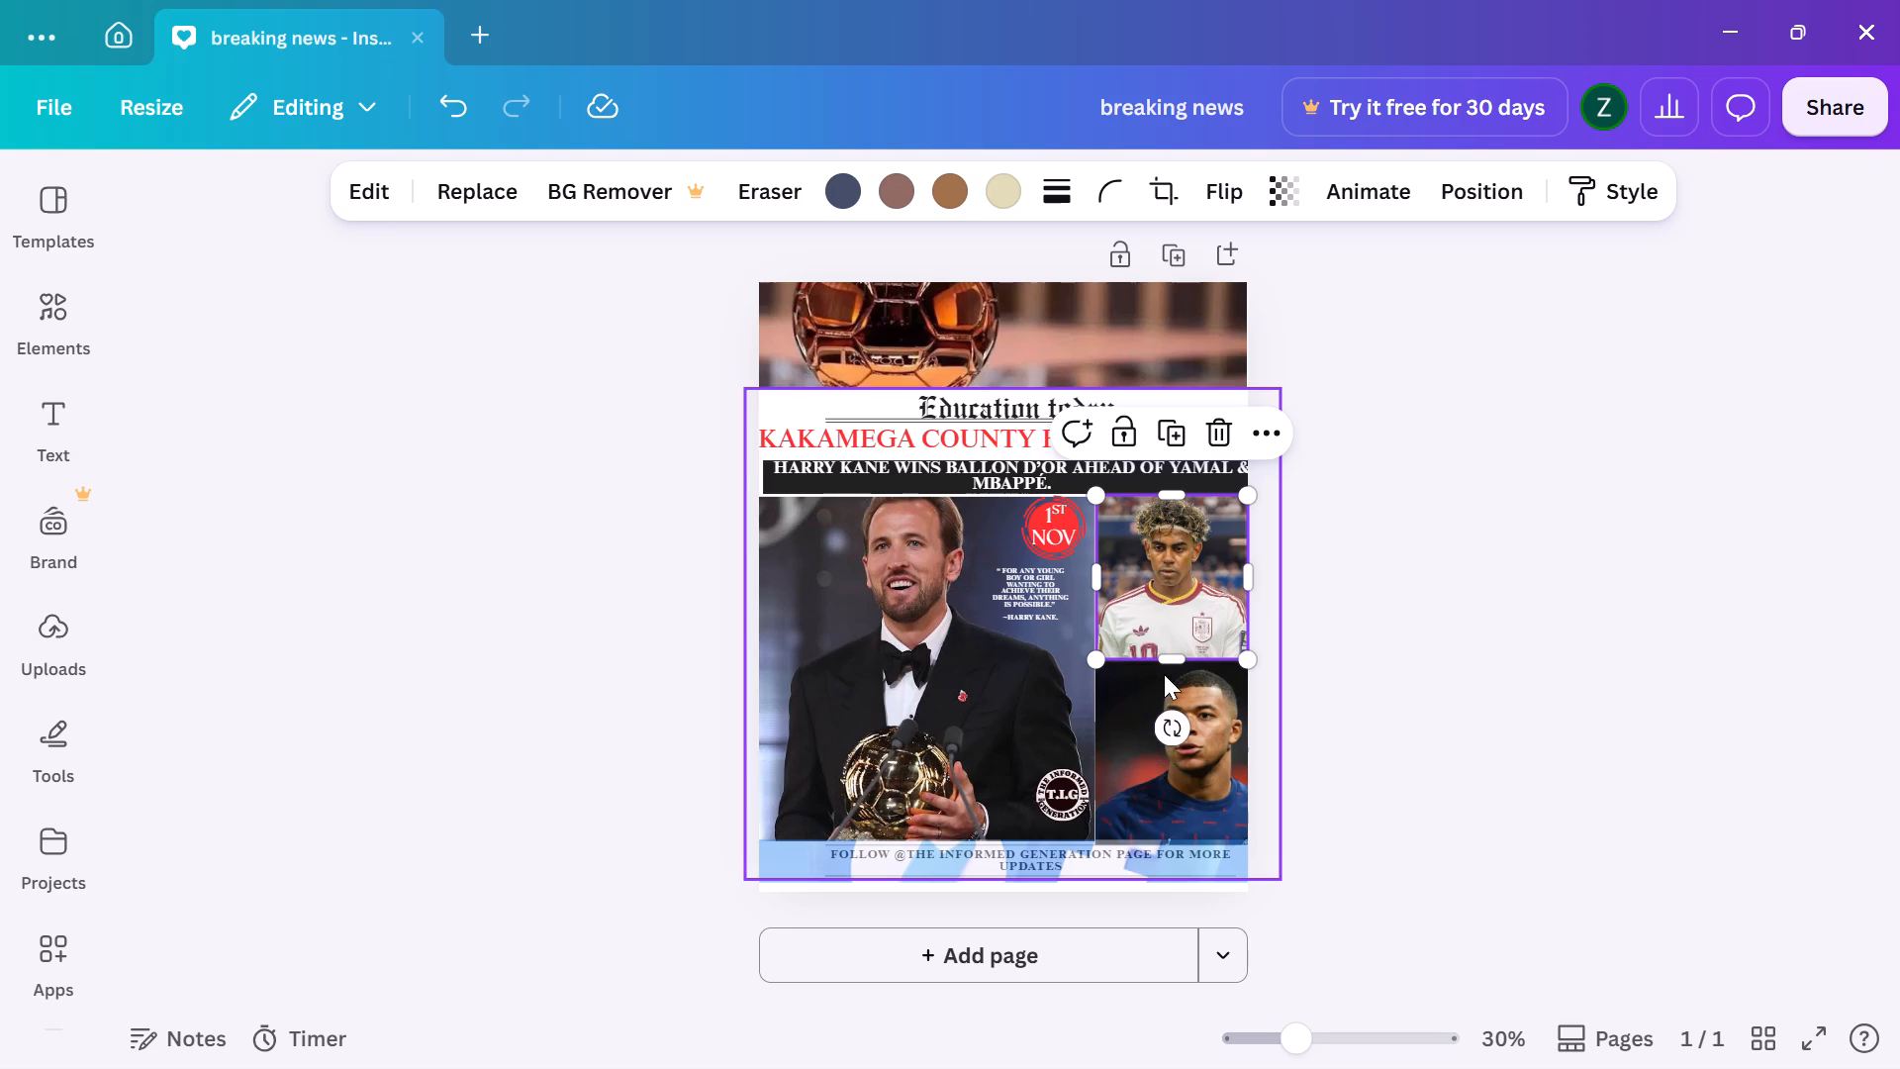
pyautogui.moveTo(1166, 666); pyautogui.dragTo(1178, 583)
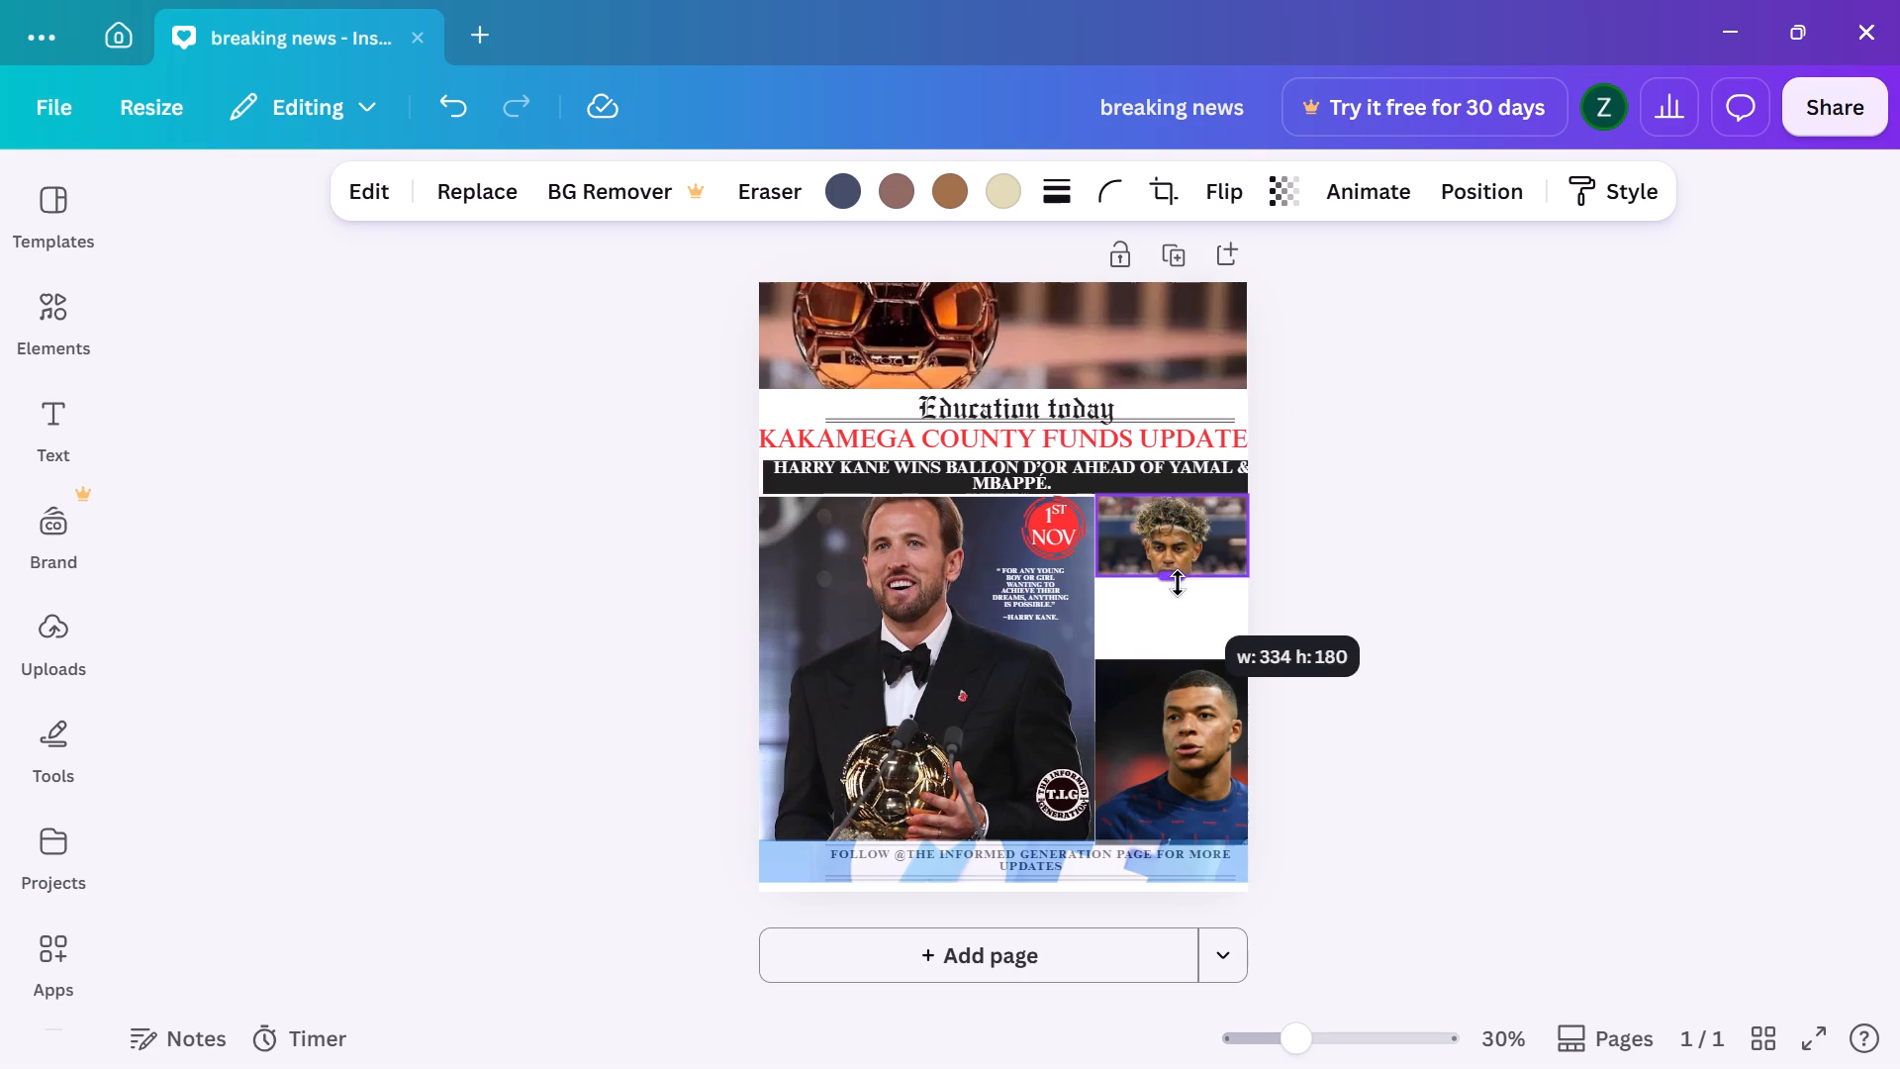
pyautogui.moveTo(1178, 583); pyautogui.dragTo(1178, 591)
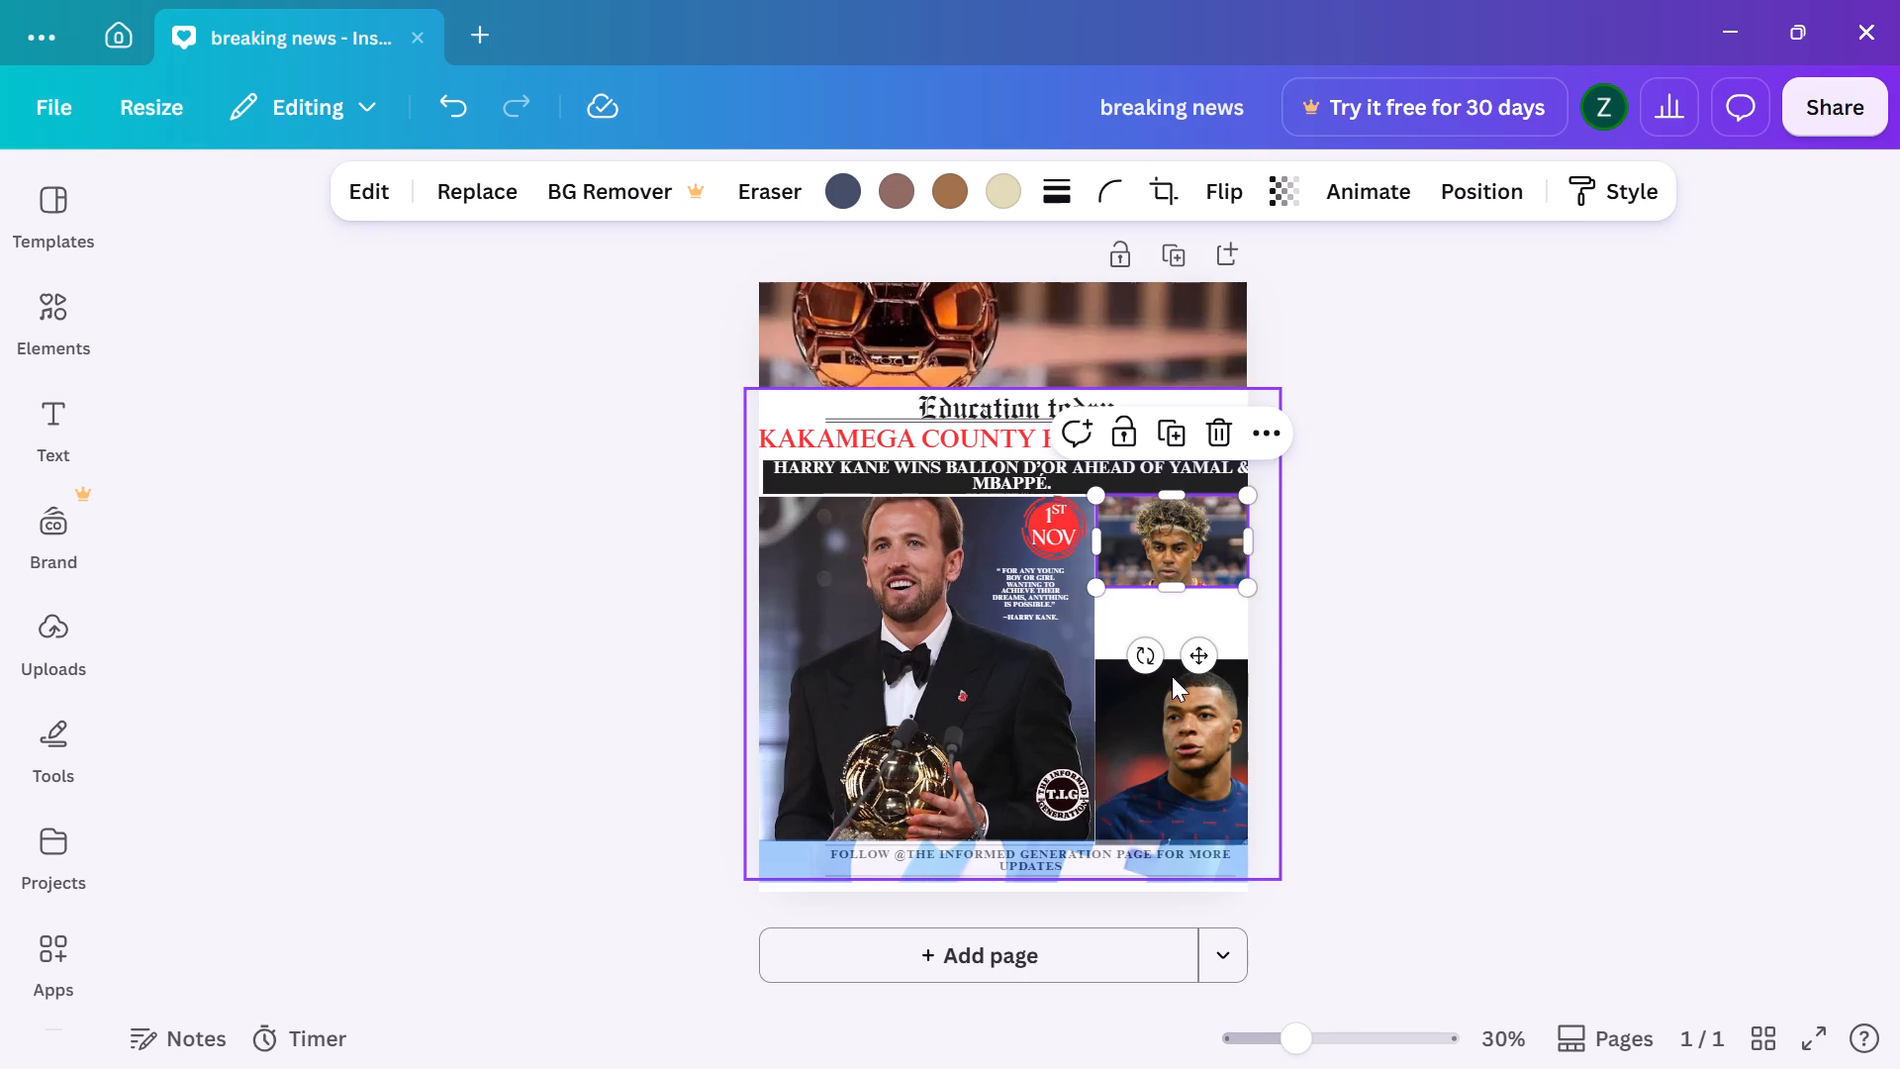
# Lower the top edge of the bottom small player photo, cropping it to about 345 wide by 330 high.
pyautogui.click(1172, 676)
pyautogui.click(1172, 676)
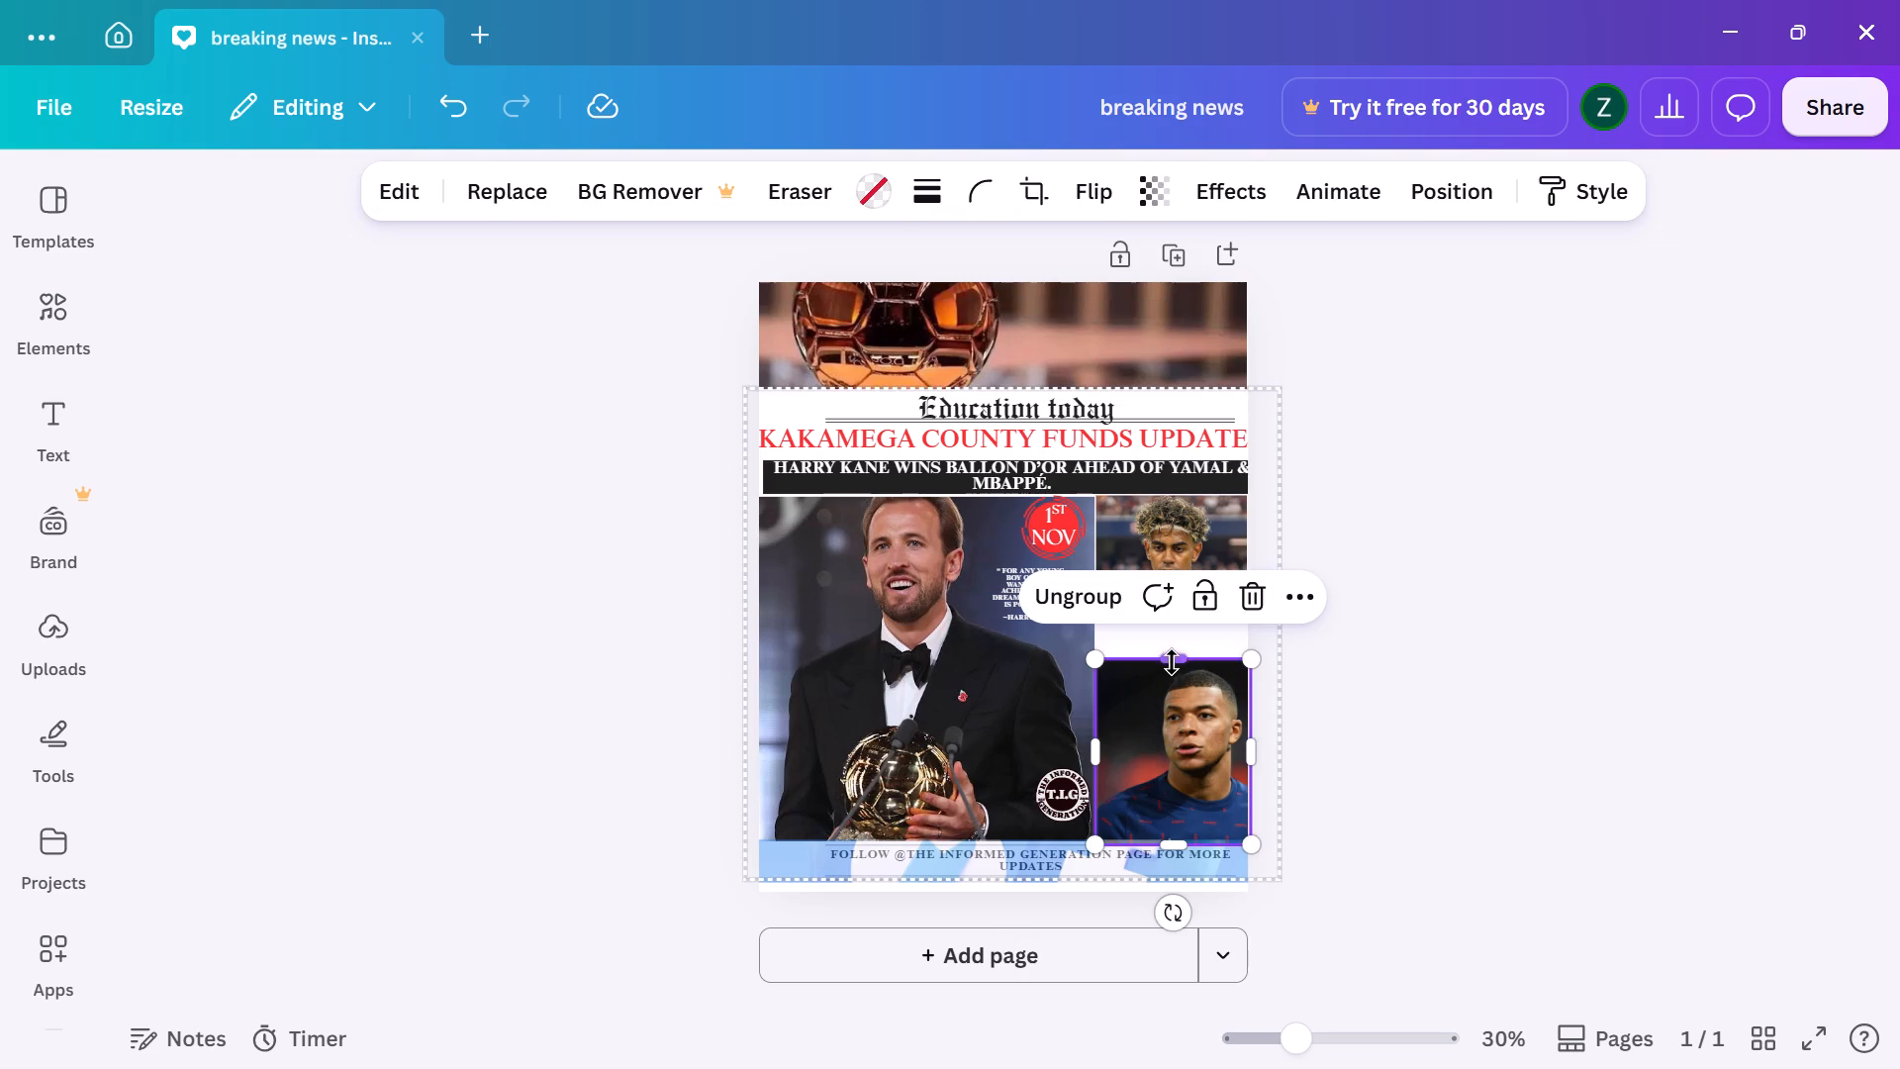
pyautogui.moveTo(1172, 655); pyautogui.dragTo(1175, 692)
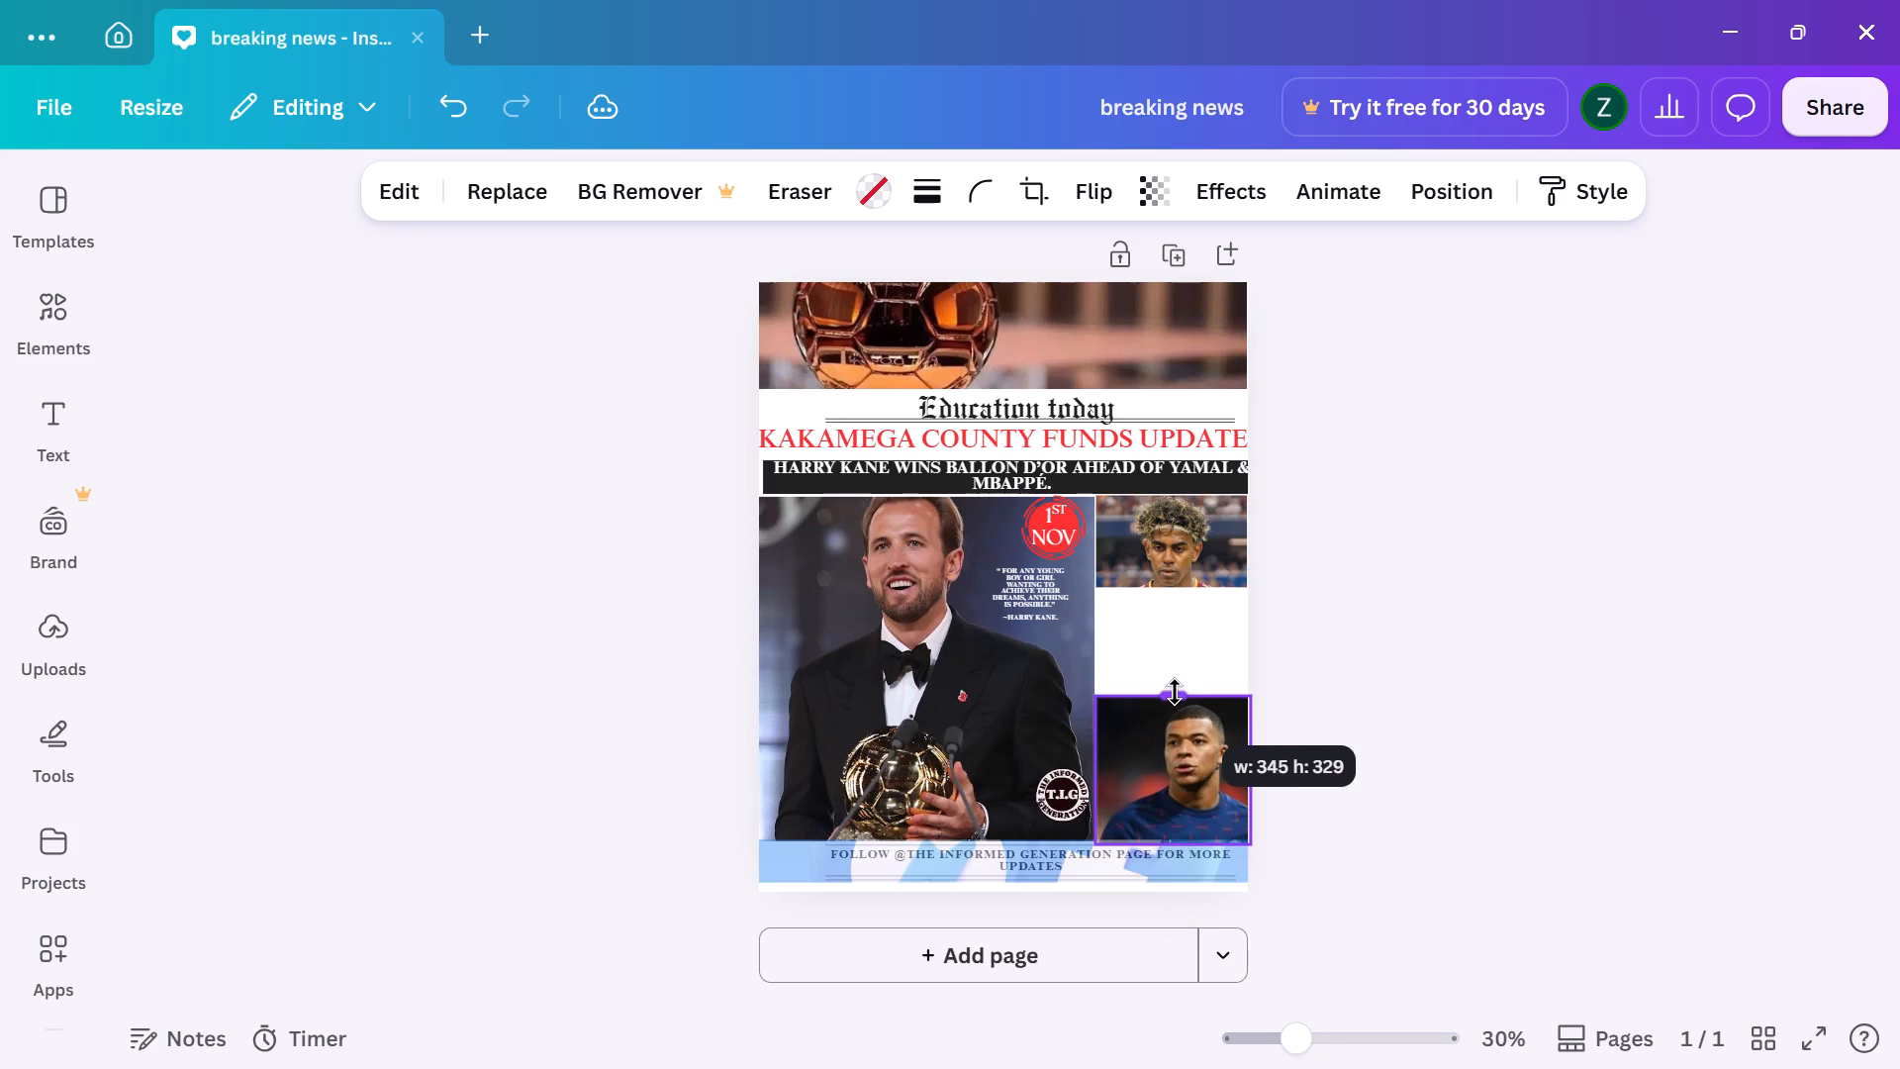
pyautogui.moveTo(1175, 692); pyautogui.dragTo(1176, 696)
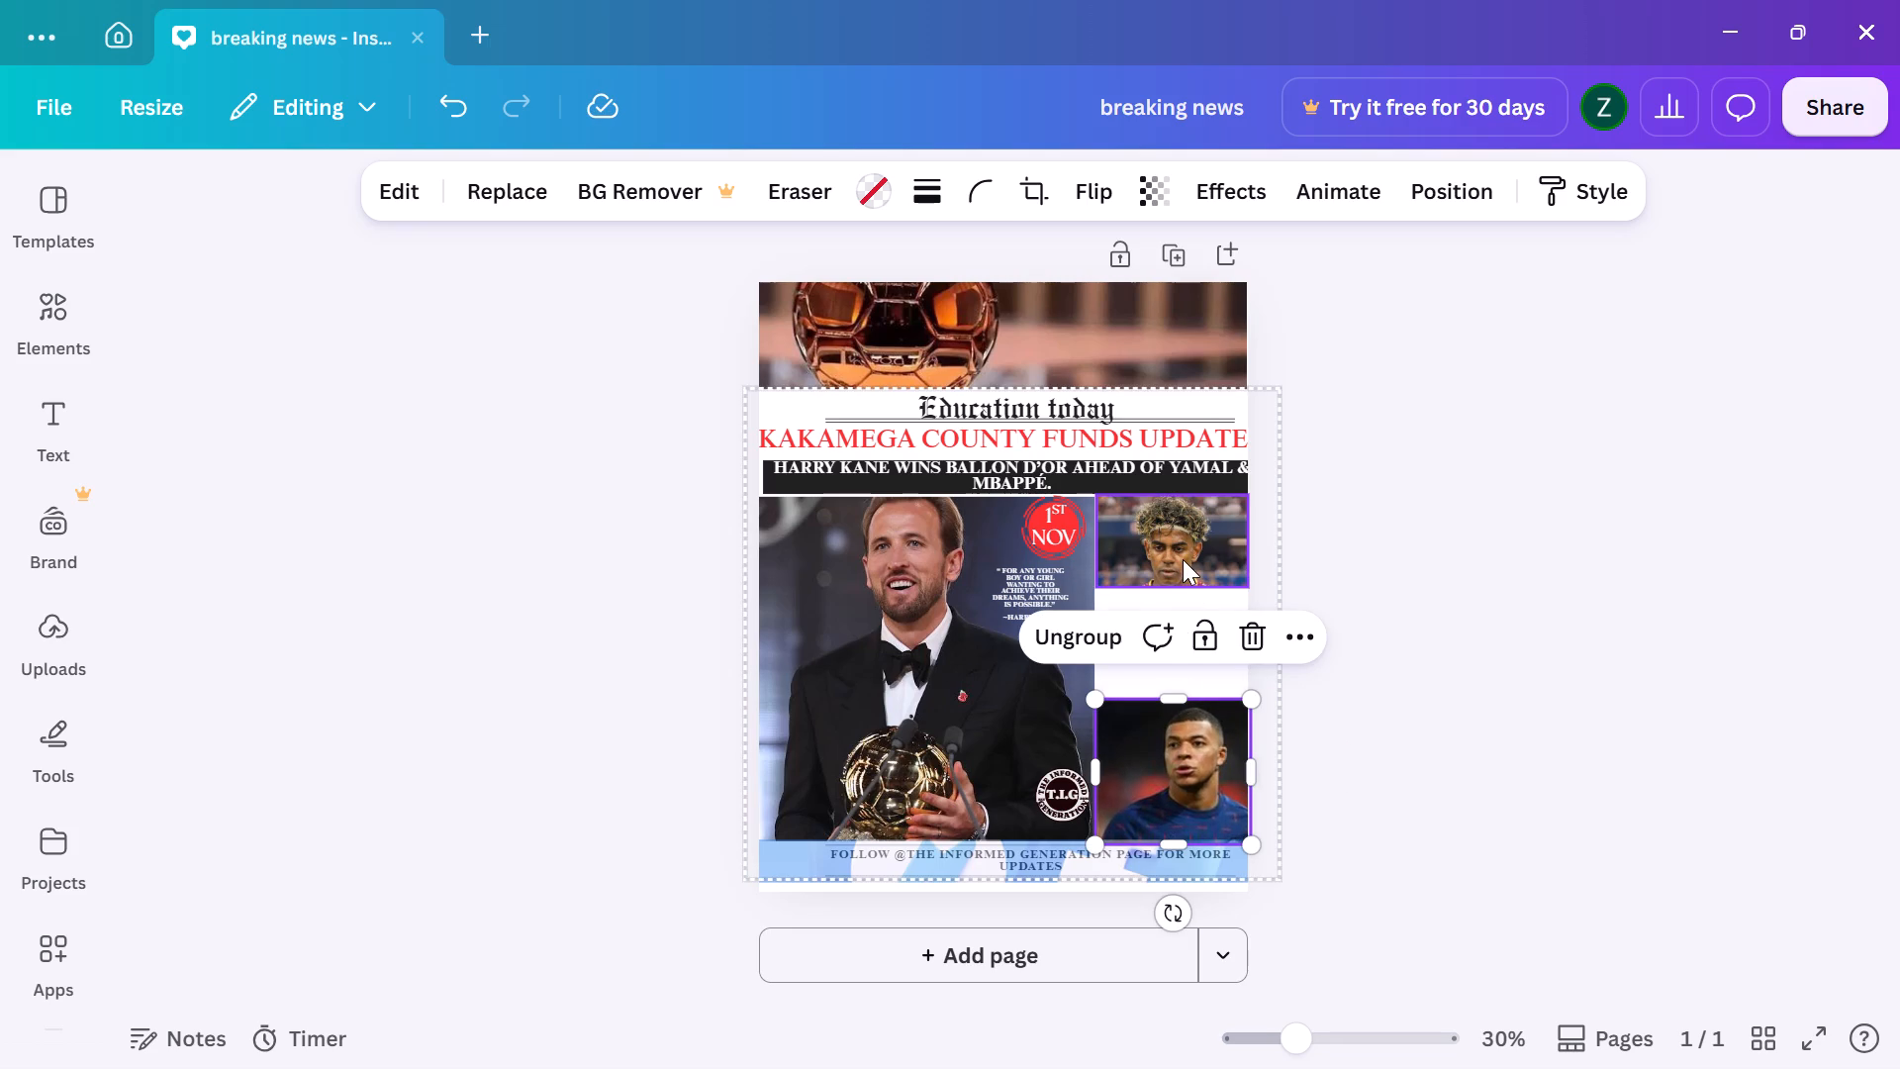
# Duplicate the cropped upper player photo and place the copy in the gap between the two small photos.
pyautogui.click(1183, 559)
pyautogui.click(1254, 432)
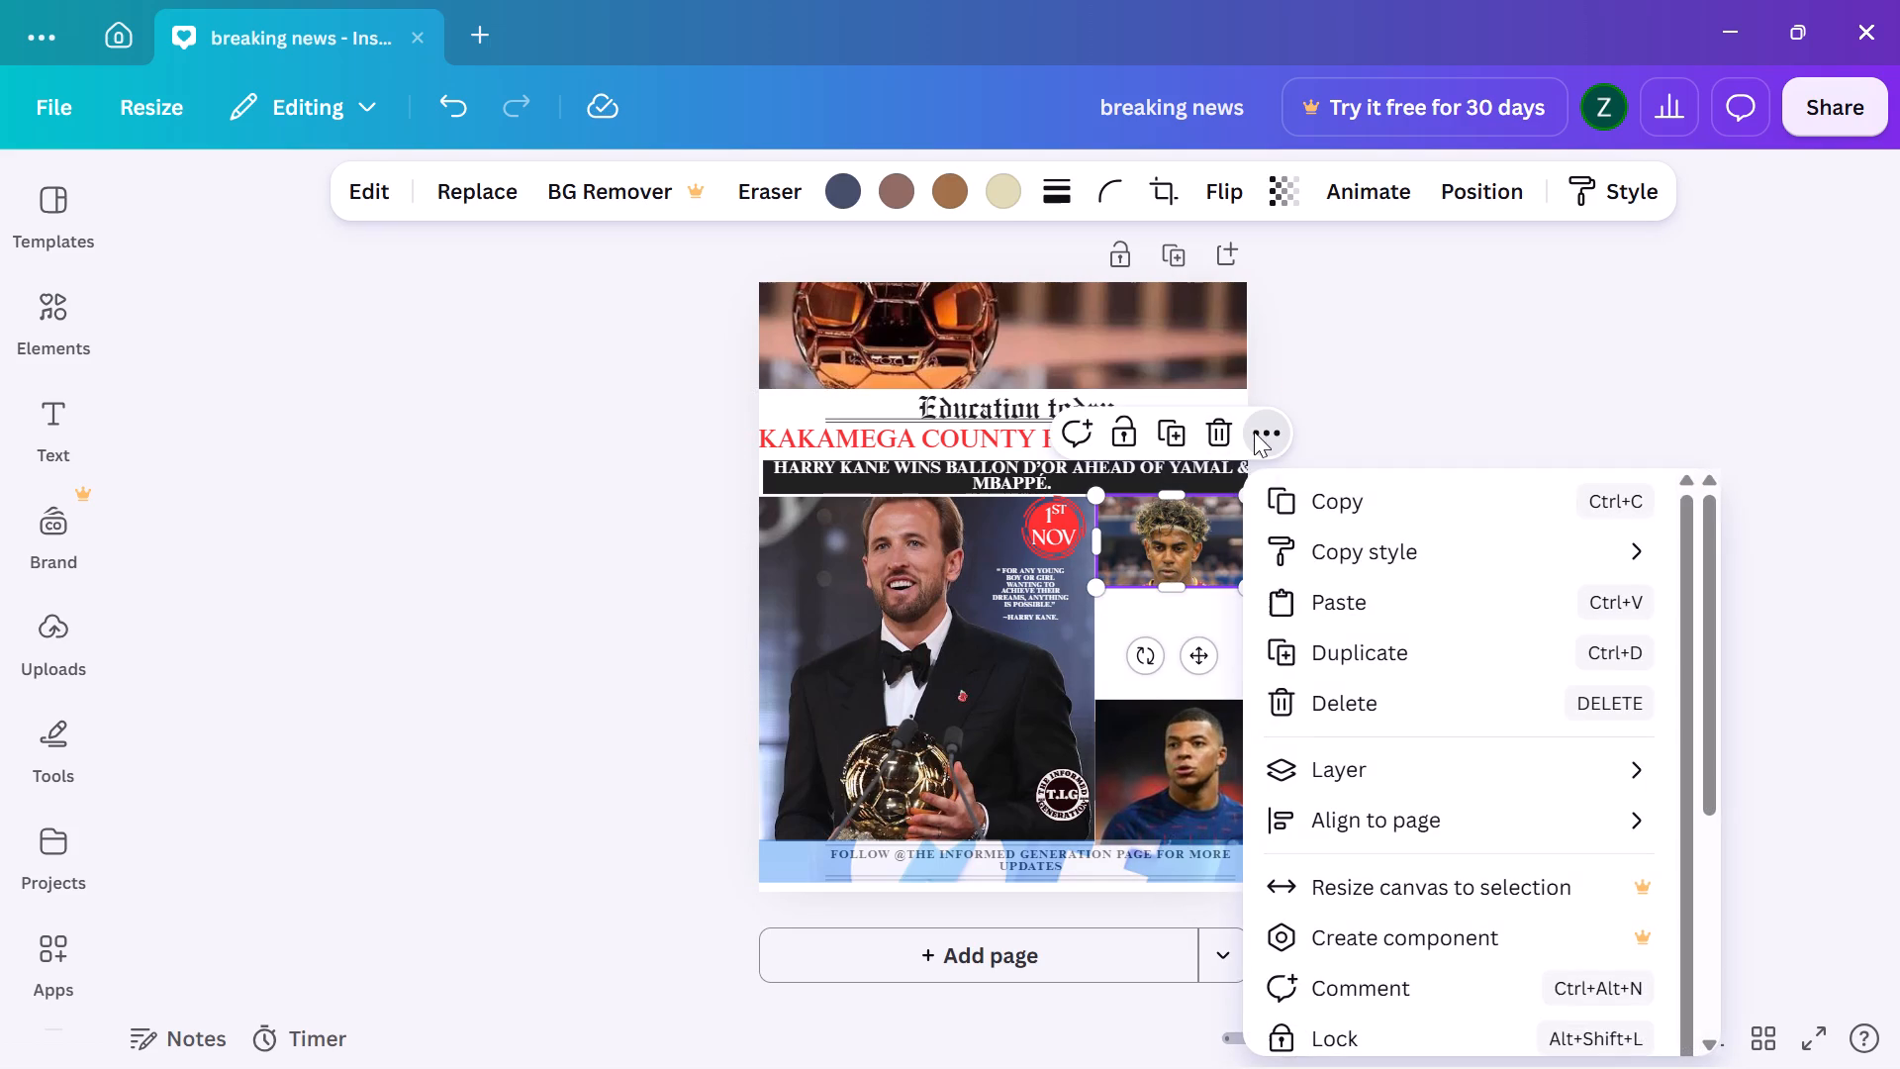
pyautogui.click(1336, 644)
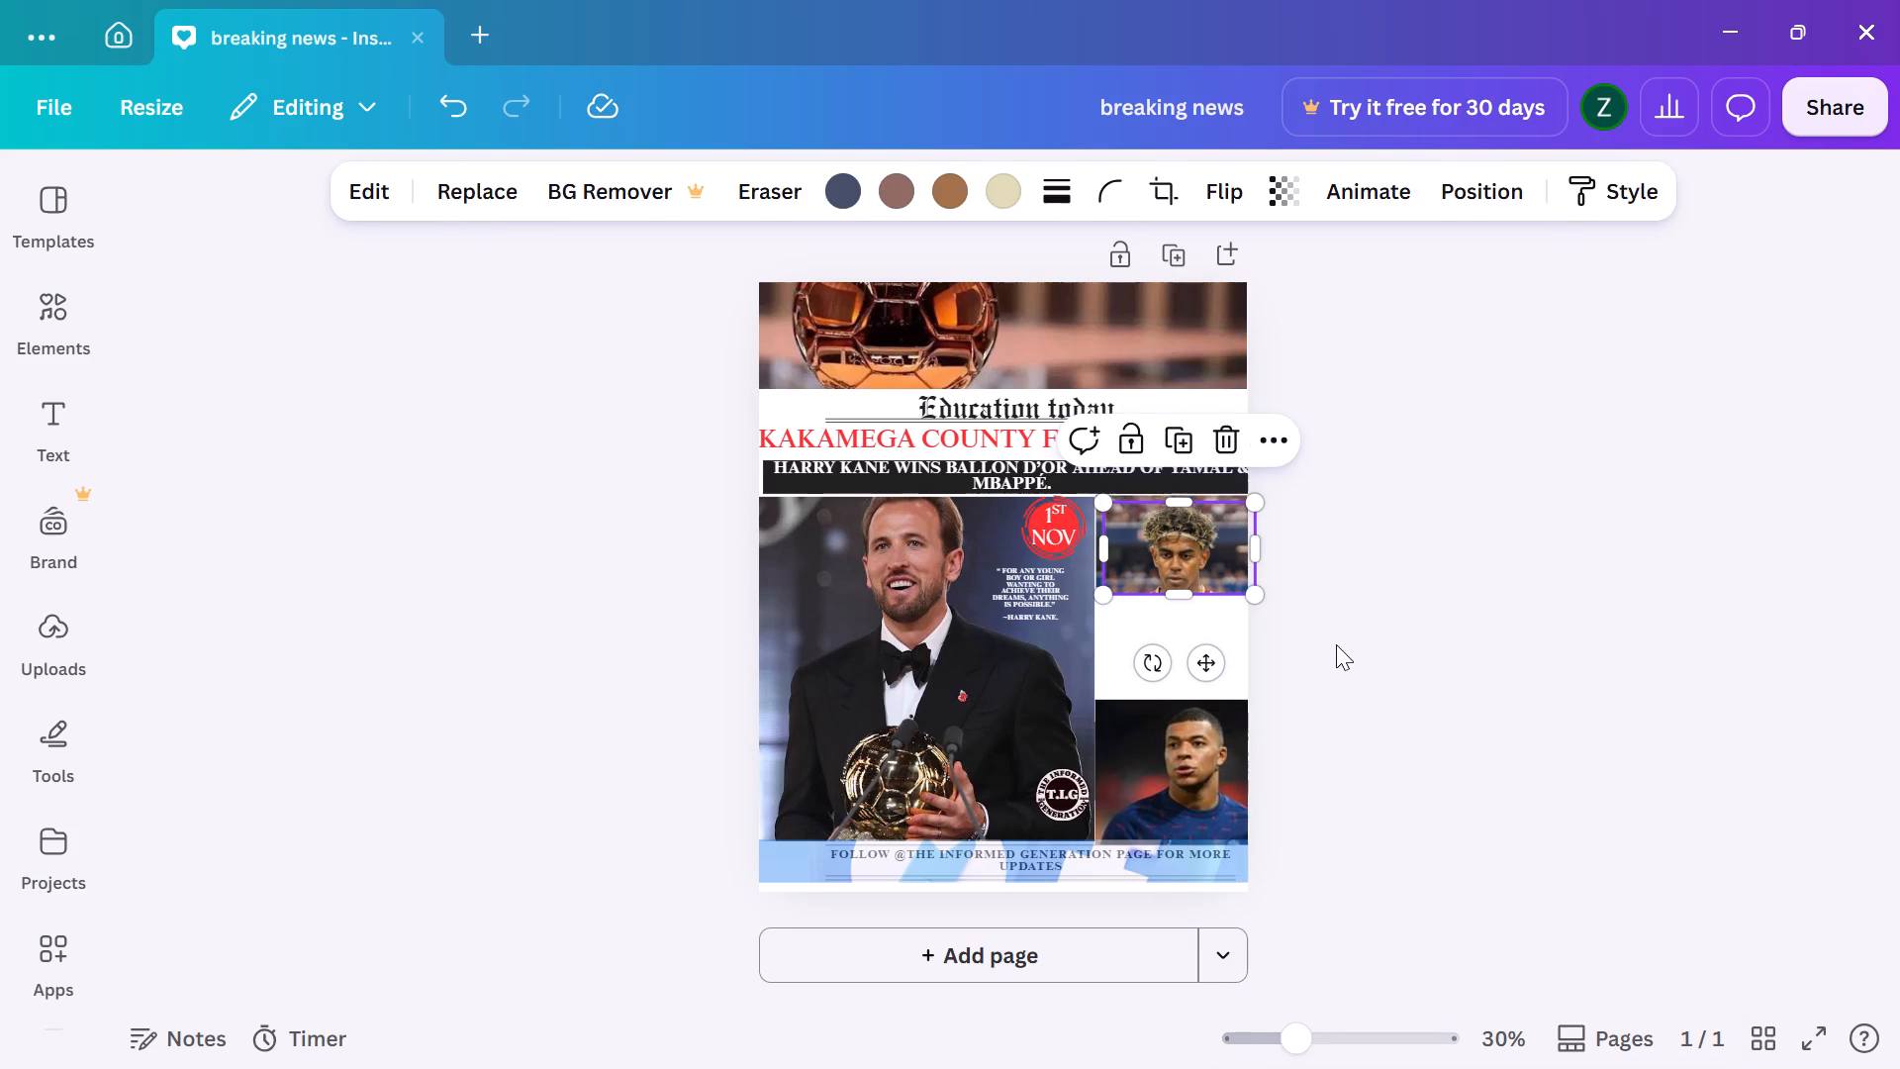
pyautogui.click(1383, 567)
pyautogui.moveTo(1202, 549); pyautogui.dragTo(1191, 591)
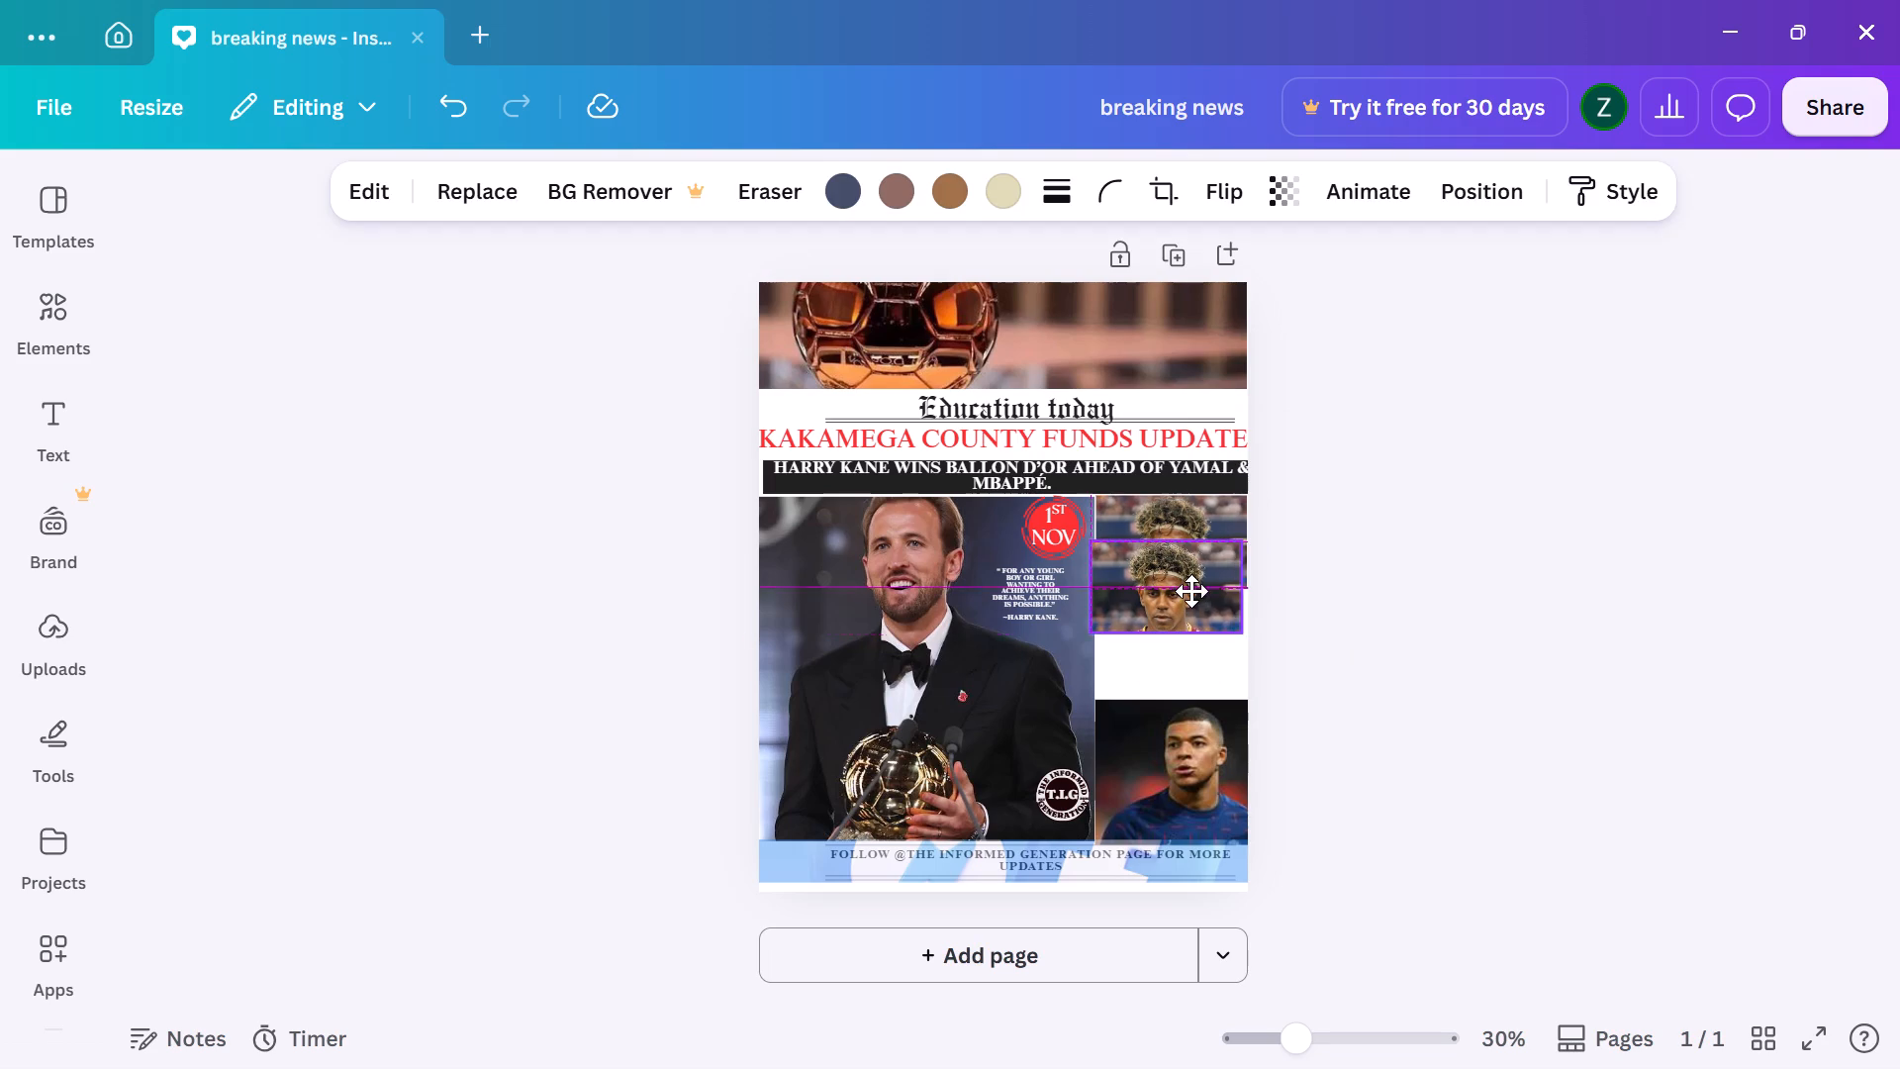
pyautogui.moveTo(1191, 591); pyautogui.dragTo(1198, 641)
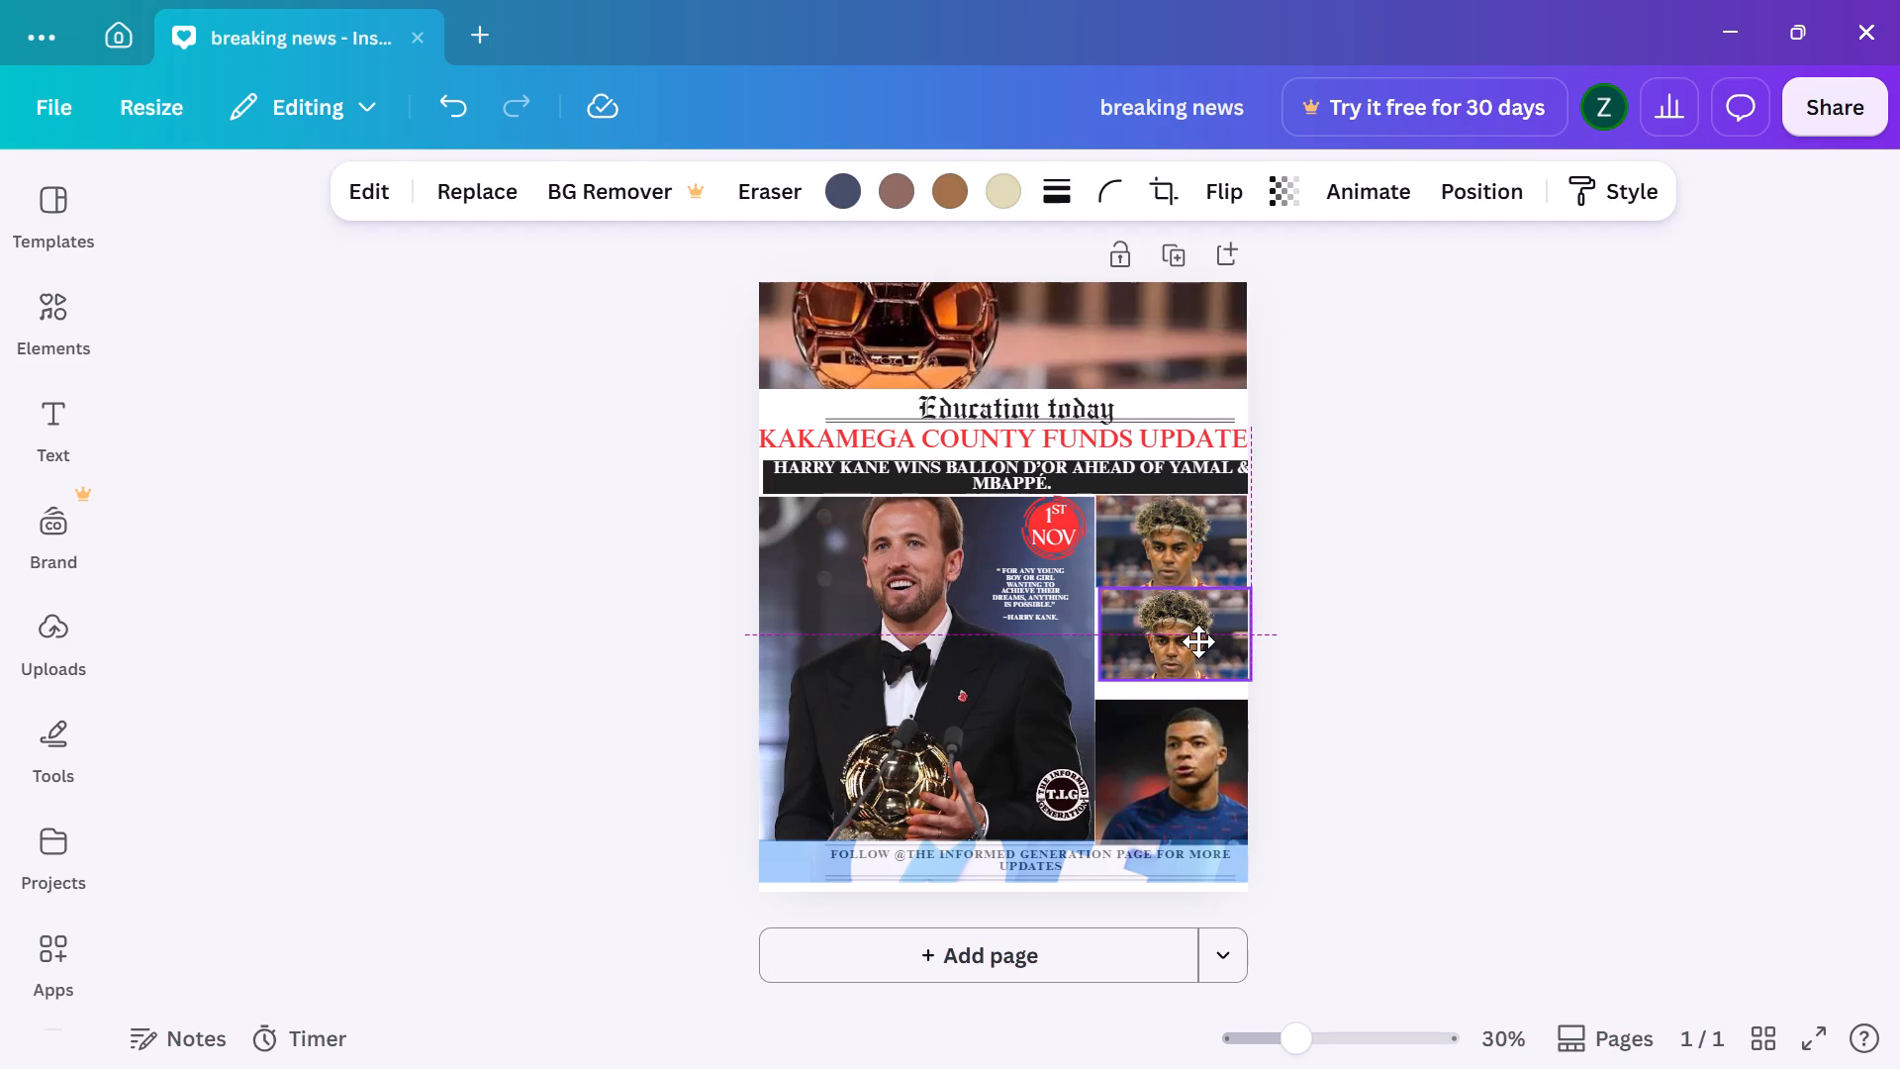
pyautogui.moveTo(1198, 641); pyautogui.dragTo(1193, 646)
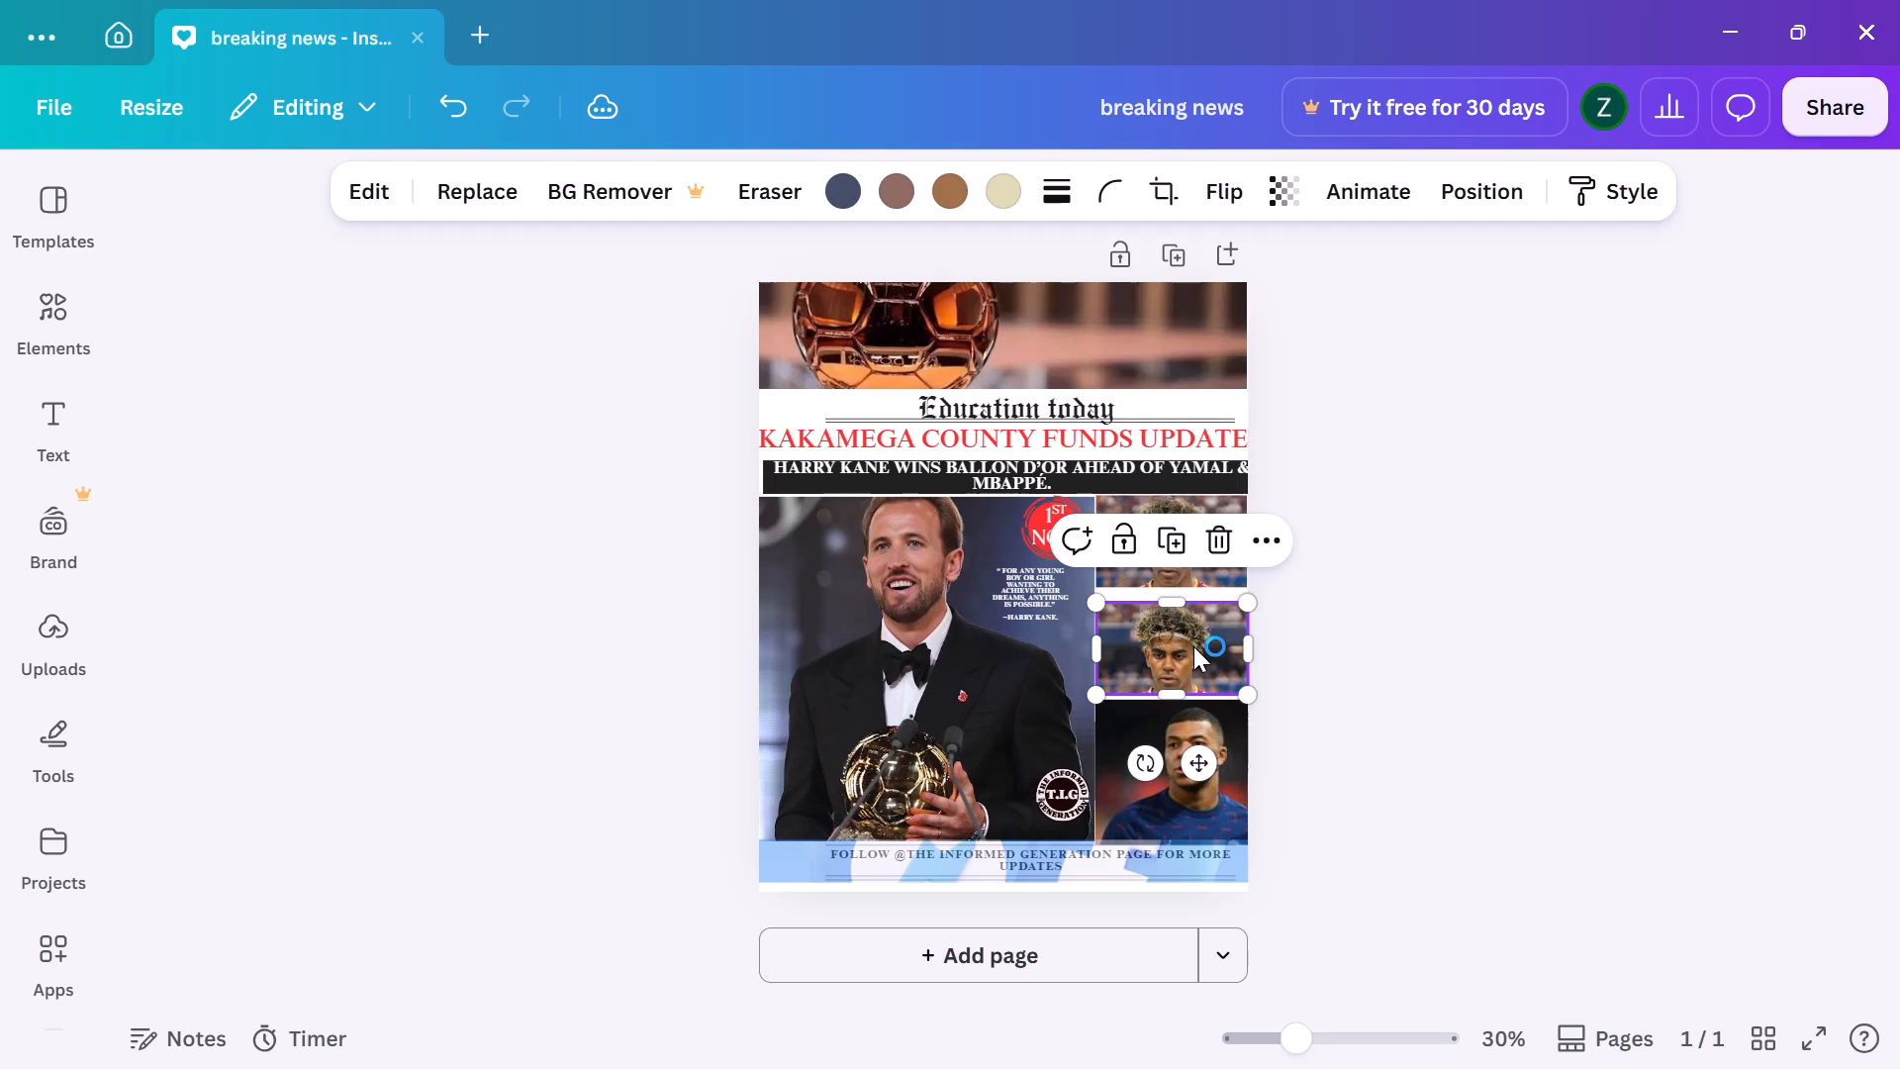
# Extend the duplicated middle photo upward to meet the photo above, making it about 334 wide by 238 high.
pyautogui.moveTo(1176, 598); pyautogui.dragTo(1175, 578)
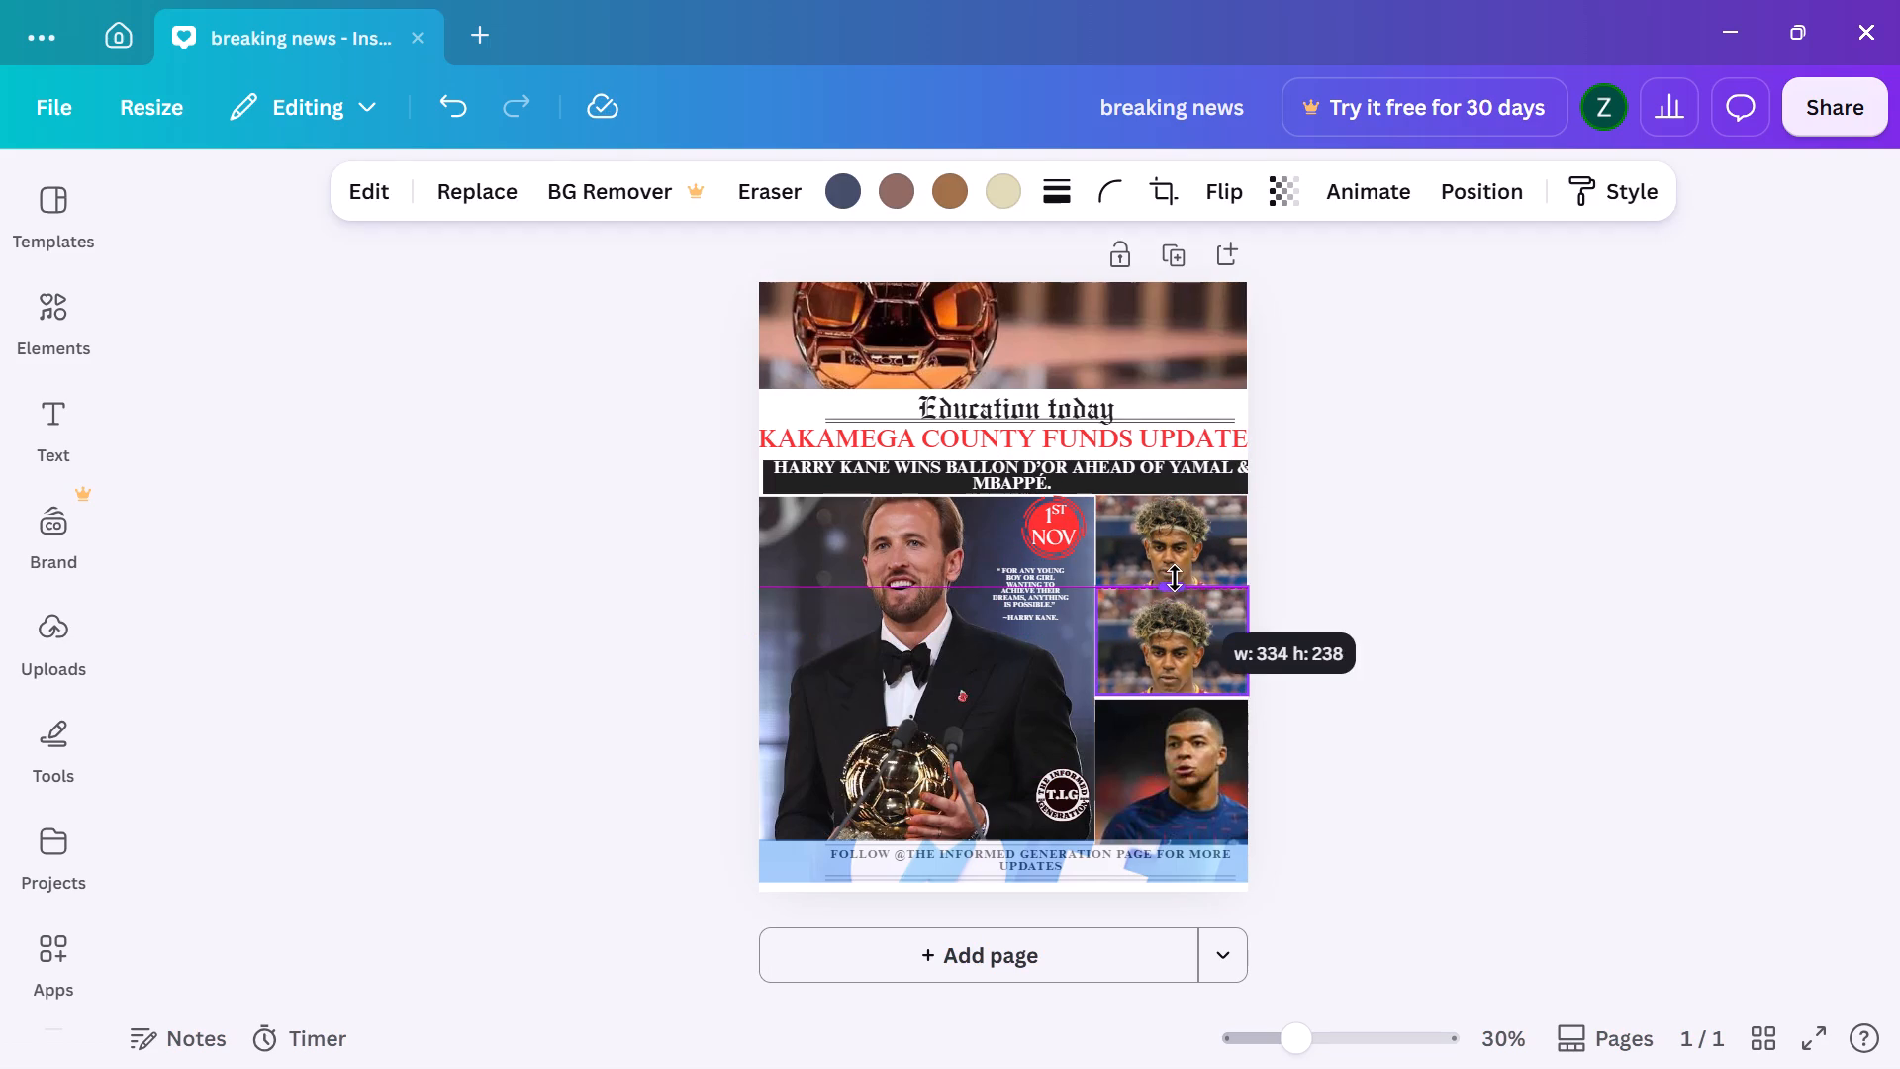
pyautogui.moveTo(1175, 578); pyautogui.dragTo(1175, 582)
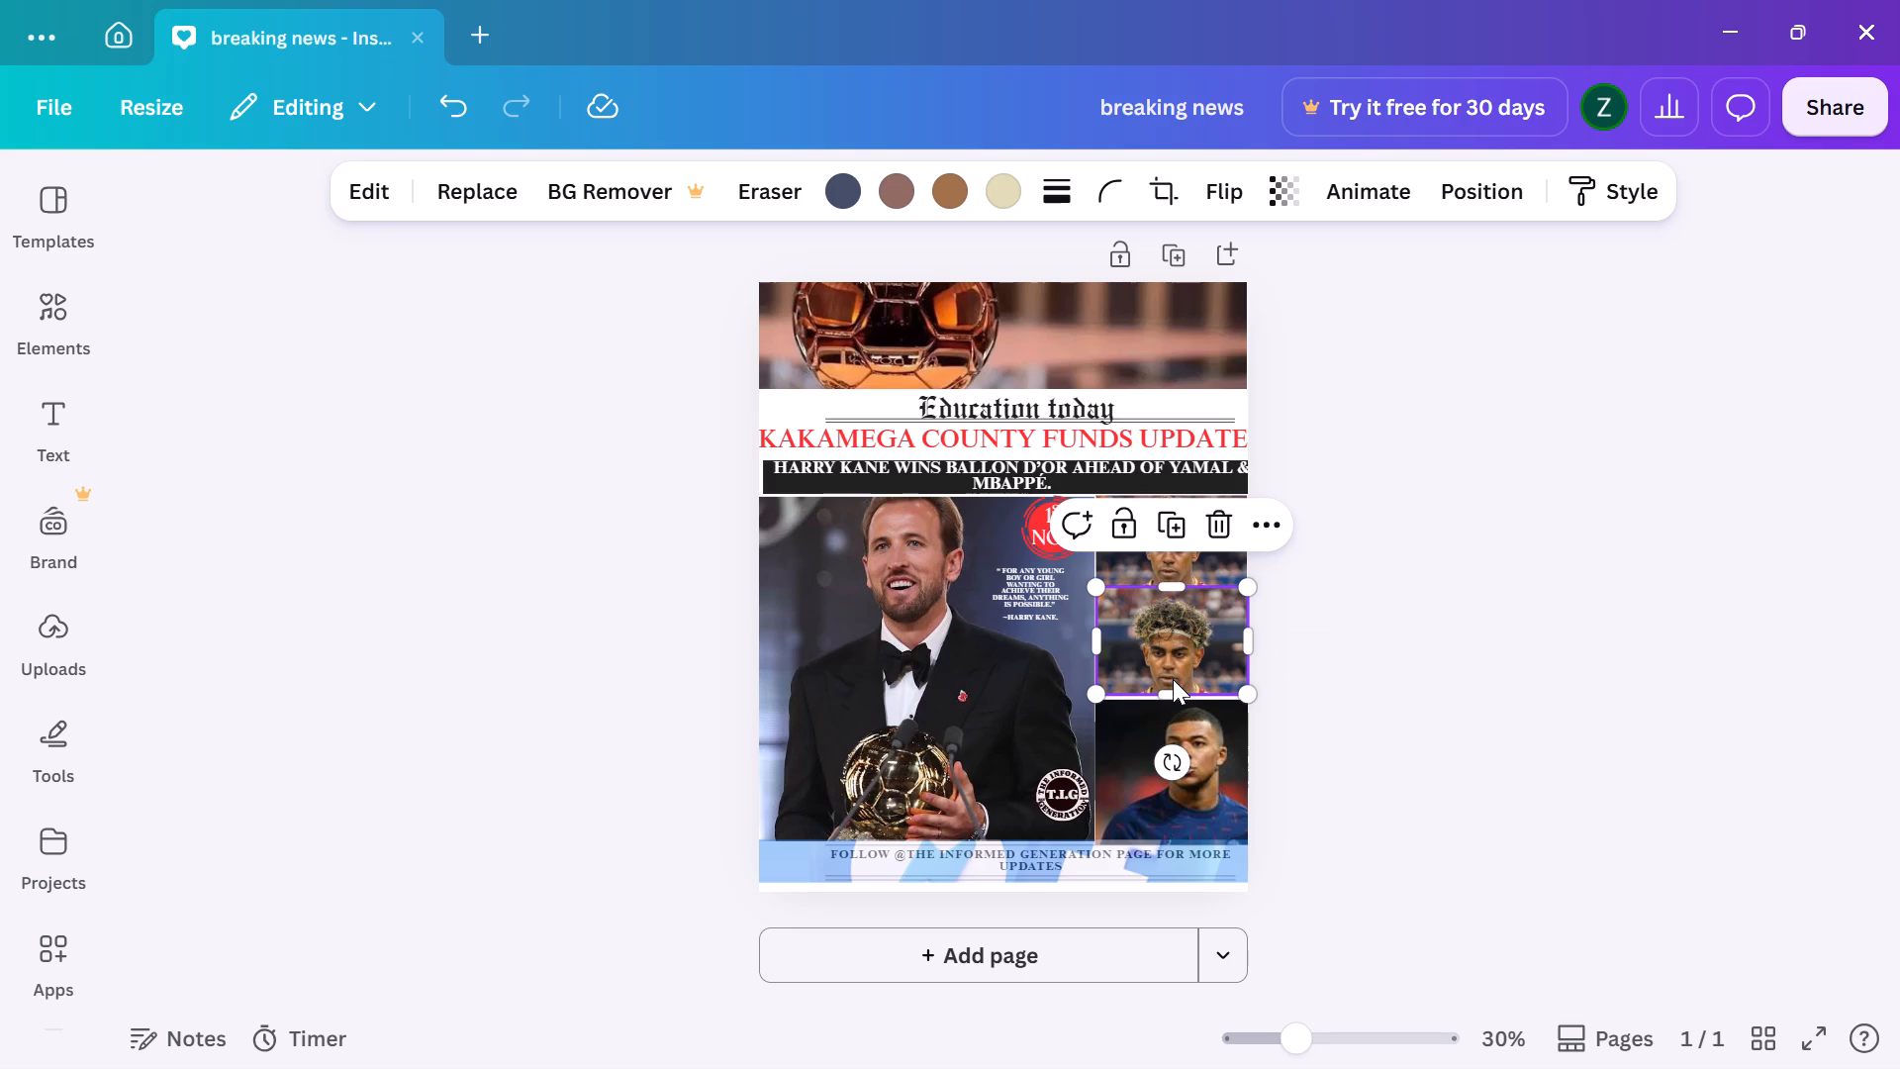
pyautogui.click(1167, 694)
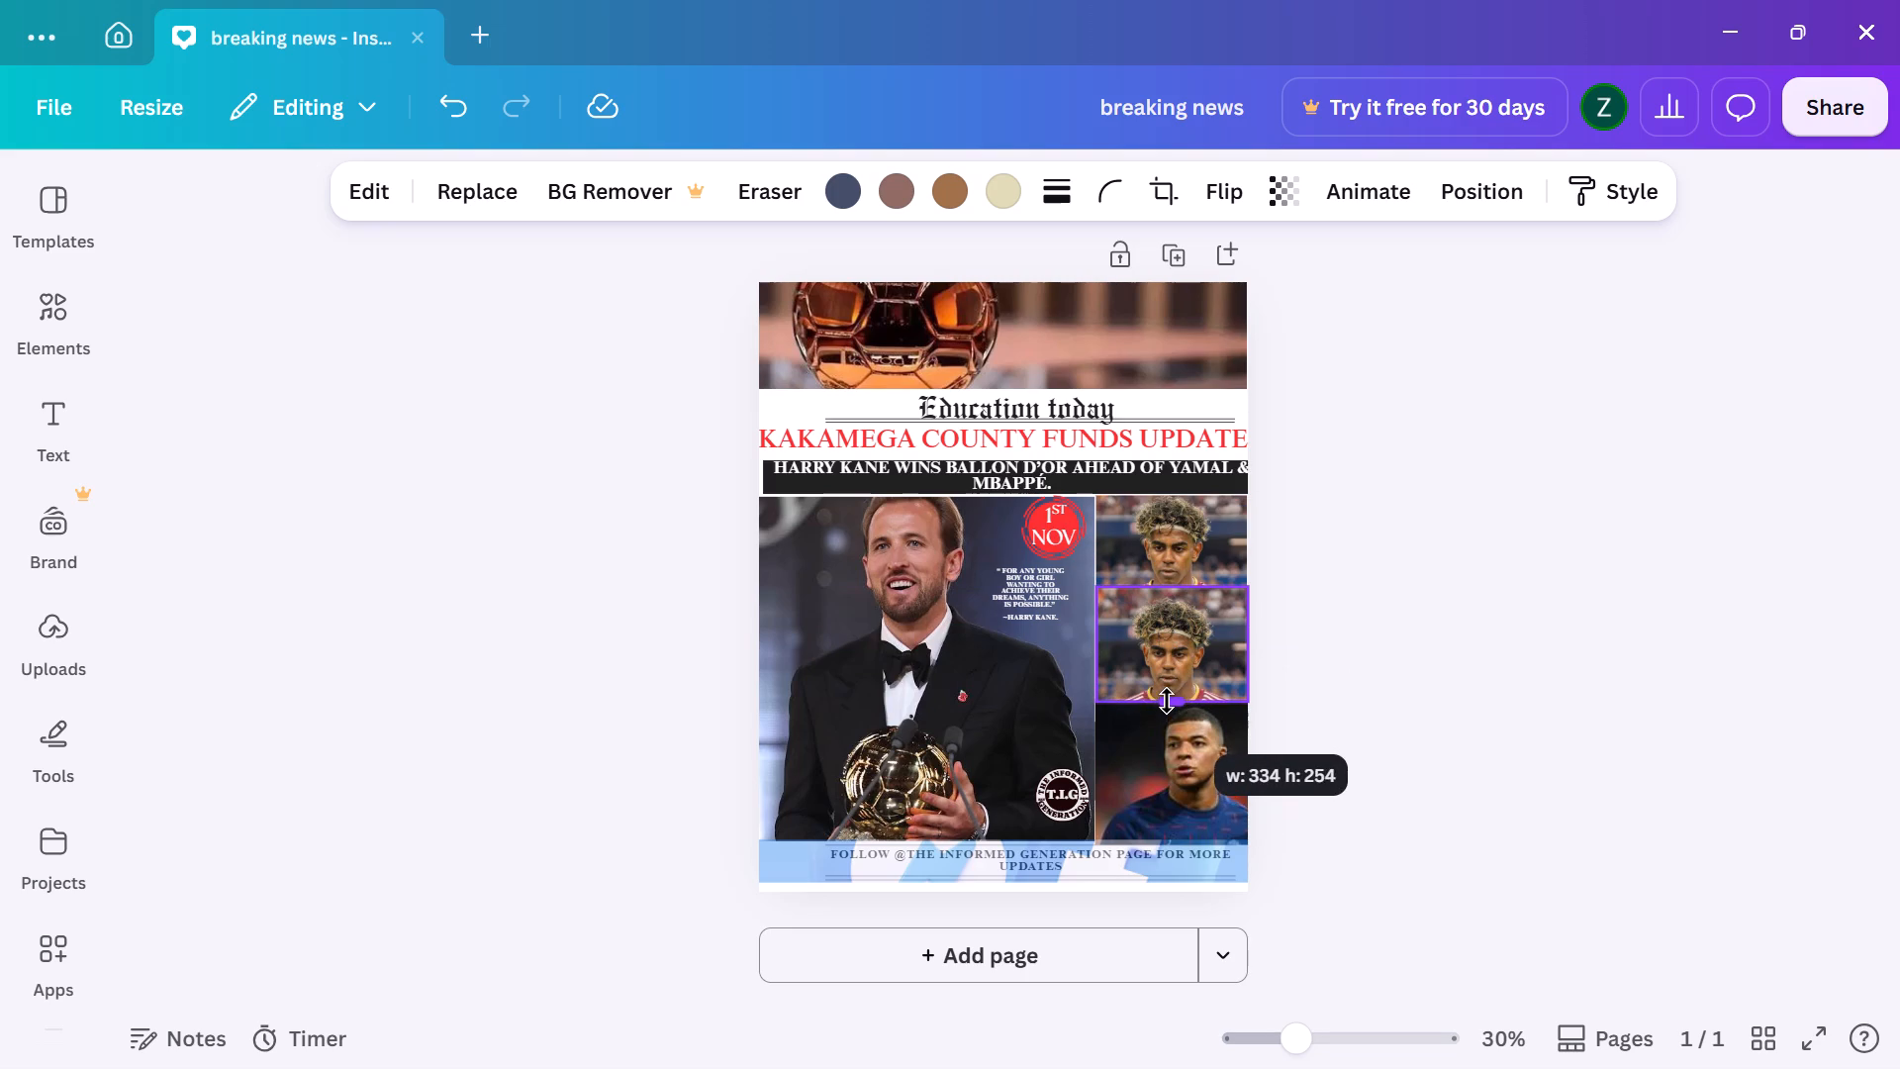
pyautogui.click(1471, 652)
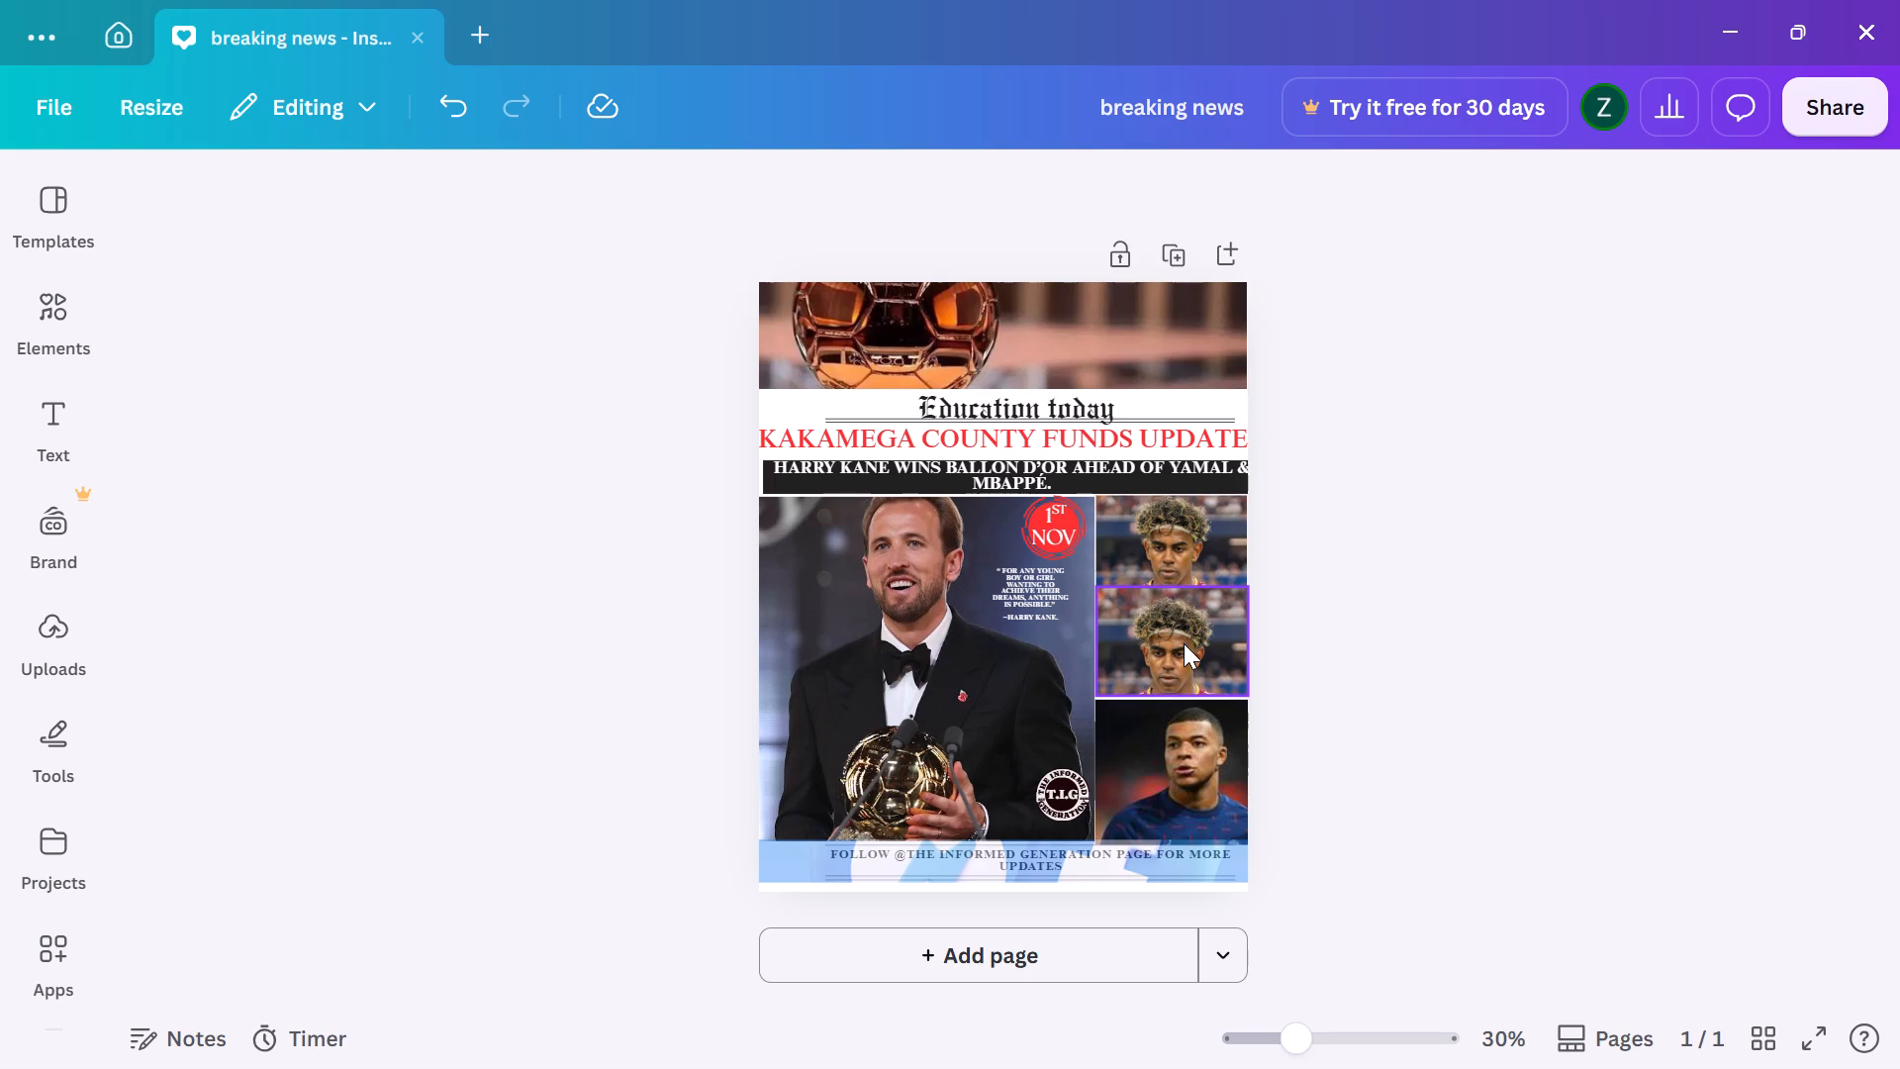
# Paste the copied rock-formation photo into the poster and position it over the headline area, outside the photo frames.
pyautogui.hotkey('ctrl', 'v')
pyautogui.moveTo(985, 585); pyautogui.dragTo(1078, 613)
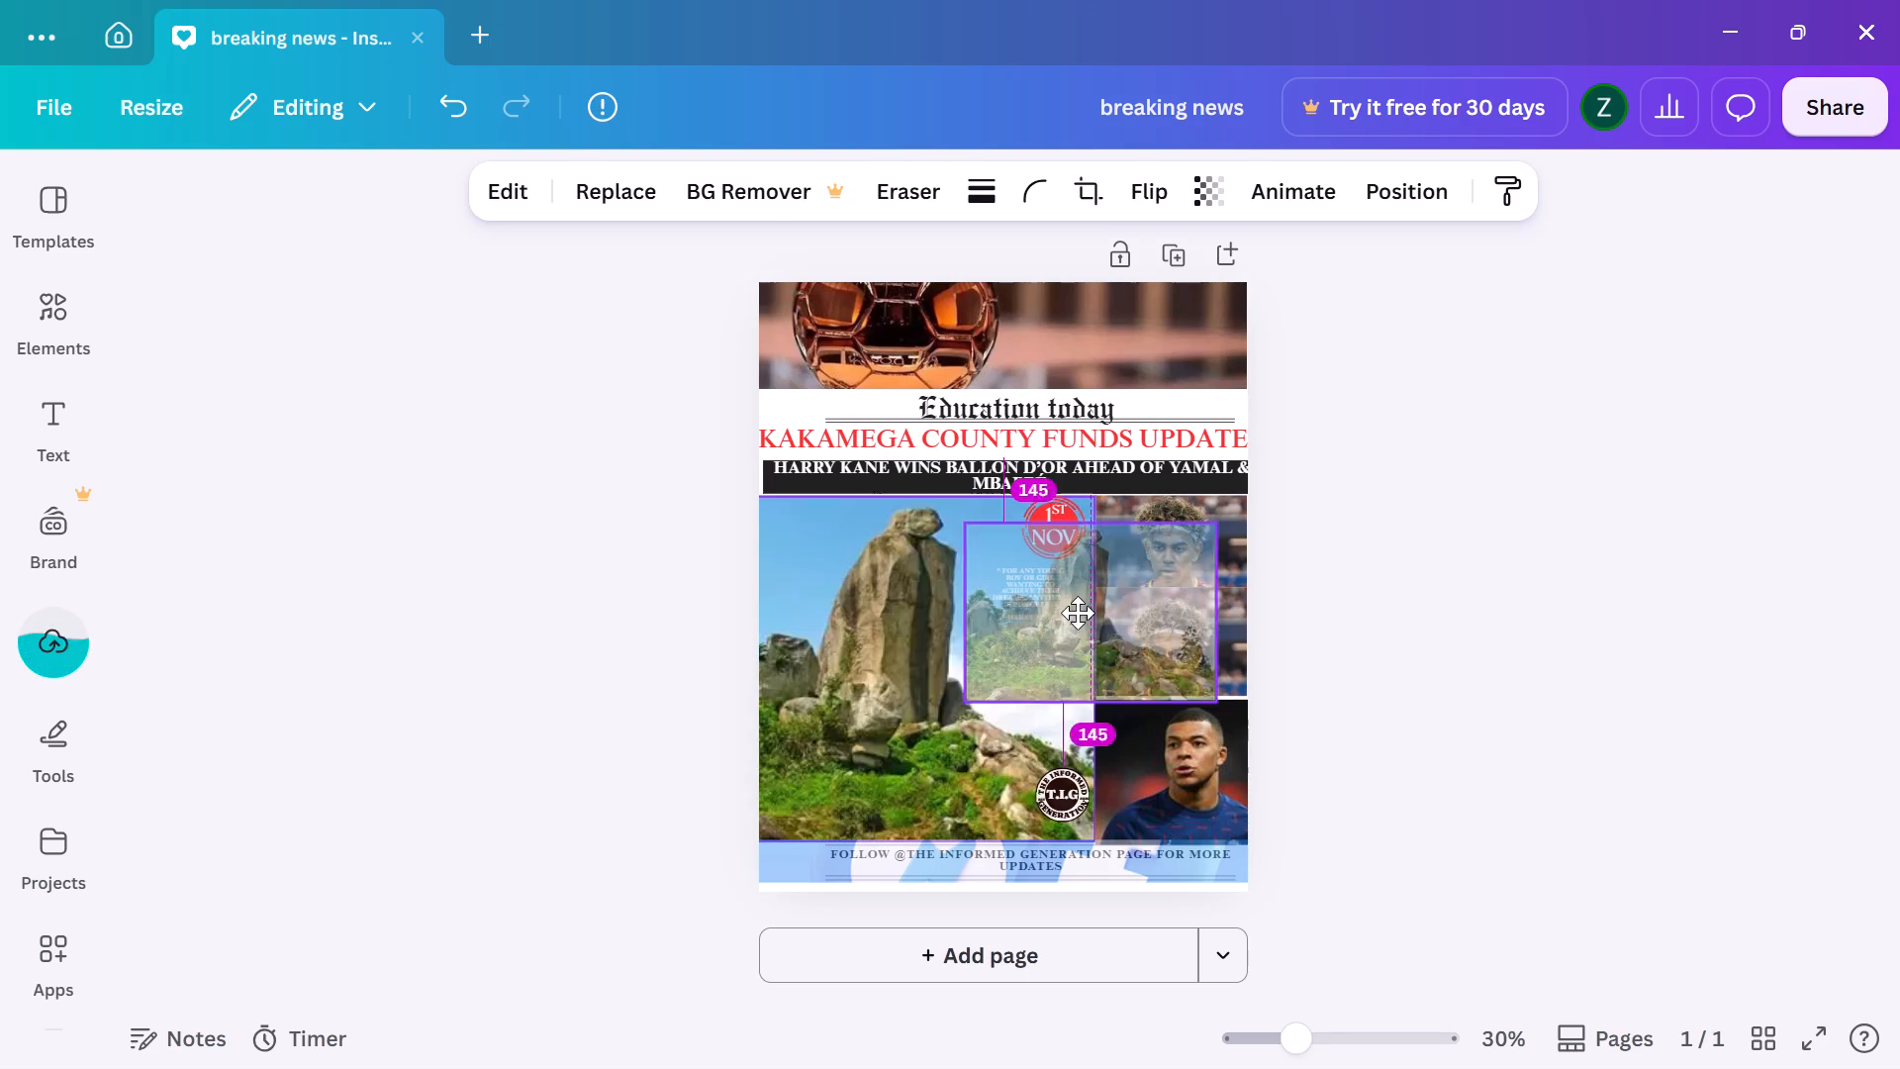
pyautogui.moveTo(1078, 613); pyautogui.dragTo(1178, 669)
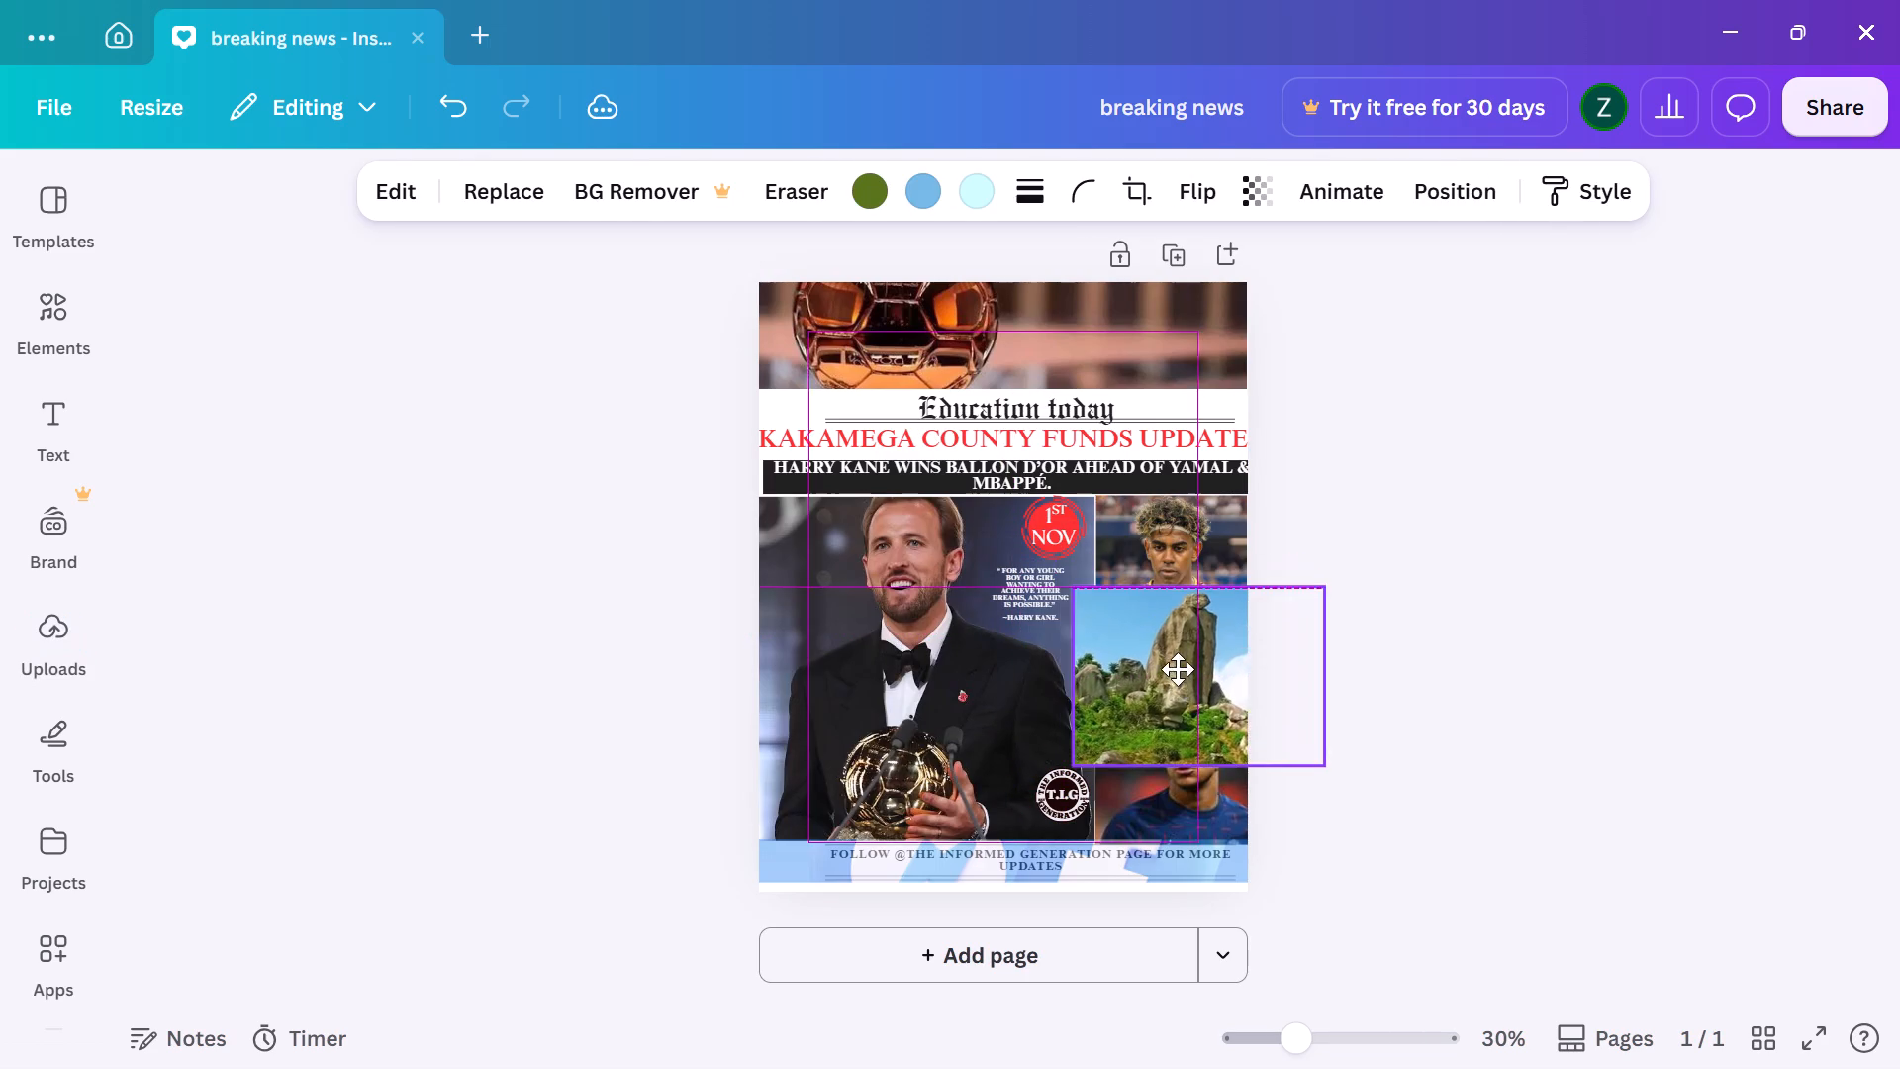
pyautogui.moveTo(1178, 669); pyautogui.dragTo(1087, 575)
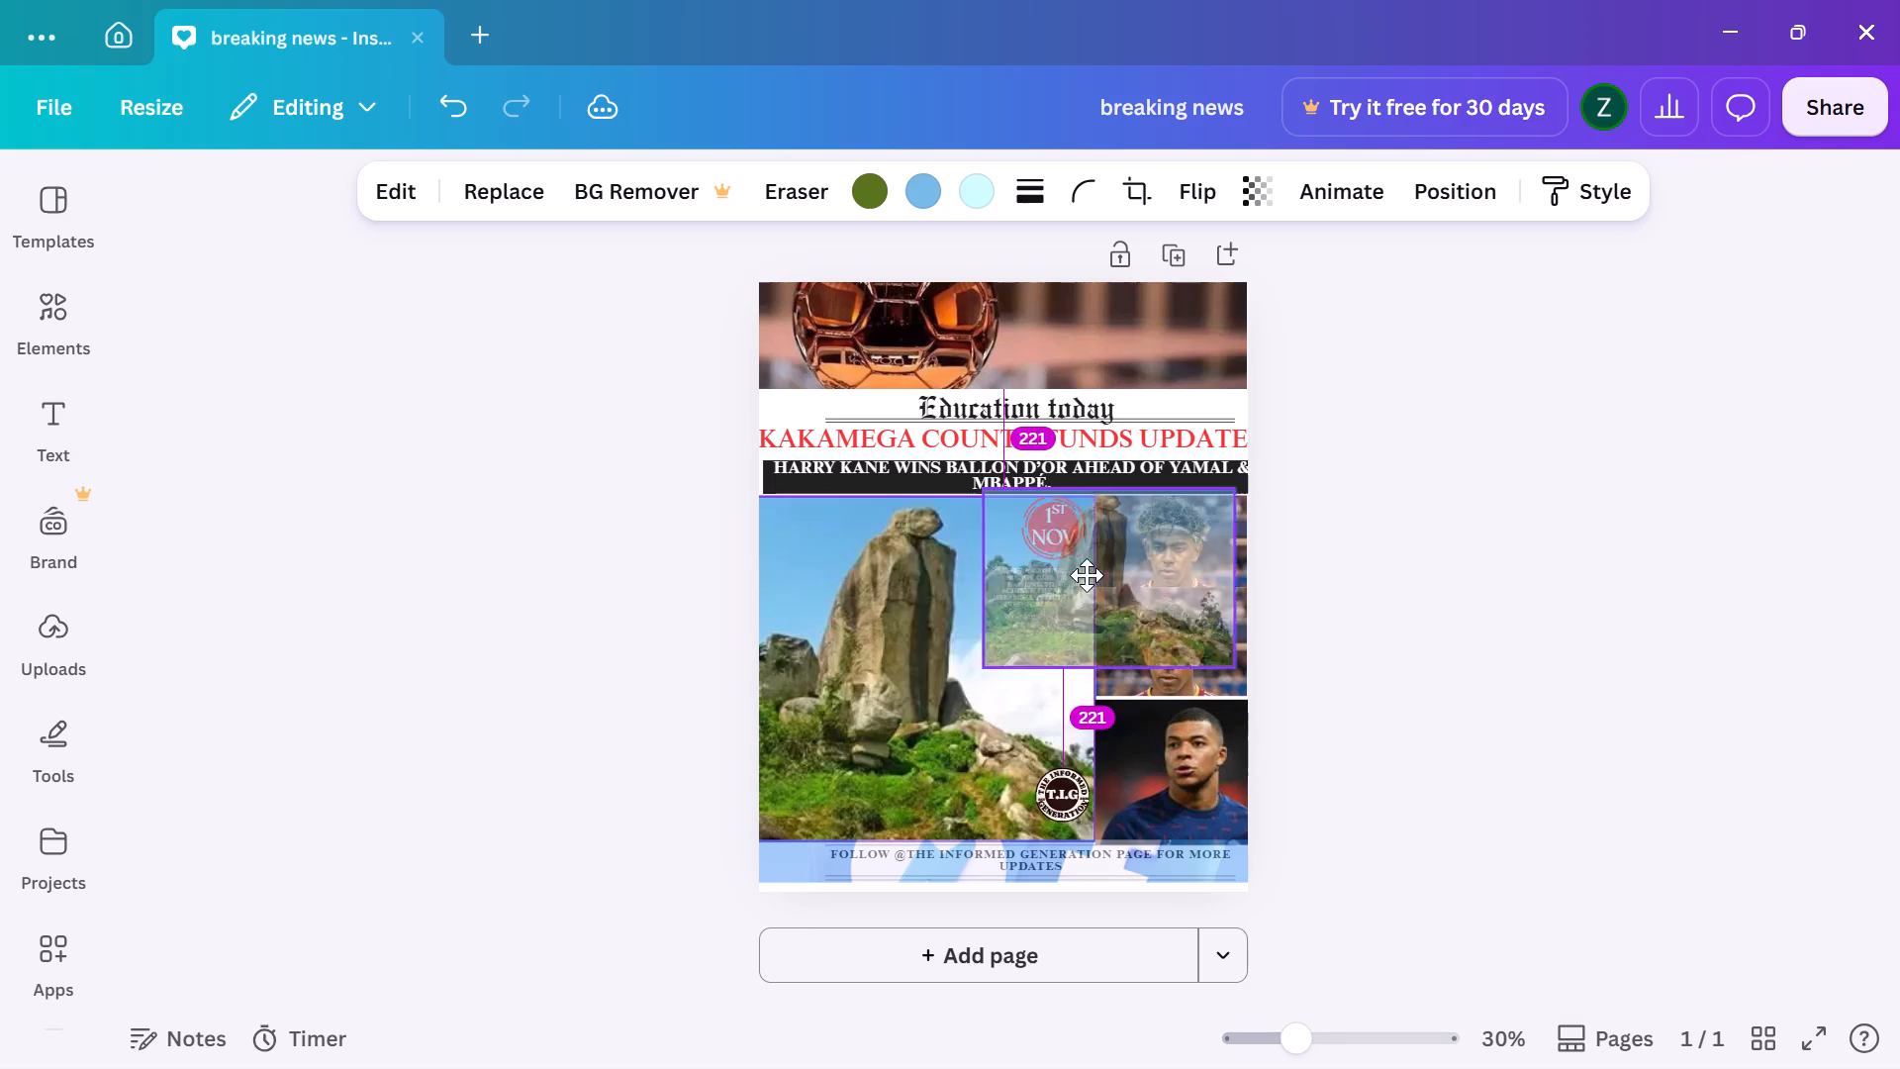
pyautogui.moveTo(1087, 575); pyautogui.dragTo(1062, 614)
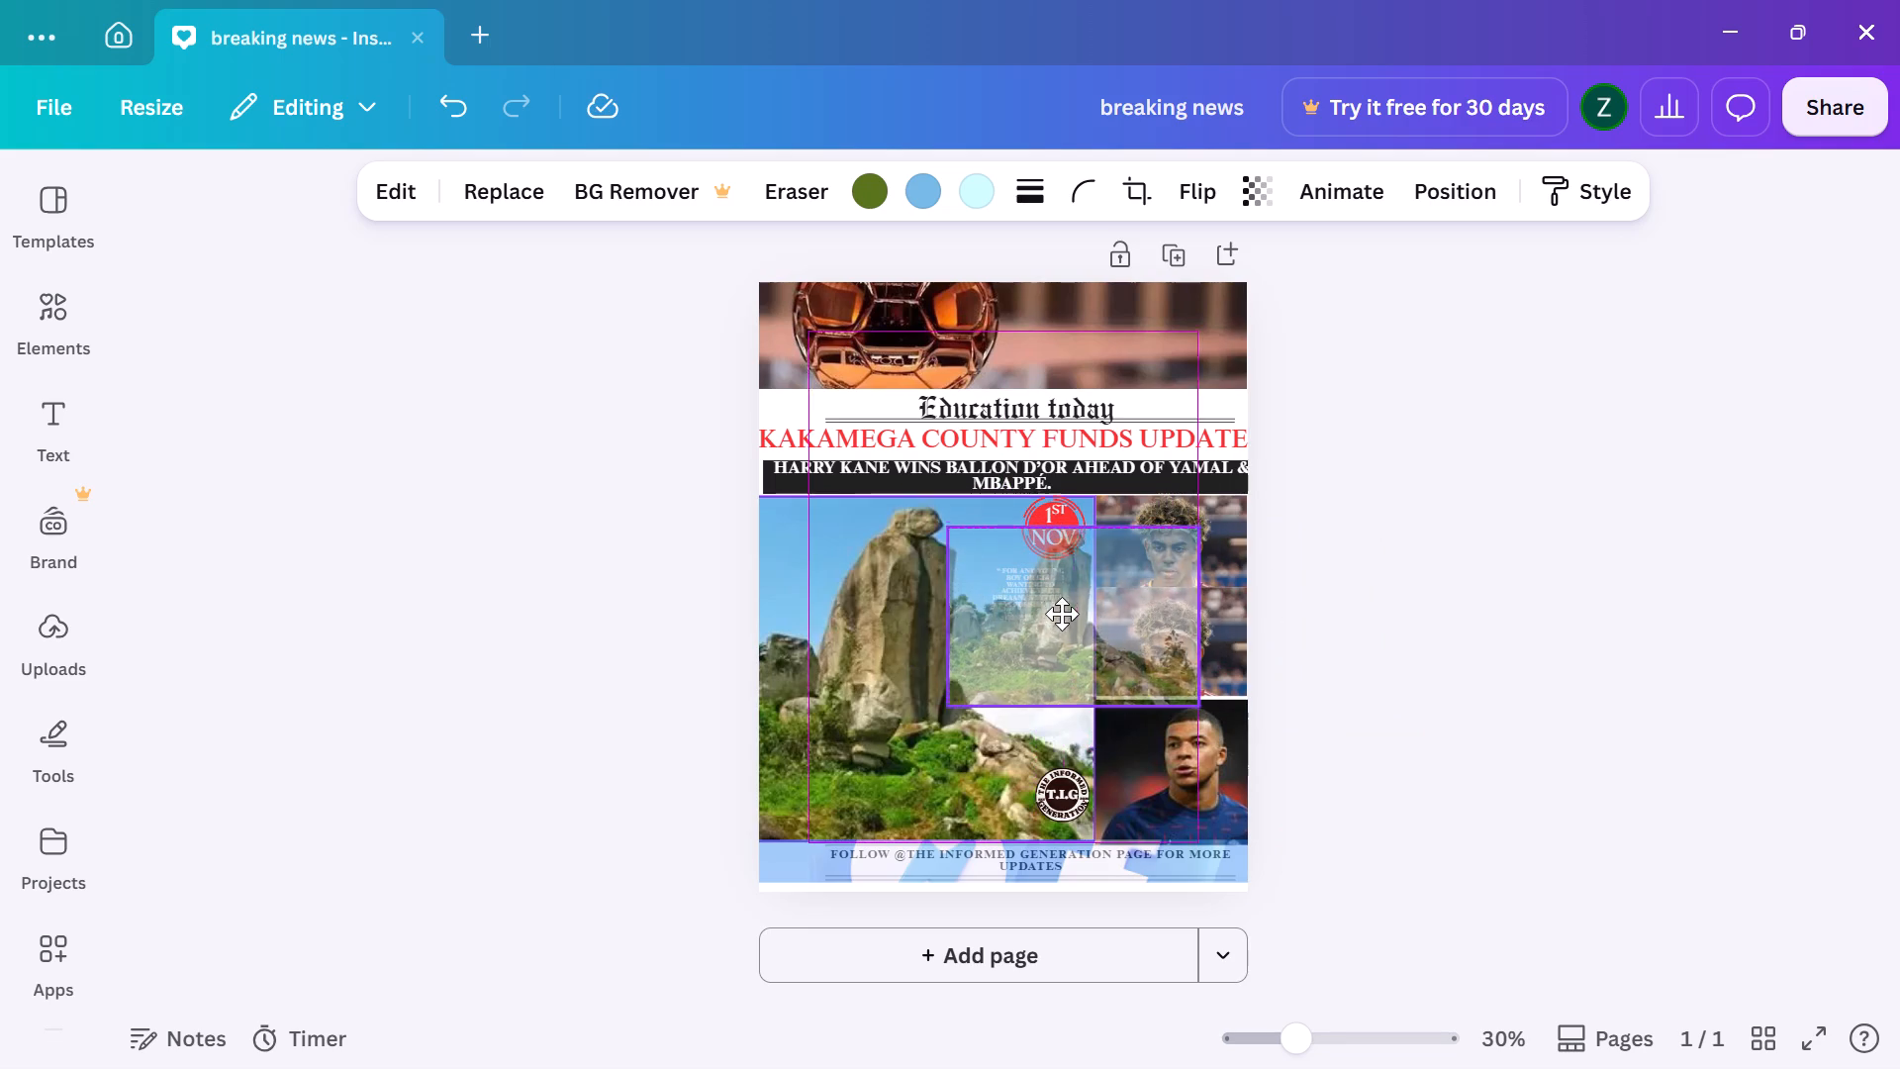
pyautogui.moveTo(1062, 614); pyautogui.dragTo(1091, 622)
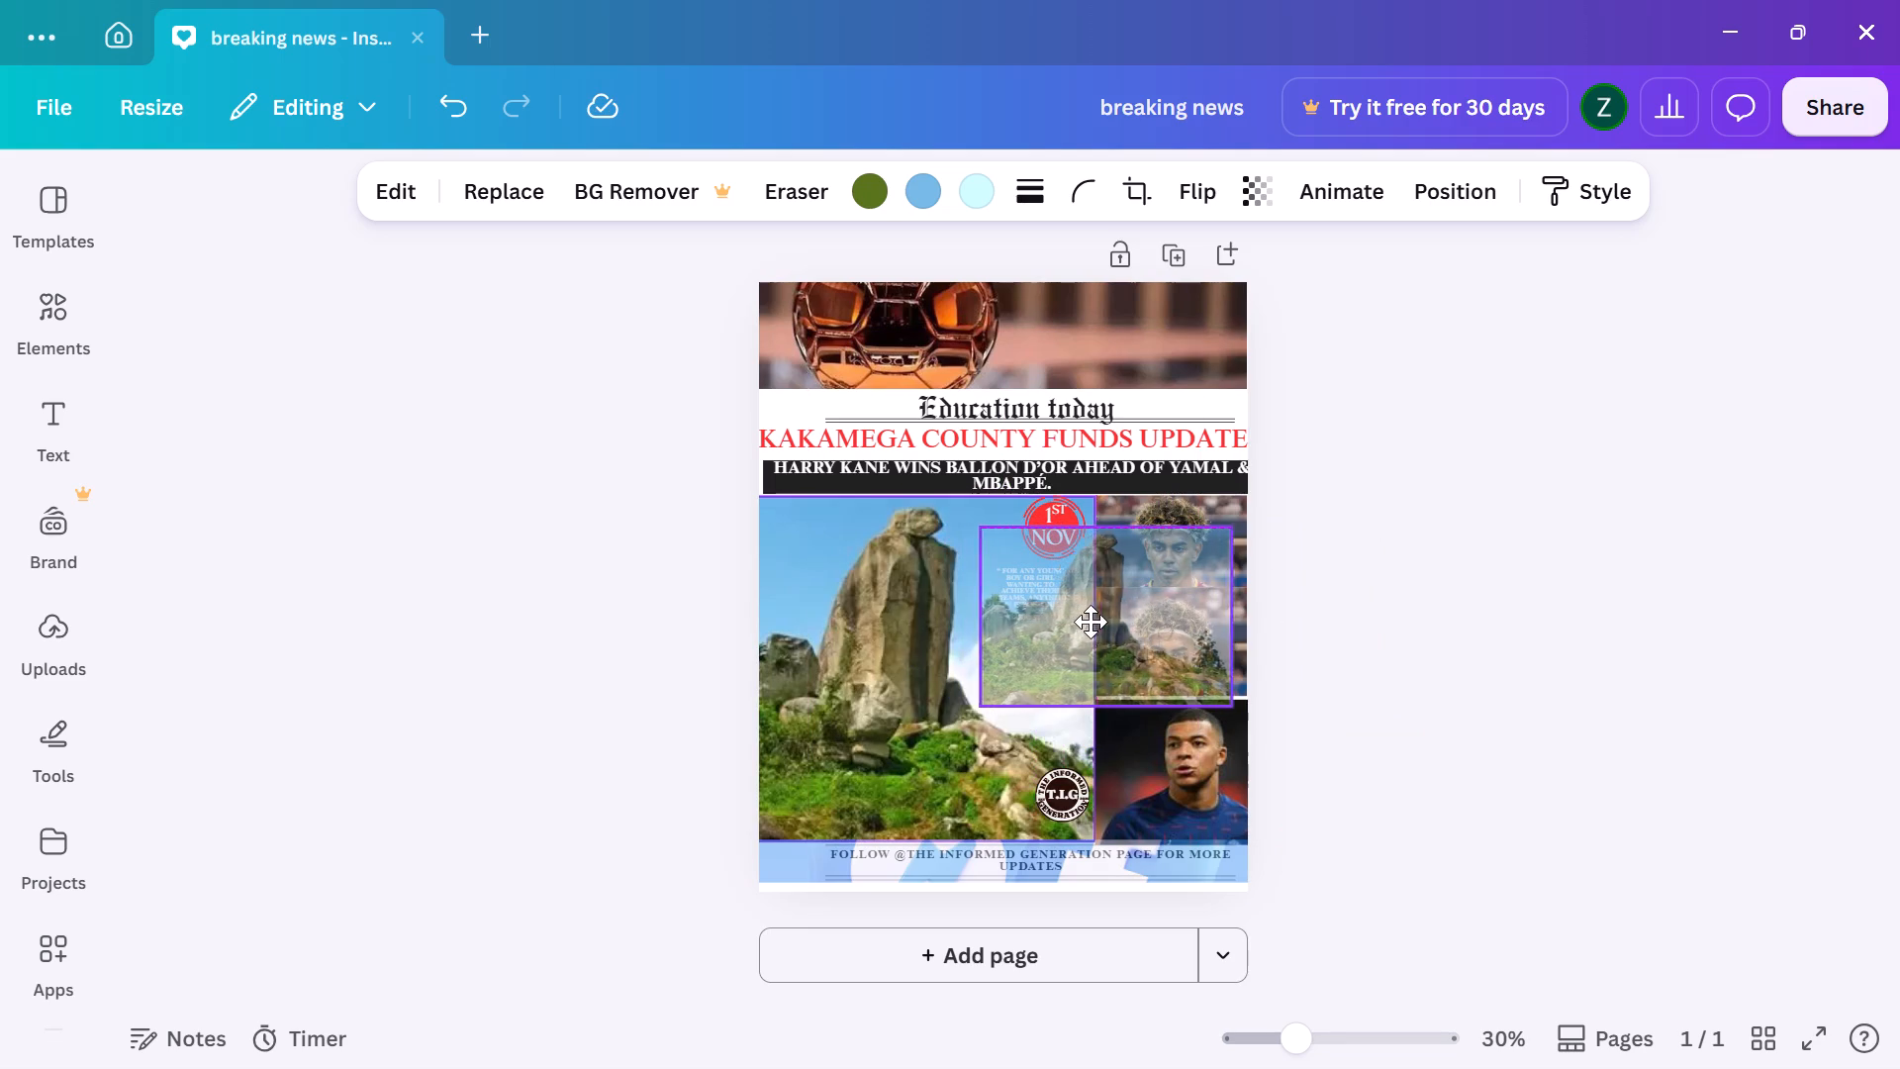
pyautogui.moveTo(1091, 622); pyautogui.dragTo(997, 480)
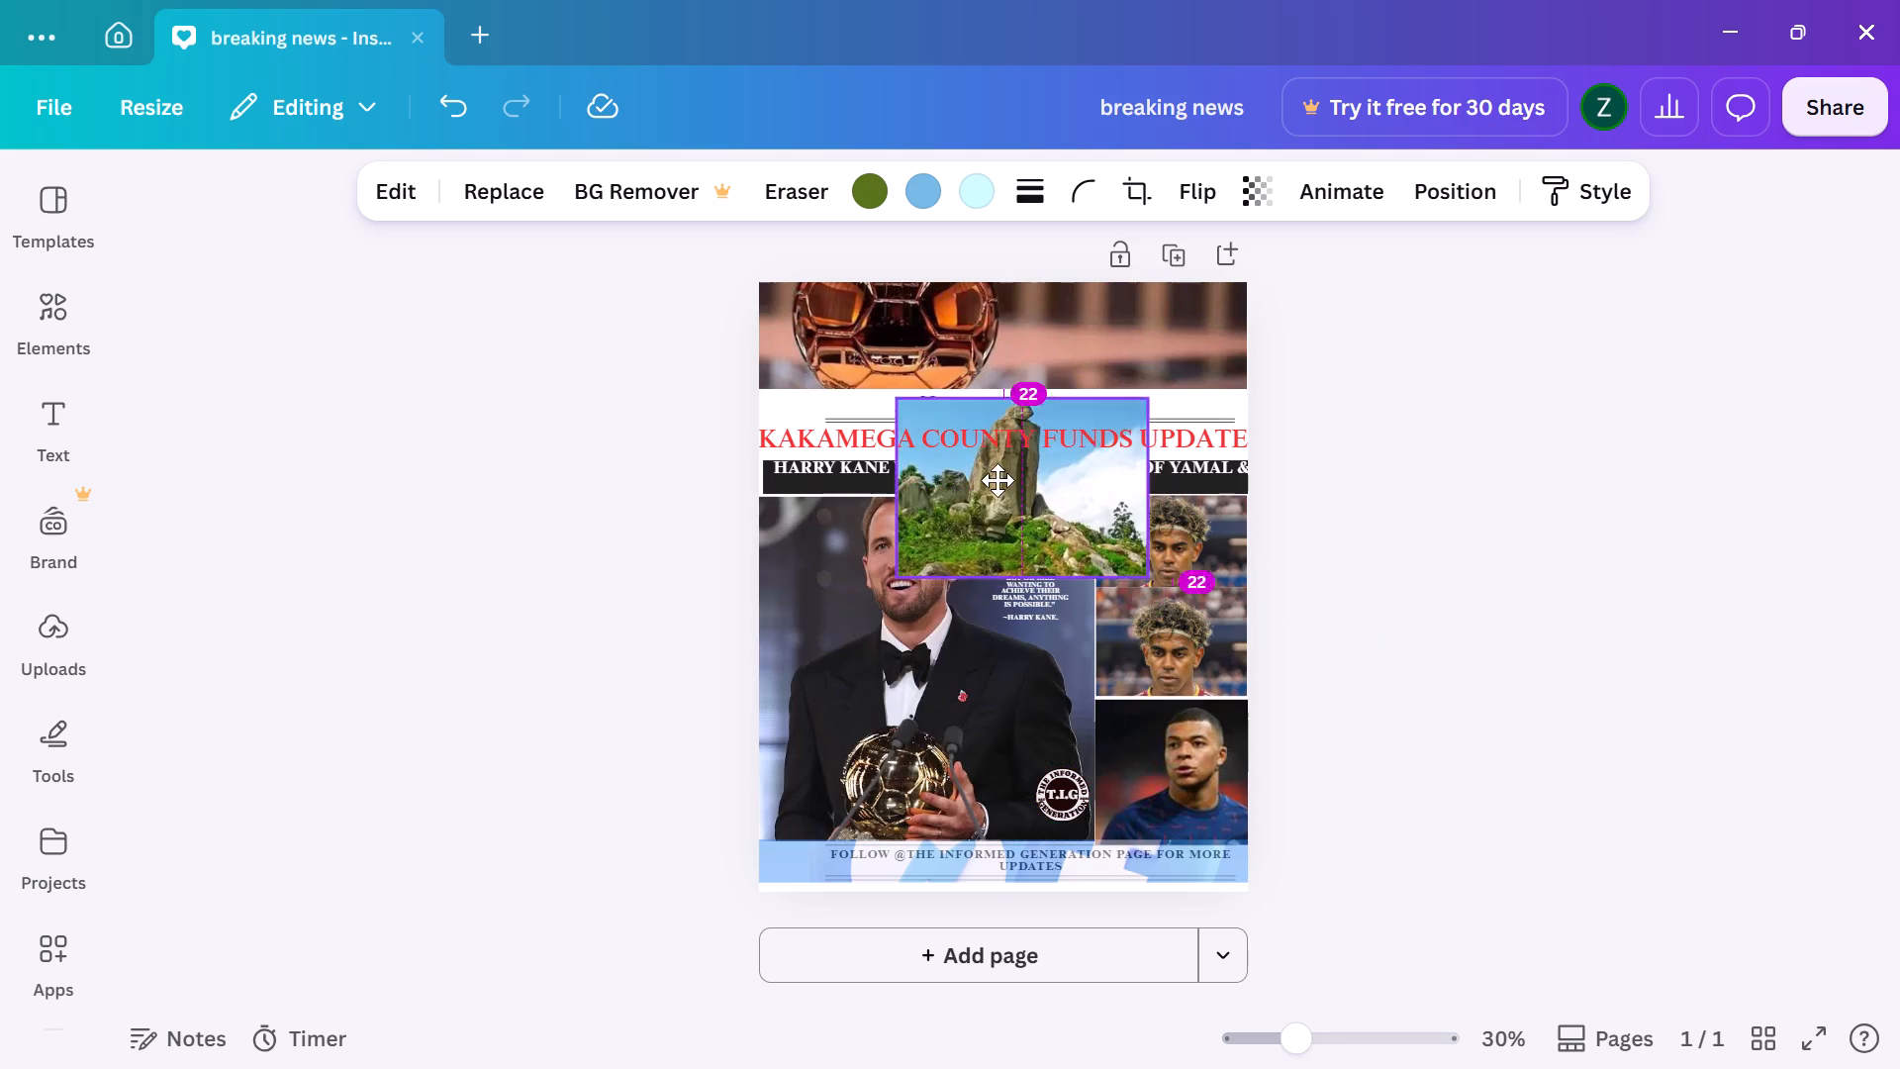
pyautogui.moveTo(997, 480); pyautogui.dragTo(996, 439)
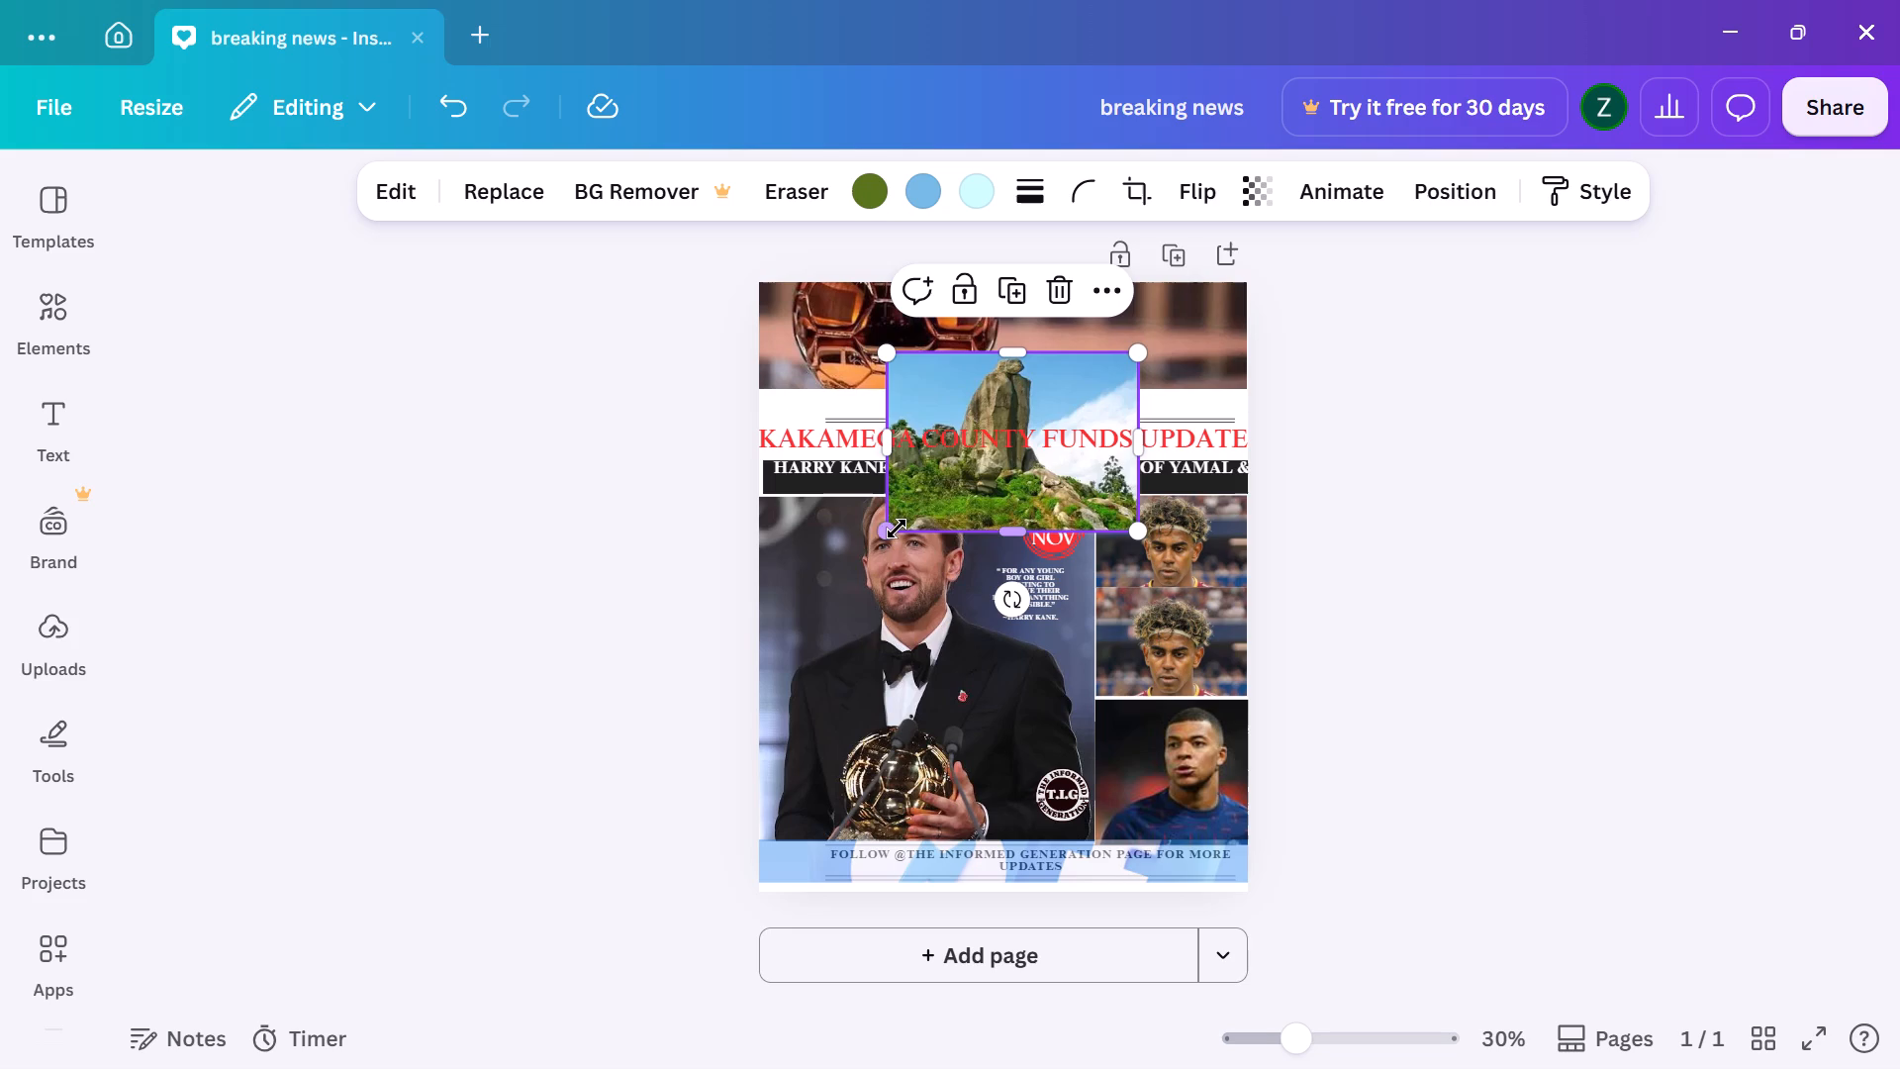
# Shrink the rock photo and trim its sides to about 342 wide by 315 high, matching the small photos' width.
pyautogui.moveTo(891, 532); pyautogui.dragTo(950, 498)
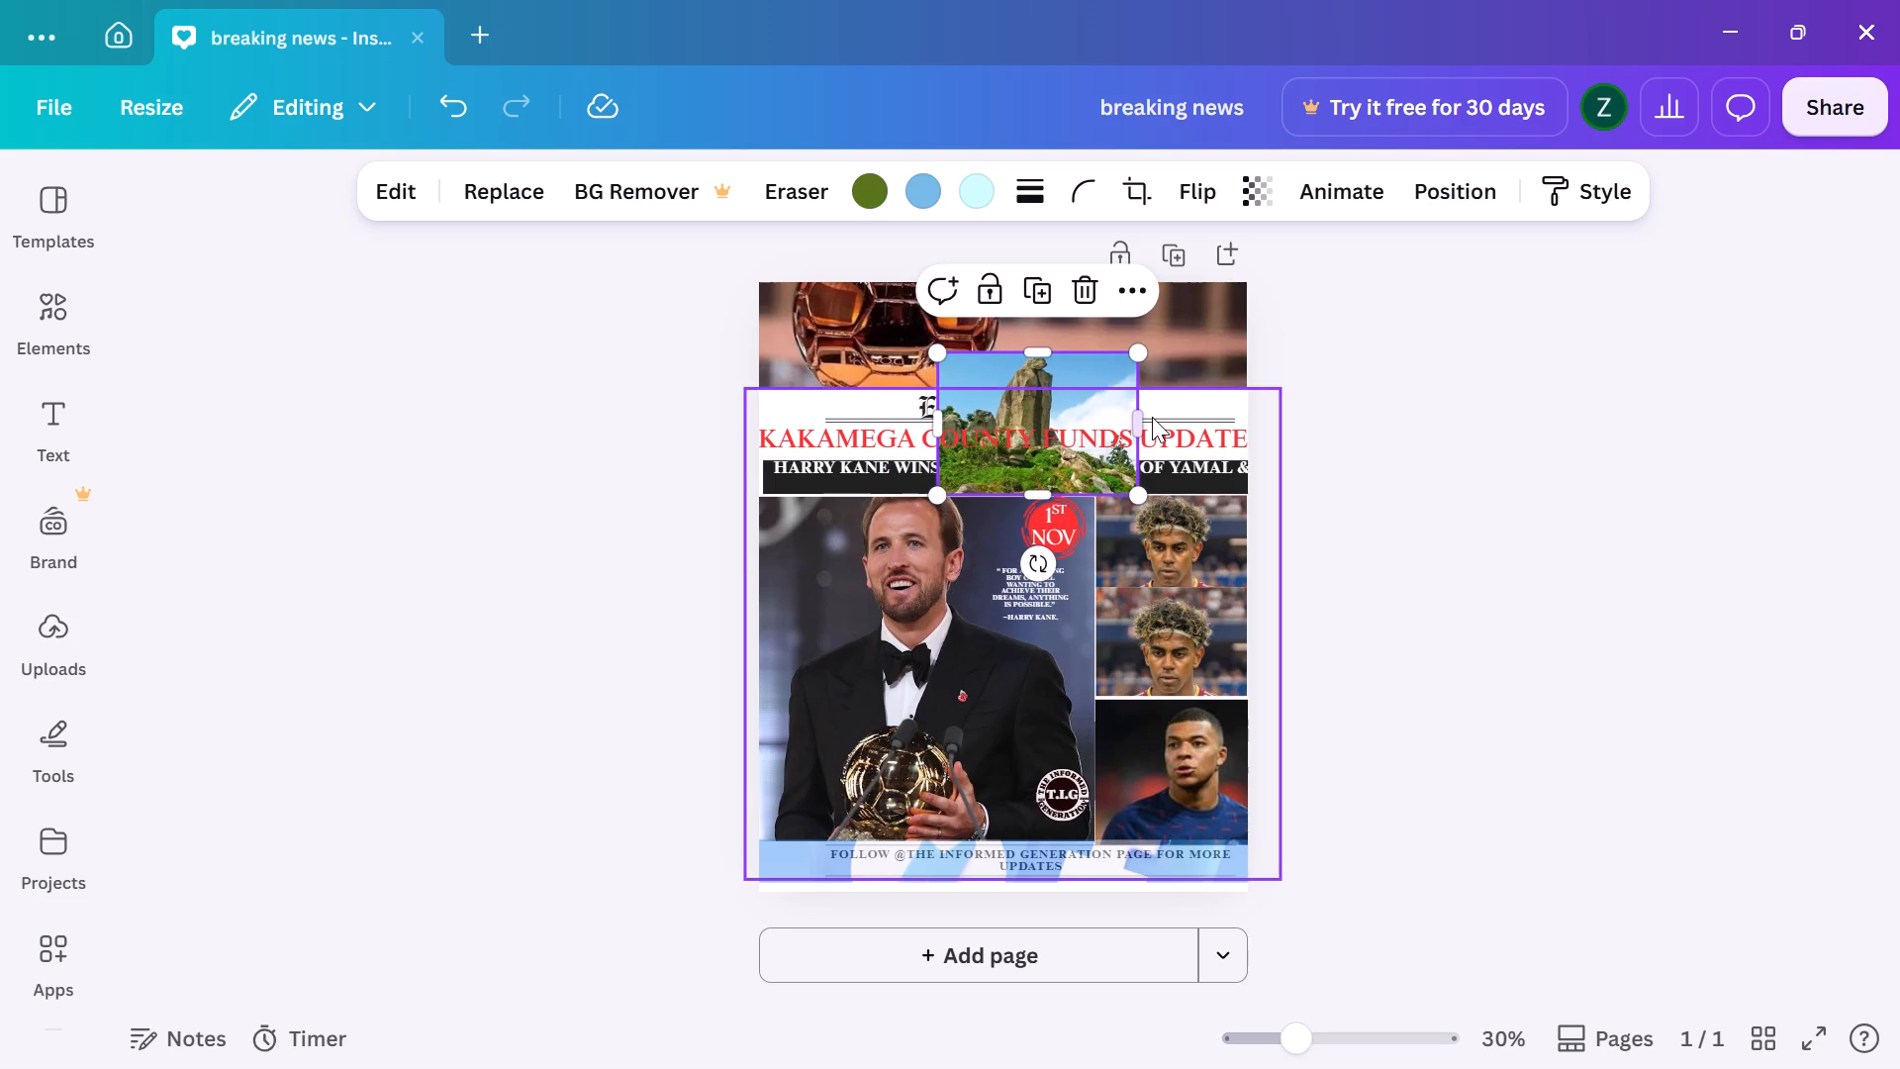
pyautogui.moveTo(1139, 421); pyautogui.dragTo(1113, 420)
pyautogui.moveTo(1022, 398); pyautogui.dragTo(1179, 600)
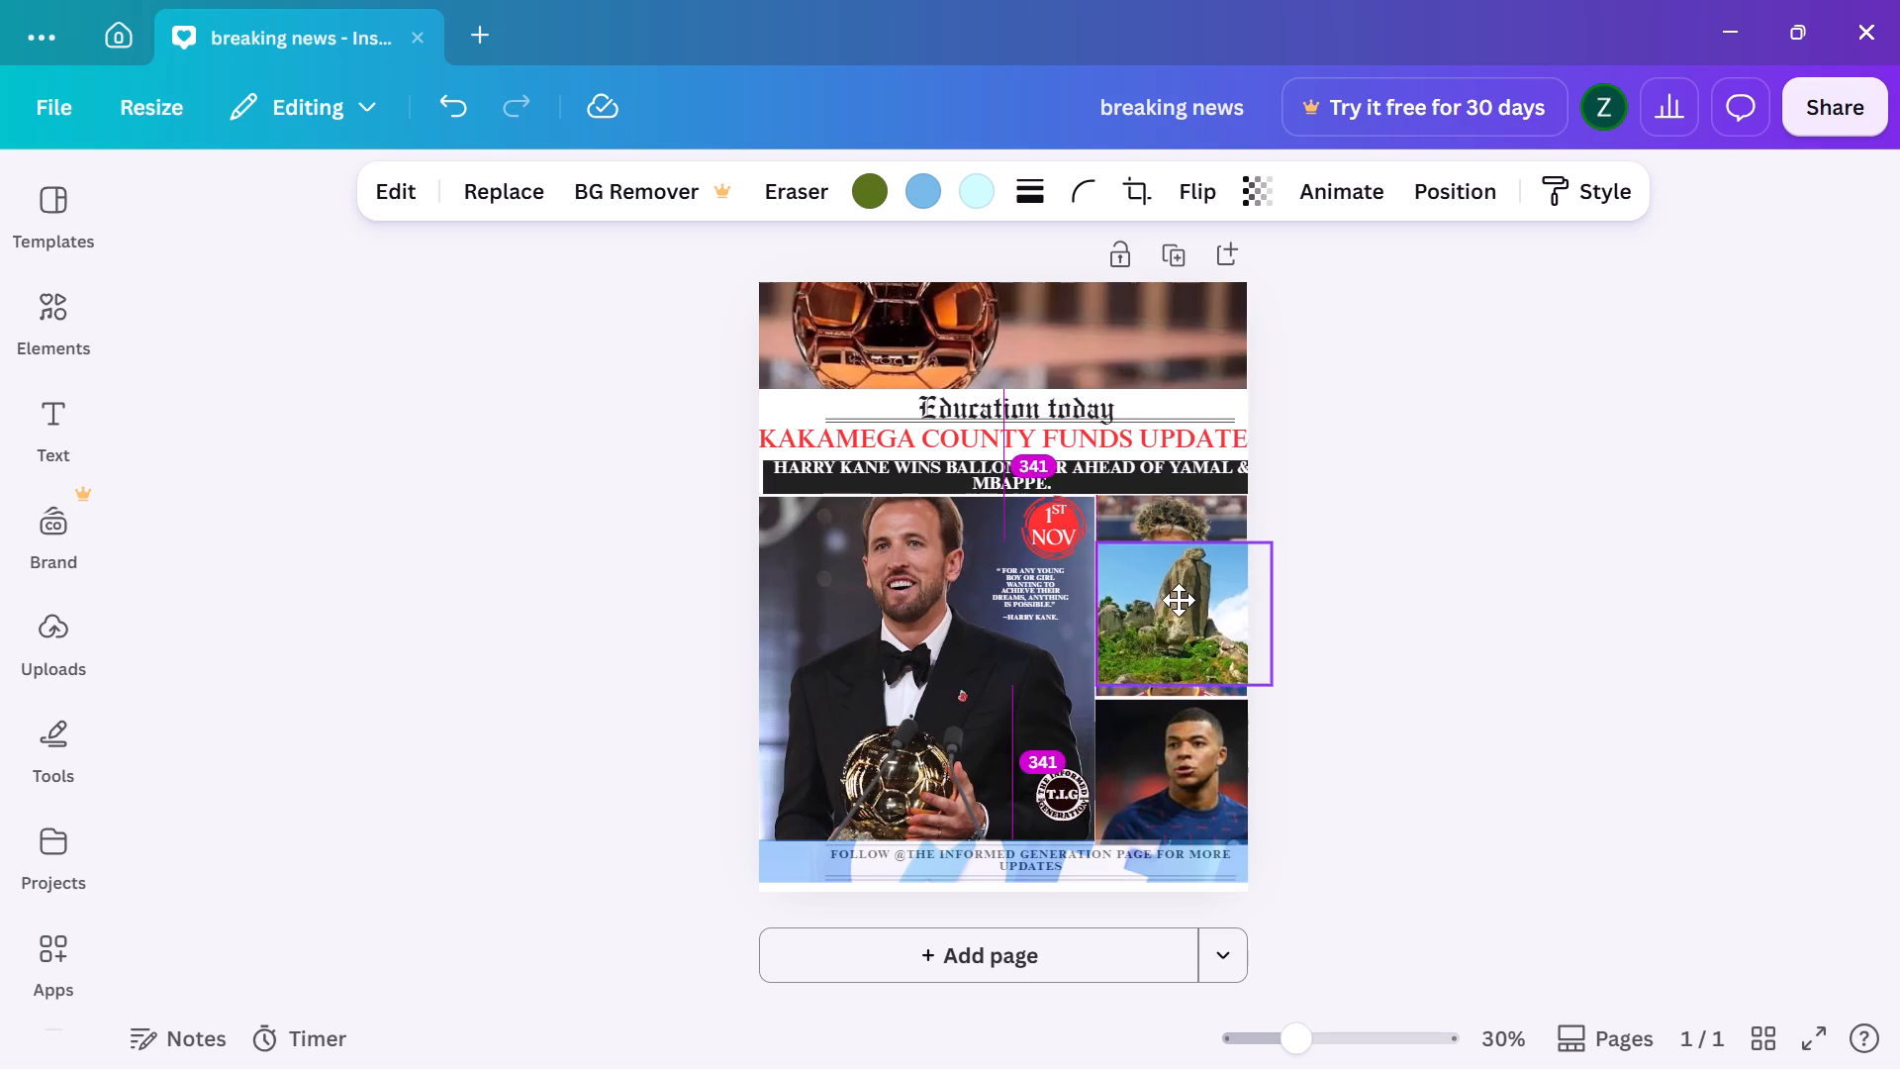
pyautogui.moveTo(1179, 600); pyautogui.dragTo(1175, 609)
pyautogui.moveTo(1174, 609); pyautogui.dragTo(1023, 435)
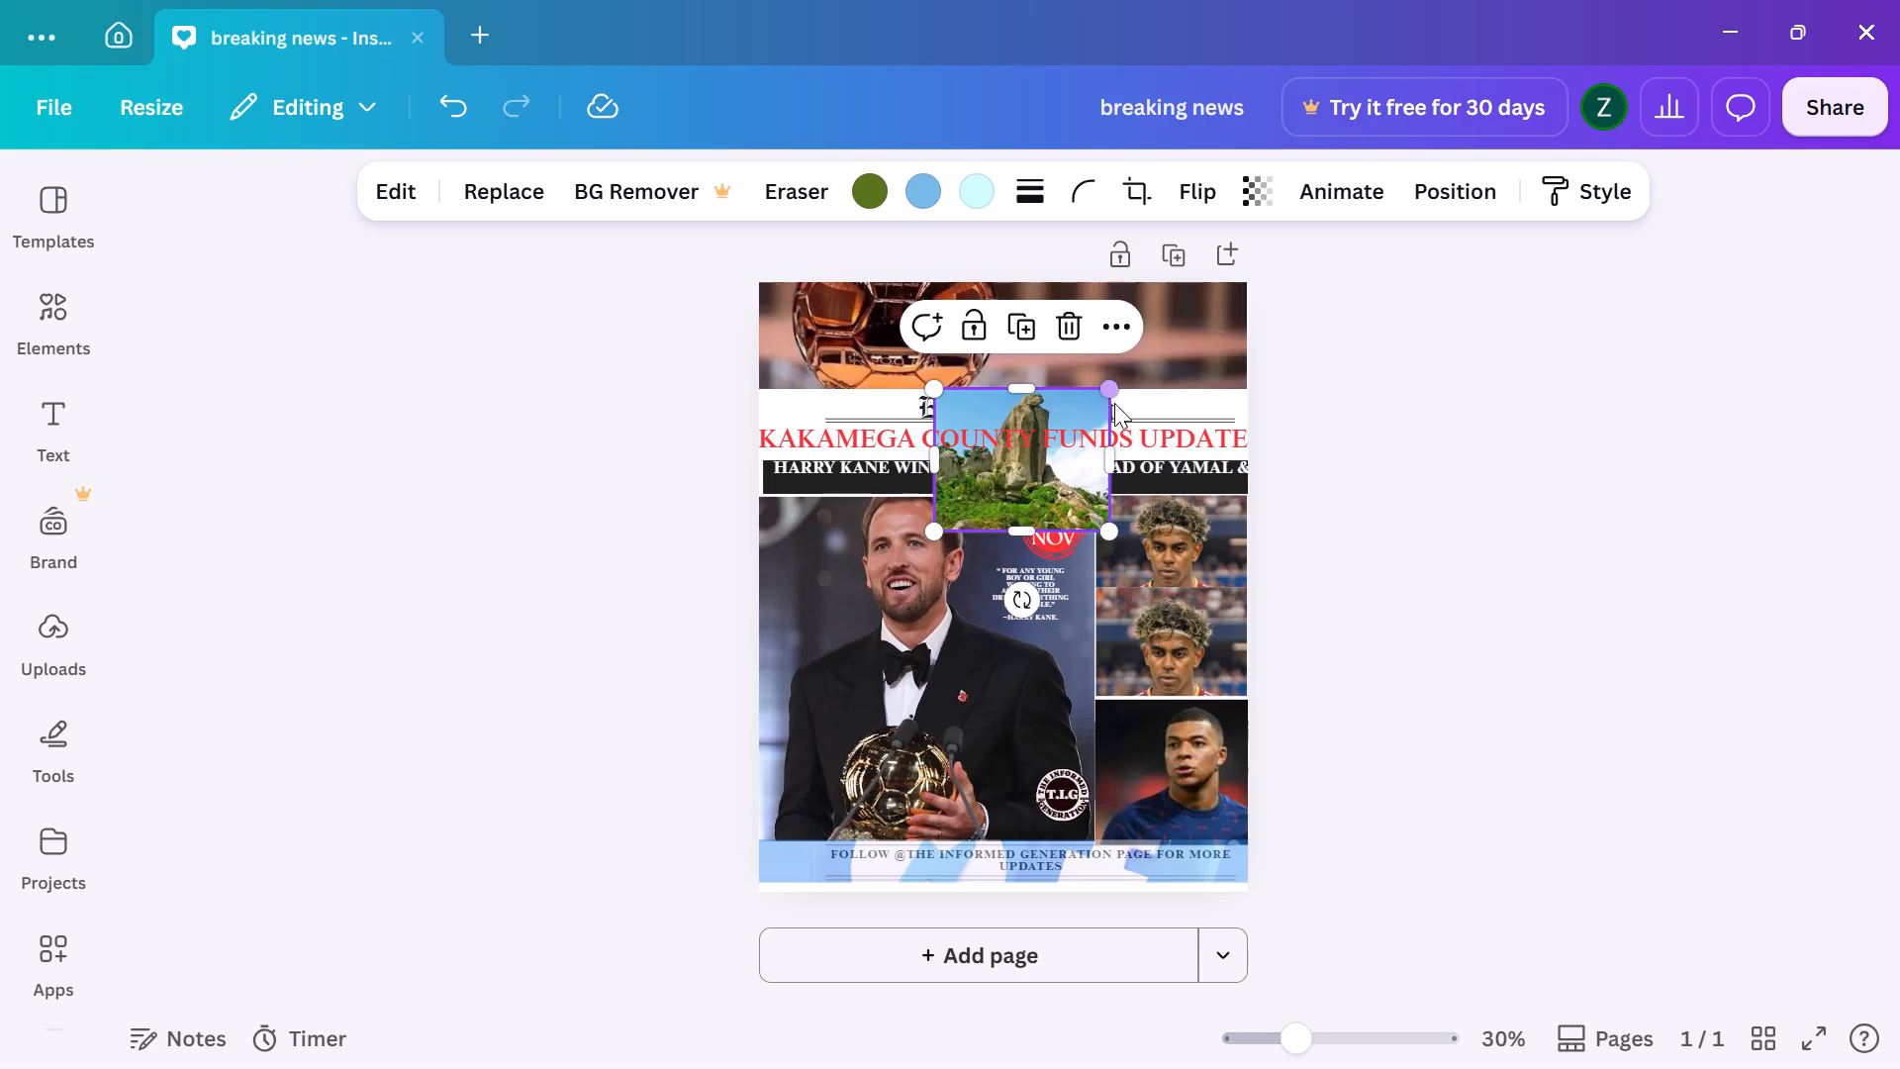
pyautogui.moveTo(1116, 465); pyautogui.dragTo(1116, 449)
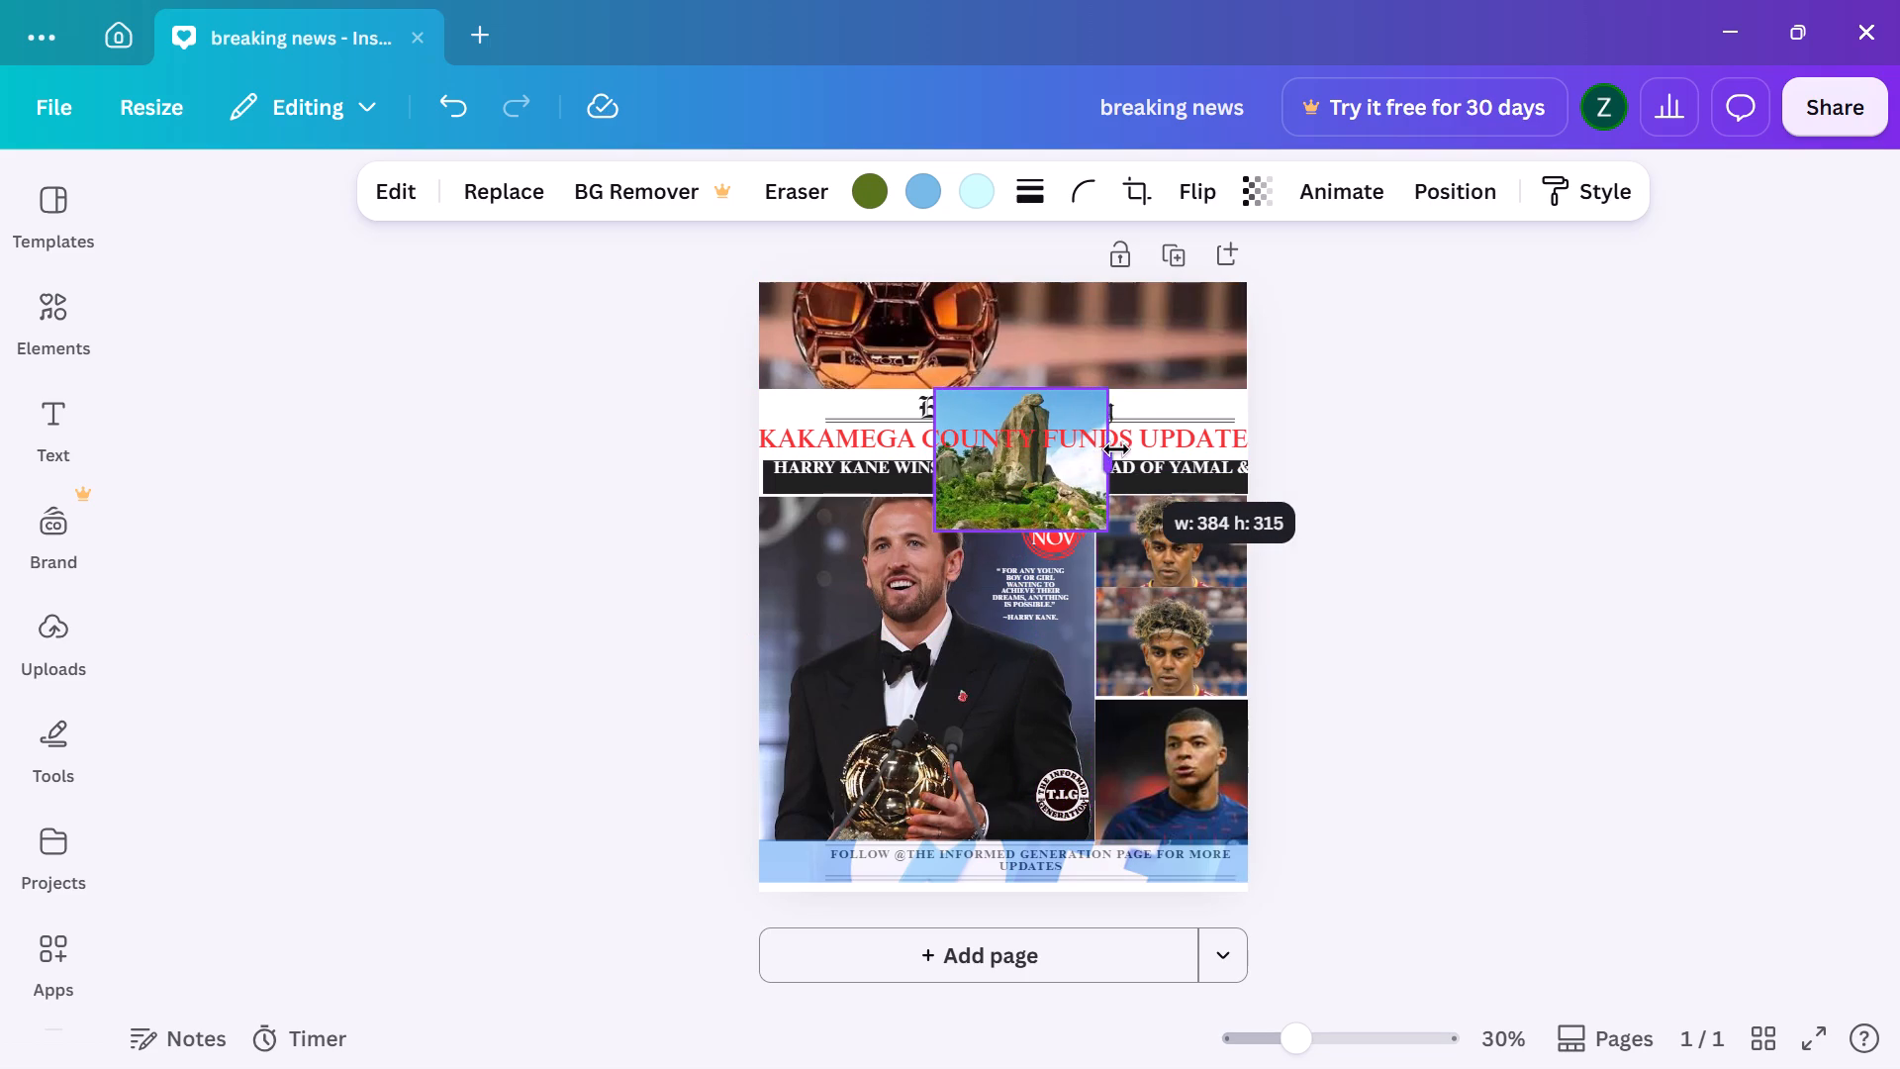
pyautogui.moveTo(1116, 449); pyautogui.dragTo(1112, 447)
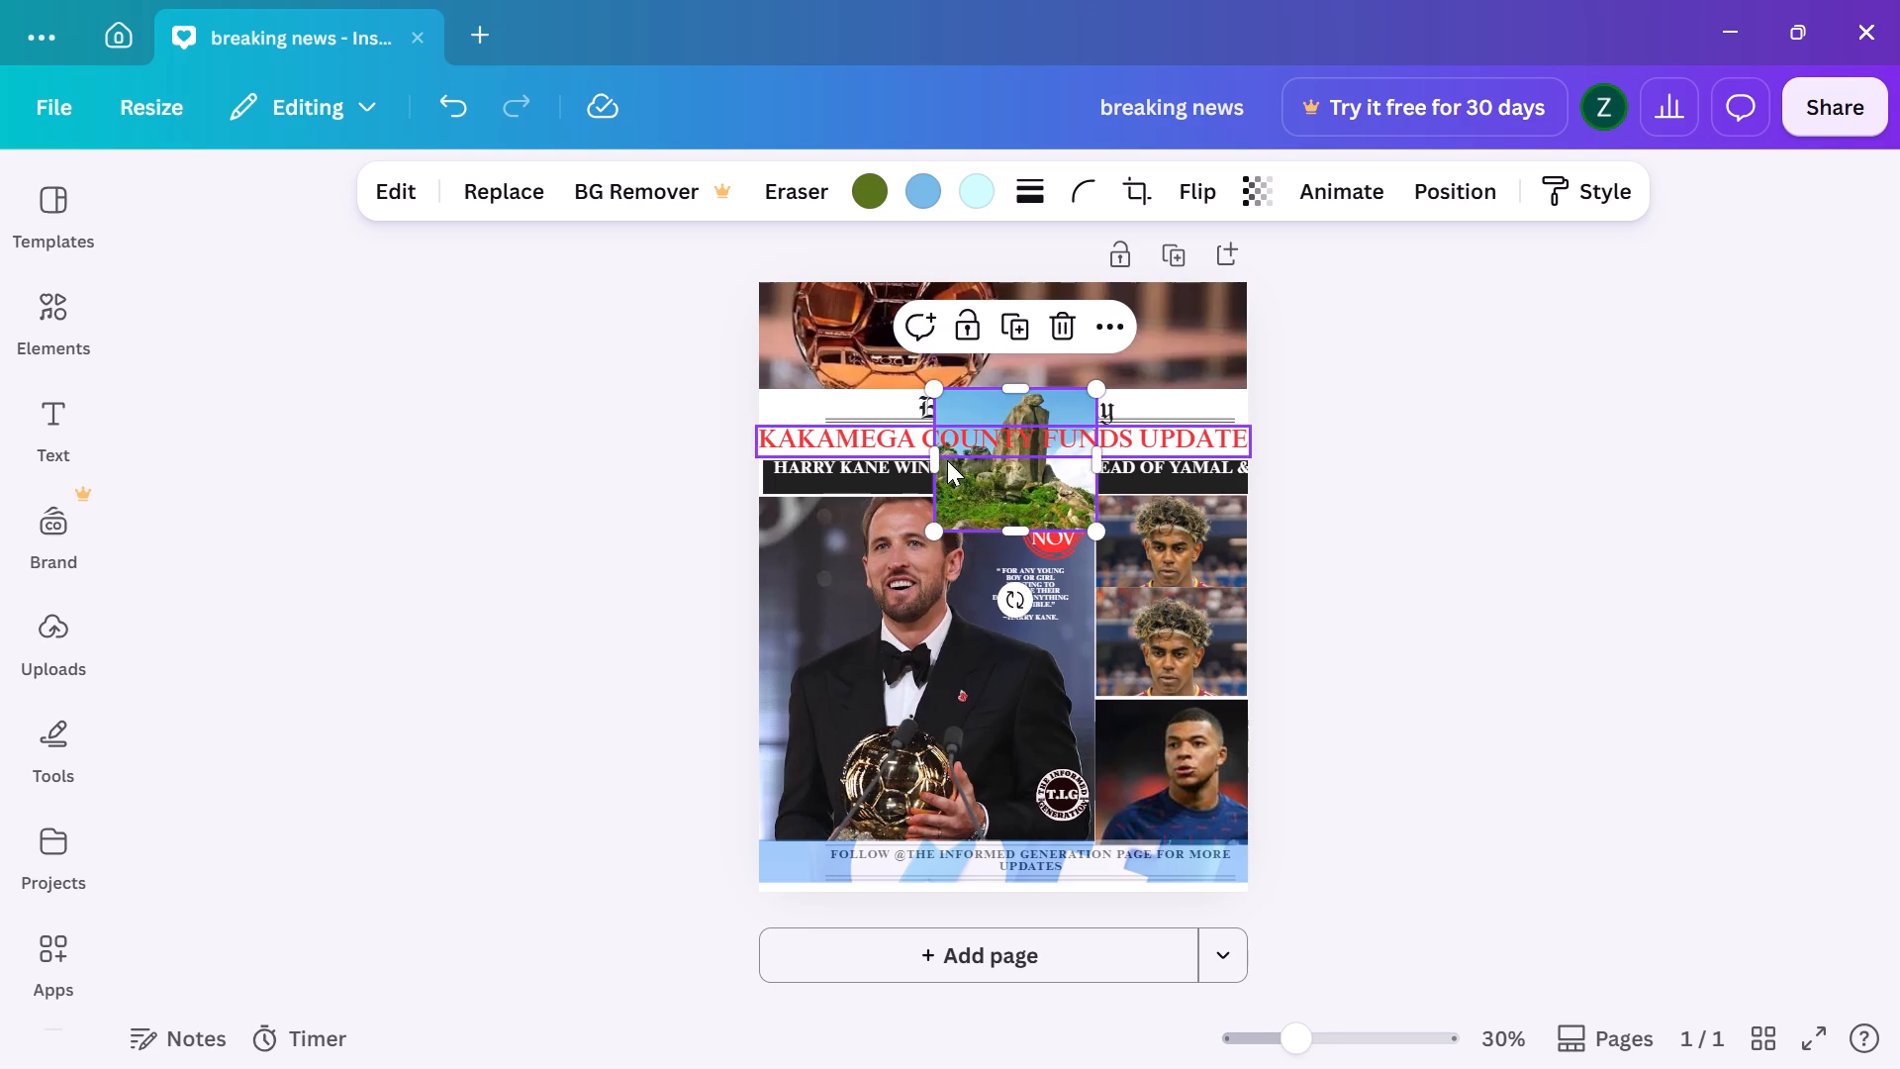
pyautogui.moveTo(941, 460); pyautogui.dragTo(949, 456)
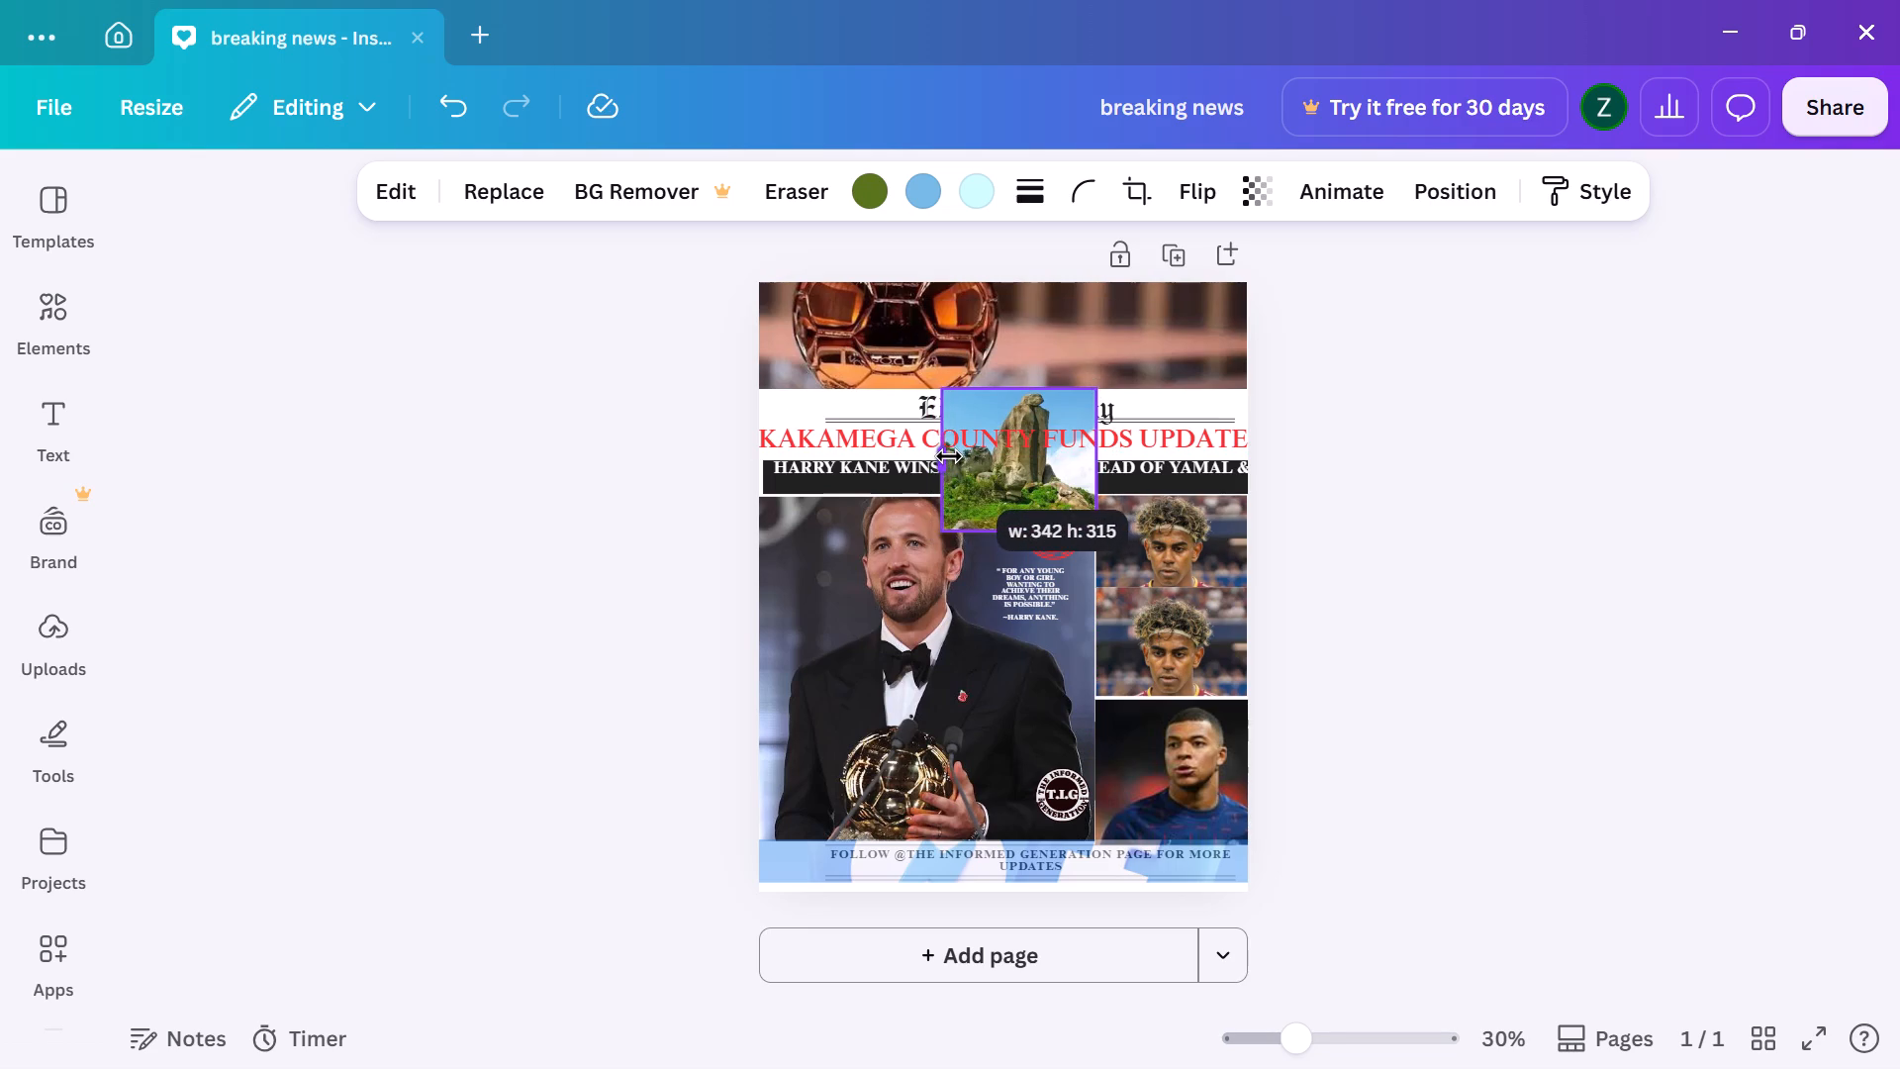
pyautogui.moveTo(949, 456); pyautogui.dragTo(950, 456)
# Trim the rock photo's bottom and left edges slightly and place it in the bottom small frame, replacing the player photo.
pyautogui.moveTo(1025, 485); pyautogui.dragTo(1187, 592)
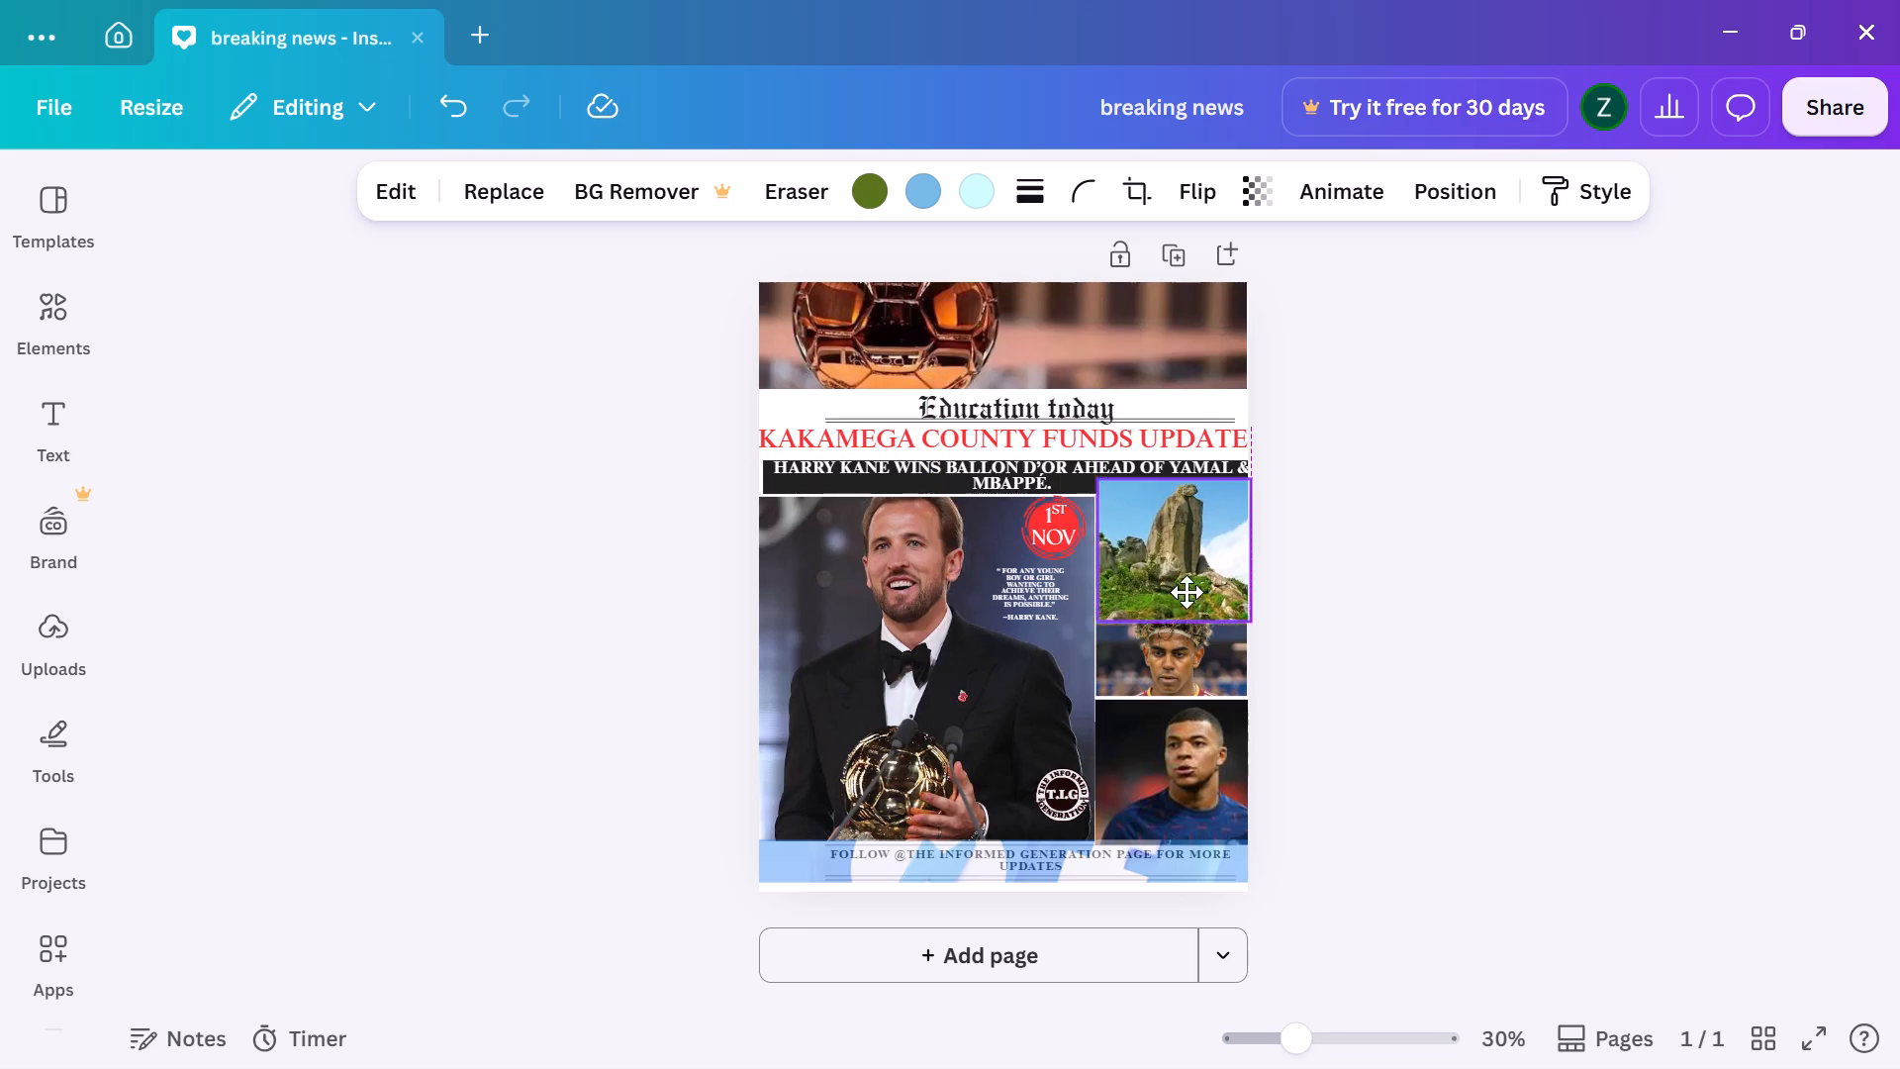
pyautogui.moveTo(1187, 592); pyautogui.dragTo(1159, 569)
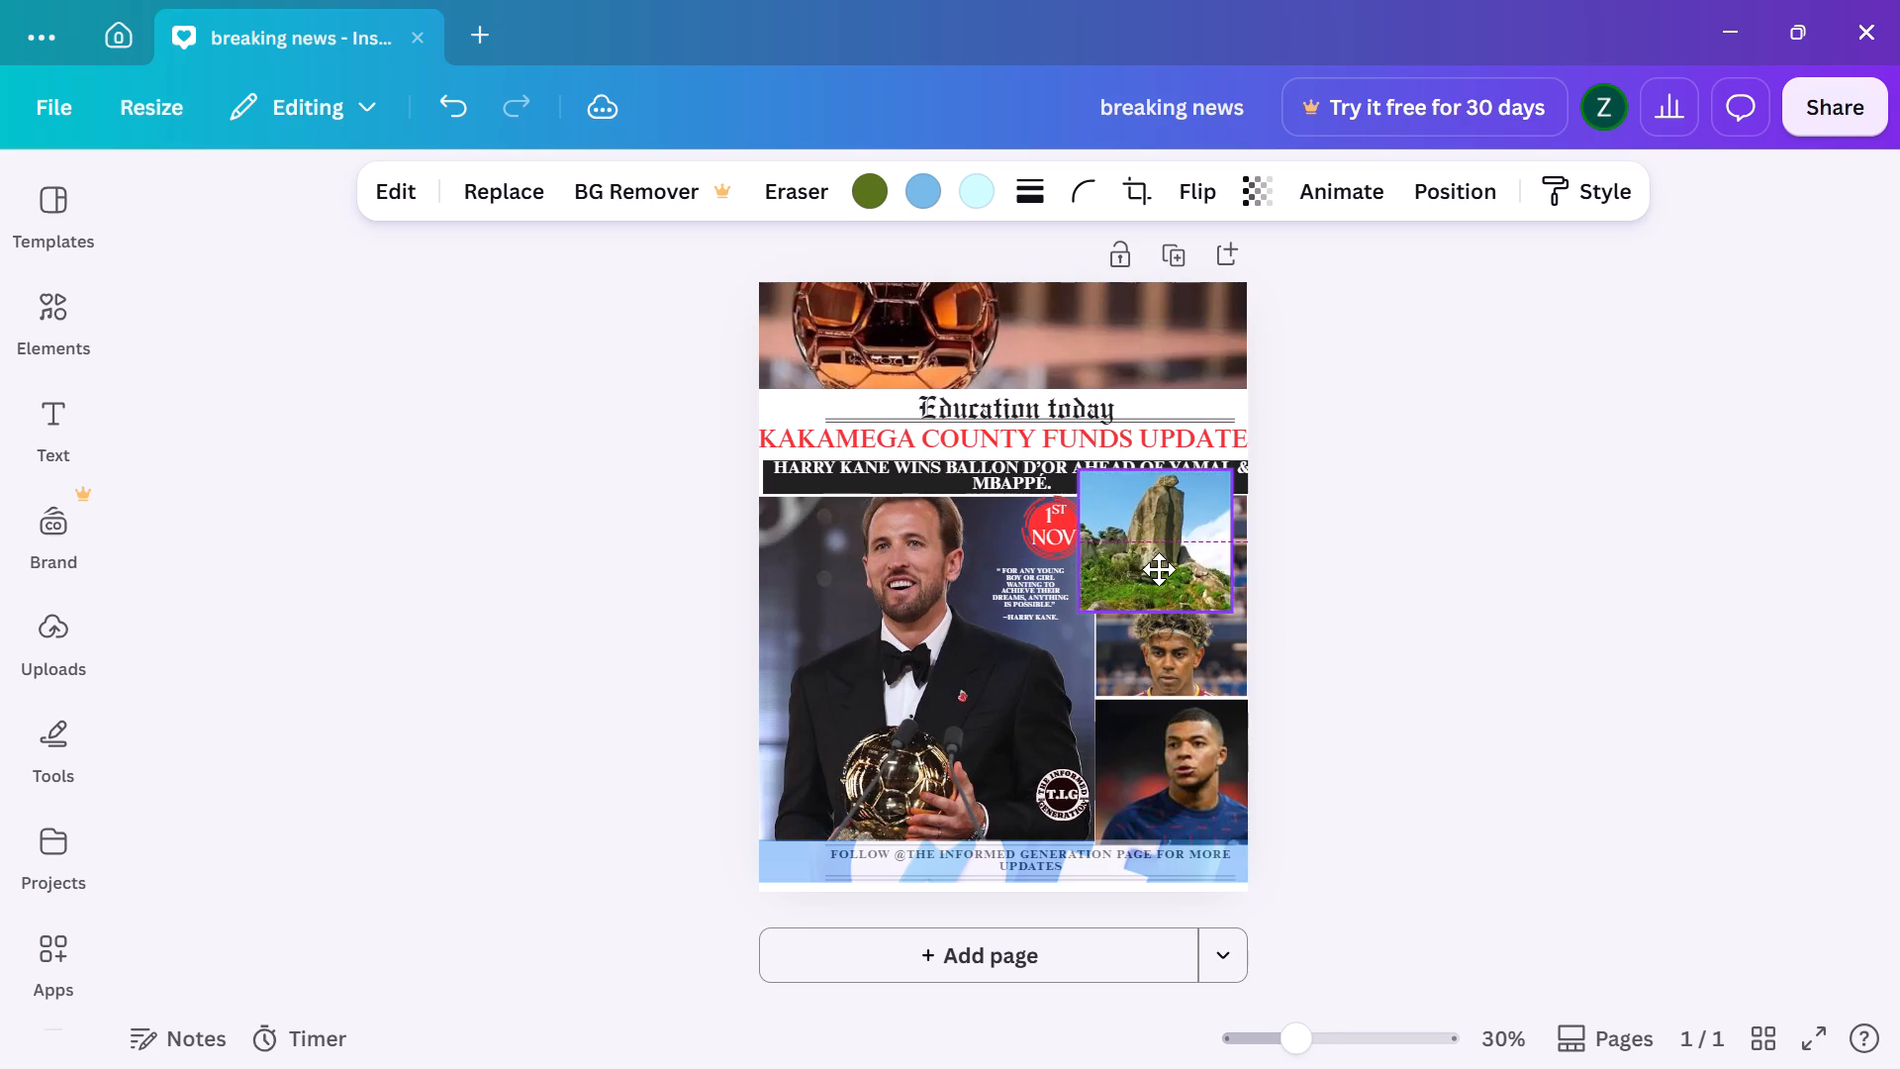
pyautogui.moveTo(1159, 569); pyautogui.dragTo(1160, 940)
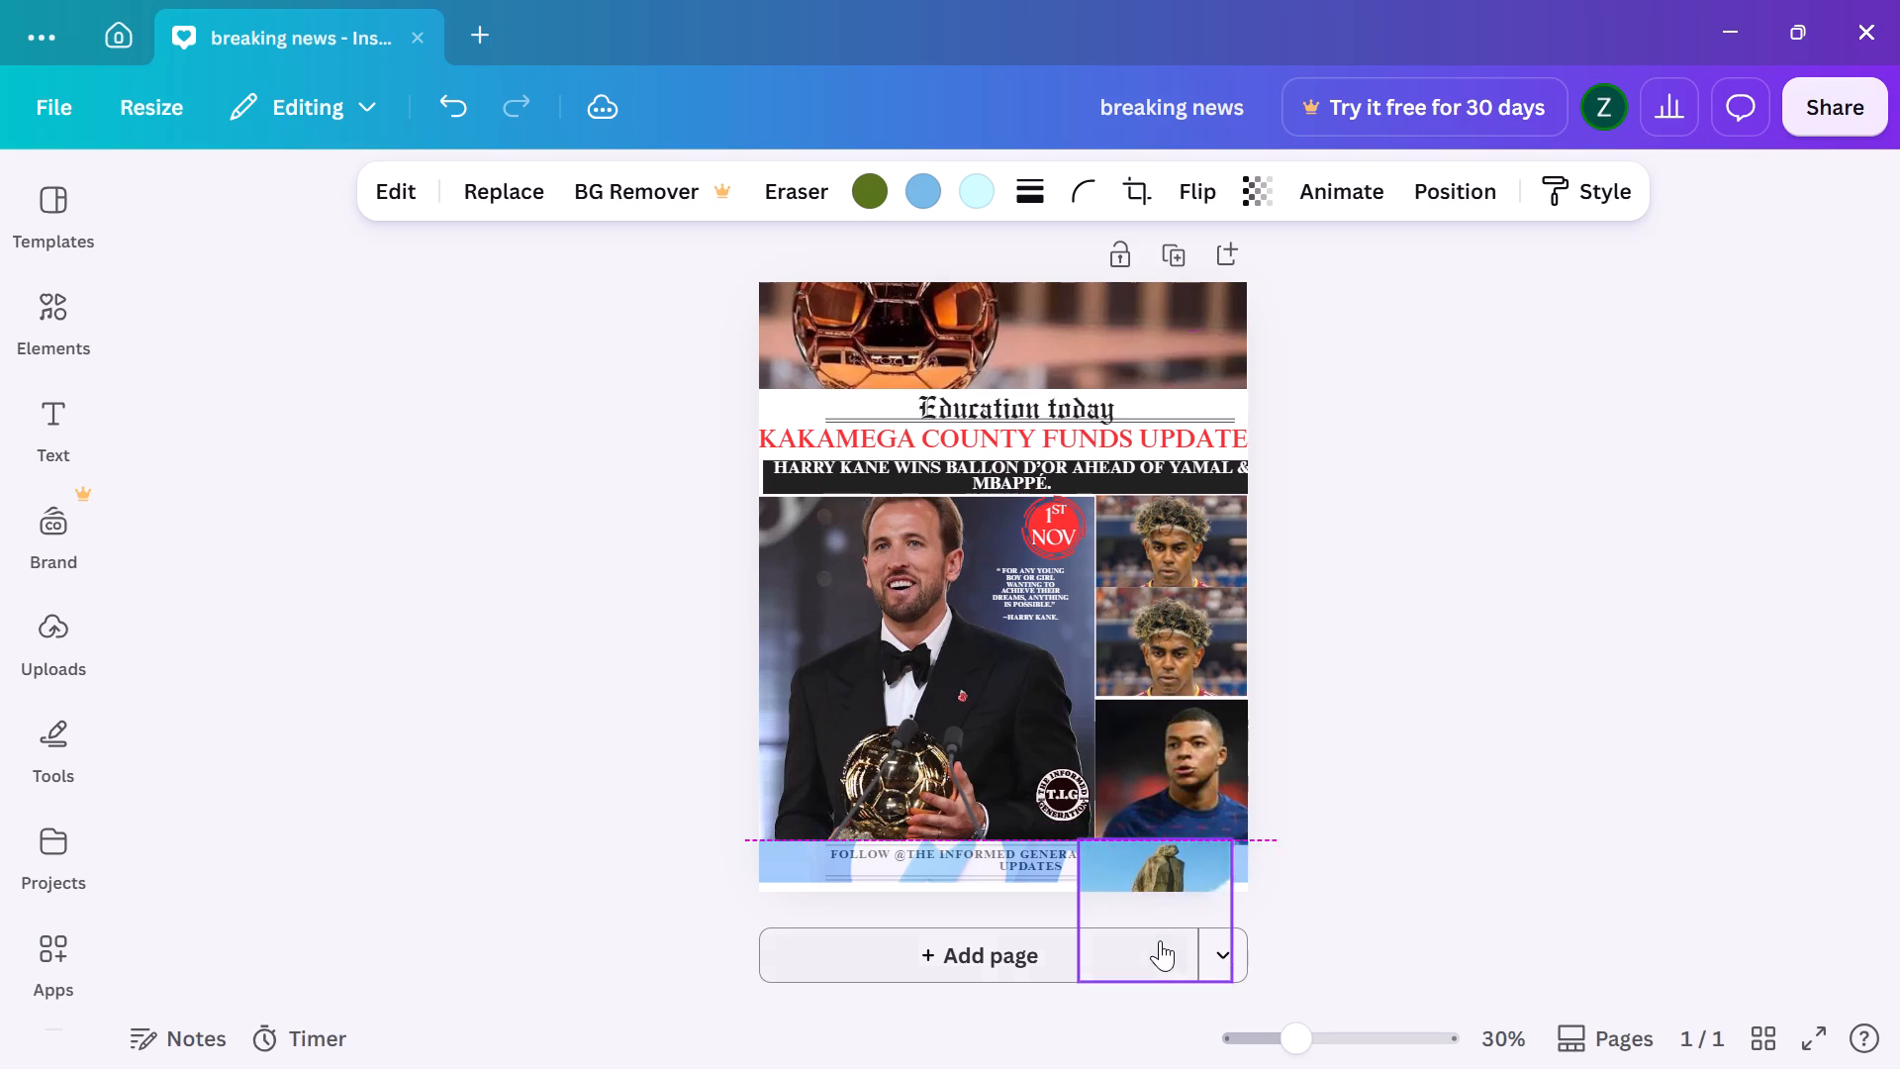
pyautogui.moveTo(1160, 940); pyautogui.dragTo(1172, 816)
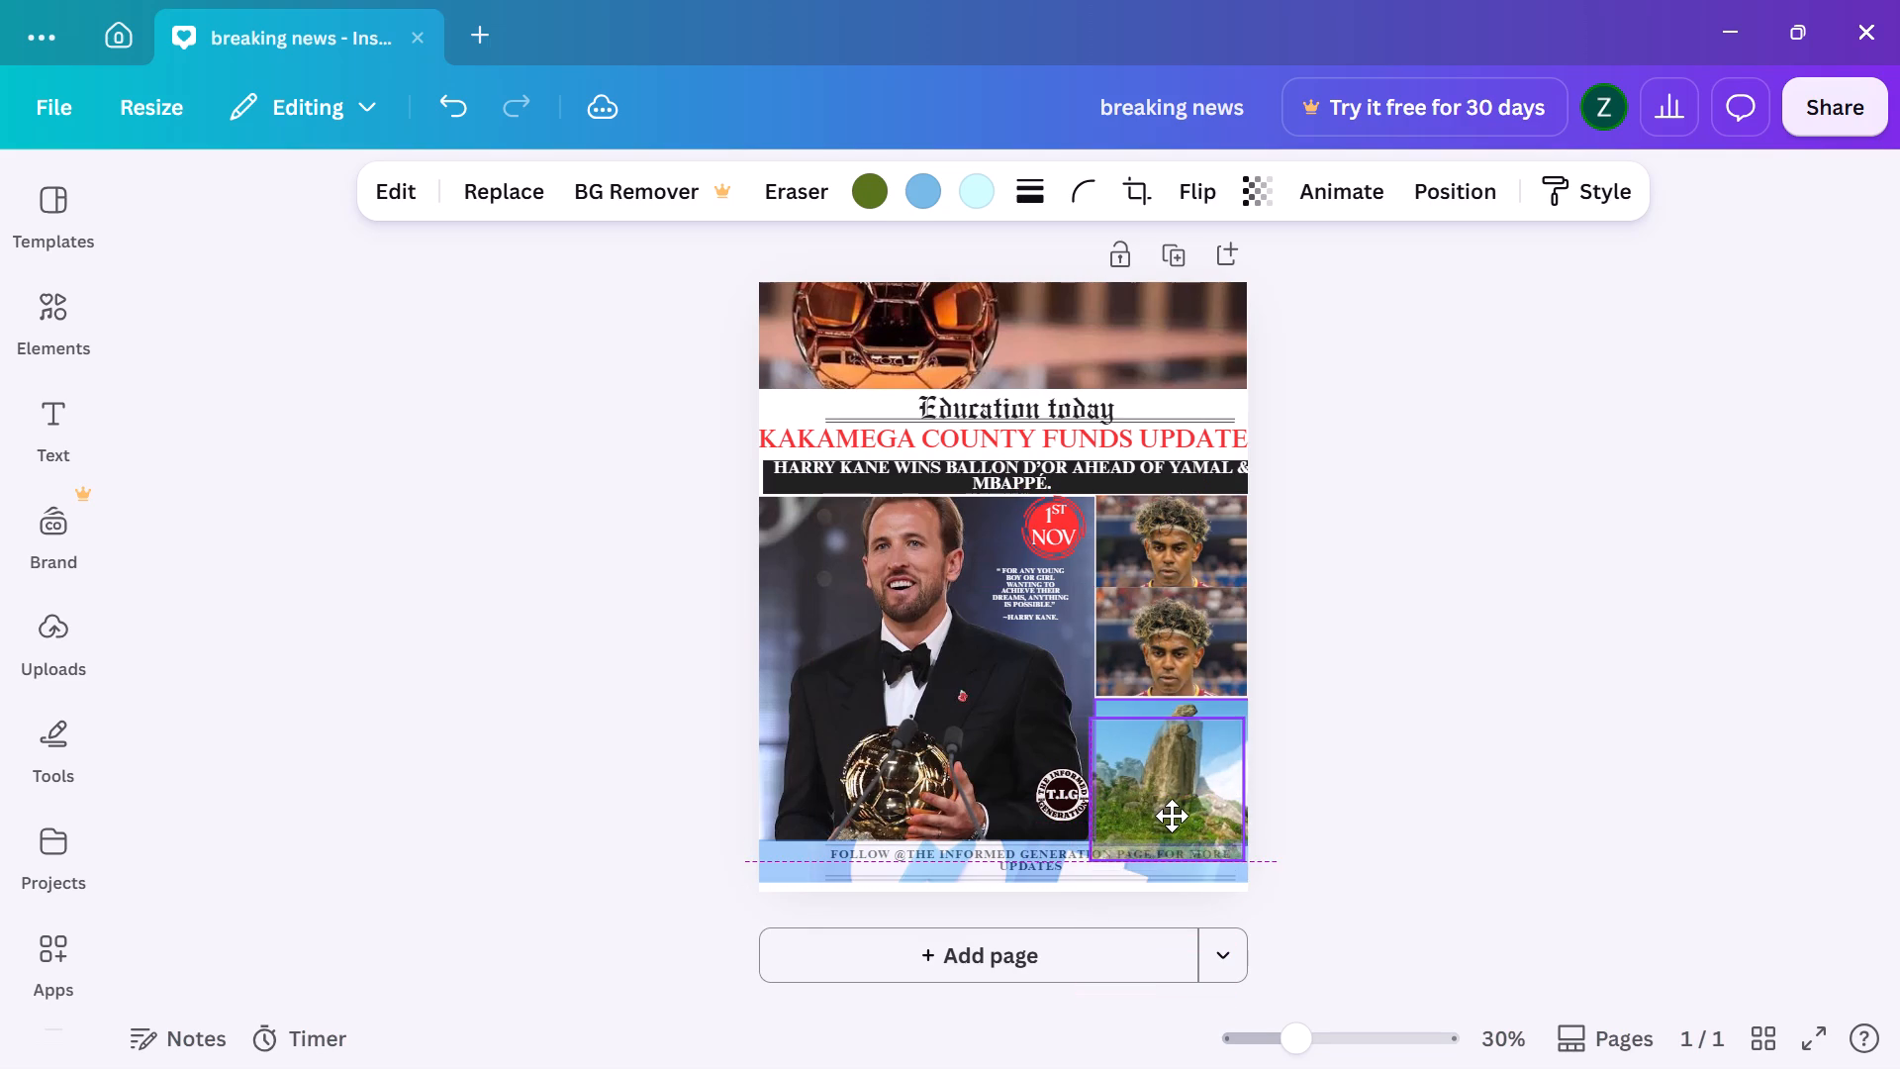
pyautogui.moveTo(1172, 816); pyautogui.dragTo(1174, 608)
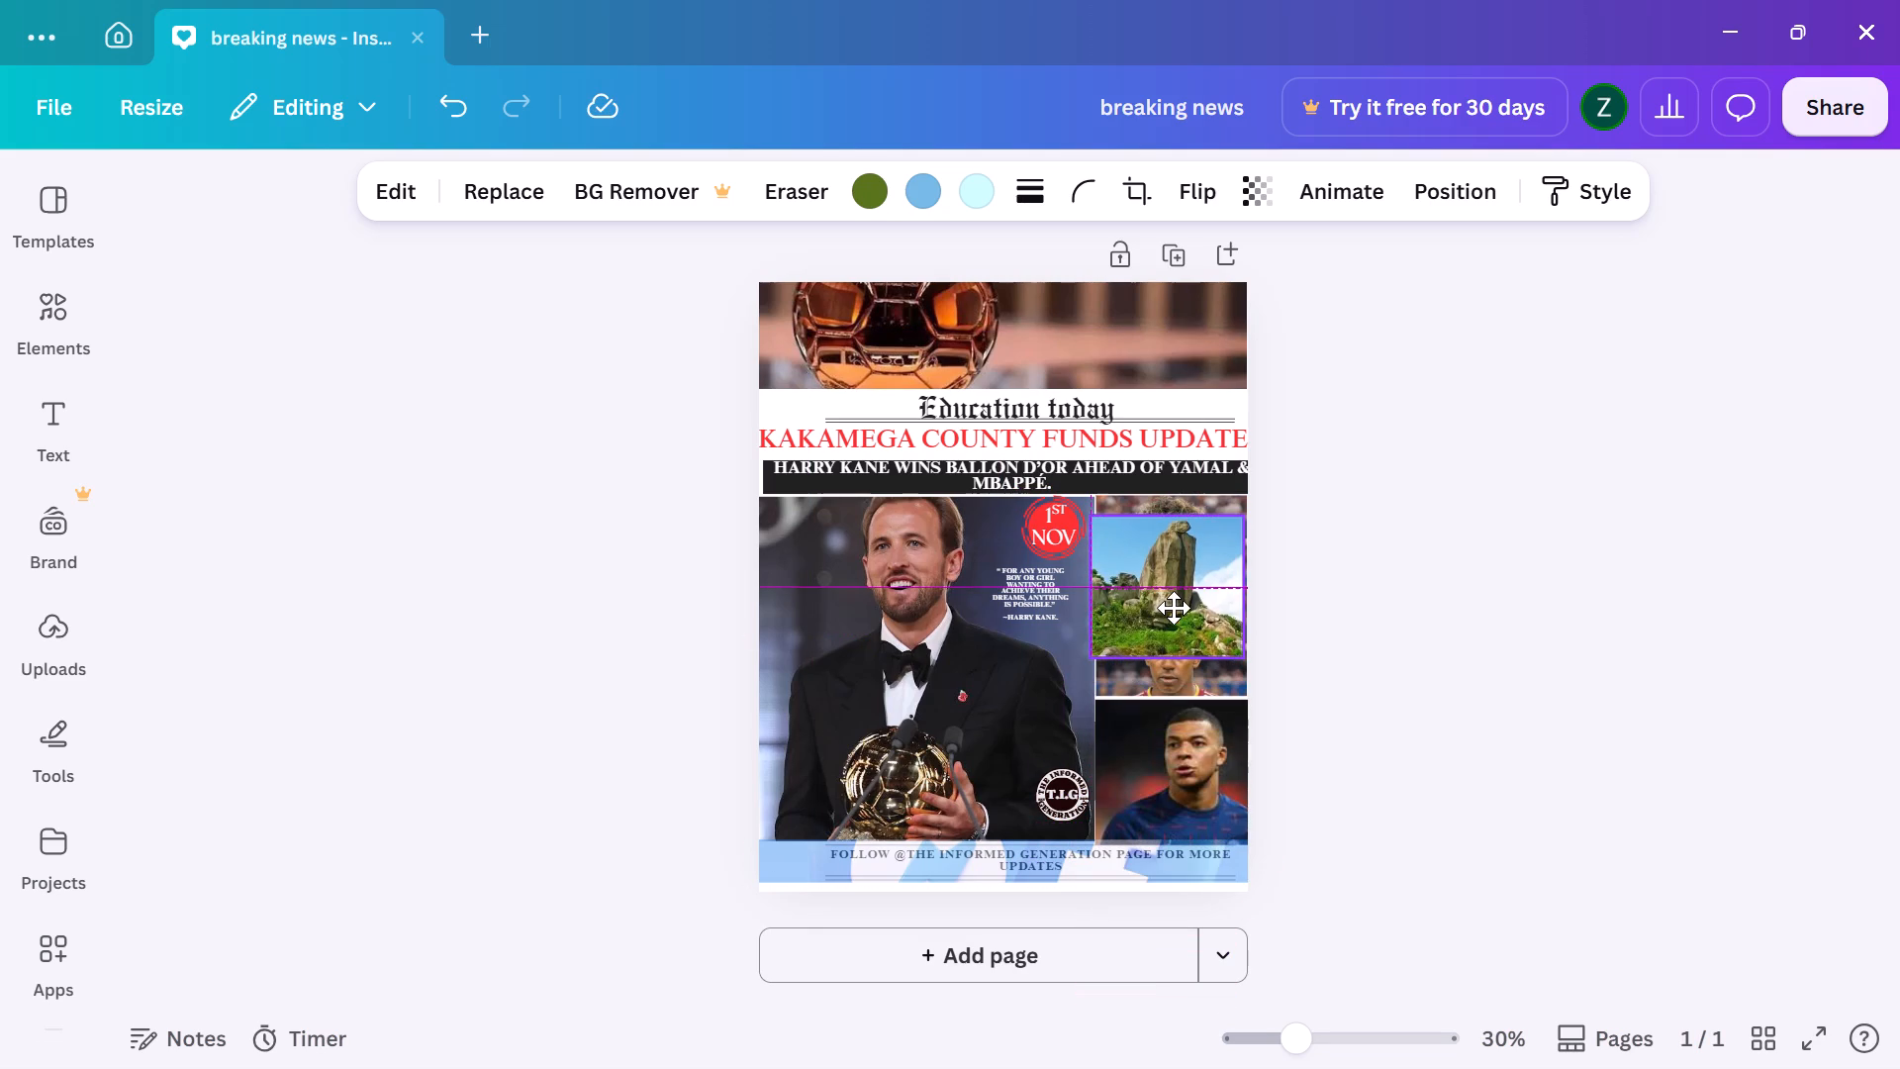
pyautogui.moveTo(1174, 608); pyautogui.dragTo(1174, 603)
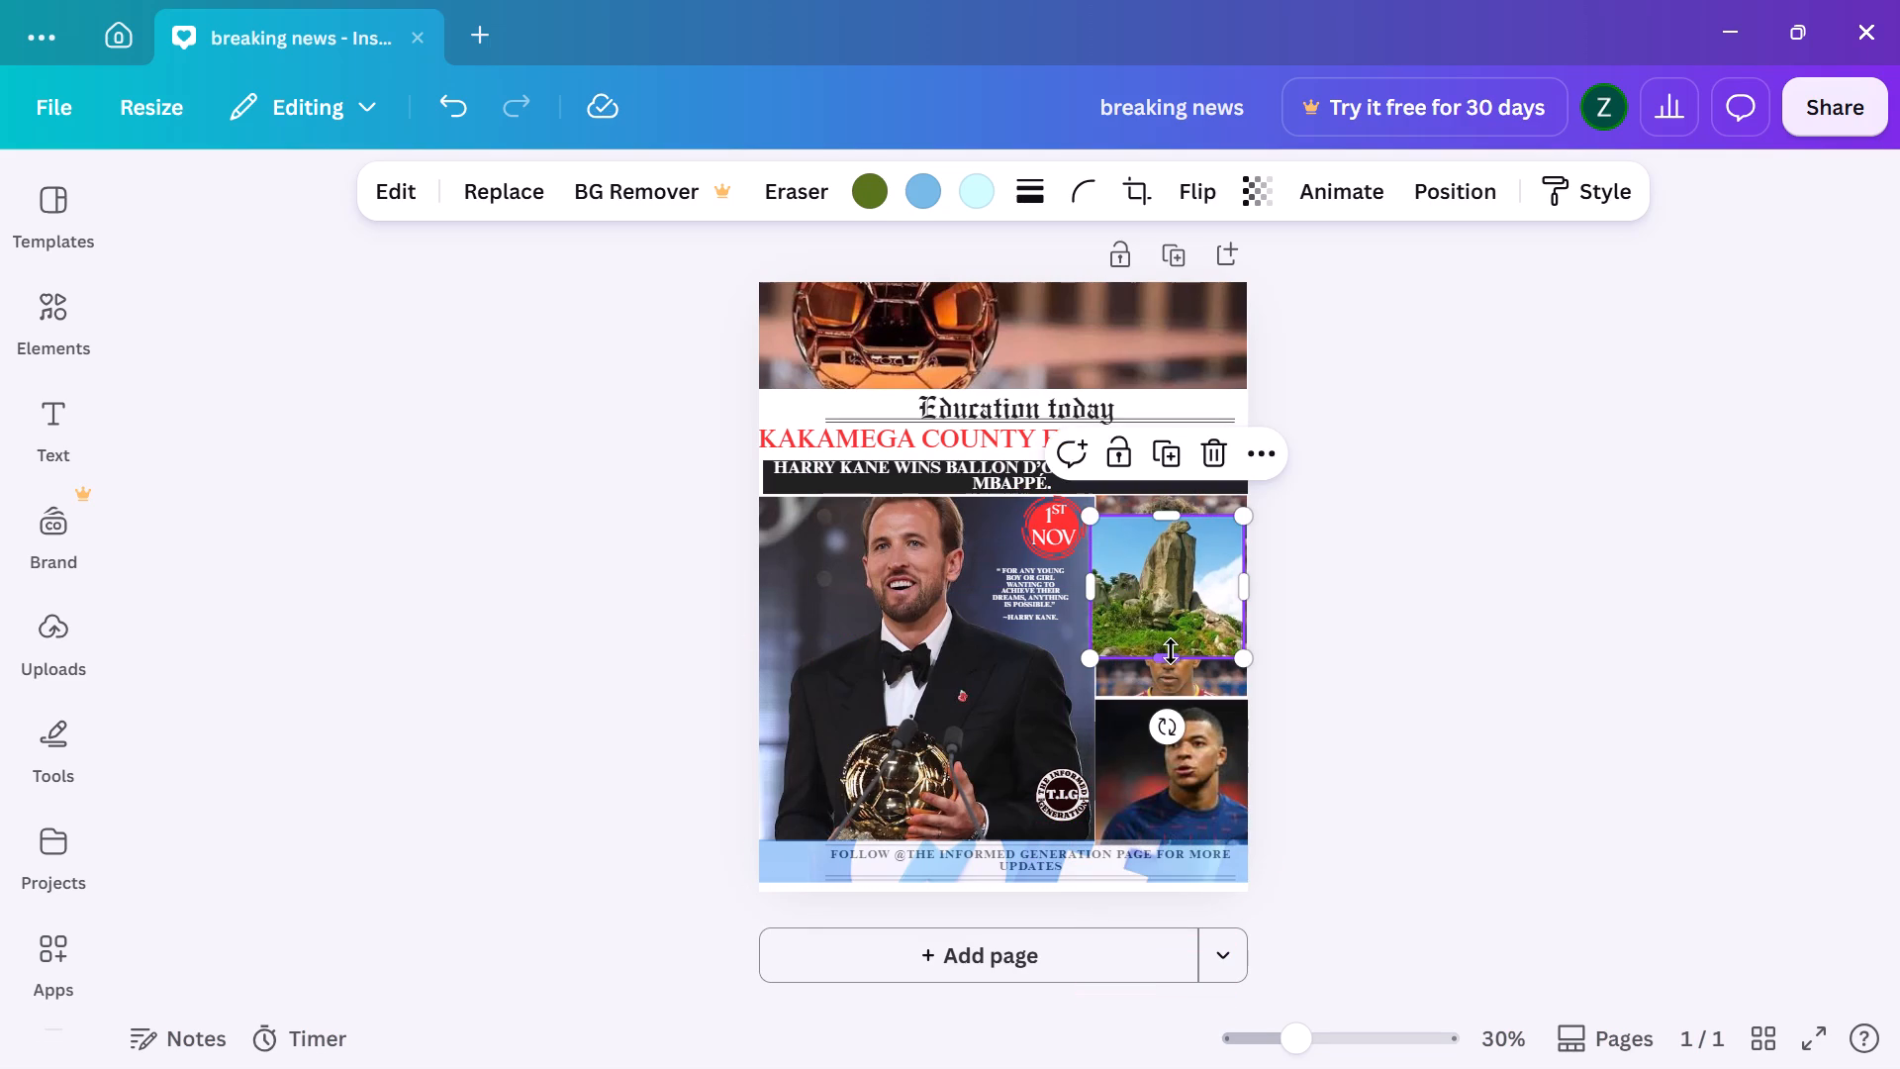
pyautogui.moveTo(1168, 655); pyautogui.dragTo(1168, 637)
pyautogui.moveTo(1173, 579); pyautogui.dragTo(1185, 666)
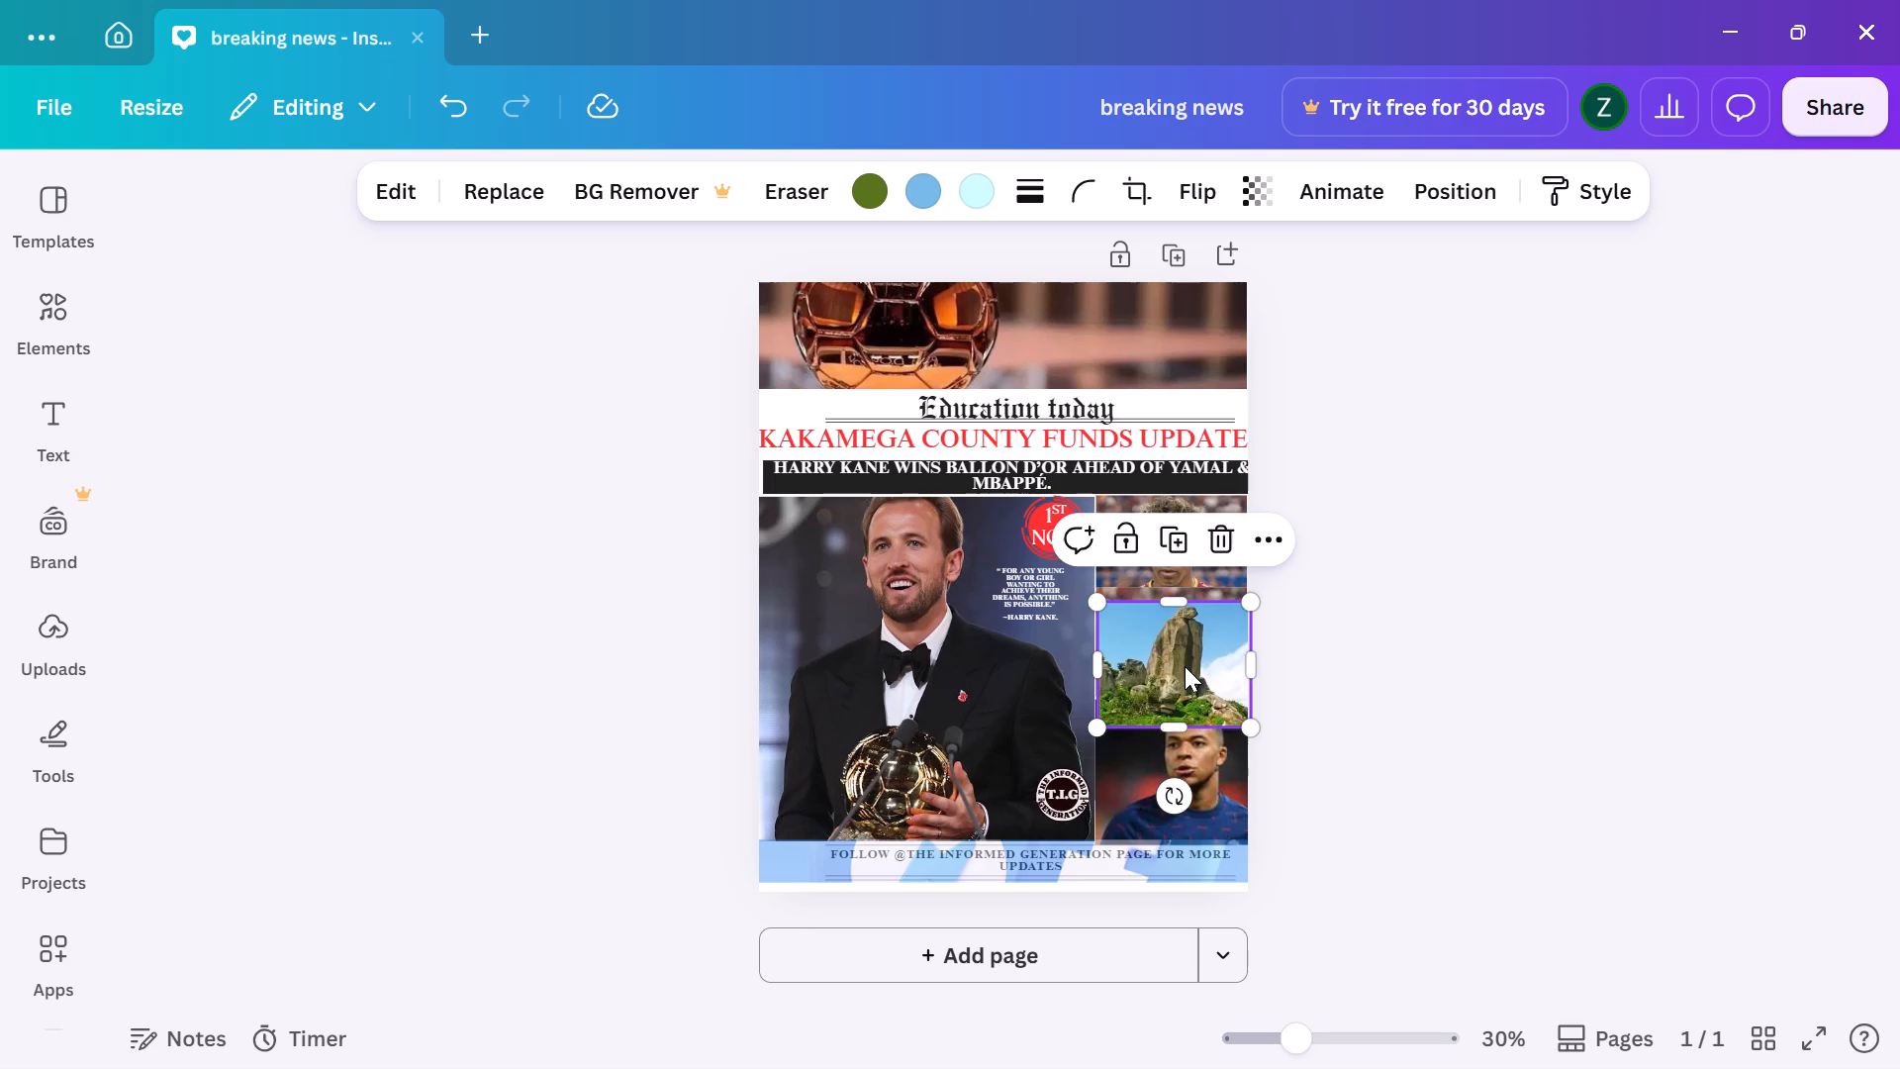
pyautogui.moveTo(1096, 660); pyautogui.dragTo(1112, 660)
pyautogui.moveTo(1154, 659); pyautogui.dragTo(1147, 658)
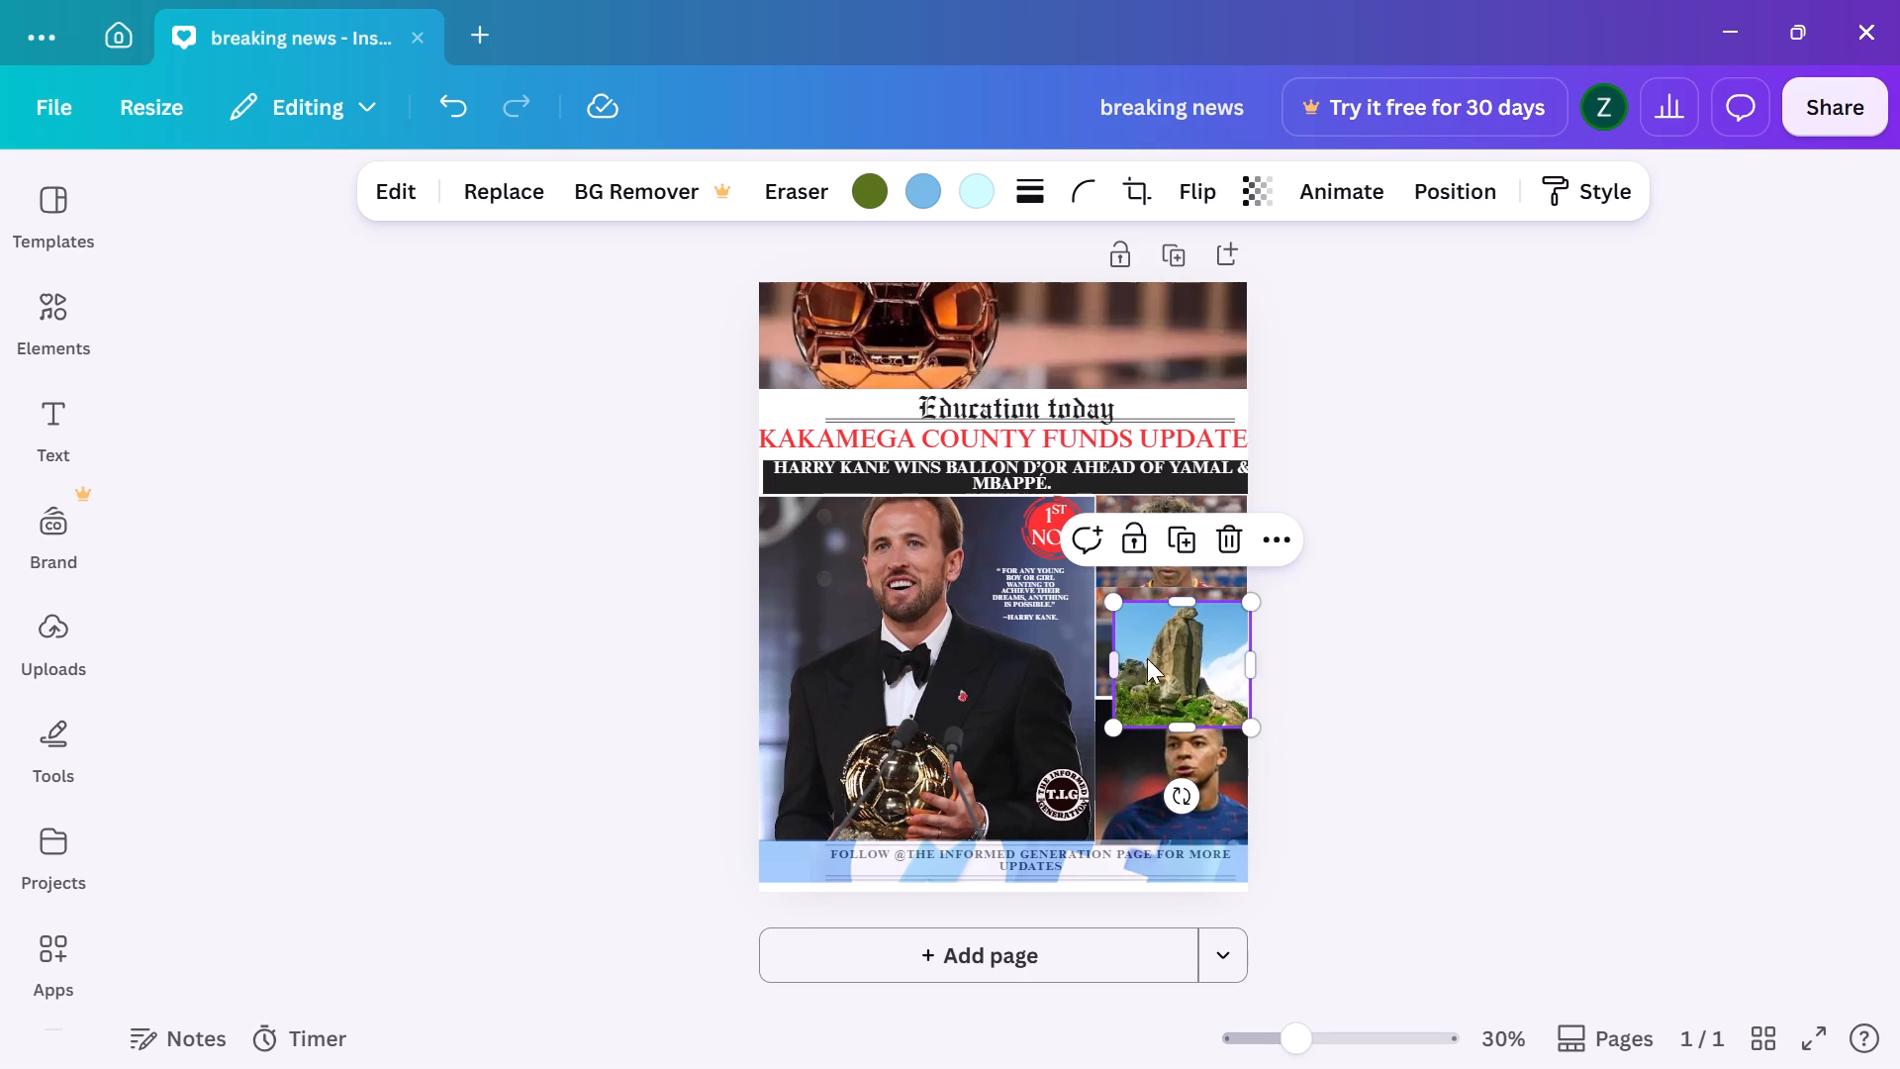
pyautogui.moveTo(1147, 658); pyautogui.dragTo(1136, 751)
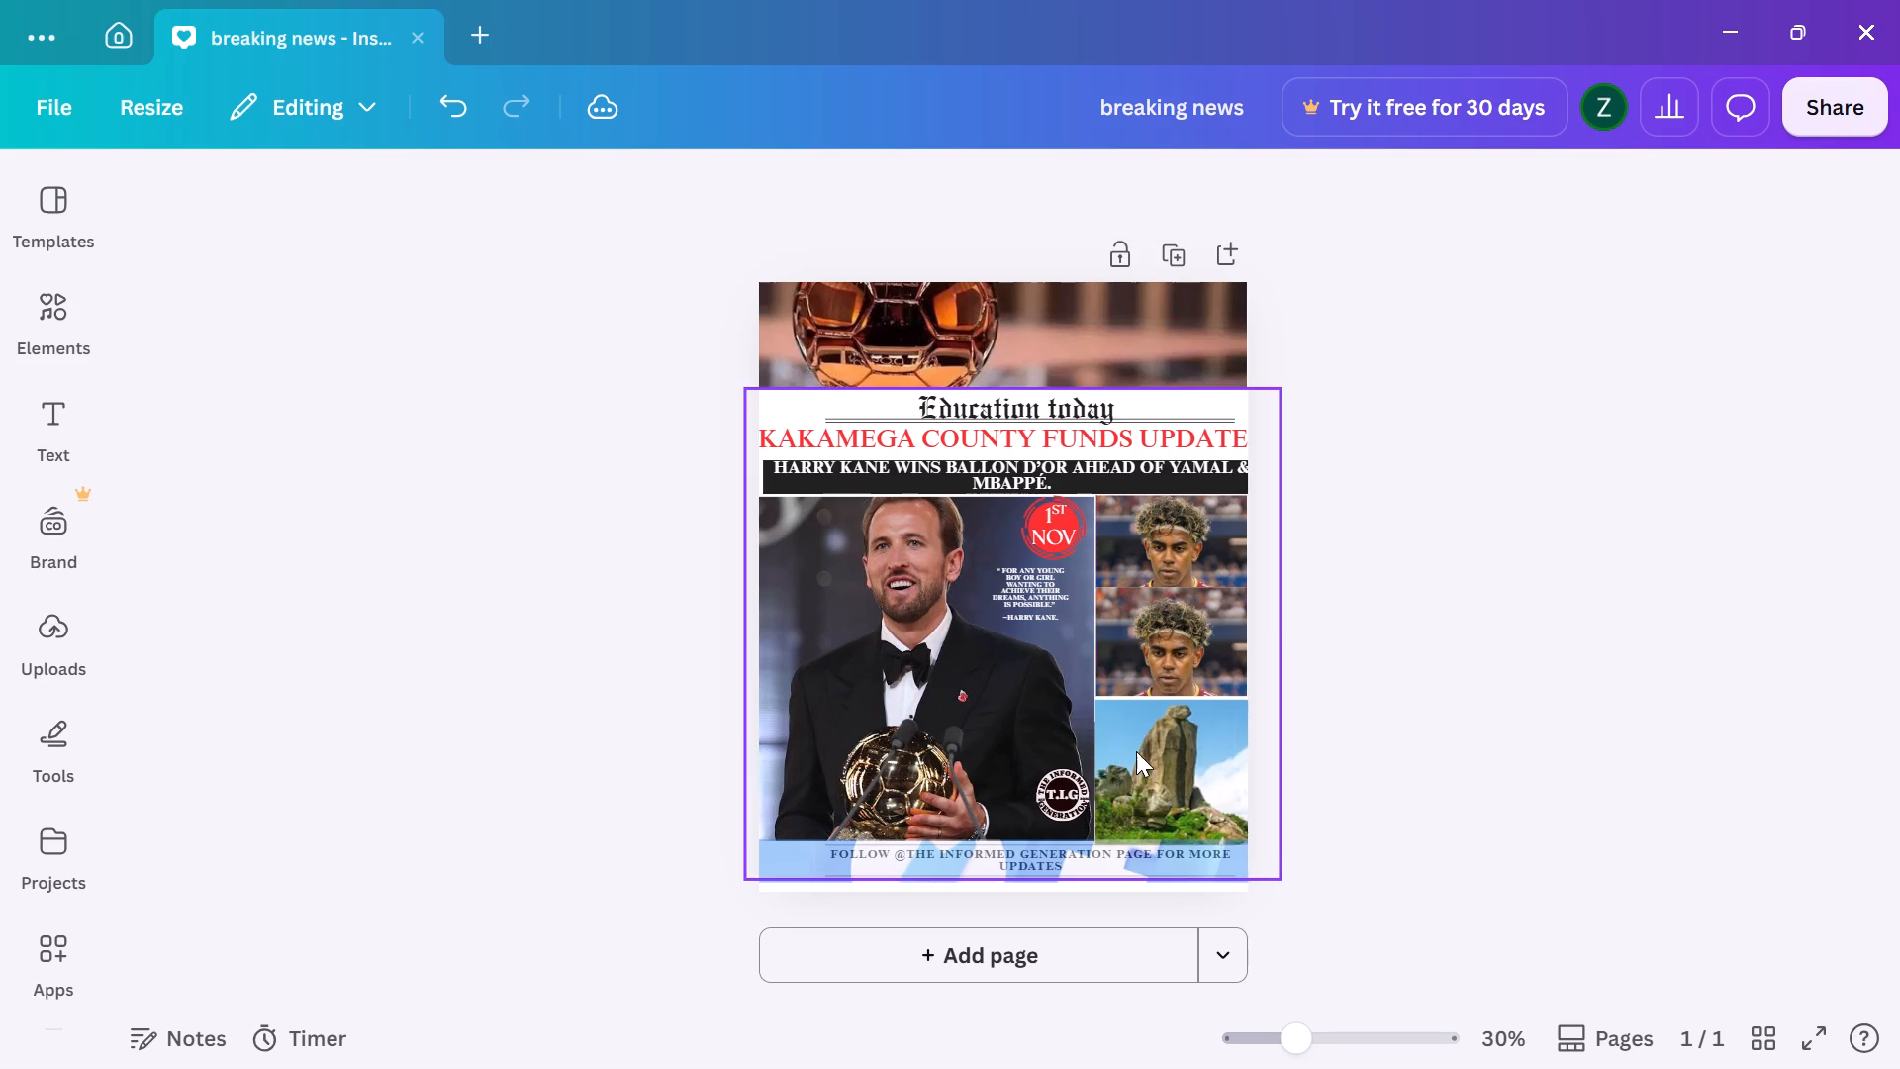
pyautogui.click(1614, 646)
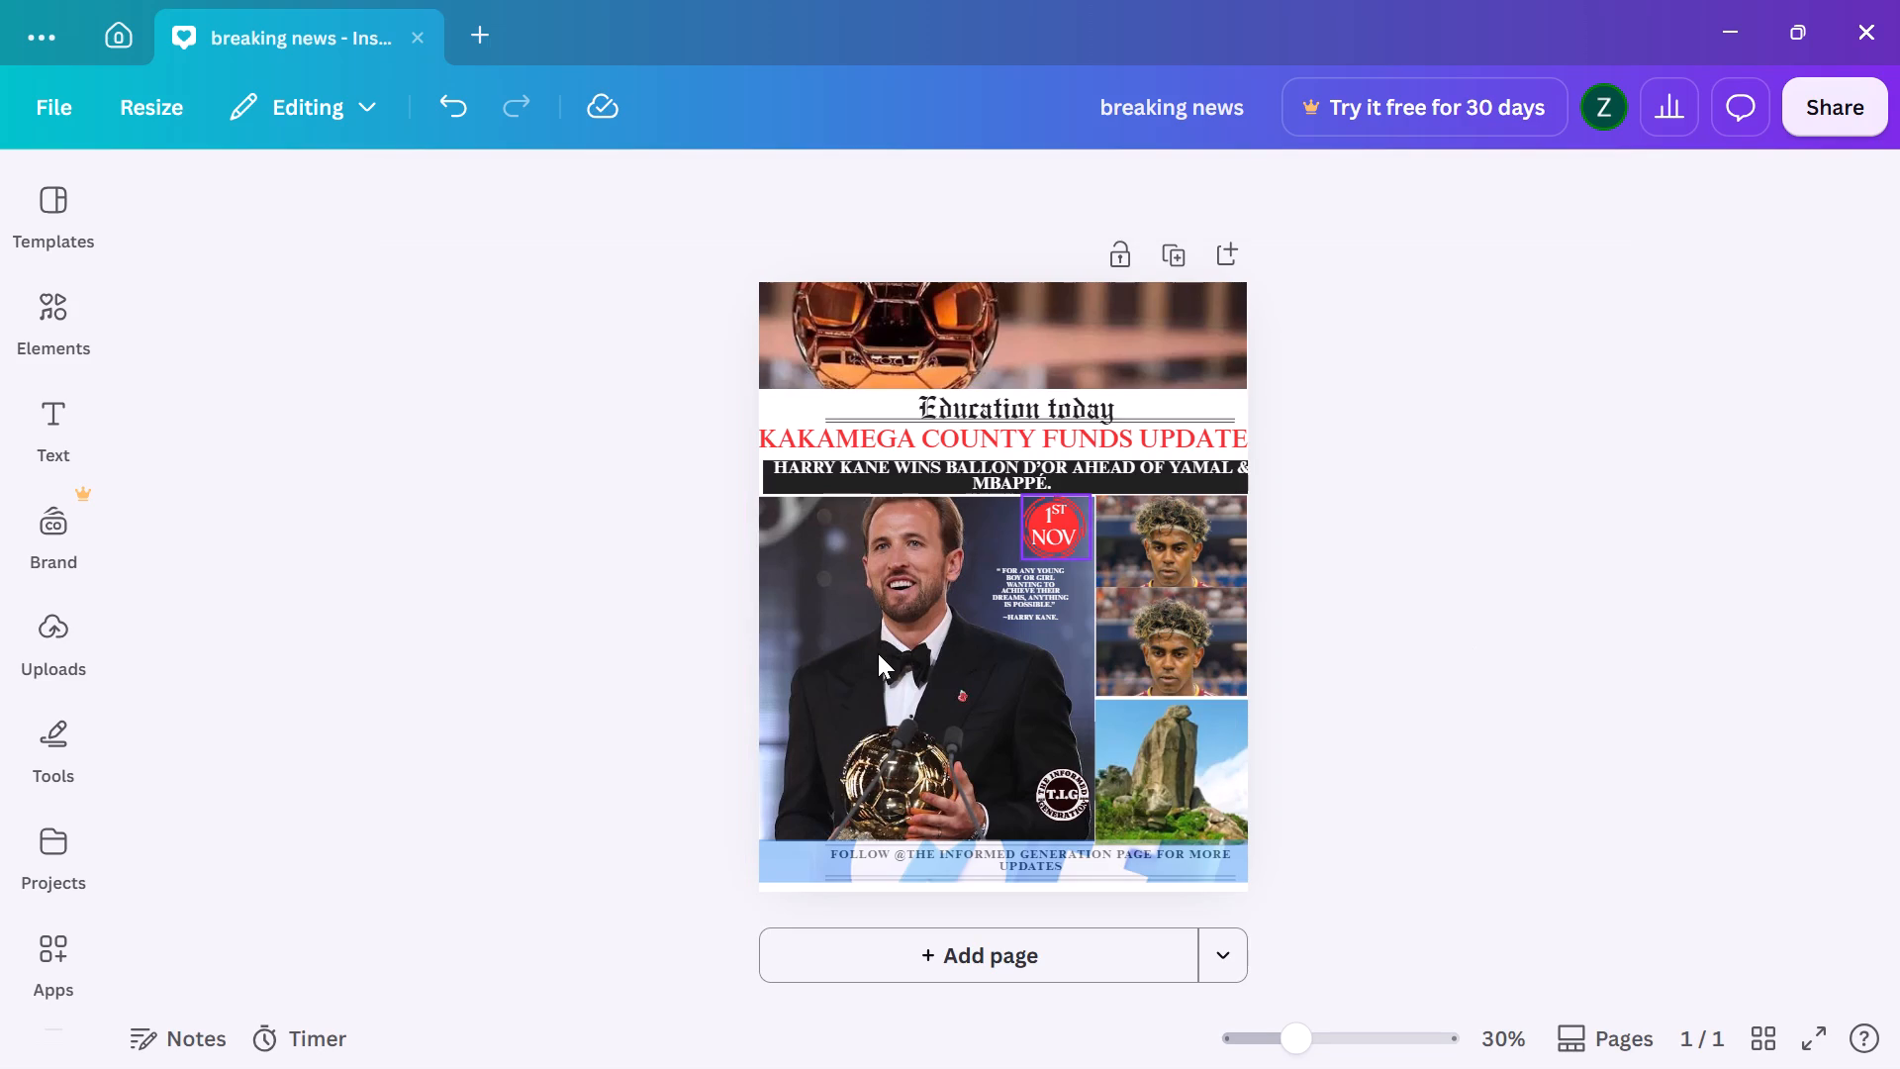
# Switch to Chrome and search the web for "hef" in a new tab.
pyautogui.press('super+Tab')
pyautogui.click(971, 237)
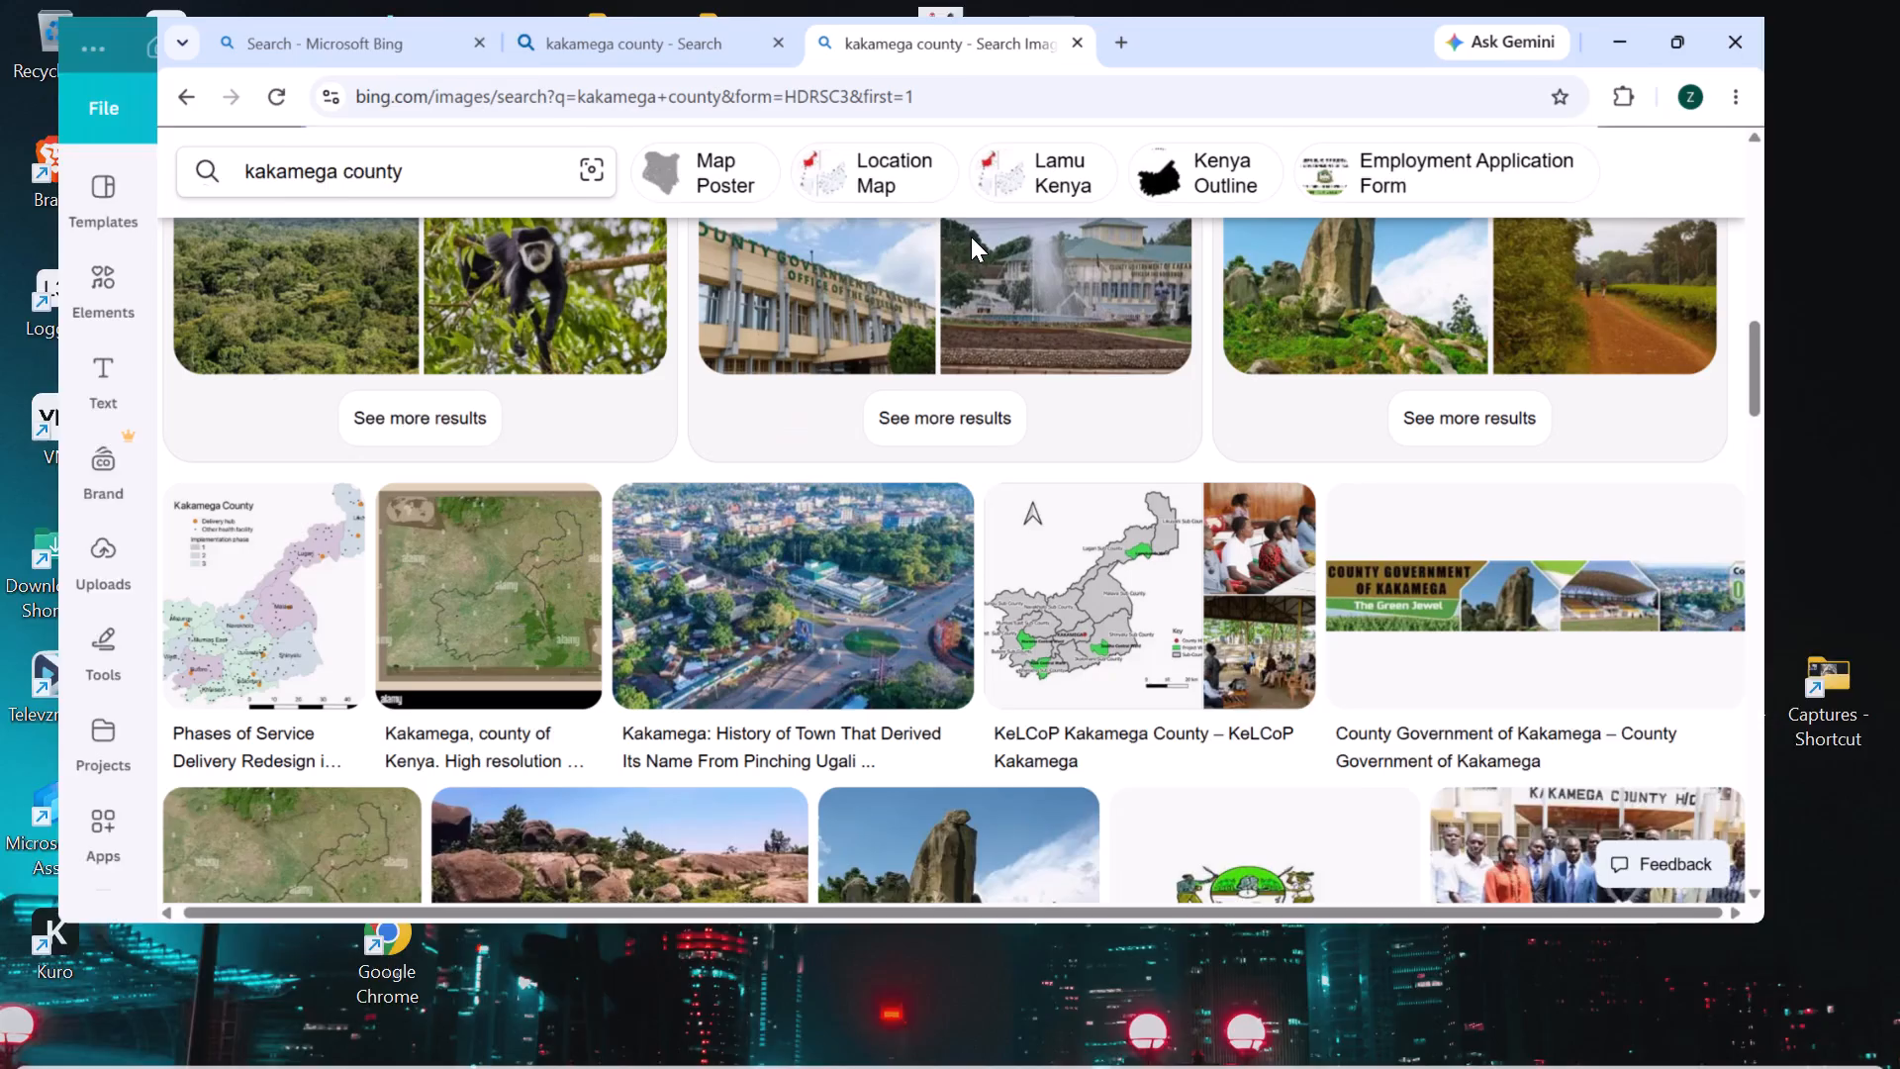
pyautogui.click(1146, 25)
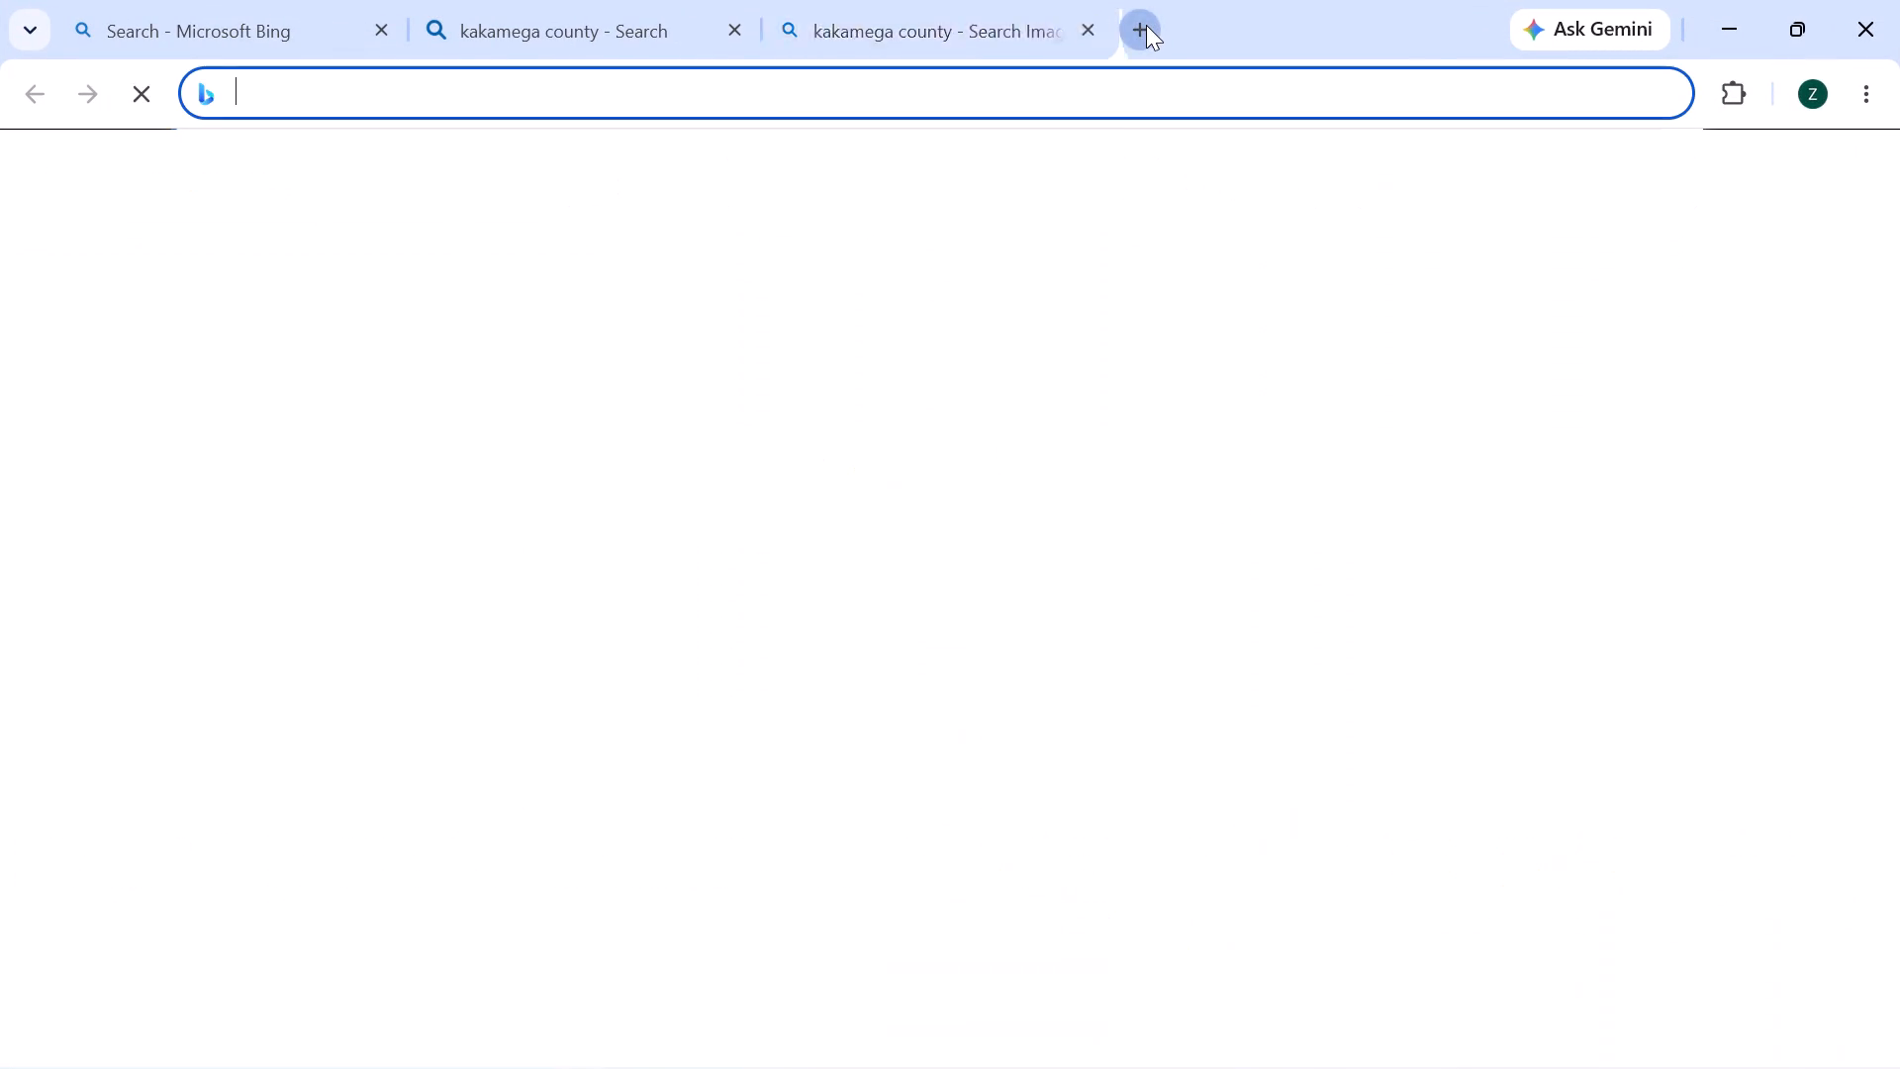
pyautogui.click(1082, 99)
pyautogui.write('hef')
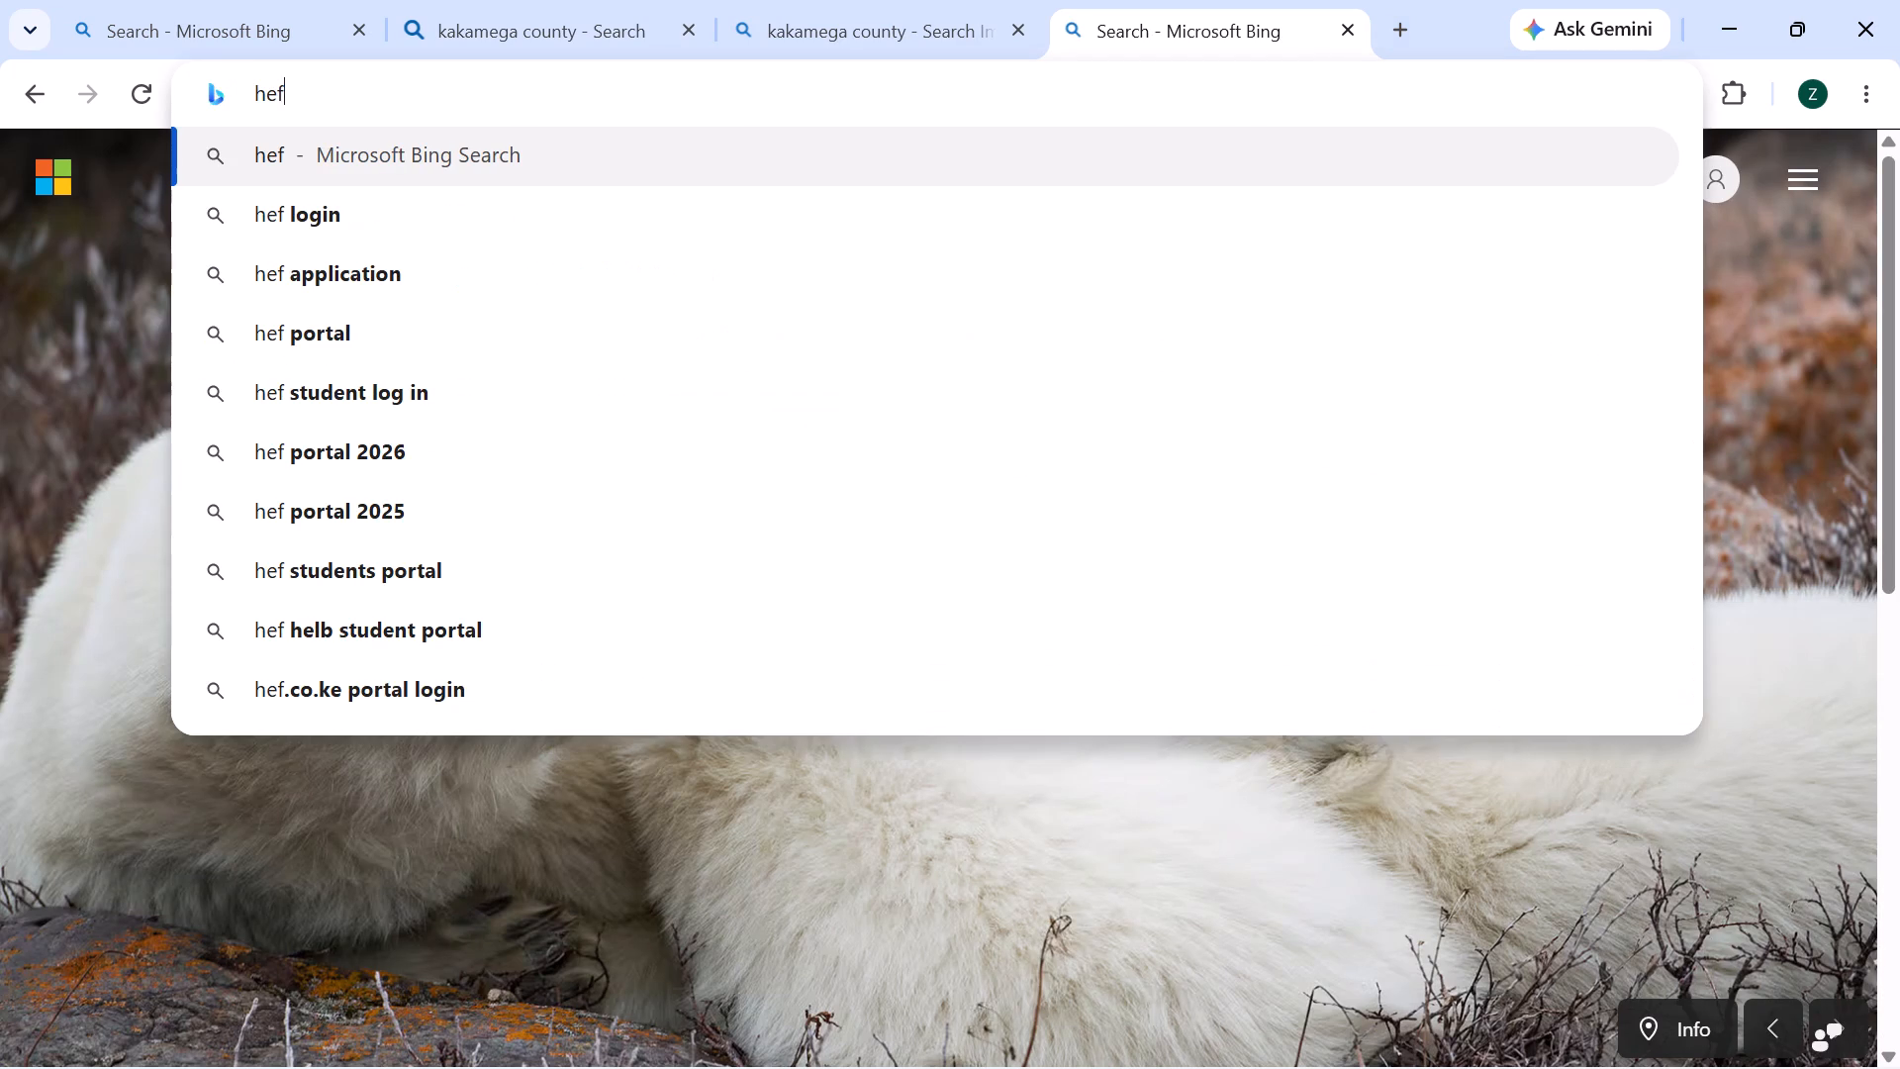
pyautogui.press('Return')
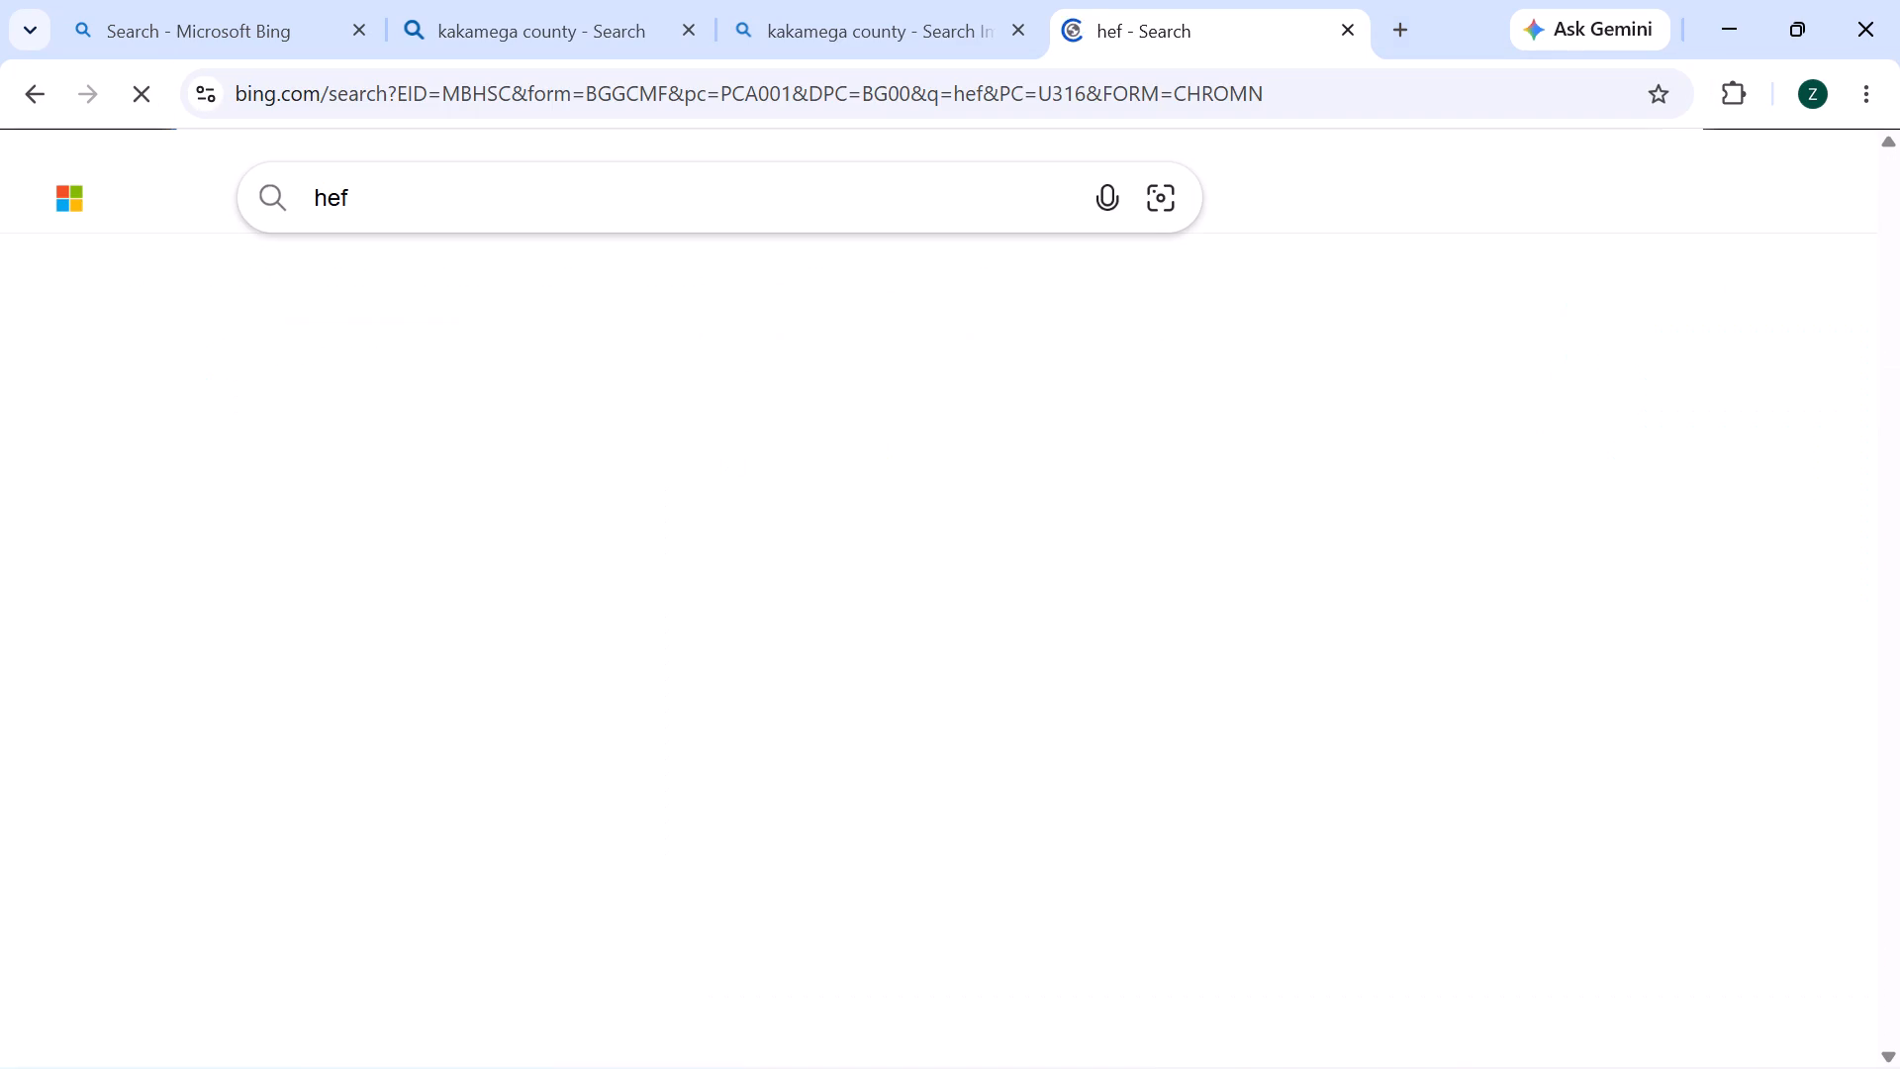
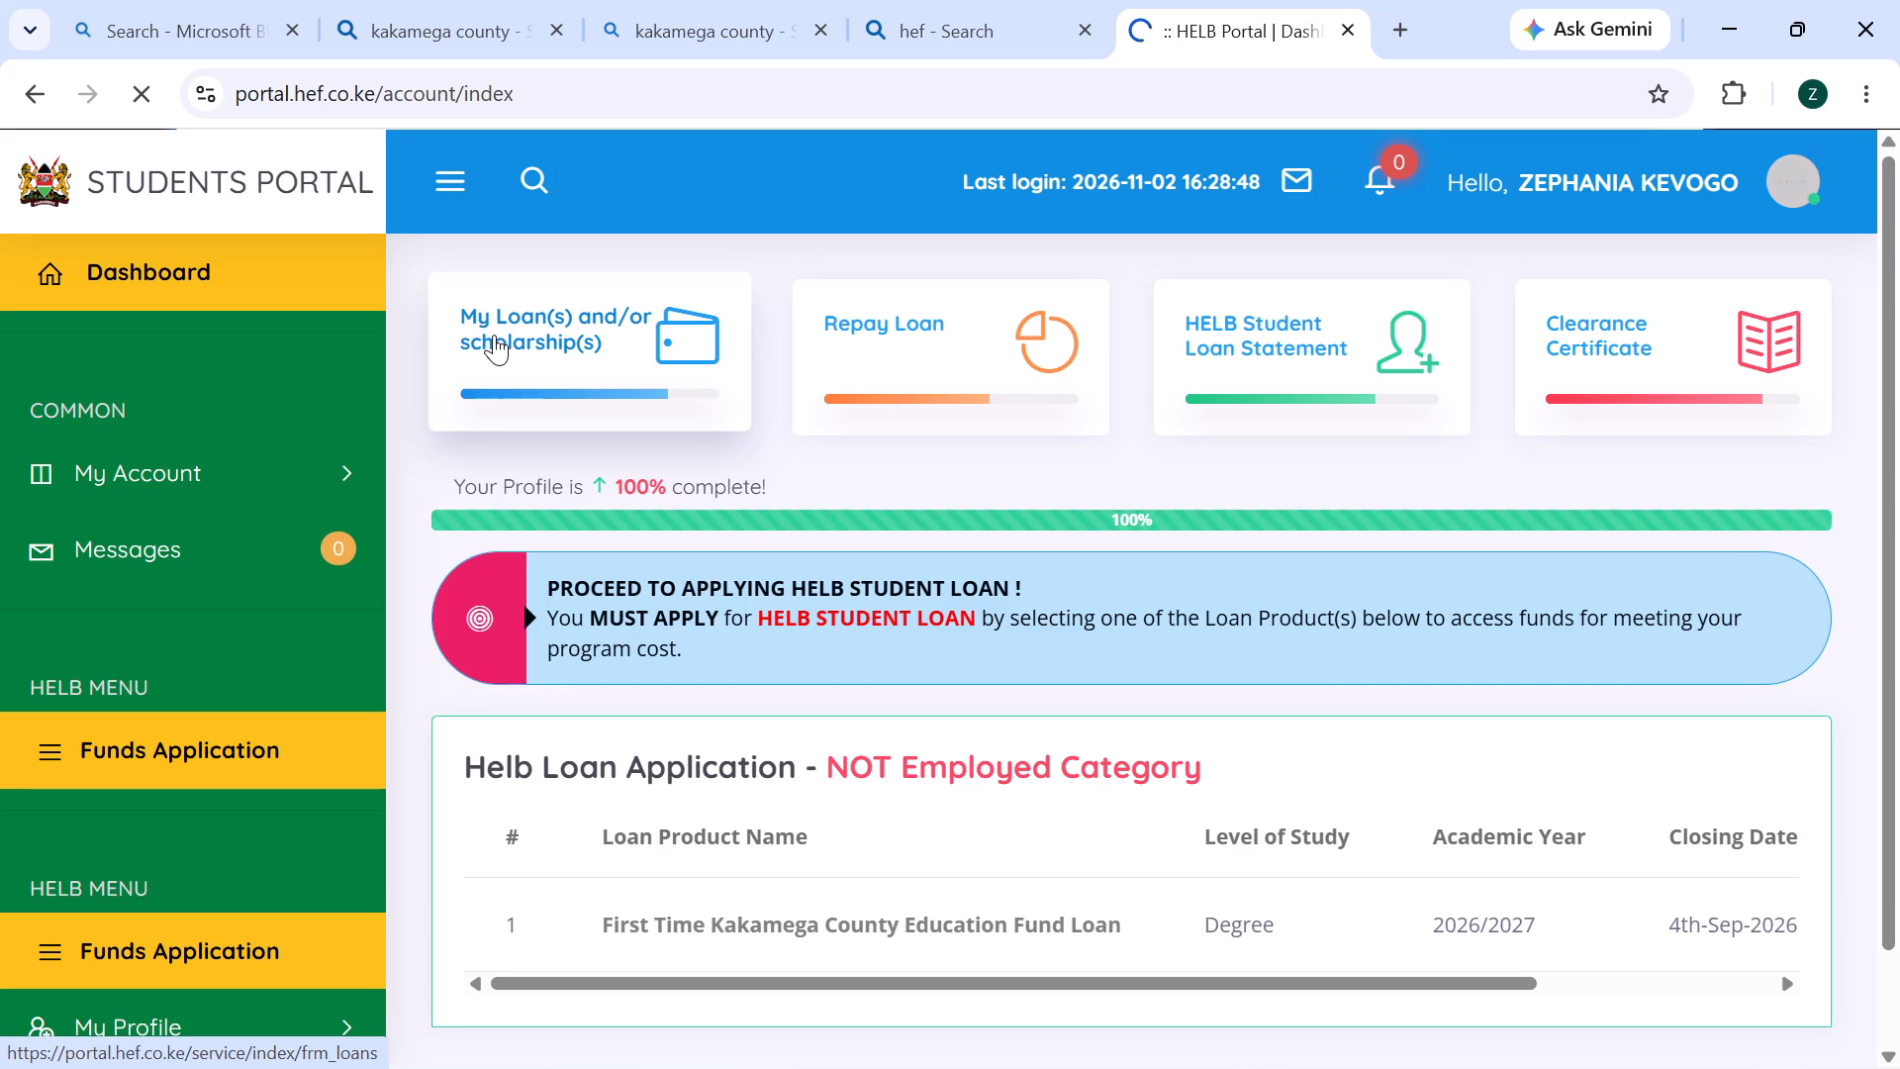
pyautogui.click(1394, 16)
pyautogui.click(1311, 88)
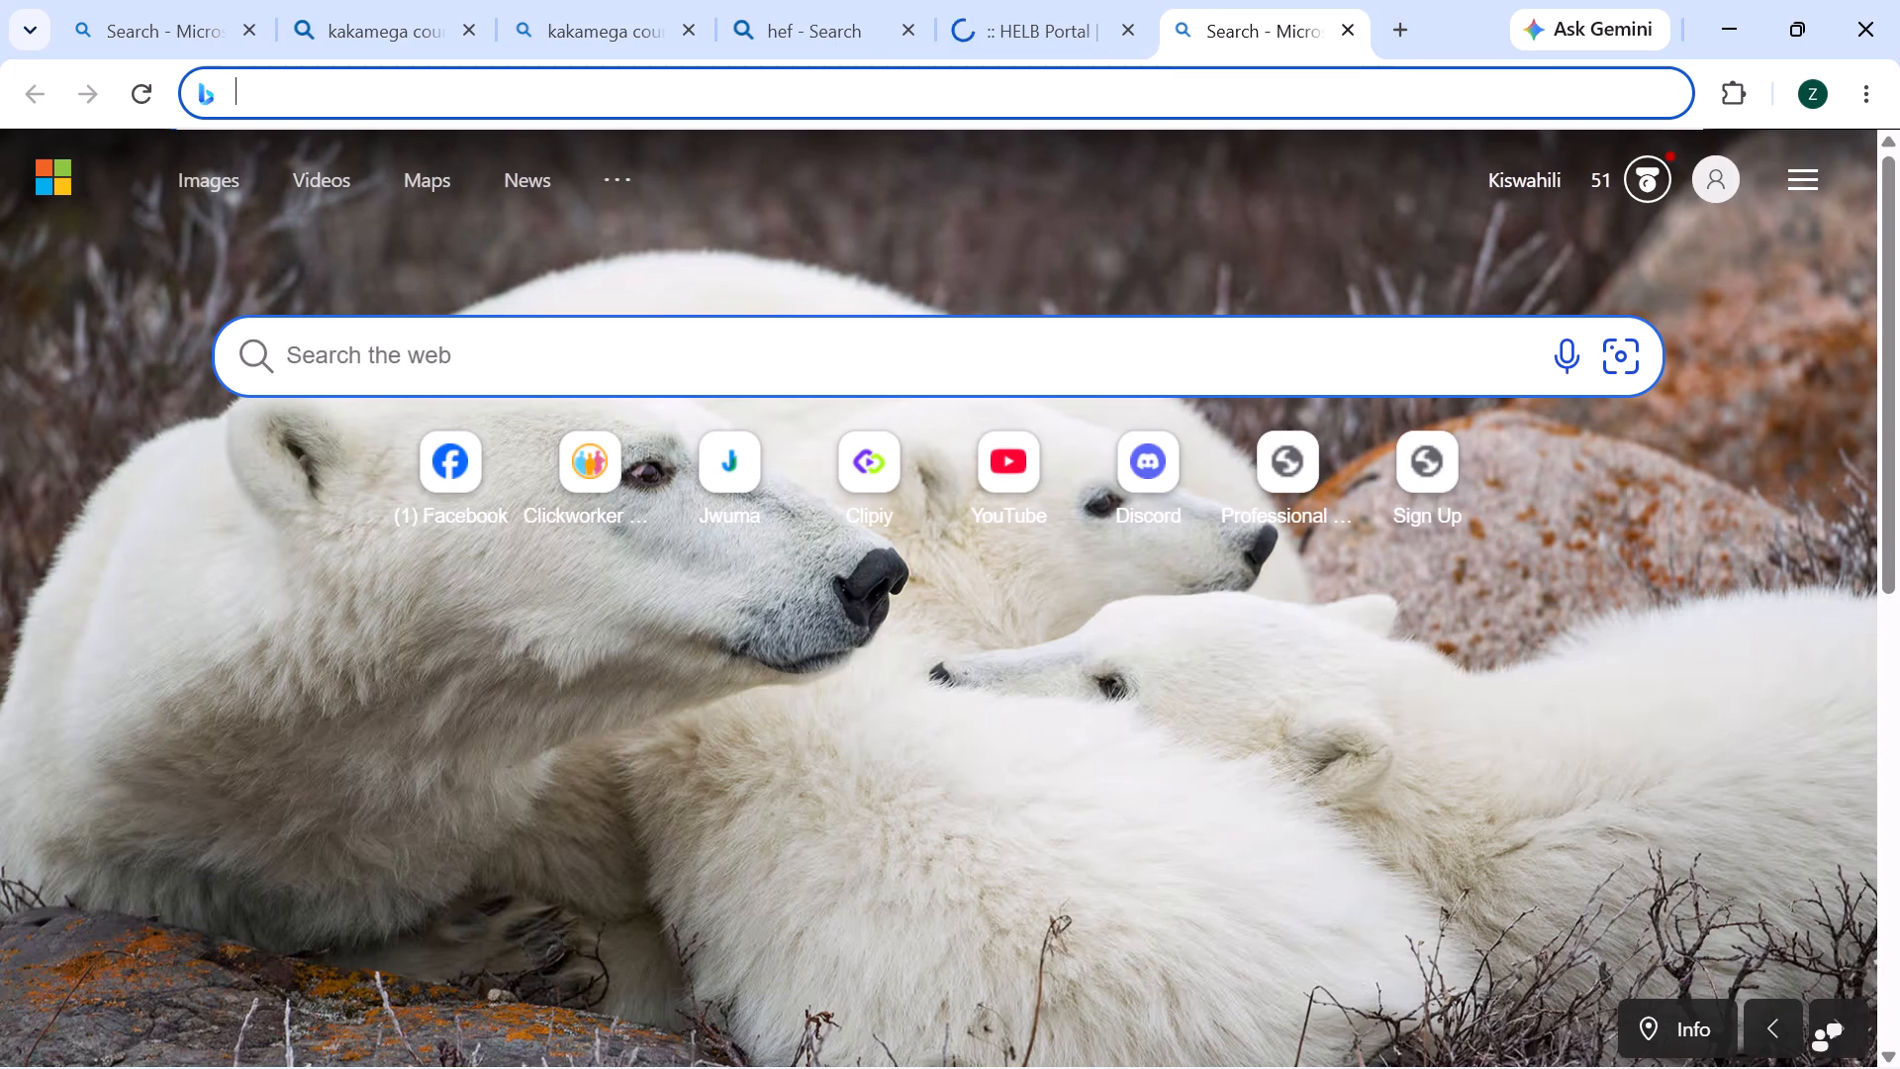
pyautogui.press('c')
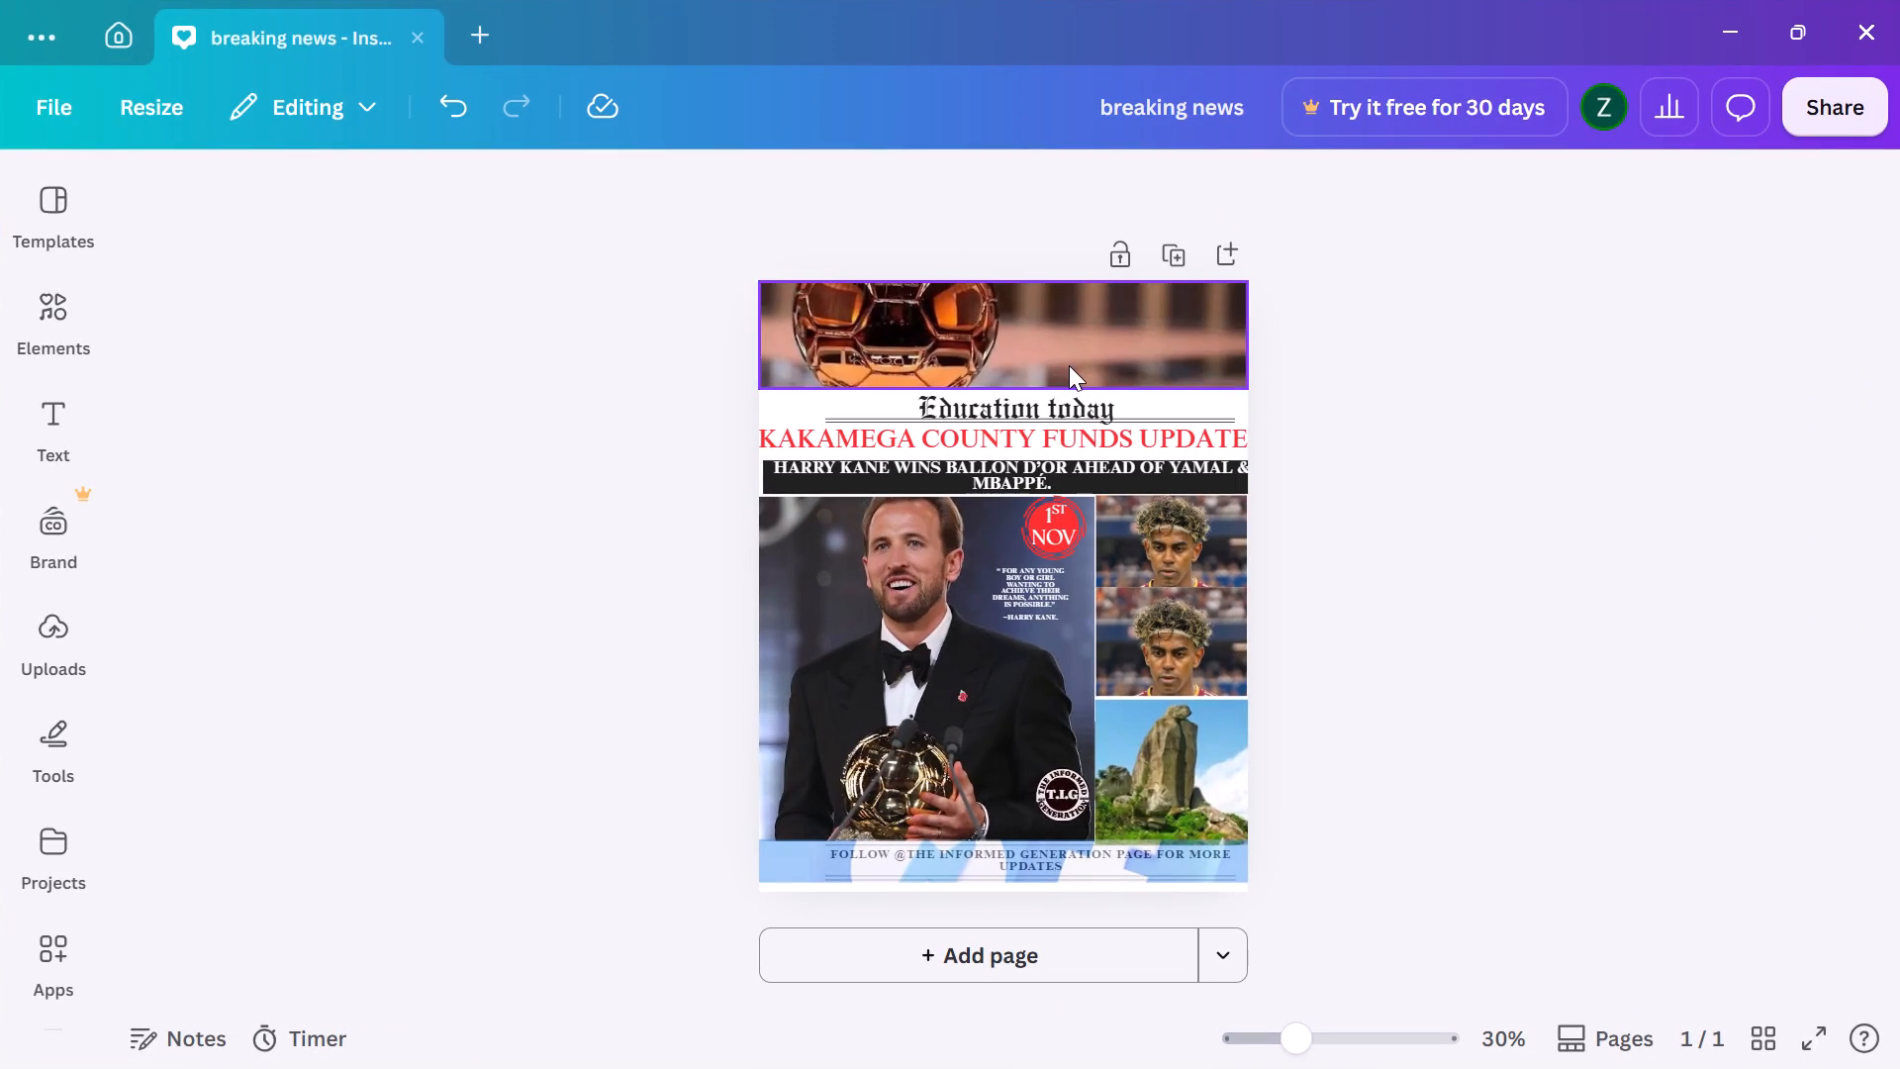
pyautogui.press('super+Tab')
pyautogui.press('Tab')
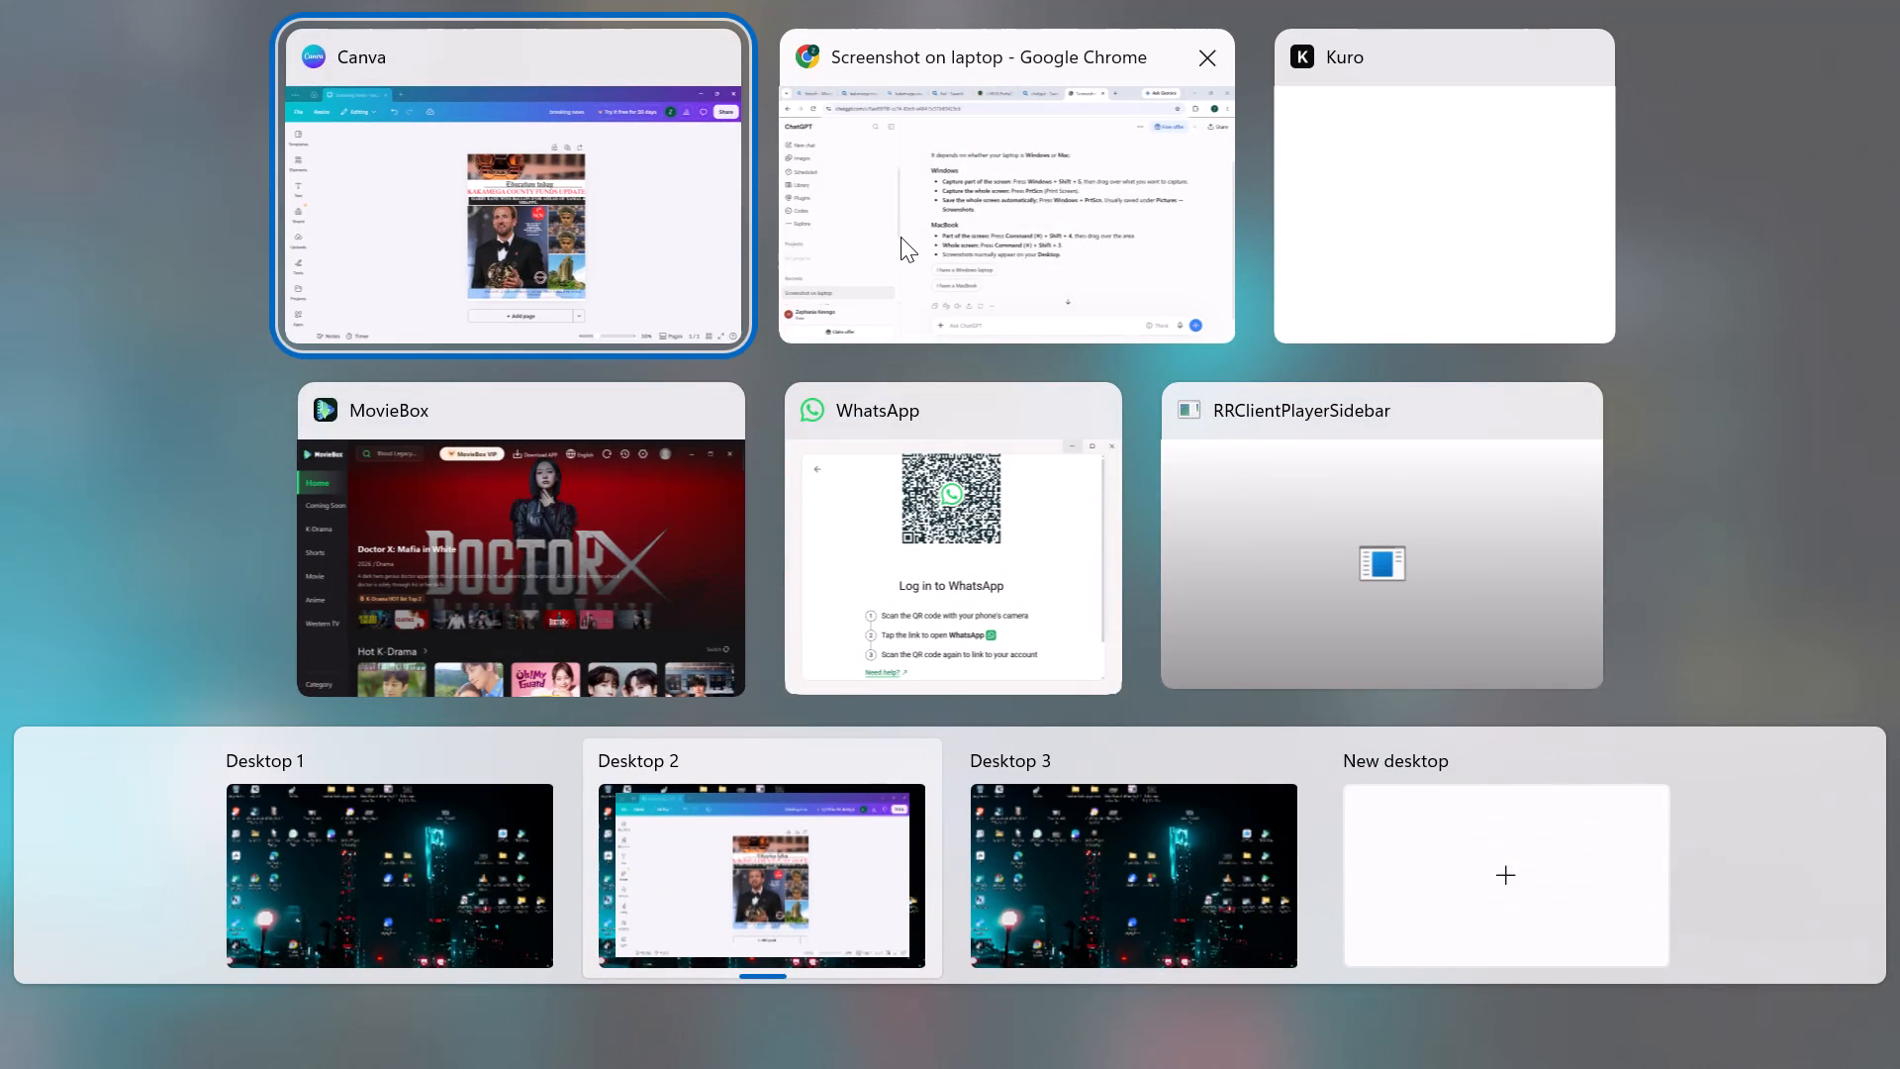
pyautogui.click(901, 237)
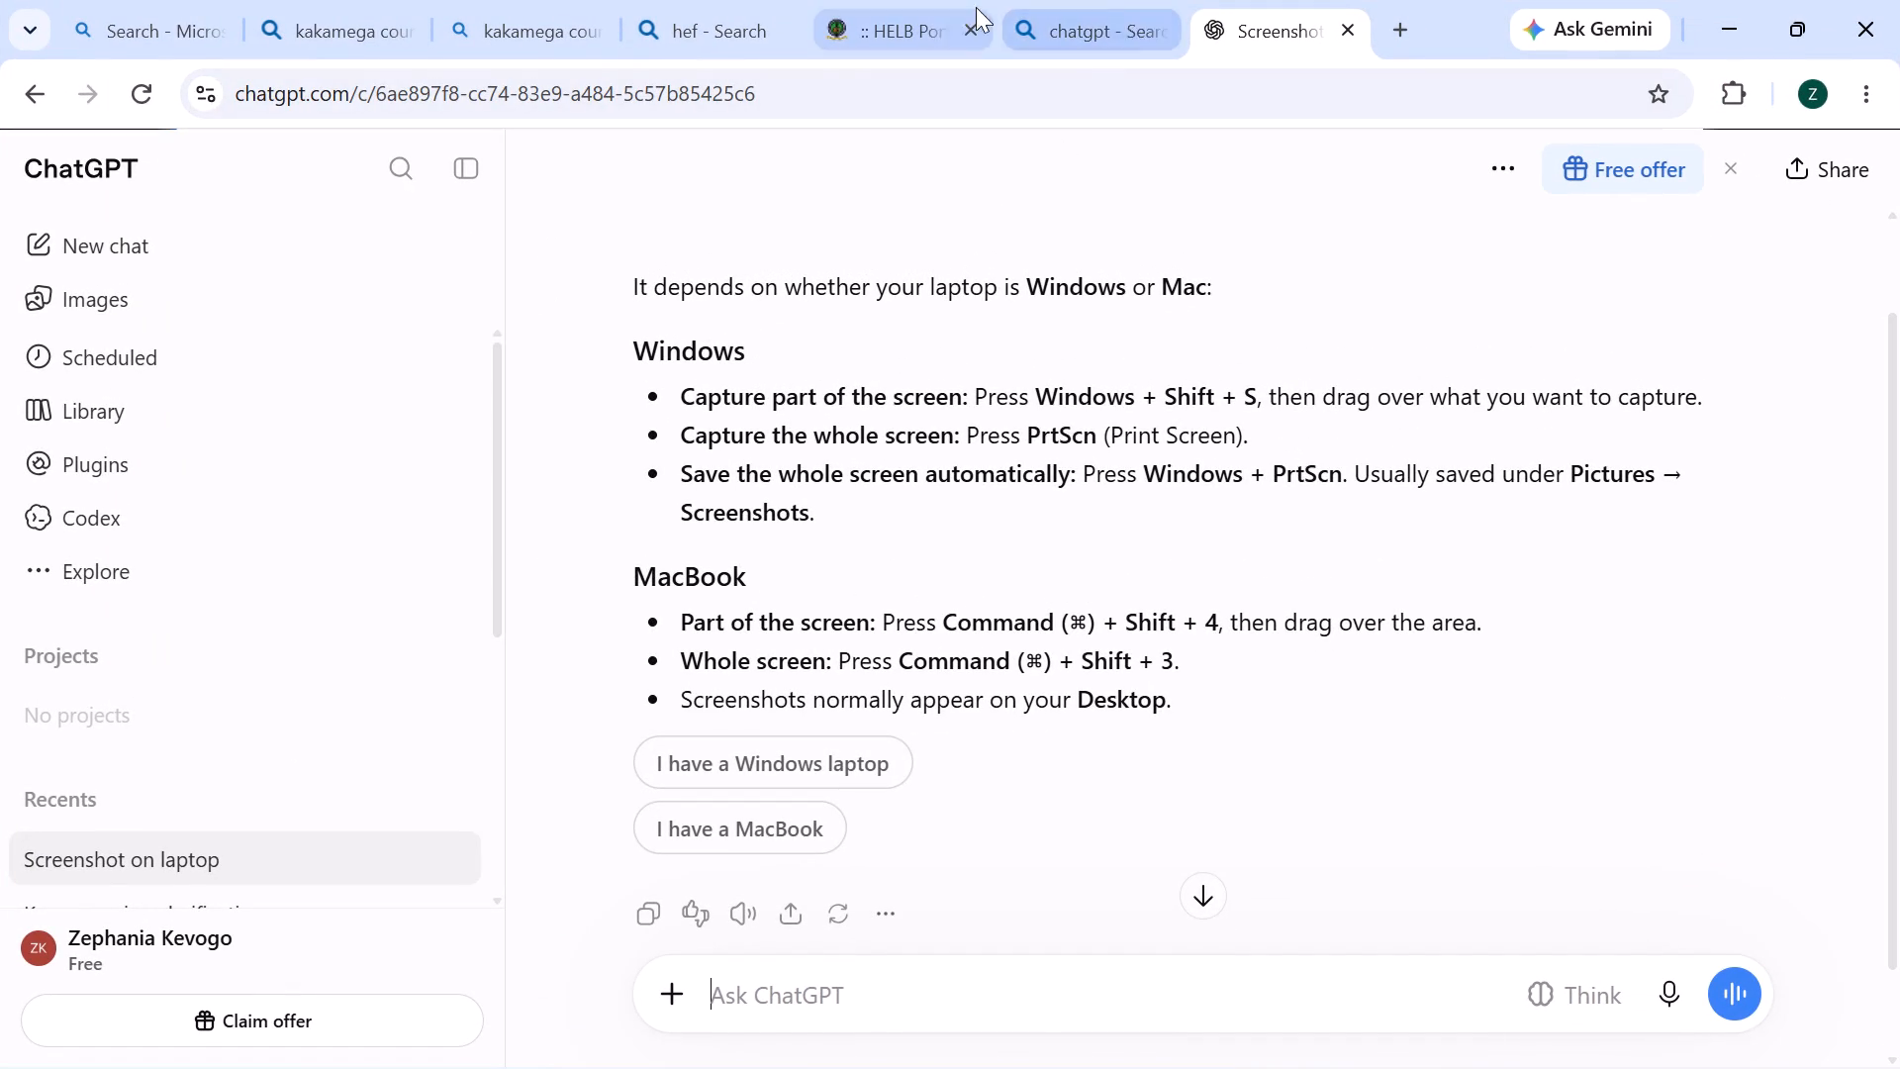
# Return to the HELB portal tab and capture a screenshot of the My Loans and Scholarships page with Snipping Tool.
pyautogui.click(914, 27)
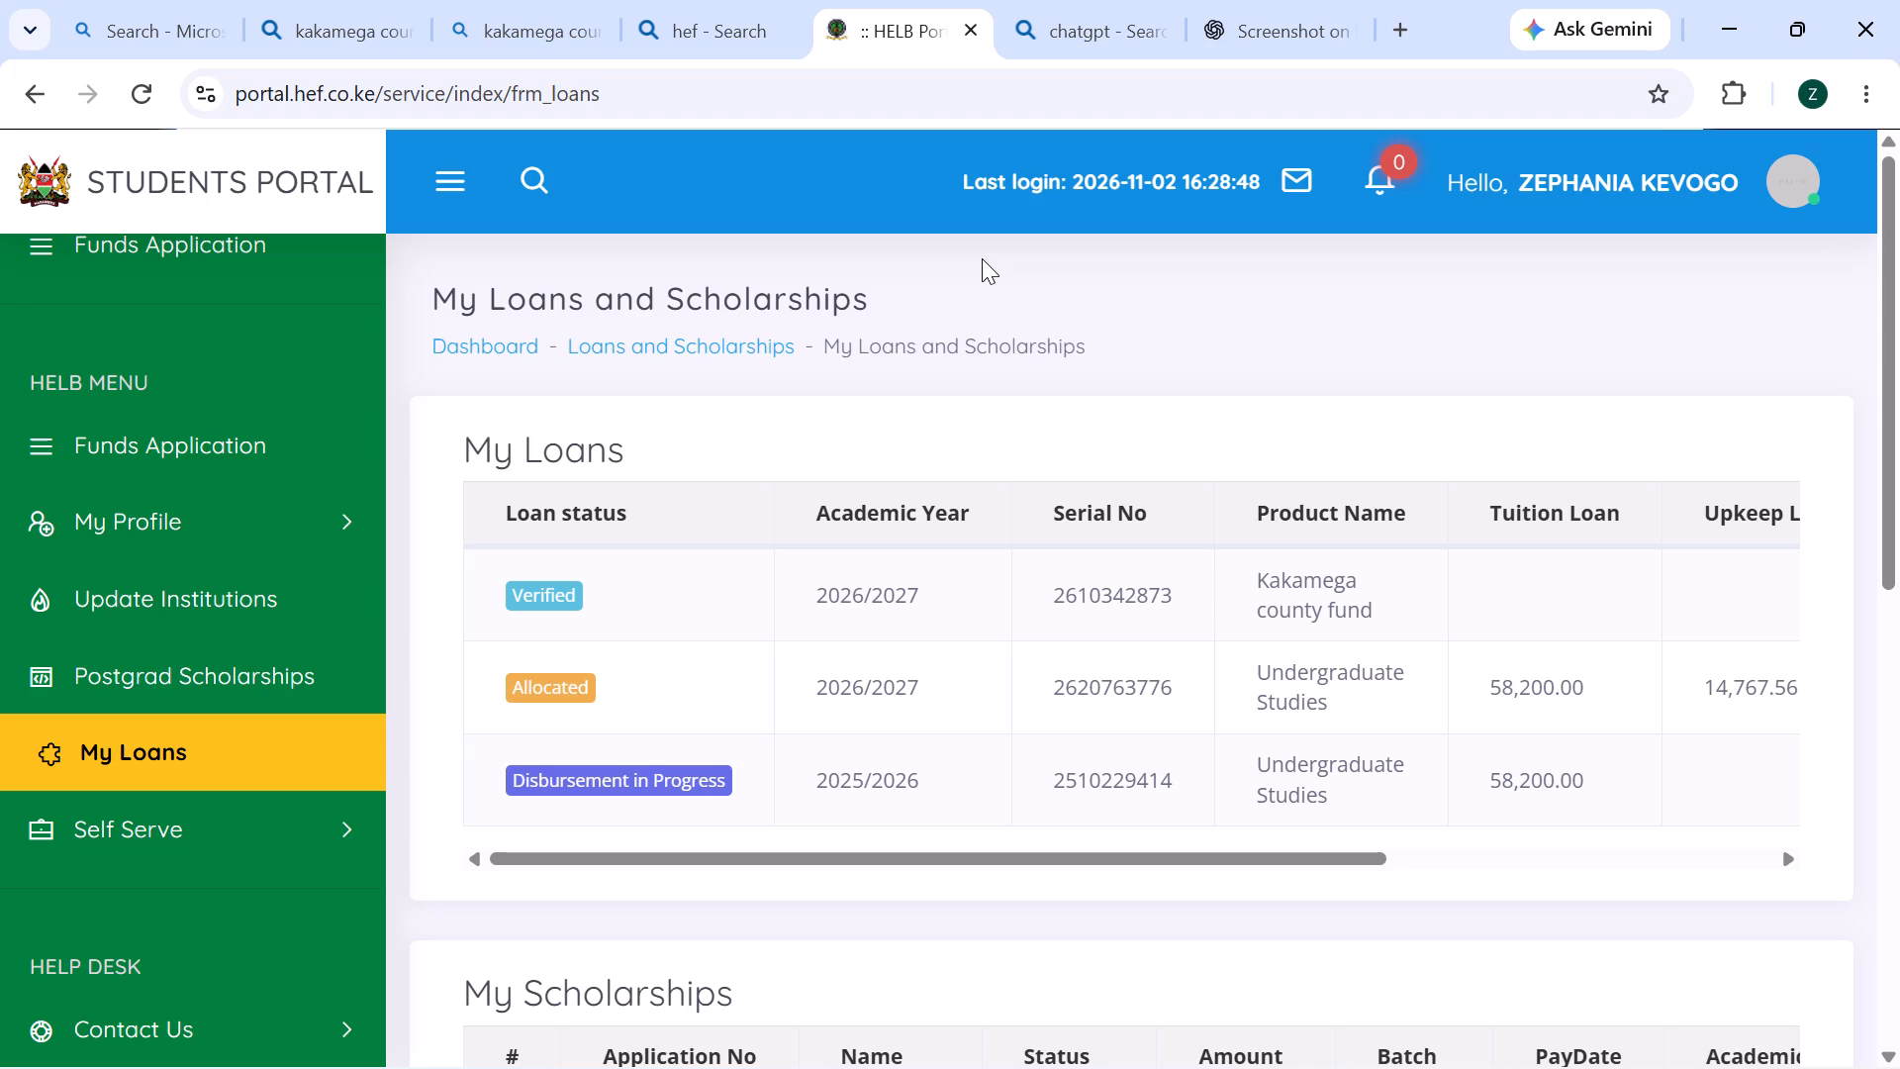
pyautogui.press('shift+super+s')
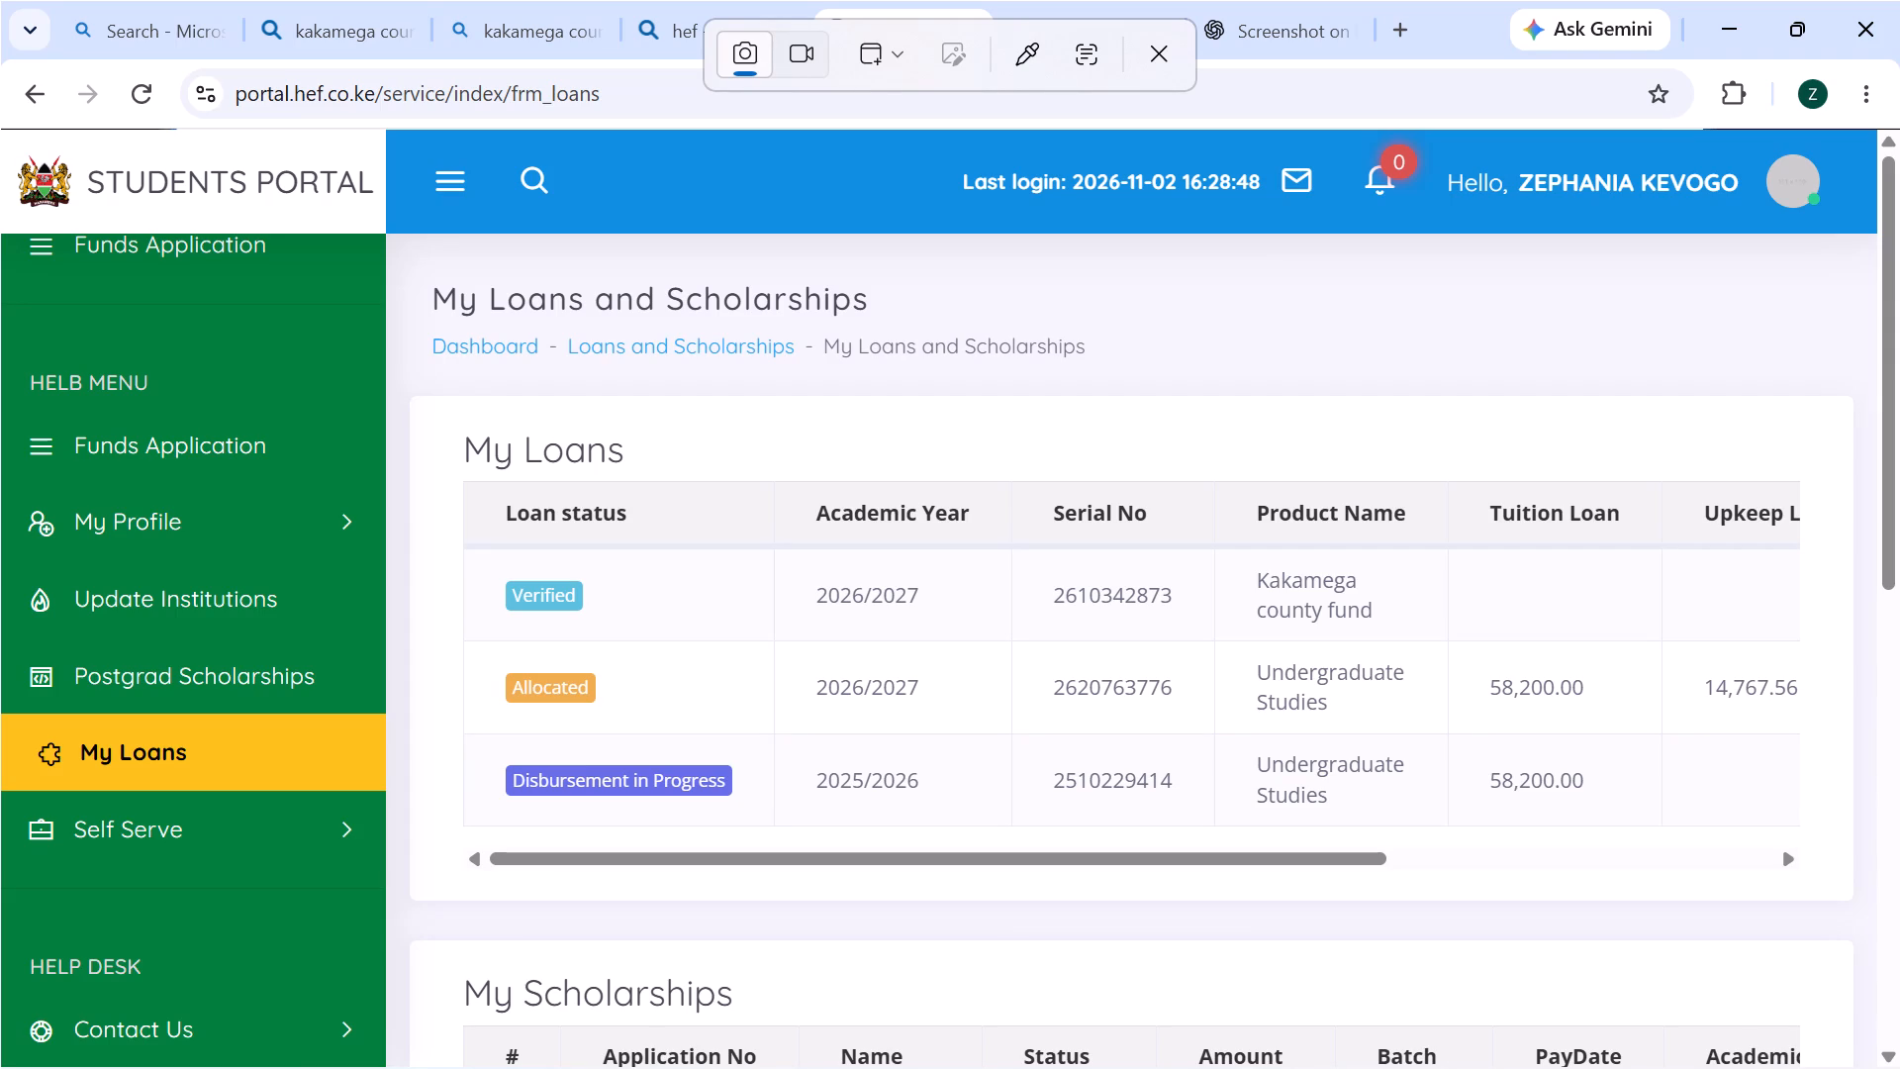
pyautogui.moveTo(567, 124); pyautogui.dragTo(1323, 97)
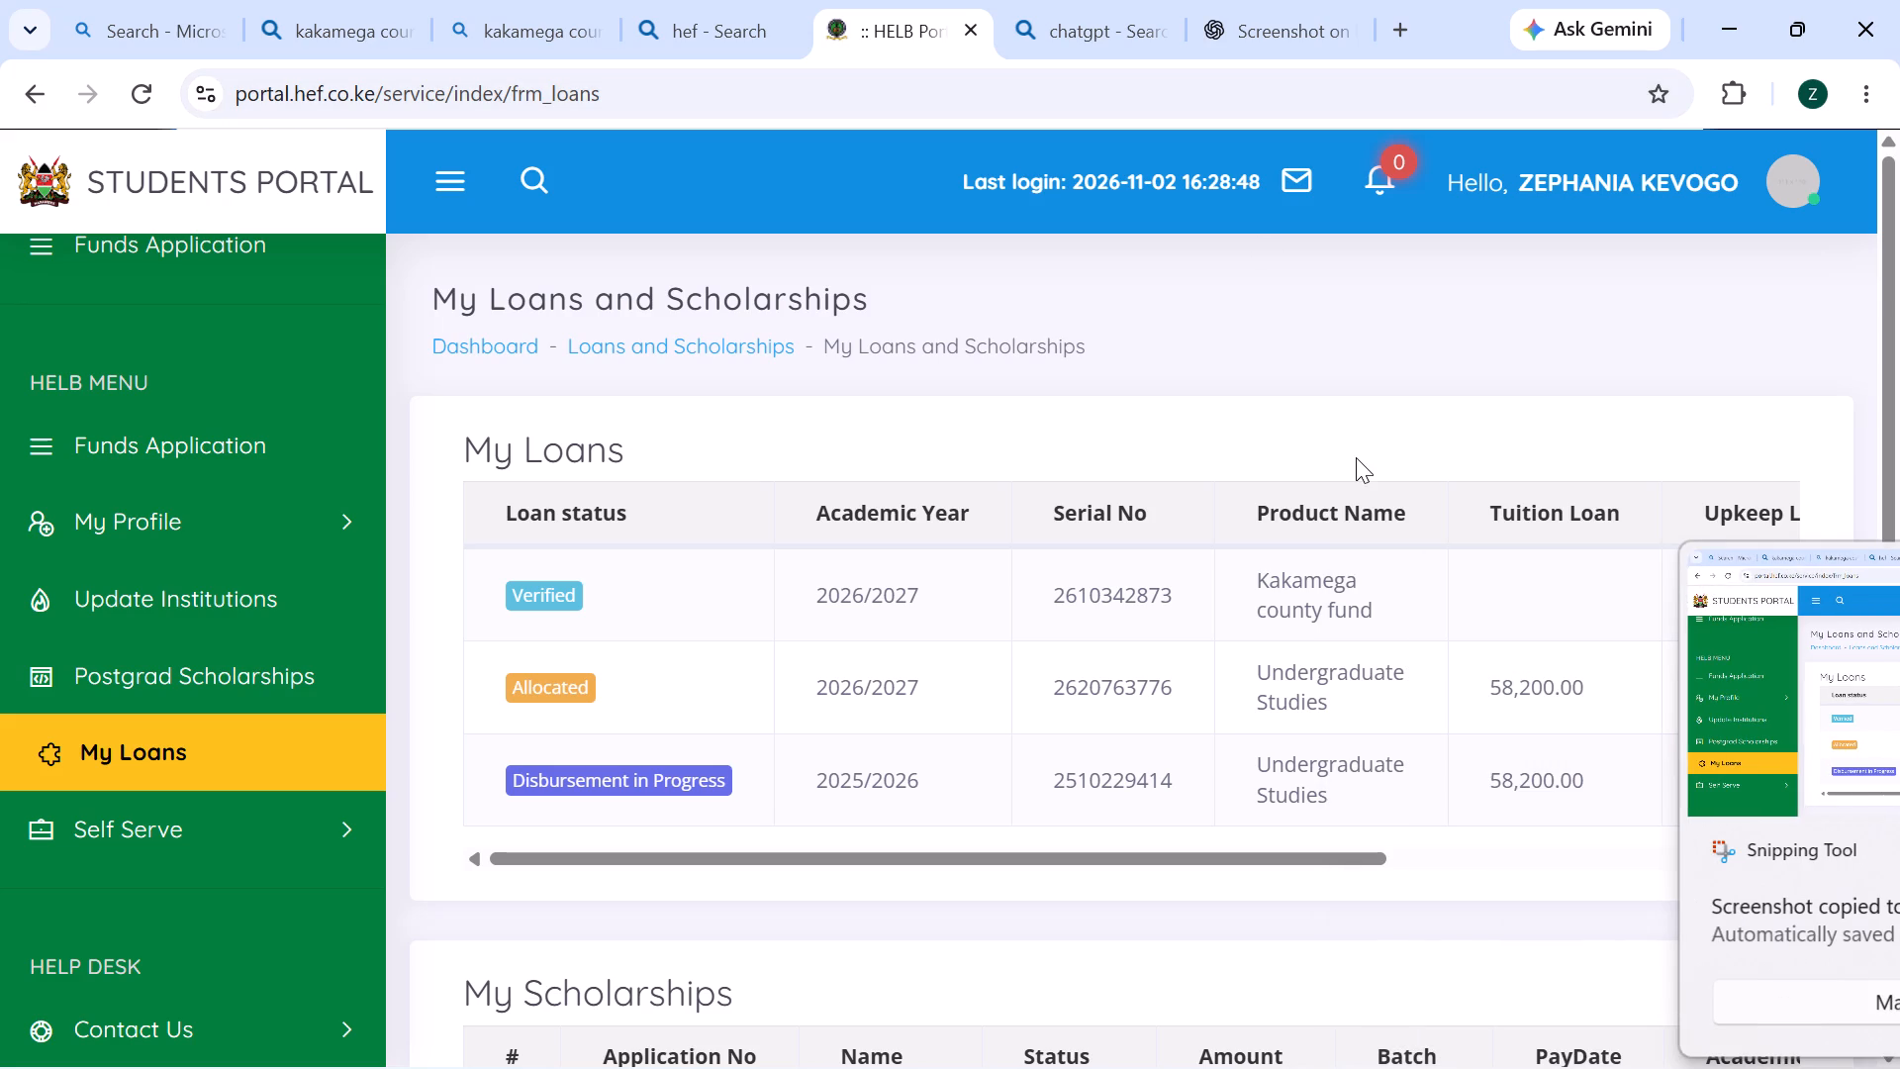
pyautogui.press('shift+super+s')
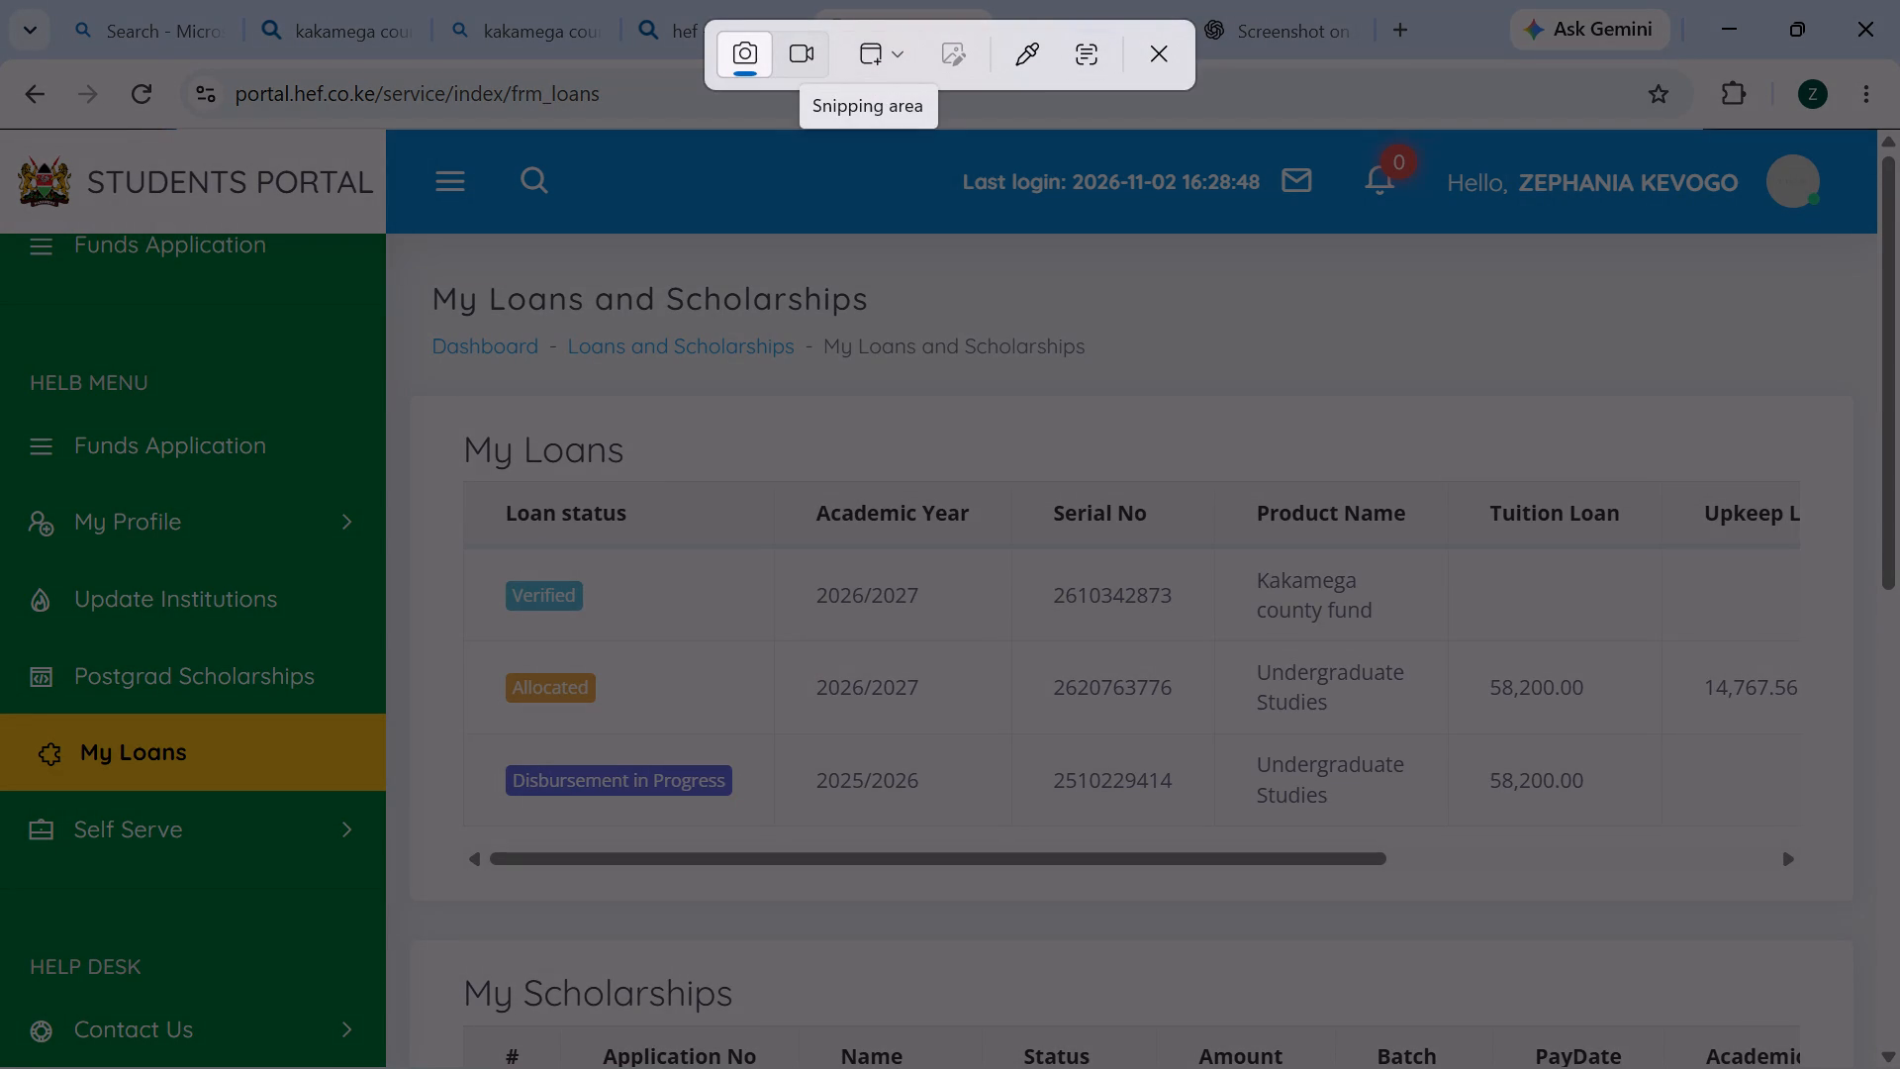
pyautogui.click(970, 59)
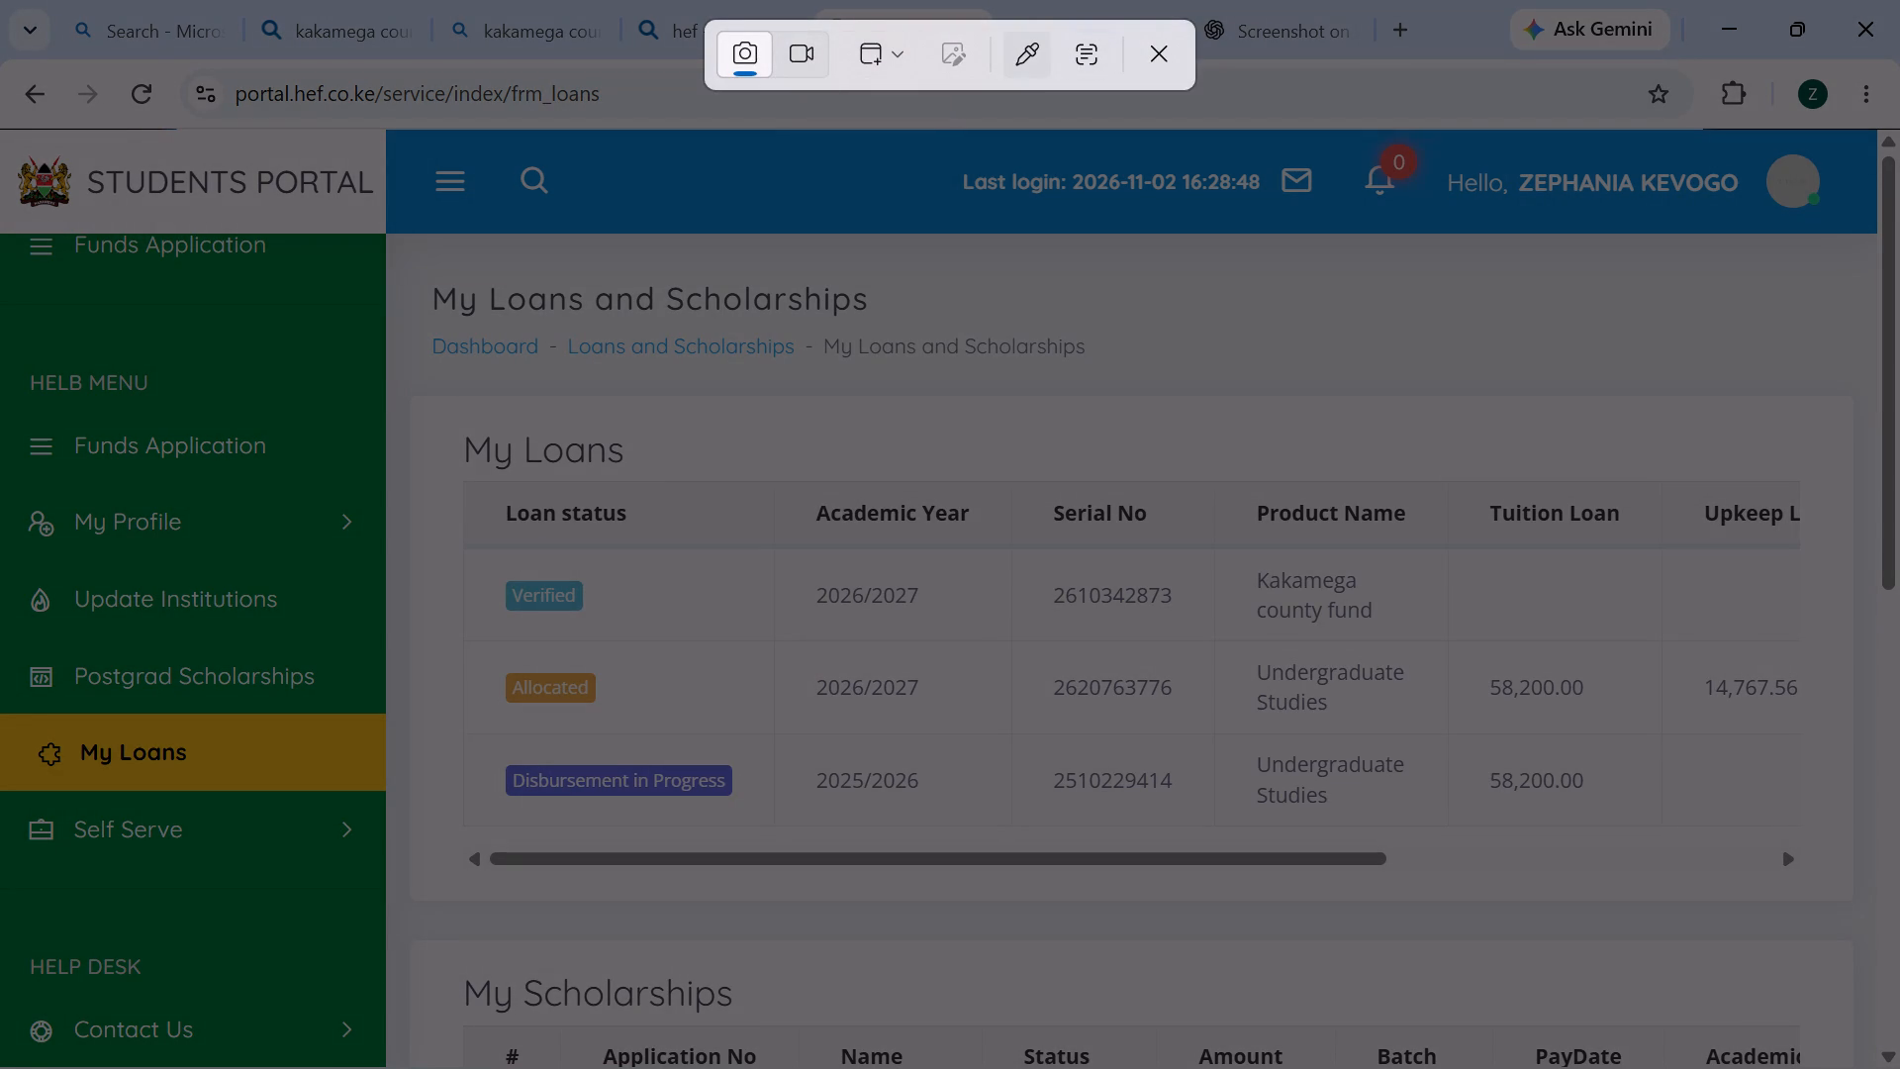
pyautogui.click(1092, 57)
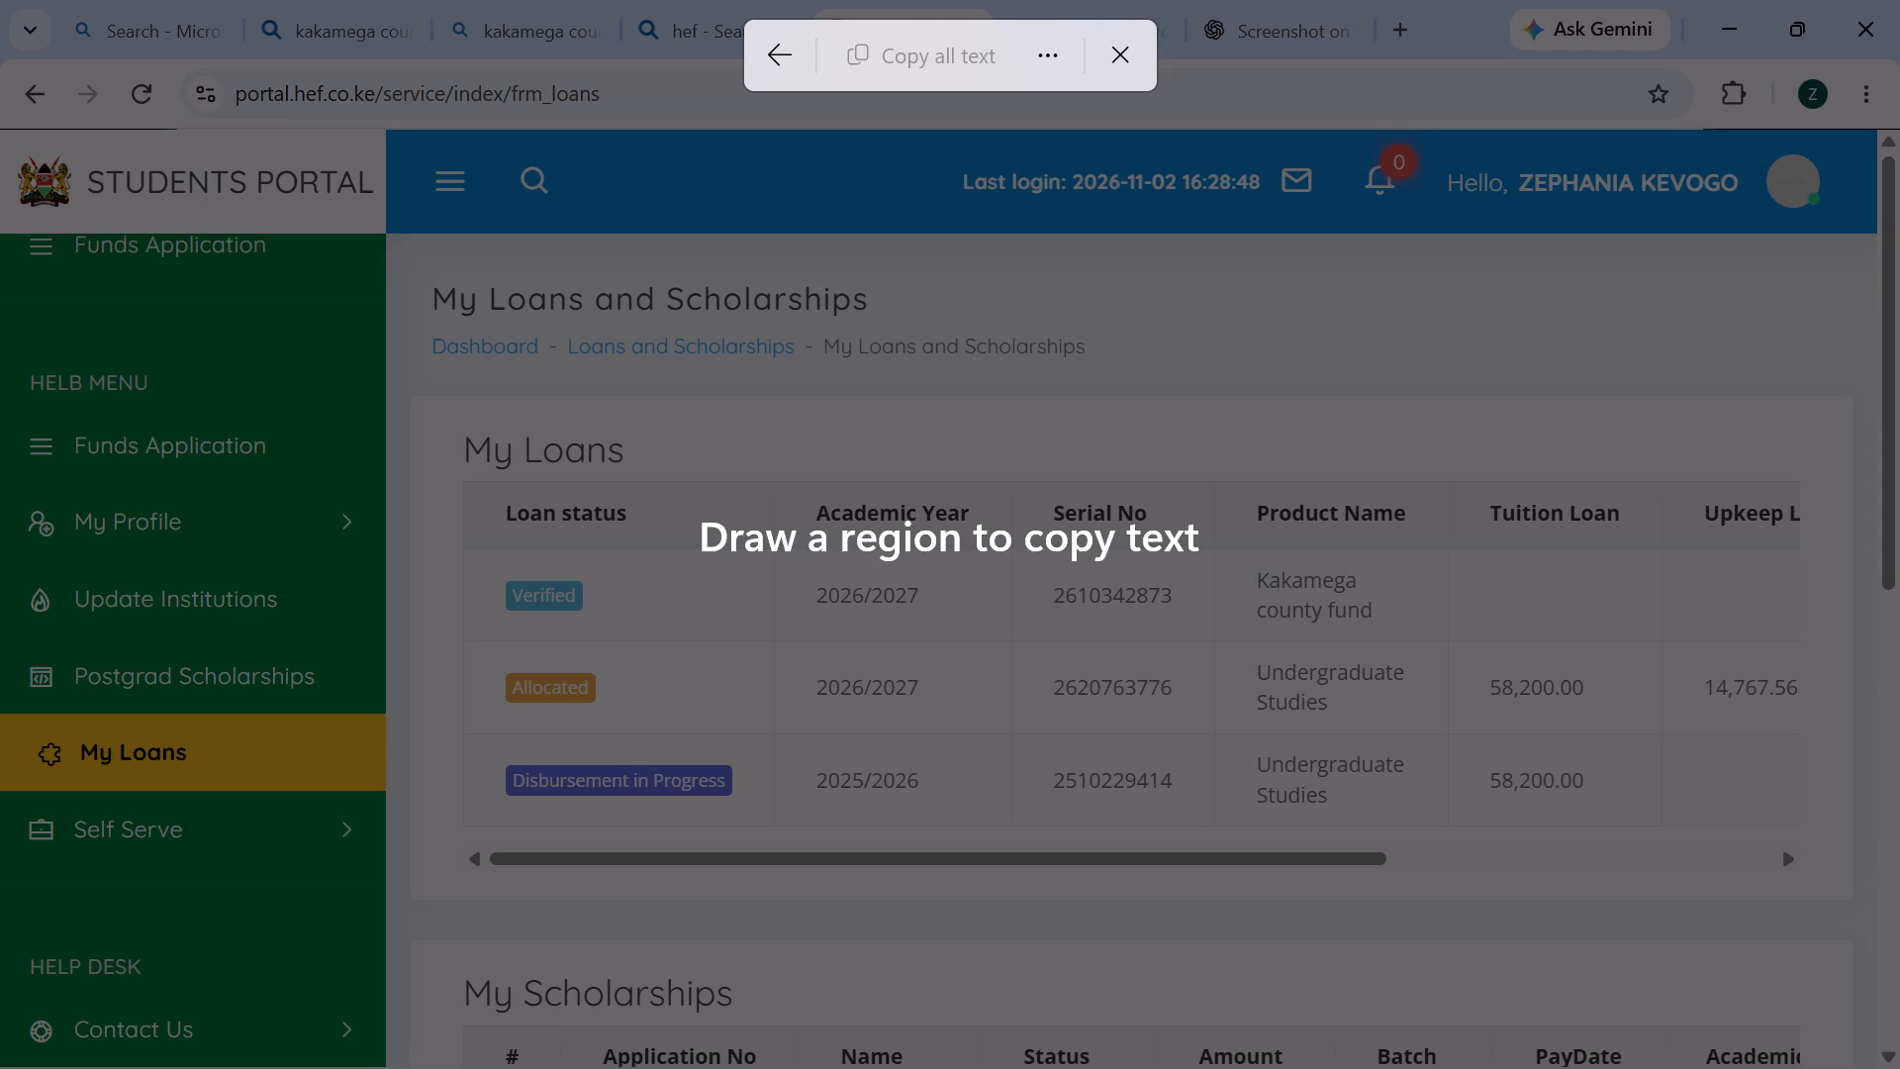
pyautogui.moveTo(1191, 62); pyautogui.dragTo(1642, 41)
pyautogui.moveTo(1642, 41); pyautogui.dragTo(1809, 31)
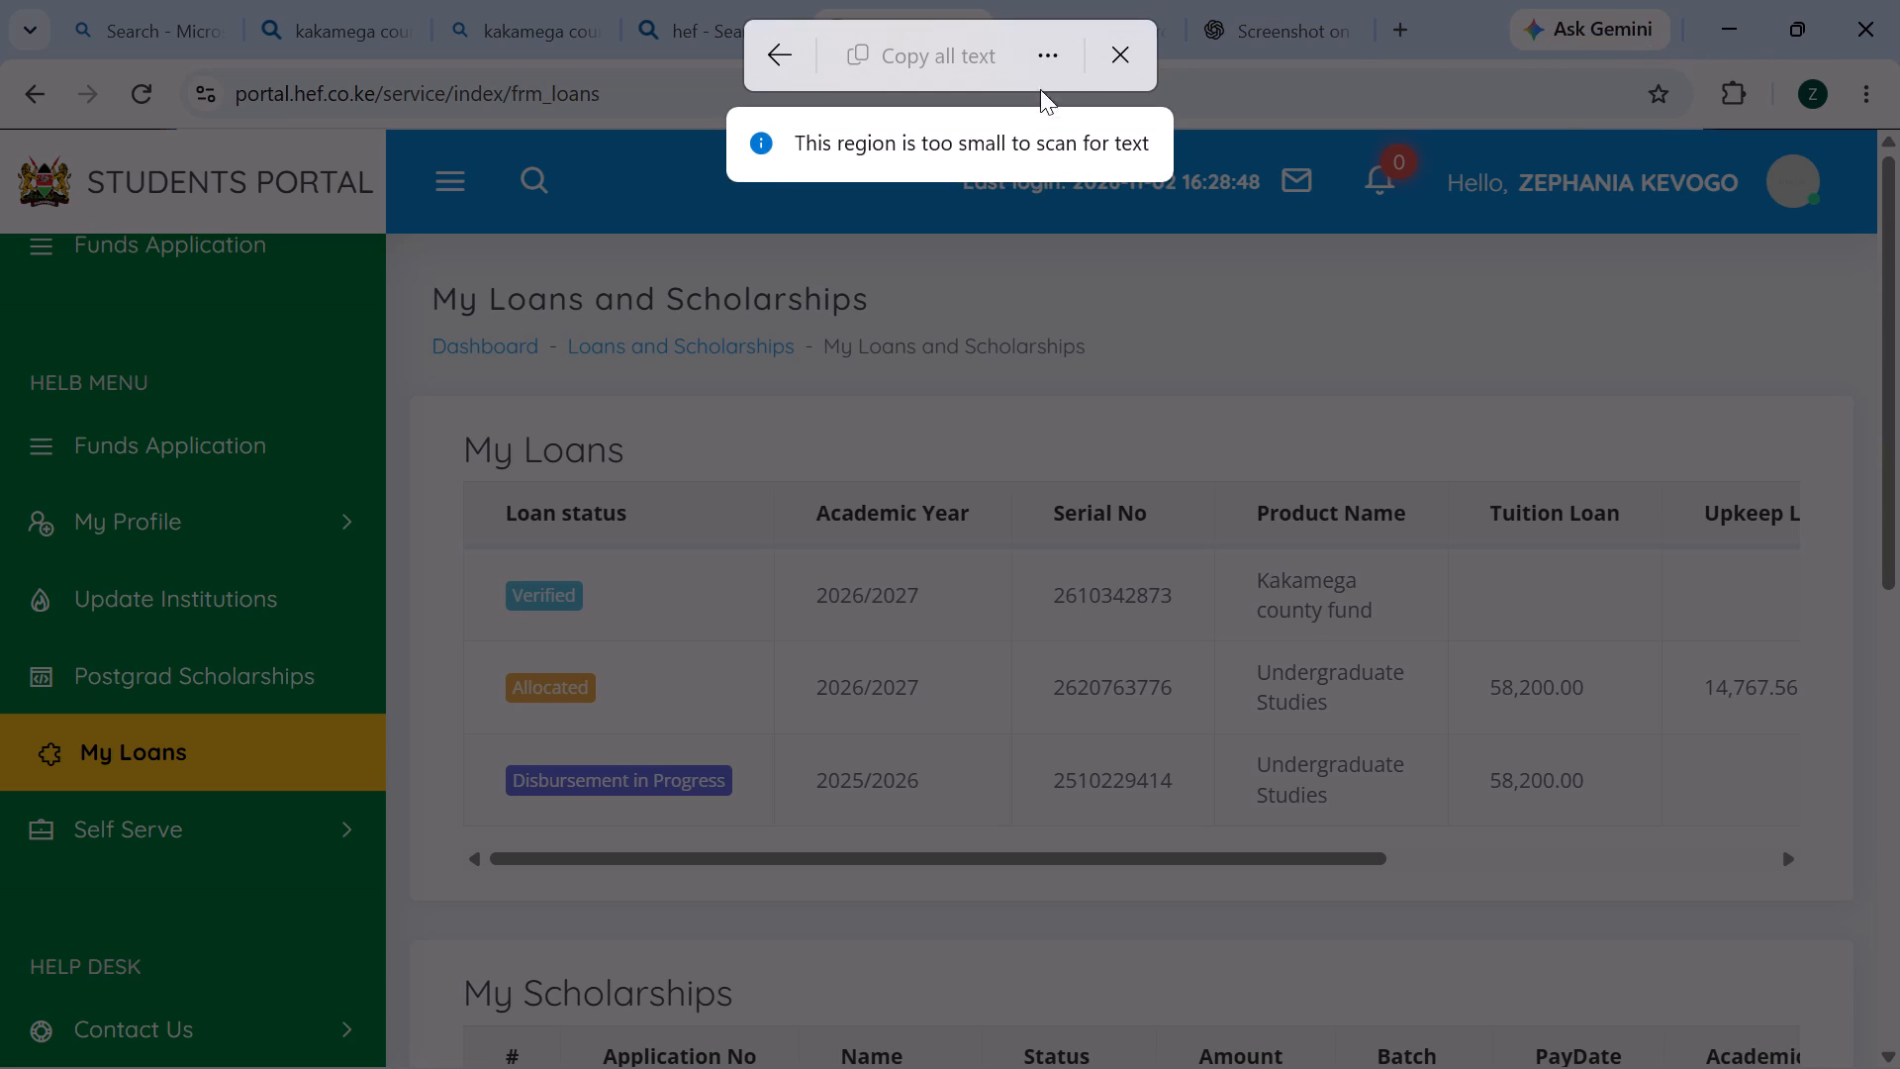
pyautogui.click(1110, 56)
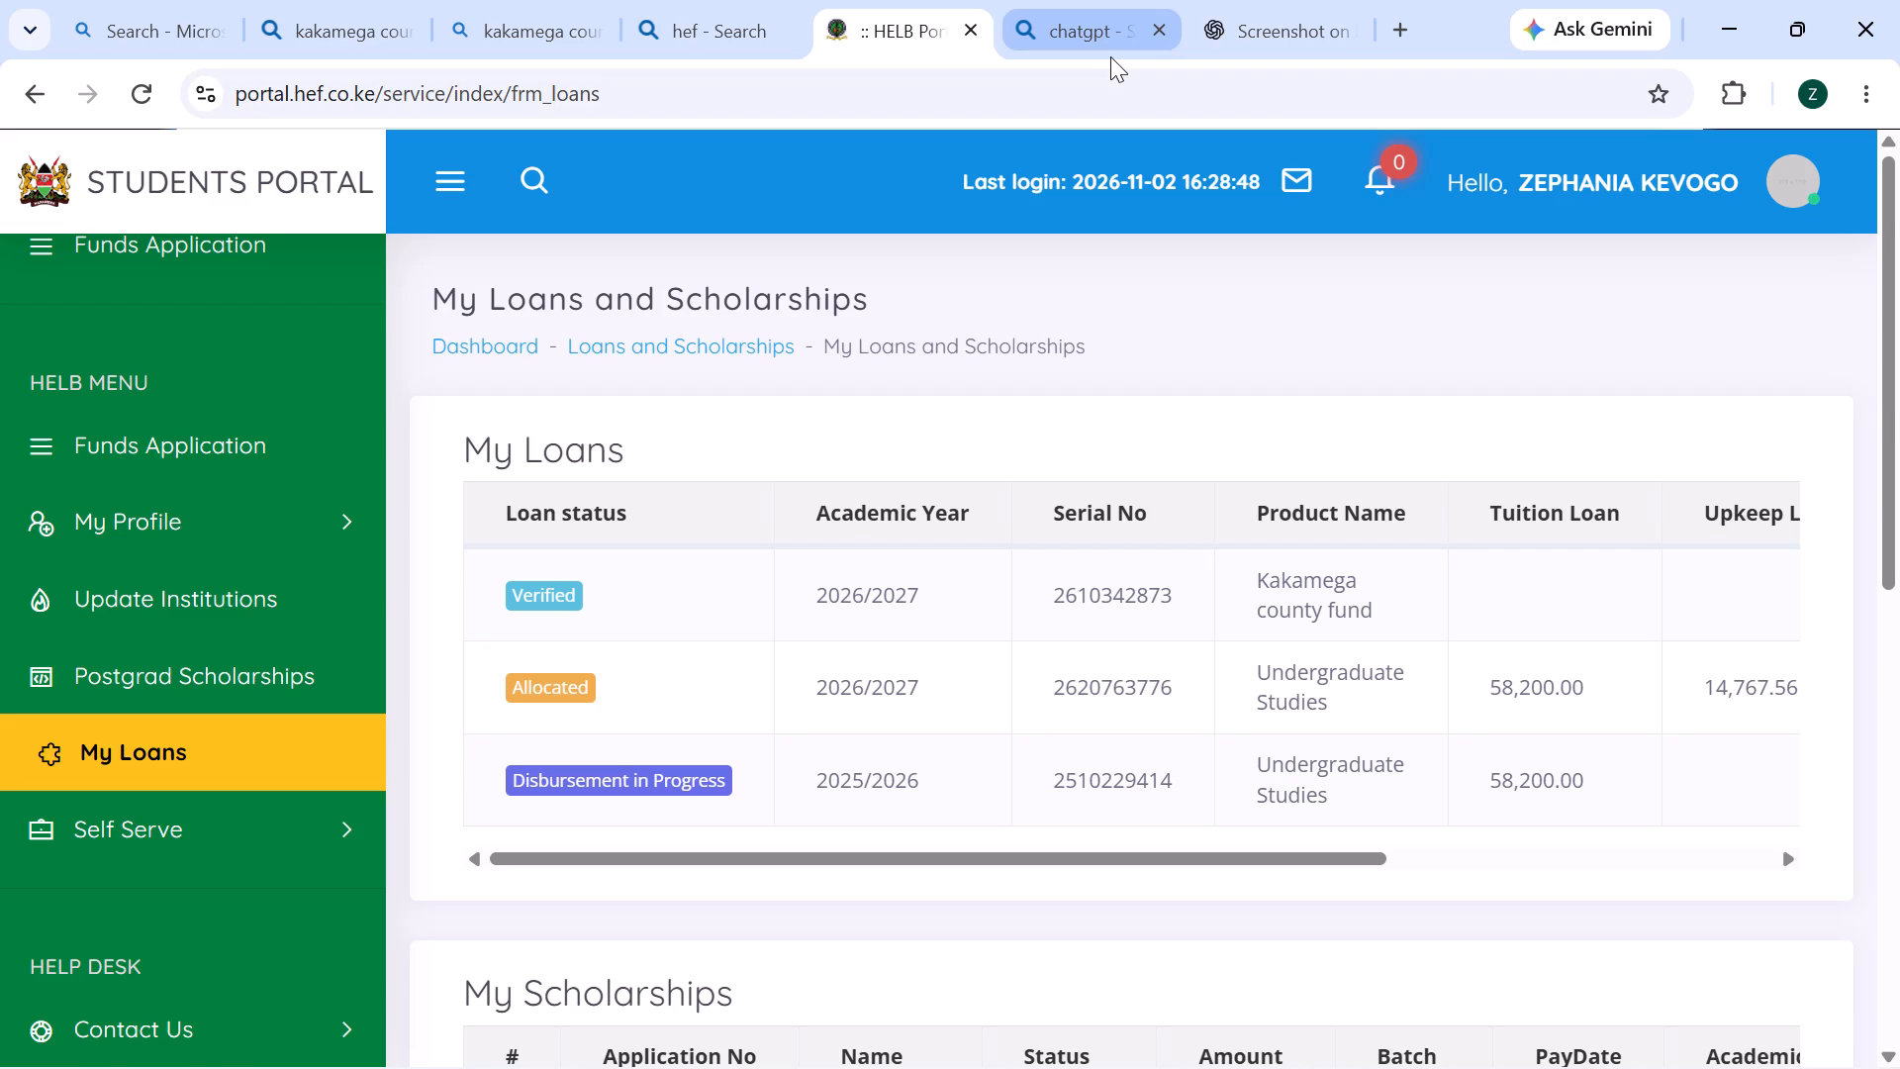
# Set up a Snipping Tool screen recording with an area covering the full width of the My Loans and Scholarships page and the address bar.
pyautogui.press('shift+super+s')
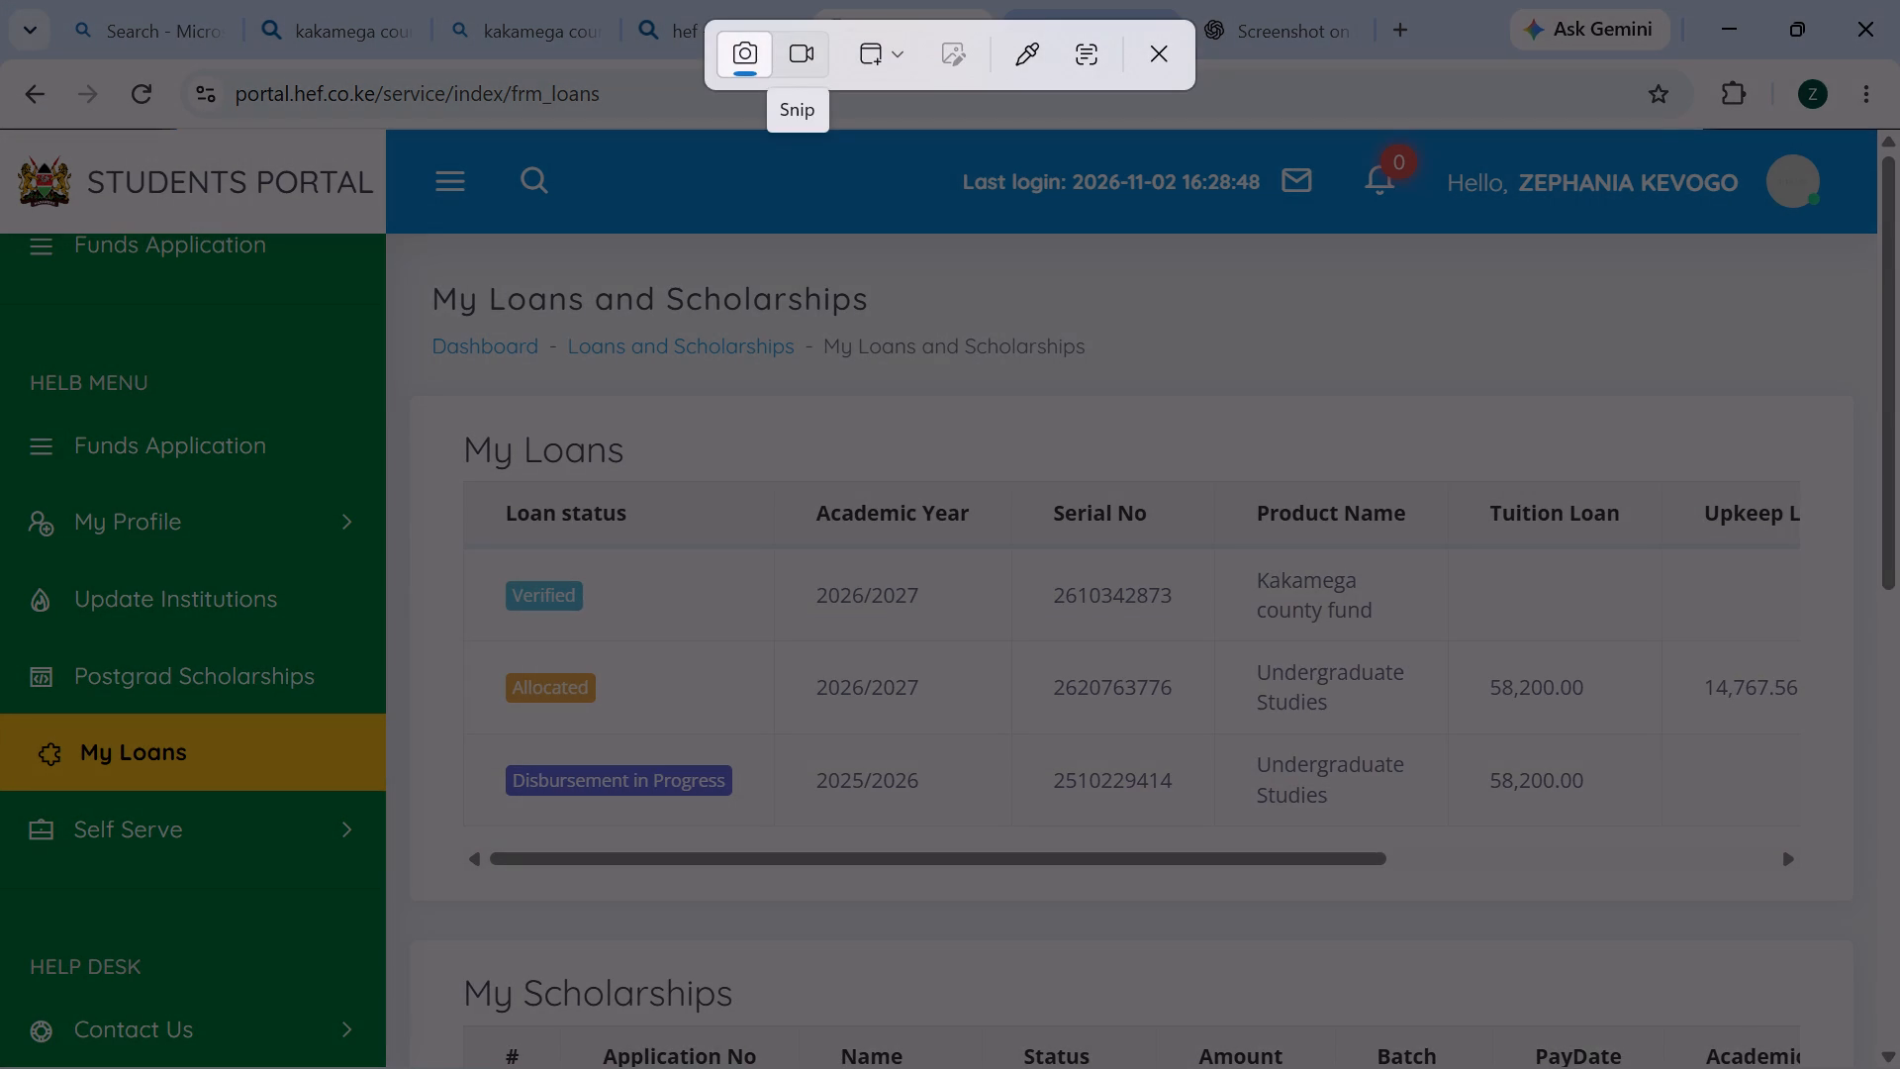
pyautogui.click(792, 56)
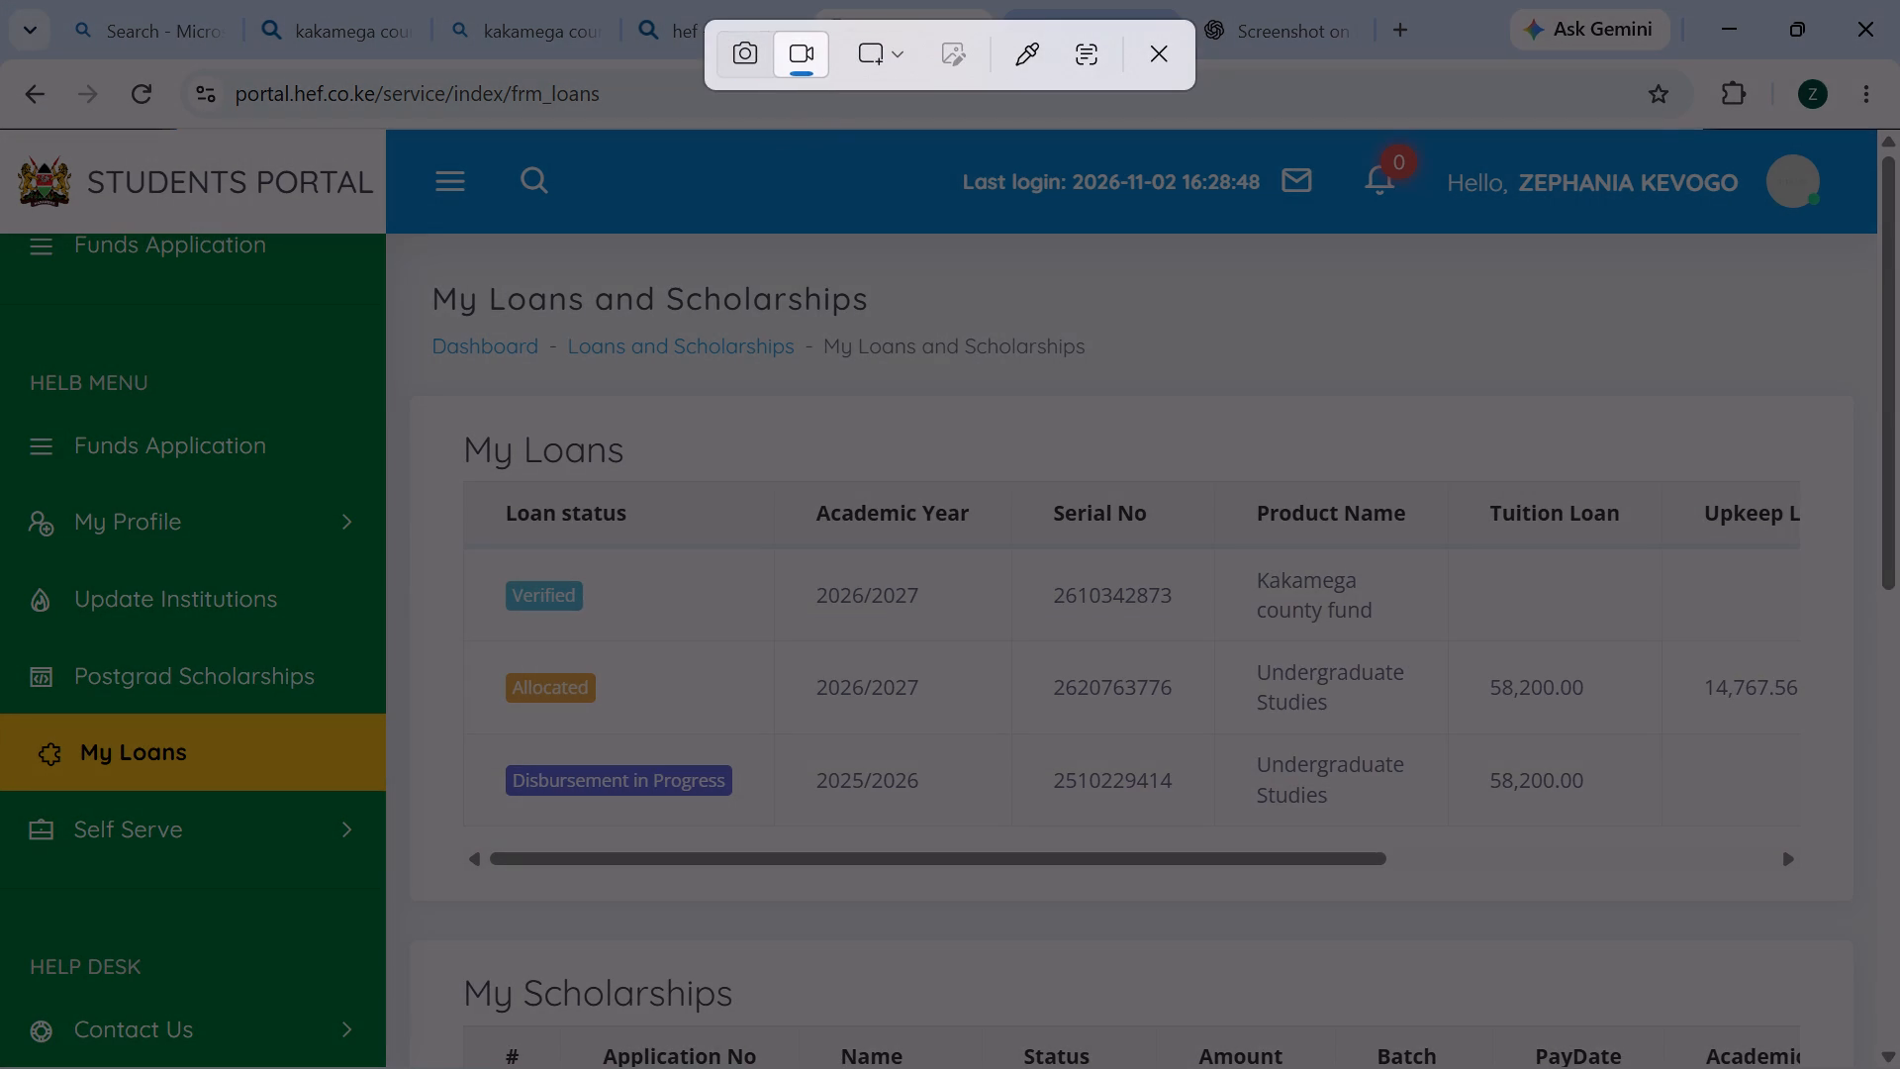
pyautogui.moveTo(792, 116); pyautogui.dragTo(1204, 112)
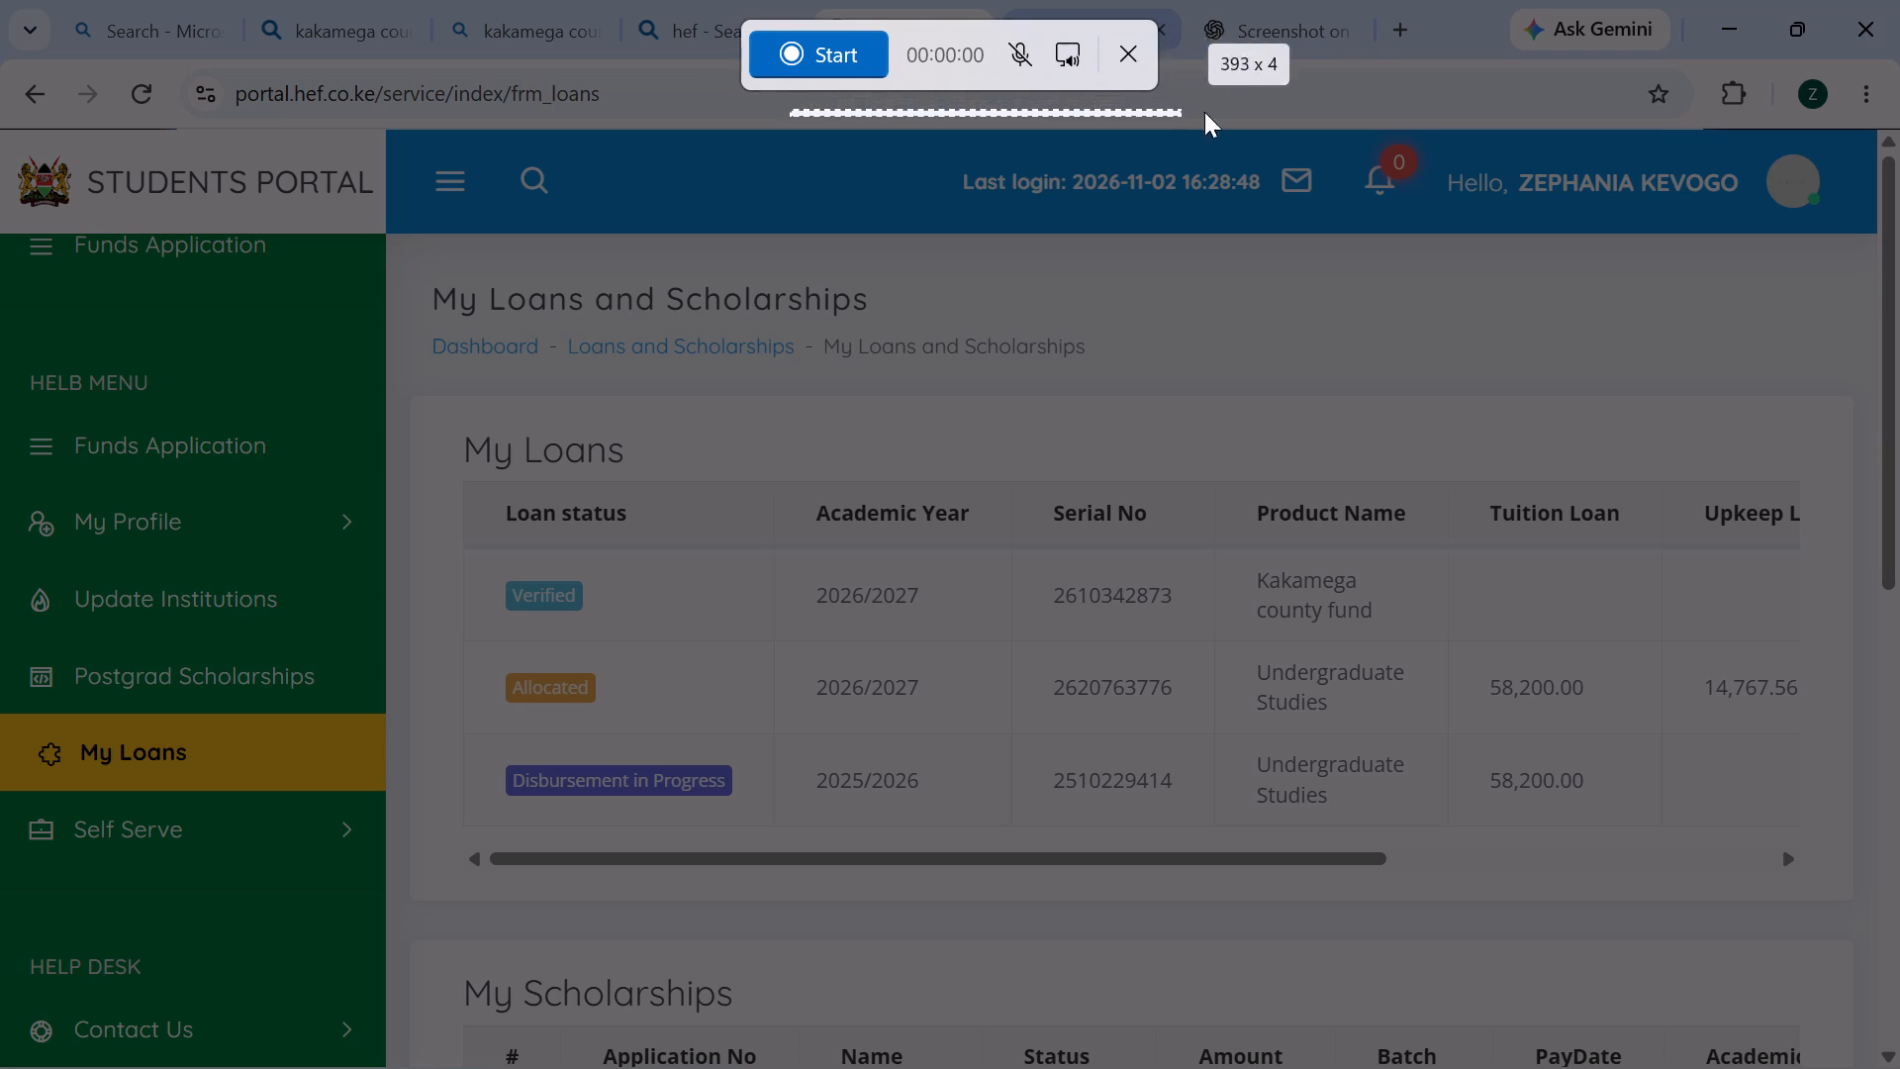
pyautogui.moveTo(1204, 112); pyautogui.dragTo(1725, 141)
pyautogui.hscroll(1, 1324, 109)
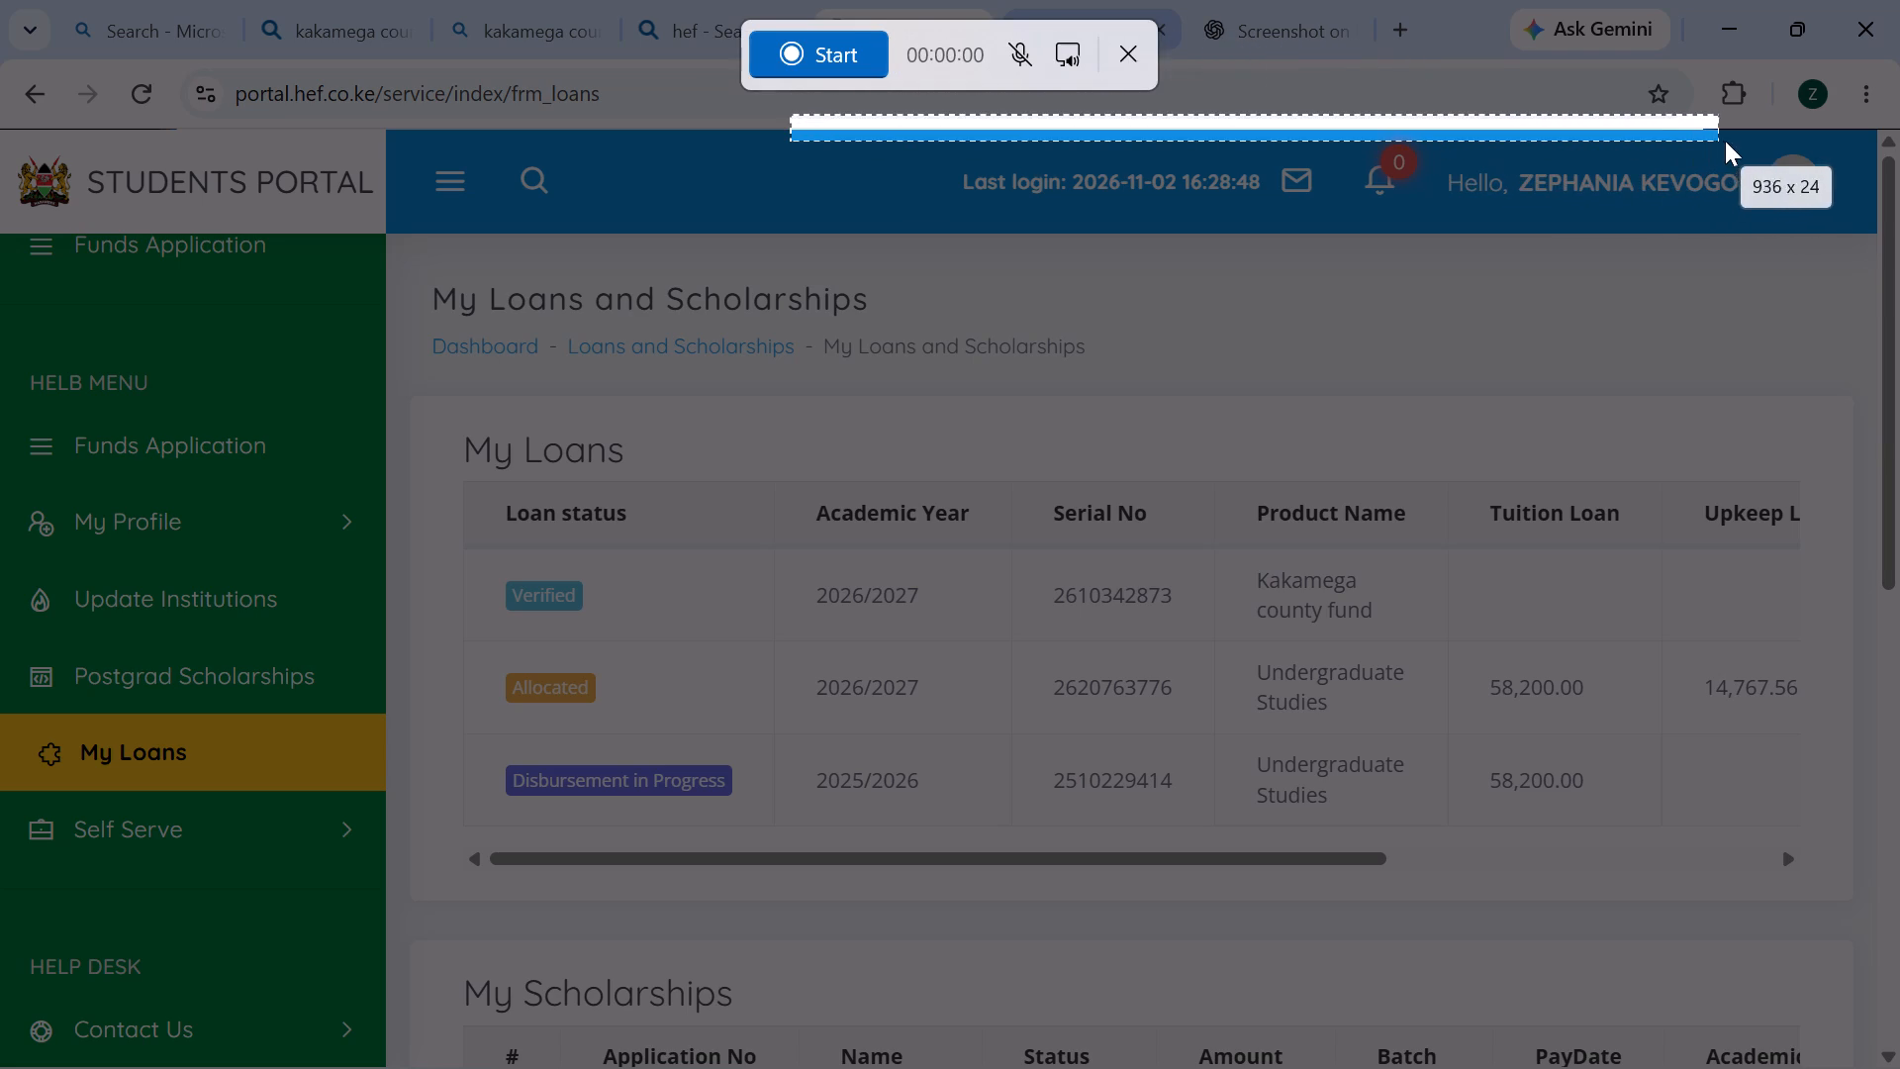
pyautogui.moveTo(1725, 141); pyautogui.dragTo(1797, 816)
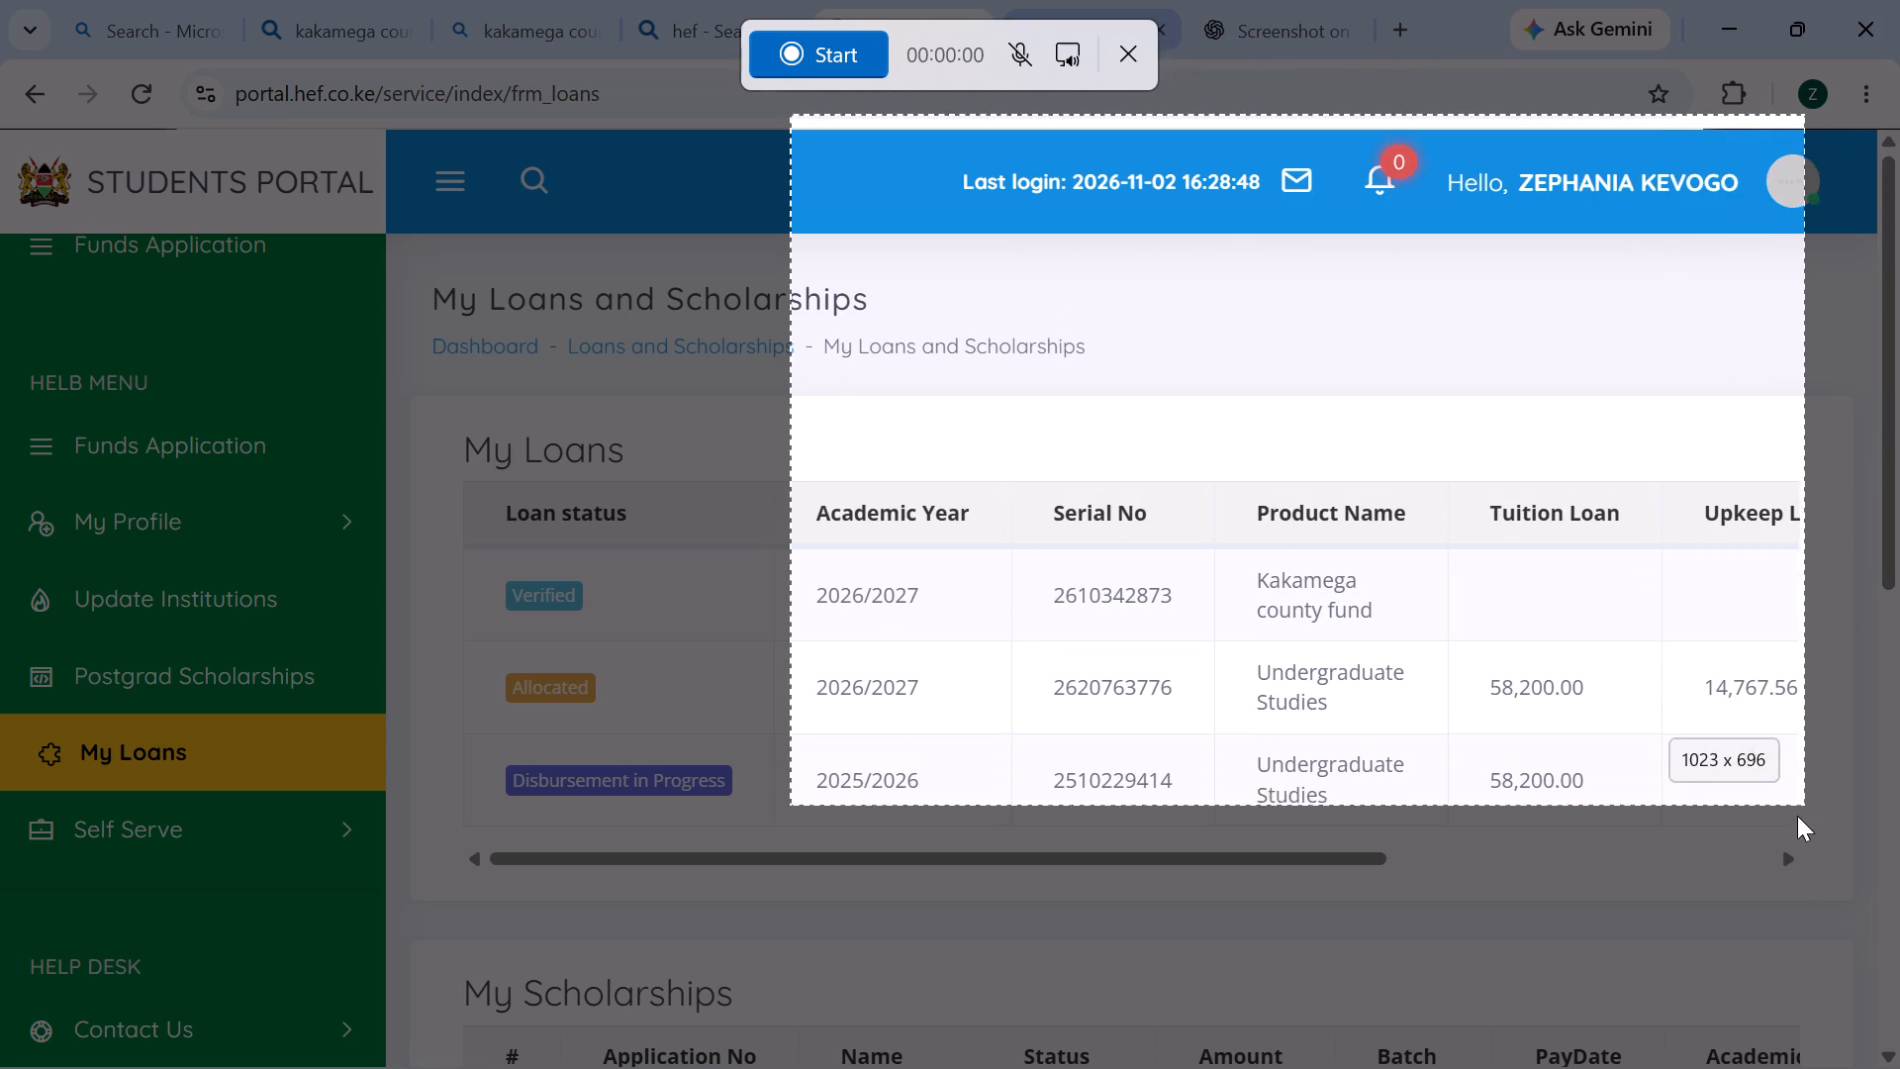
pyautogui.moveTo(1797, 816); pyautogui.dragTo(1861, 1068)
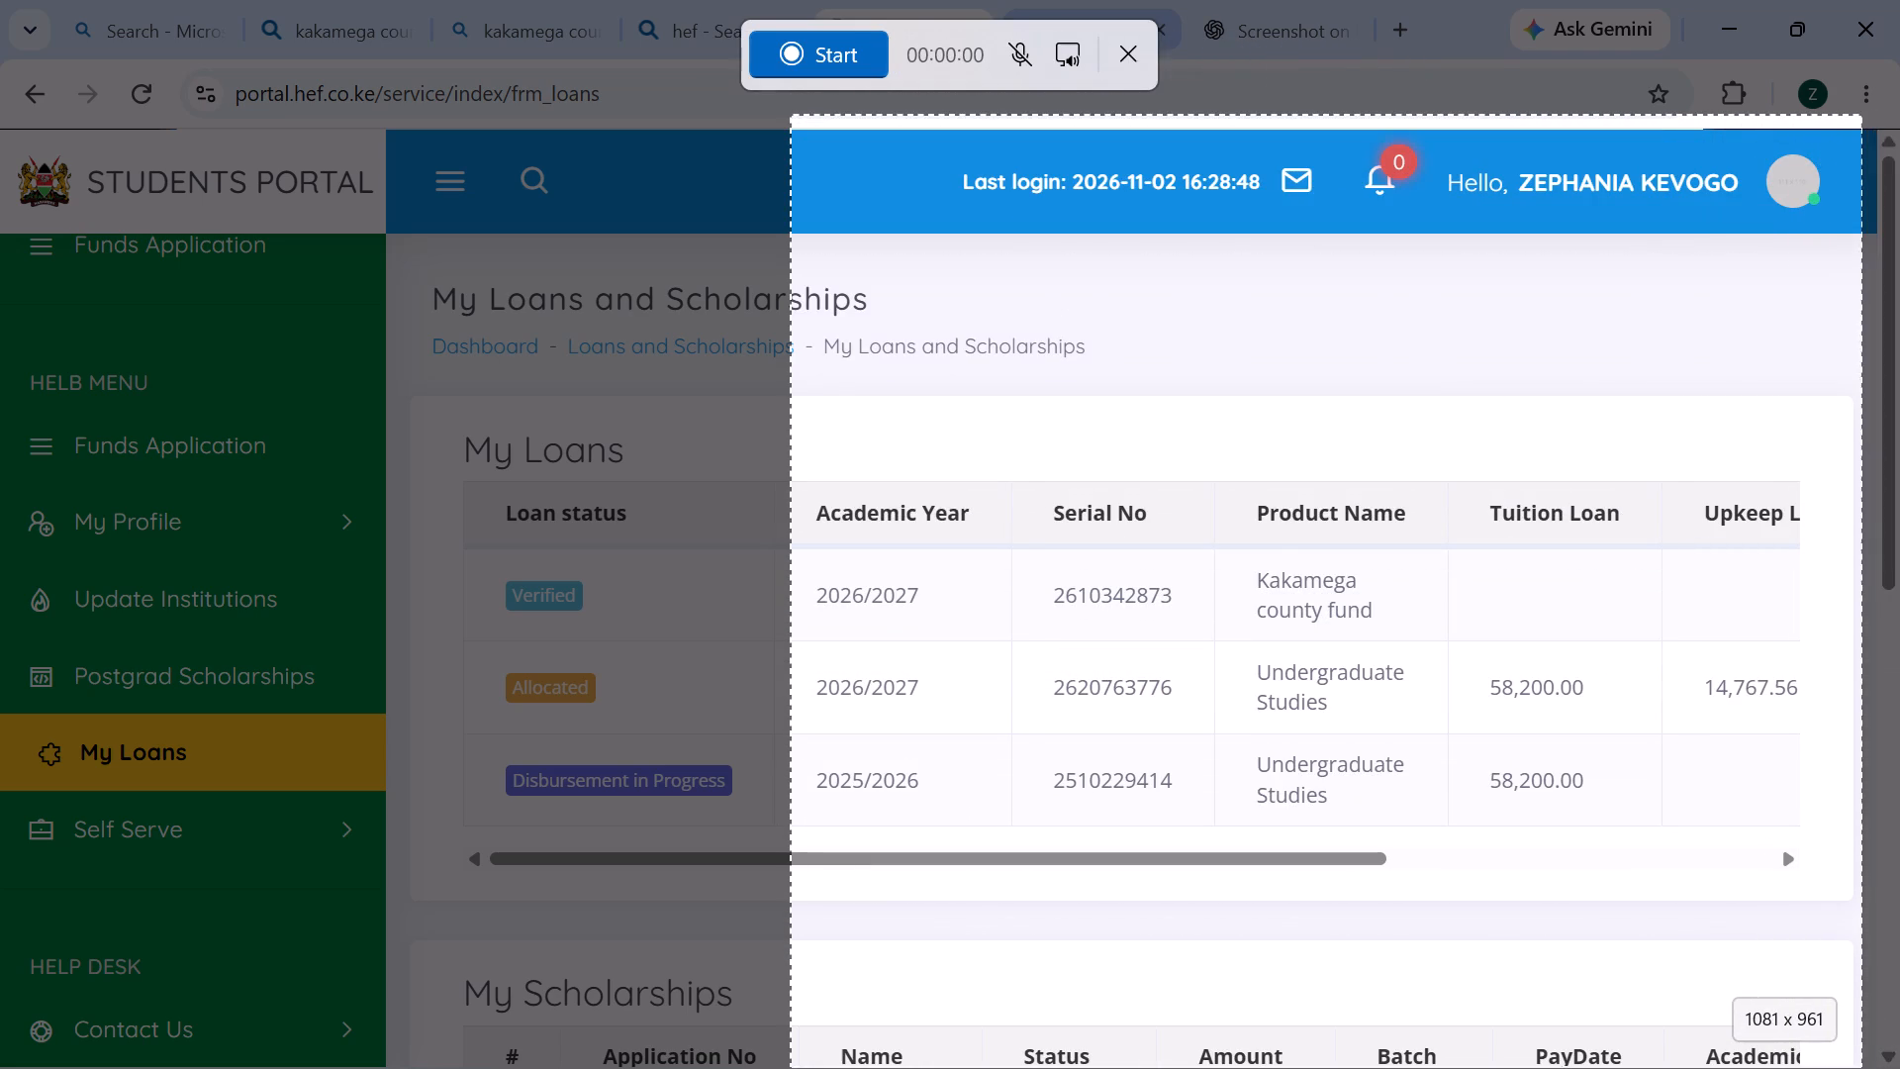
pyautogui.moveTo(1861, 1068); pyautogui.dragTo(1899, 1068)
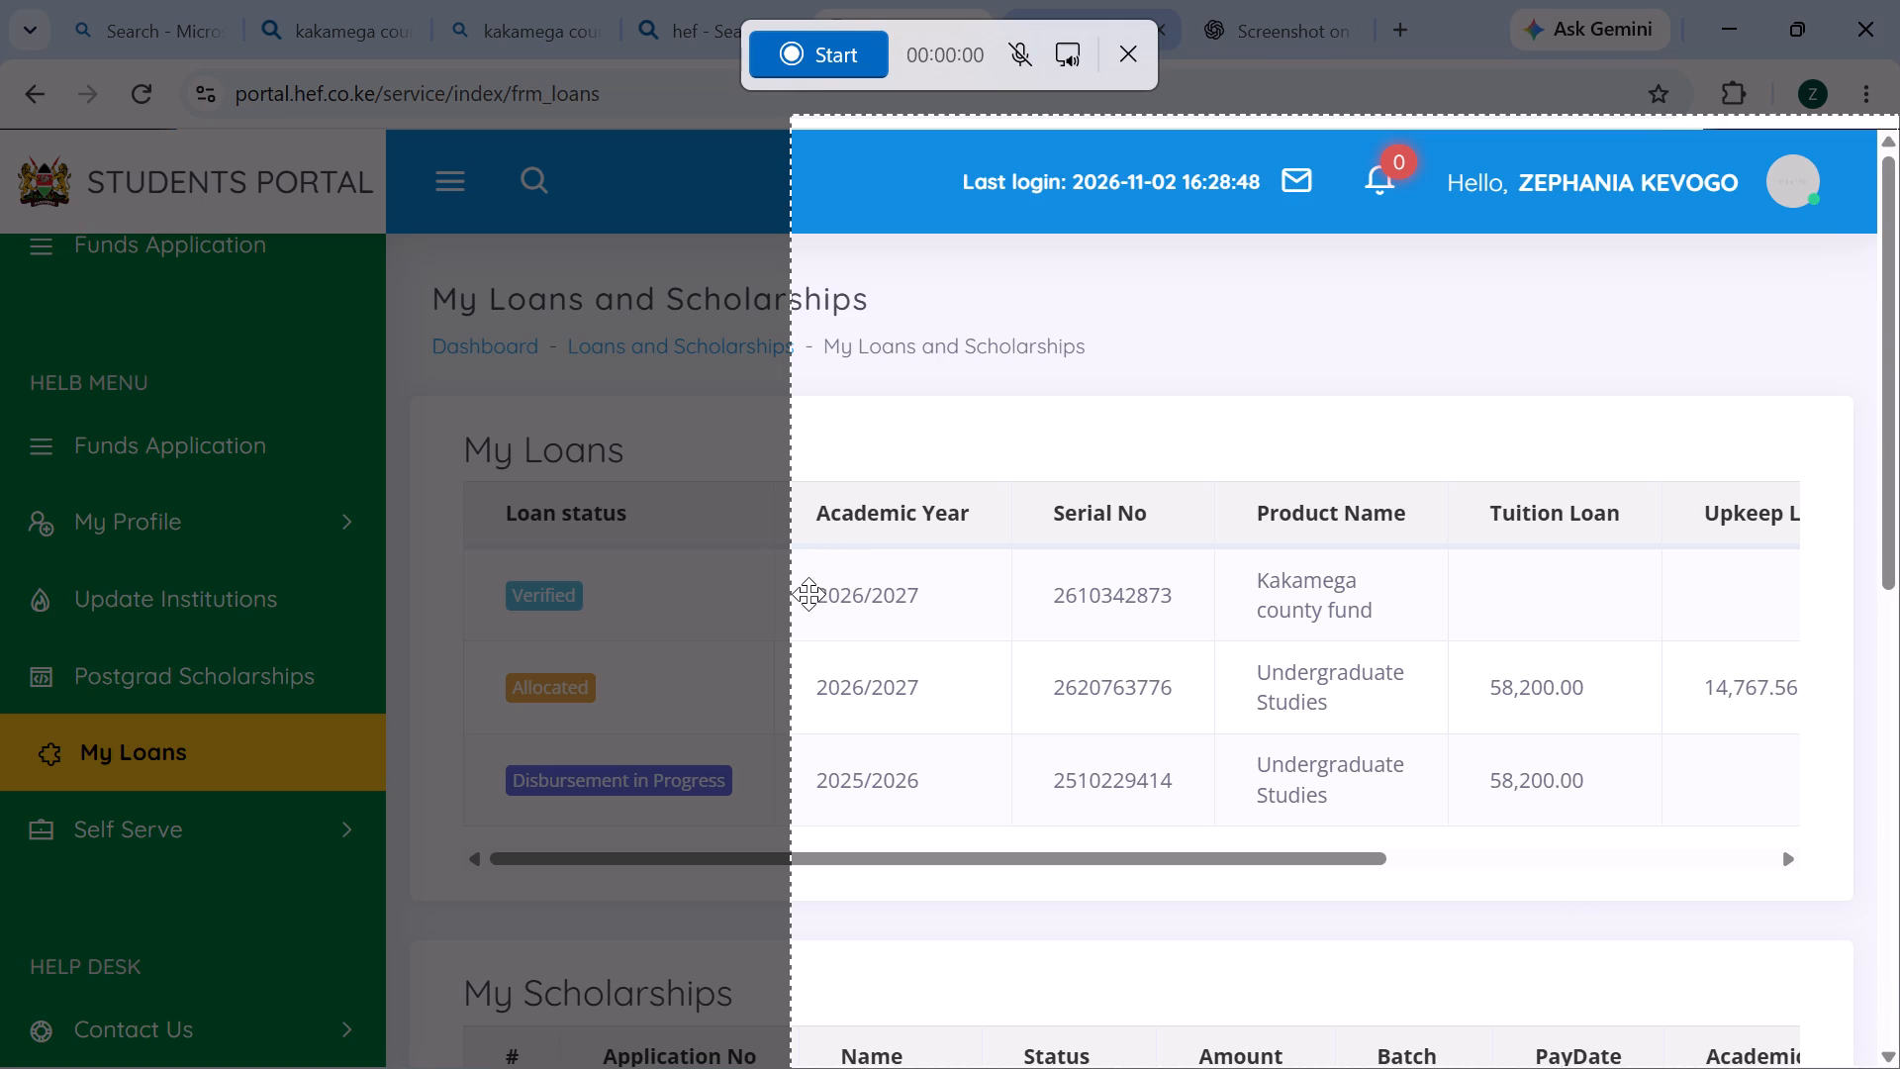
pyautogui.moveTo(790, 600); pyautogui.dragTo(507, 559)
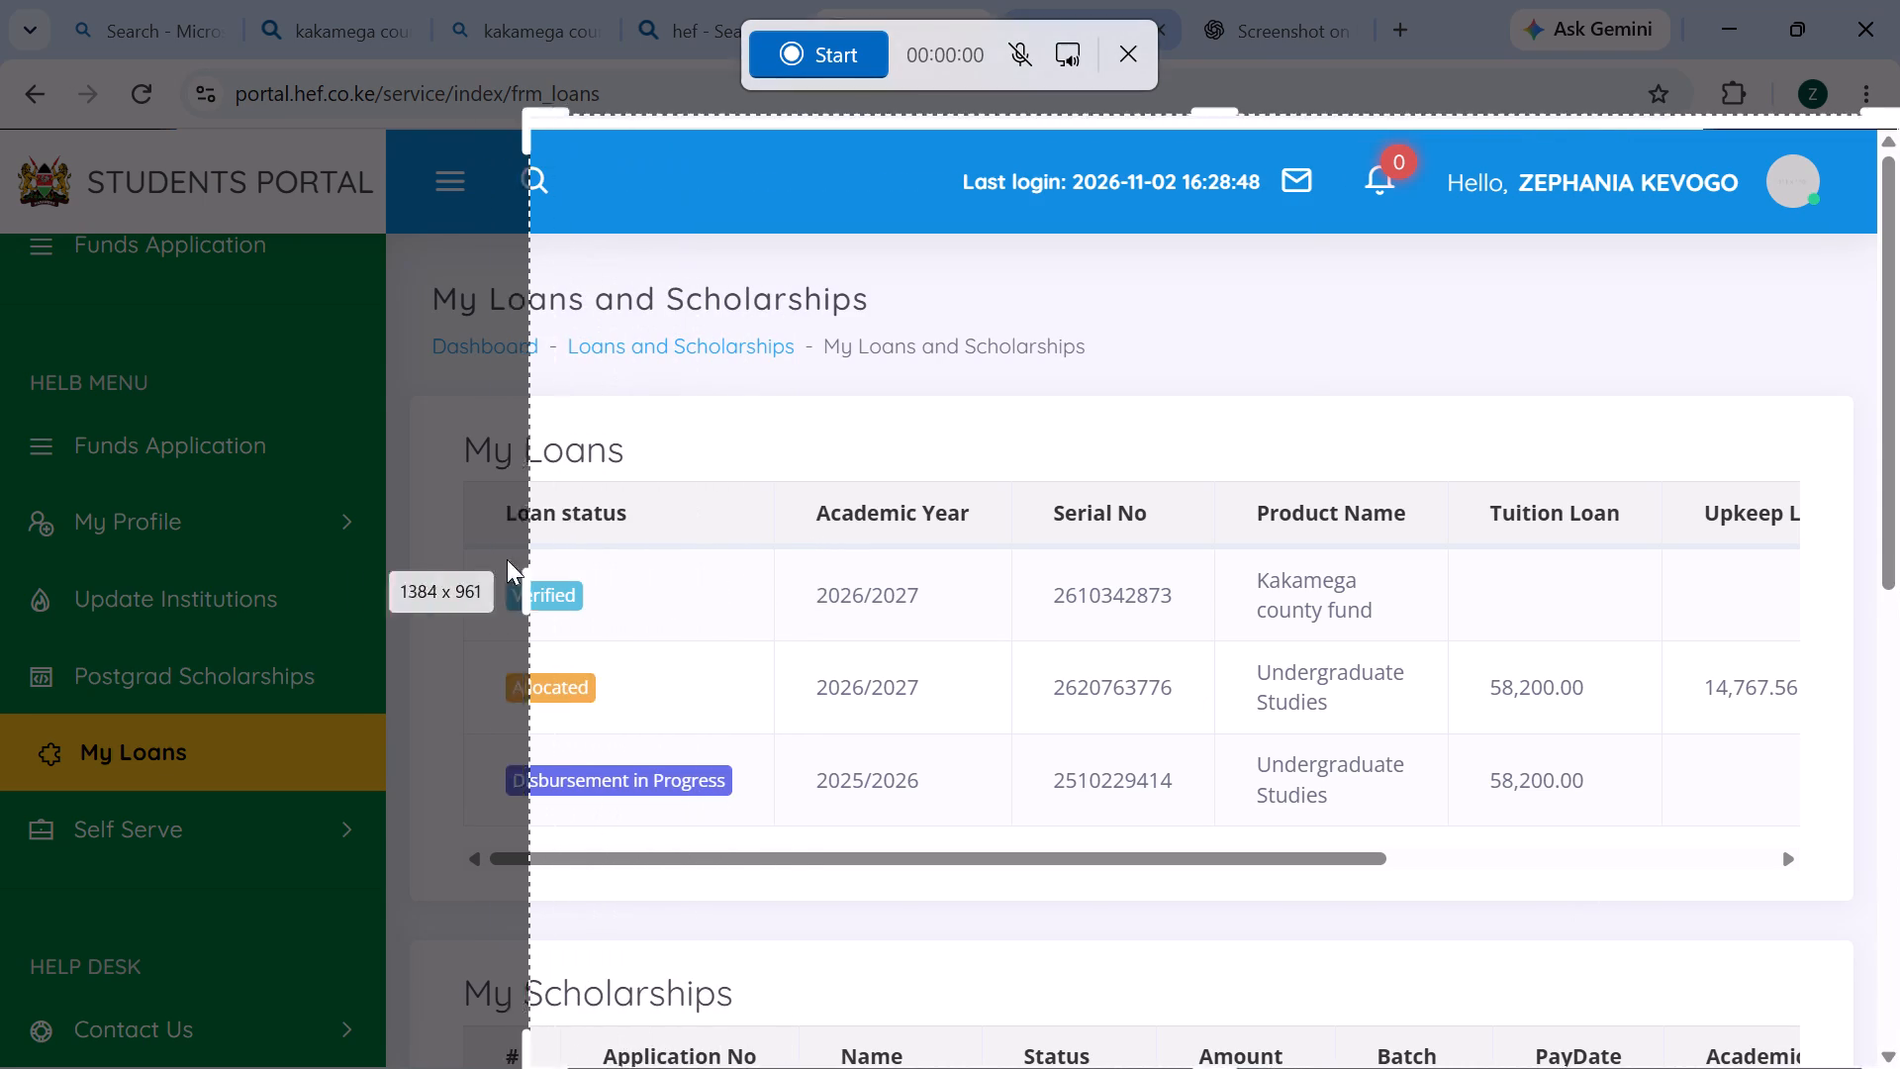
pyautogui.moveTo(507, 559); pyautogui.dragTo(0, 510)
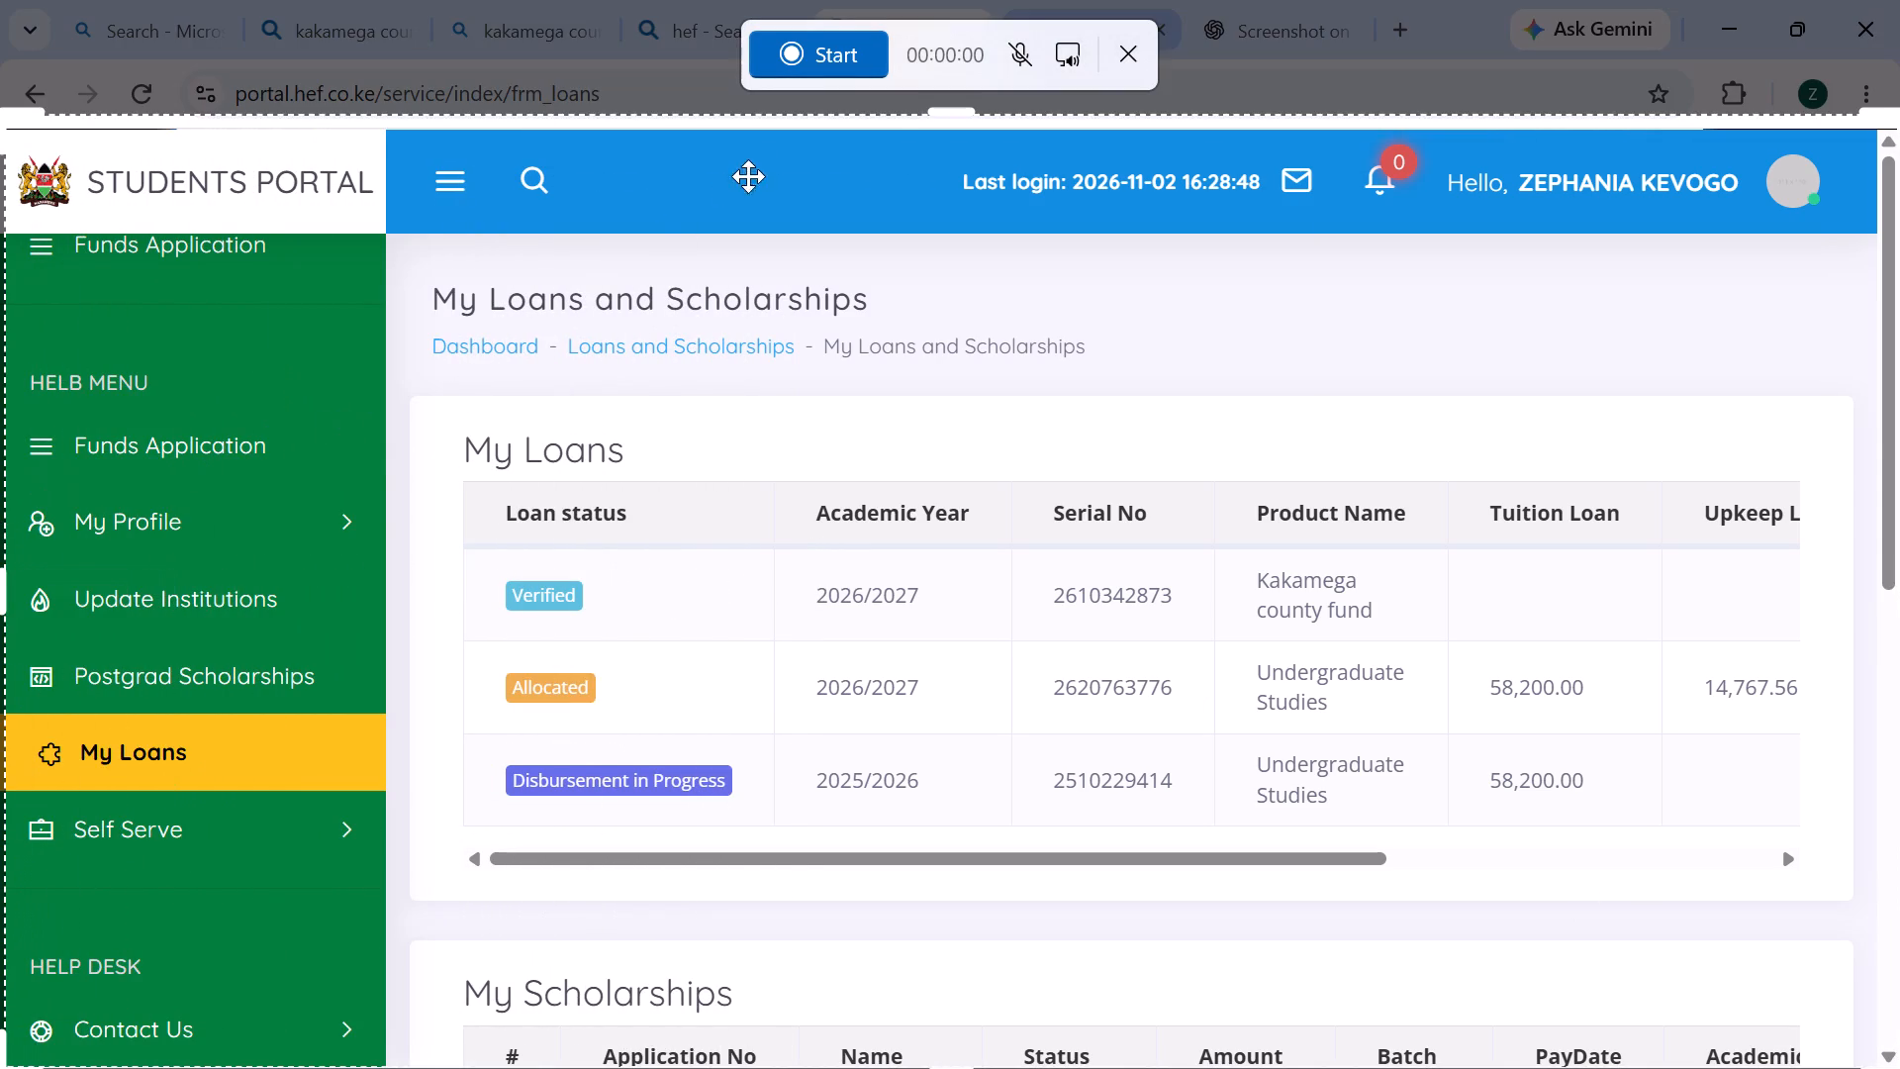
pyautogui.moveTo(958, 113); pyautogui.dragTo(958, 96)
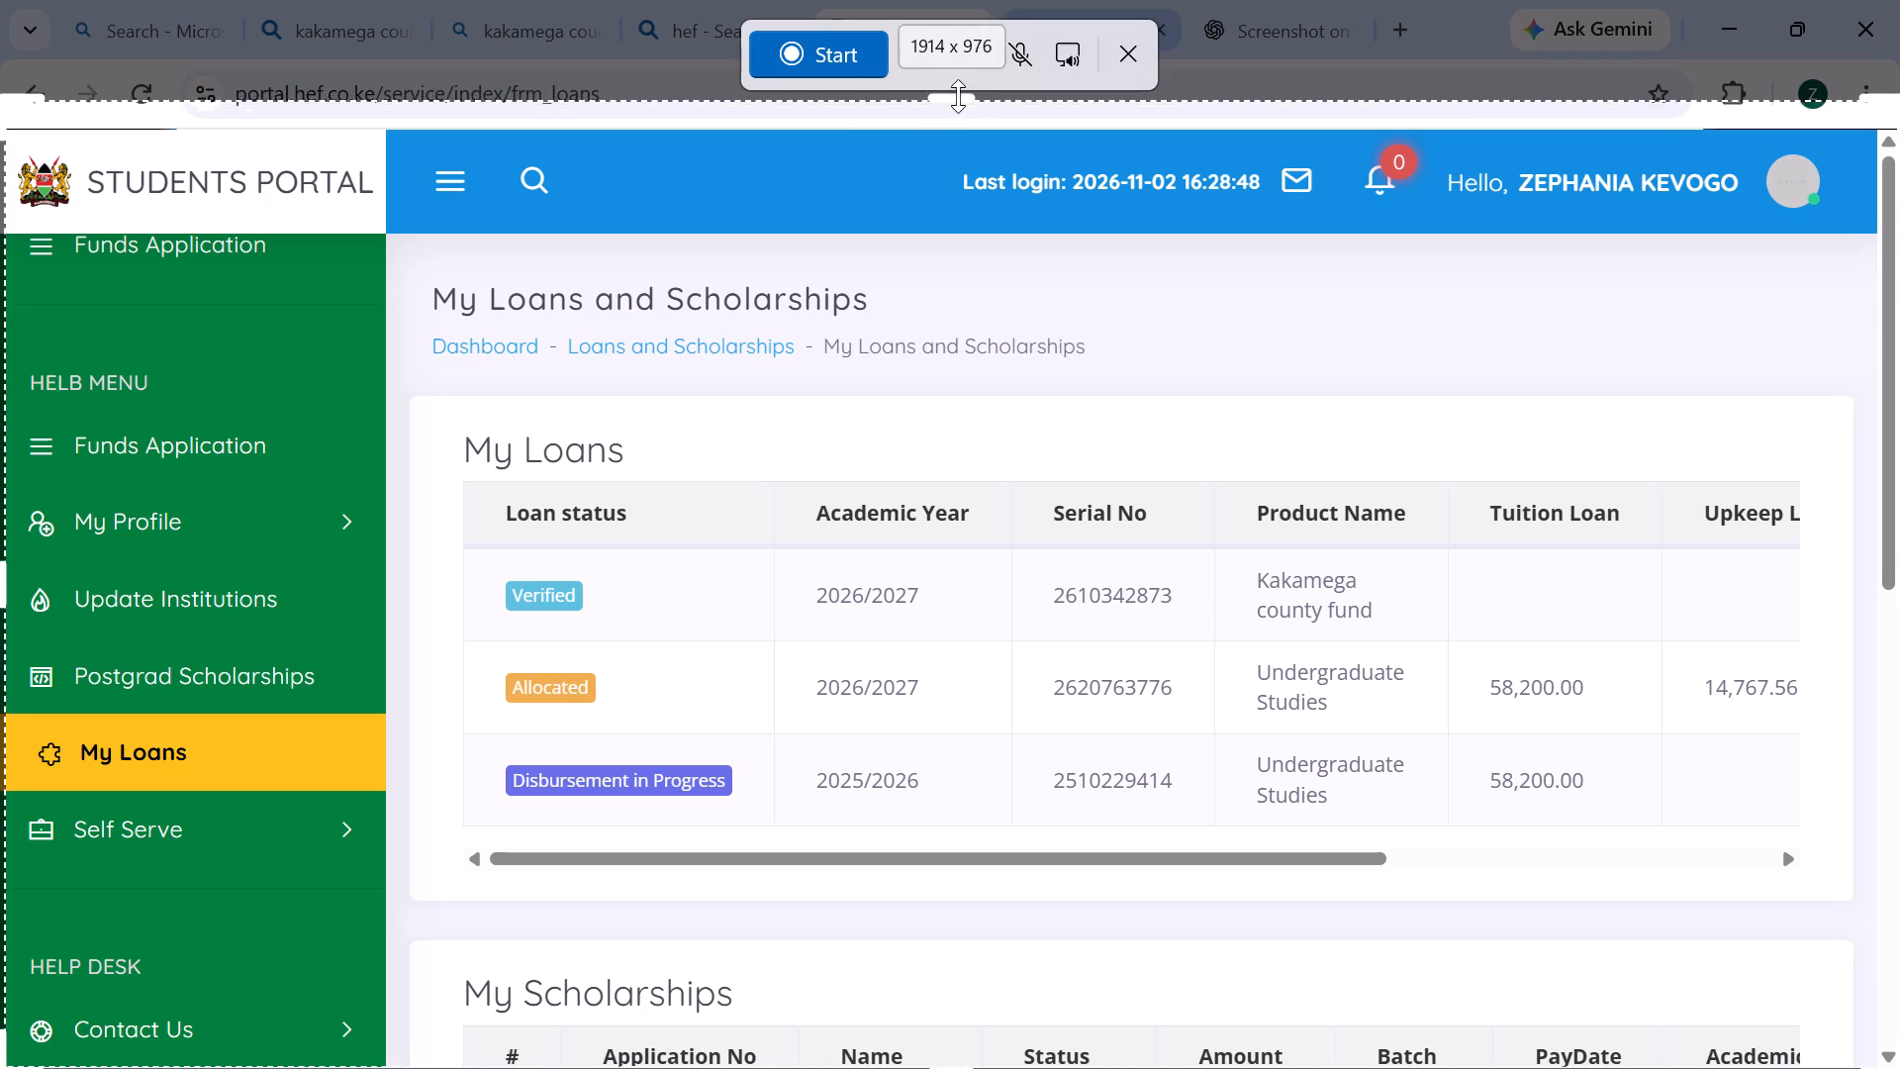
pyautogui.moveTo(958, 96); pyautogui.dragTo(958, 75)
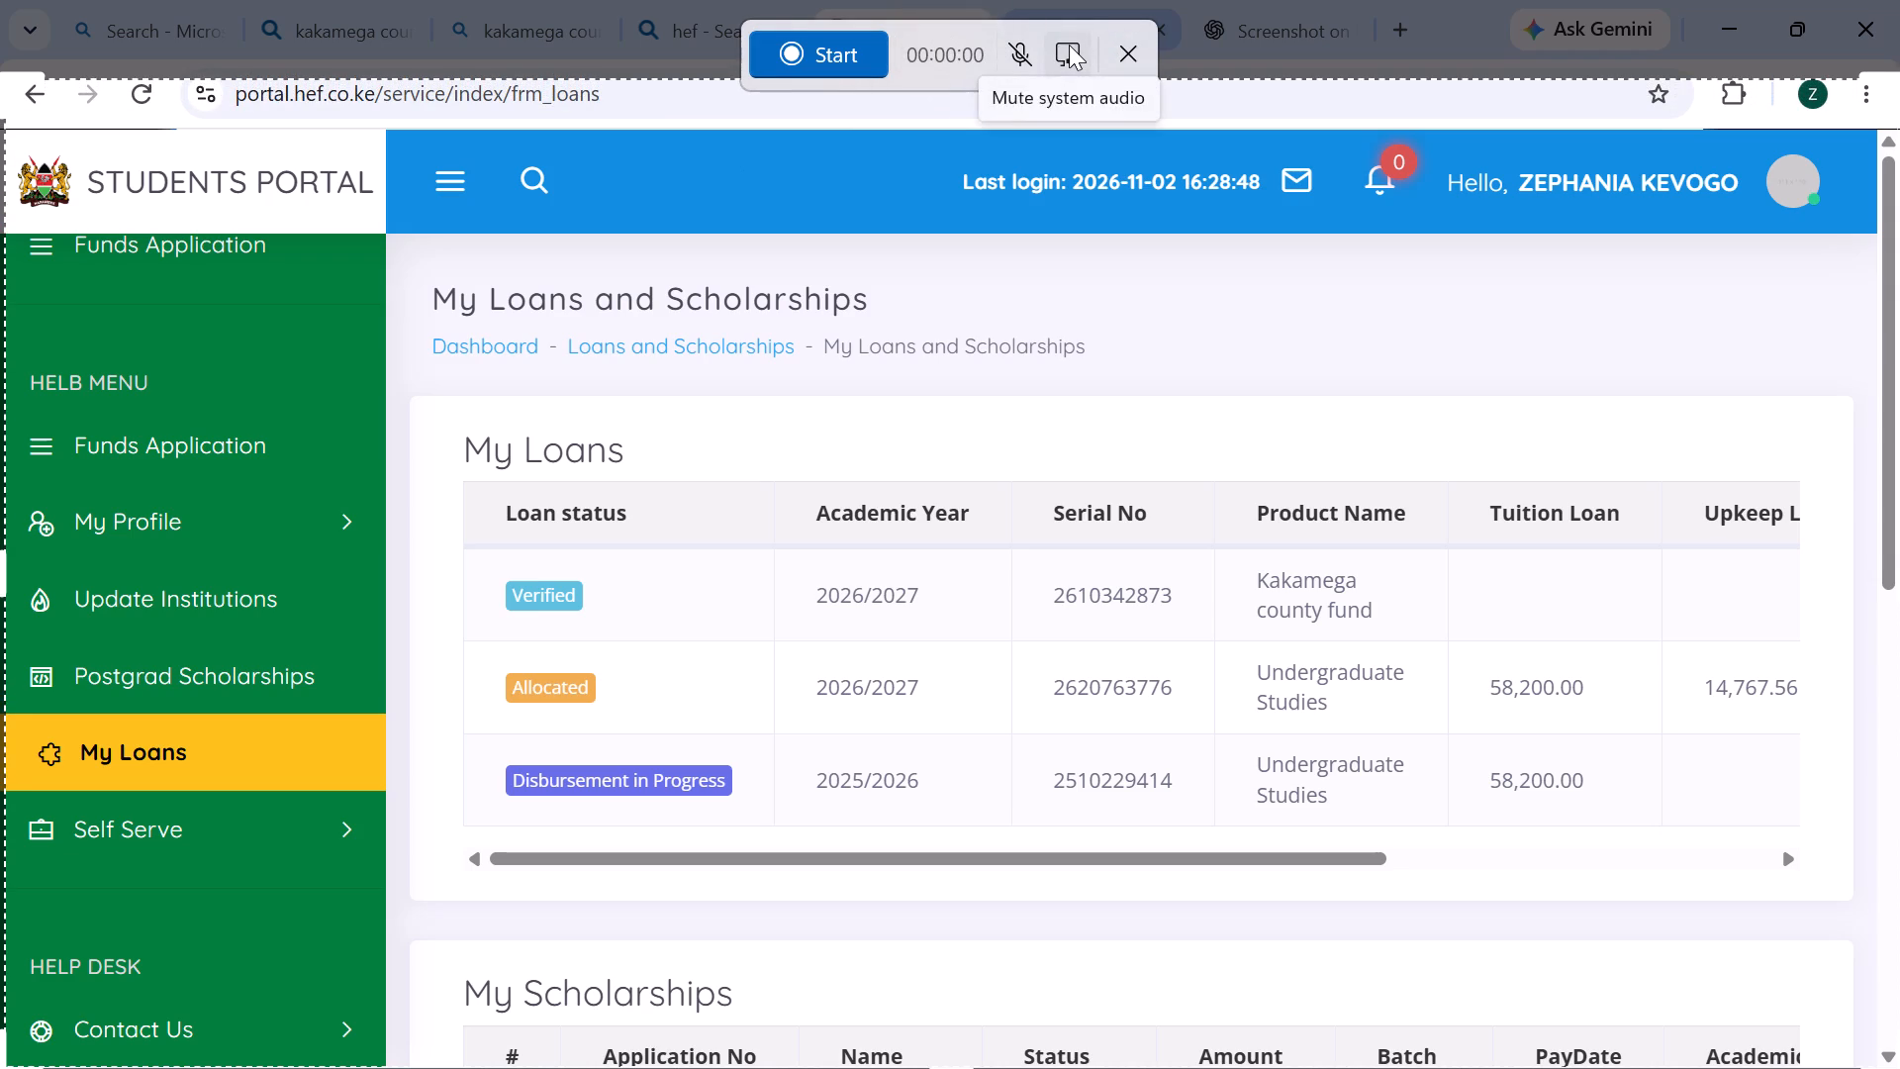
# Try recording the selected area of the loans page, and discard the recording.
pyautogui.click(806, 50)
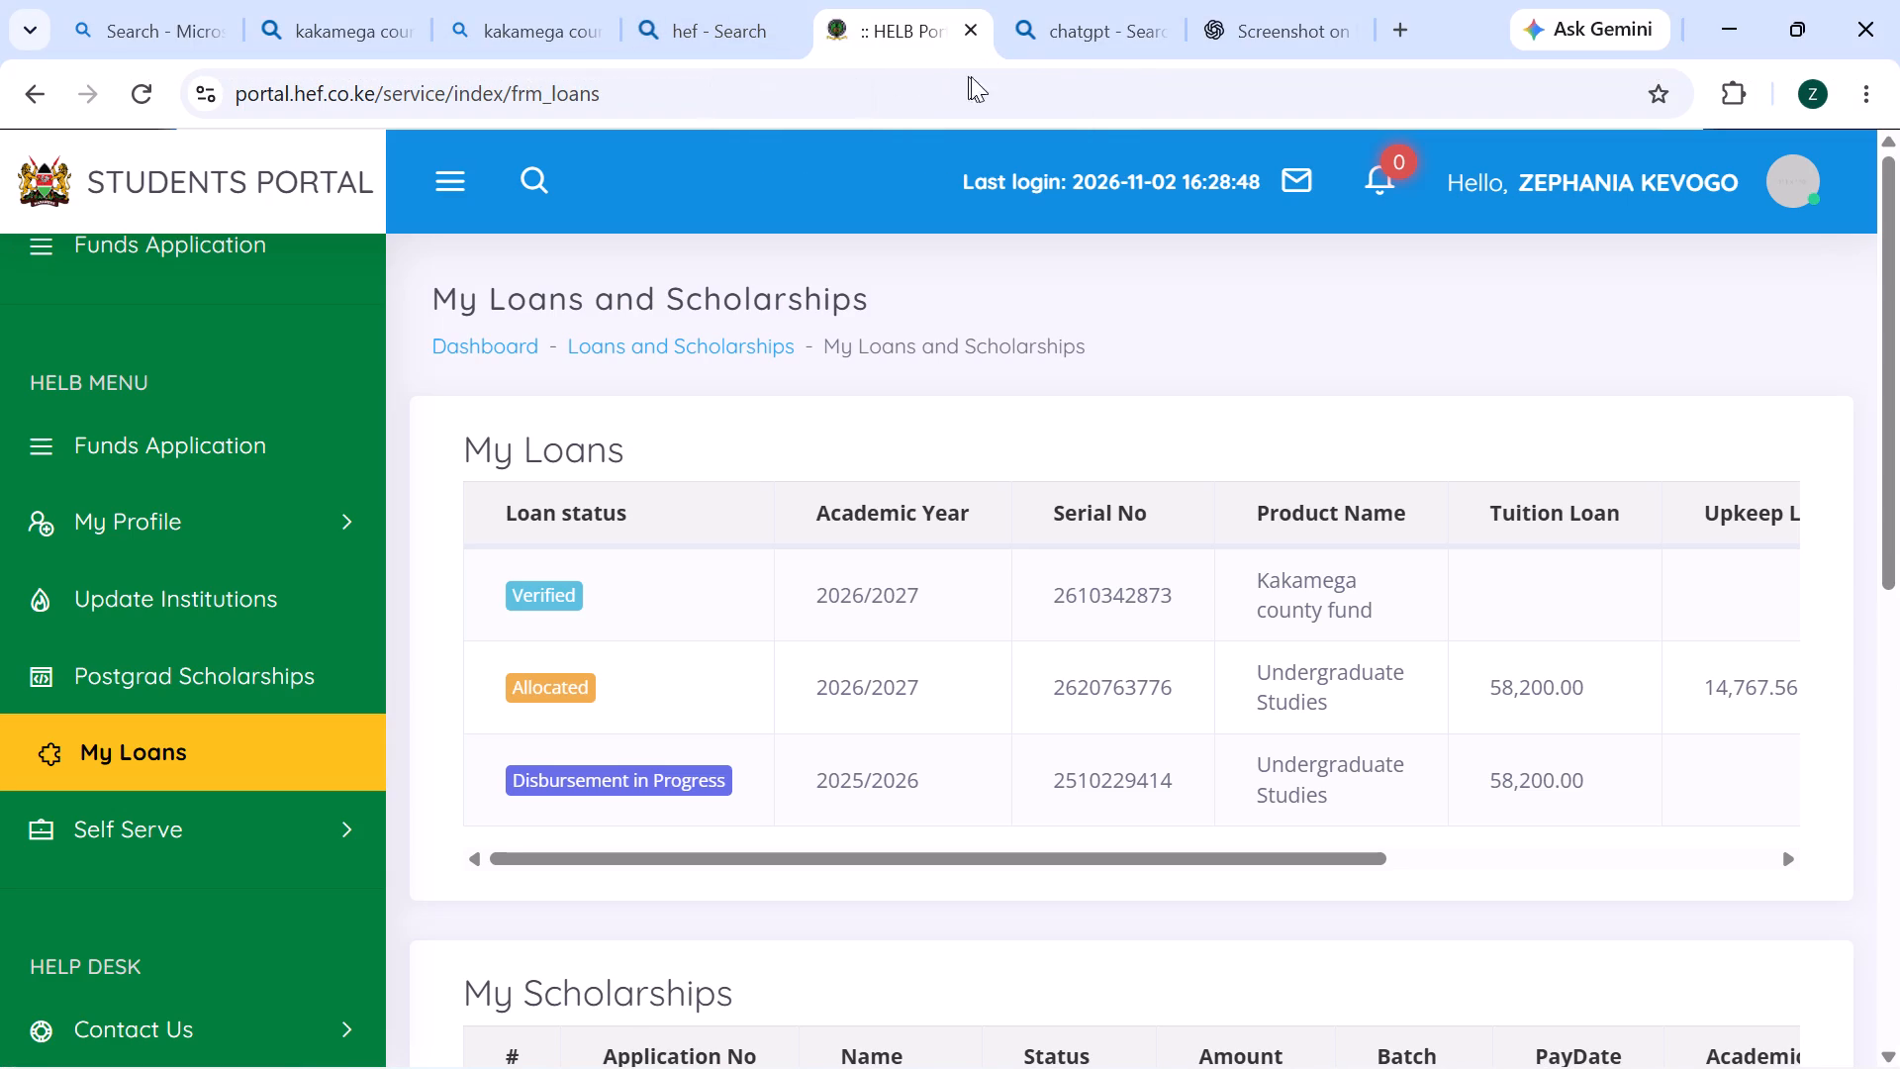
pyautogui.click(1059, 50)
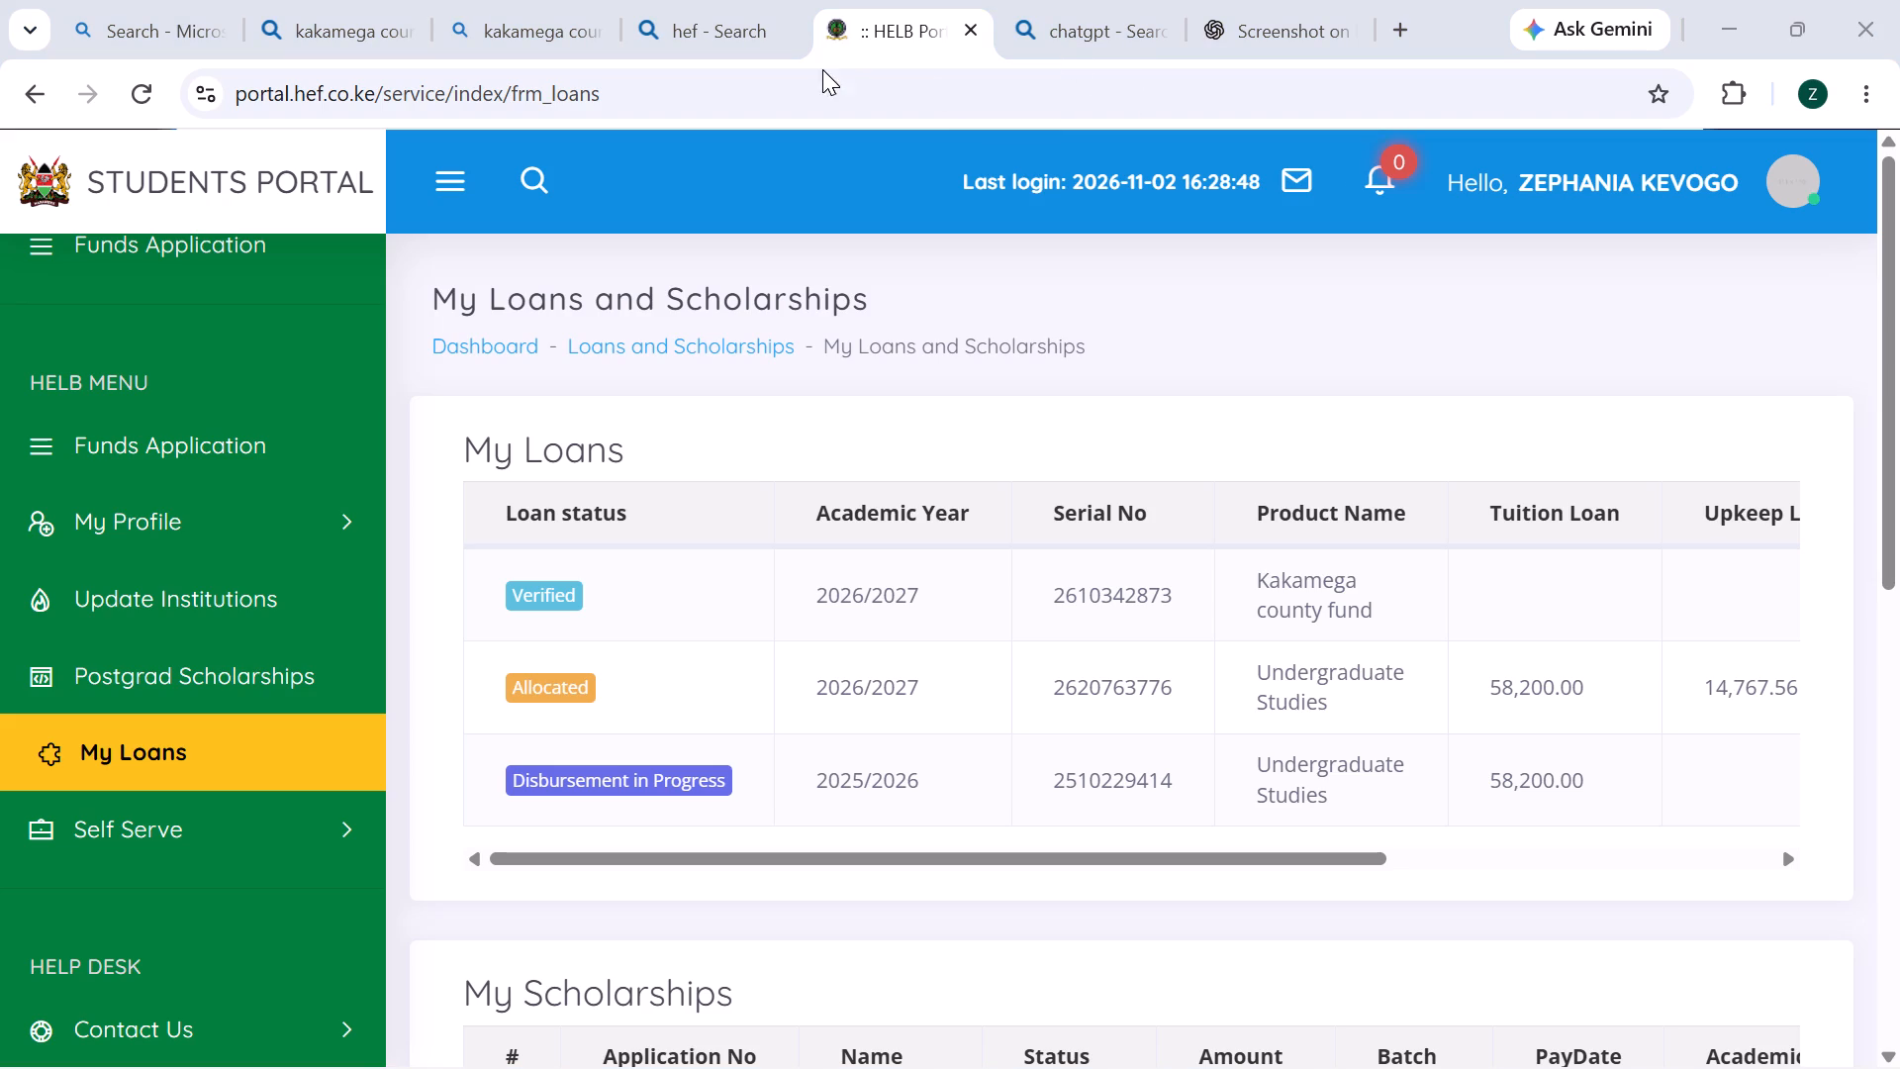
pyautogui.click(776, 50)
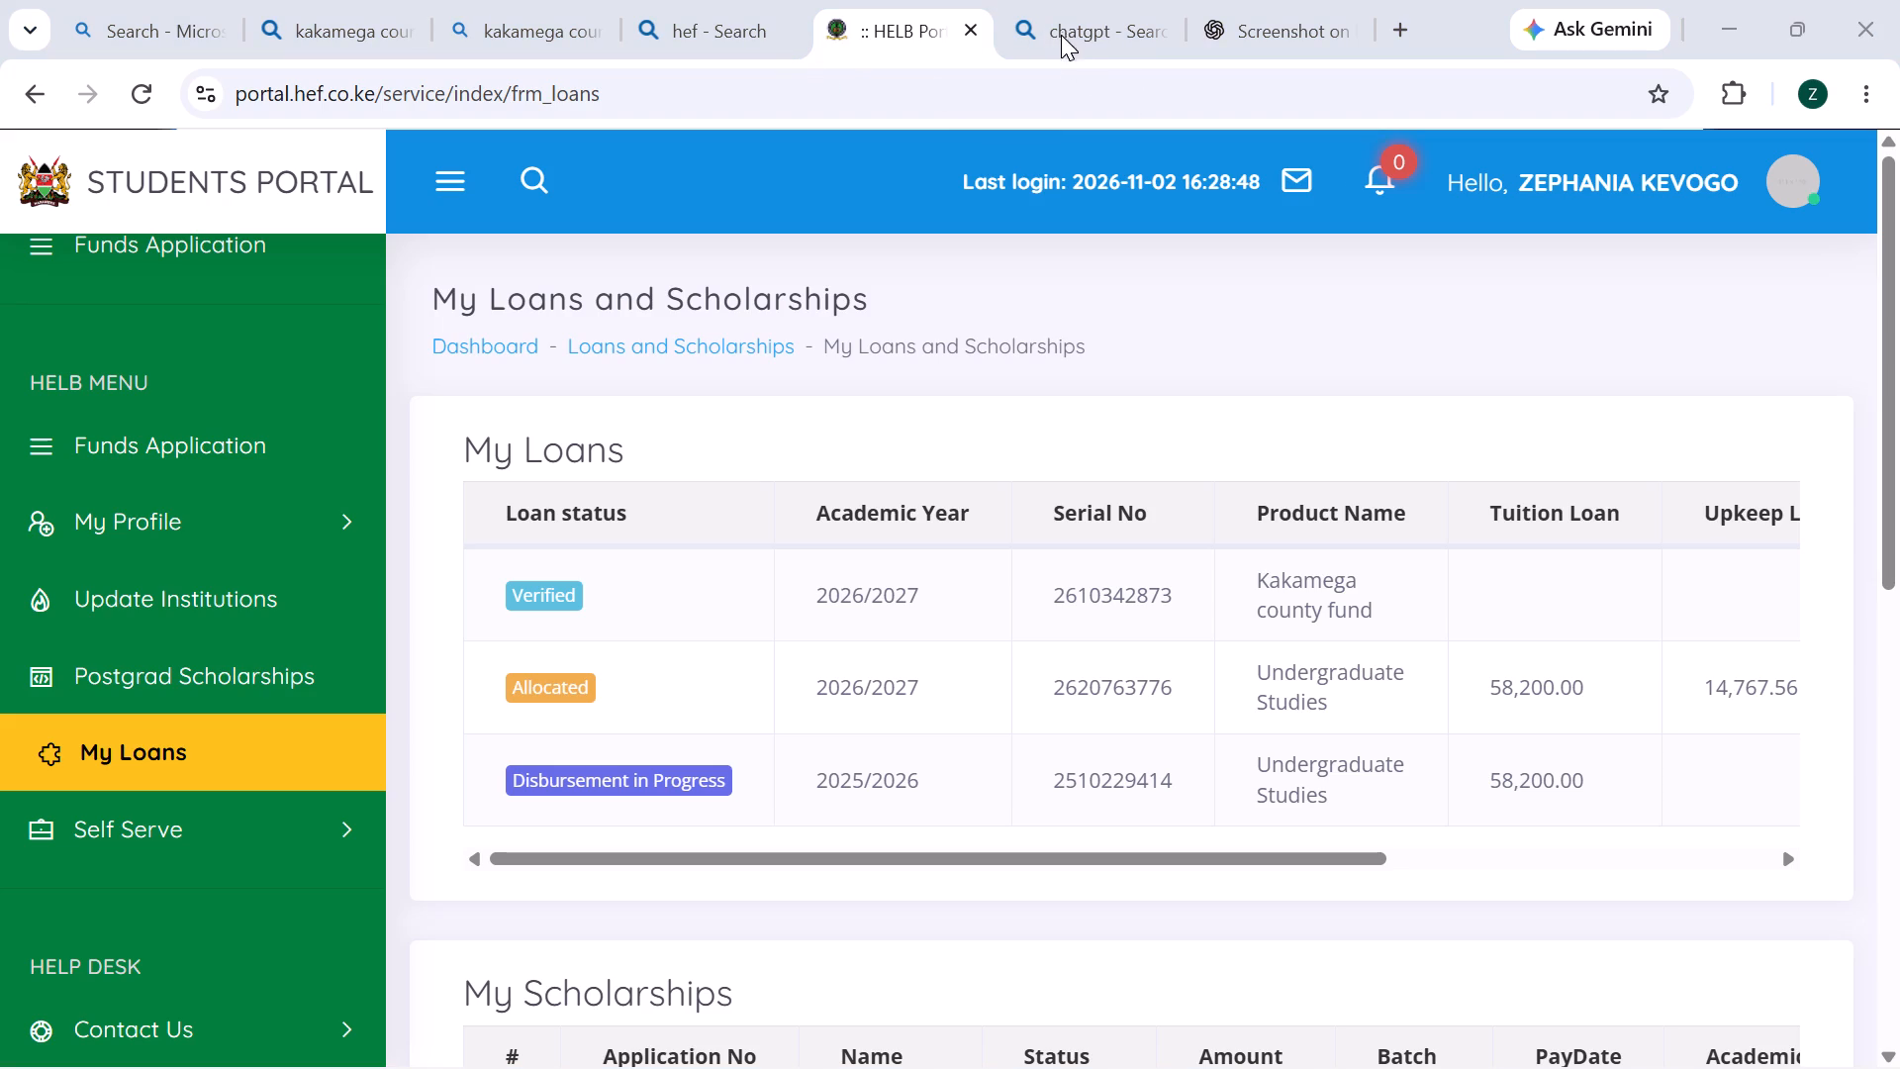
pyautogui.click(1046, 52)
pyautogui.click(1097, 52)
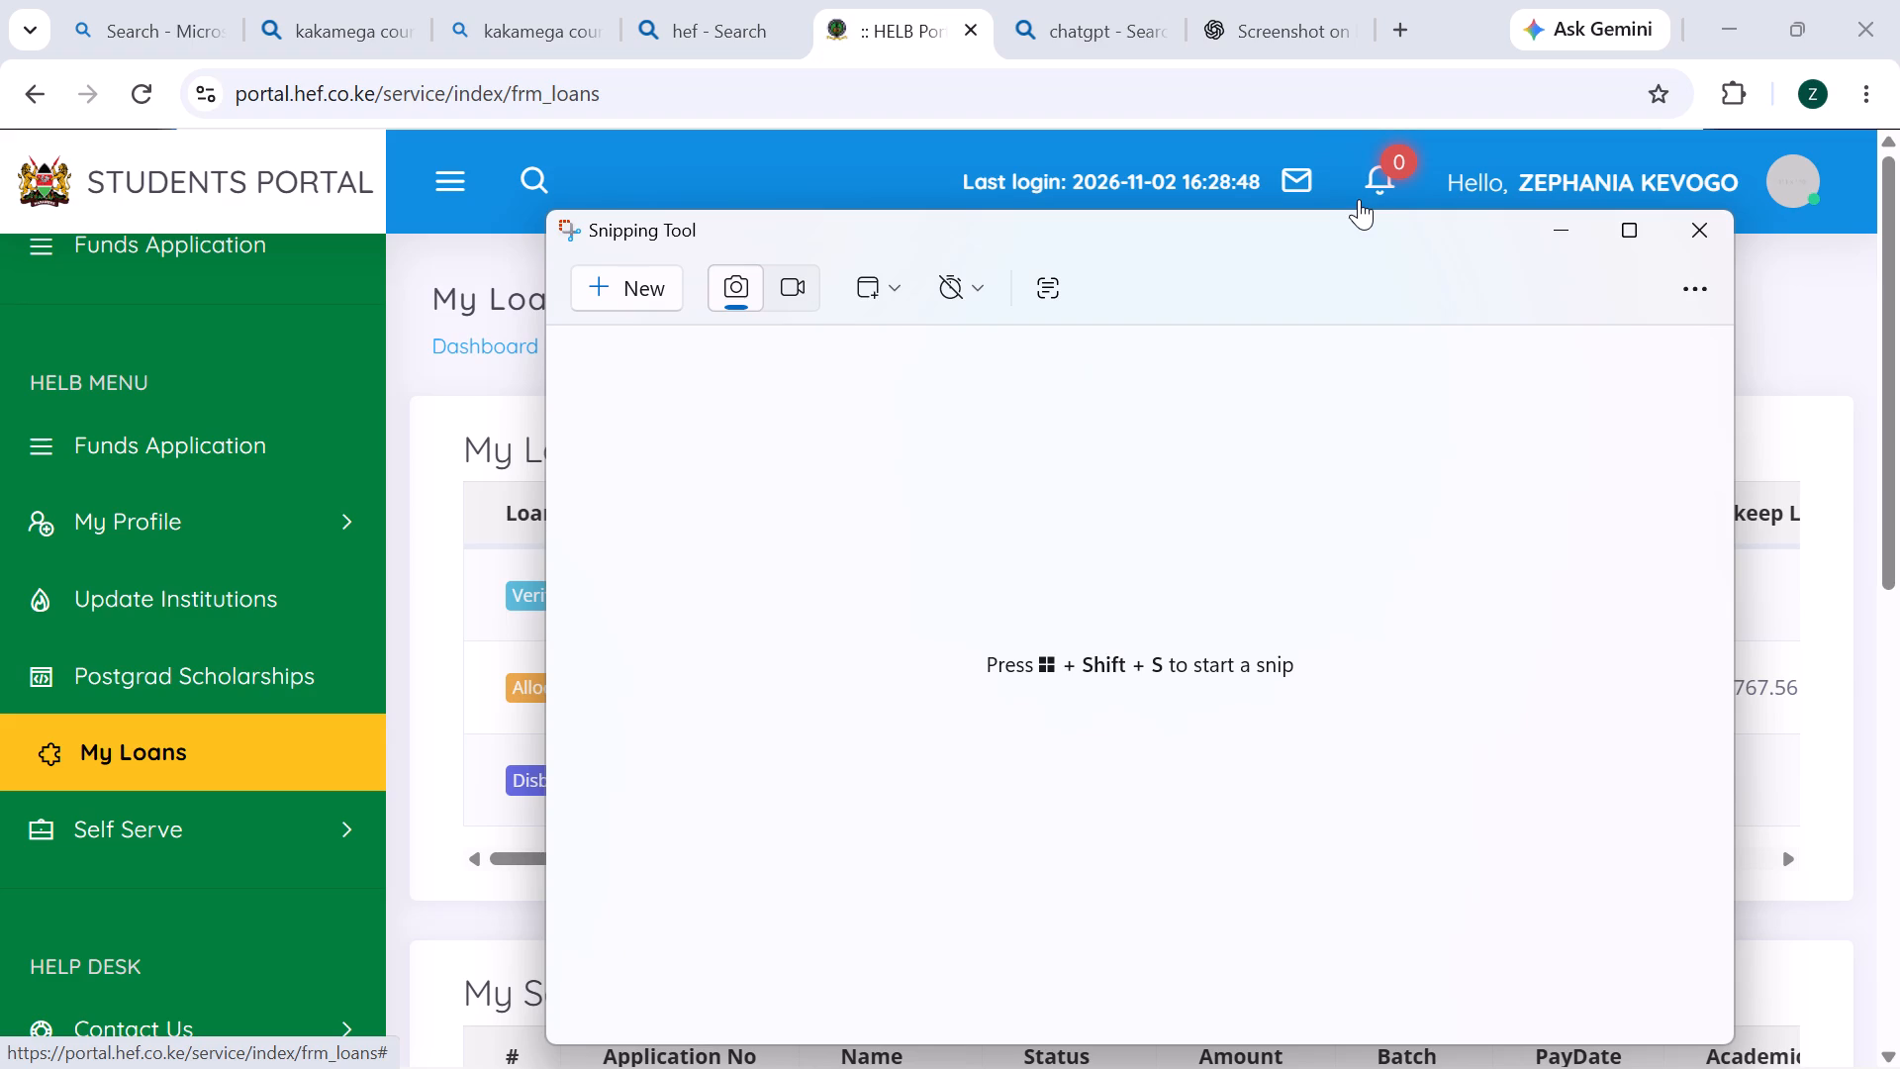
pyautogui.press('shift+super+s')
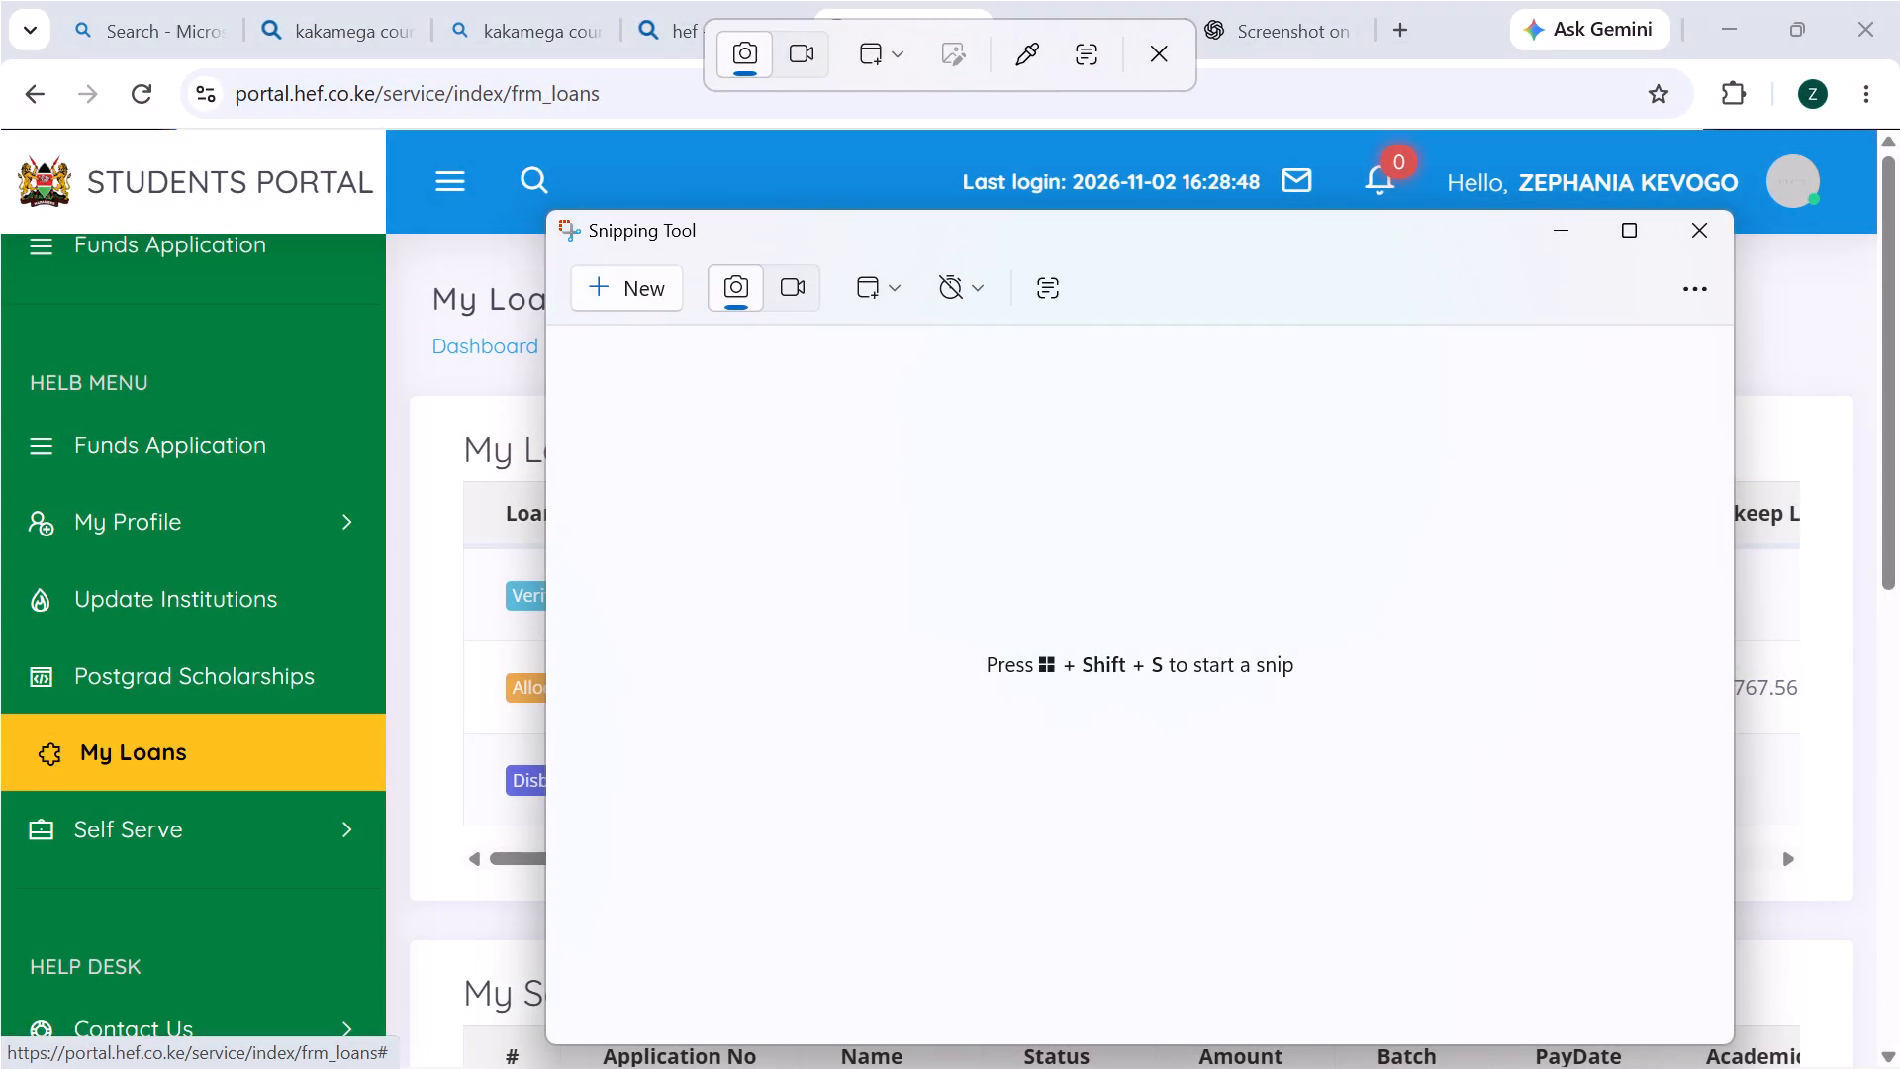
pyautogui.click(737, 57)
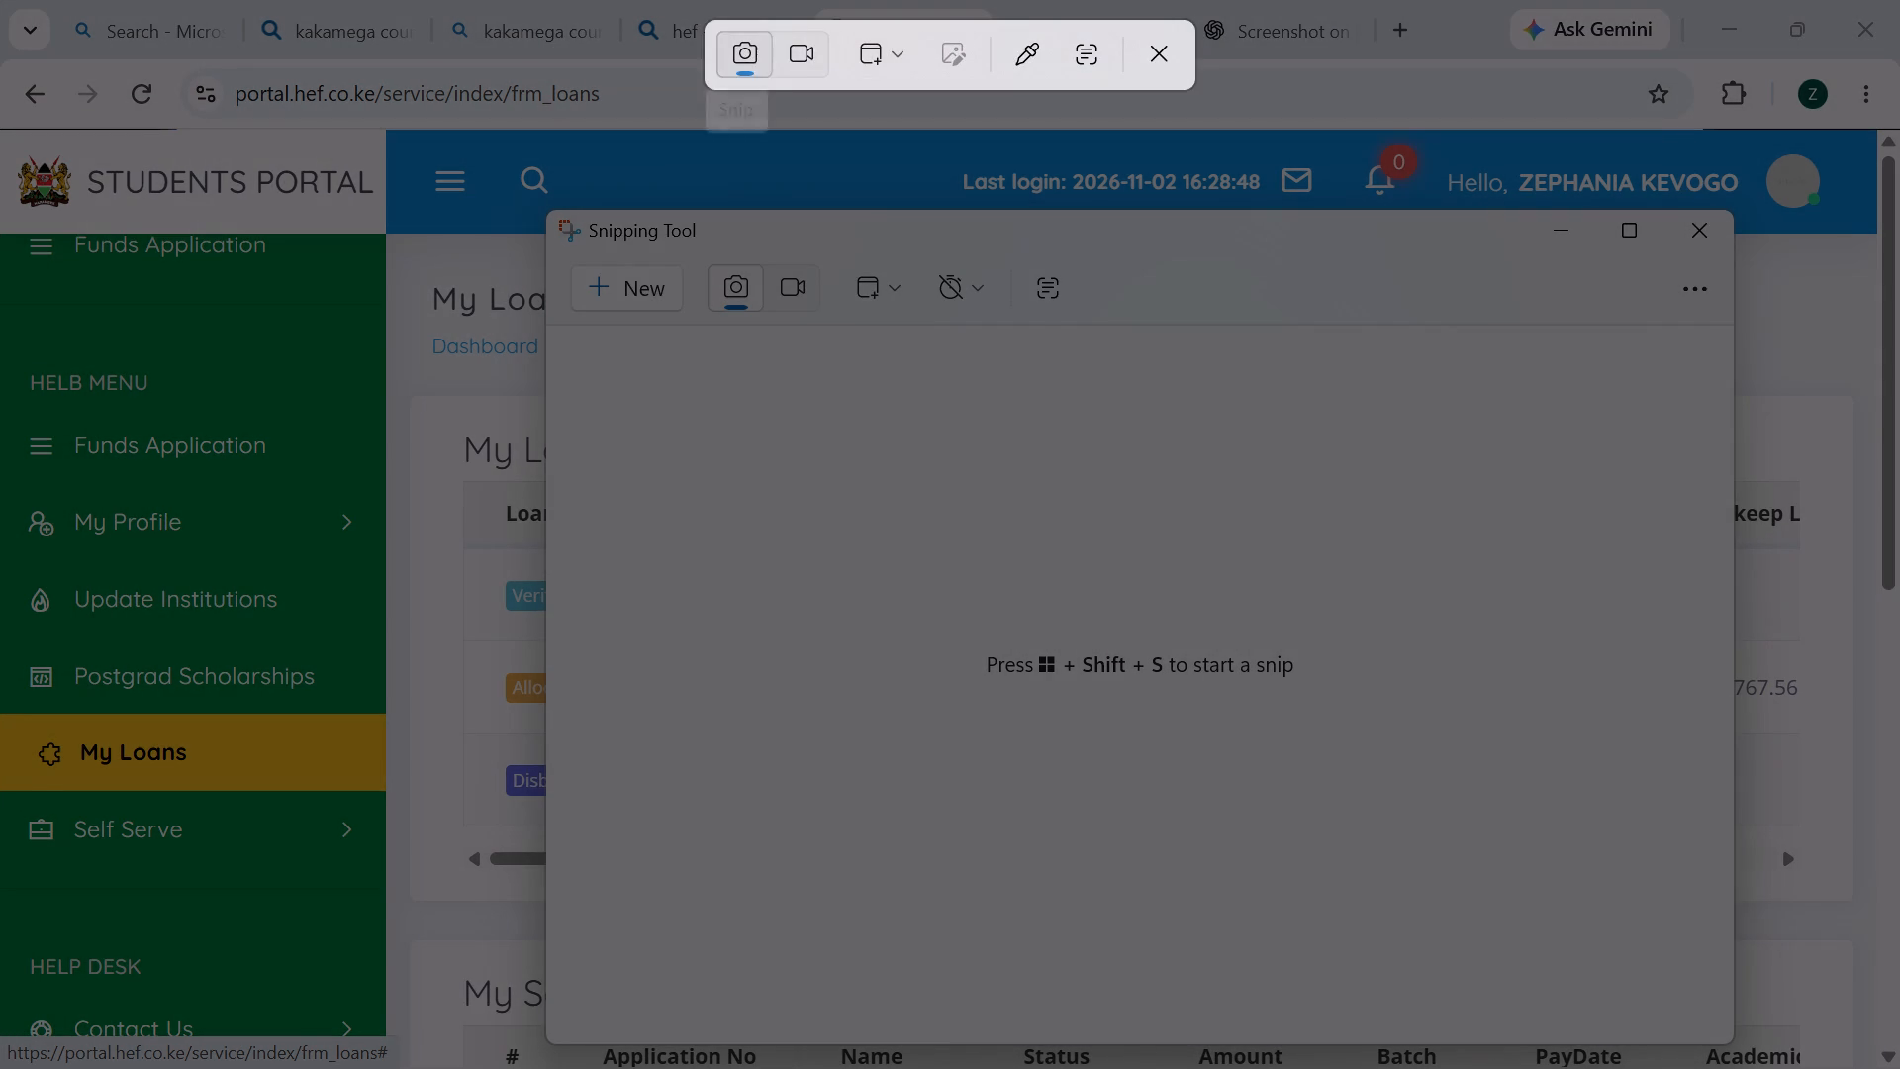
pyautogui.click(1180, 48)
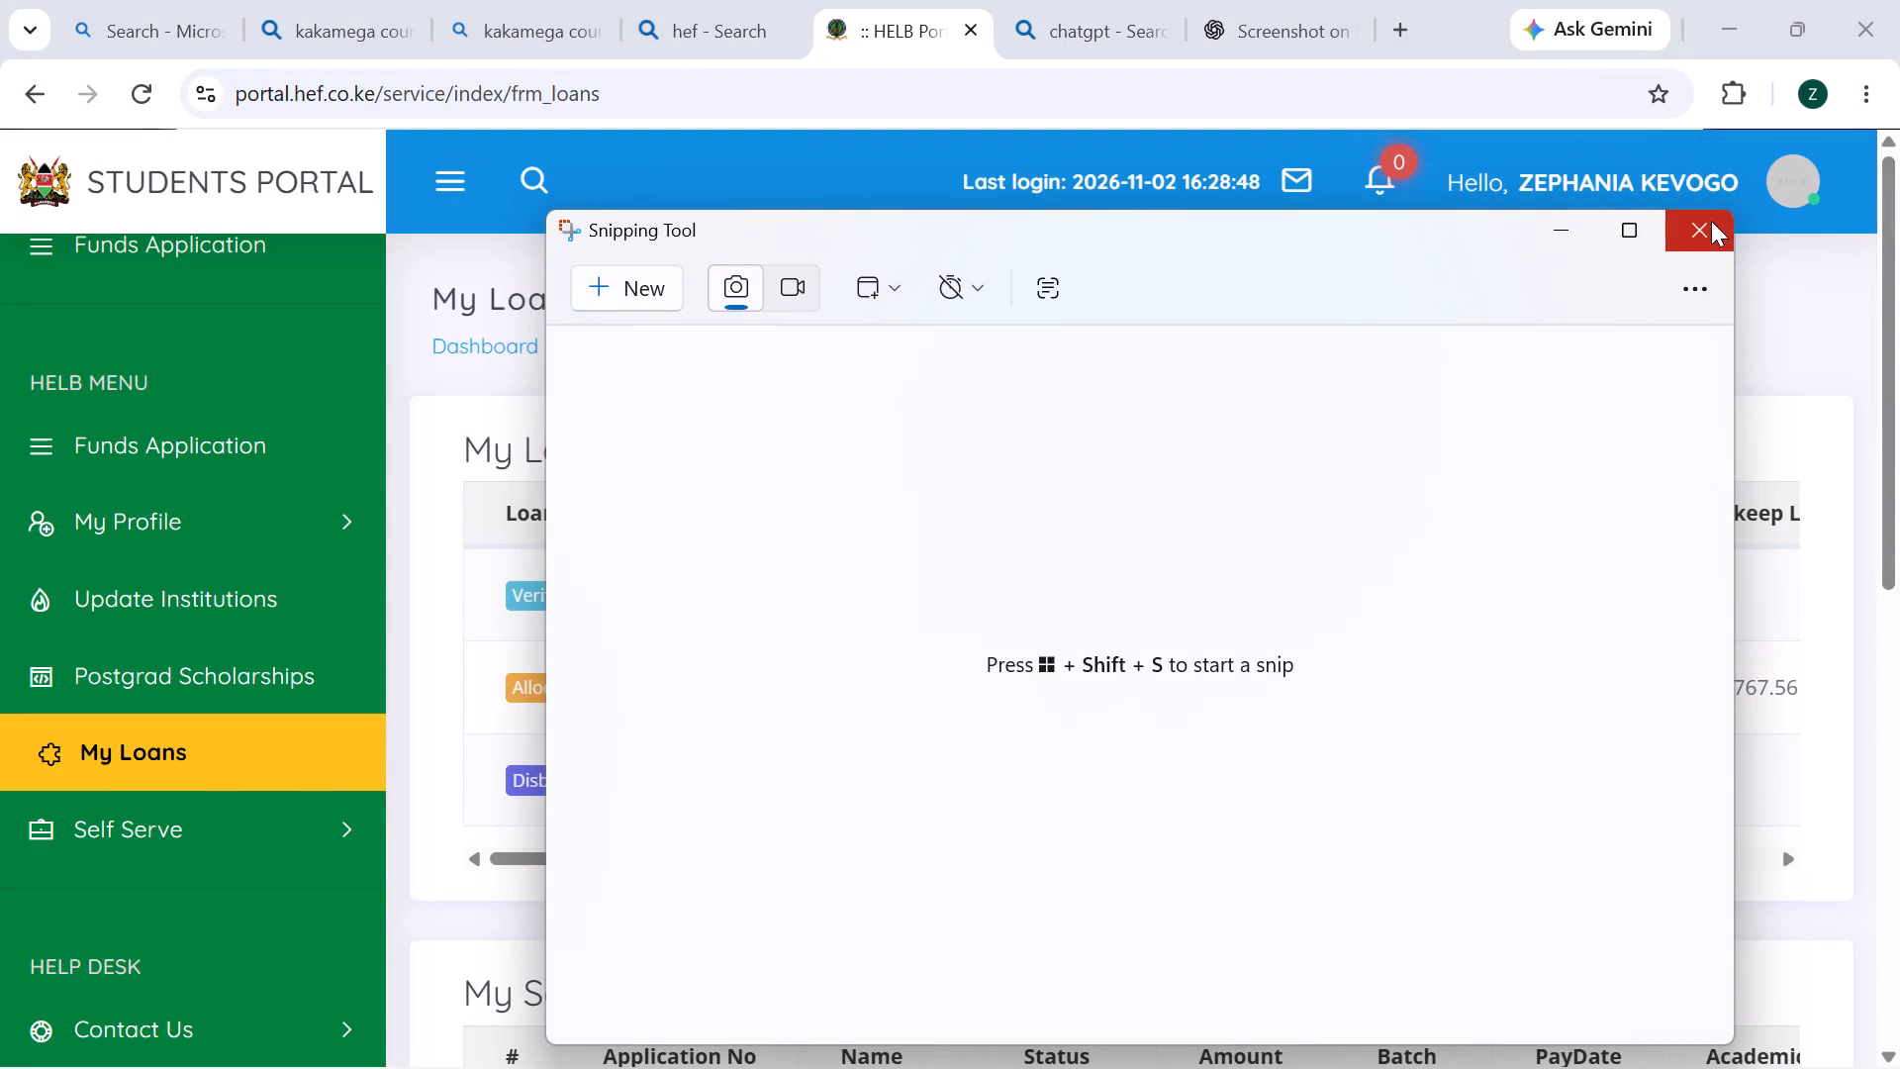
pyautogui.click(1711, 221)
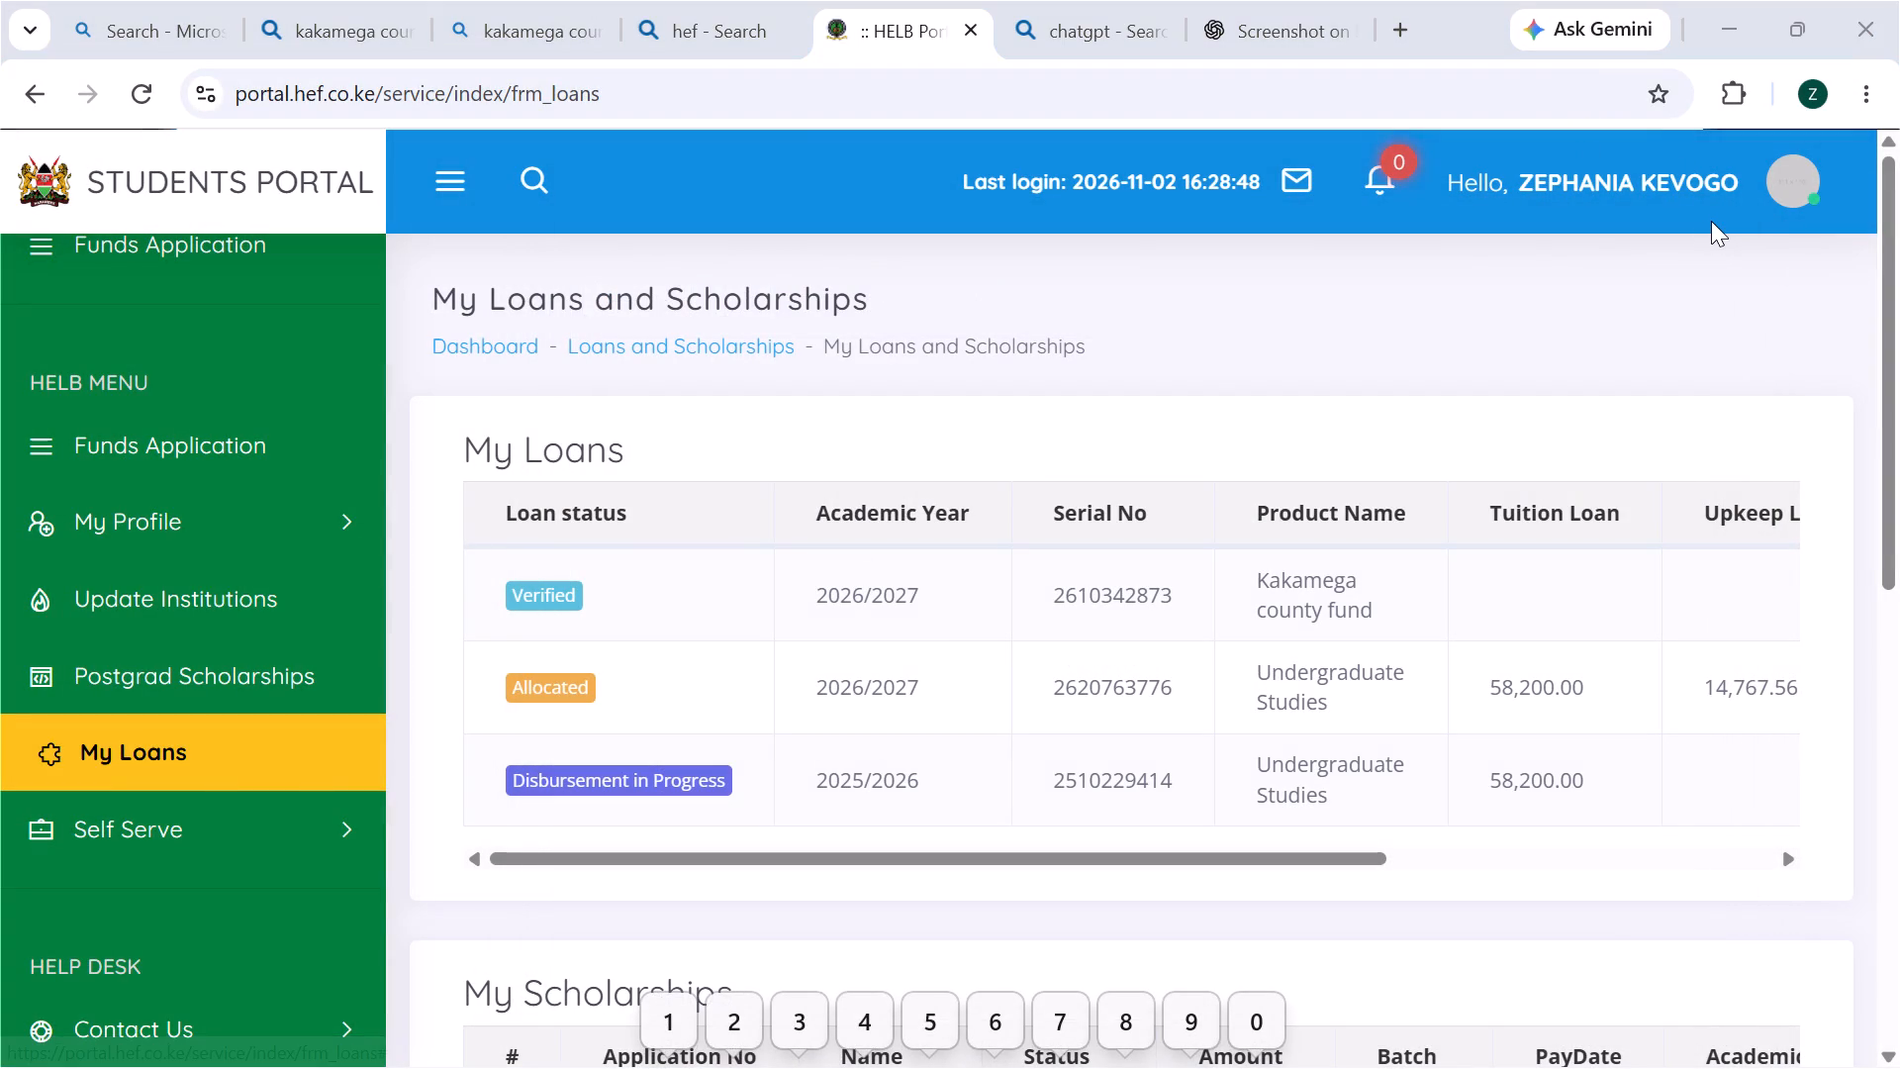
# Start a new image snip of the My Loans and Scholarships page.
pyautogui.press('shift+super+s')
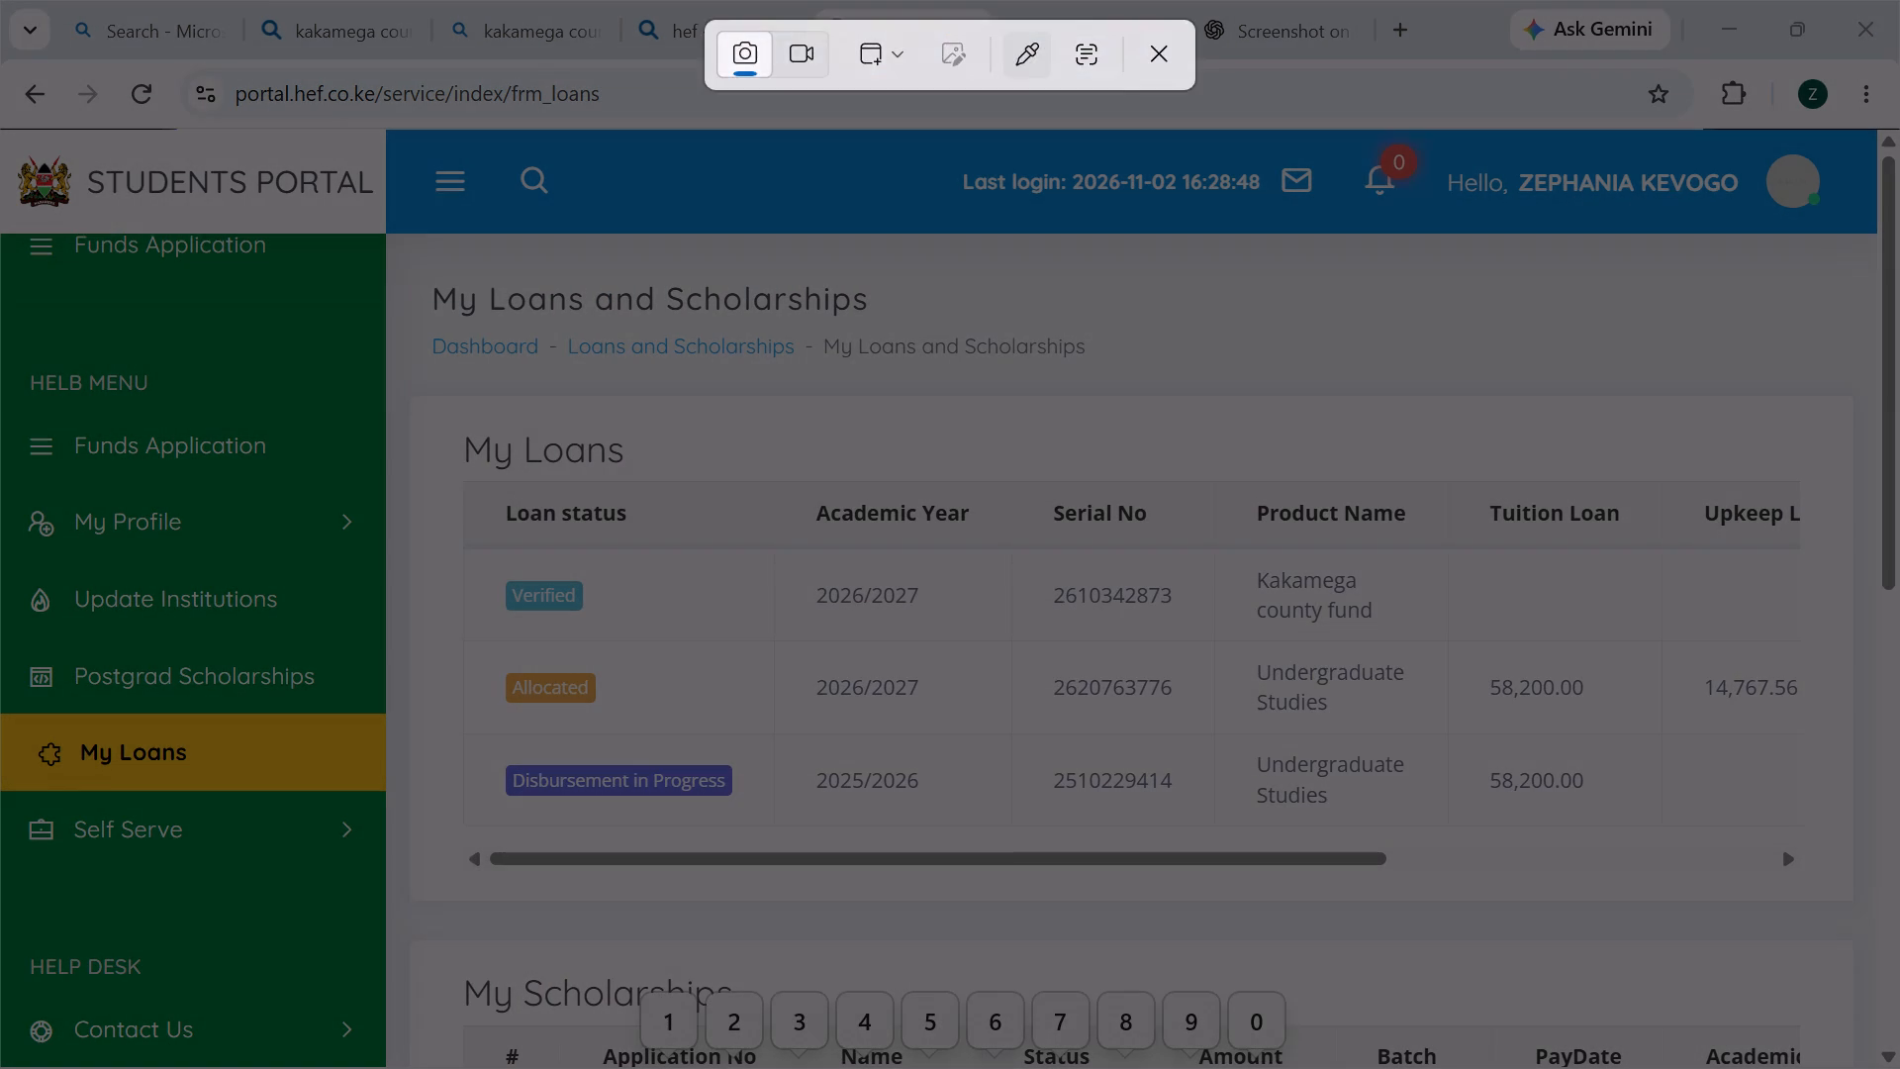
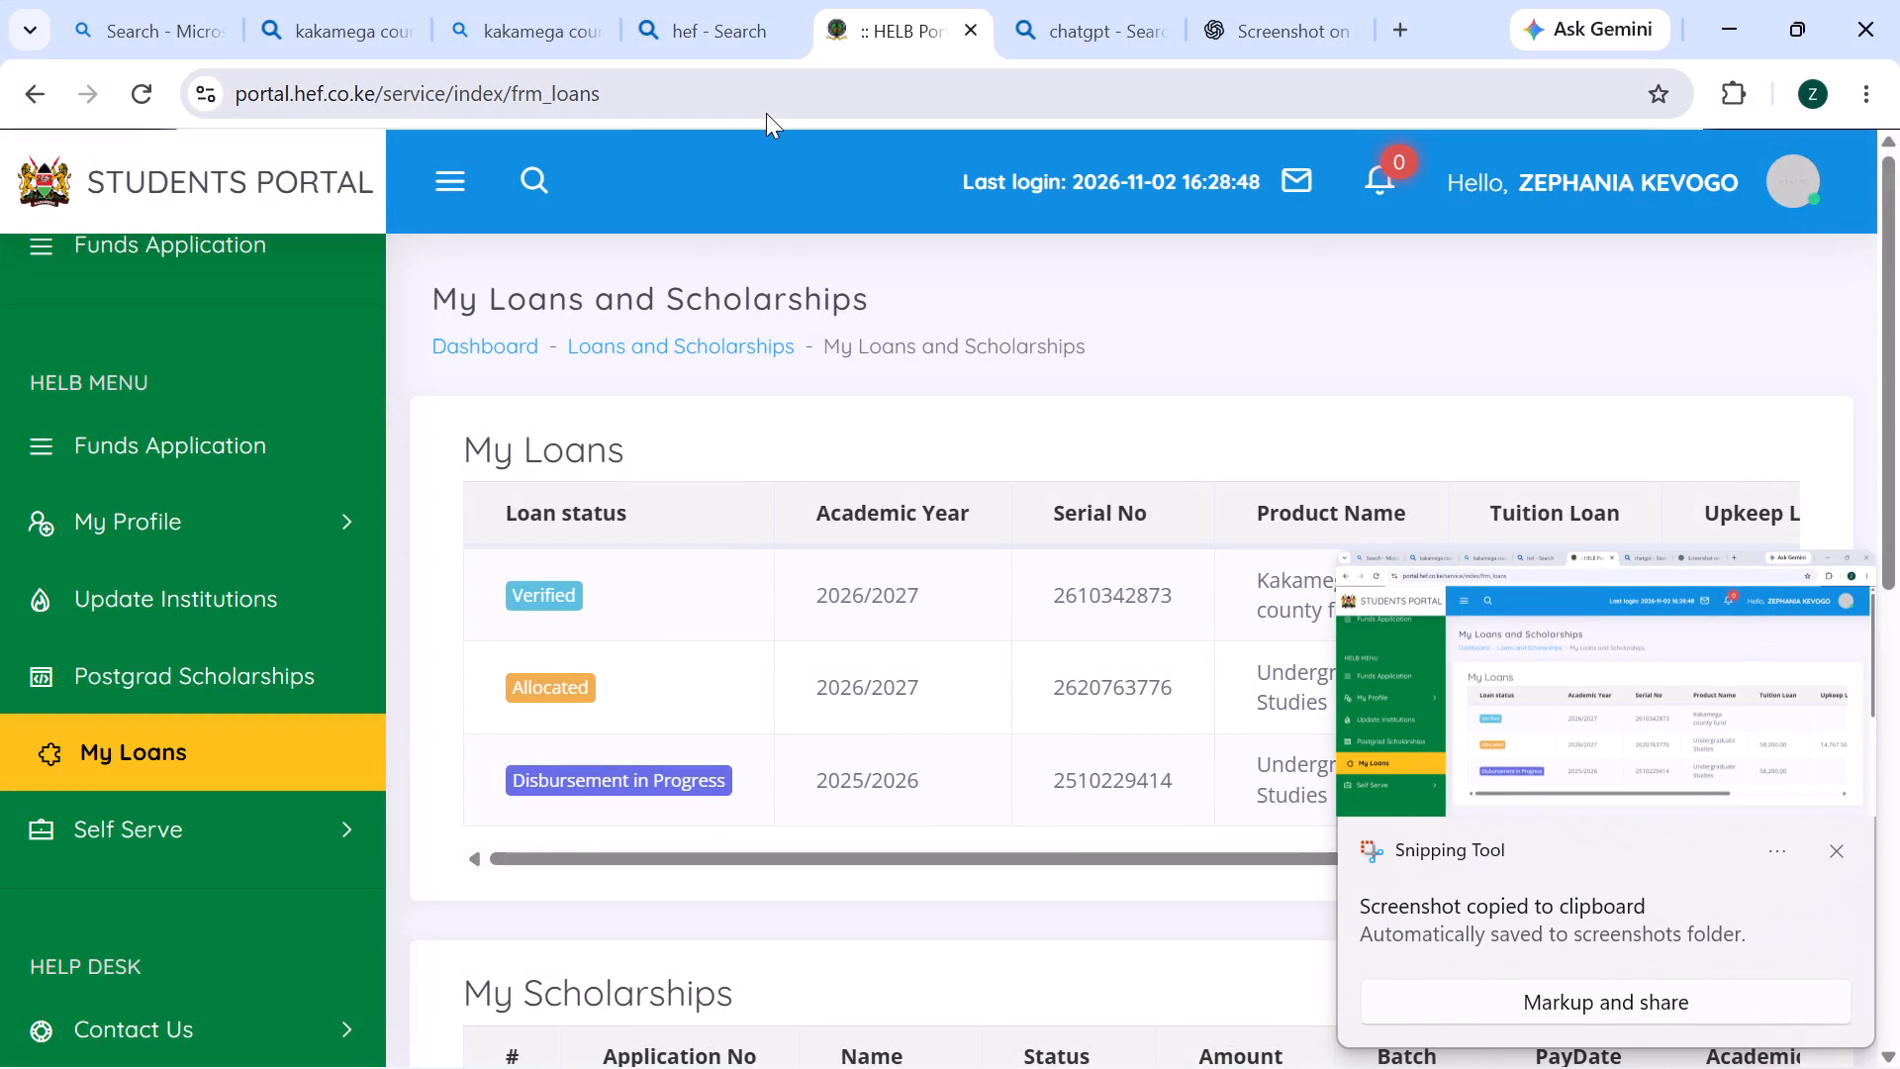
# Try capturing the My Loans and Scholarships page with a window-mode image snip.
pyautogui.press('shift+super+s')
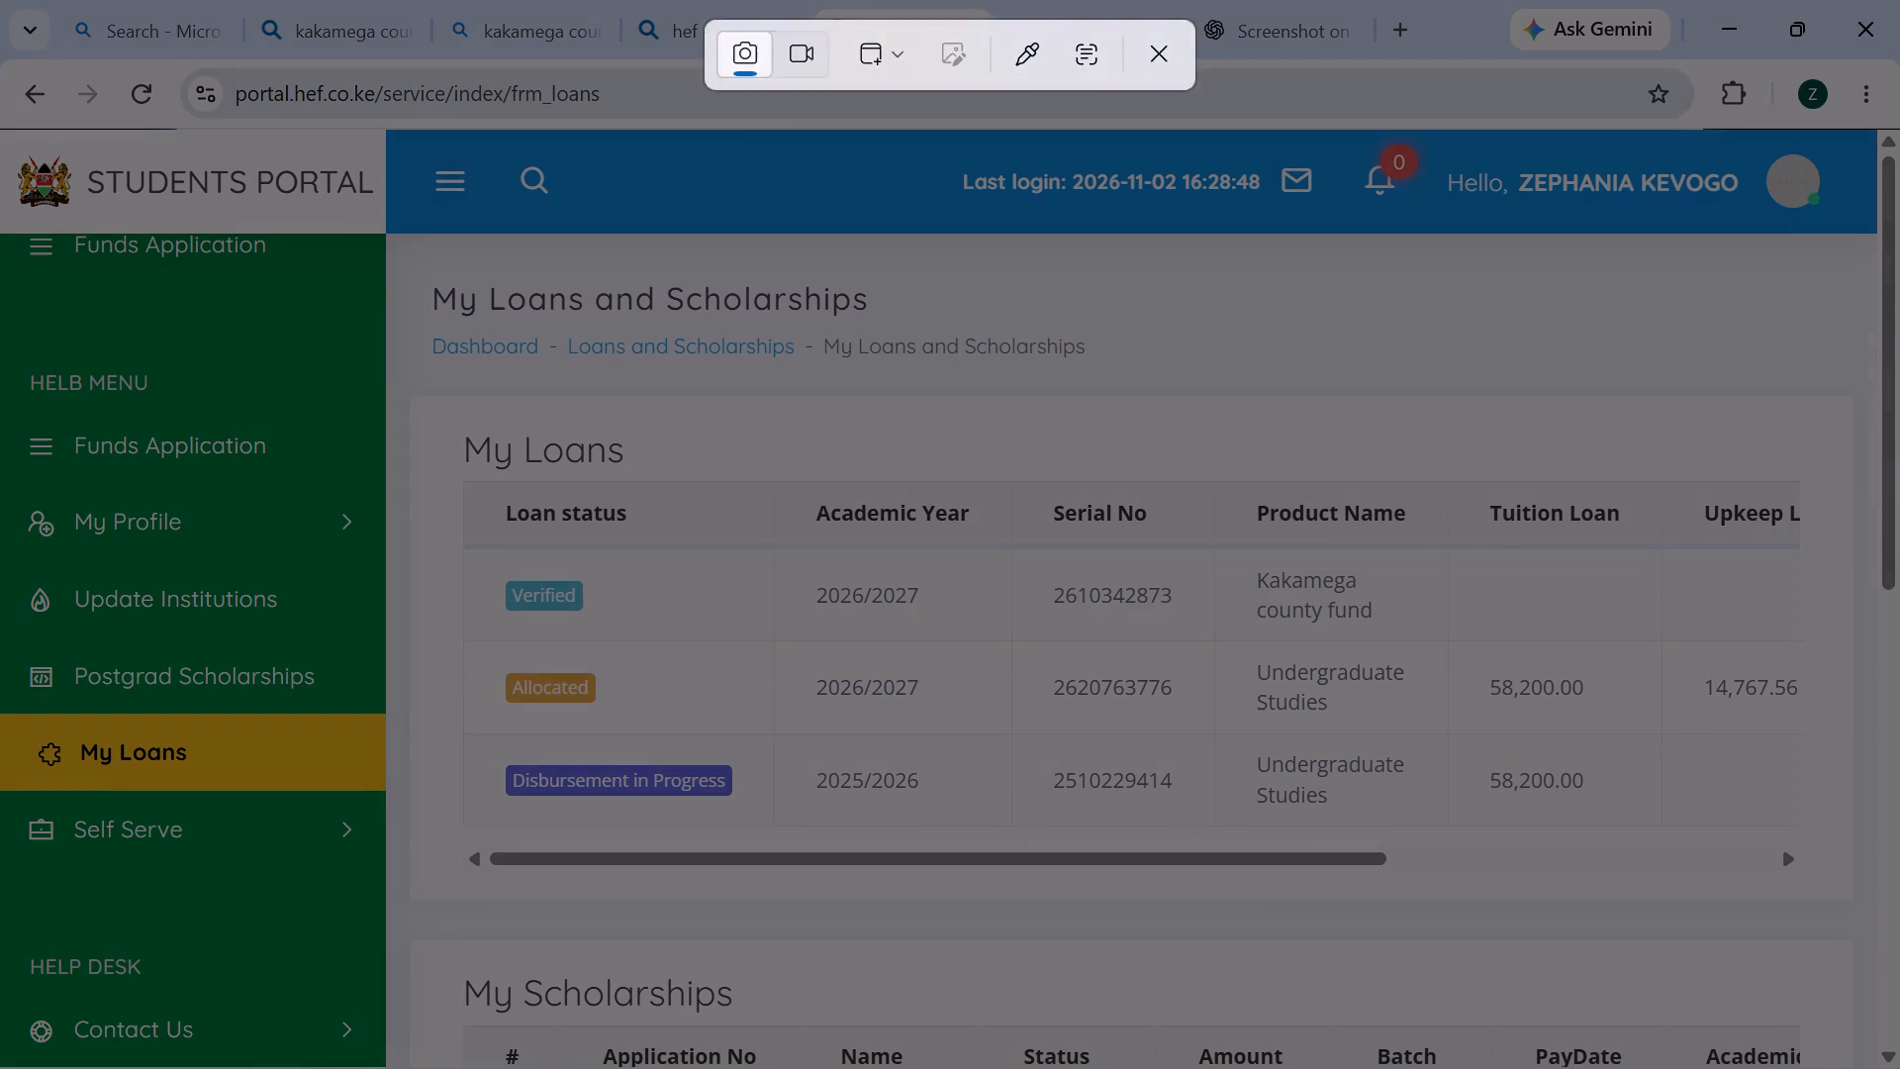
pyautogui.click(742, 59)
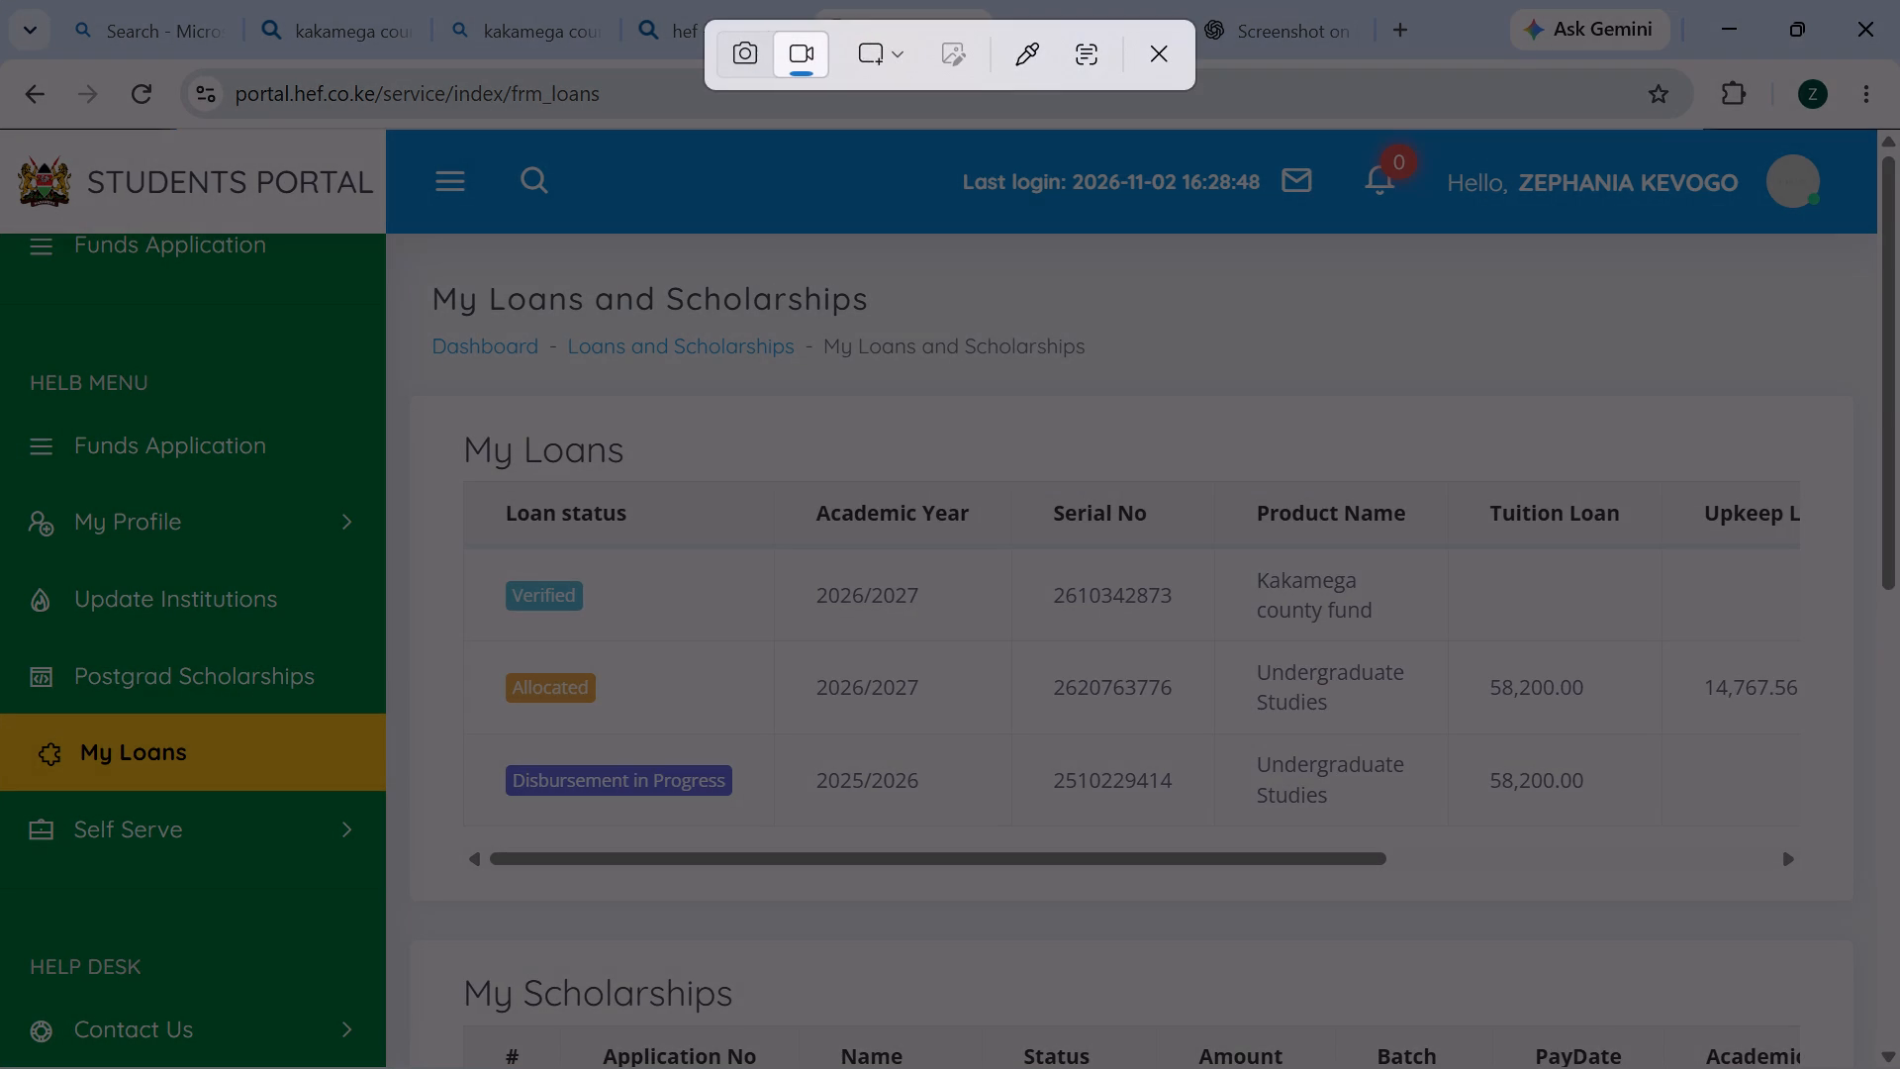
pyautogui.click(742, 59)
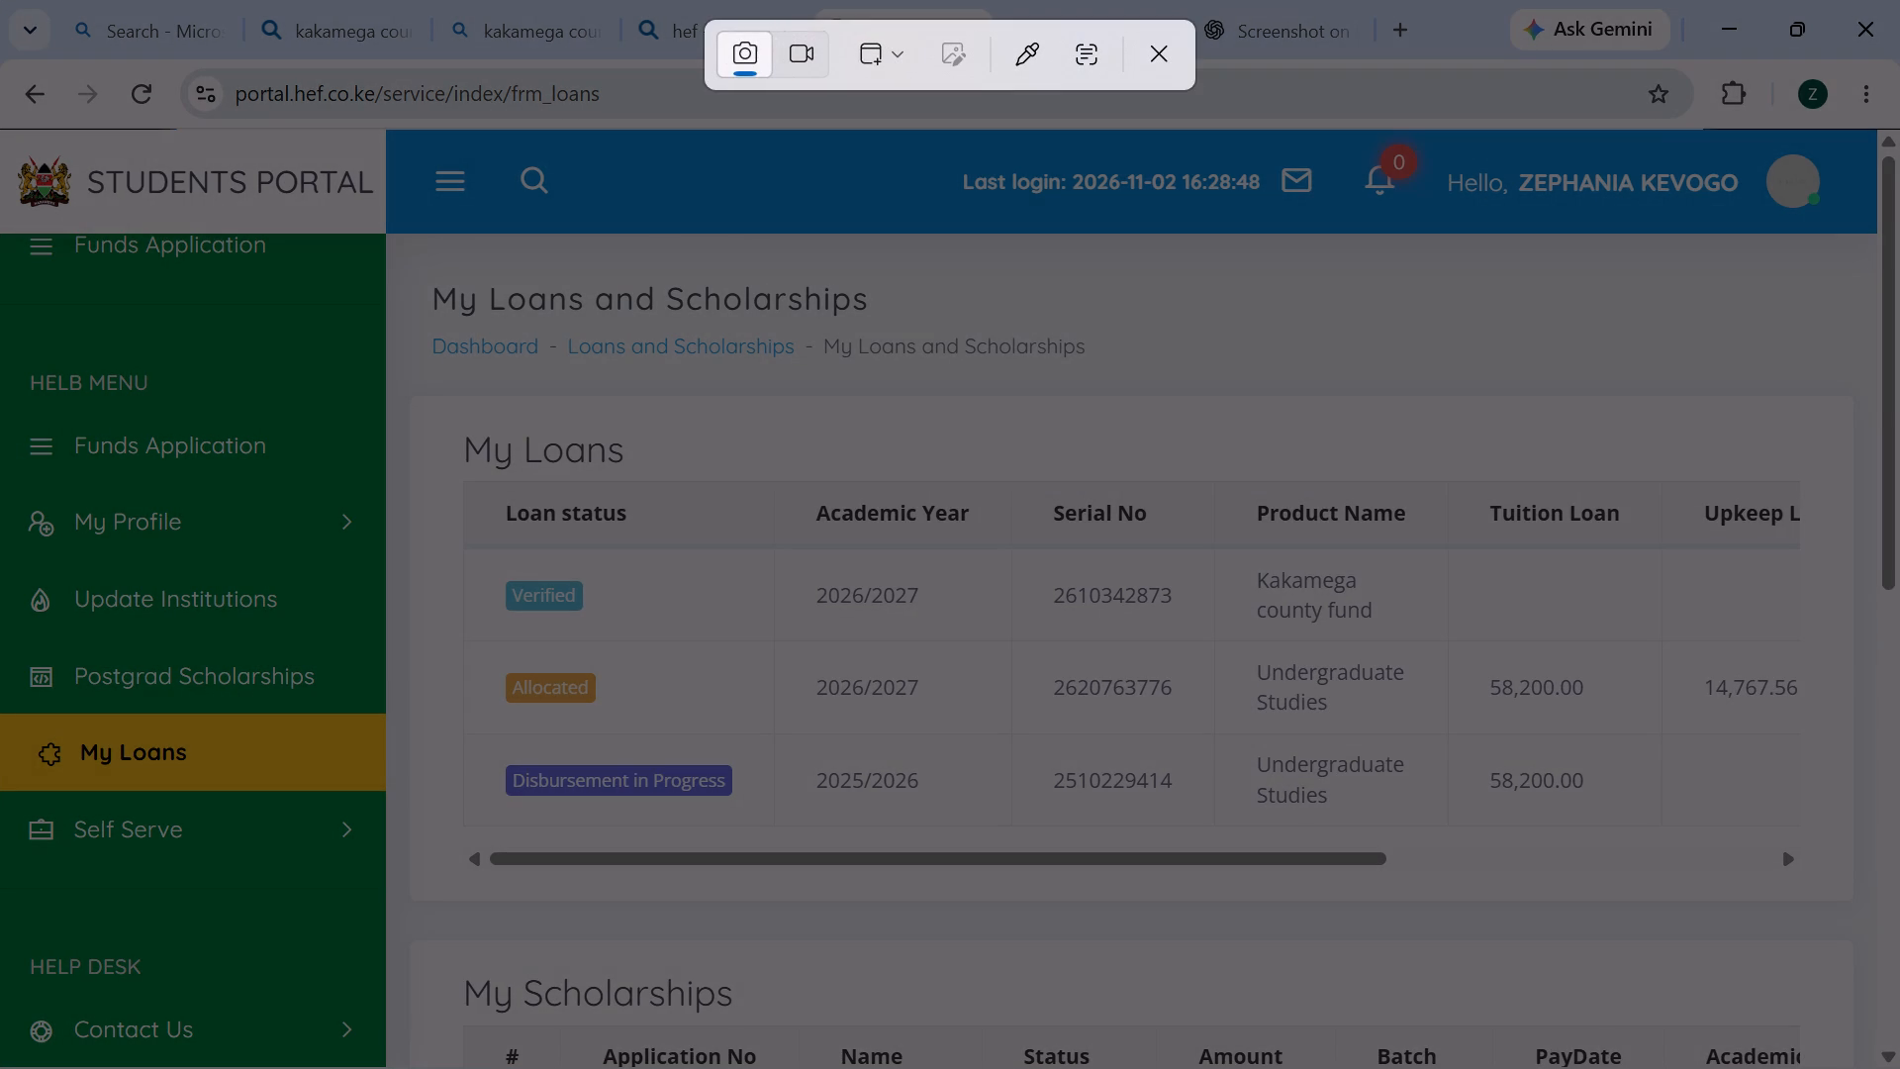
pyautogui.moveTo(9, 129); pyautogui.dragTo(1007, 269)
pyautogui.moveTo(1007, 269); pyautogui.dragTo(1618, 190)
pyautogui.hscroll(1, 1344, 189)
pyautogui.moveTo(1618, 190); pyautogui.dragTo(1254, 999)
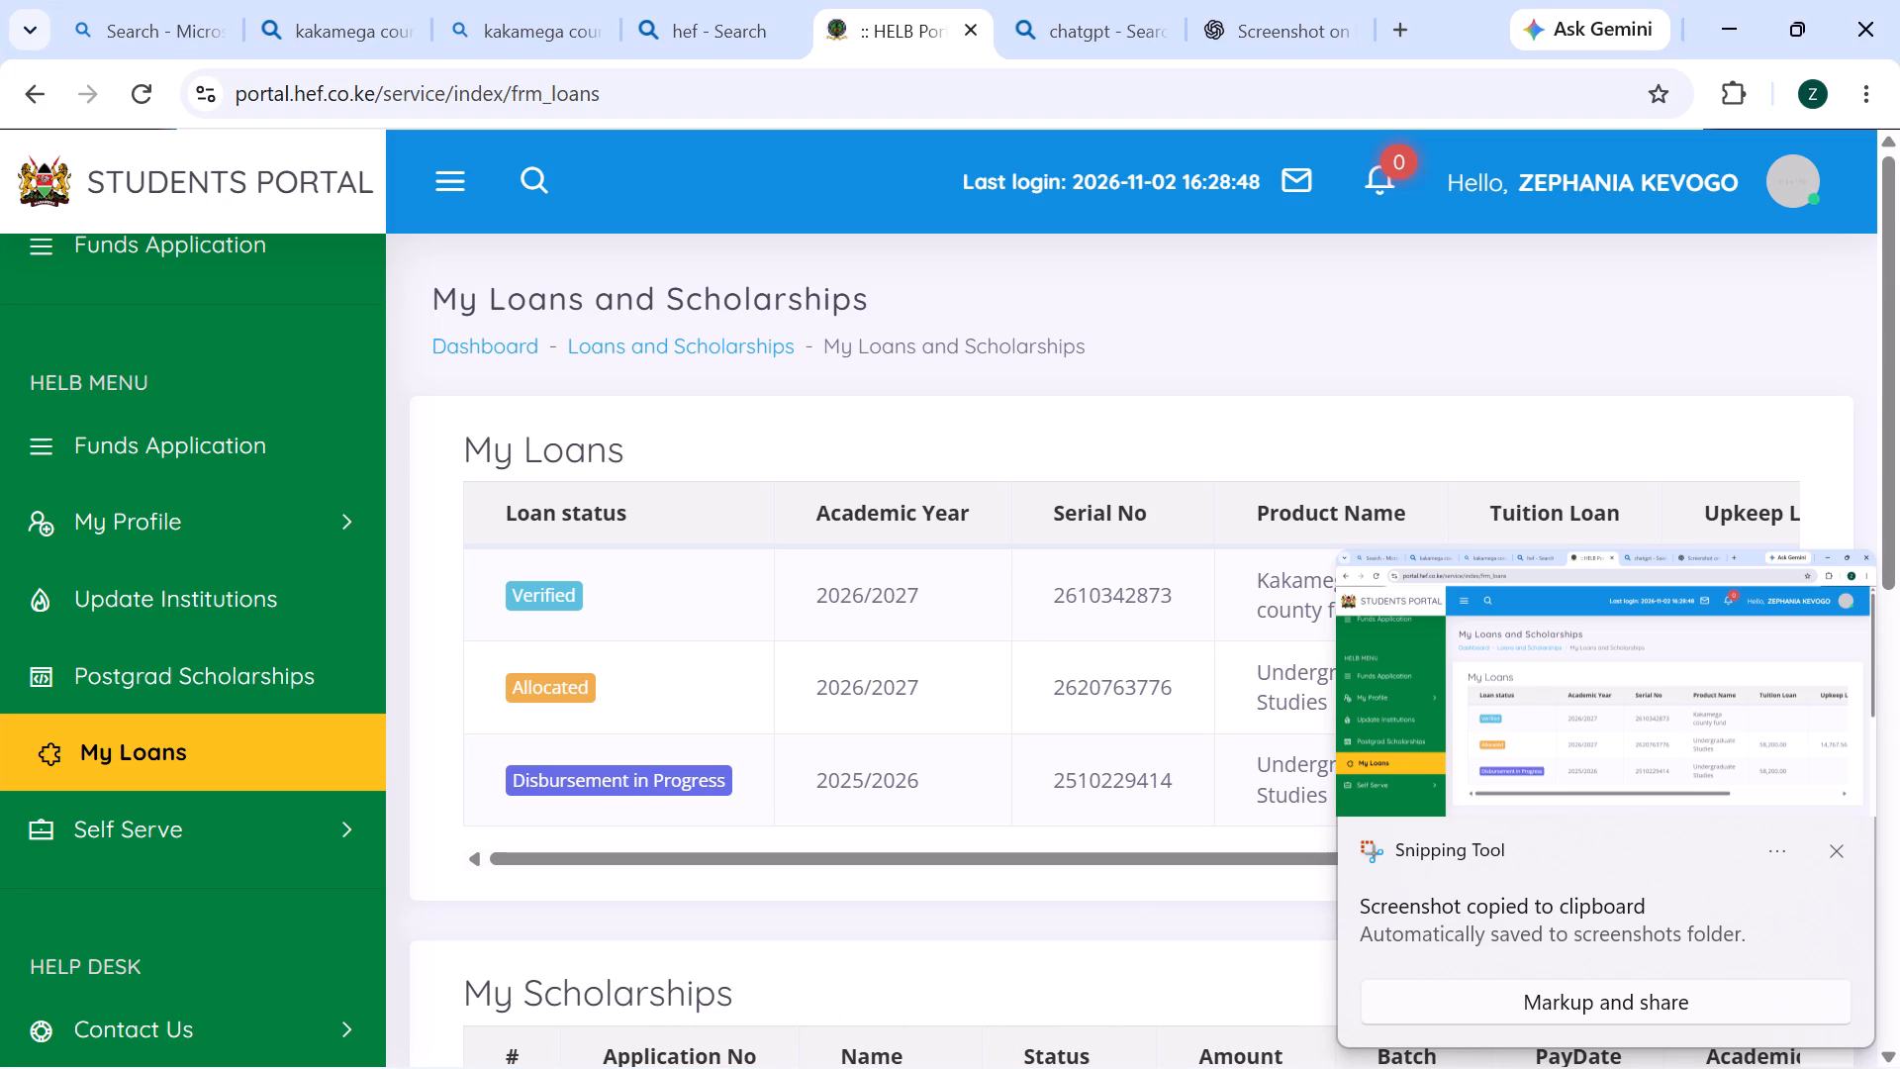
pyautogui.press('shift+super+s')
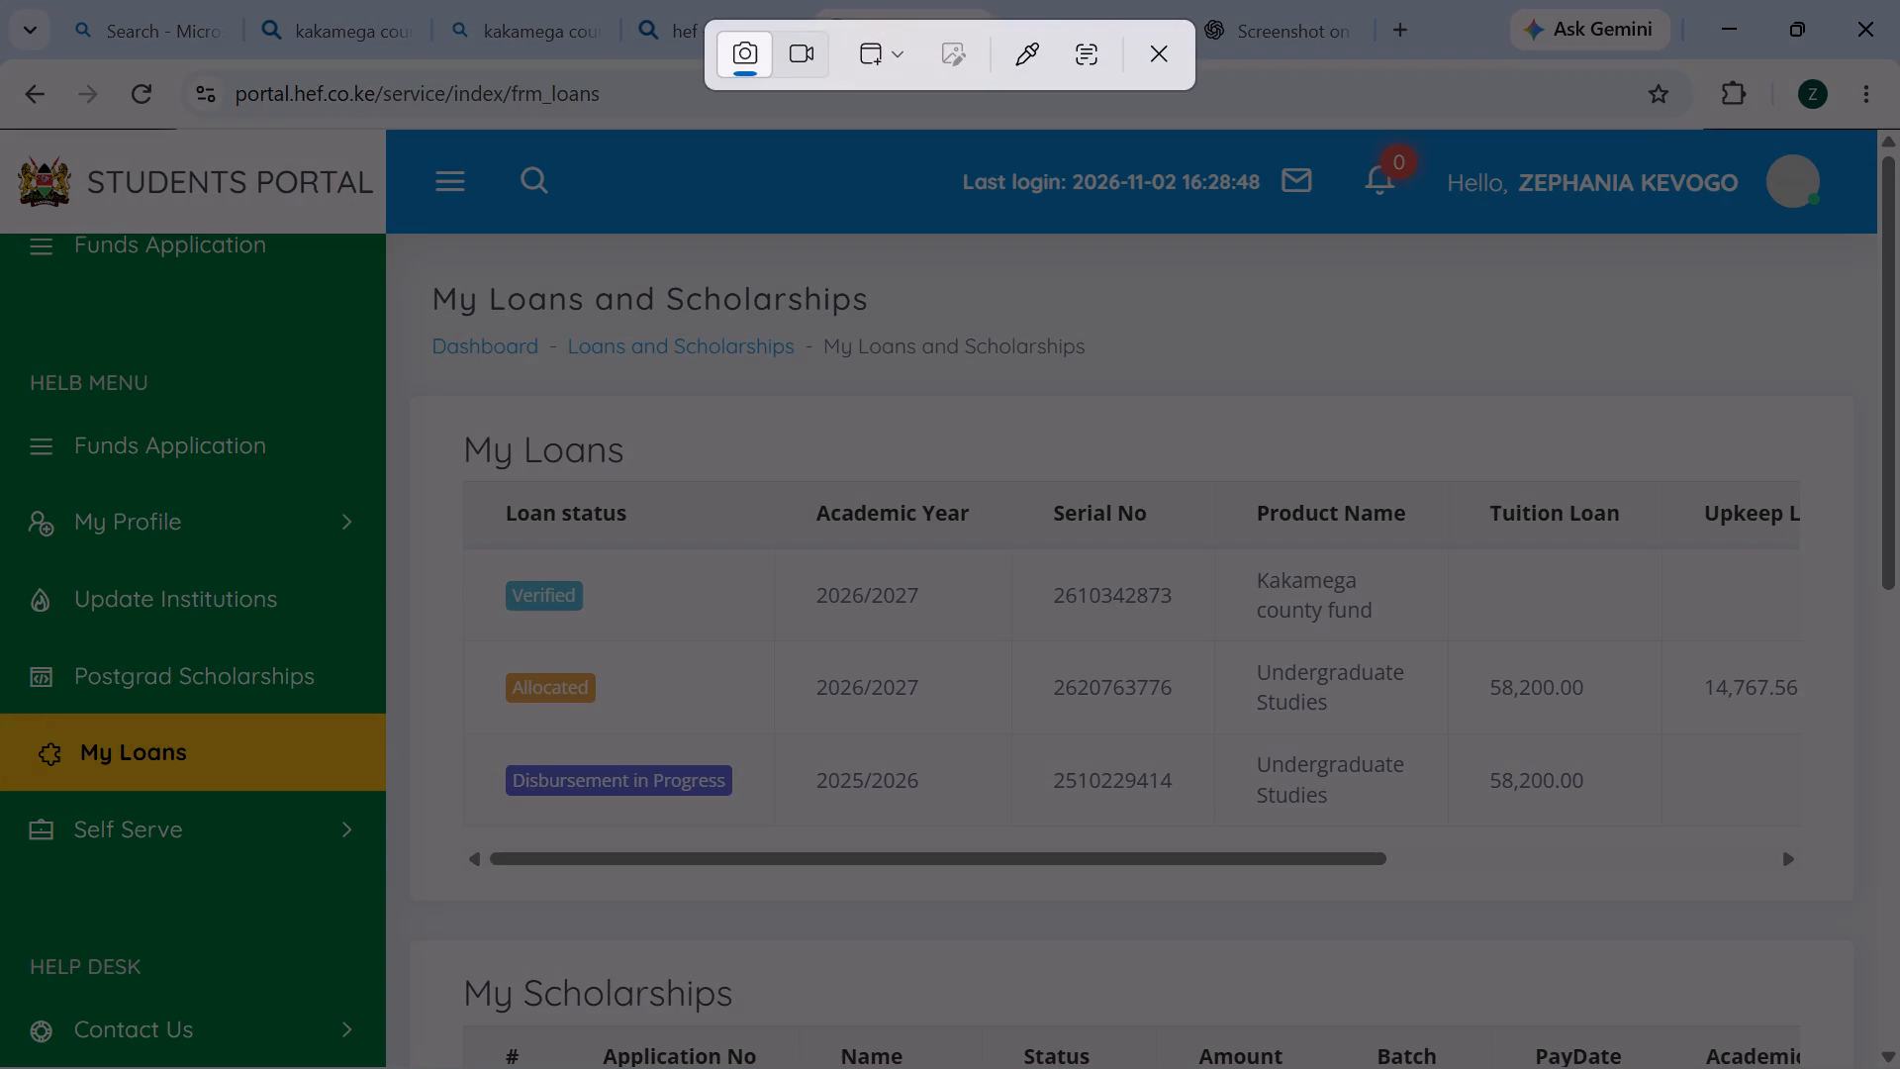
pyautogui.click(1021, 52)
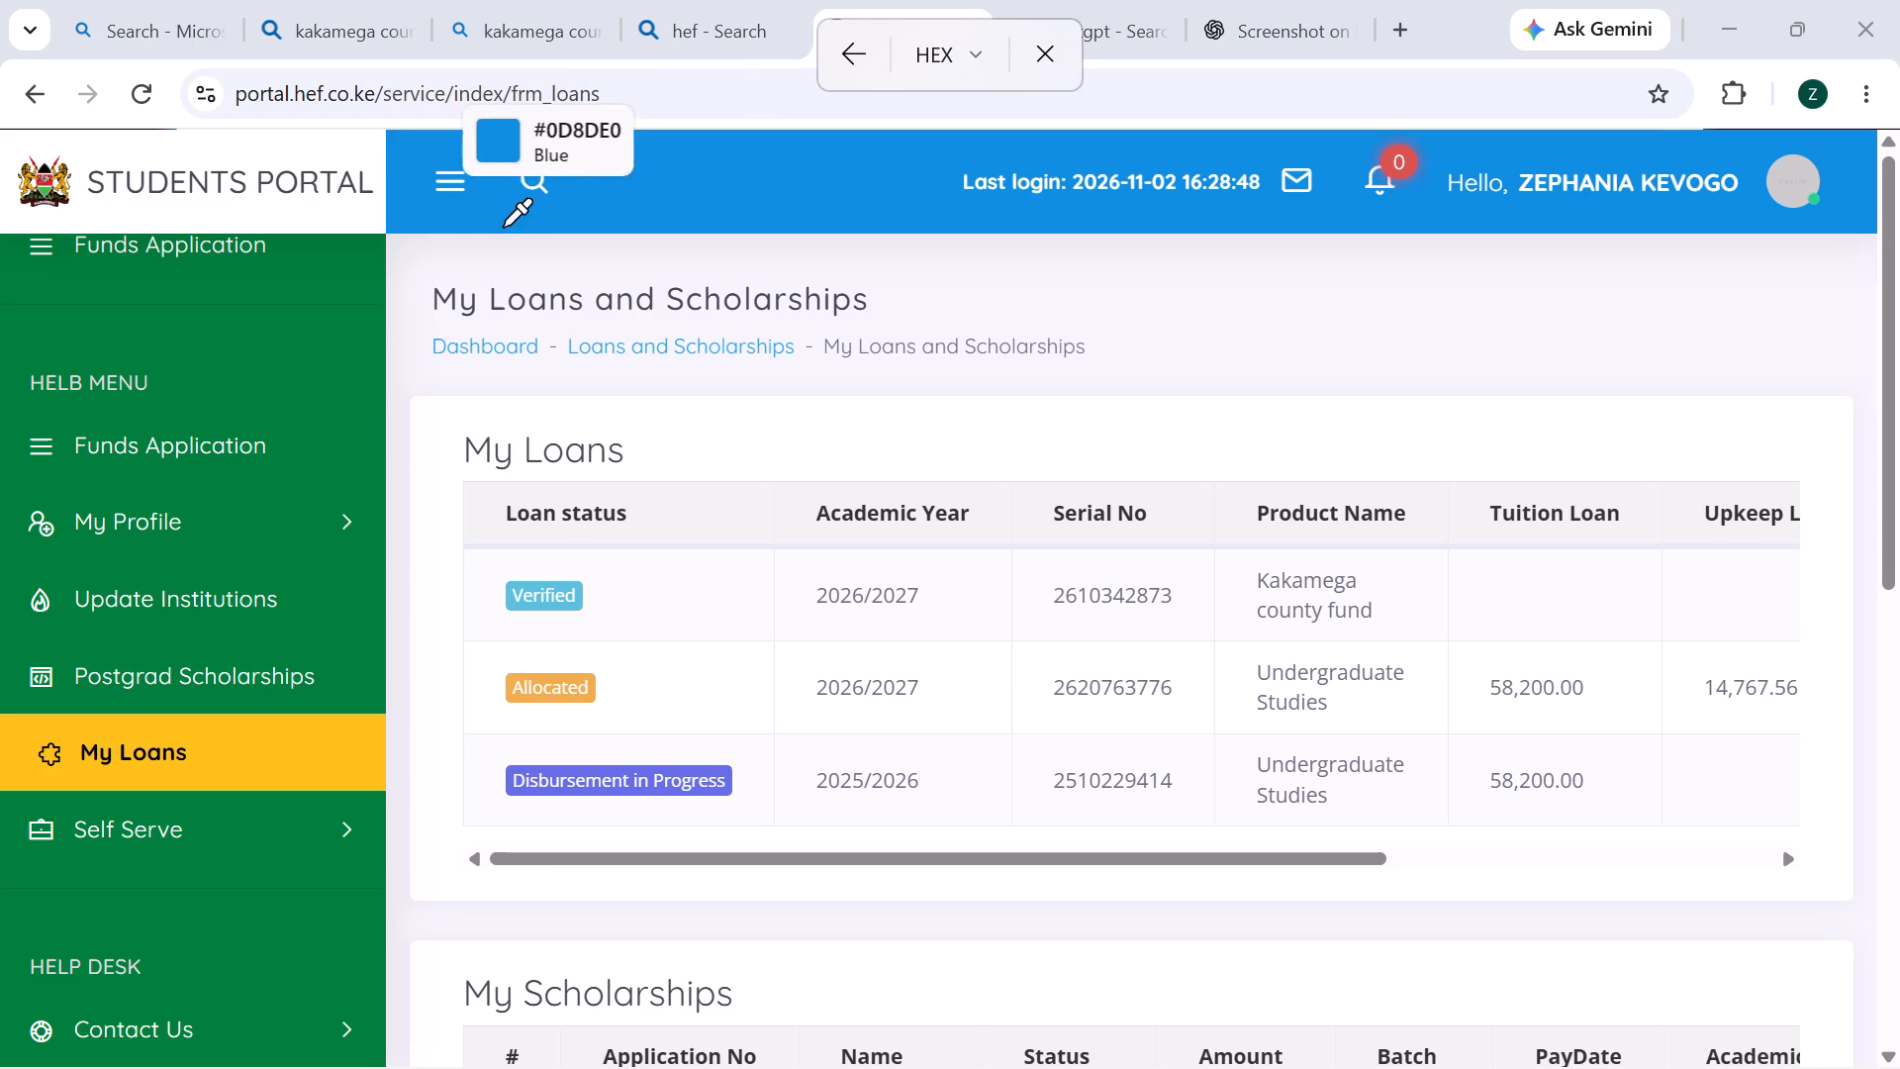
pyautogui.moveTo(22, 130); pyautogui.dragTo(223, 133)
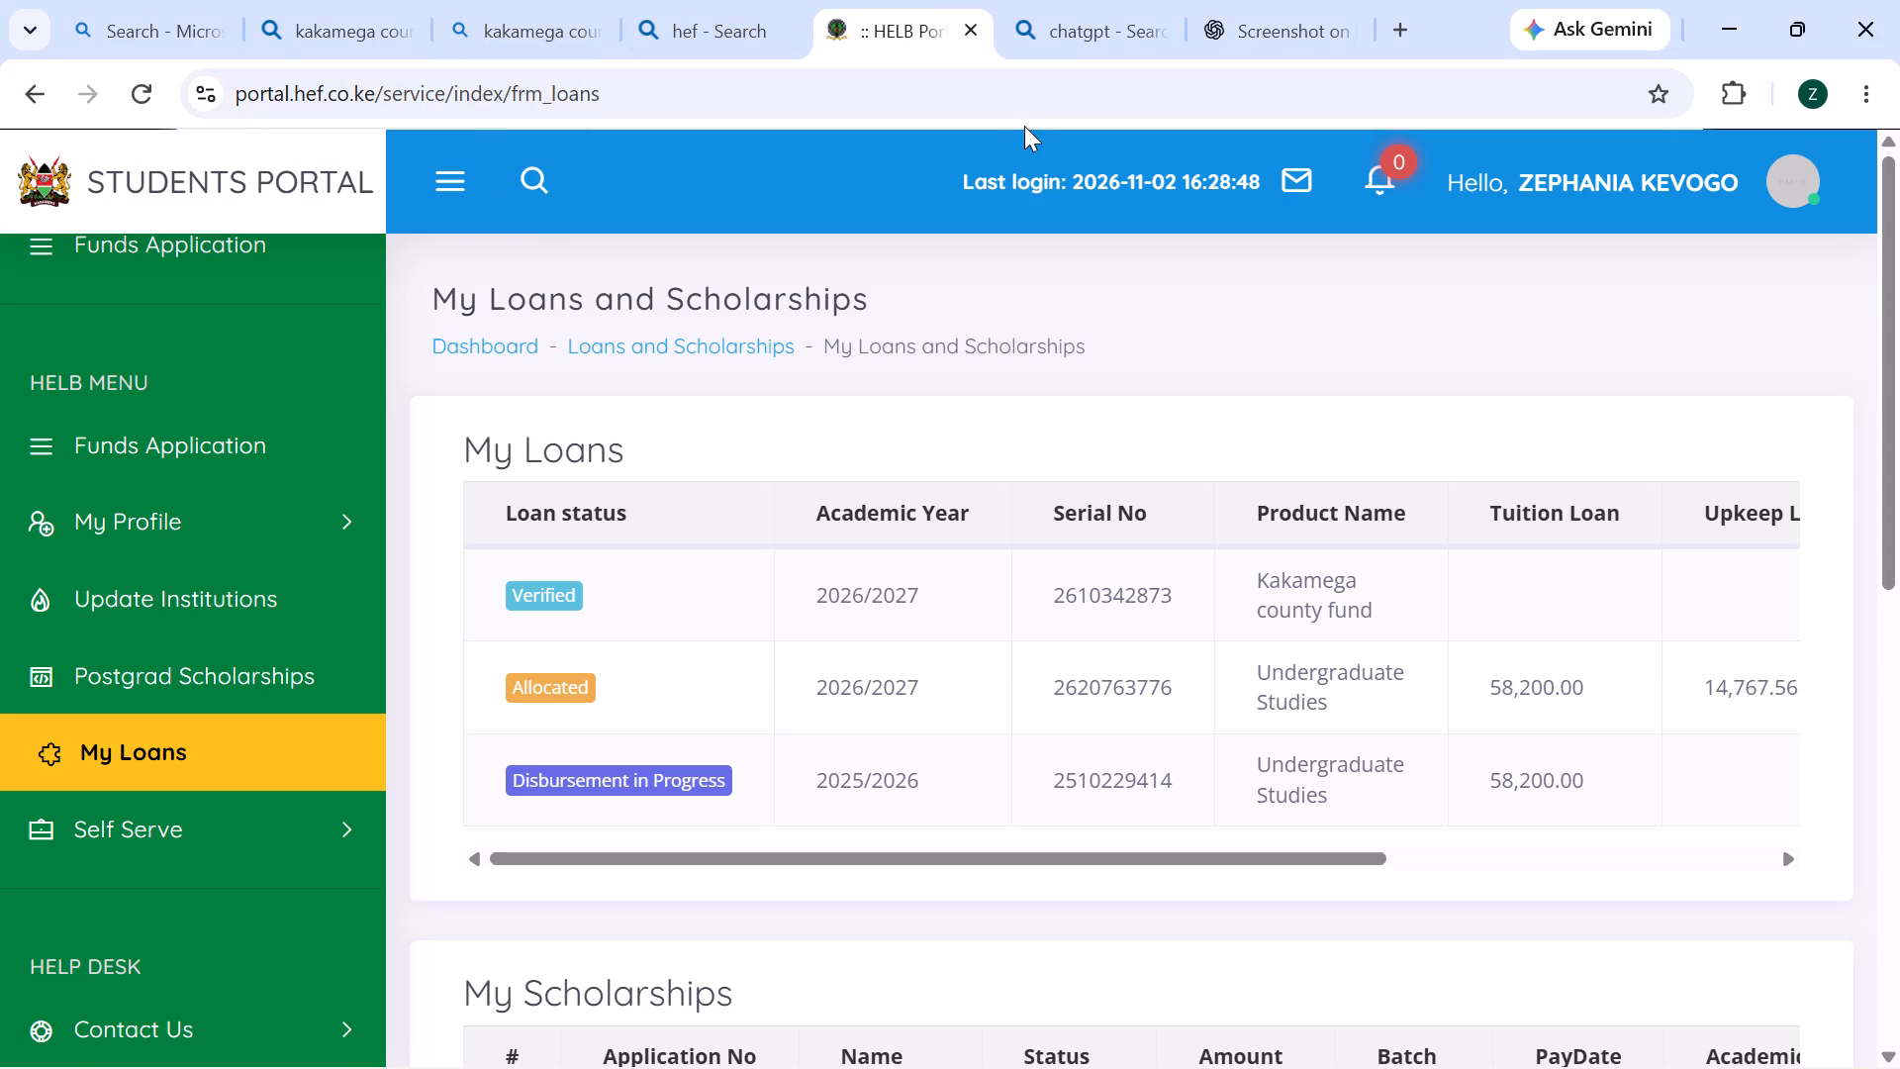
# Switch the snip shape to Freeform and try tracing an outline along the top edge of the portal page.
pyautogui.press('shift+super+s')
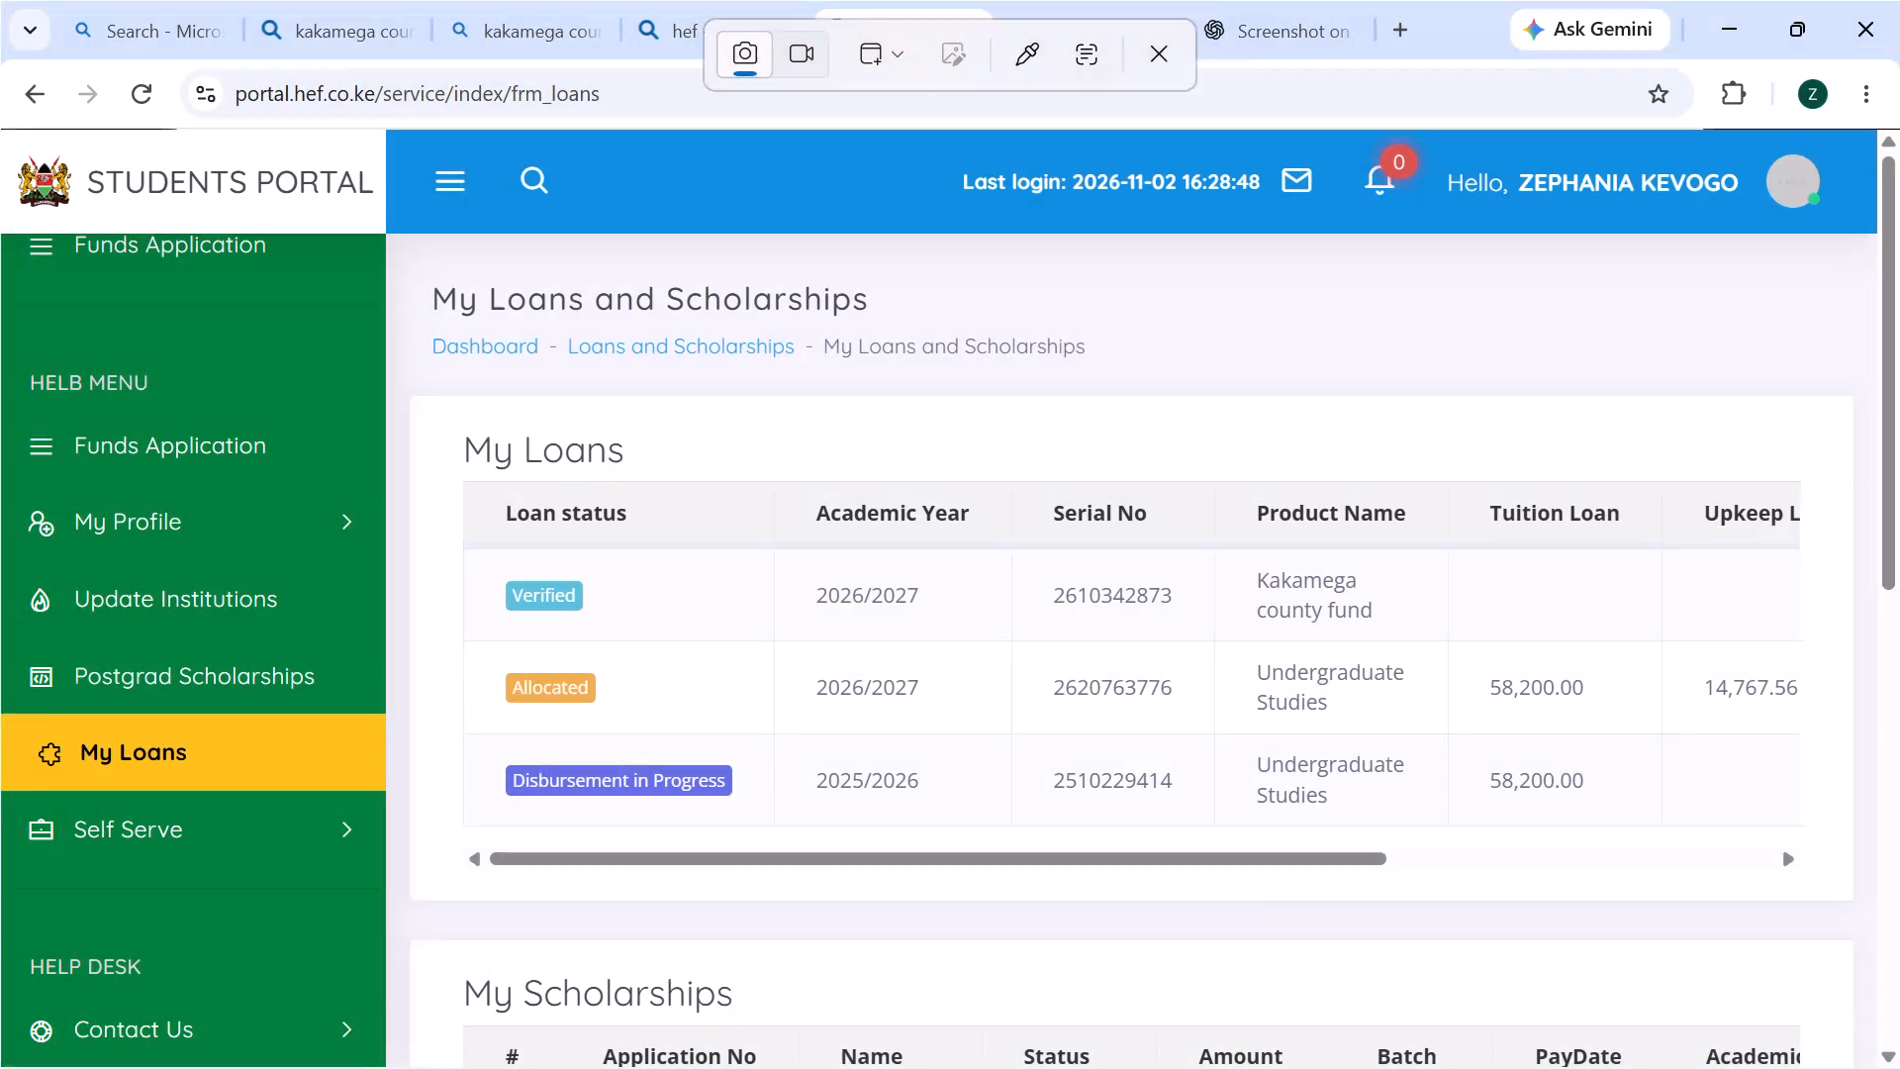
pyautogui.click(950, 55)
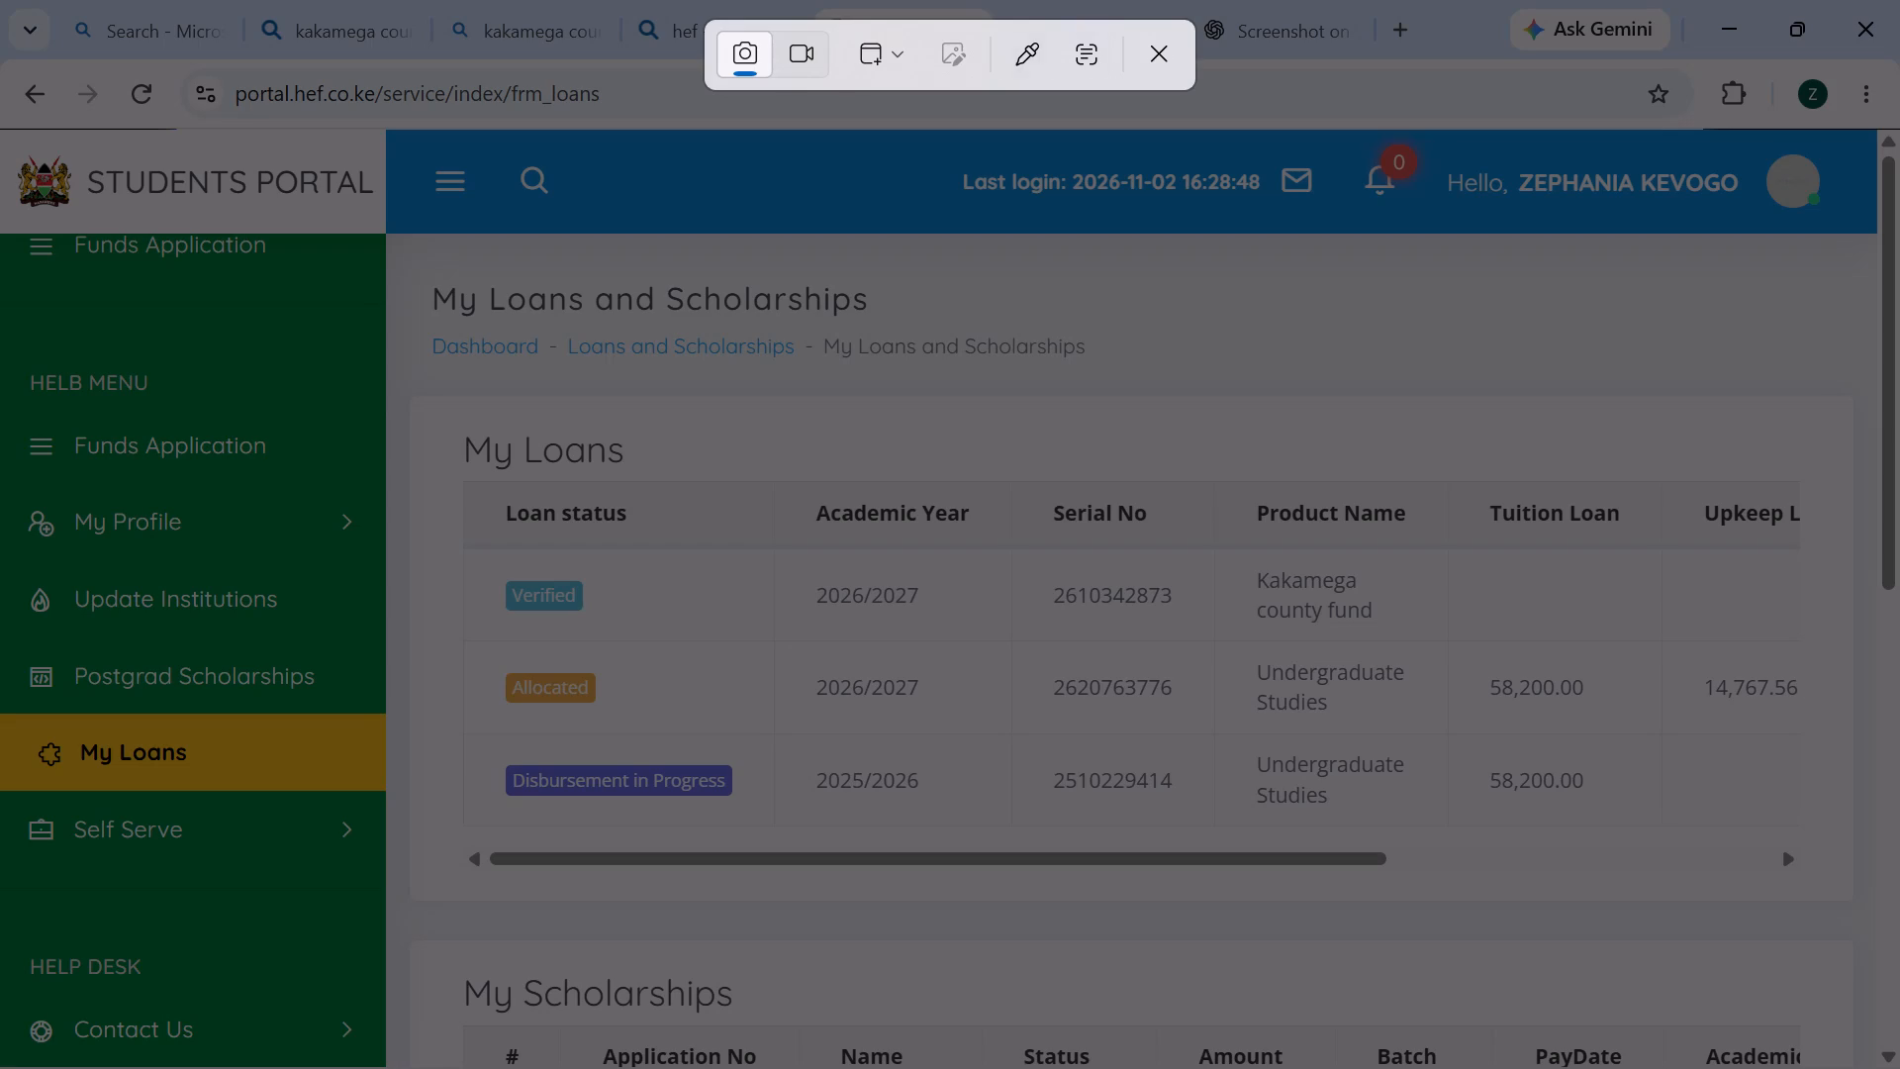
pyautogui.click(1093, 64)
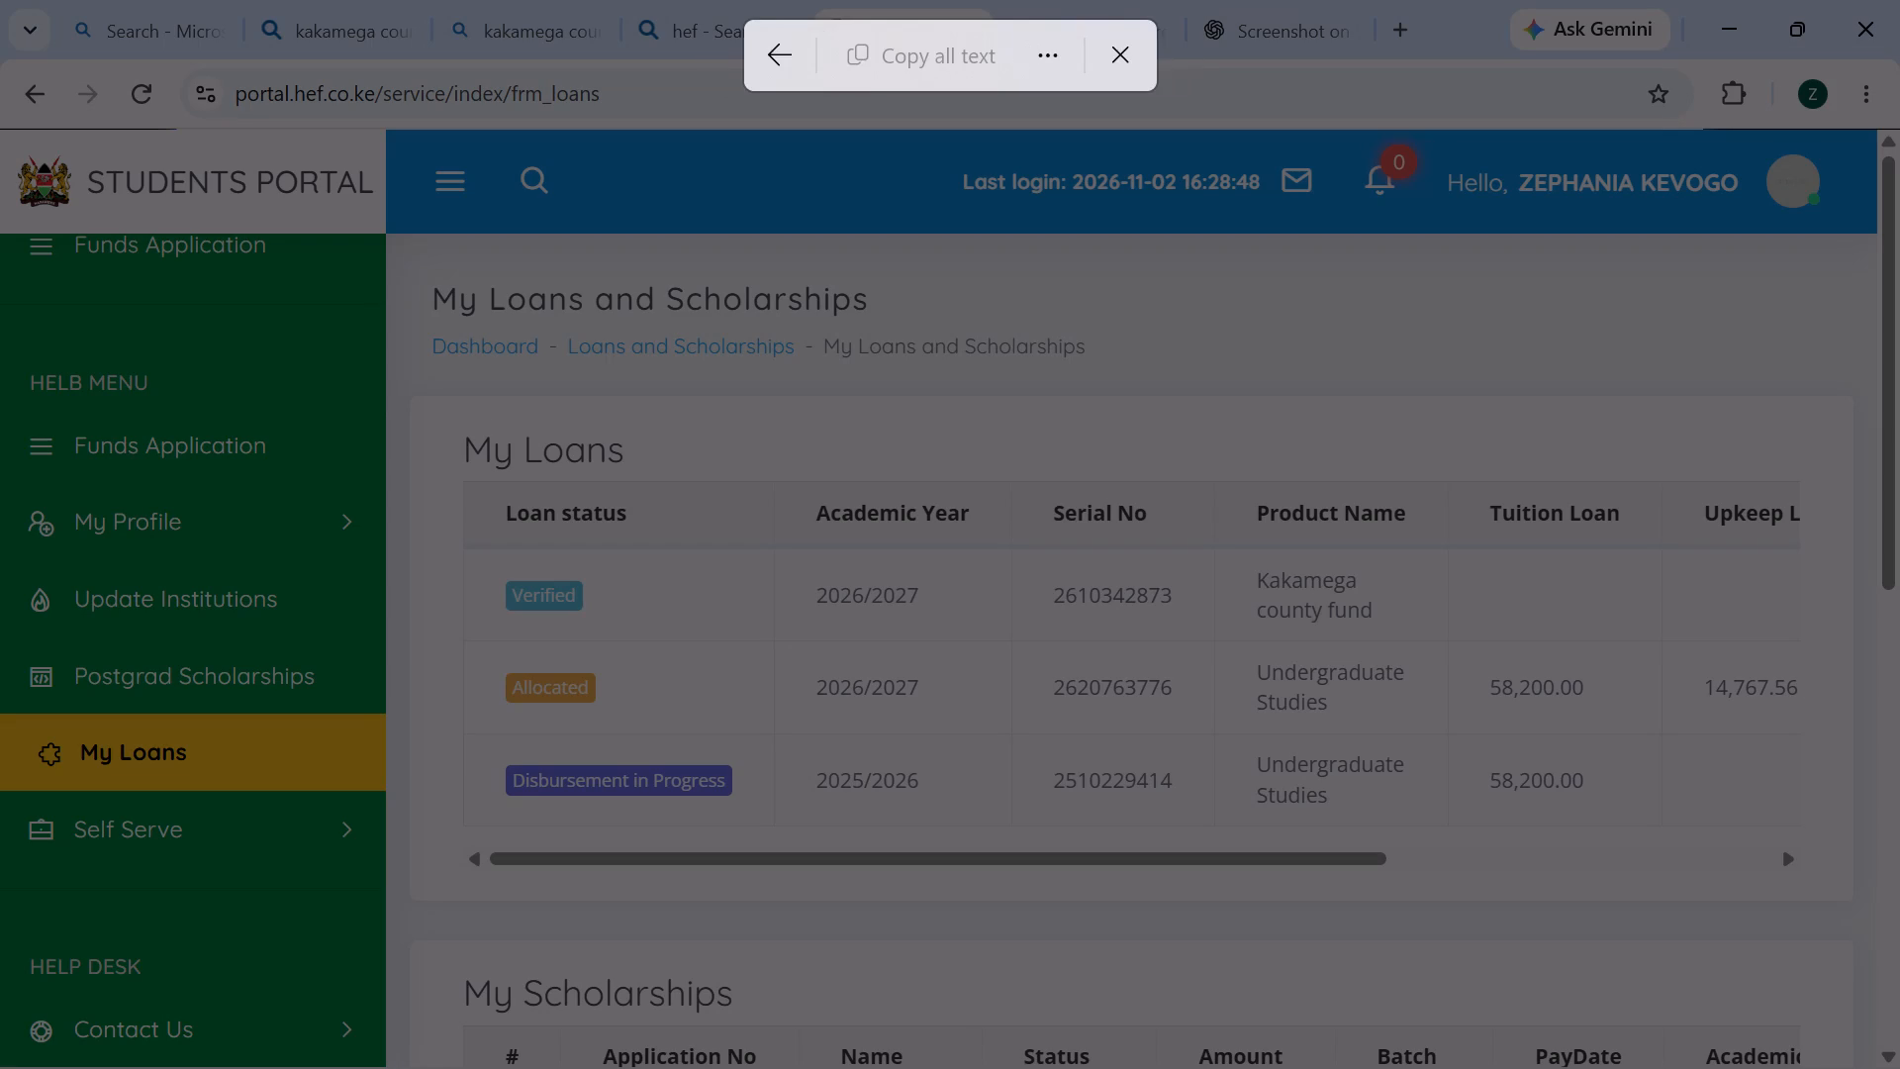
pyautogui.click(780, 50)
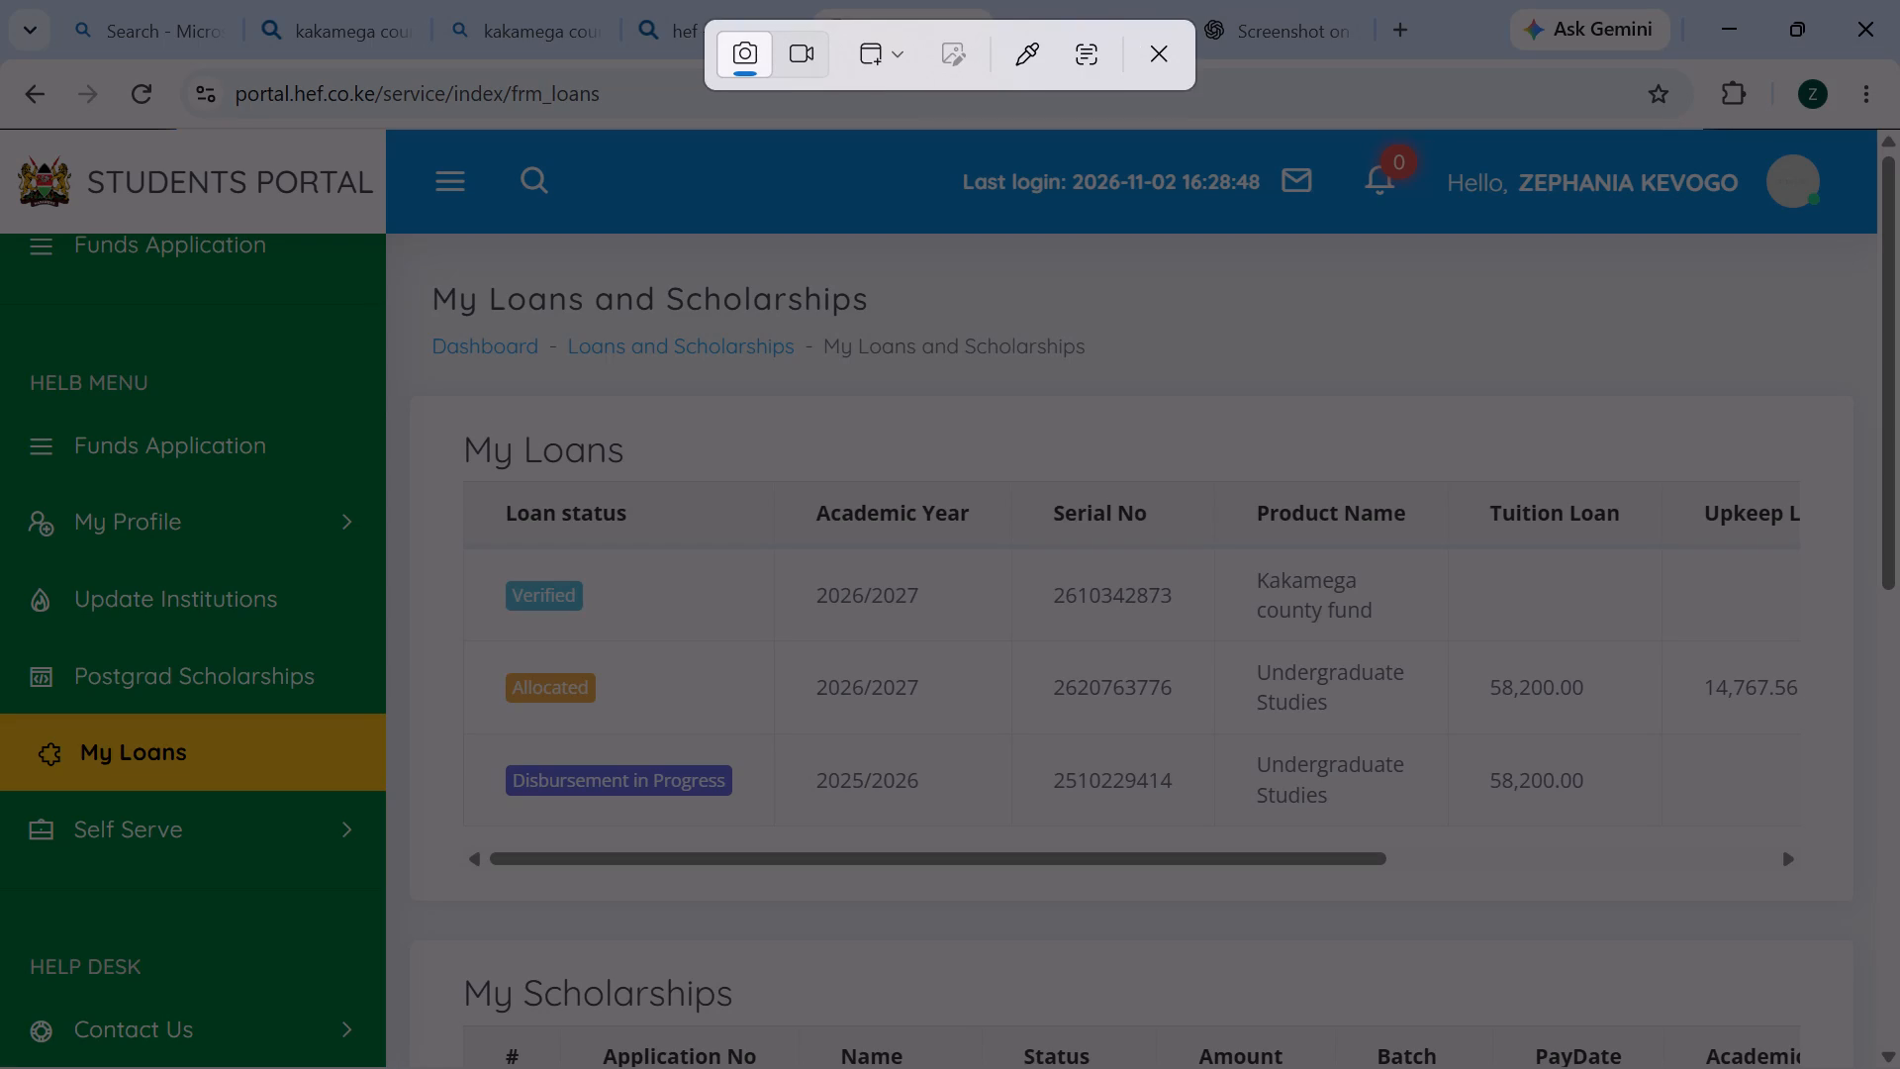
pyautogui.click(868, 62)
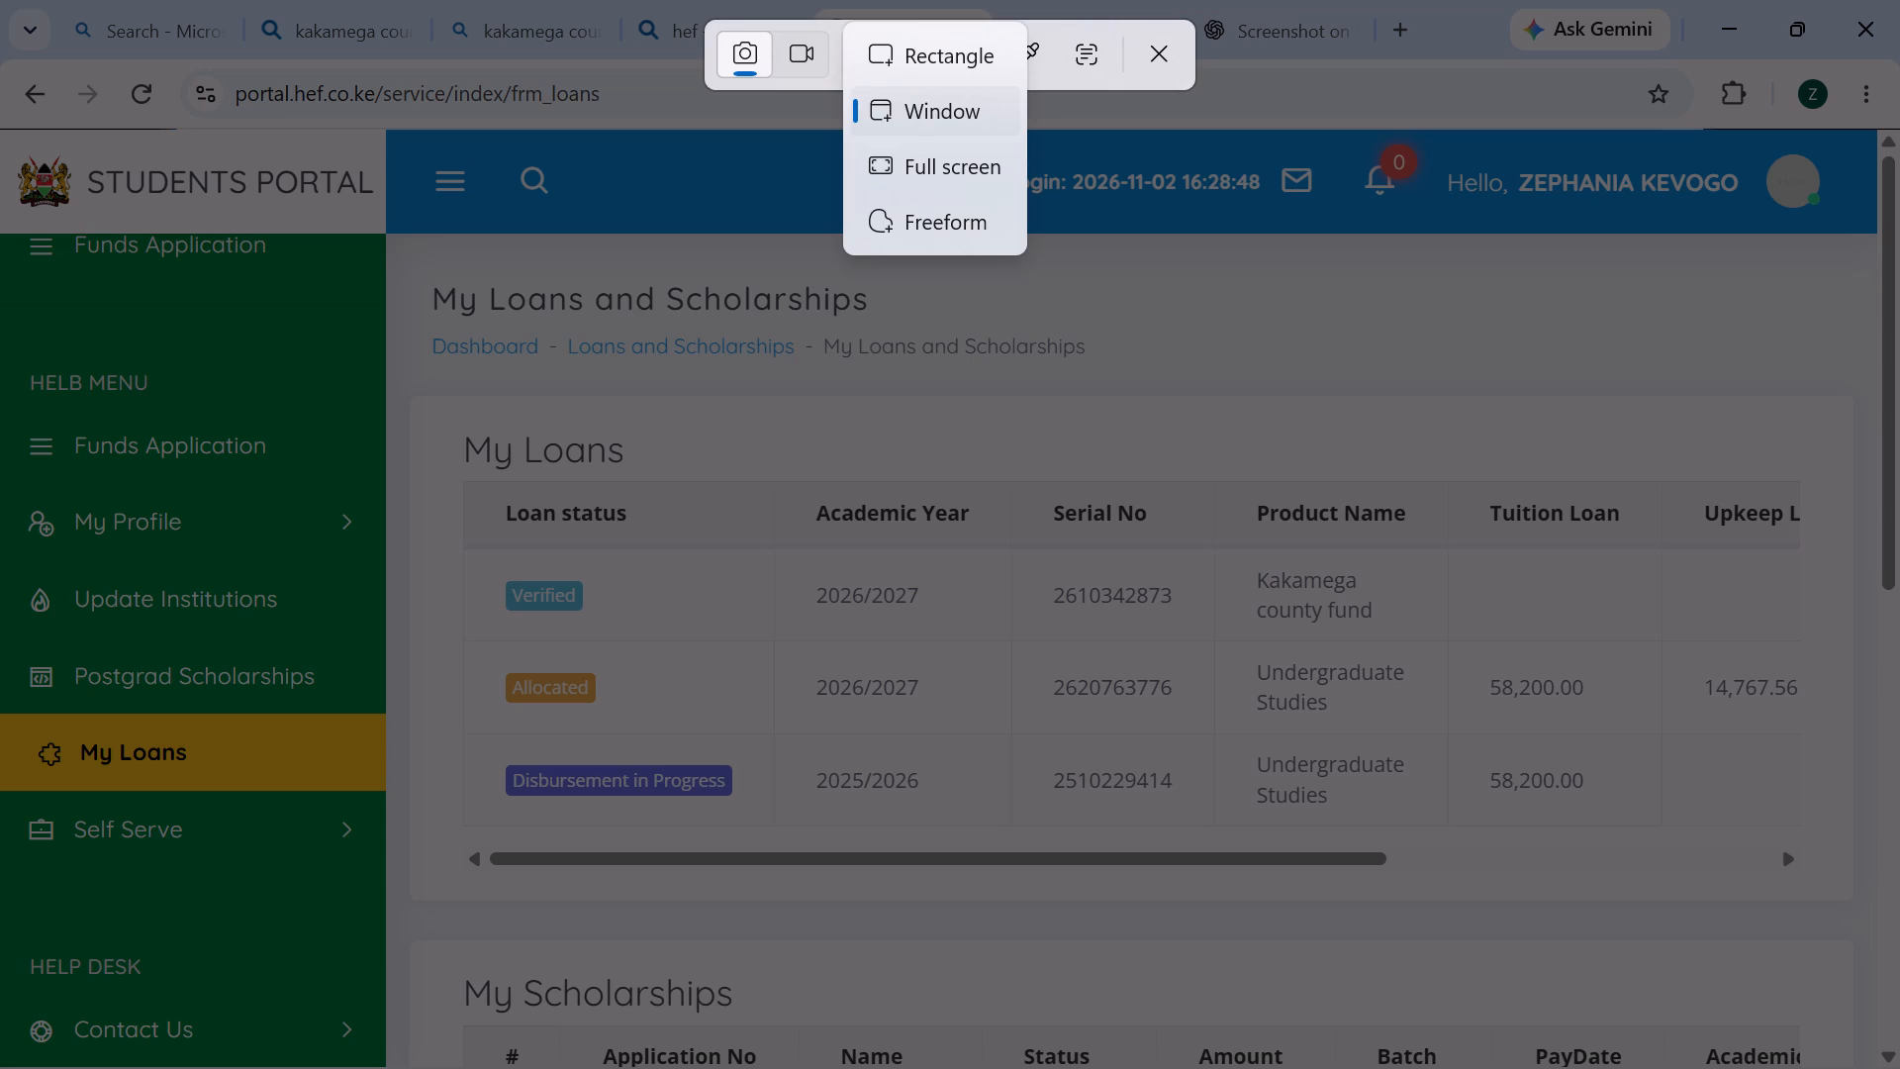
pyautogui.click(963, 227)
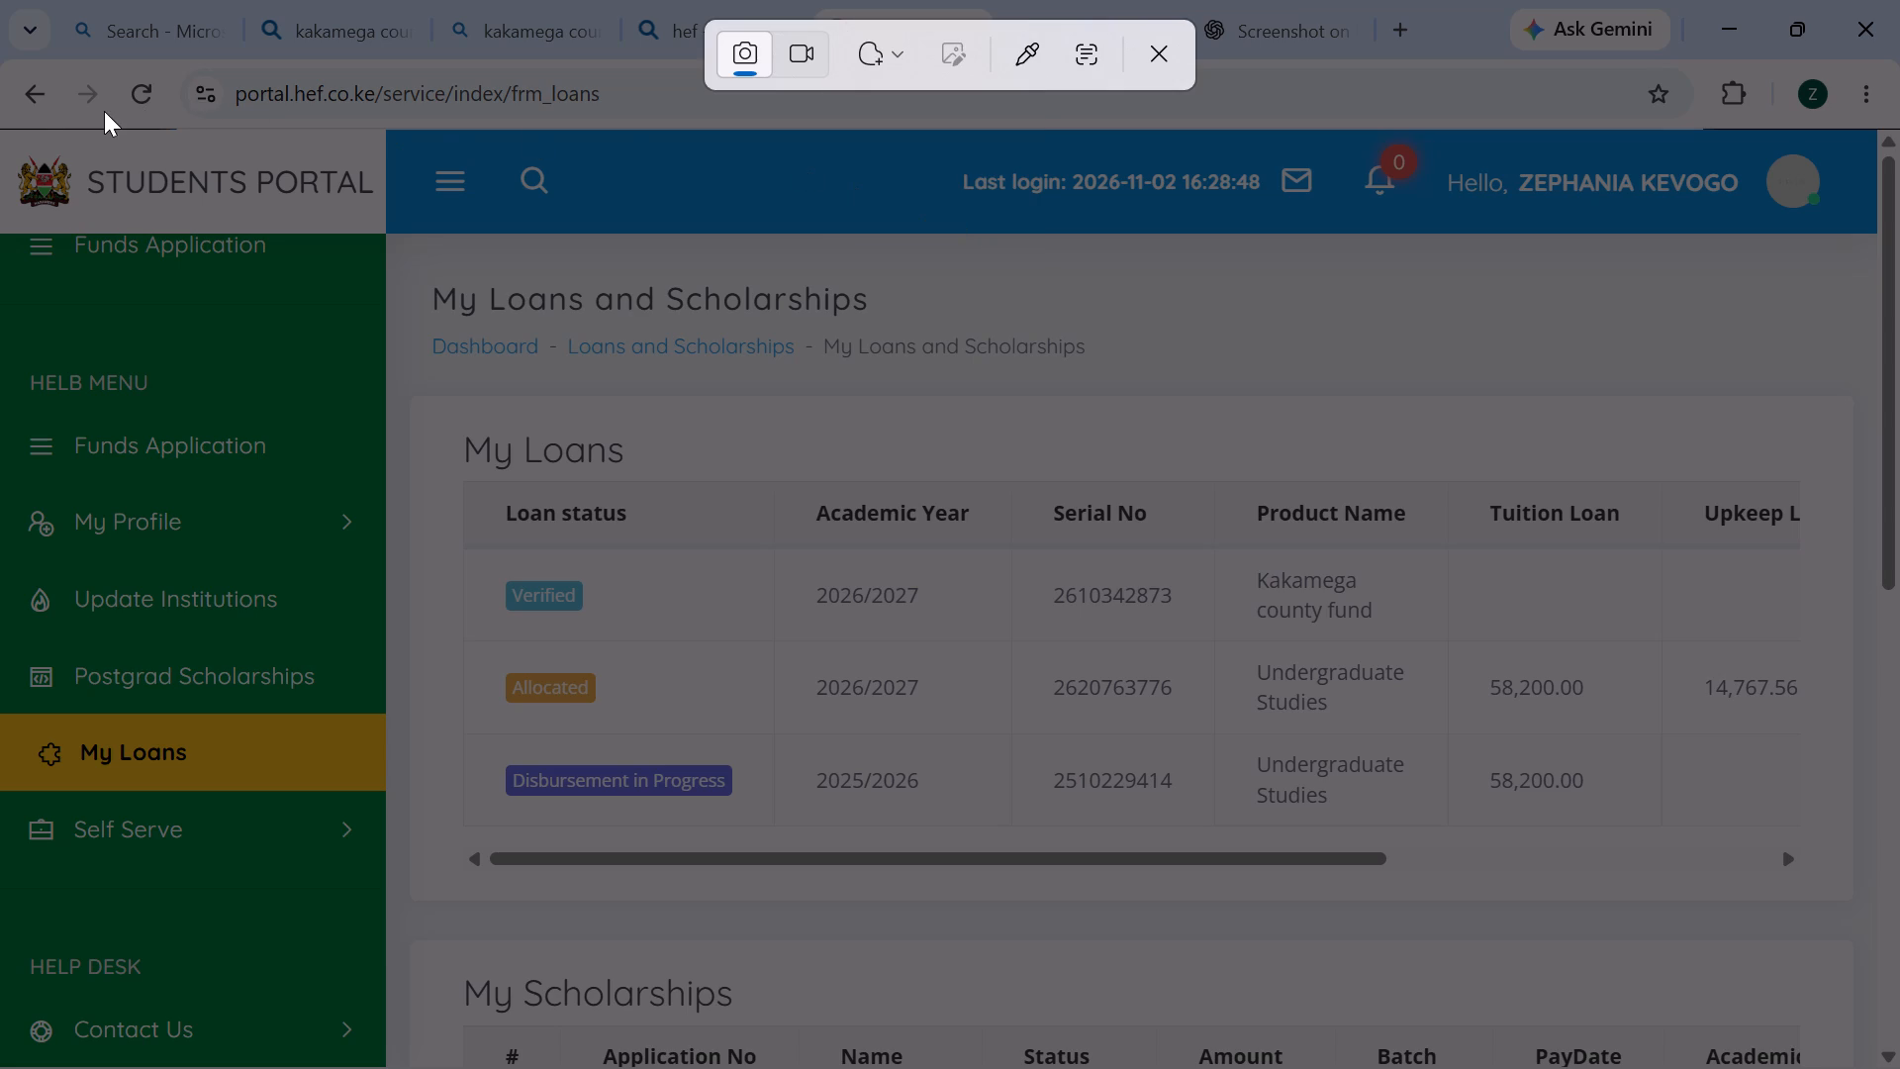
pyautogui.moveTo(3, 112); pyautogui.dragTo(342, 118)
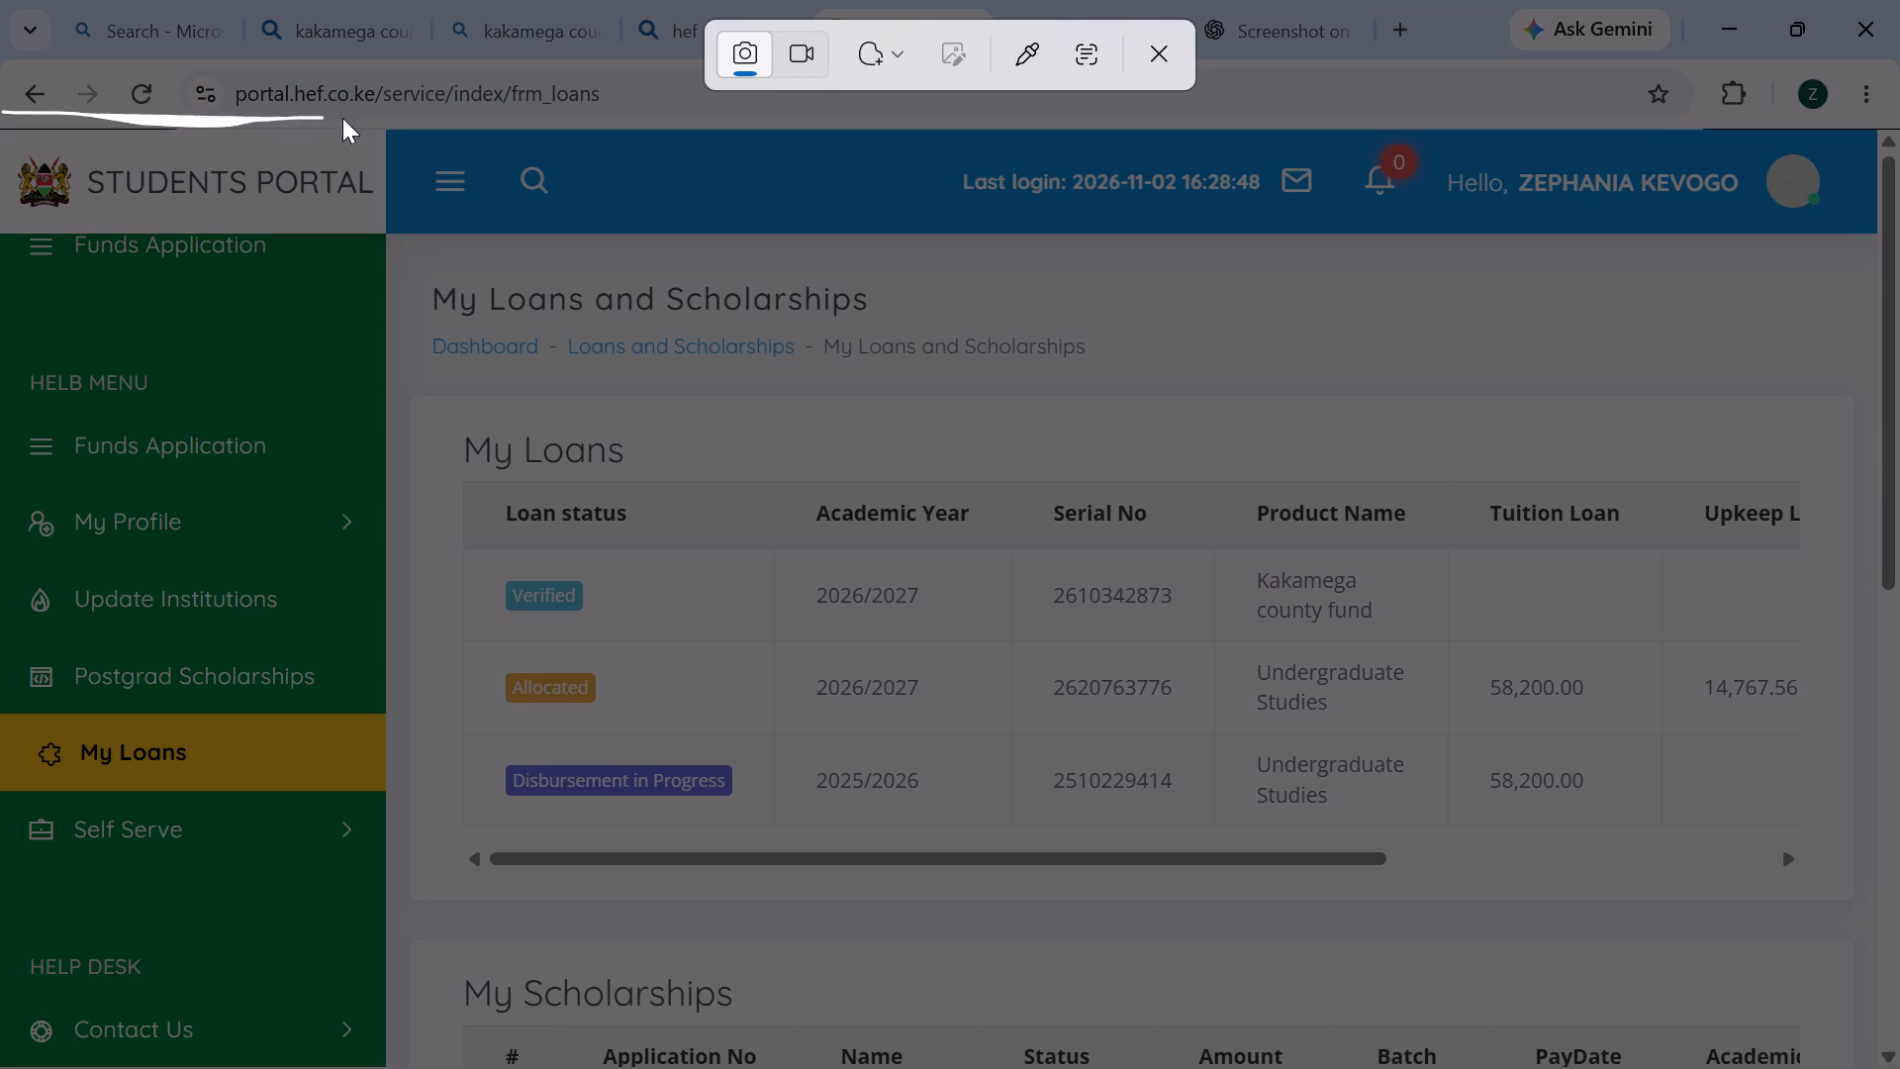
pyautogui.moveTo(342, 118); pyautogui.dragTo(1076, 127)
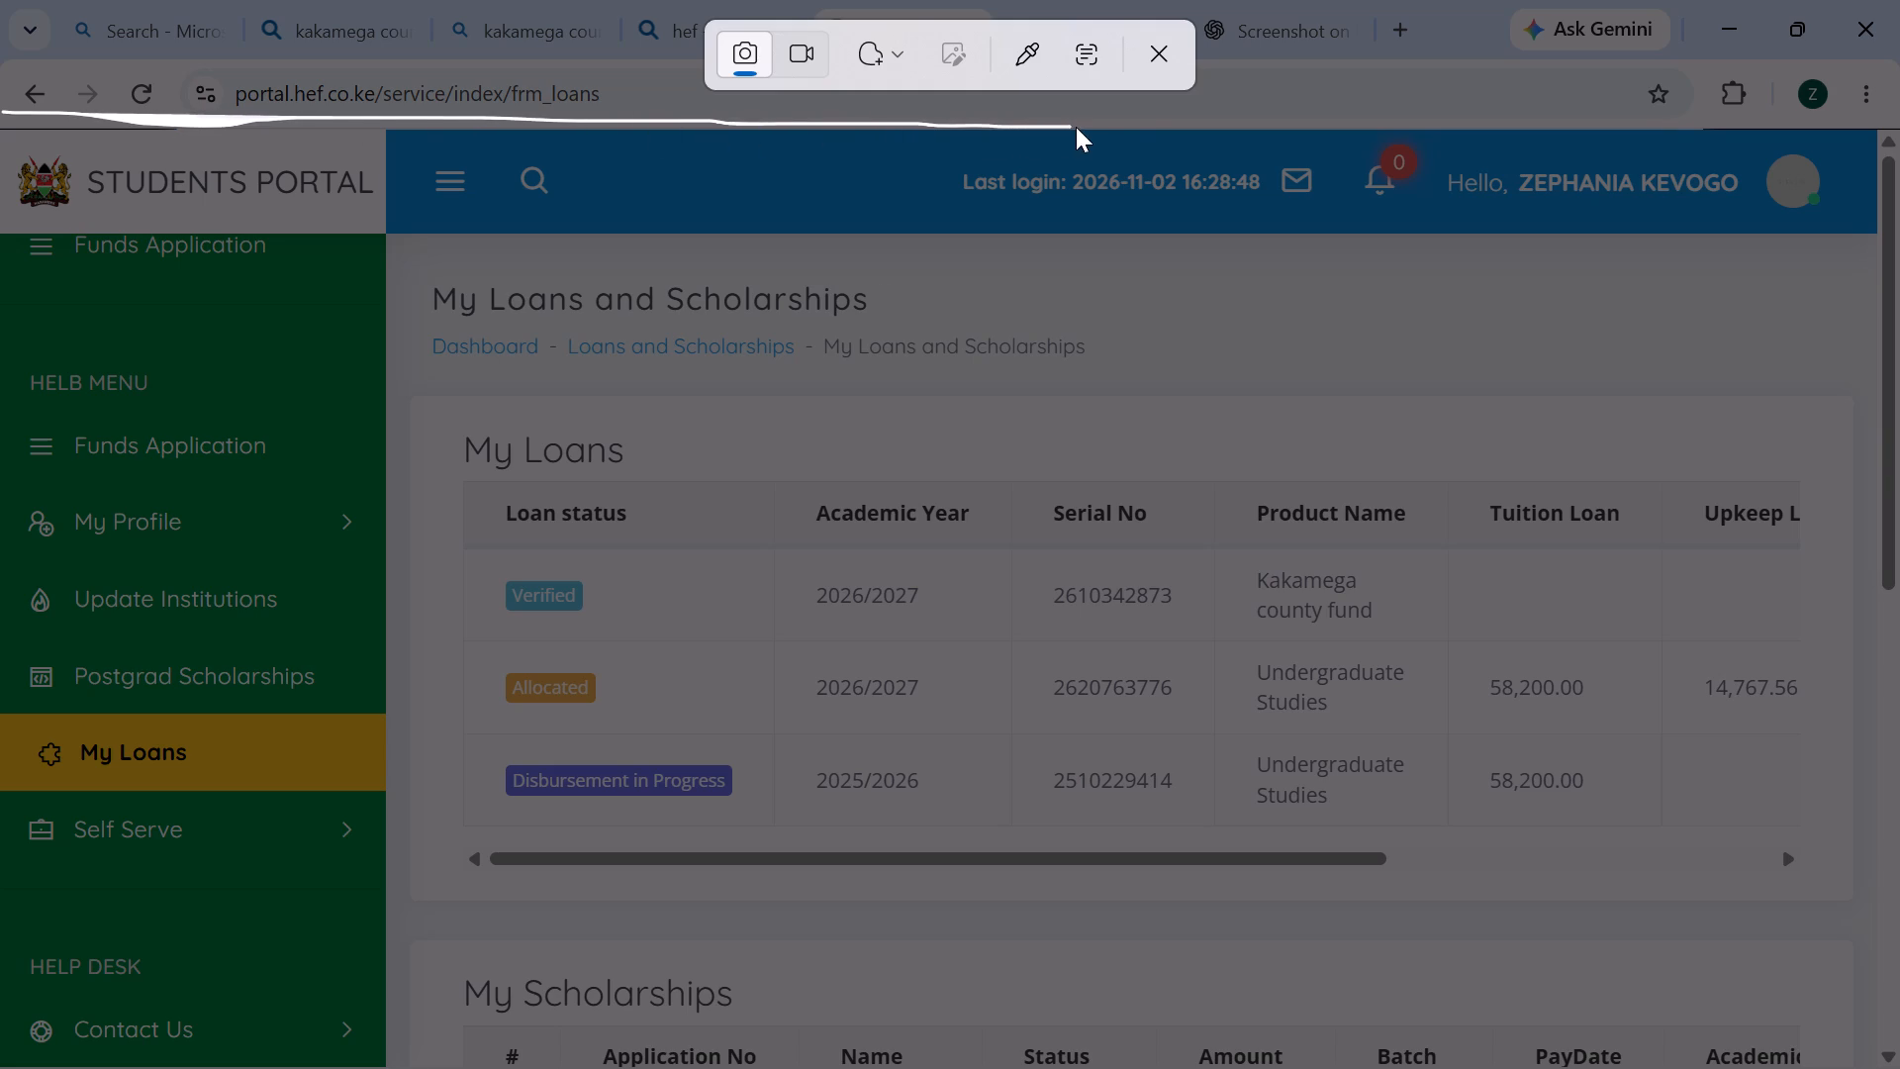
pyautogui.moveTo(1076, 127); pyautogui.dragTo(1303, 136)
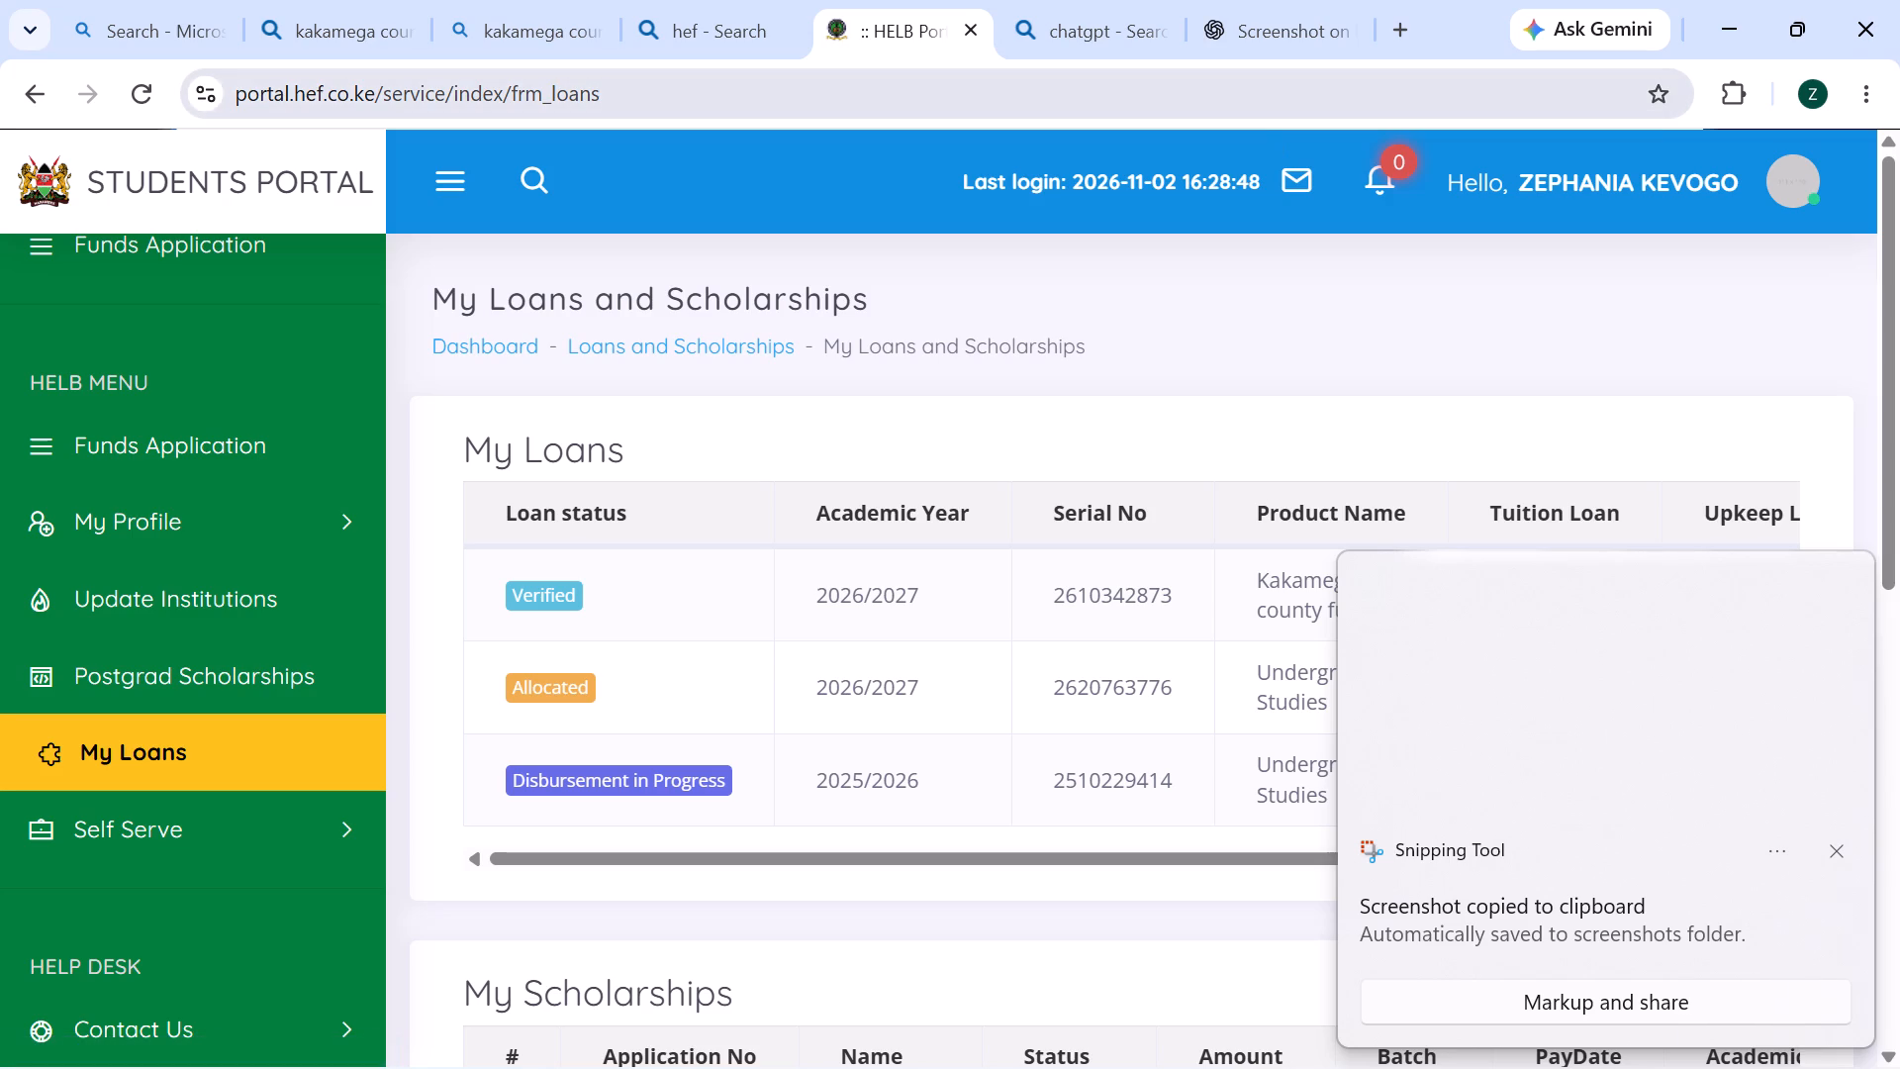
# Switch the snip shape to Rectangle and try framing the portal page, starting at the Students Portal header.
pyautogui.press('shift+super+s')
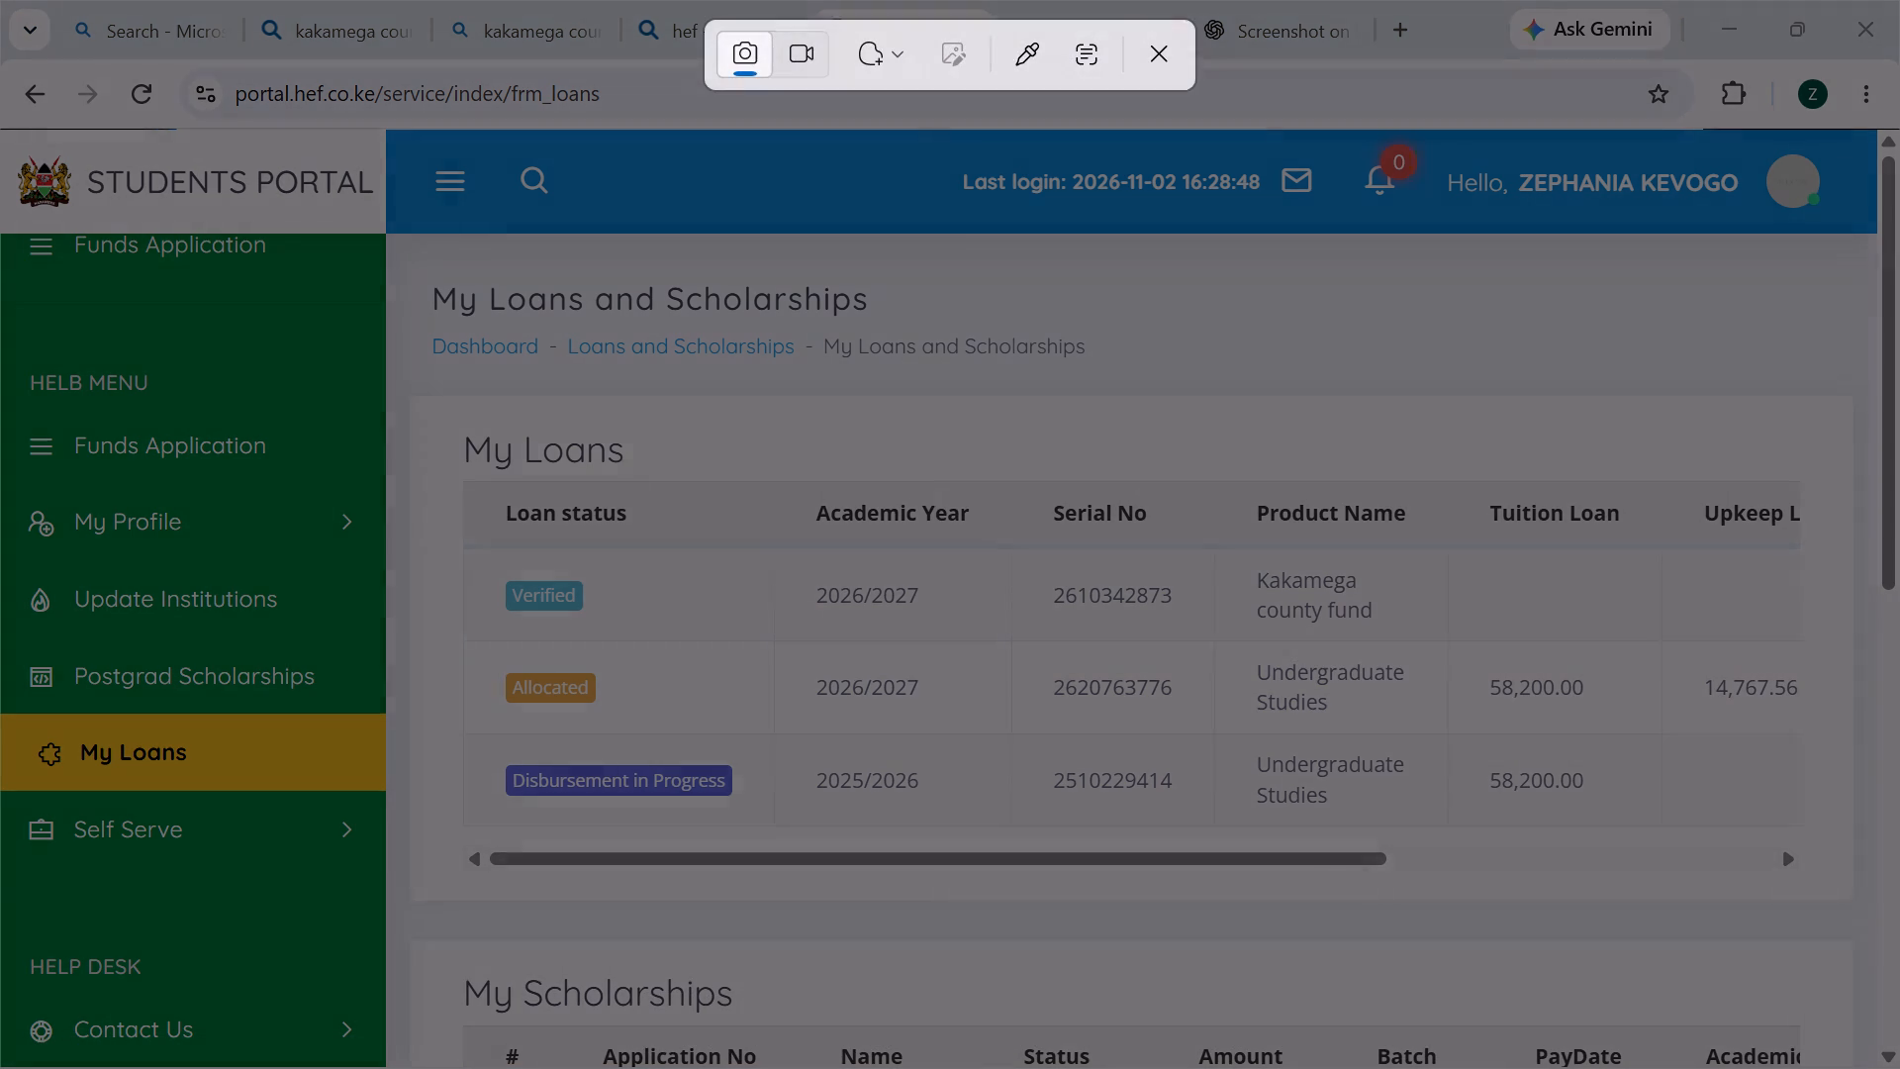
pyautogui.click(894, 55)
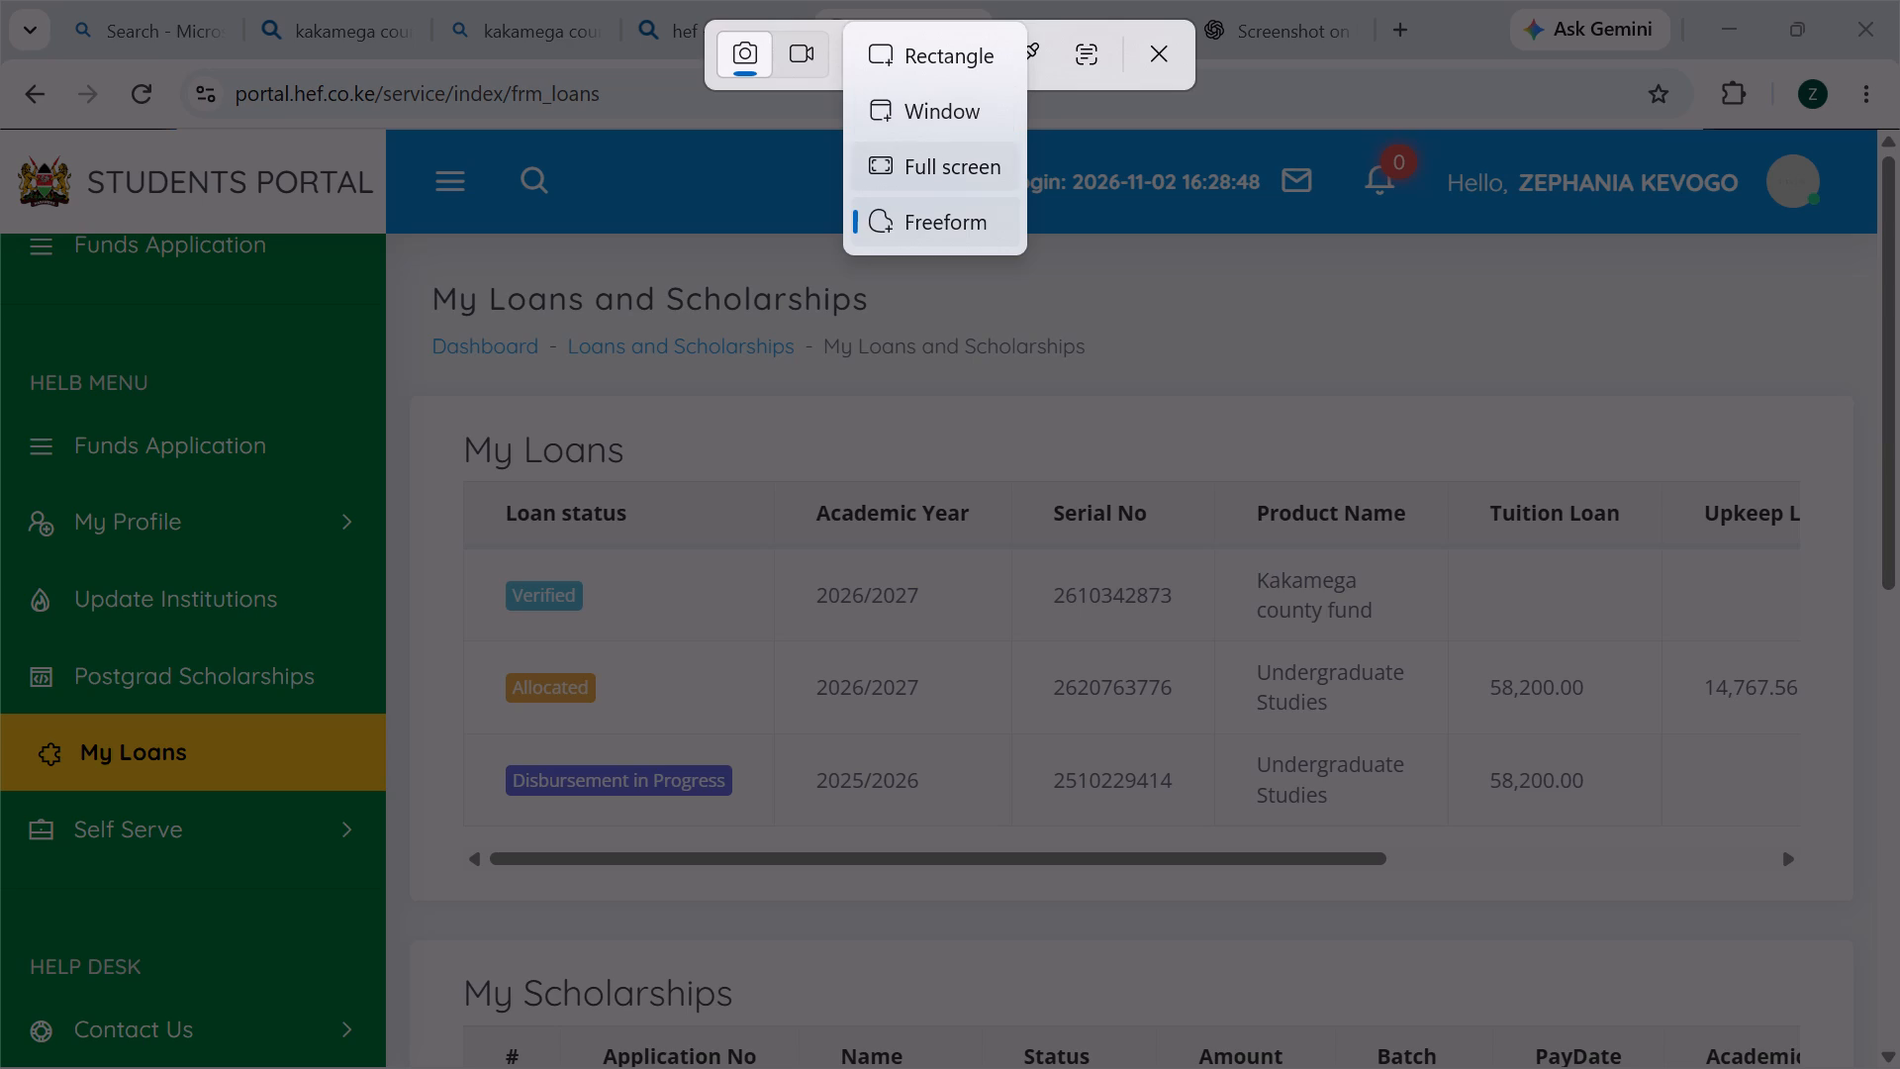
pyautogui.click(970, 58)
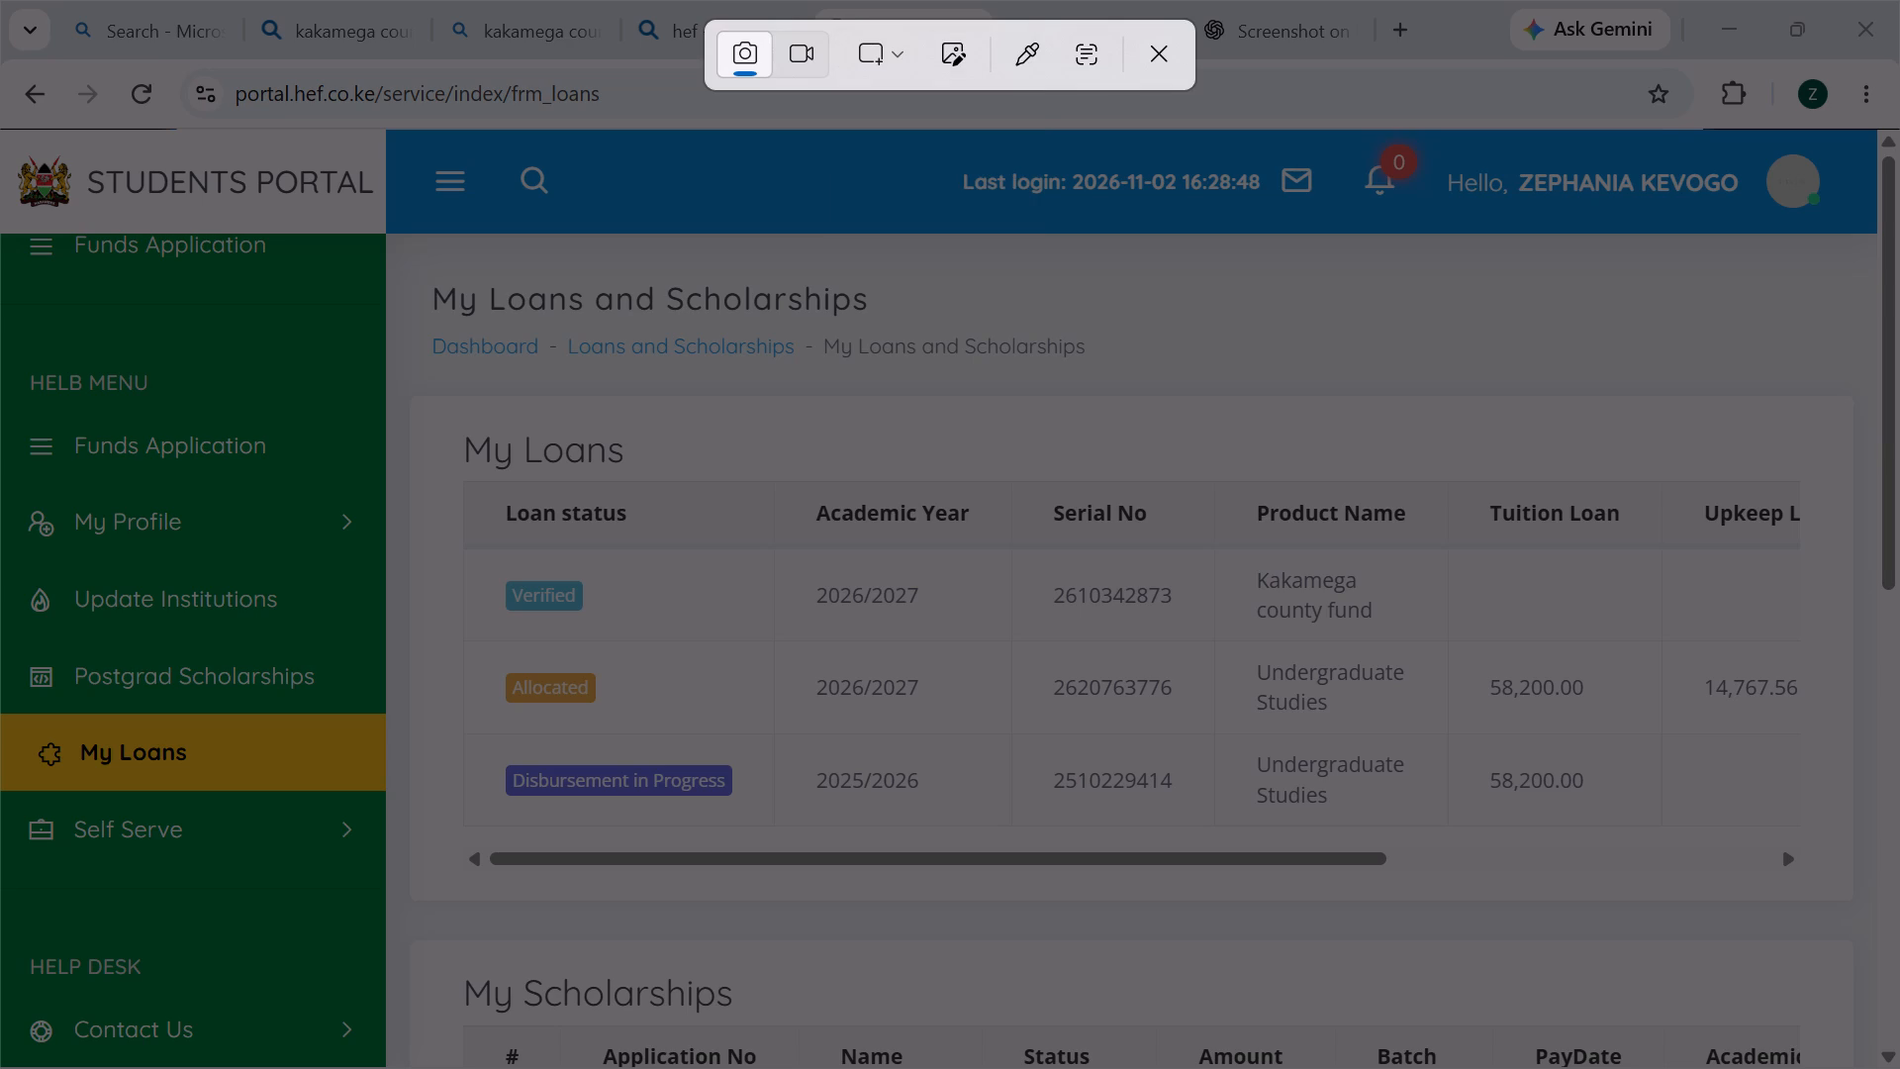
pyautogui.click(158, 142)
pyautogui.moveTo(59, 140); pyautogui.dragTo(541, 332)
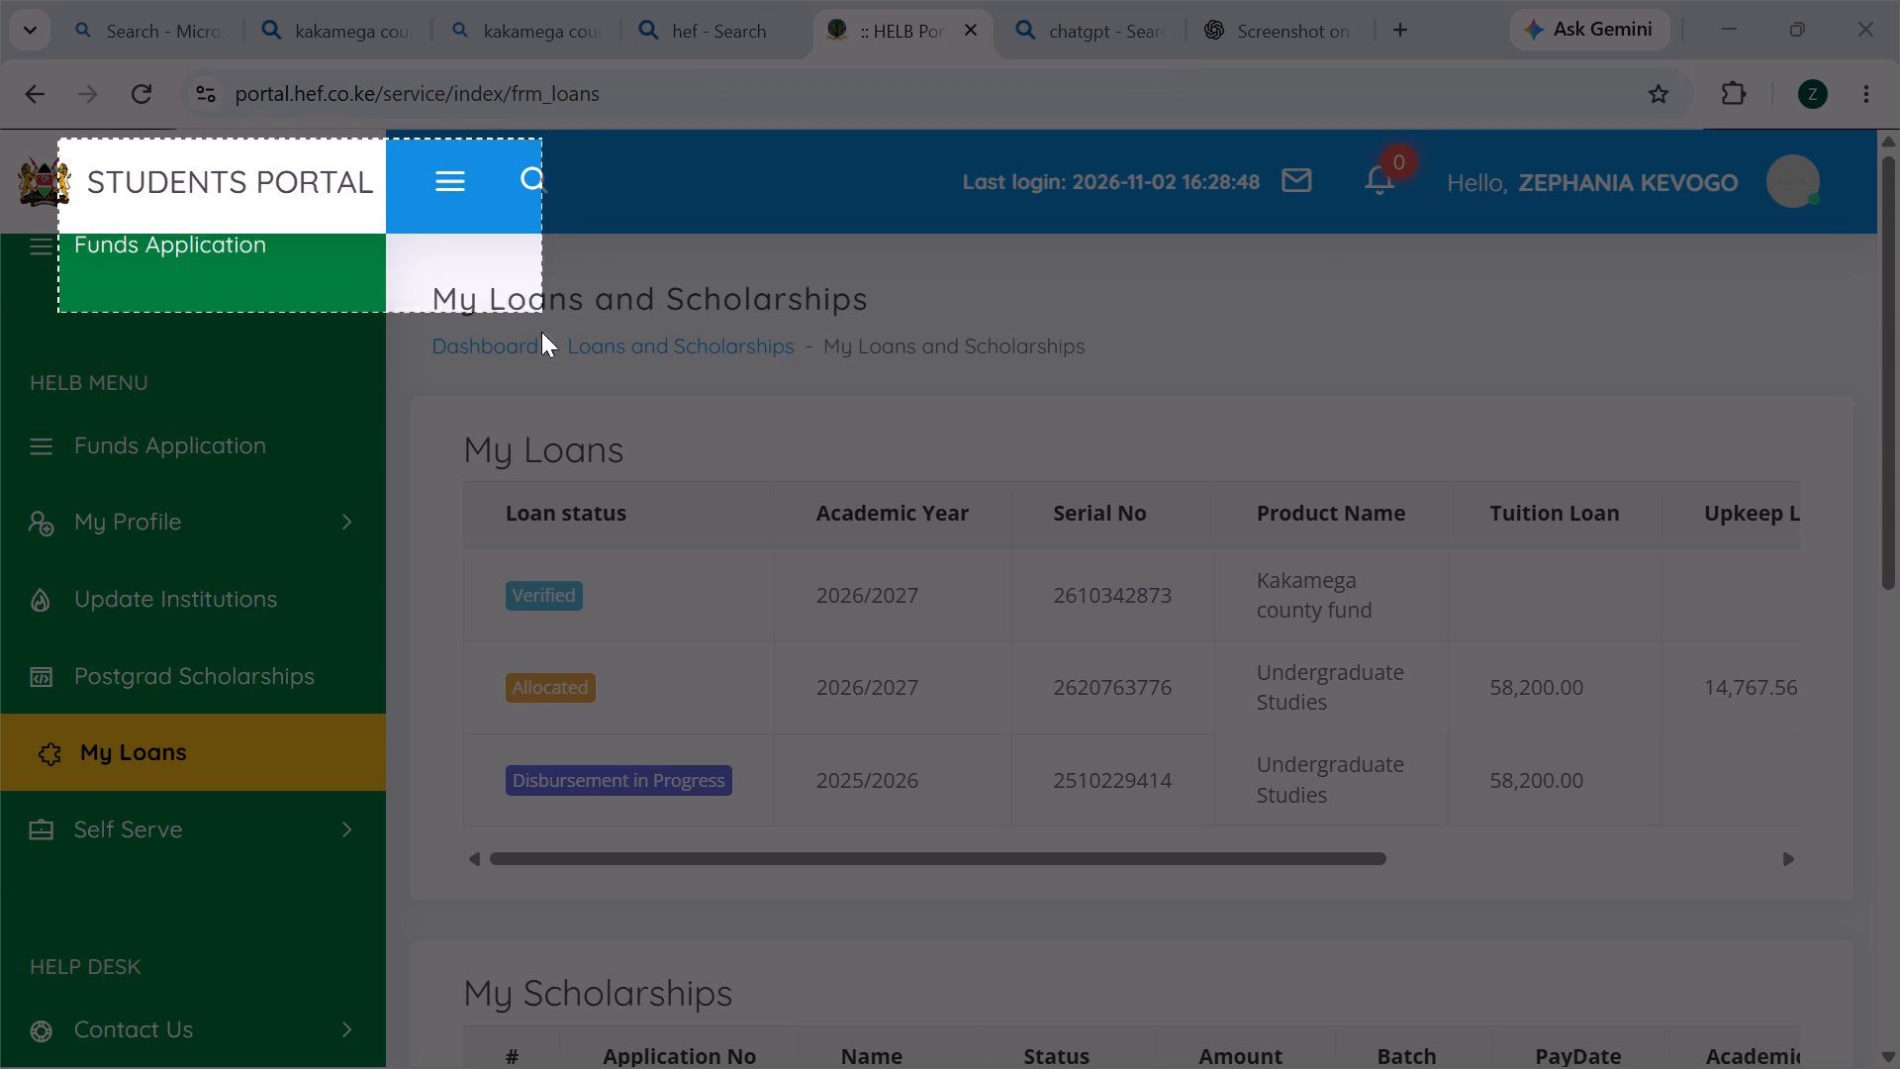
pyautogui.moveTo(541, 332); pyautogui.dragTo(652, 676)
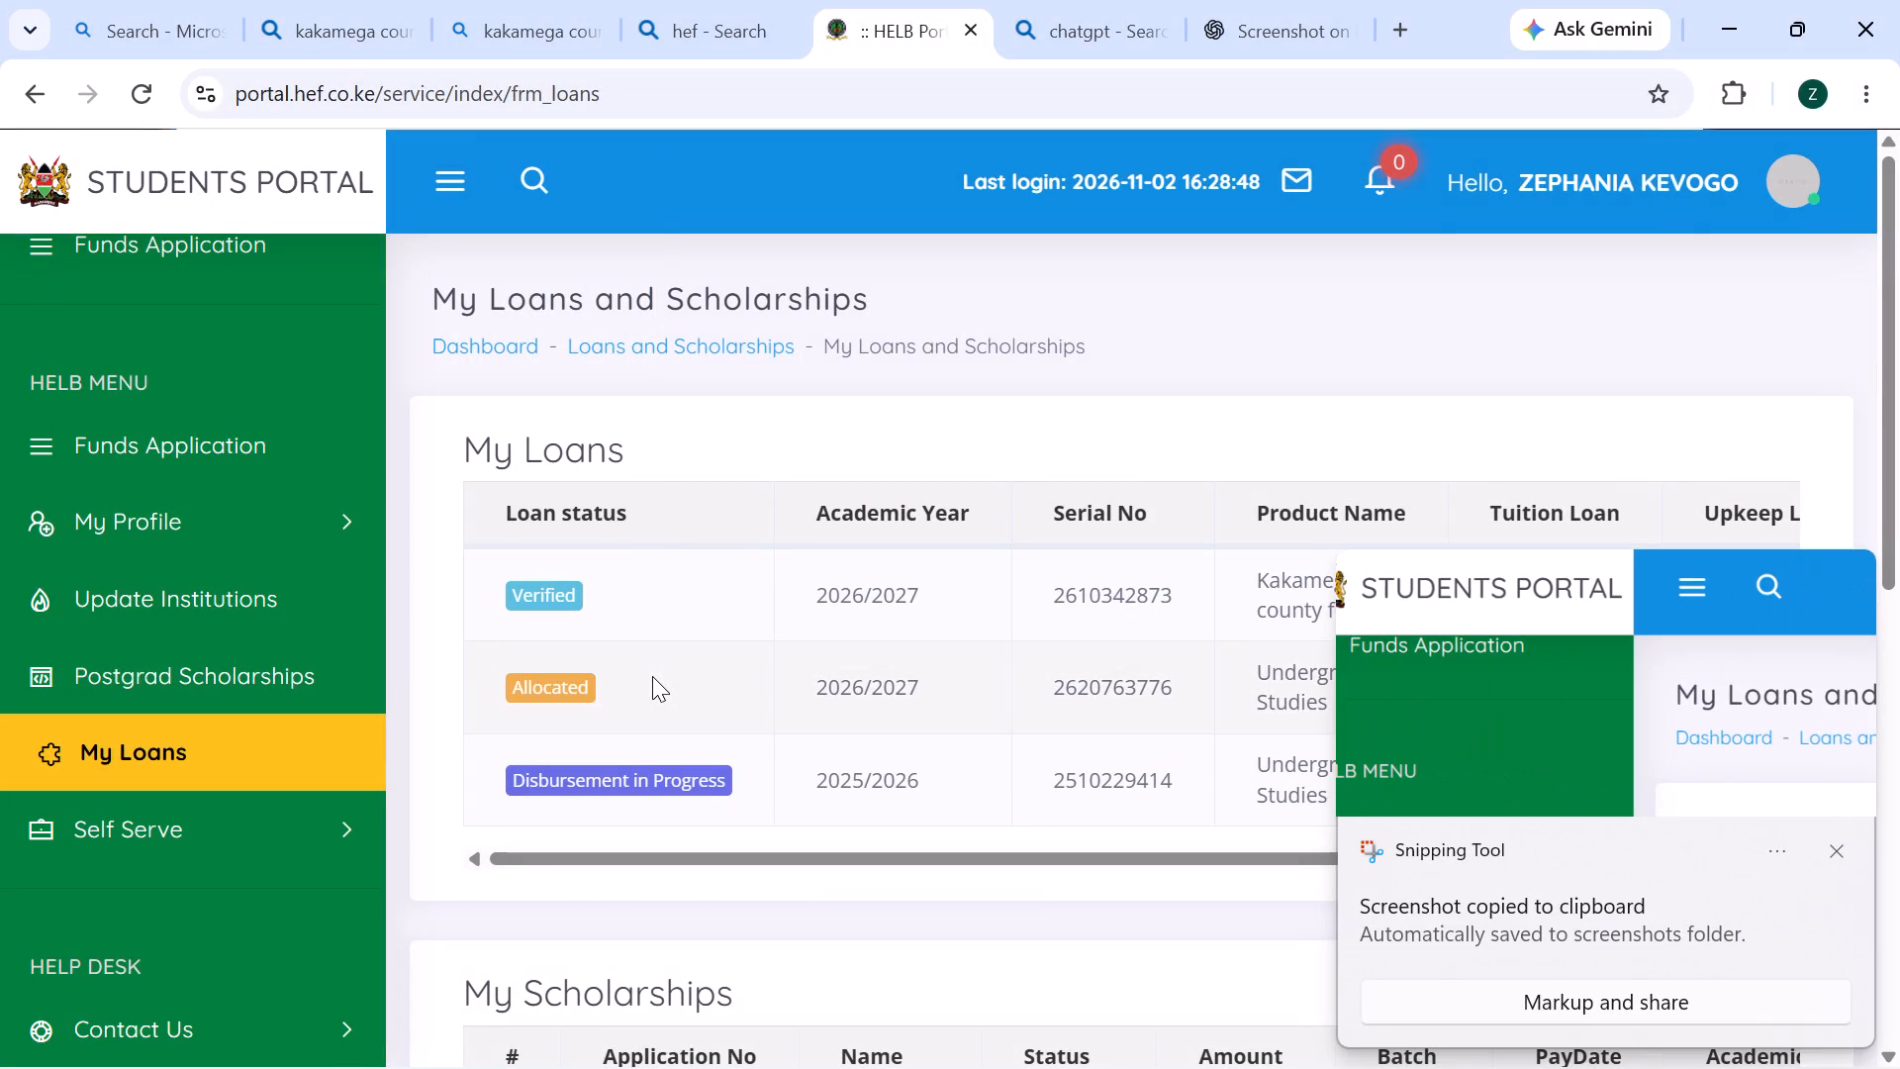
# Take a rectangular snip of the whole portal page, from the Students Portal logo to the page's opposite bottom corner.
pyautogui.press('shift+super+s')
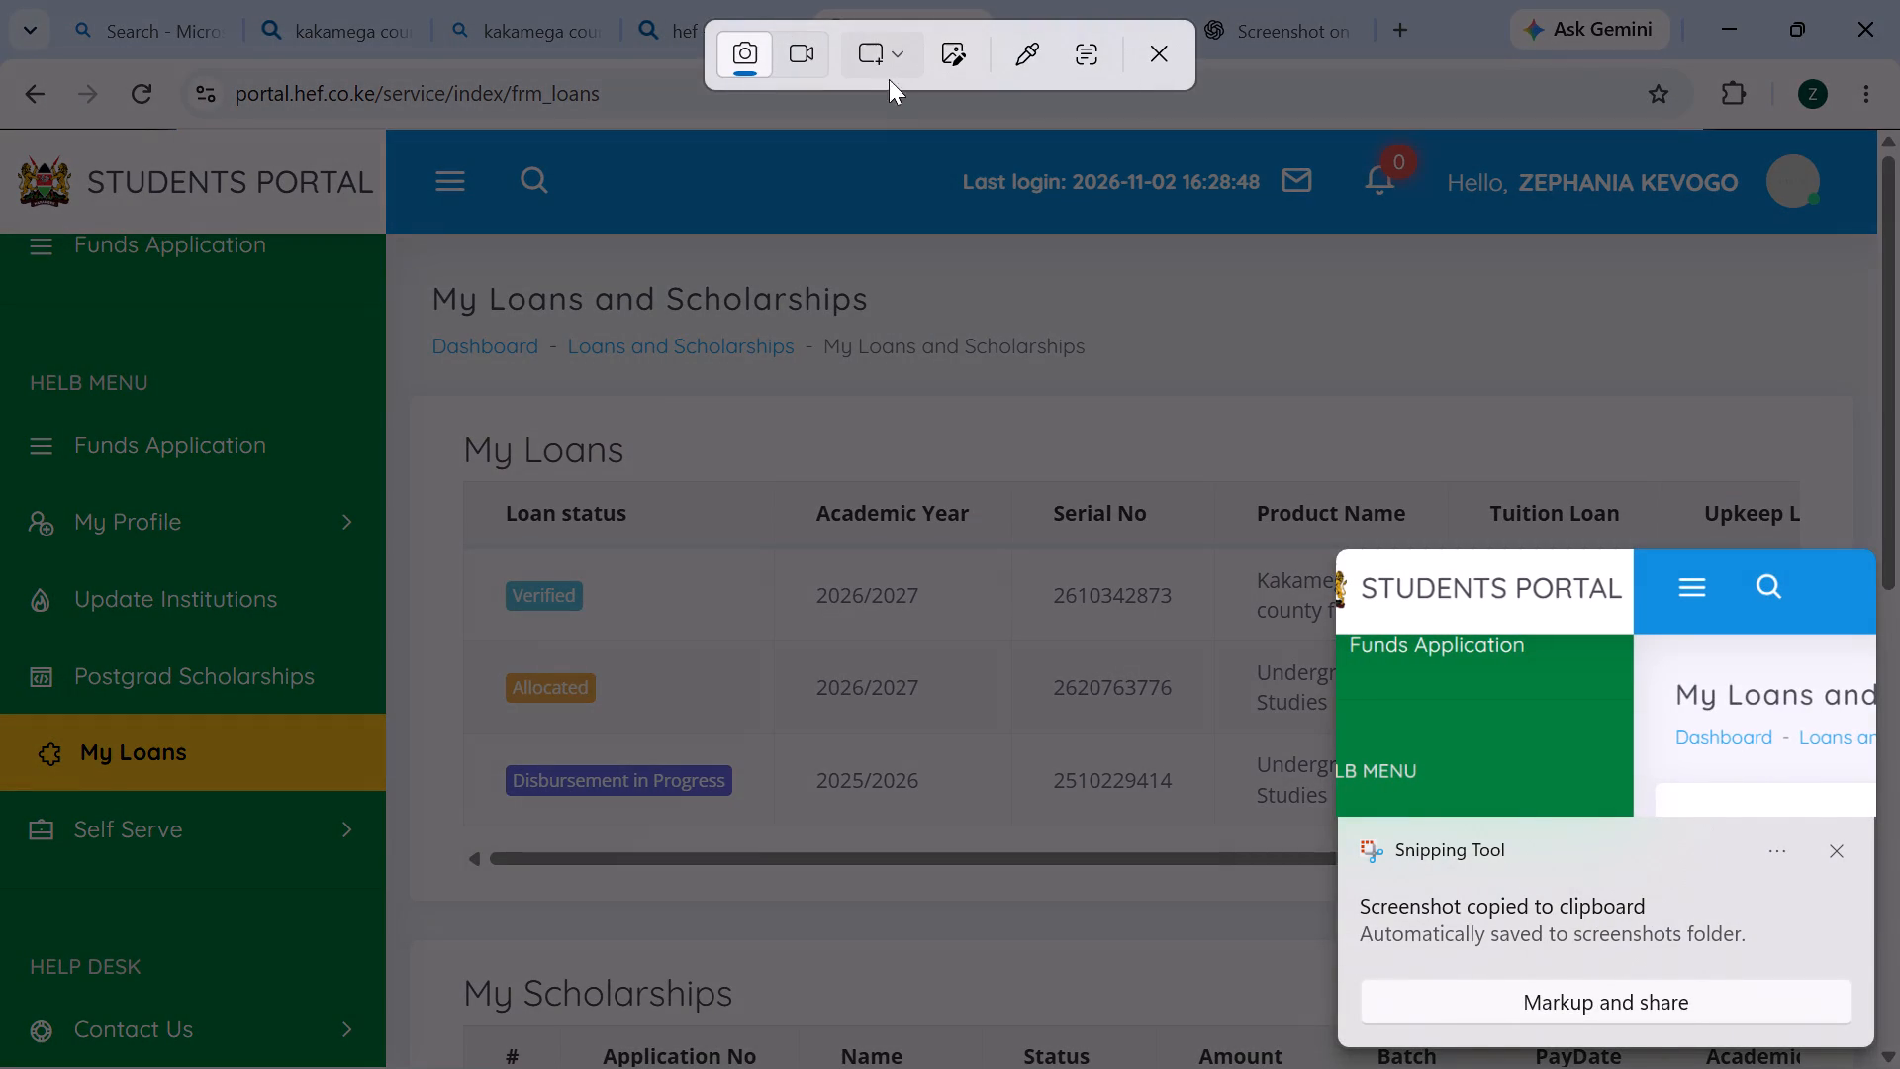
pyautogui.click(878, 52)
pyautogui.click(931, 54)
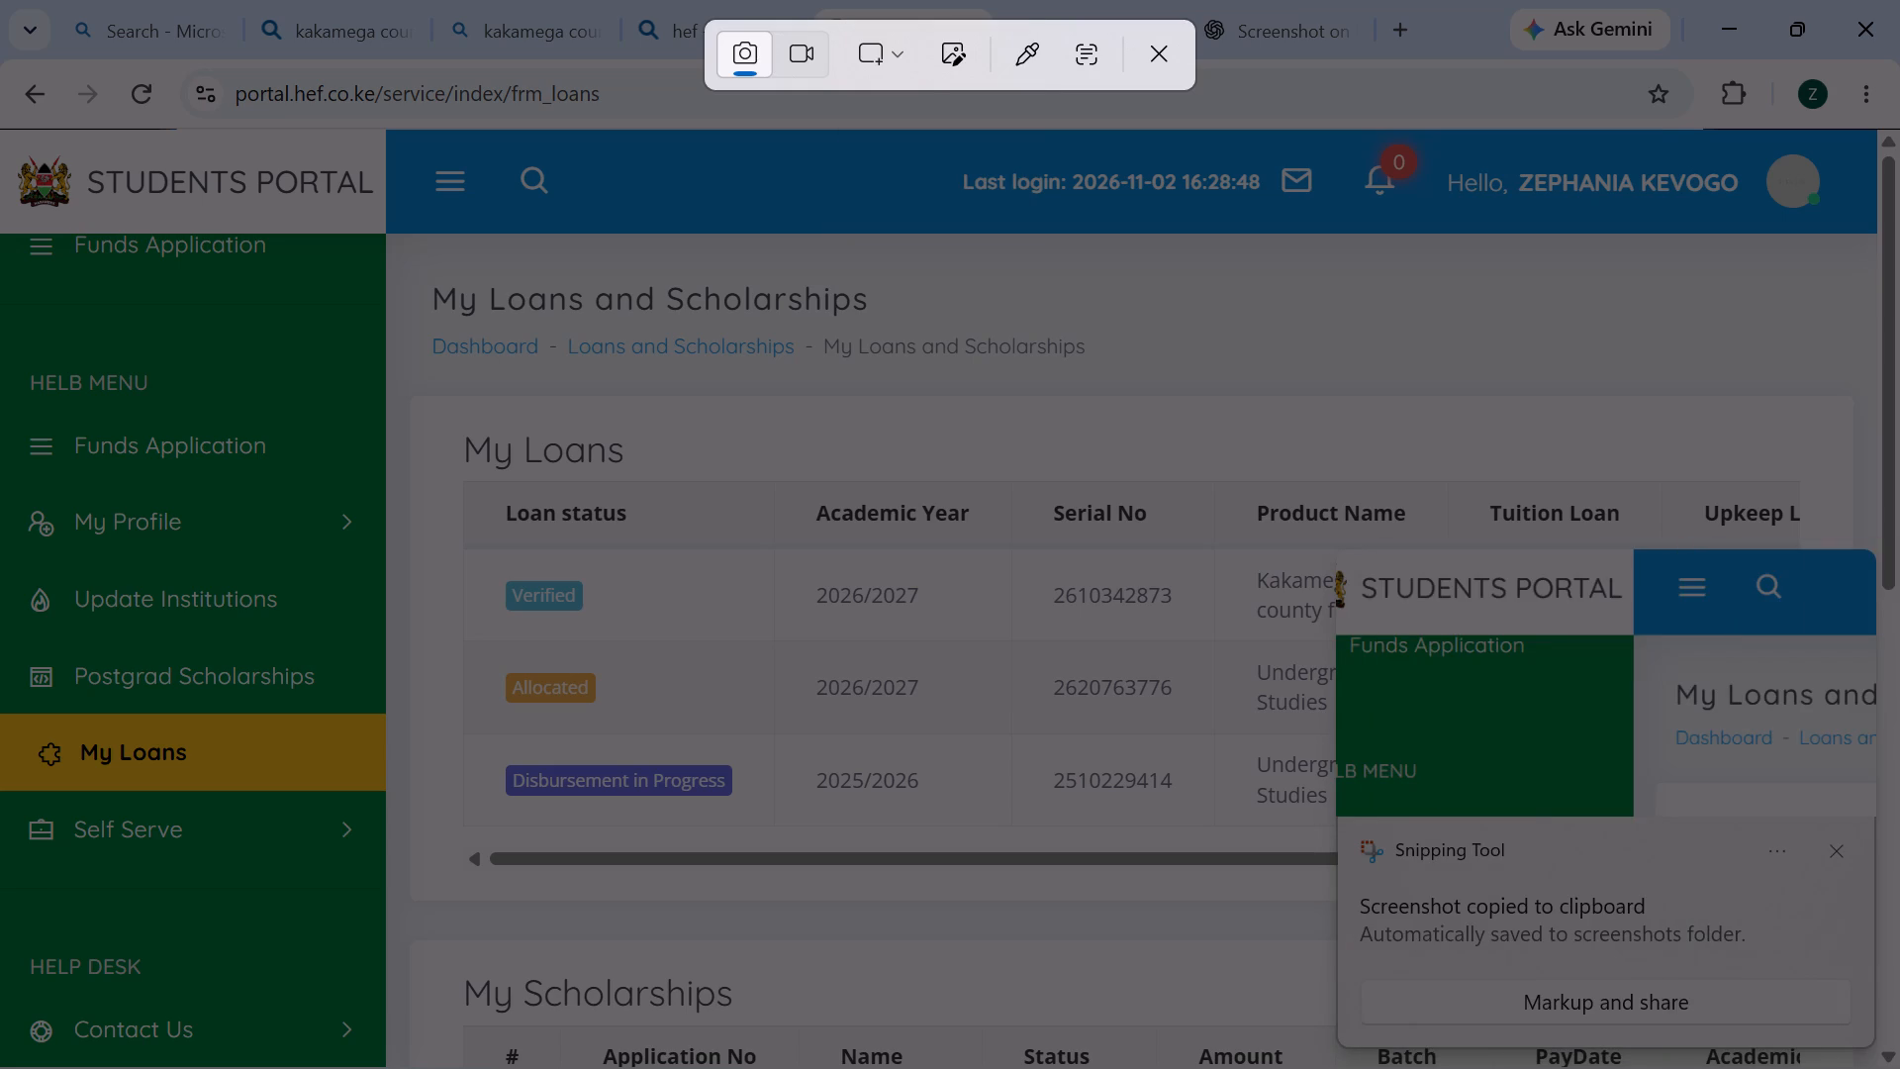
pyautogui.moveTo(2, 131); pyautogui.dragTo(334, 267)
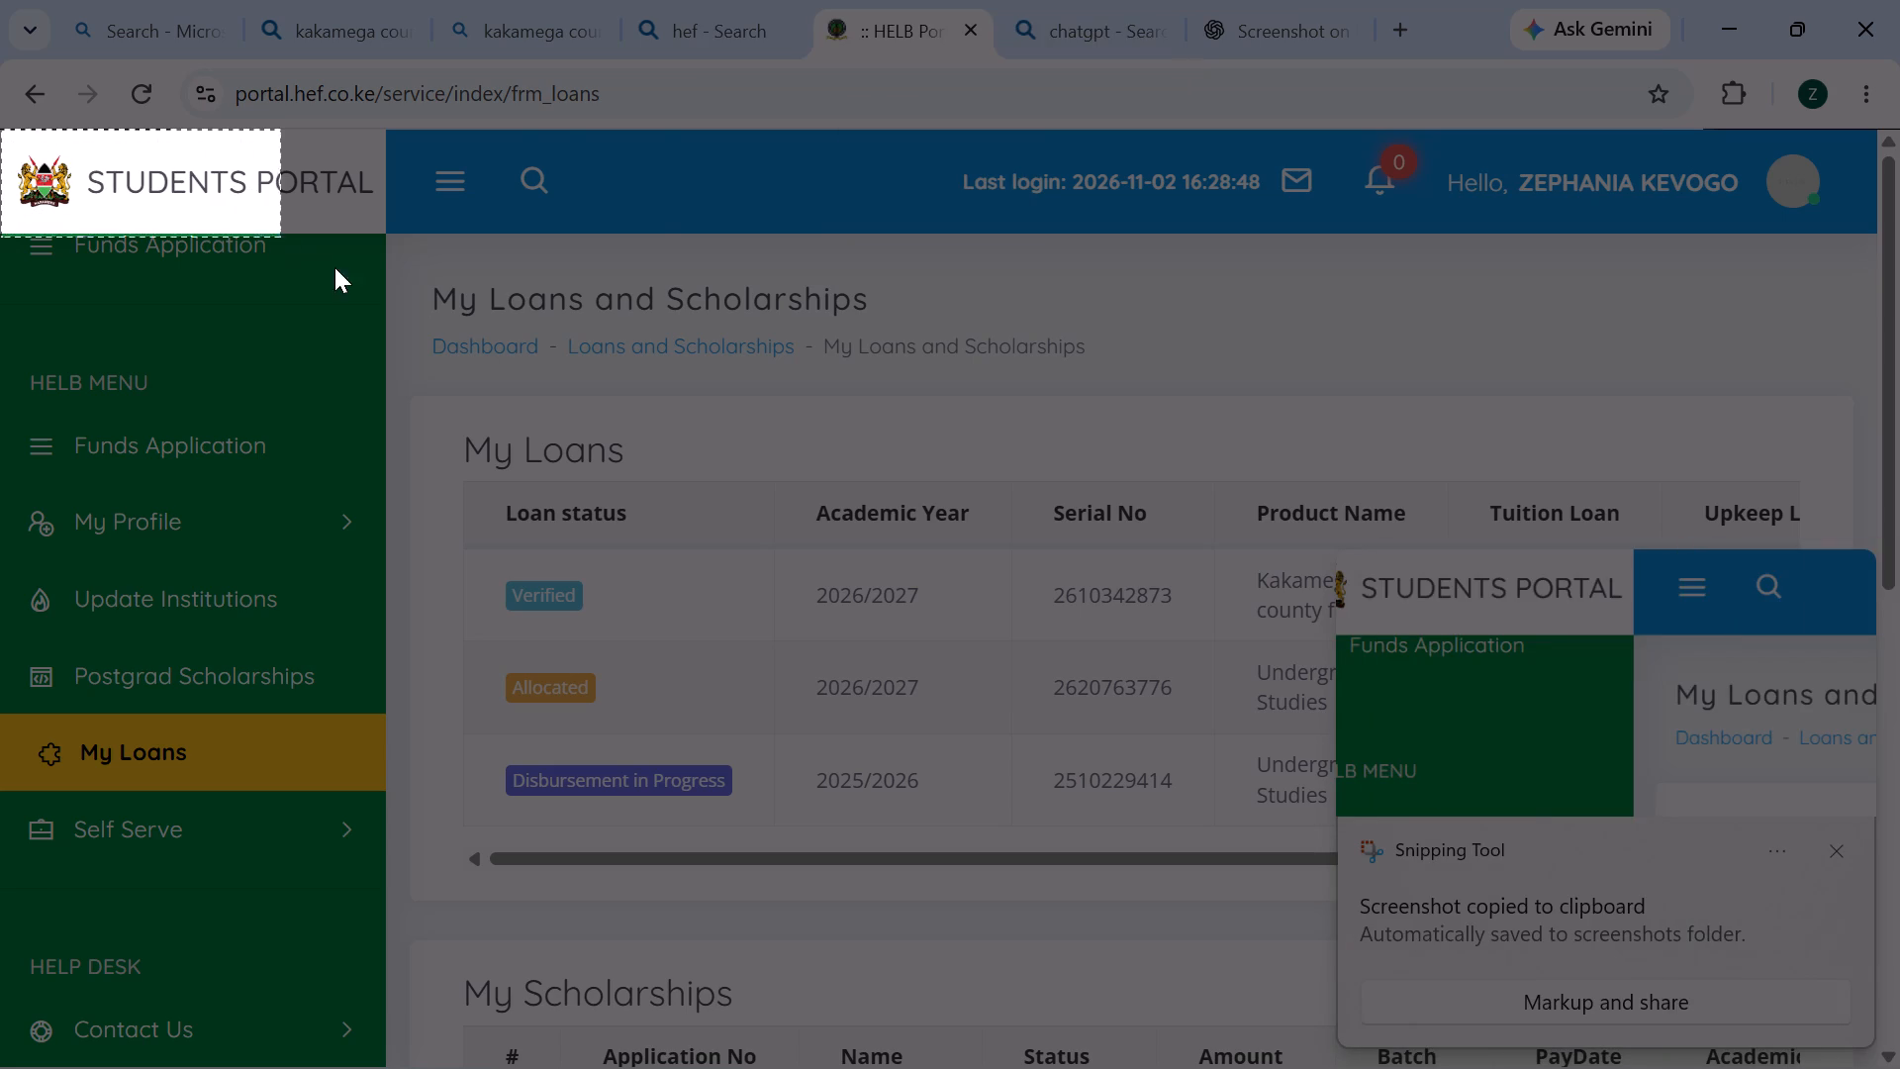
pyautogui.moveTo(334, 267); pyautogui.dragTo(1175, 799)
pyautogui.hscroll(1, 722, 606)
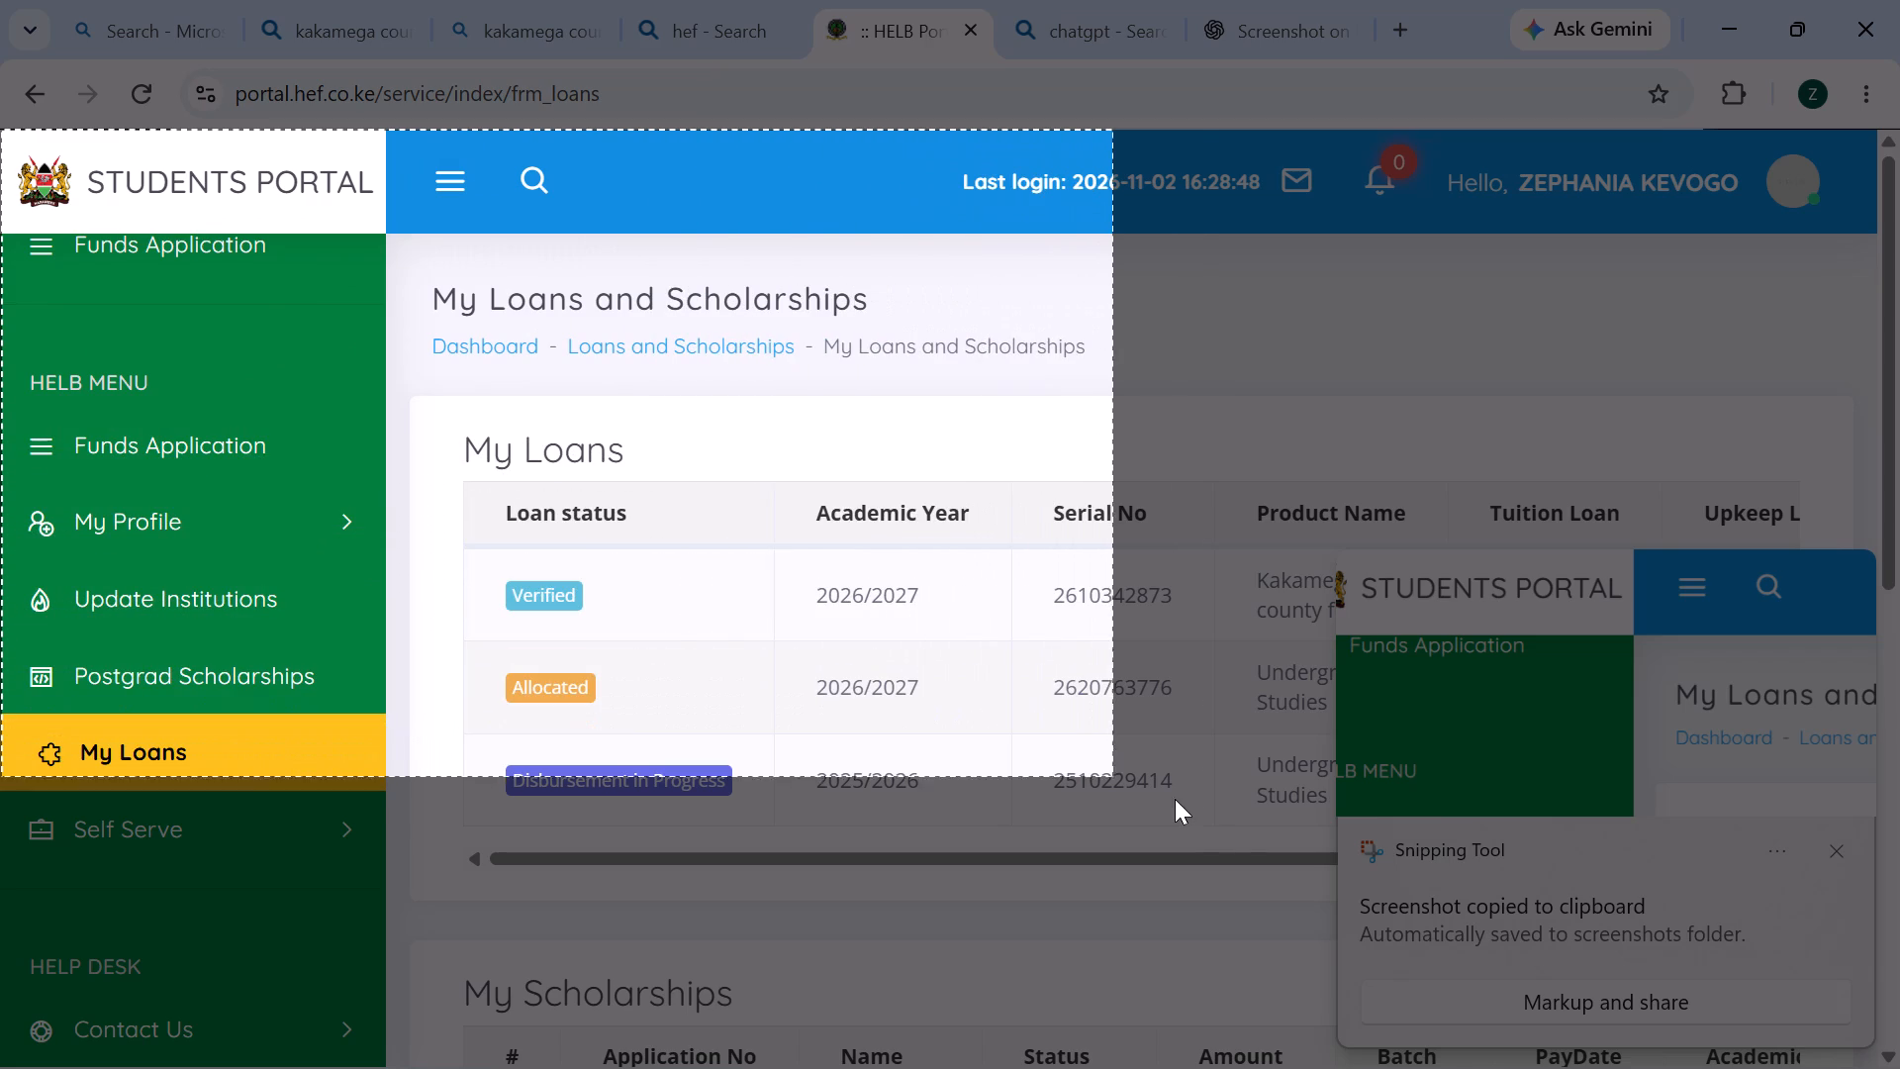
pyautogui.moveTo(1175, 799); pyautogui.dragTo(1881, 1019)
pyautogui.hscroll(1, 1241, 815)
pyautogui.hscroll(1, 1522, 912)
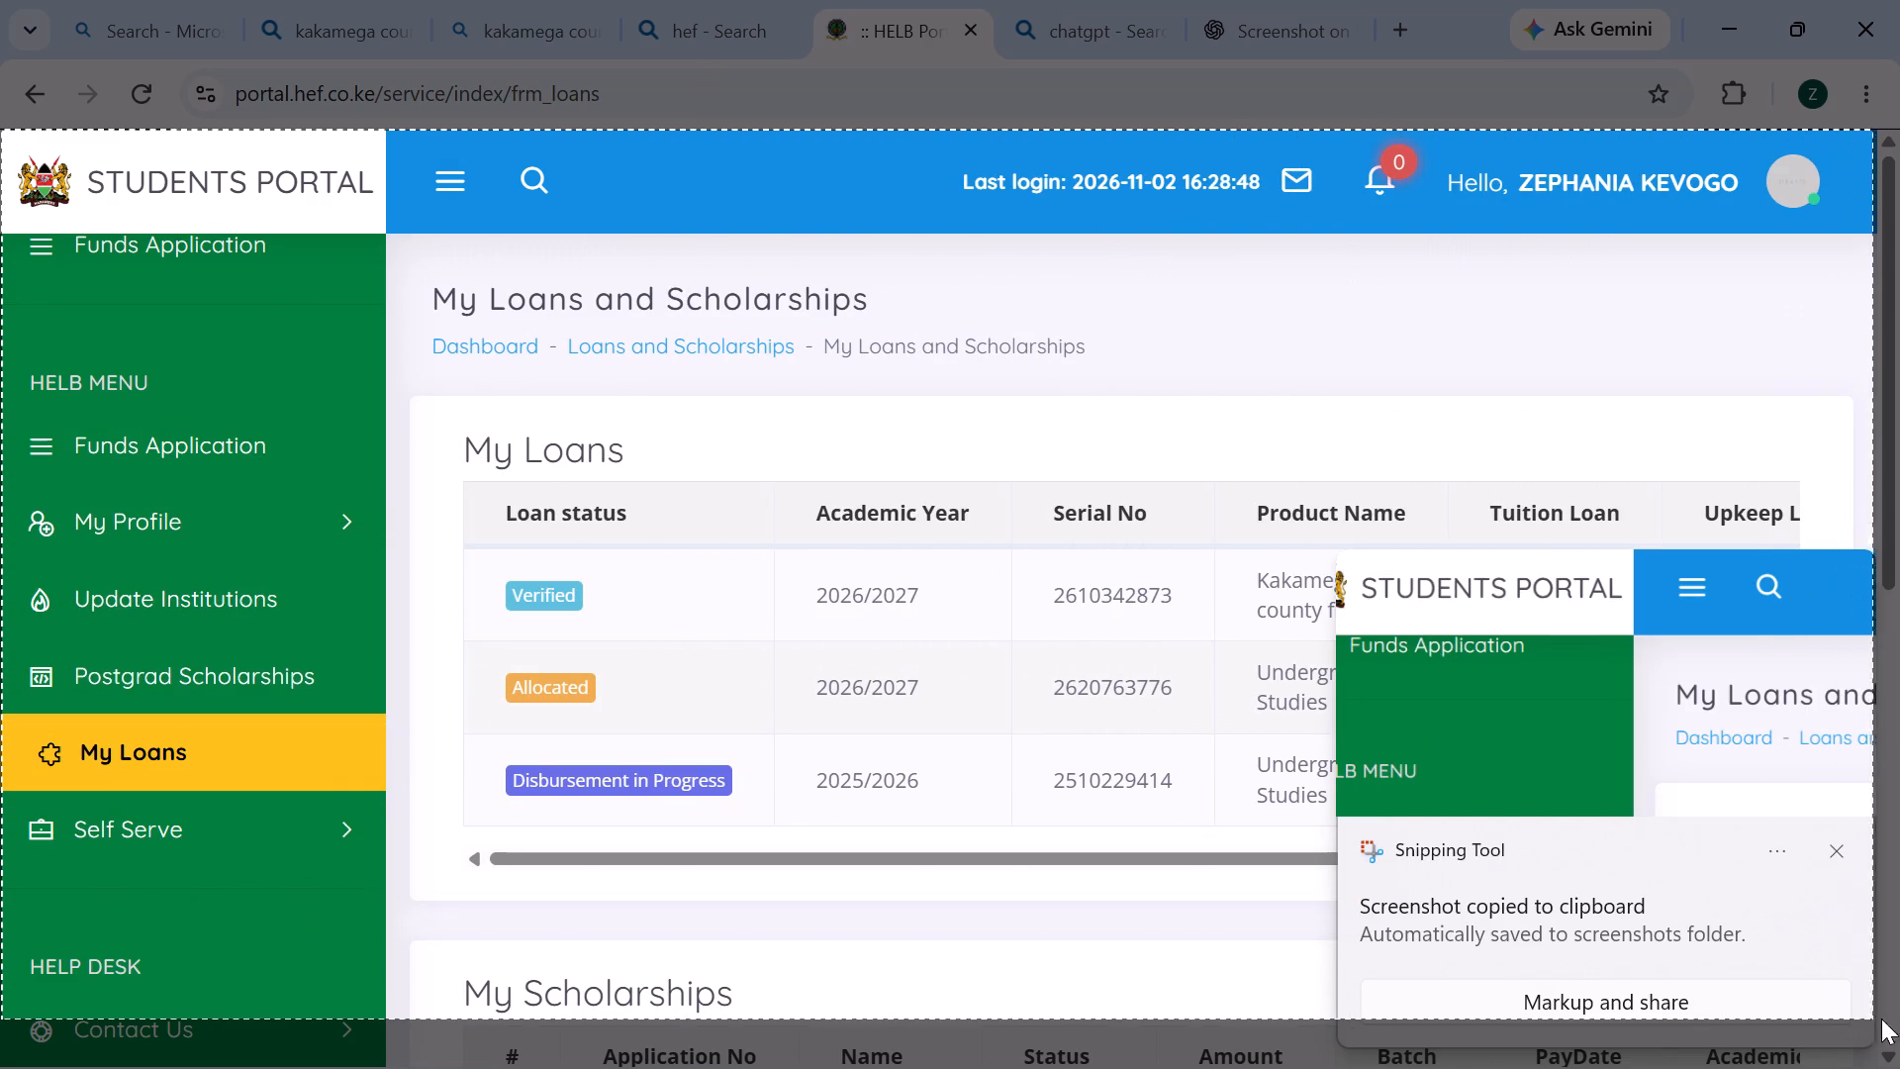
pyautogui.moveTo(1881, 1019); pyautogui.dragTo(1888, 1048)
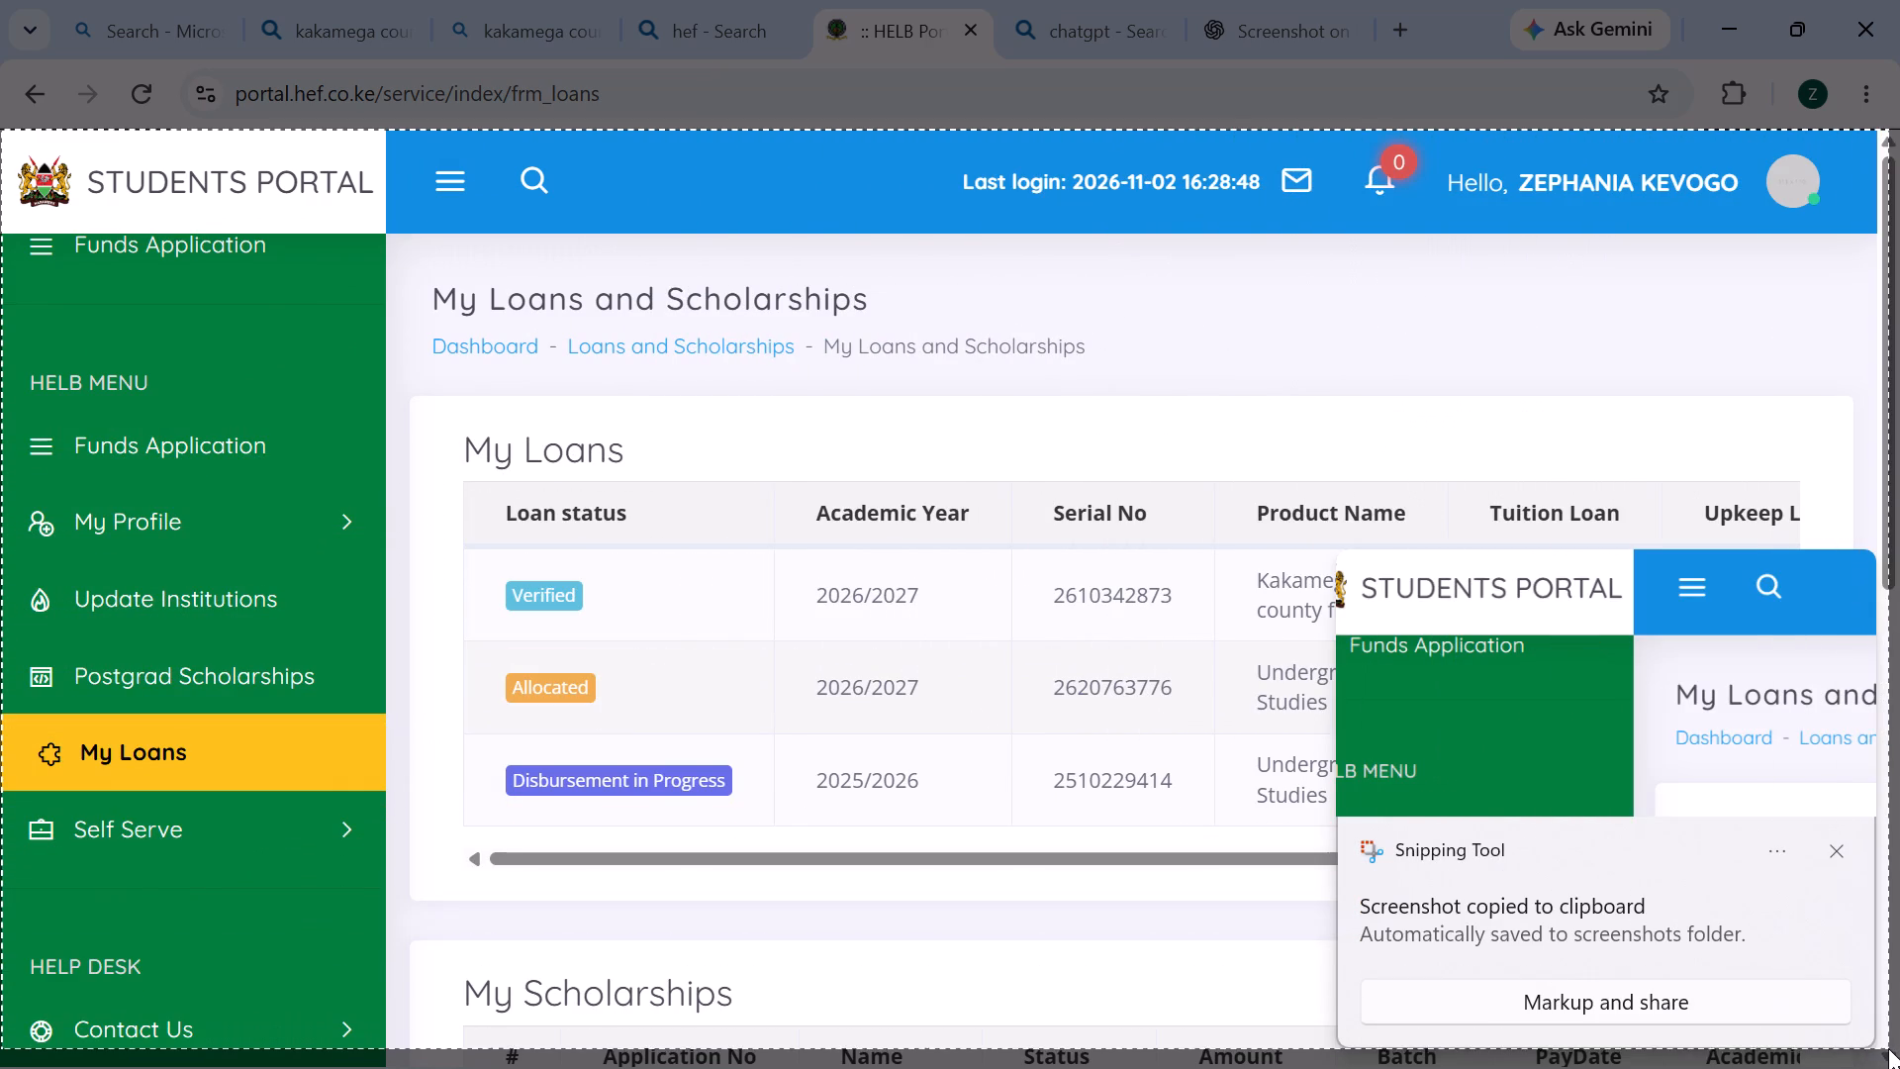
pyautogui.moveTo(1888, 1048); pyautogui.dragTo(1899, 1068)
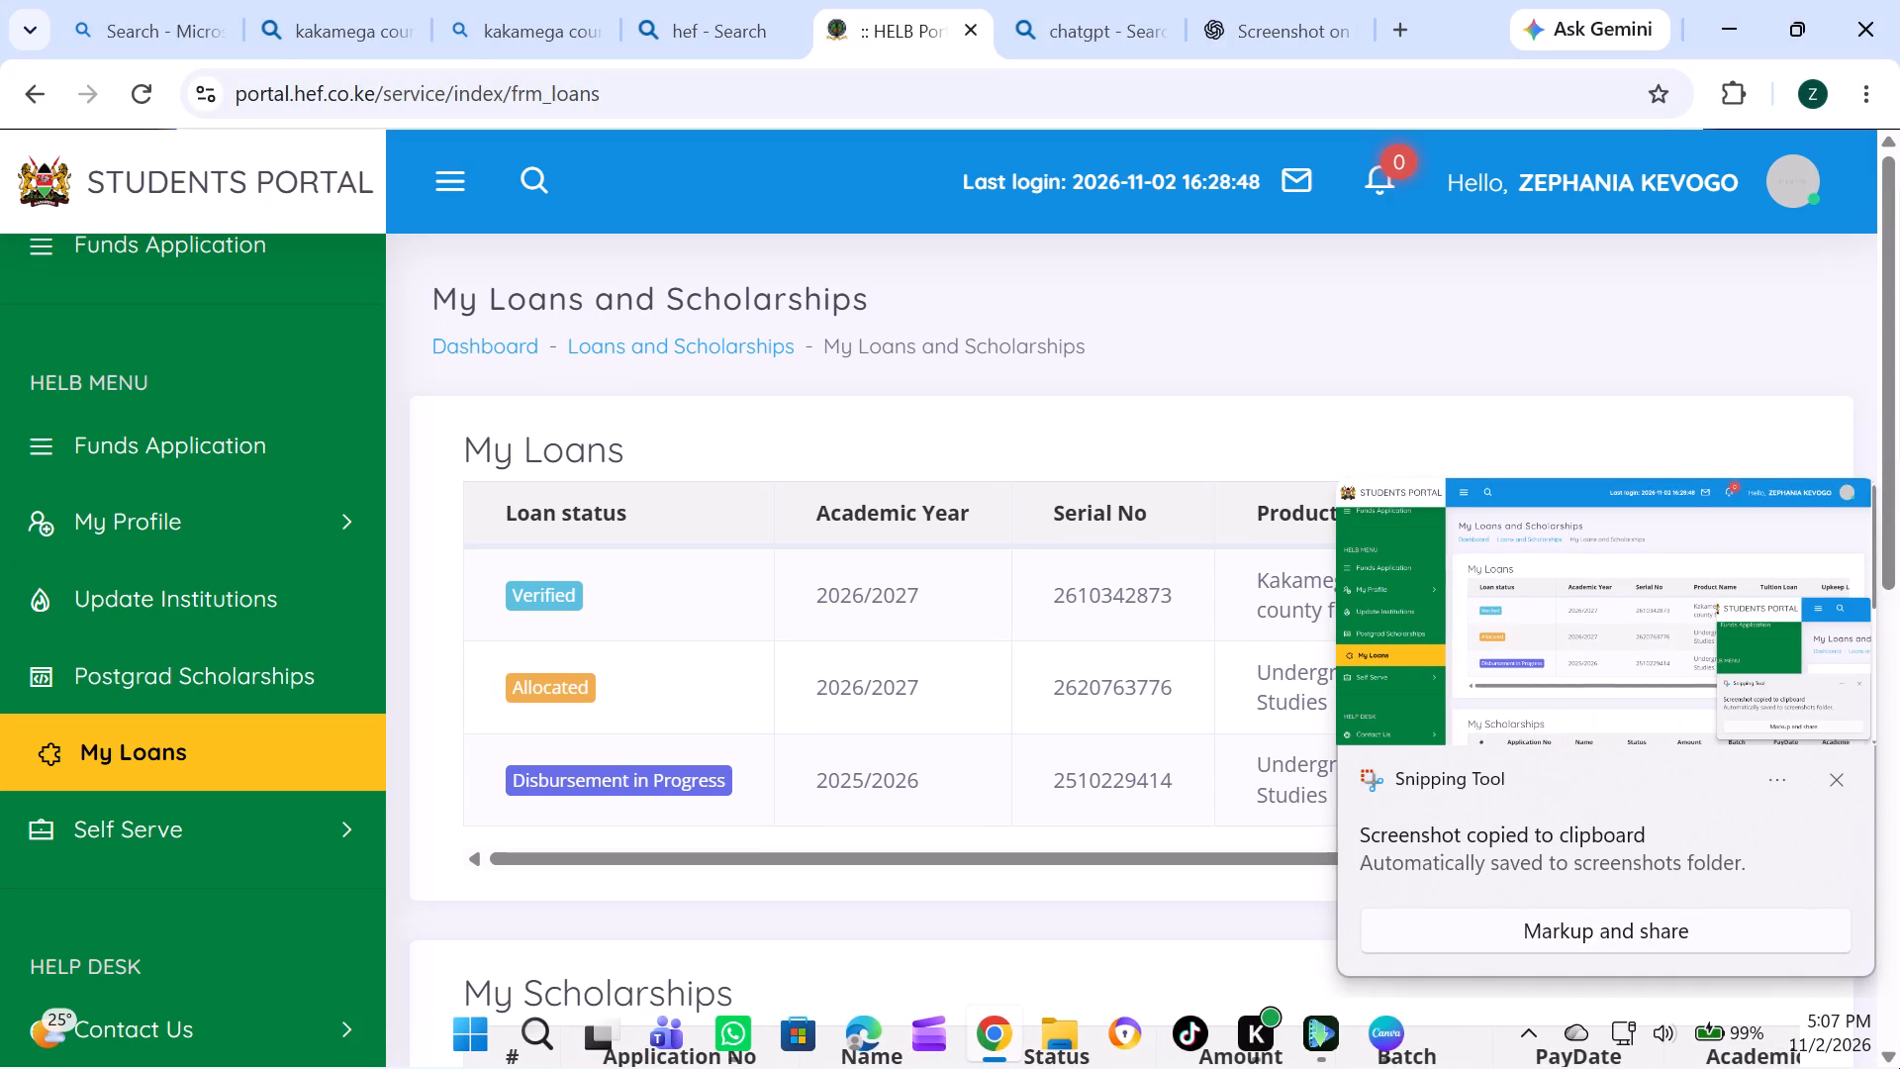
# Dismiss the previous snip's notification so that it no longer covers the portal page.
pyautogui.click(1708, 367)
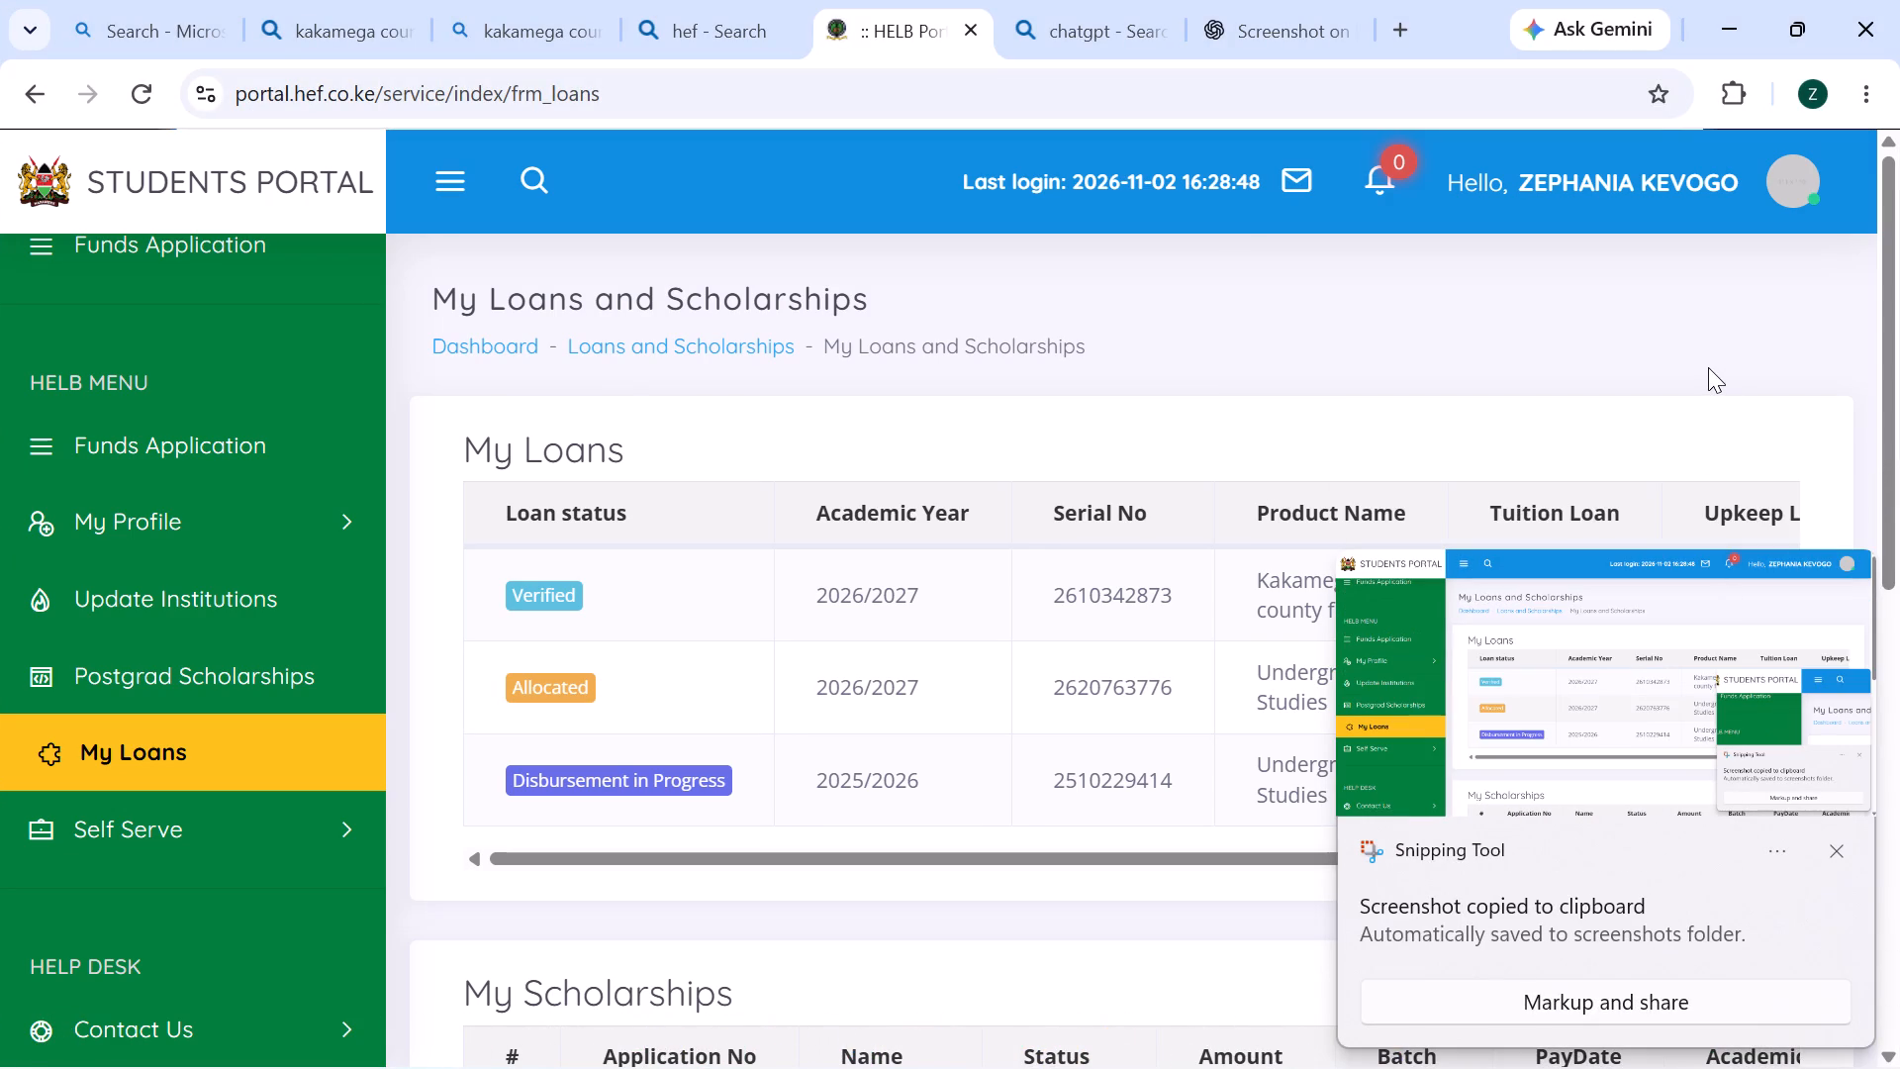
pyautogui.click(1839, 848)
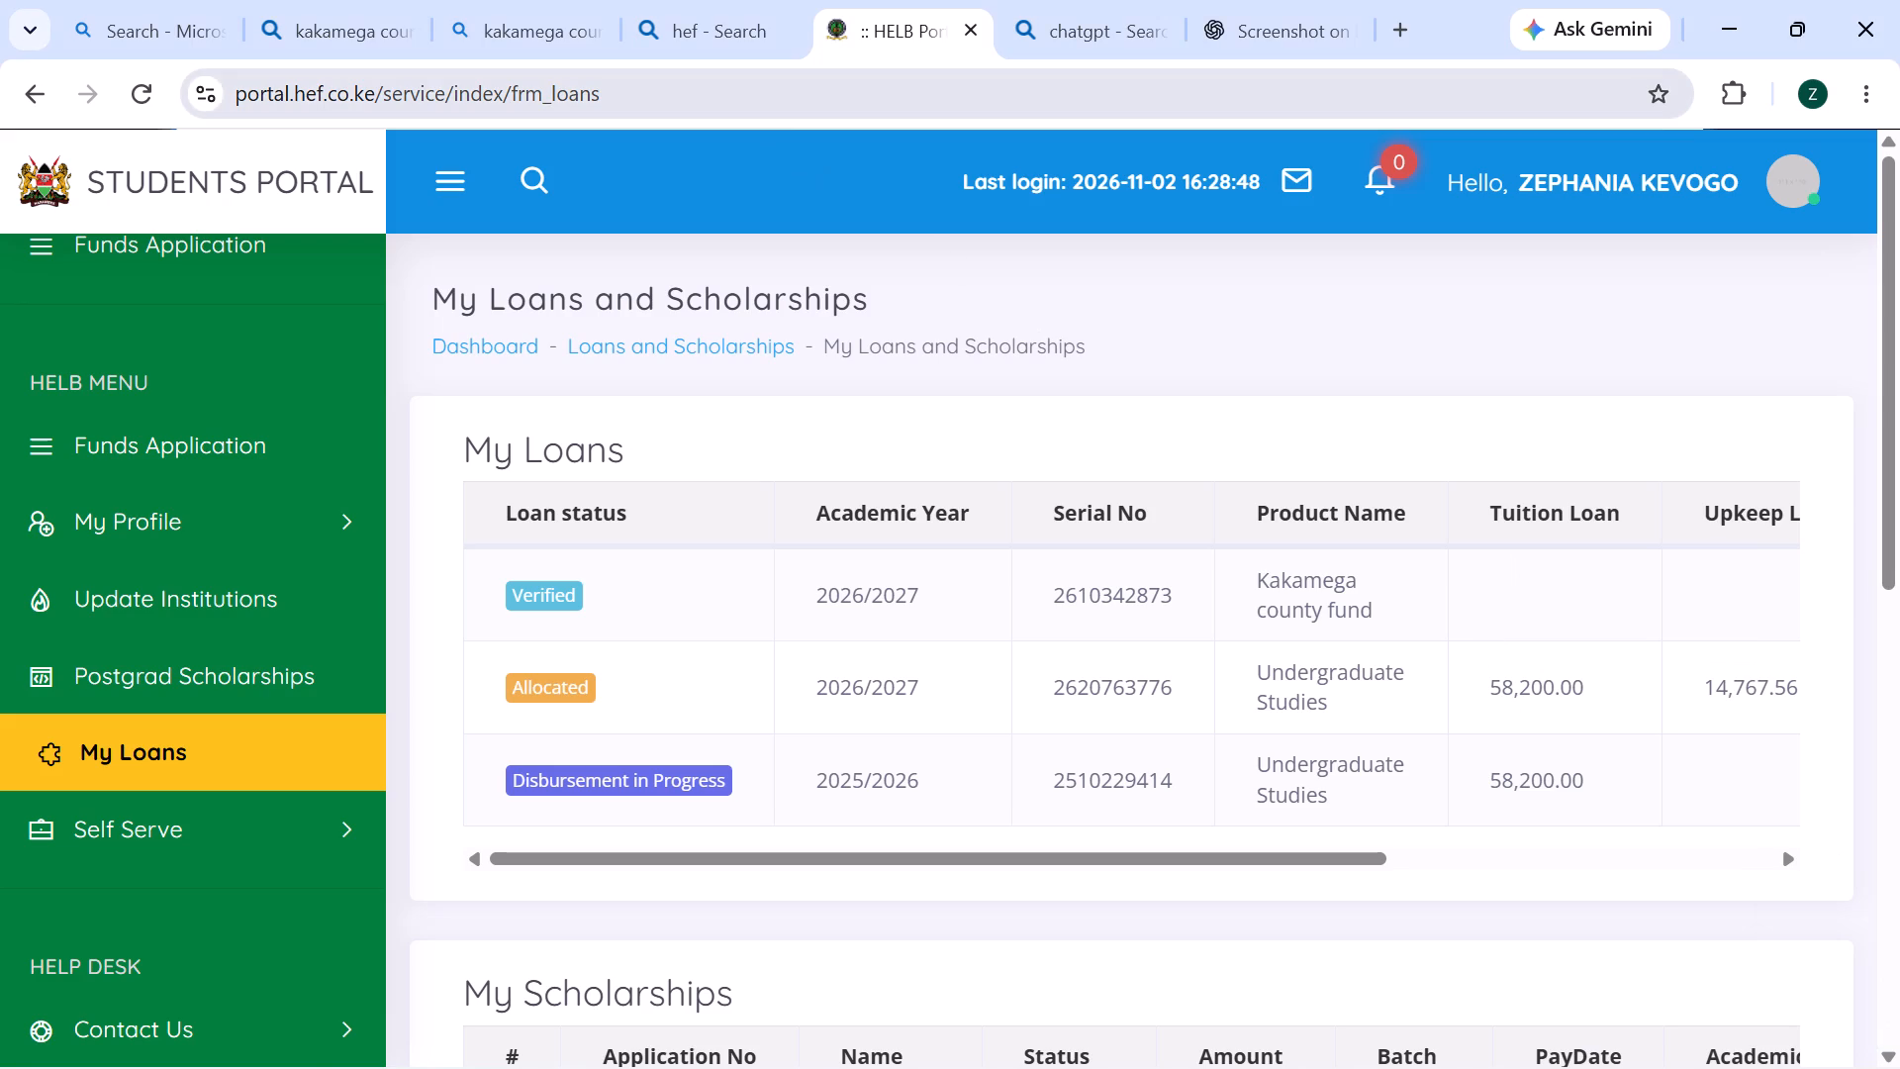
# Take a new rectangular snip of the My Loans and Scholarships page, from the address bar down to the page's opposite bottom corner.
pyautogui.press('shift+super+s')
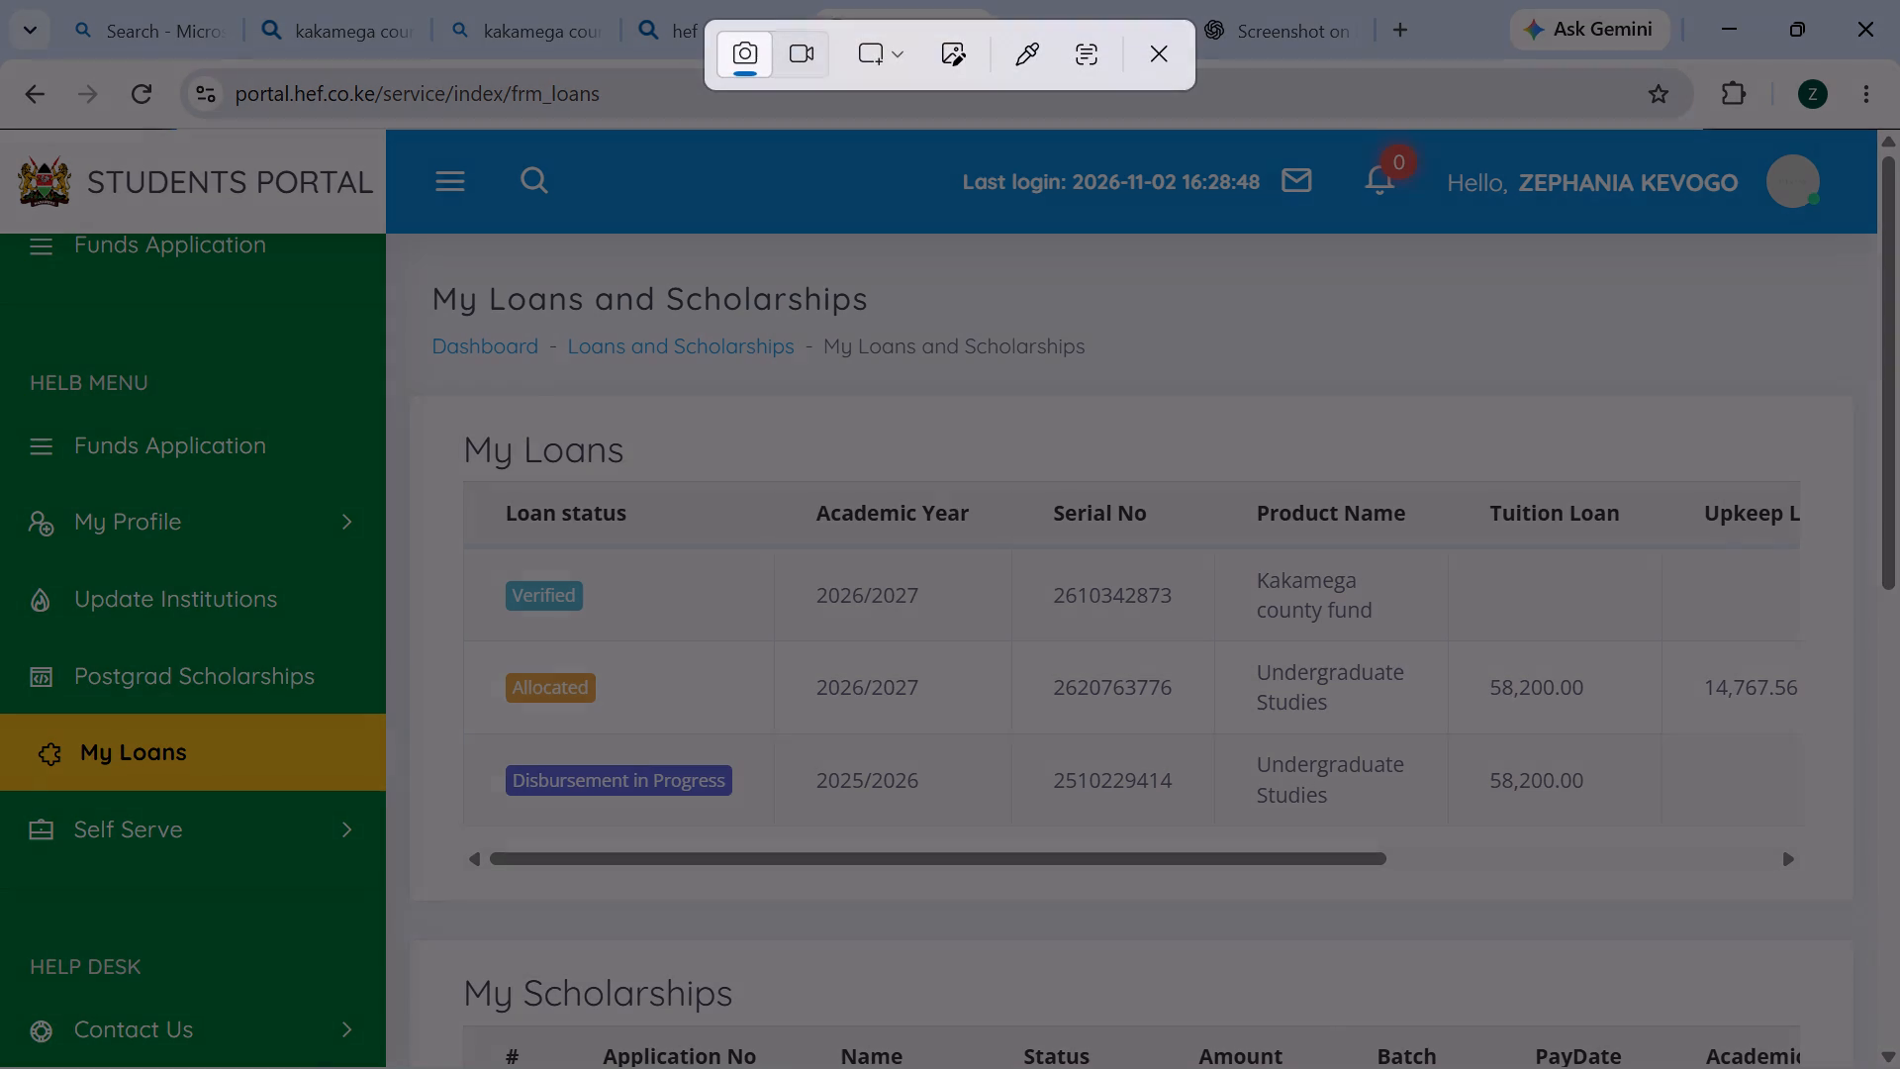
pyautogui.click(855, 55)
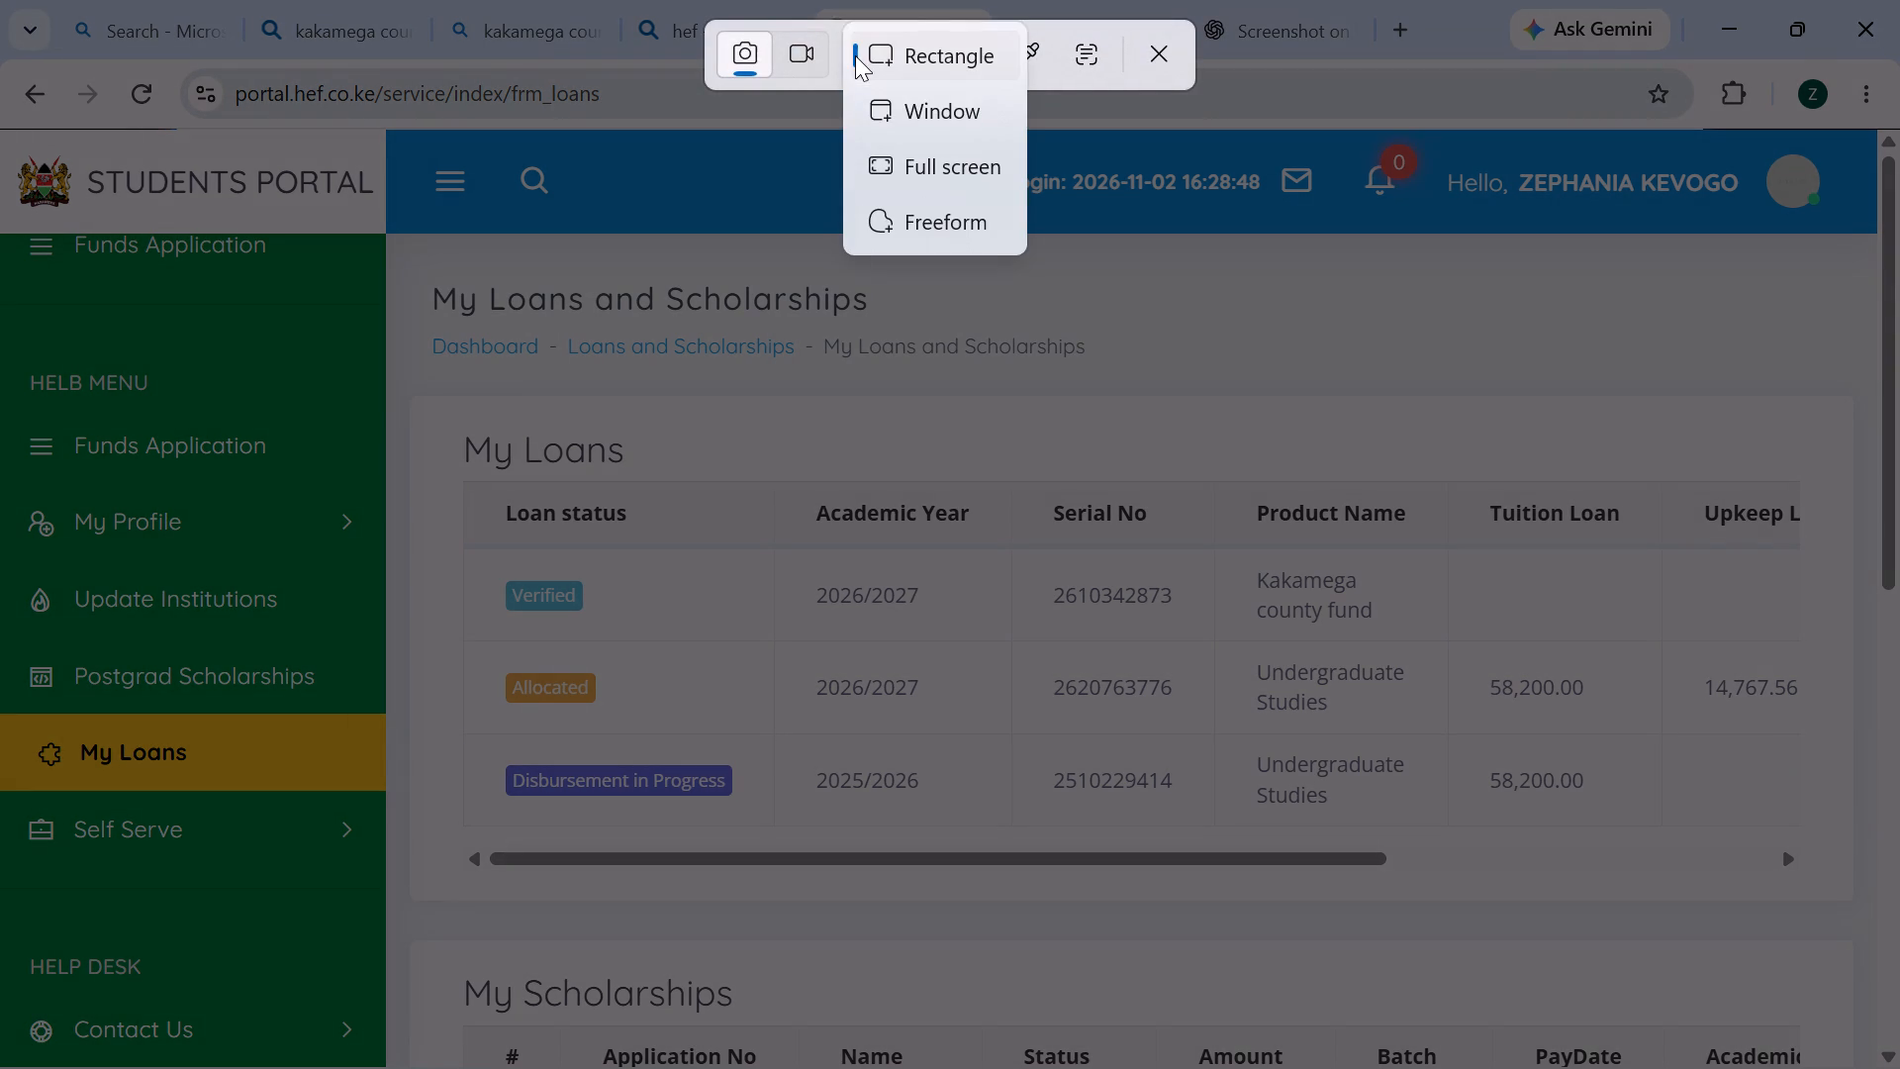
pyautogui.click(947, 57)
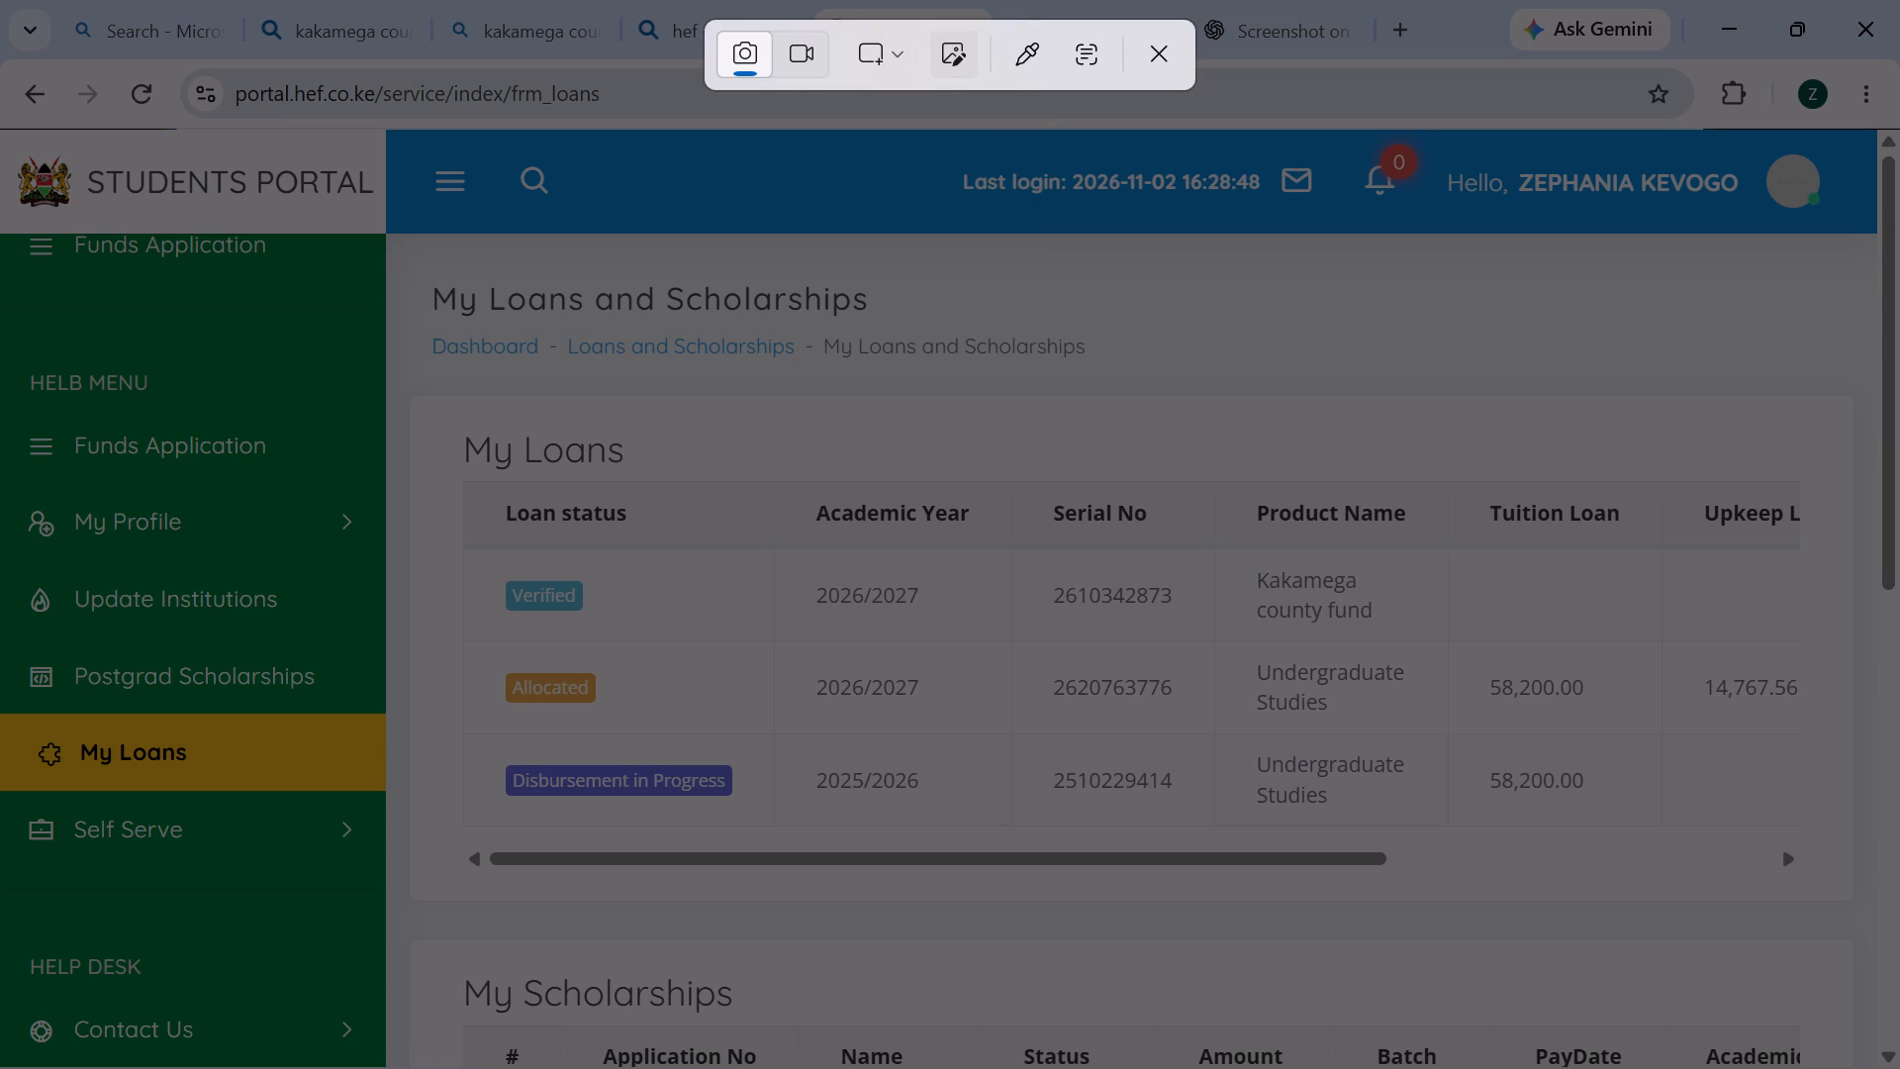
pyautogui.click(0, 134)
pyautogui.click(6, 67)
pyautogui.click(880, 60)
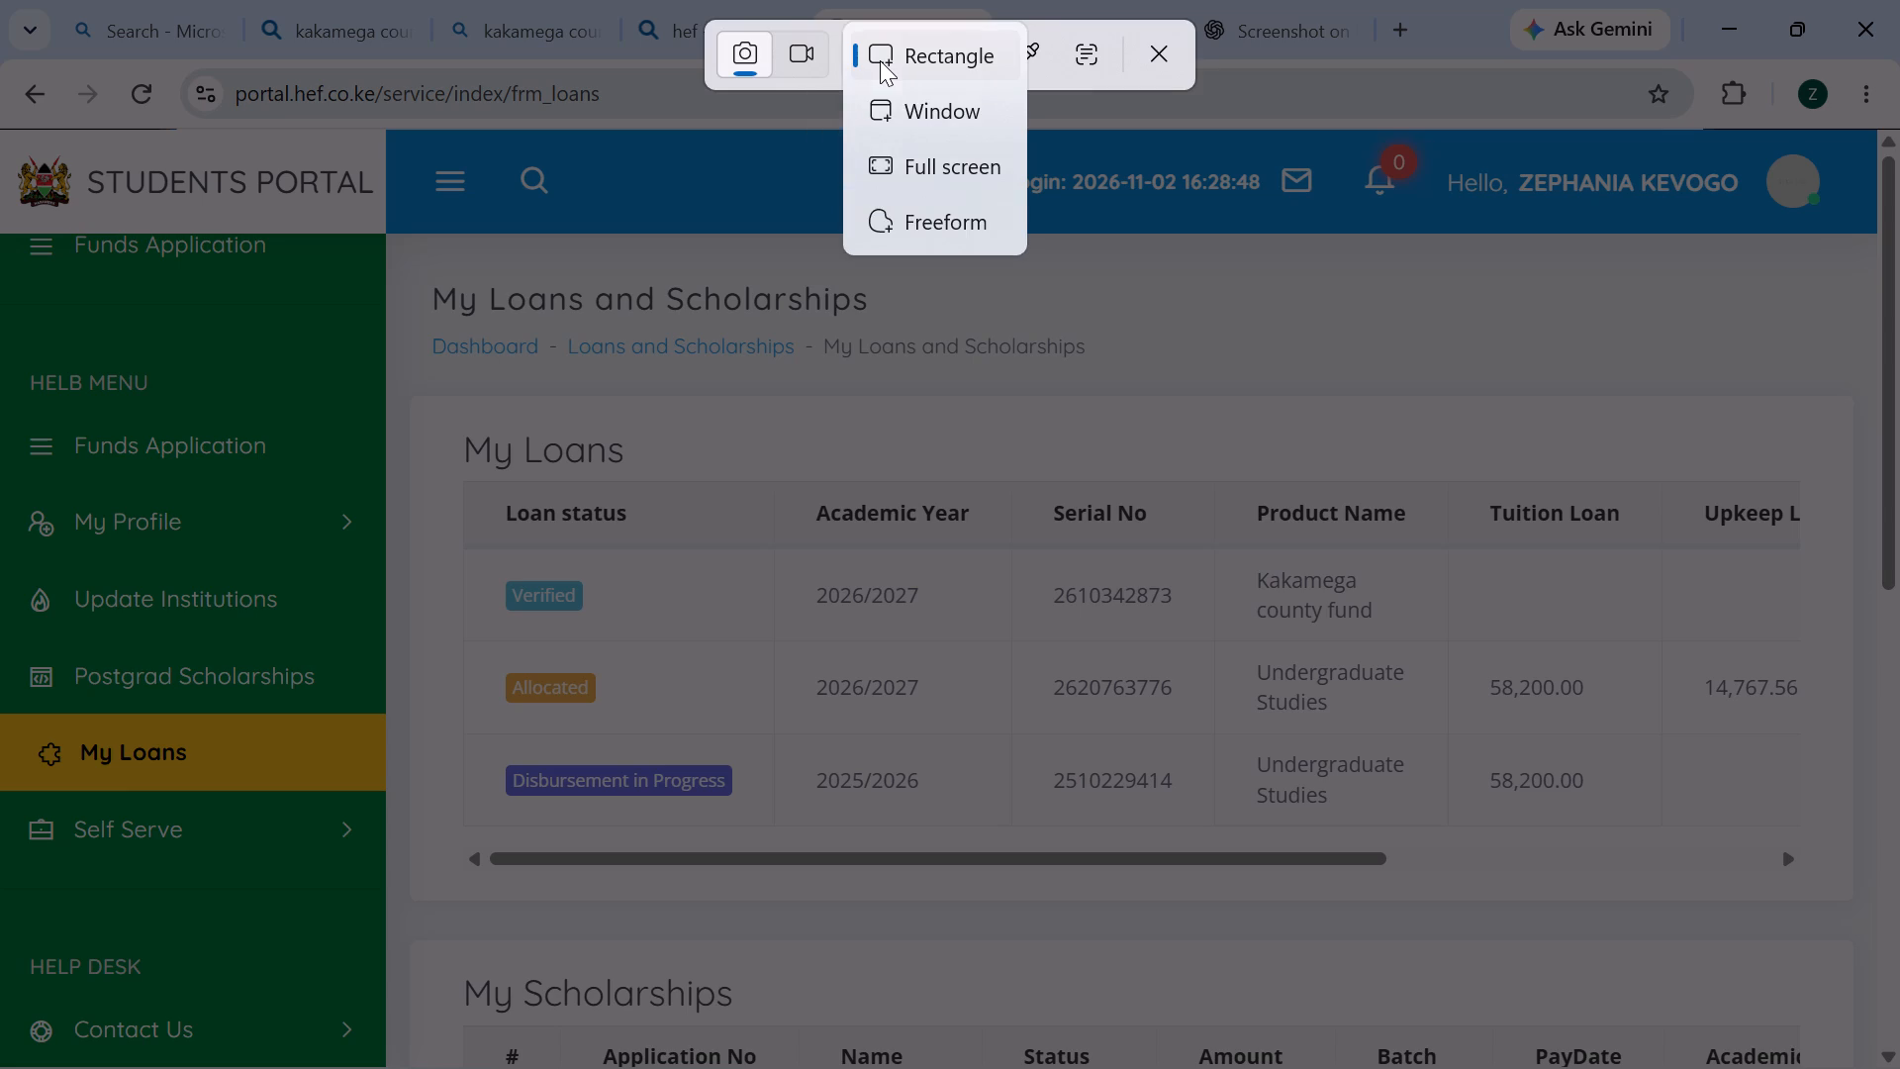
pyautogui.doubleClick(923, 50)
pyautogui.click(923, 50)
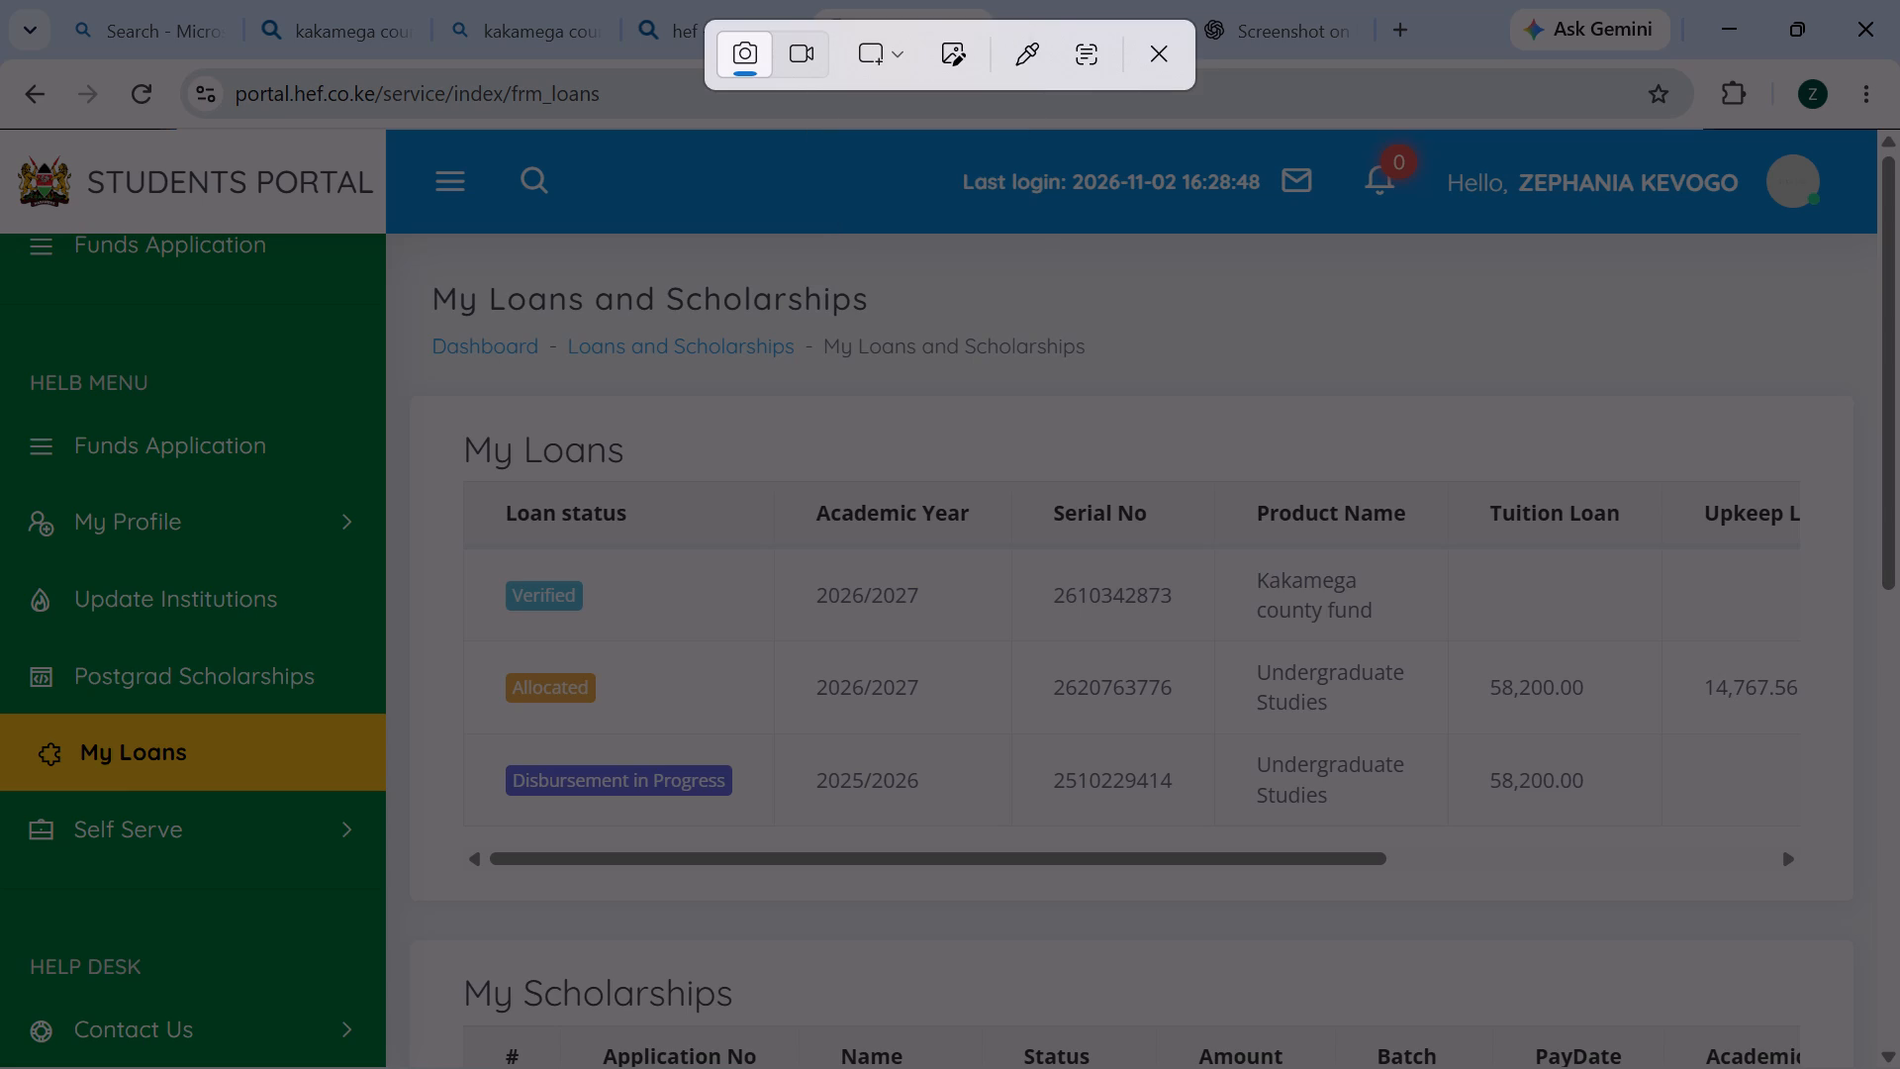
pyautogui.doubleClick(2, 67)
pyautogui.moveTo(14, 73); pyautogui.dragTo(179, 98)
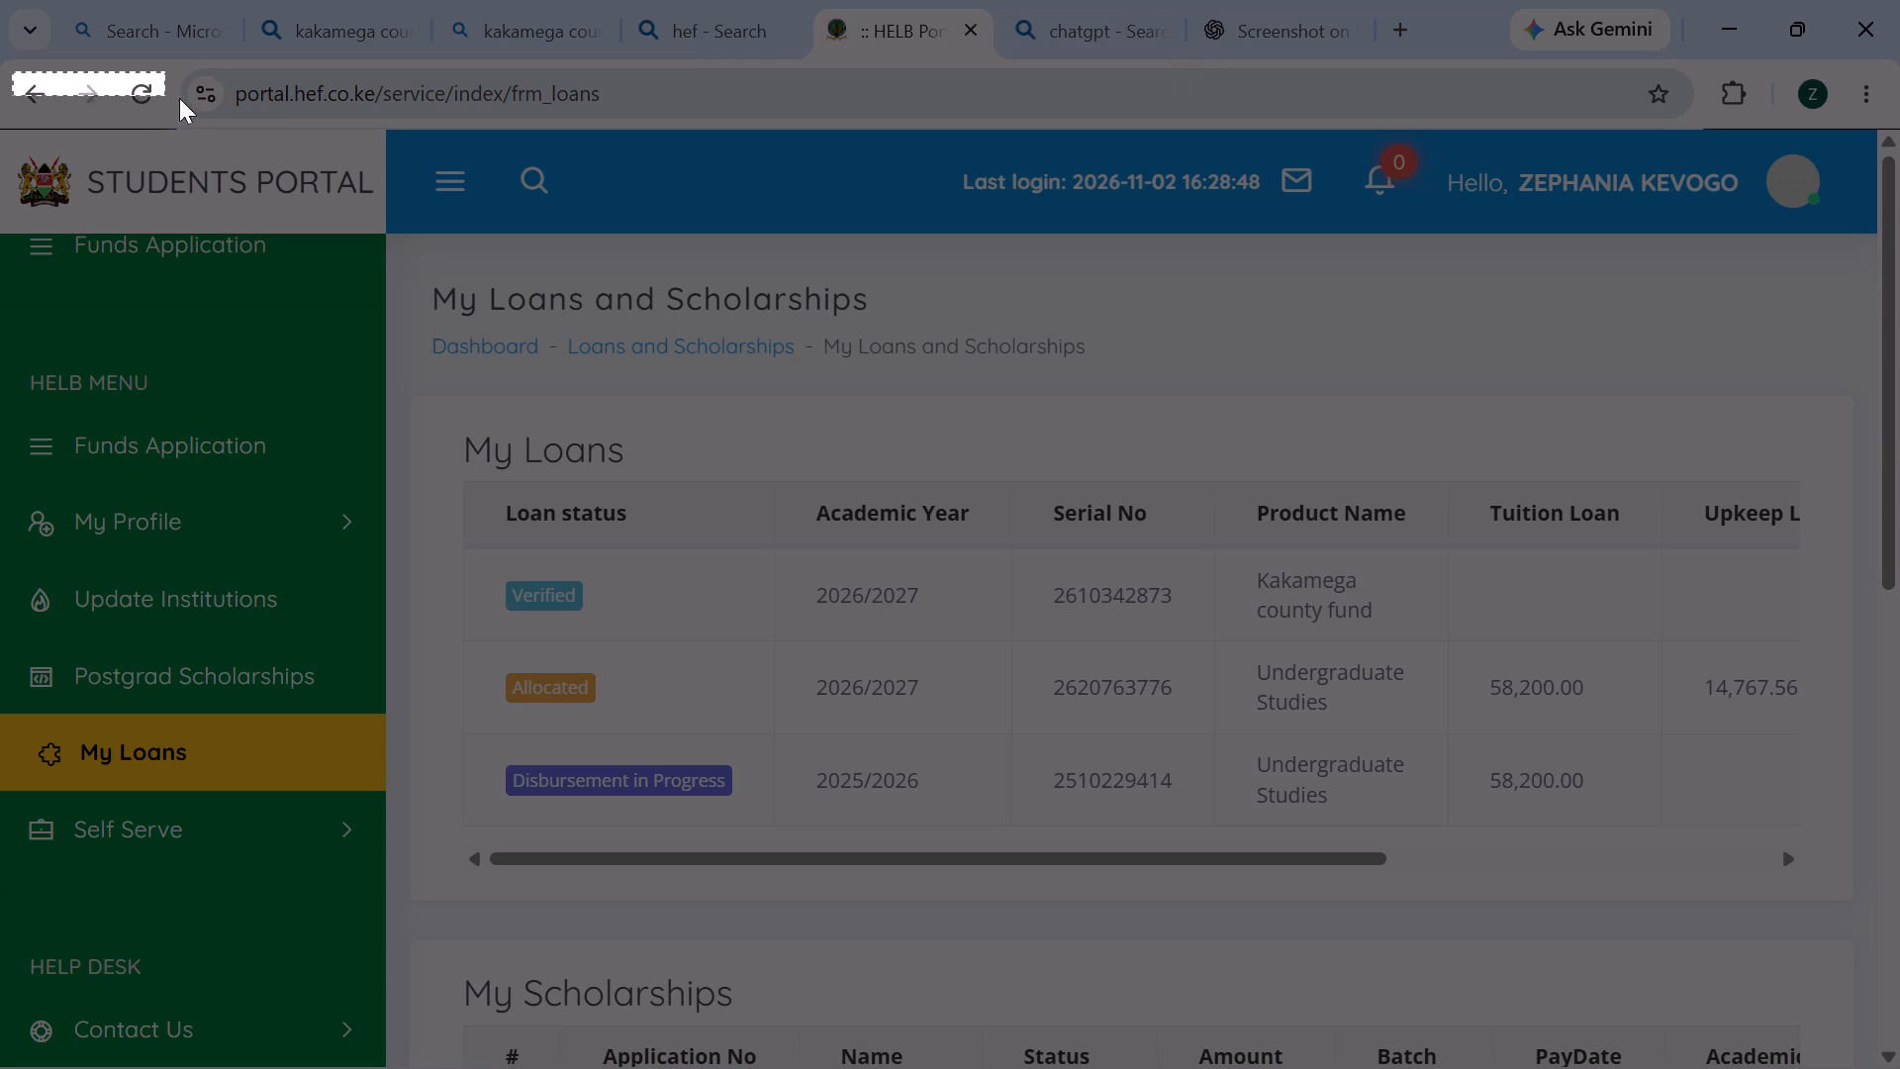
pyautogui.moveTo(179, 98); pyautogui.dragTo(513, 308)
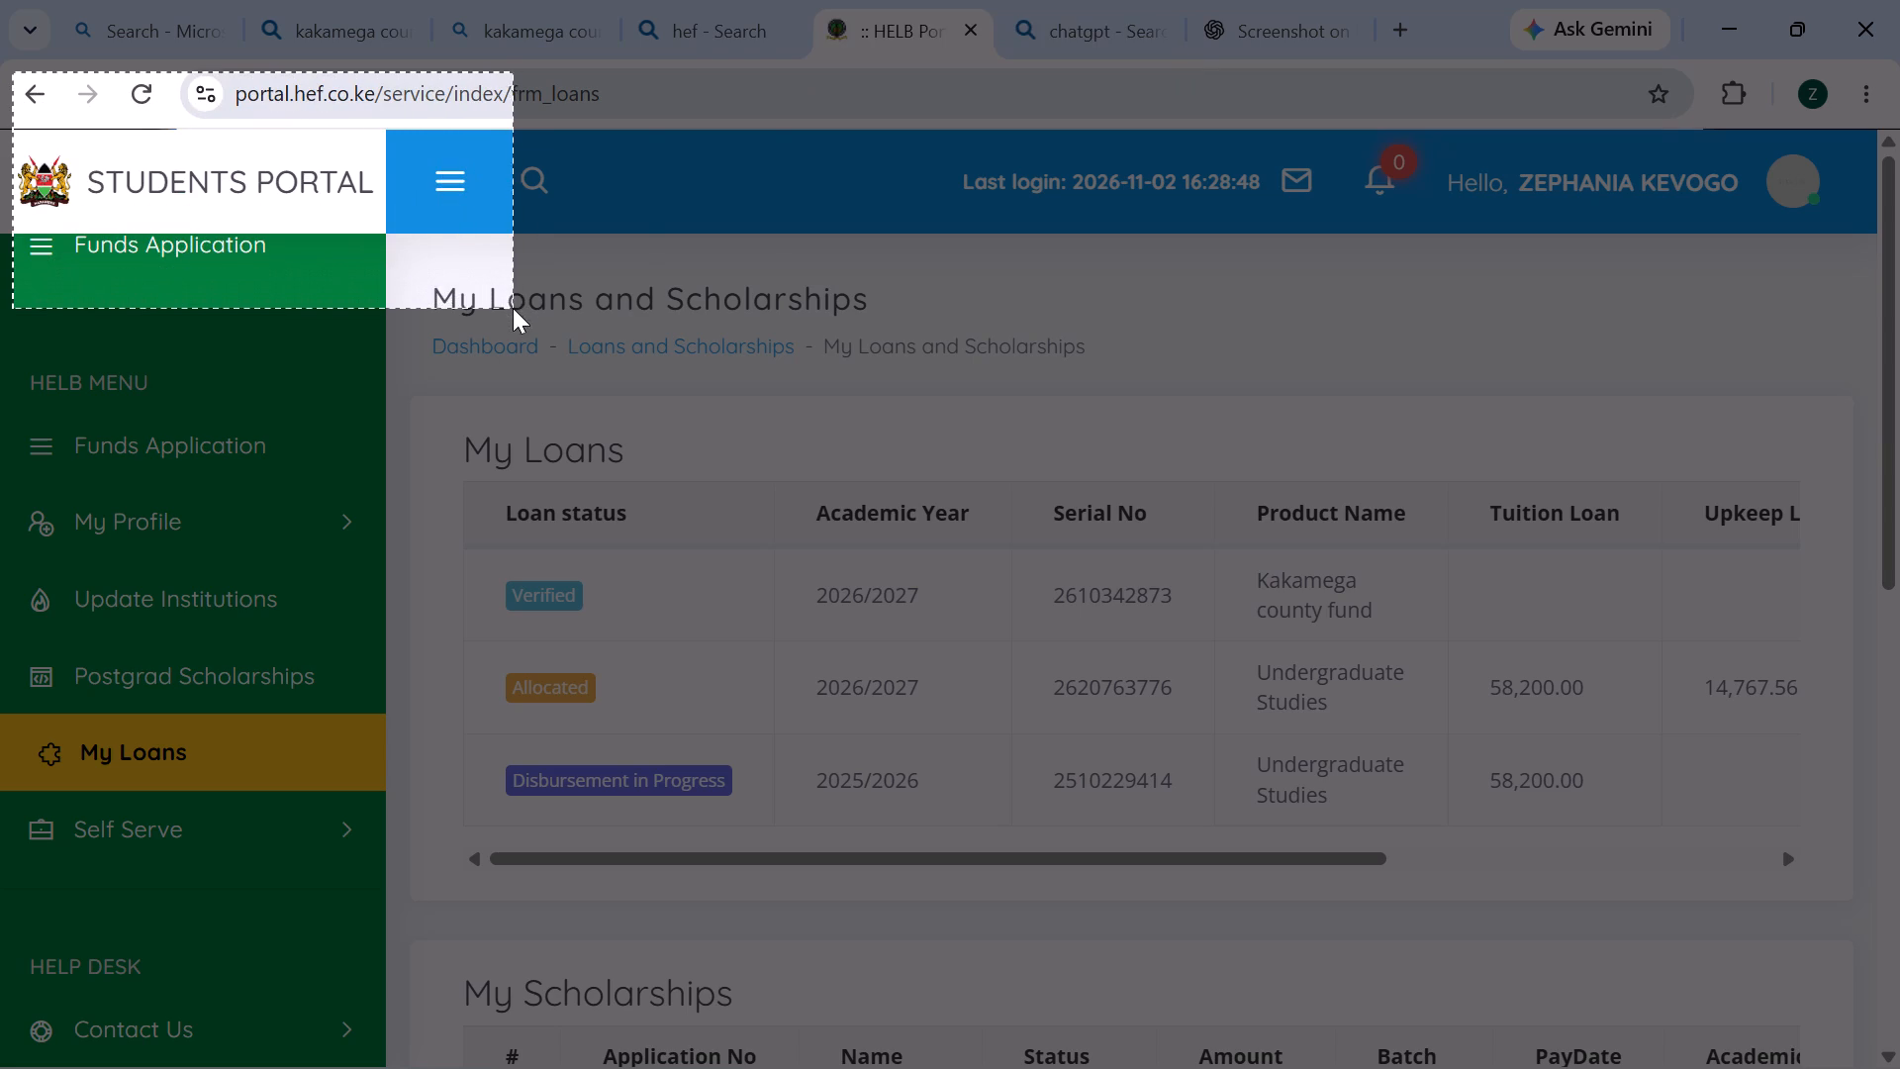
pyautogui.moveTo(513, 308); pyautogui.dragTo(1275, 658)
pyautogui.hscroll(1, 534, 318)
pyautogui.hscroll(1, 853, 451)
pyautogui.hscroll(1, 1155, 612)
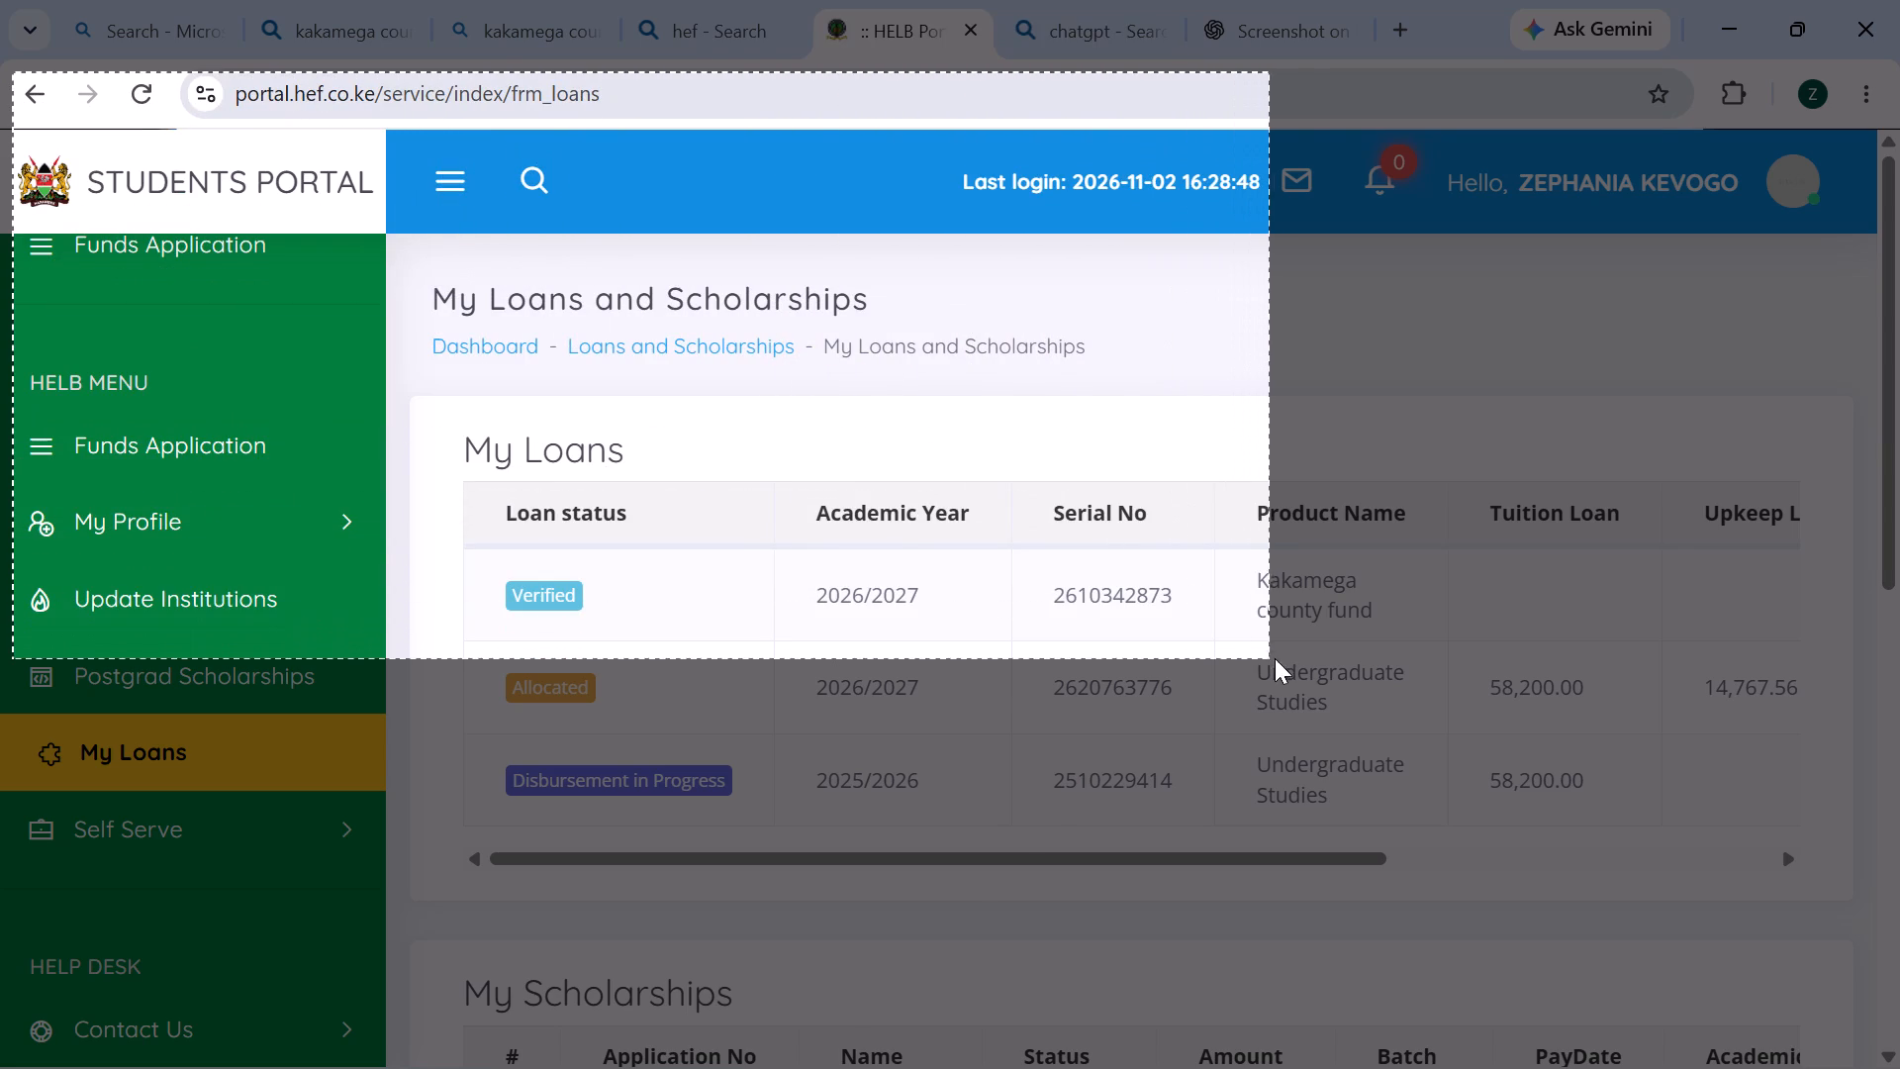
pyautogui.moveTo(1275, 658); pyautogui.dragTo(1797, 843)
pyautogui.hscroll(1, 1437, 710)
pyautogui.hscroll(1, 1674, 804)
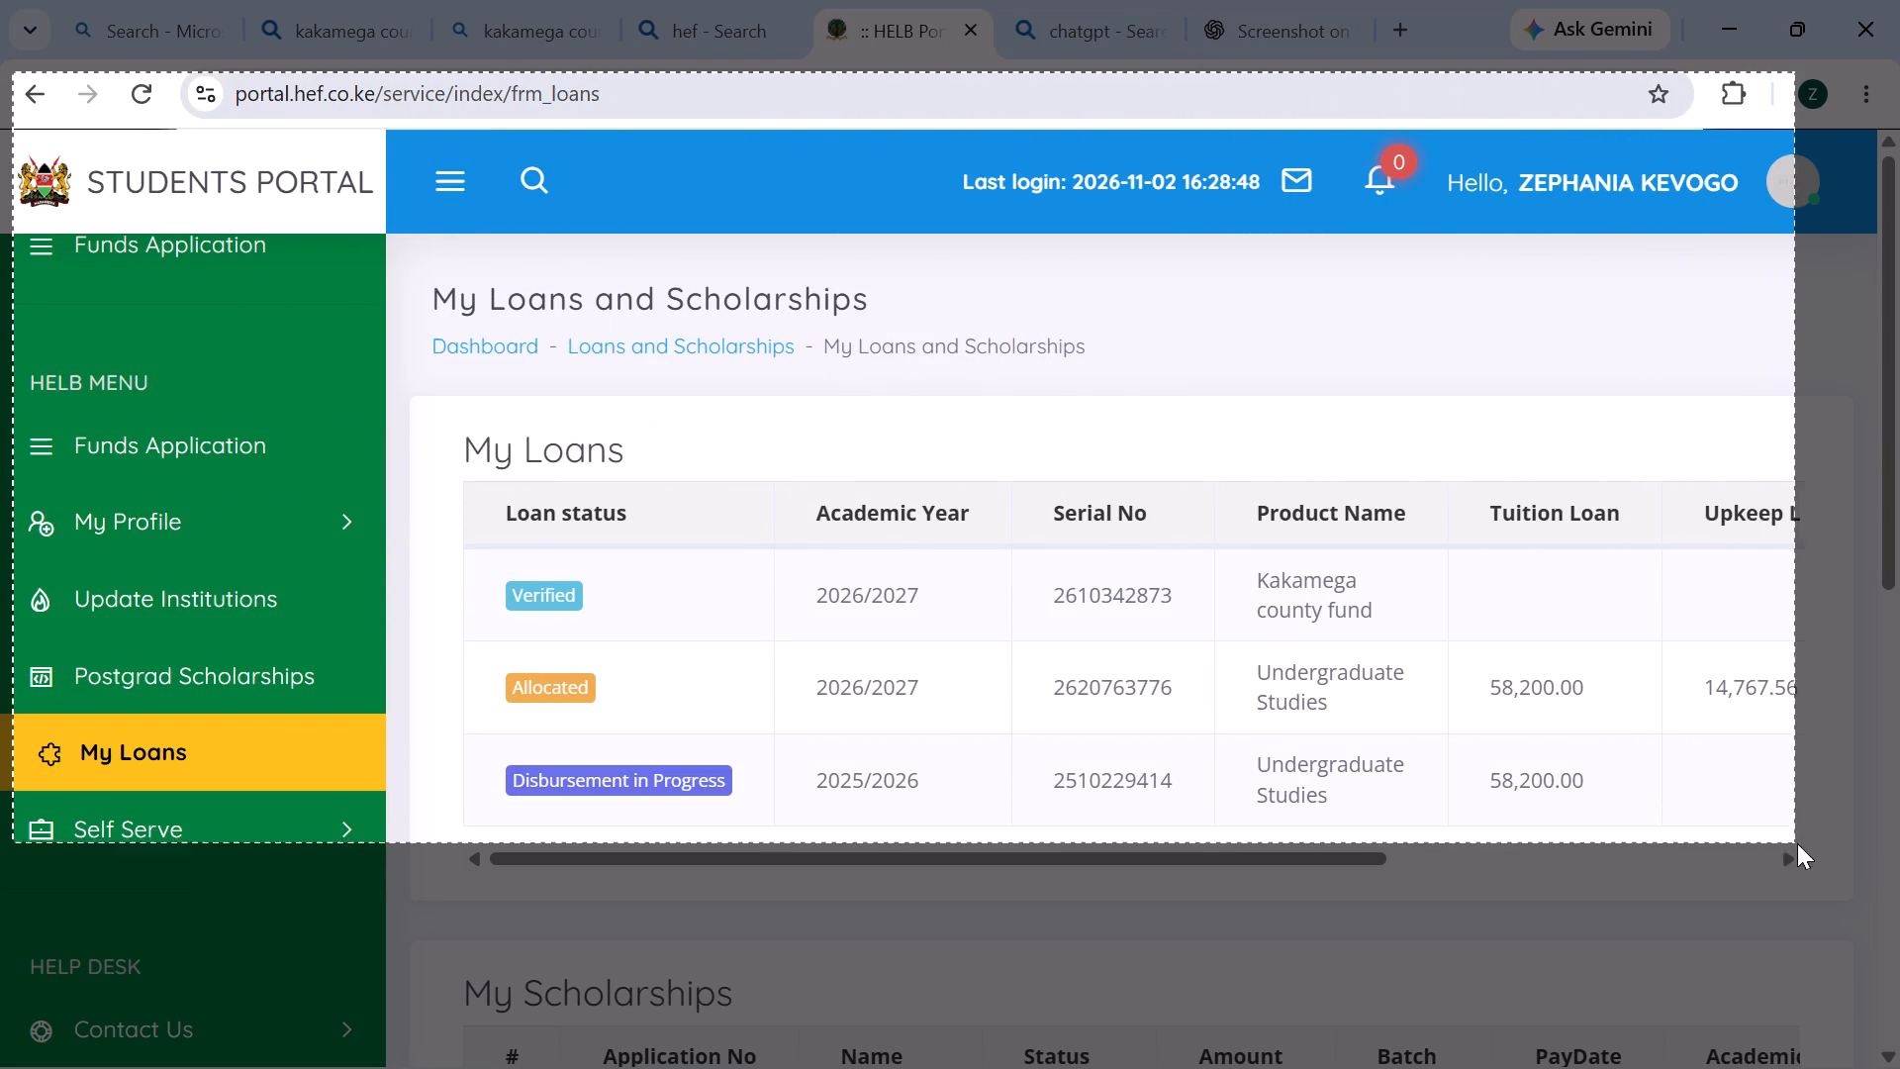
pyautogui.moveTo(1797, 843); pyautogui.dragTo(1877, 896)
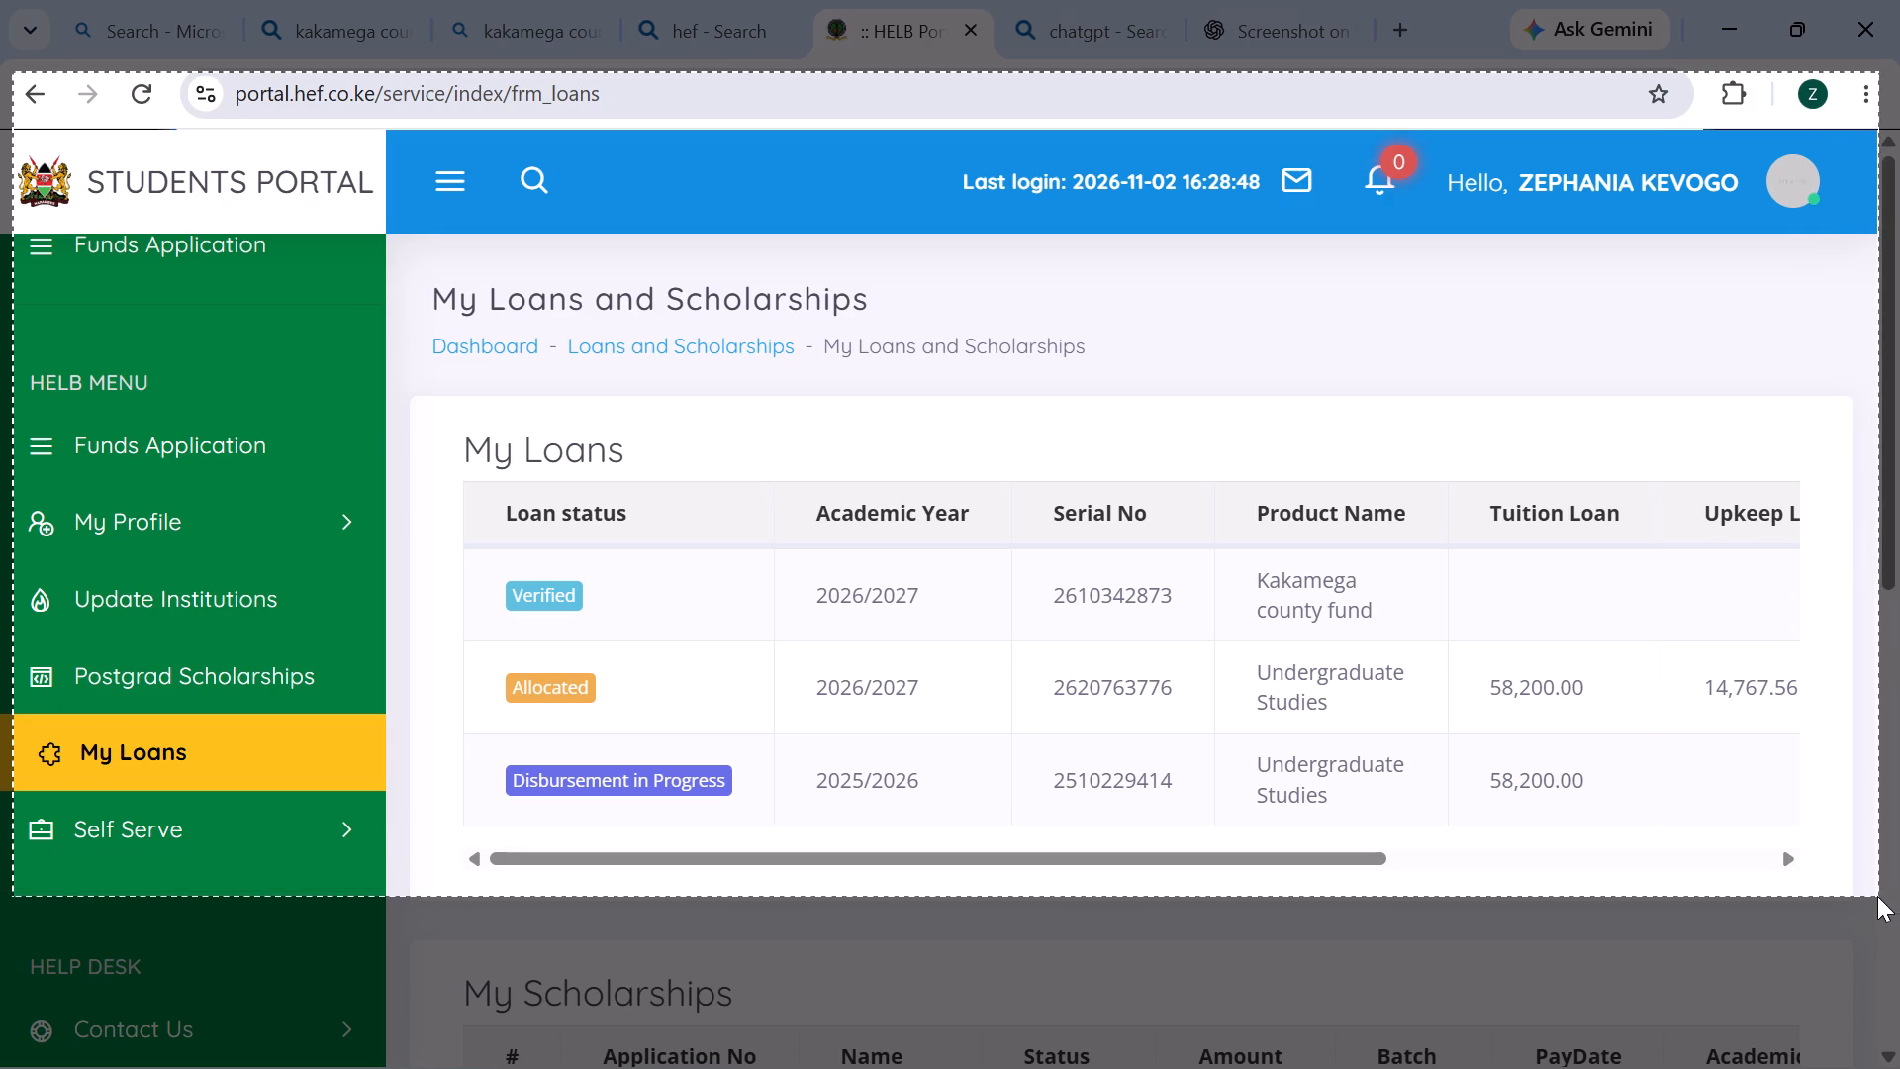
pyautogui.moveTo(1877, 896); pyautogui.dragTo(1870, 994)
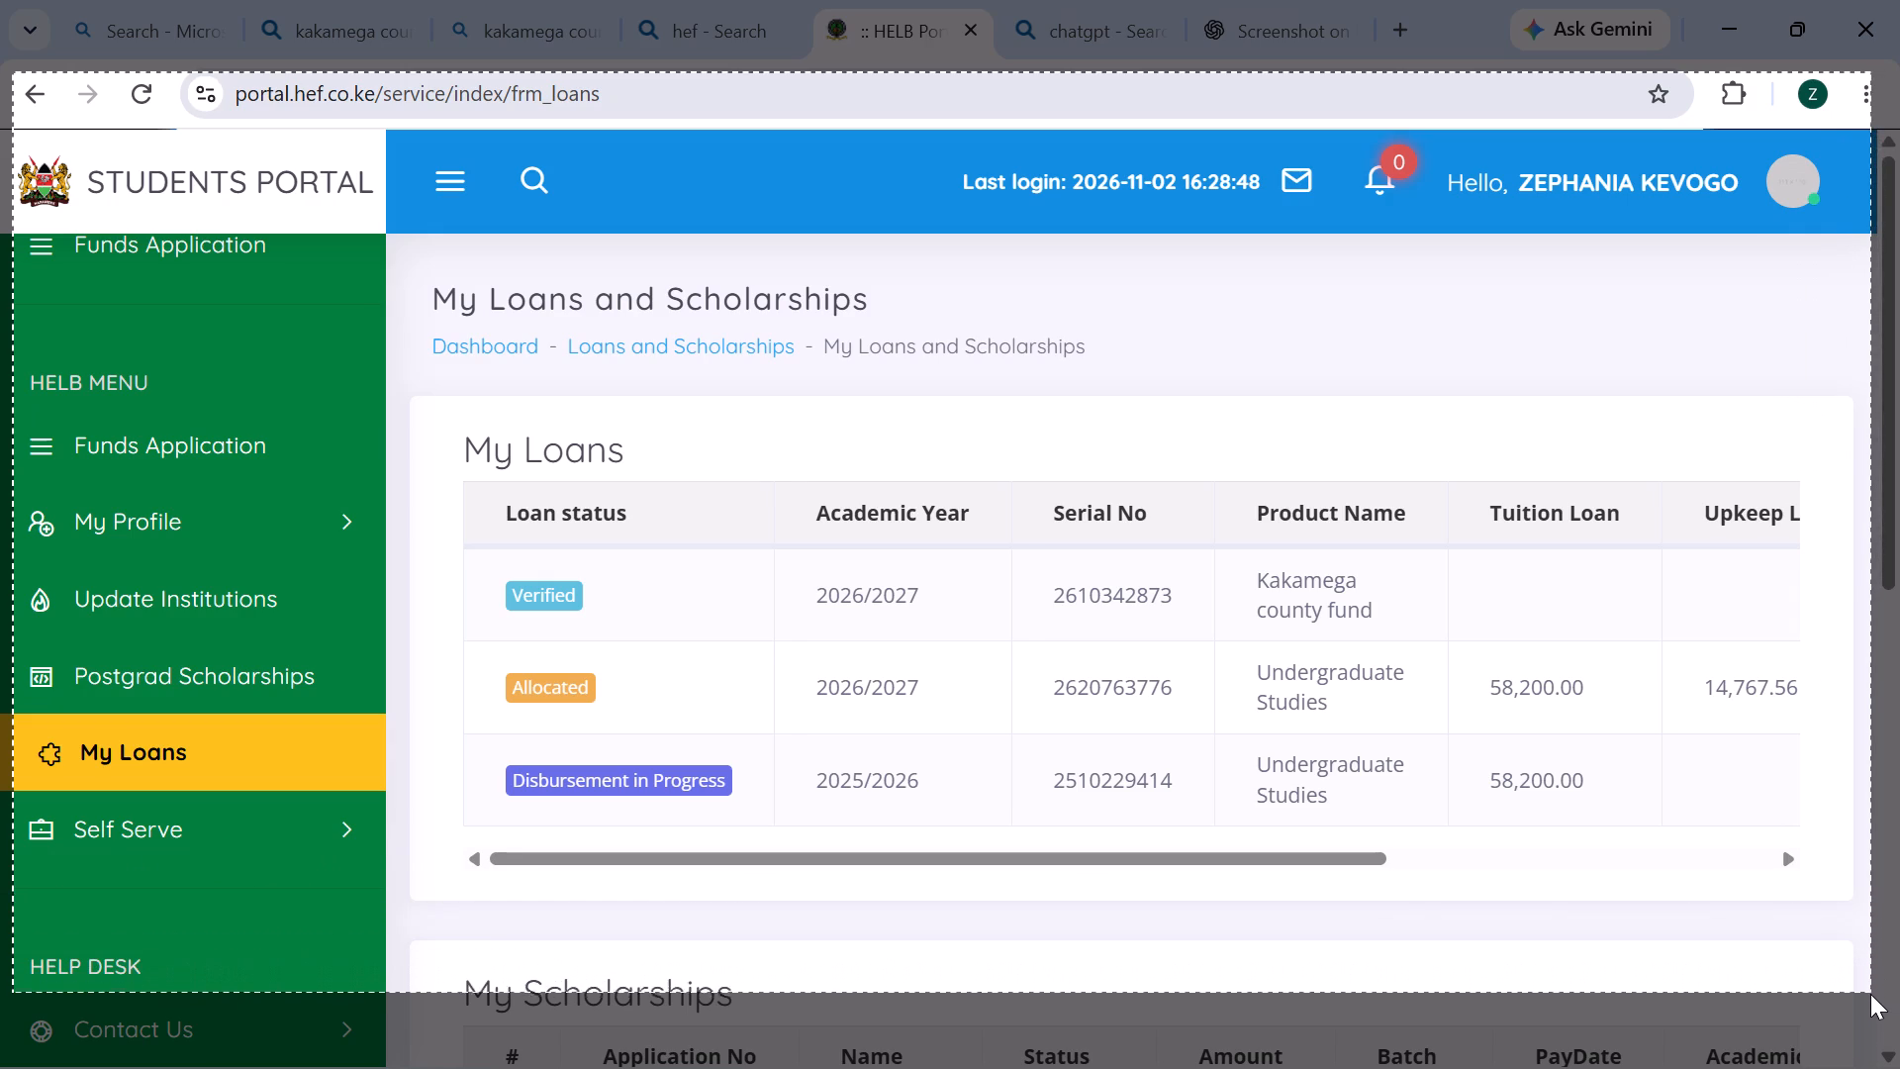
pyautogui.moveTo(1870, 994); pyautogui.dragTo(1876, 1064)
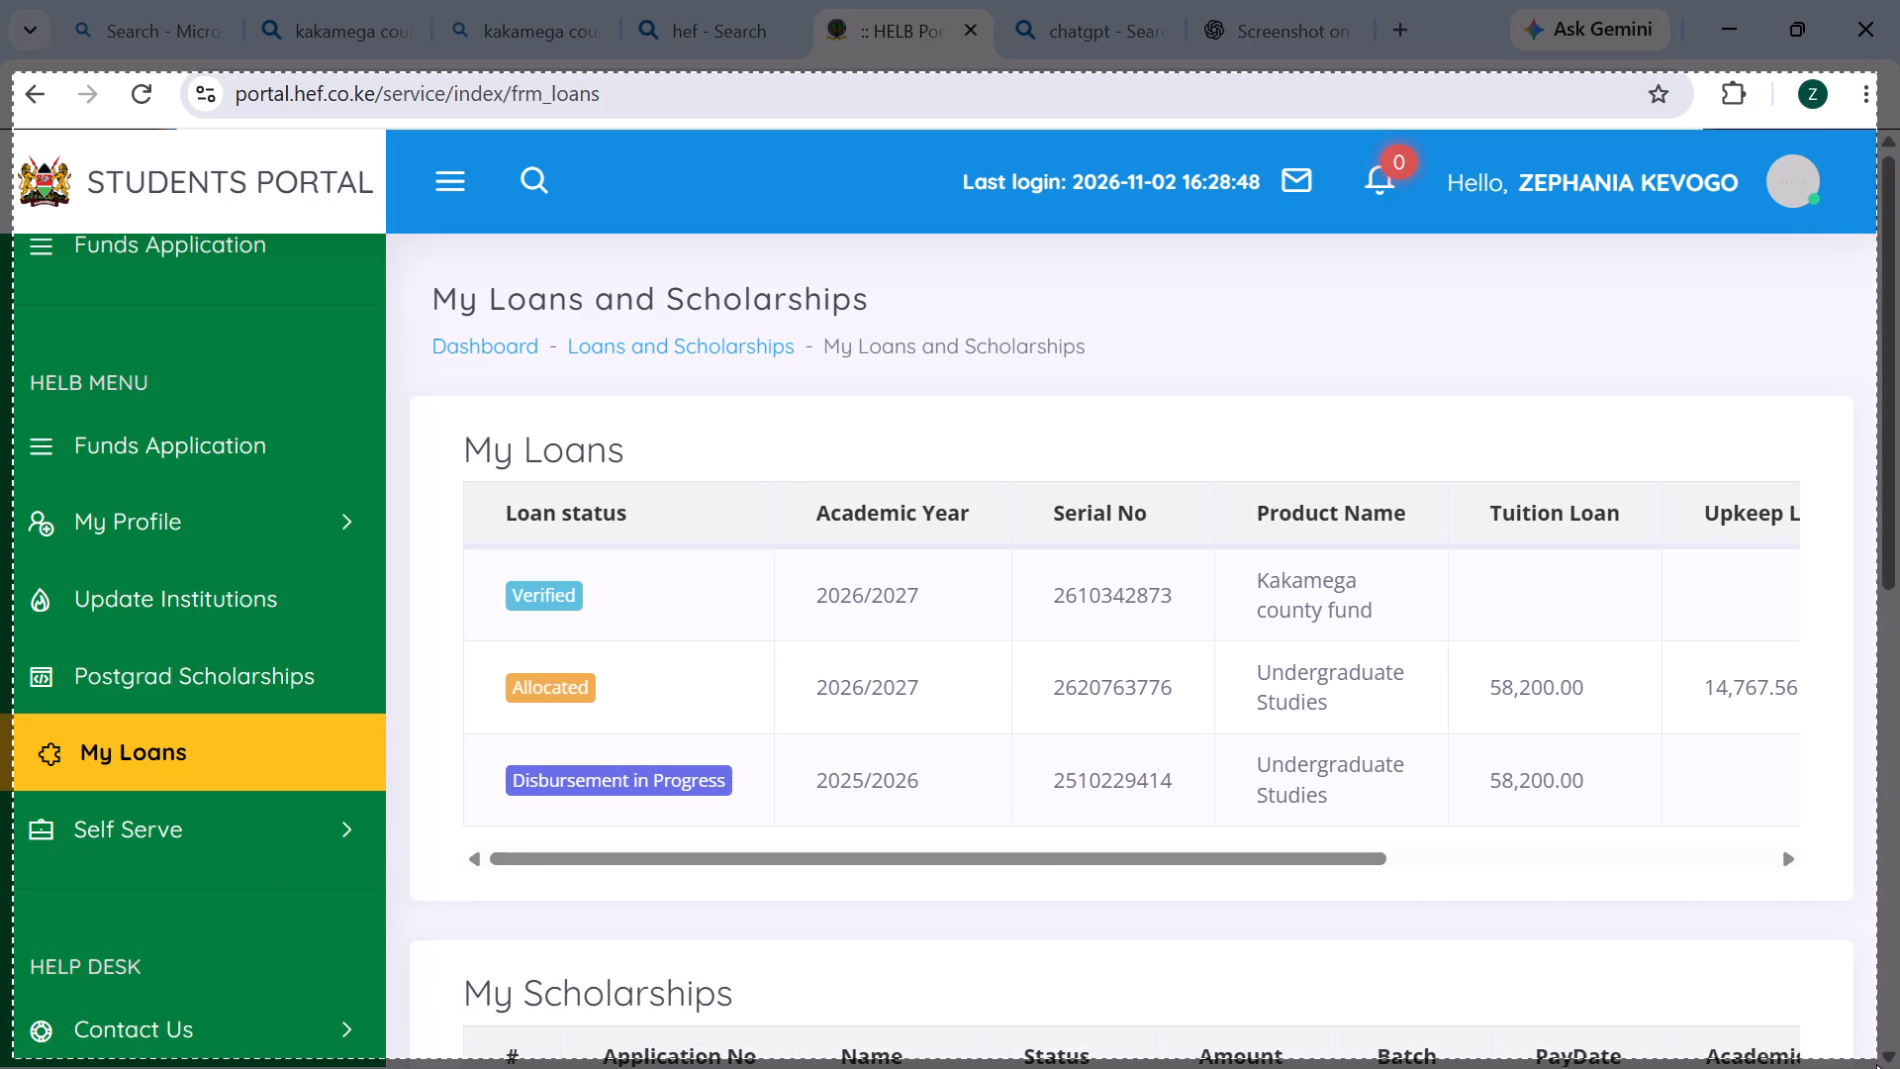
pyautogui.moveTo(1876, 1064); pyautogui.dragTo(1897, 1068)
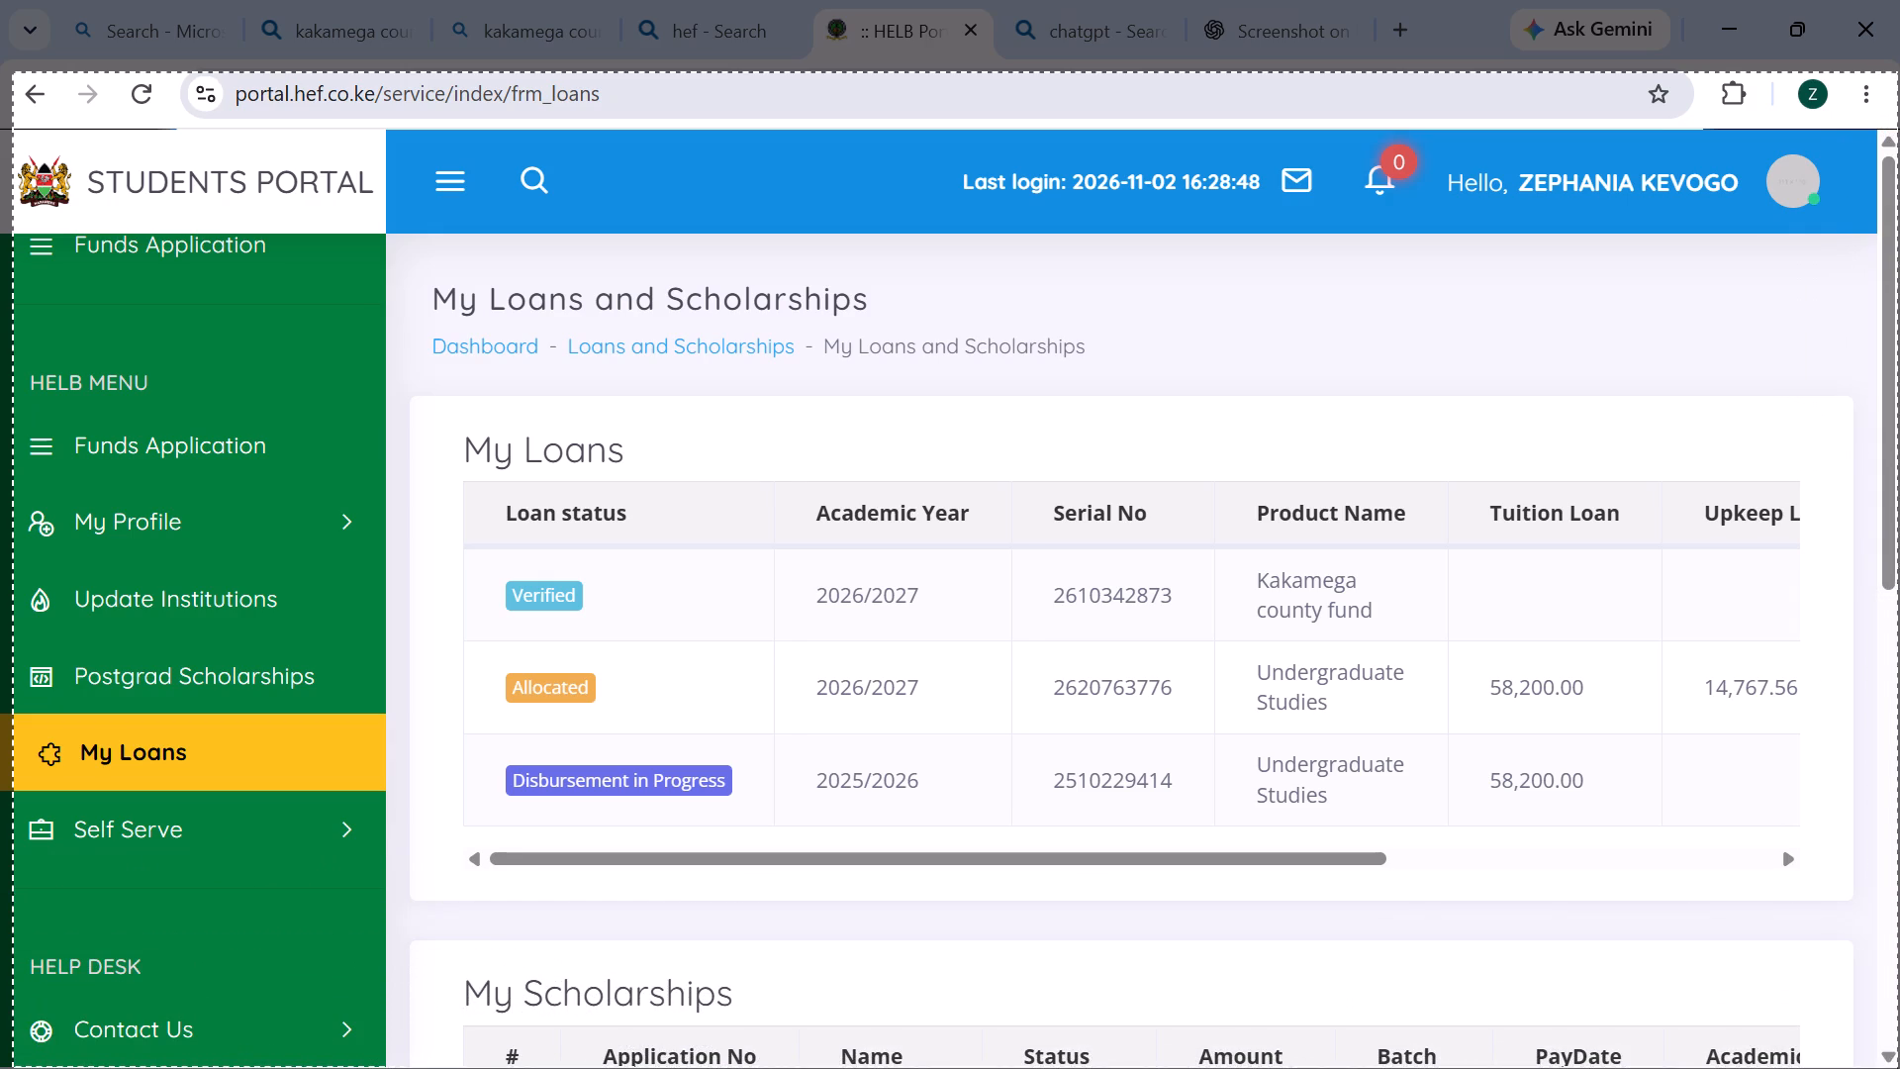
pyautogui.moveTo(1897, 1068); pyautogui.dragTo(1890, 1068)
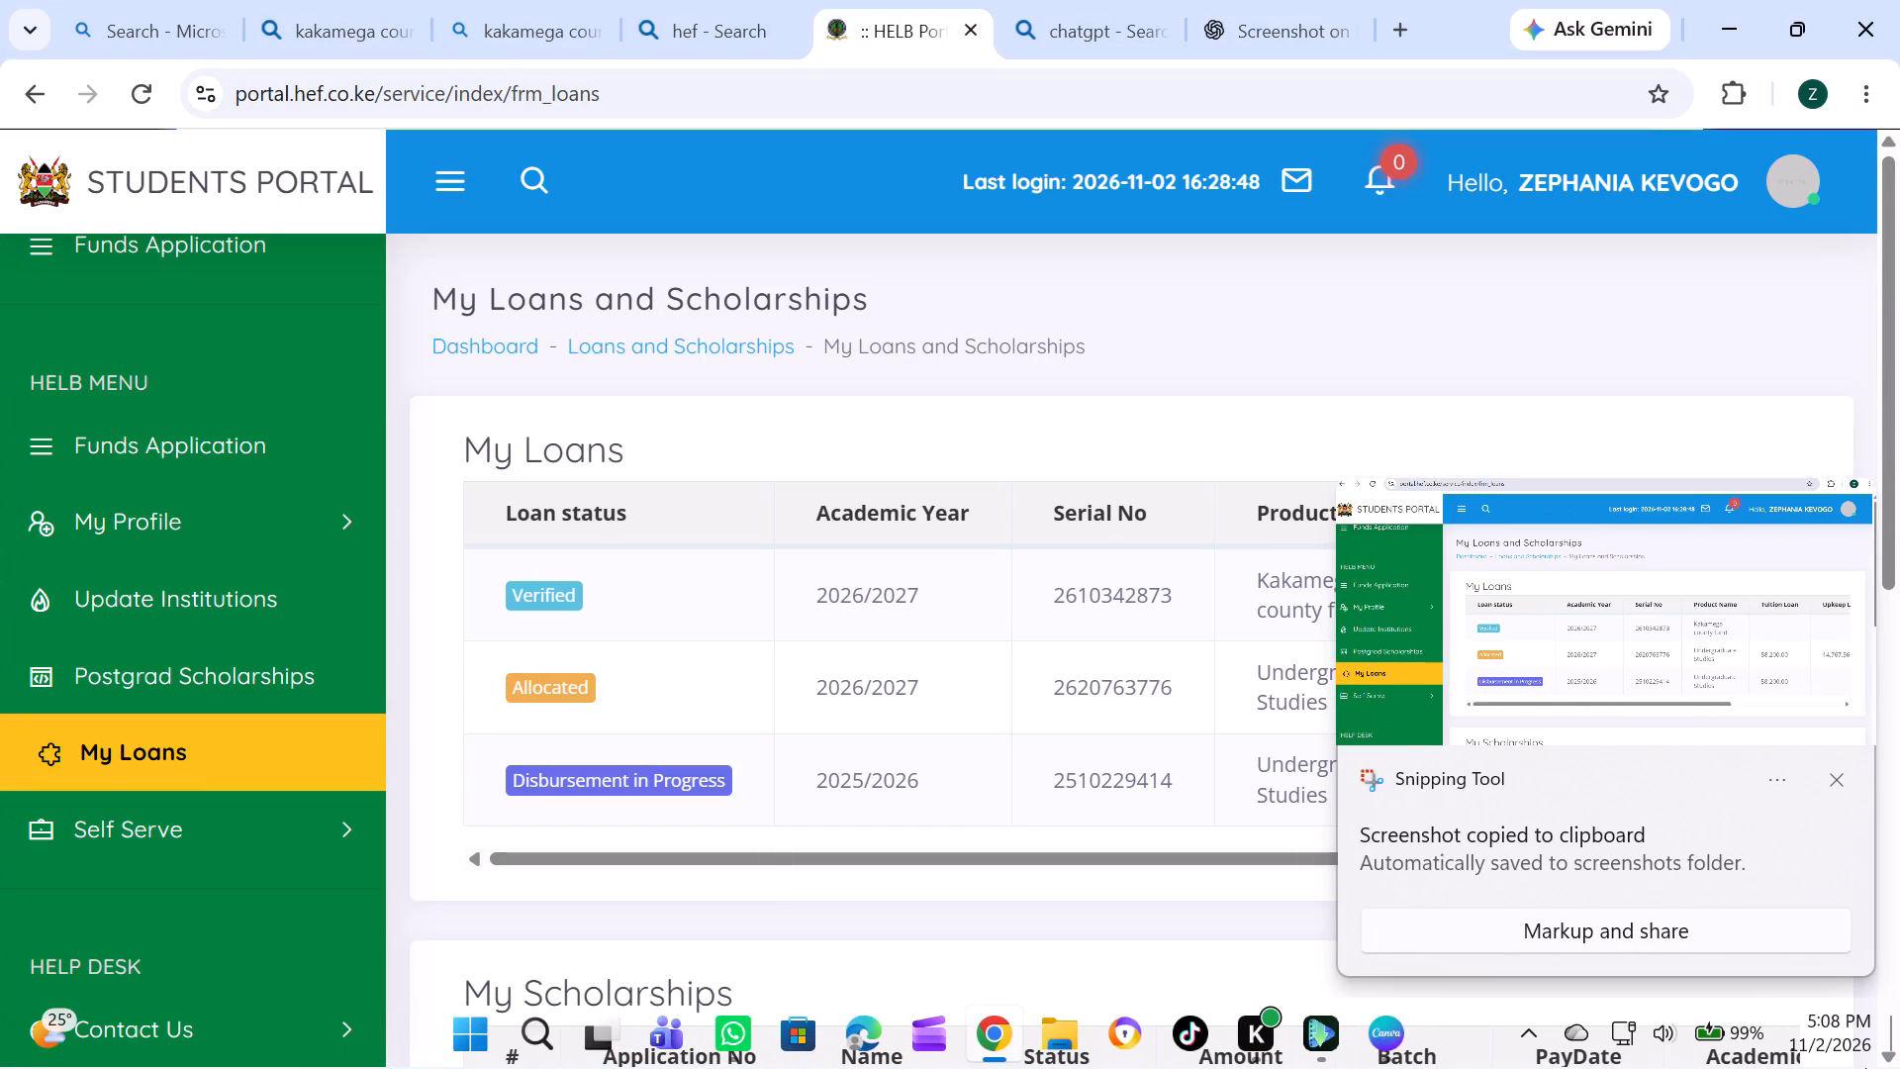
# Open the new portal snip for markup.
pyautogui.click(1613, 932)
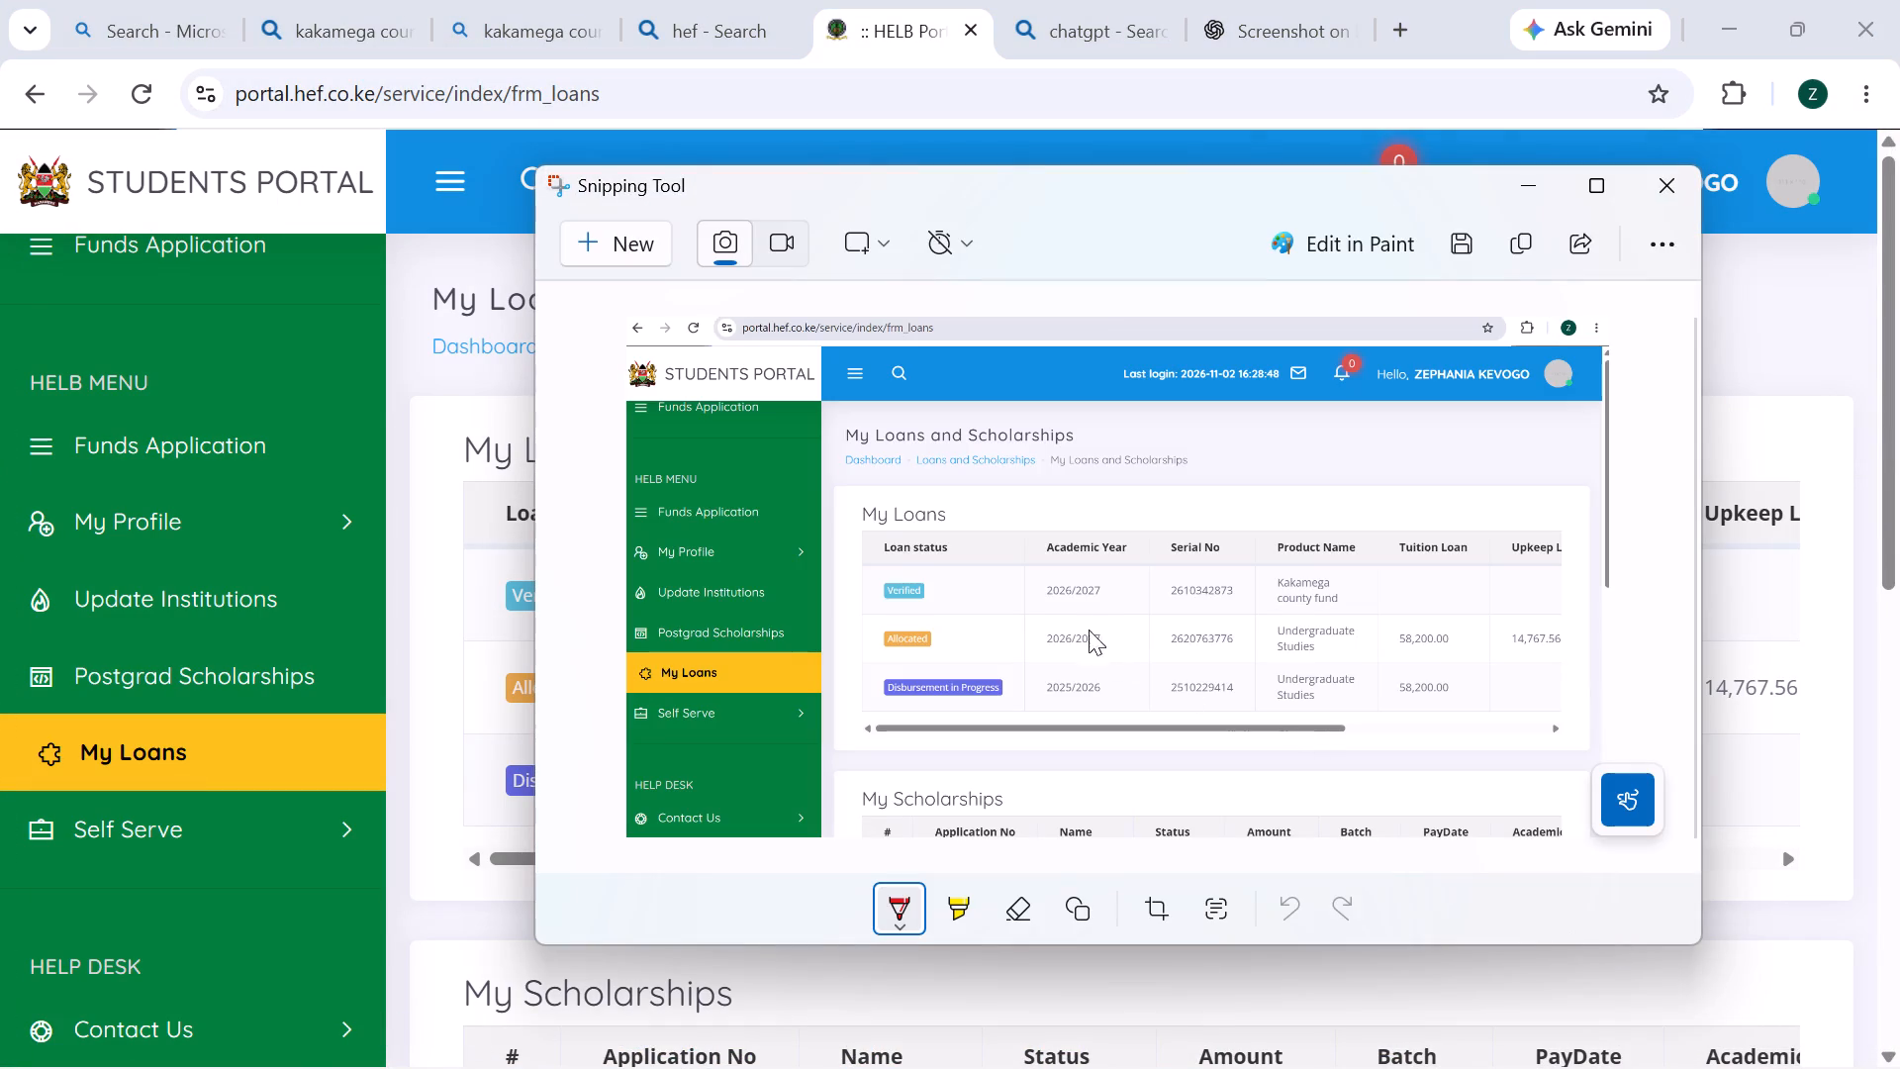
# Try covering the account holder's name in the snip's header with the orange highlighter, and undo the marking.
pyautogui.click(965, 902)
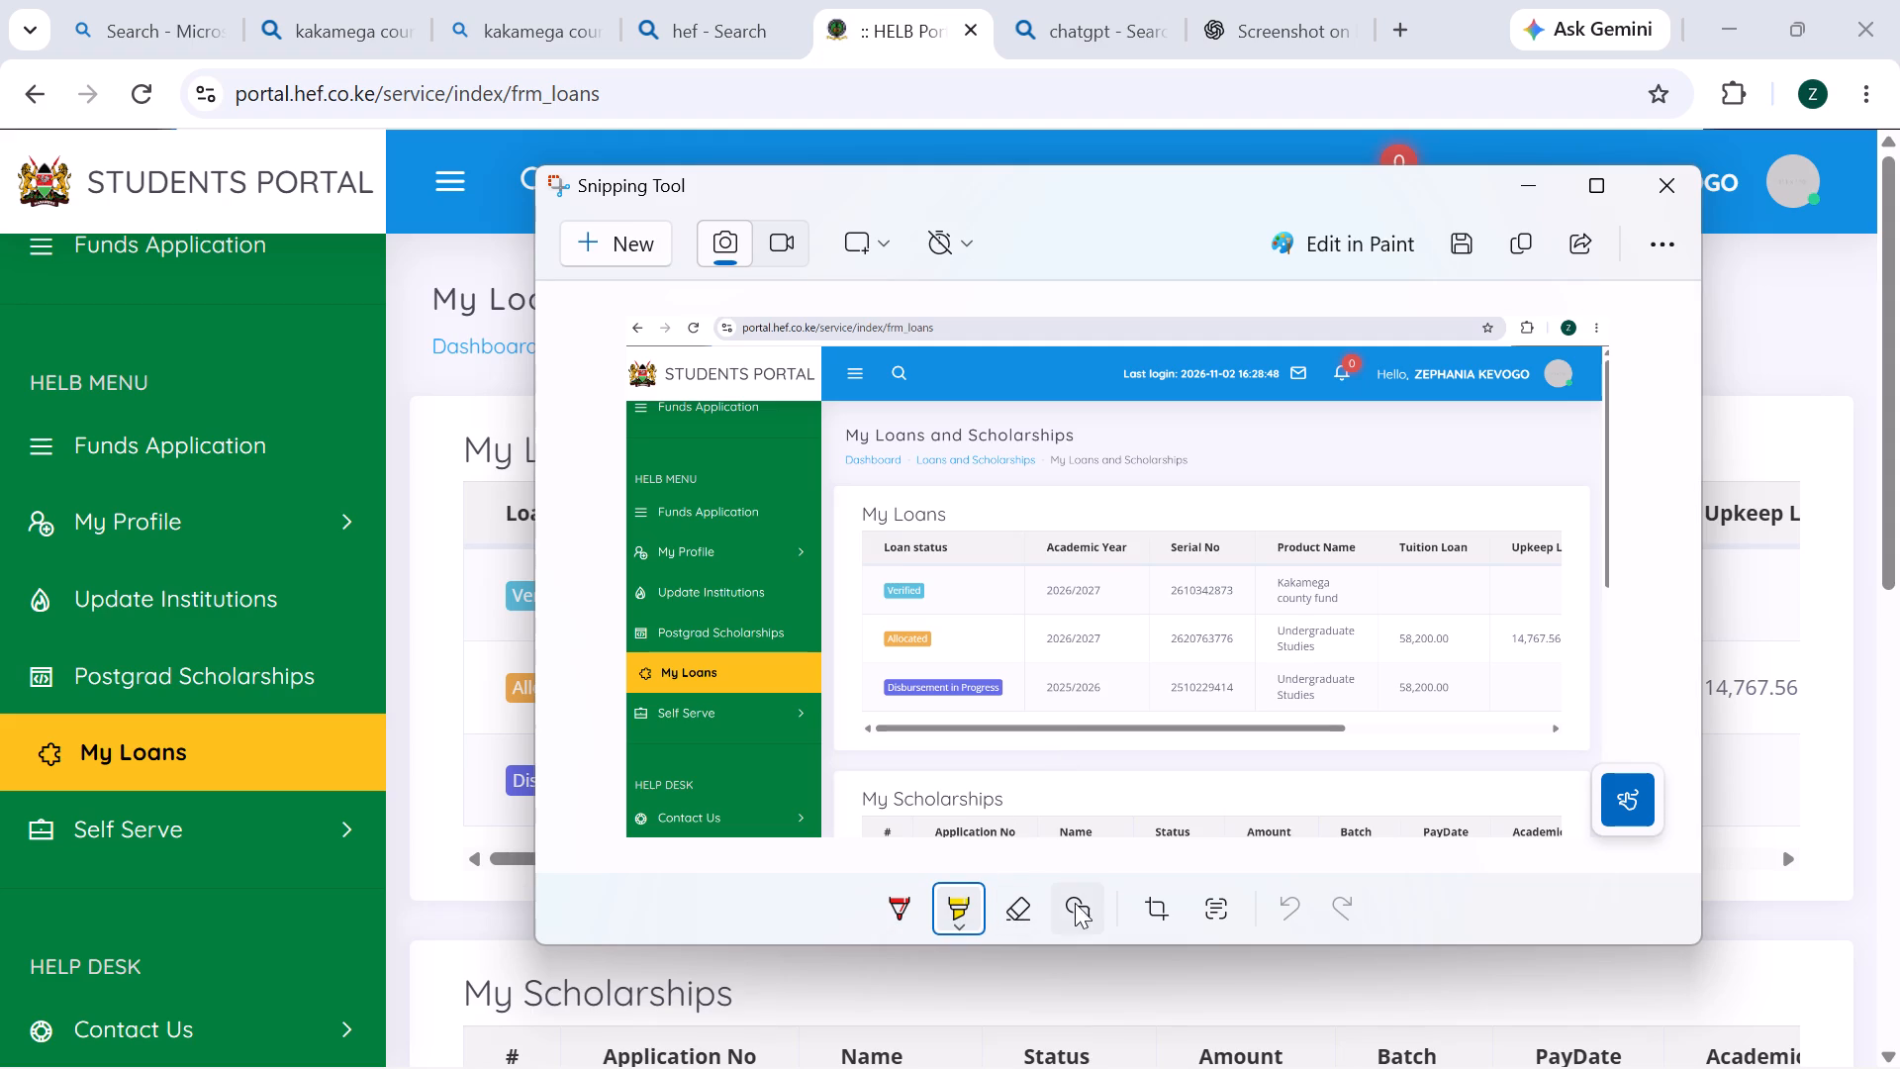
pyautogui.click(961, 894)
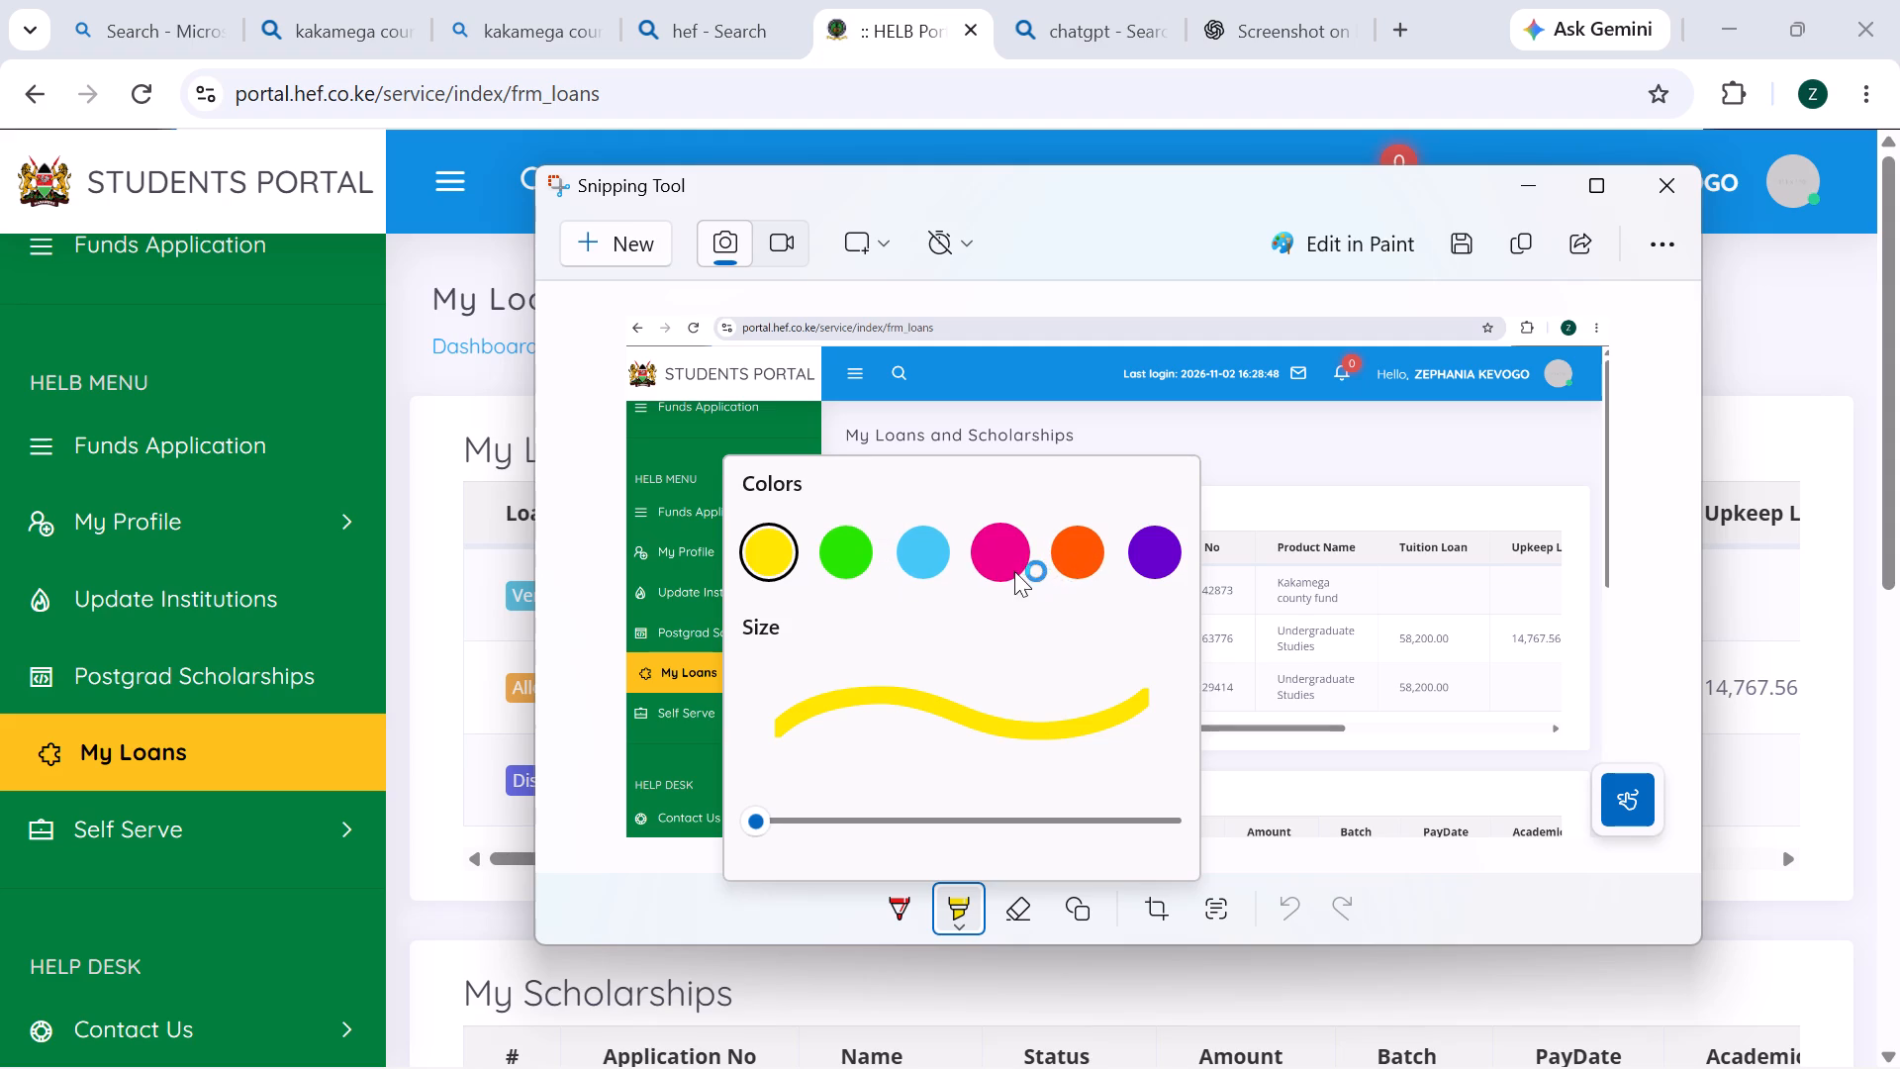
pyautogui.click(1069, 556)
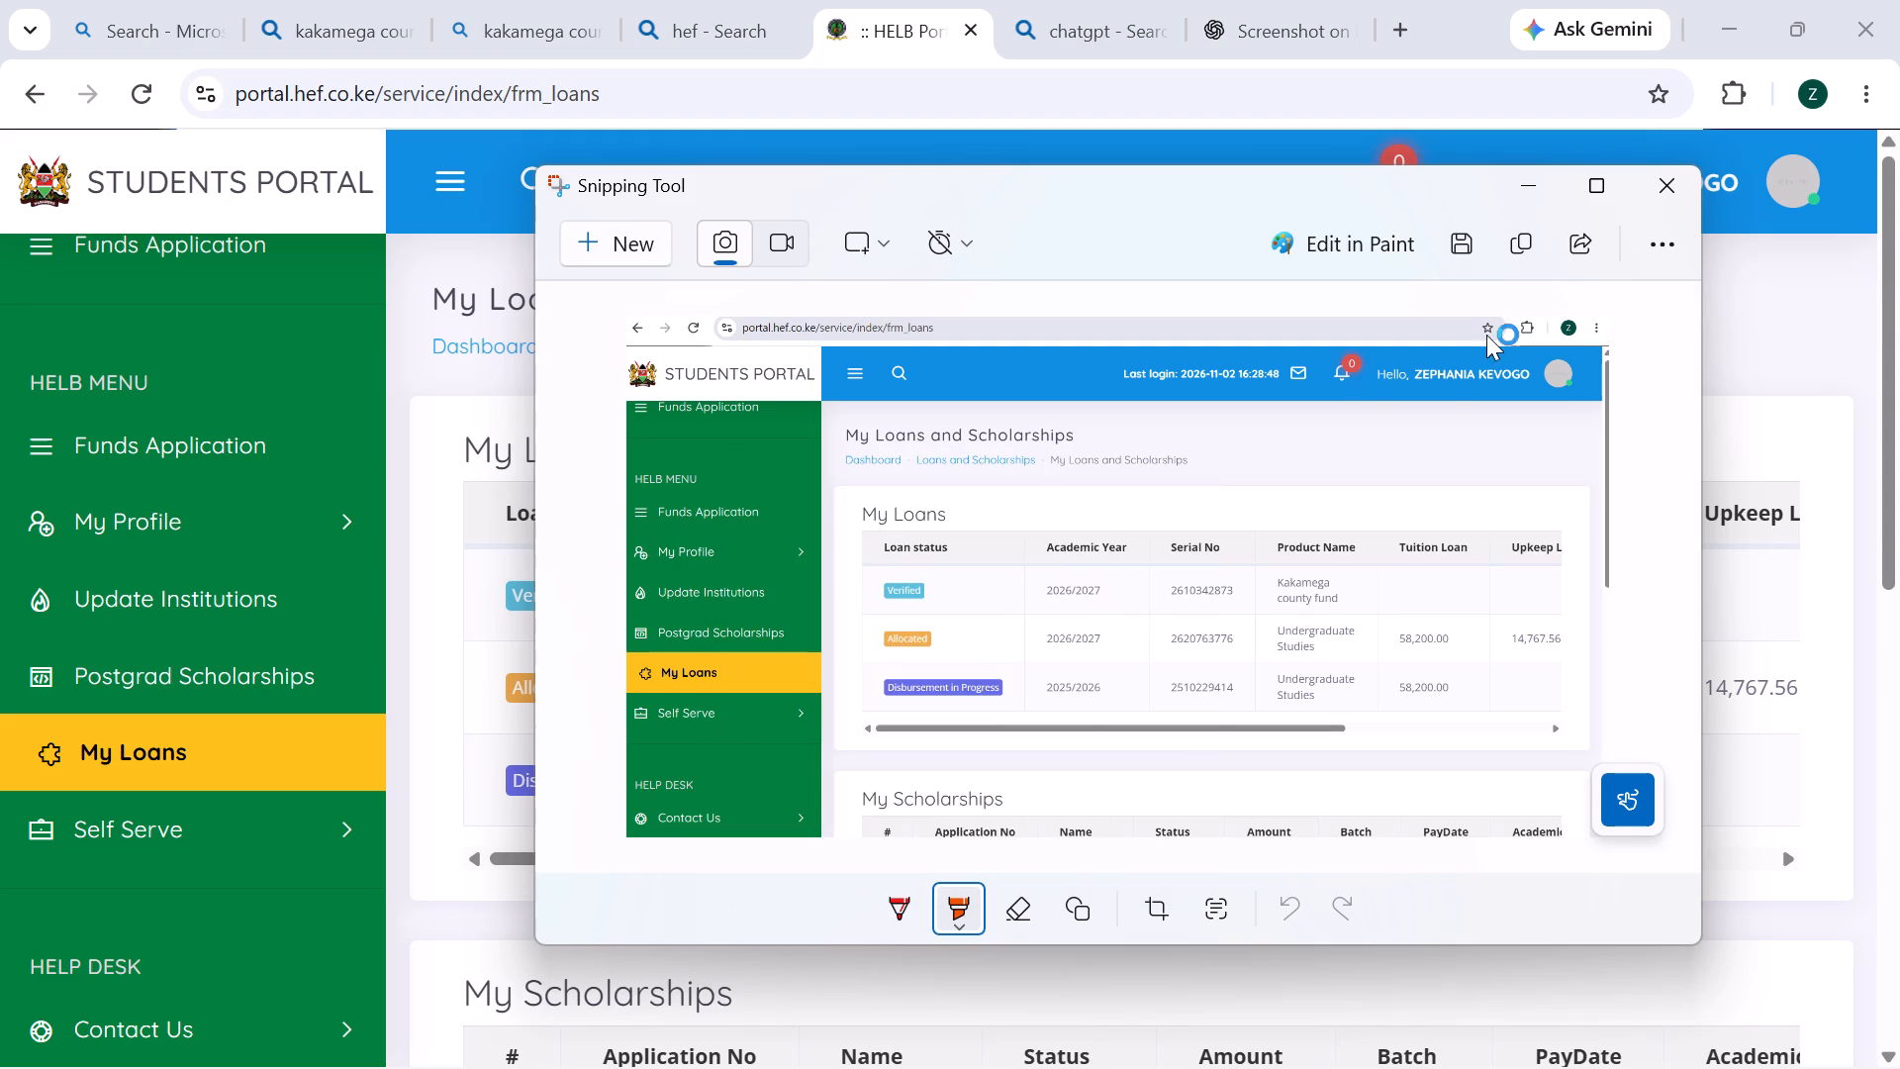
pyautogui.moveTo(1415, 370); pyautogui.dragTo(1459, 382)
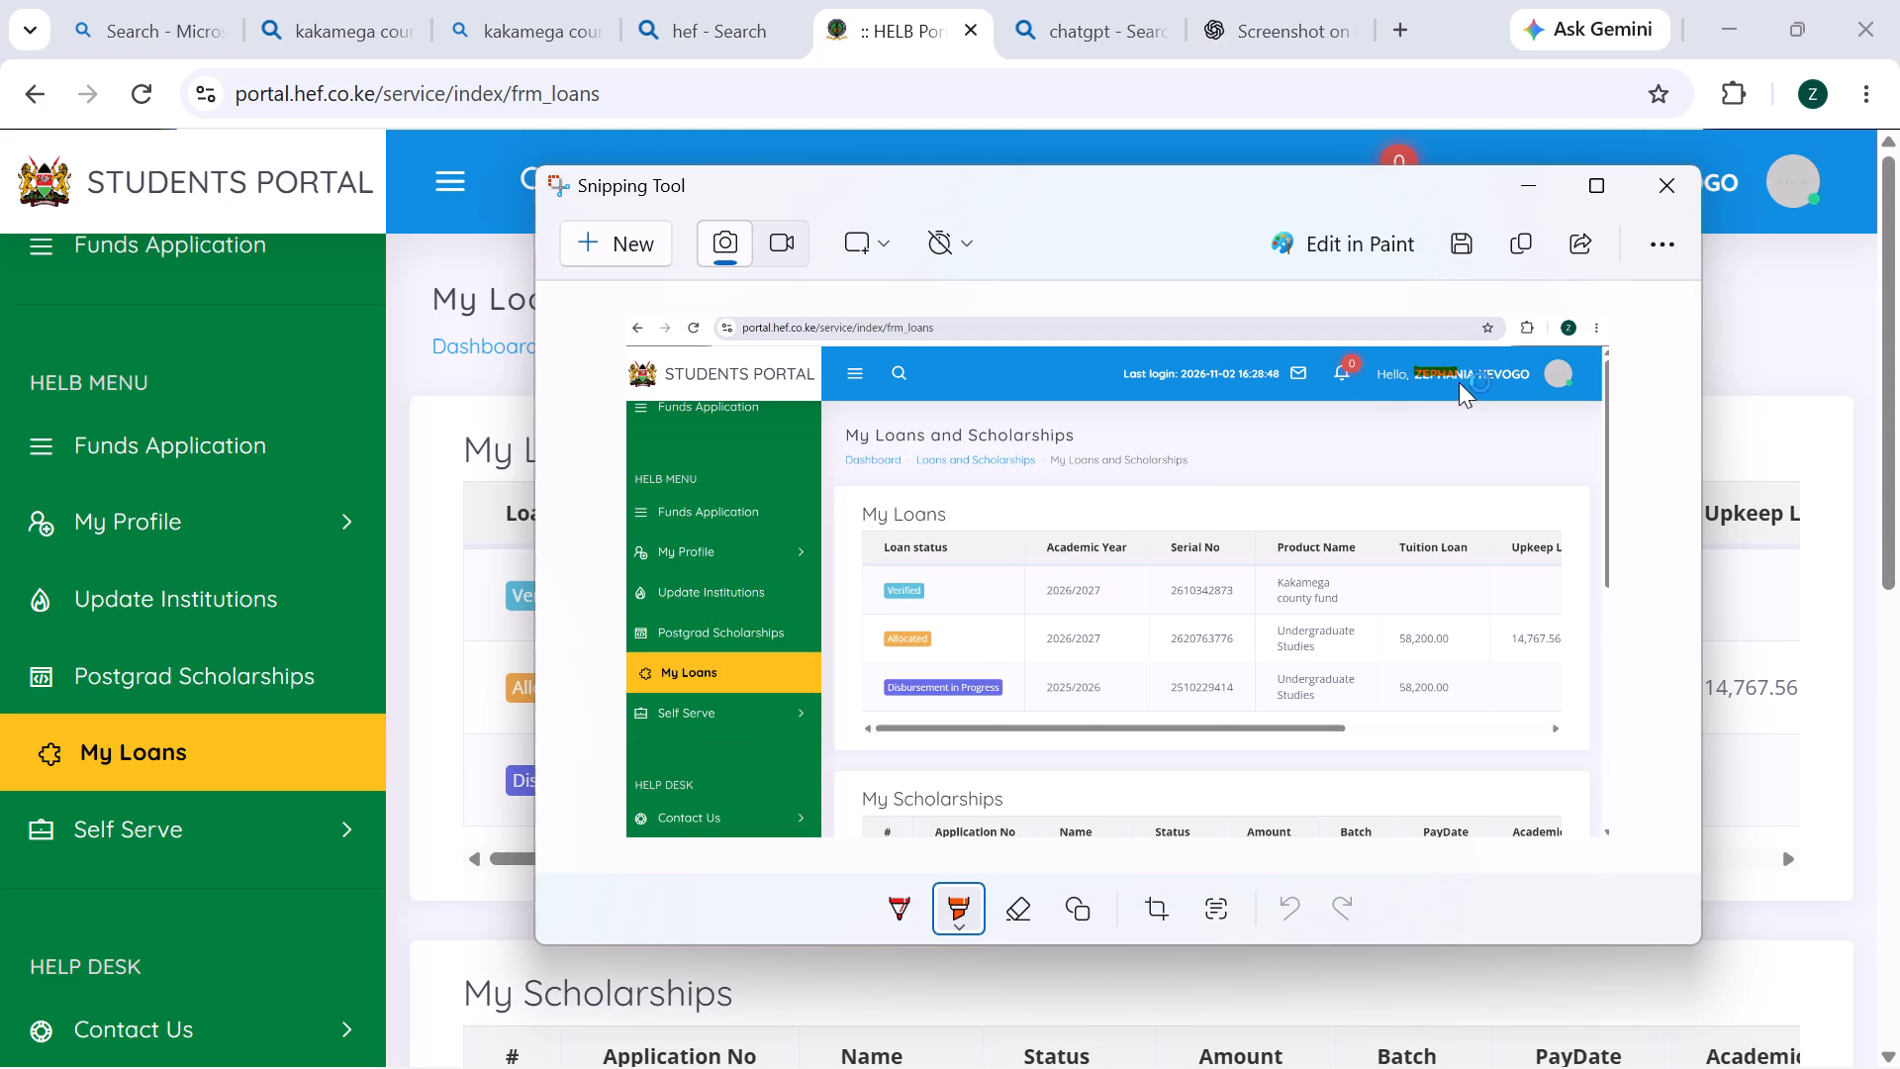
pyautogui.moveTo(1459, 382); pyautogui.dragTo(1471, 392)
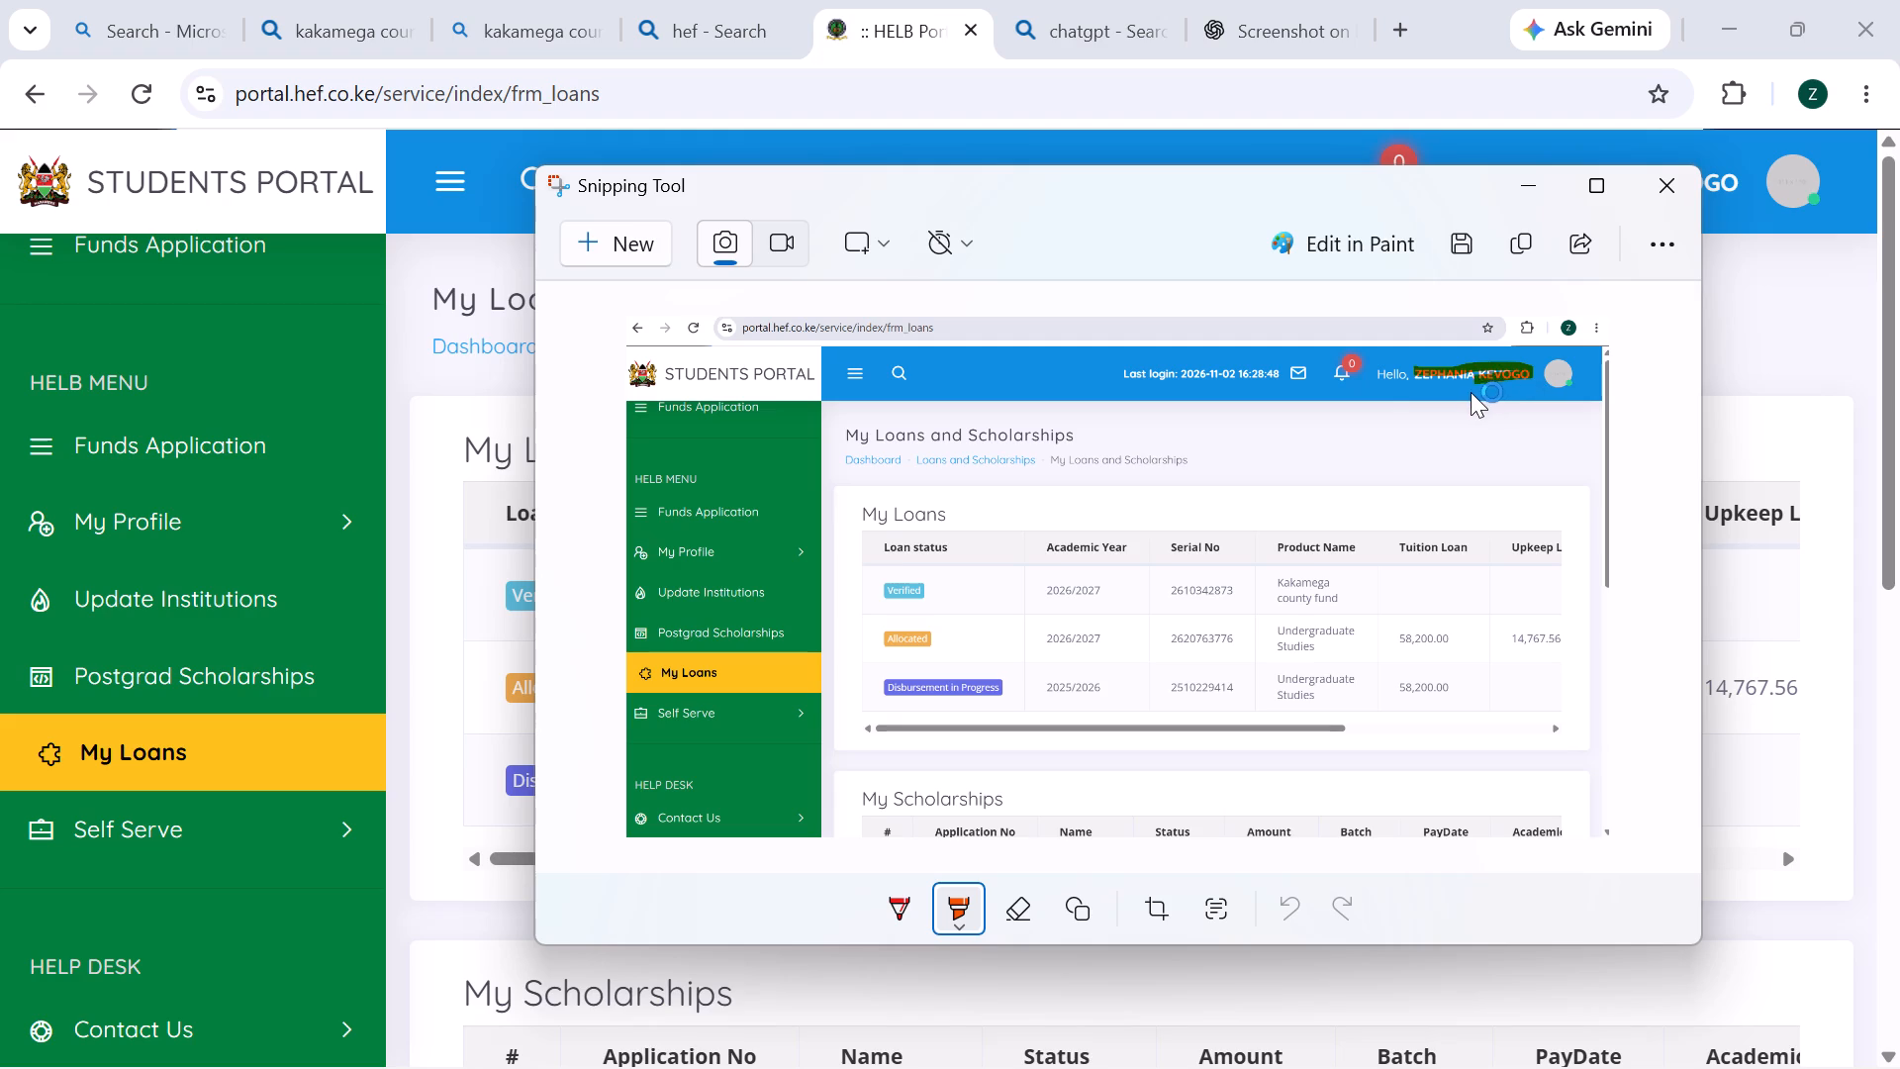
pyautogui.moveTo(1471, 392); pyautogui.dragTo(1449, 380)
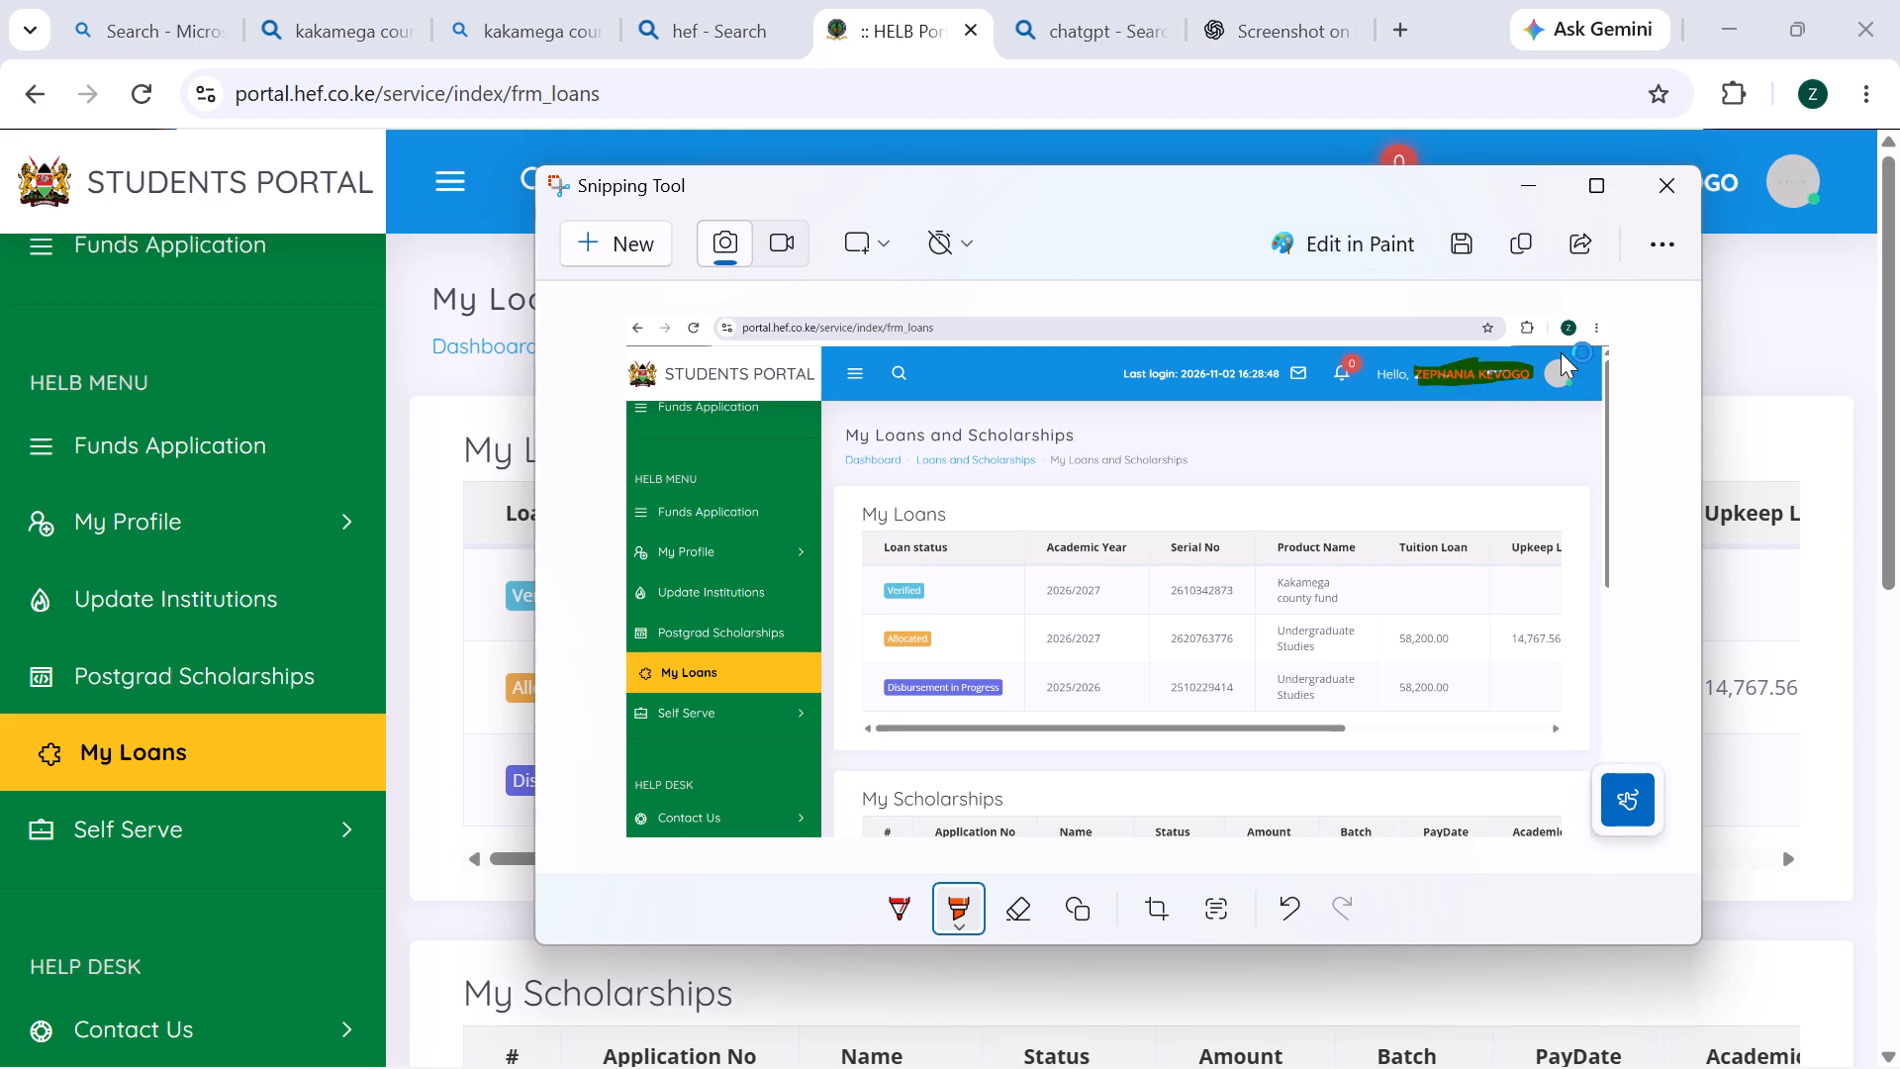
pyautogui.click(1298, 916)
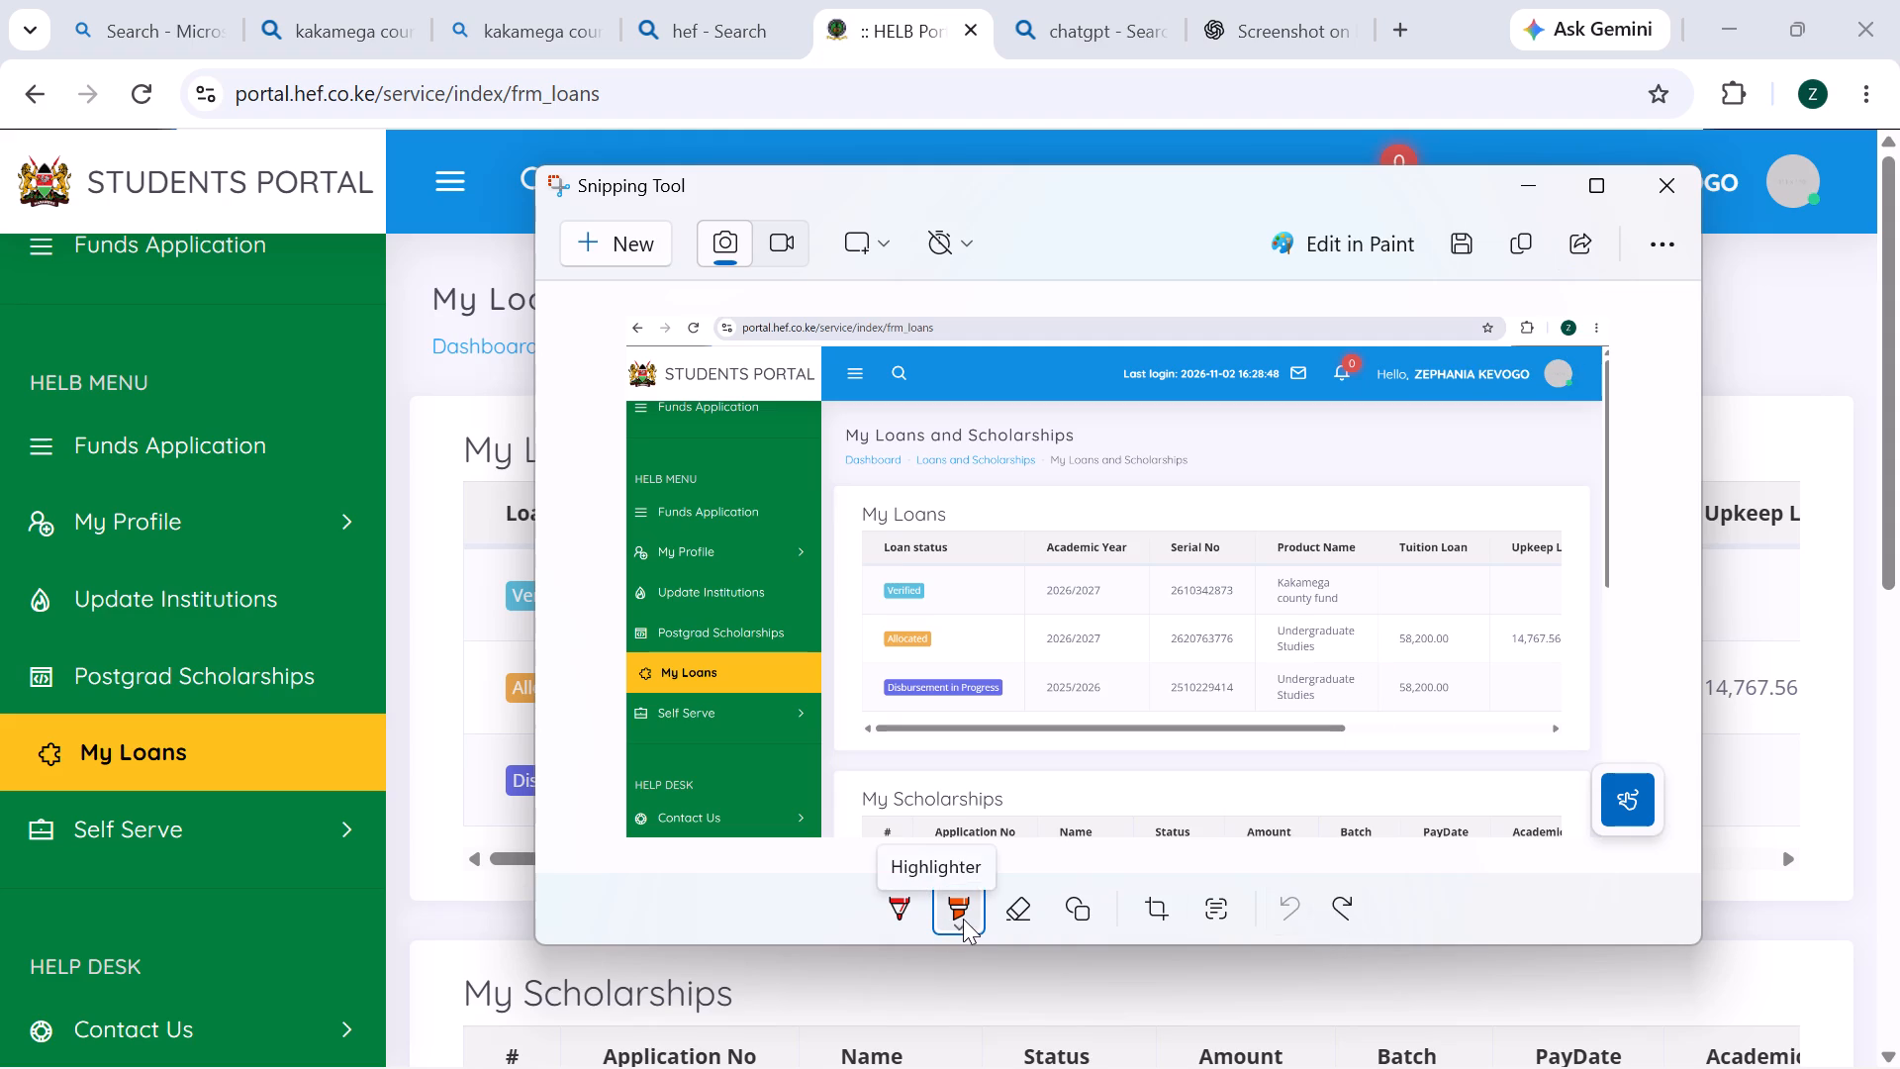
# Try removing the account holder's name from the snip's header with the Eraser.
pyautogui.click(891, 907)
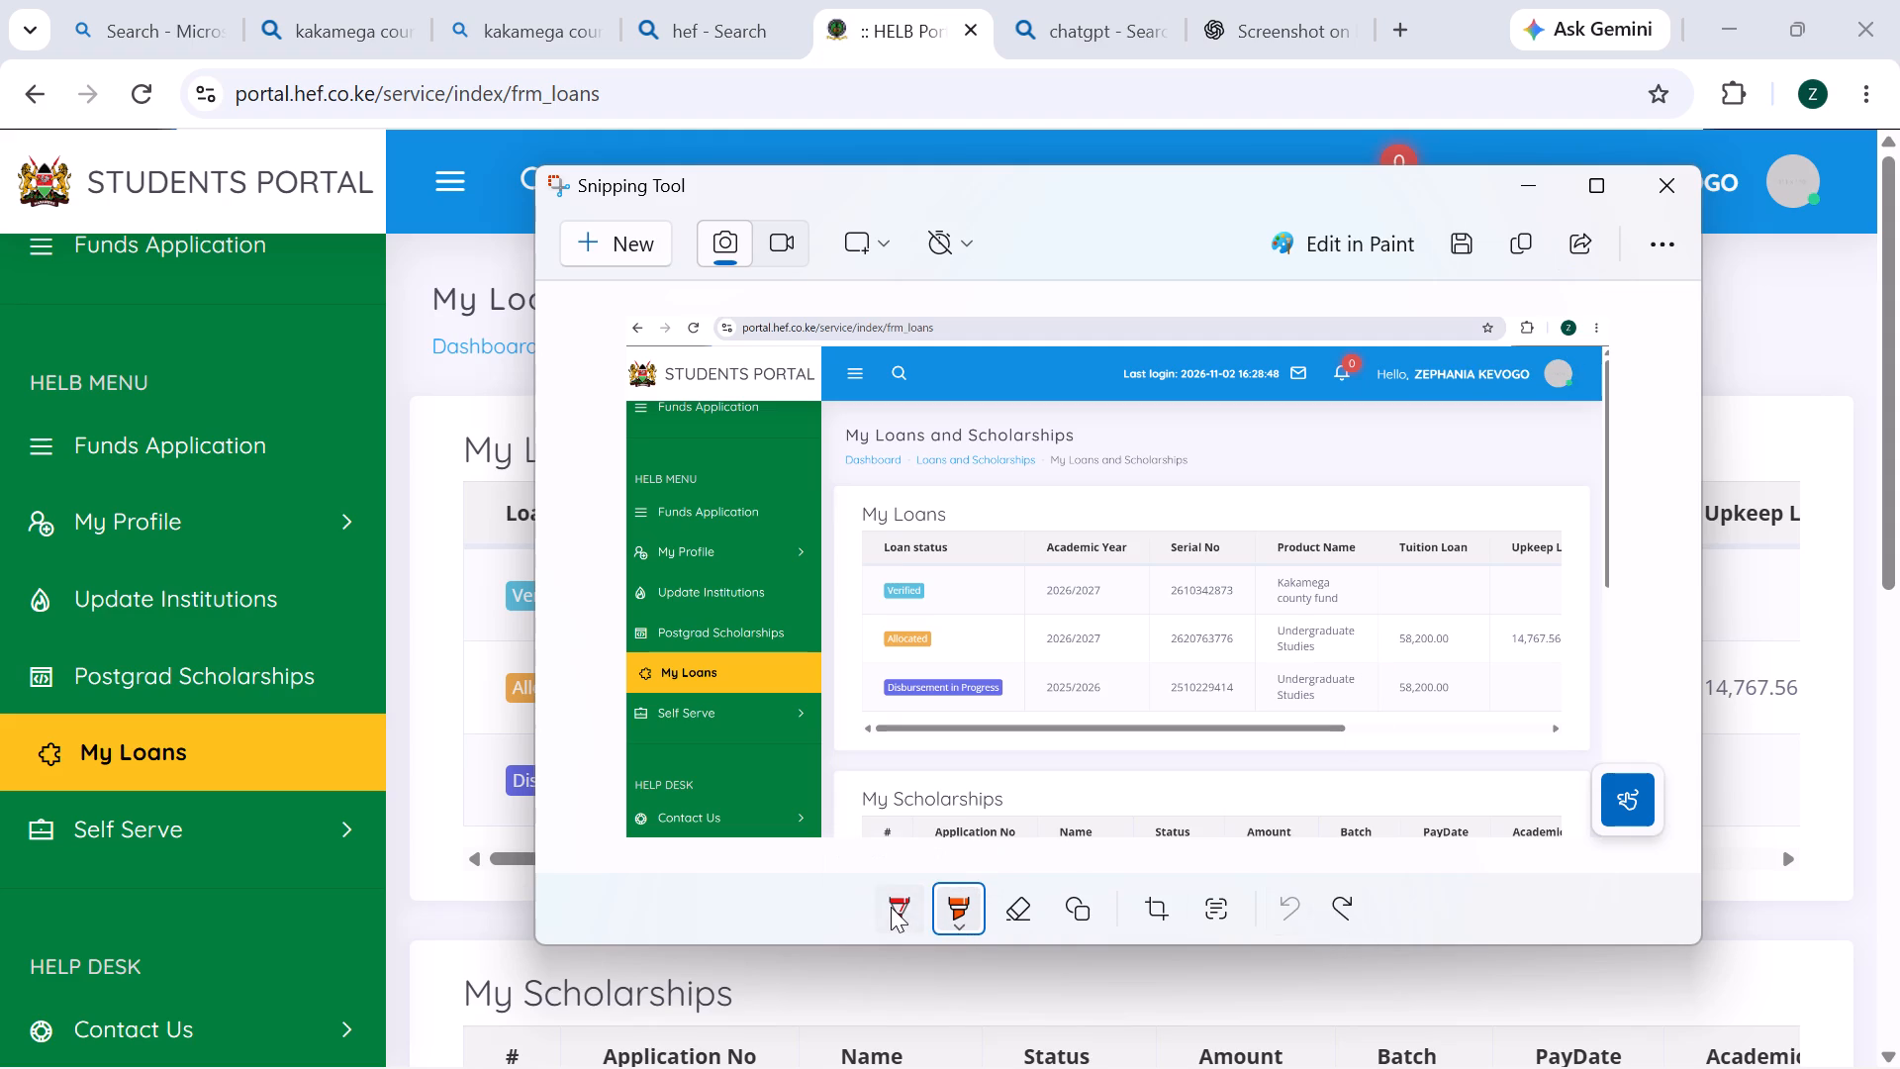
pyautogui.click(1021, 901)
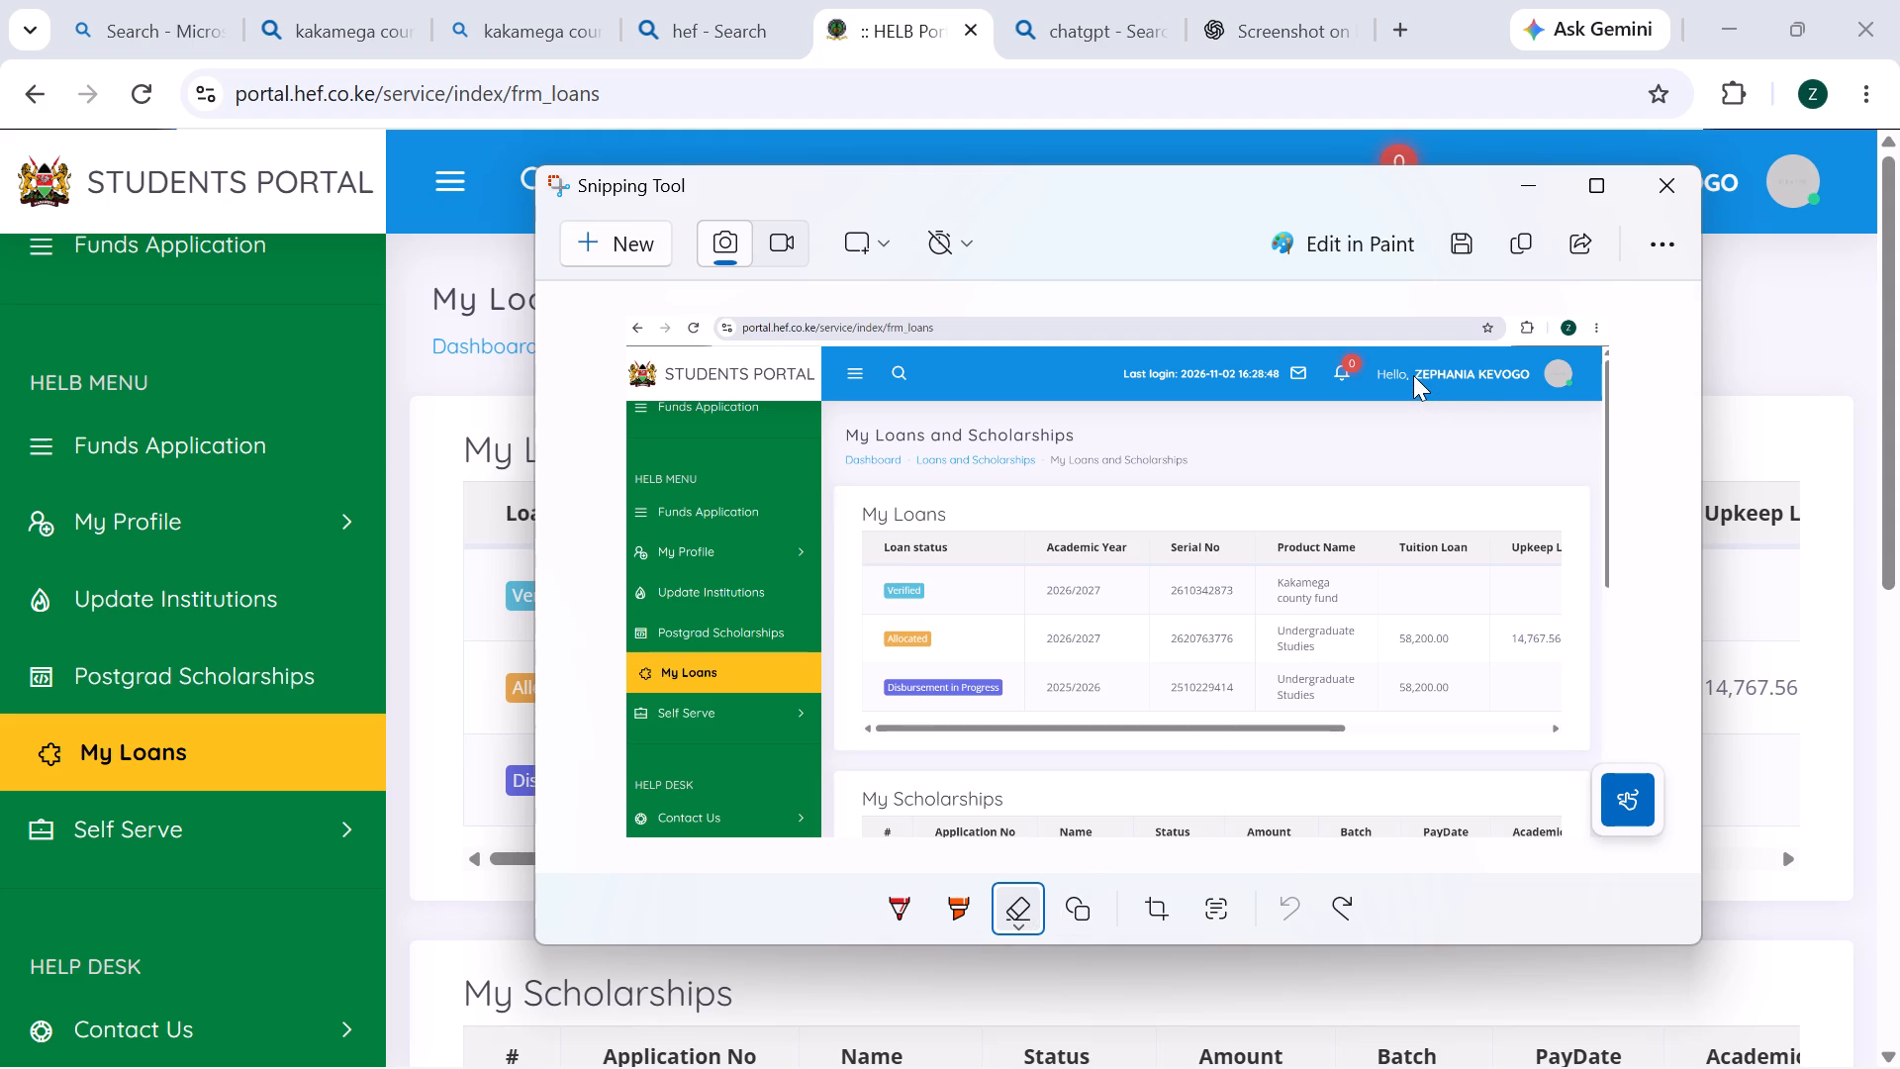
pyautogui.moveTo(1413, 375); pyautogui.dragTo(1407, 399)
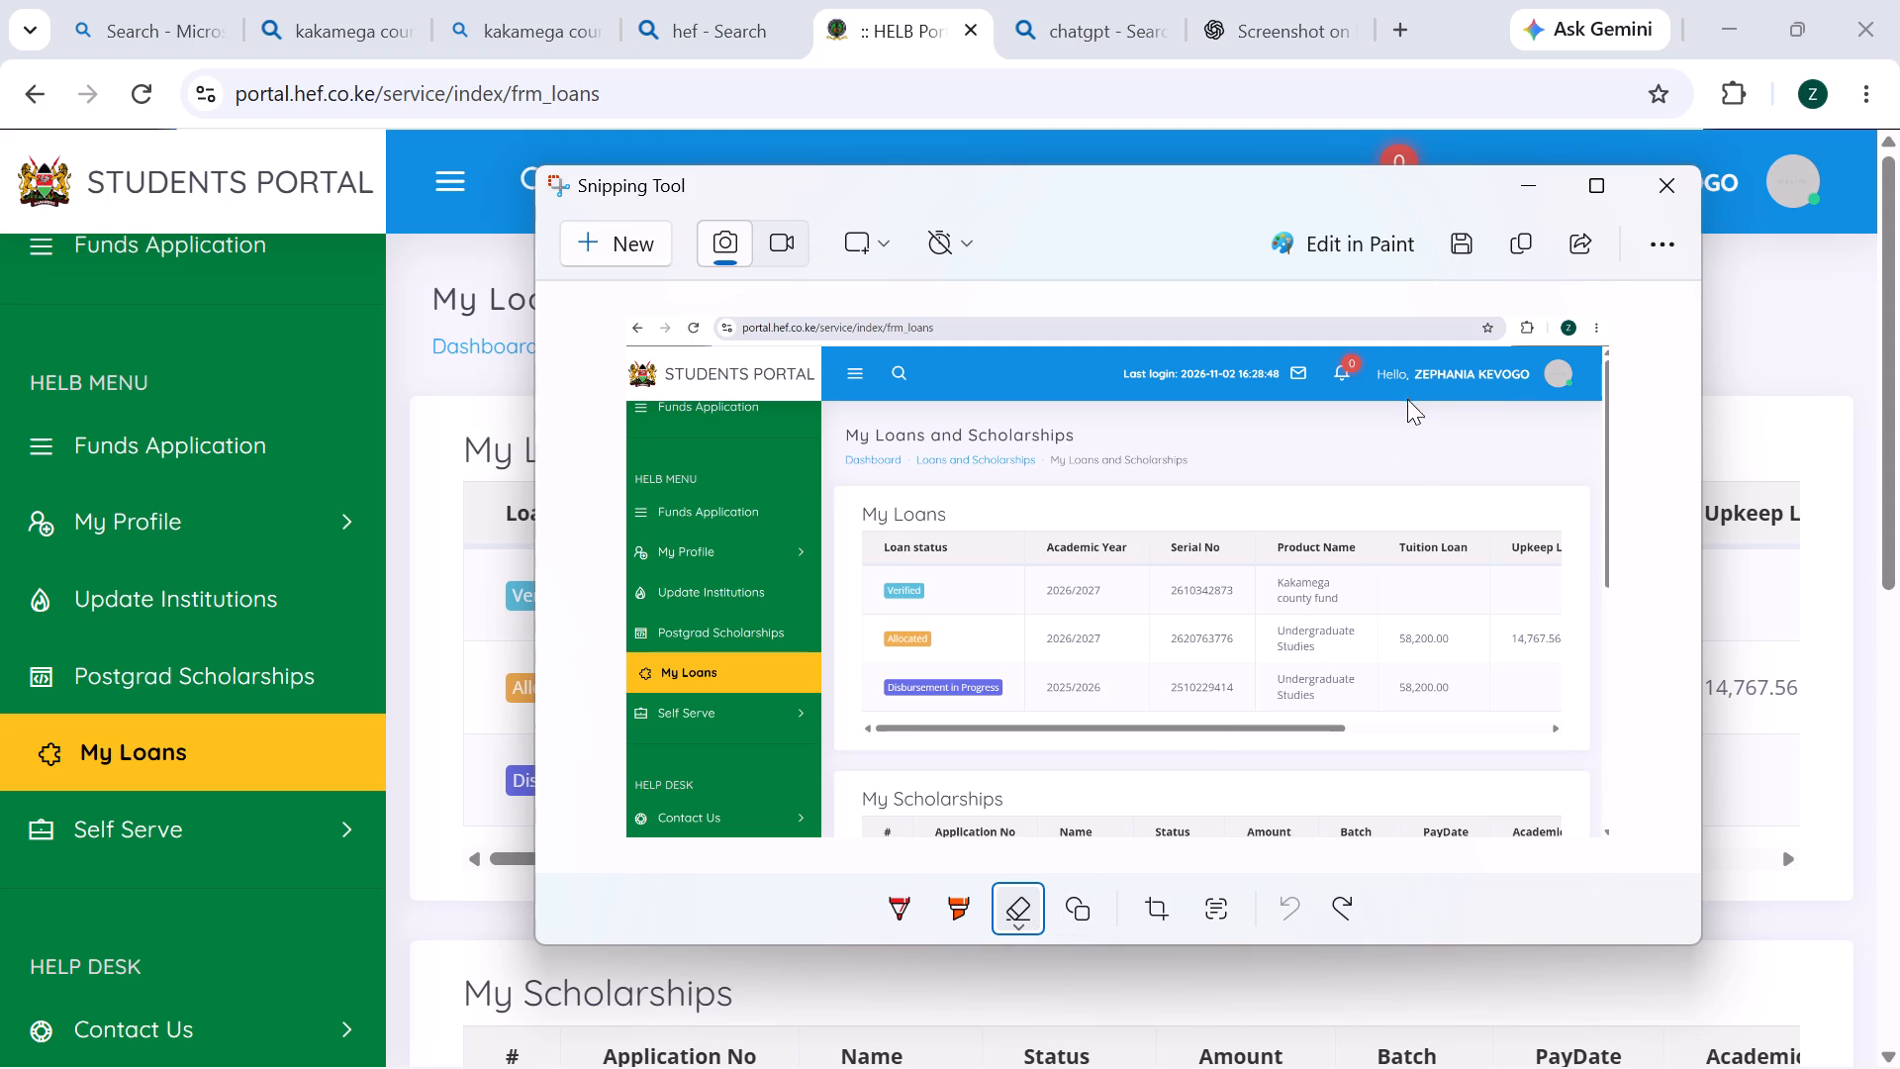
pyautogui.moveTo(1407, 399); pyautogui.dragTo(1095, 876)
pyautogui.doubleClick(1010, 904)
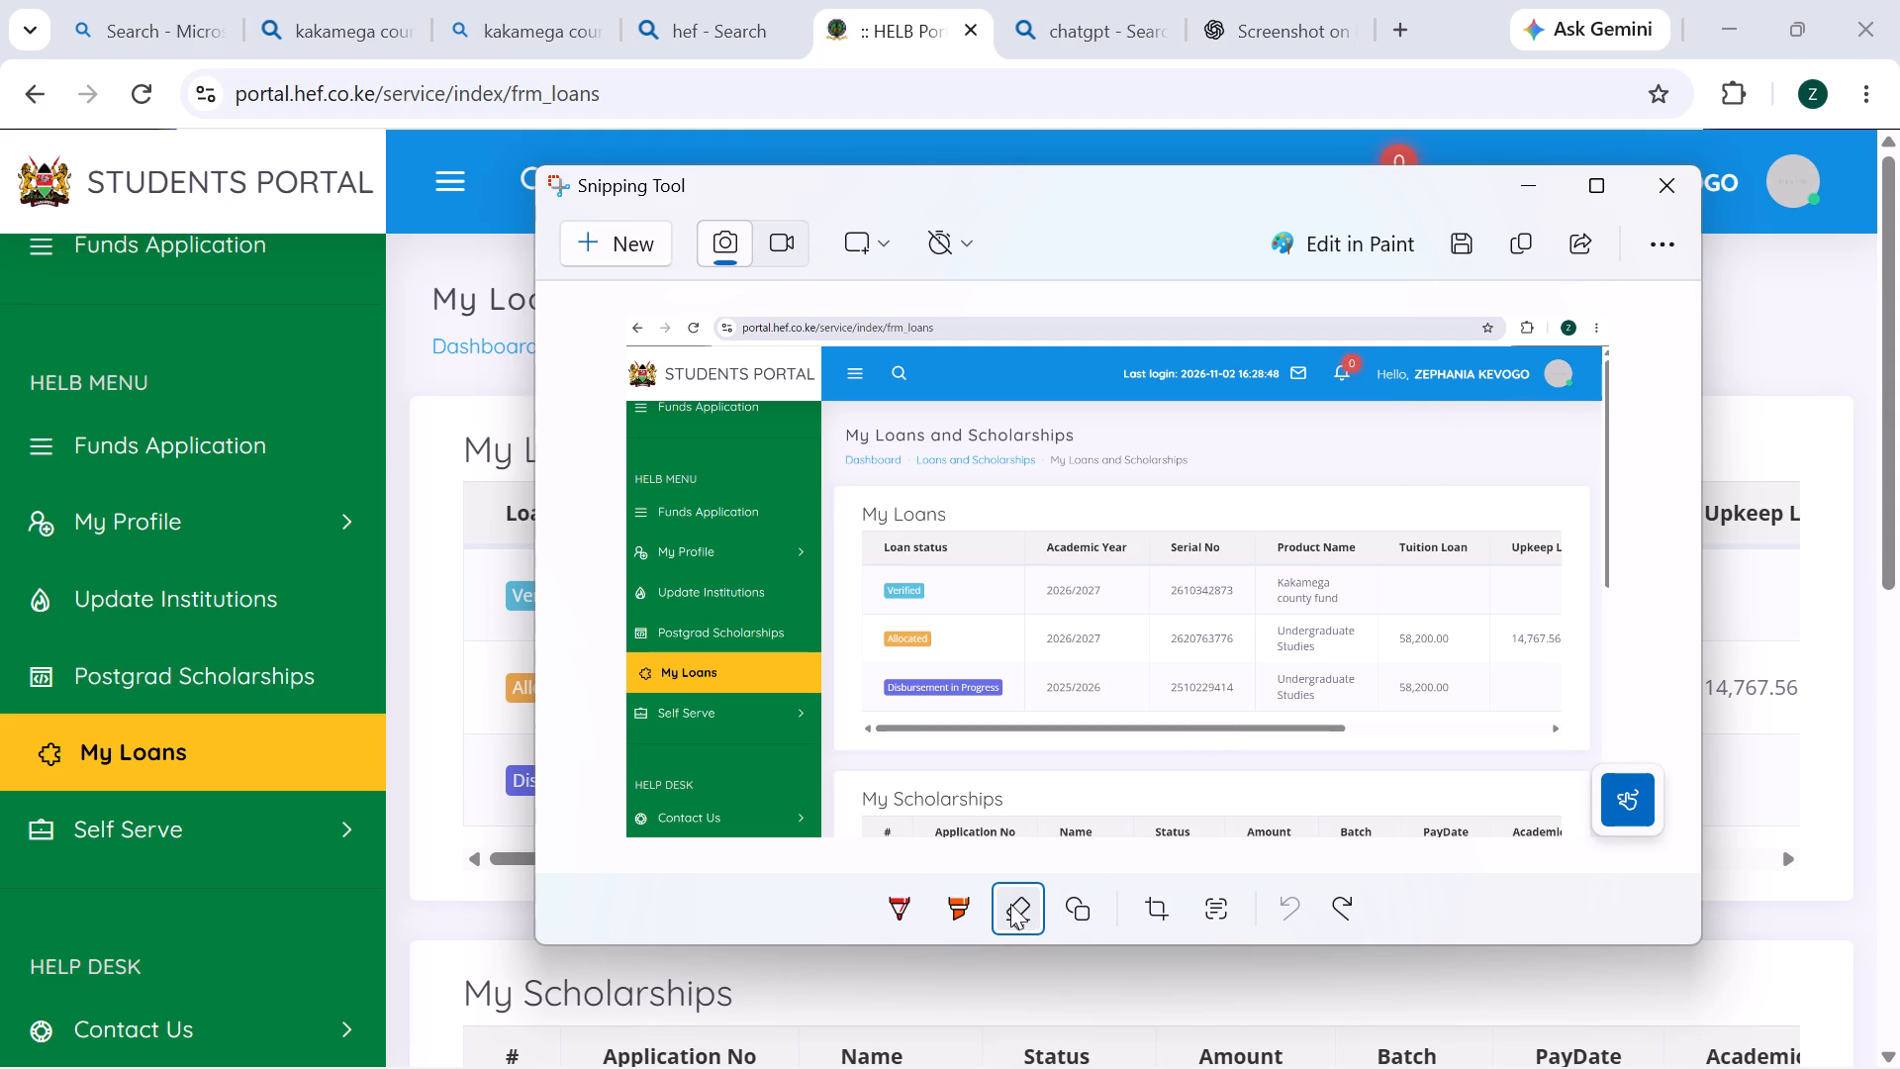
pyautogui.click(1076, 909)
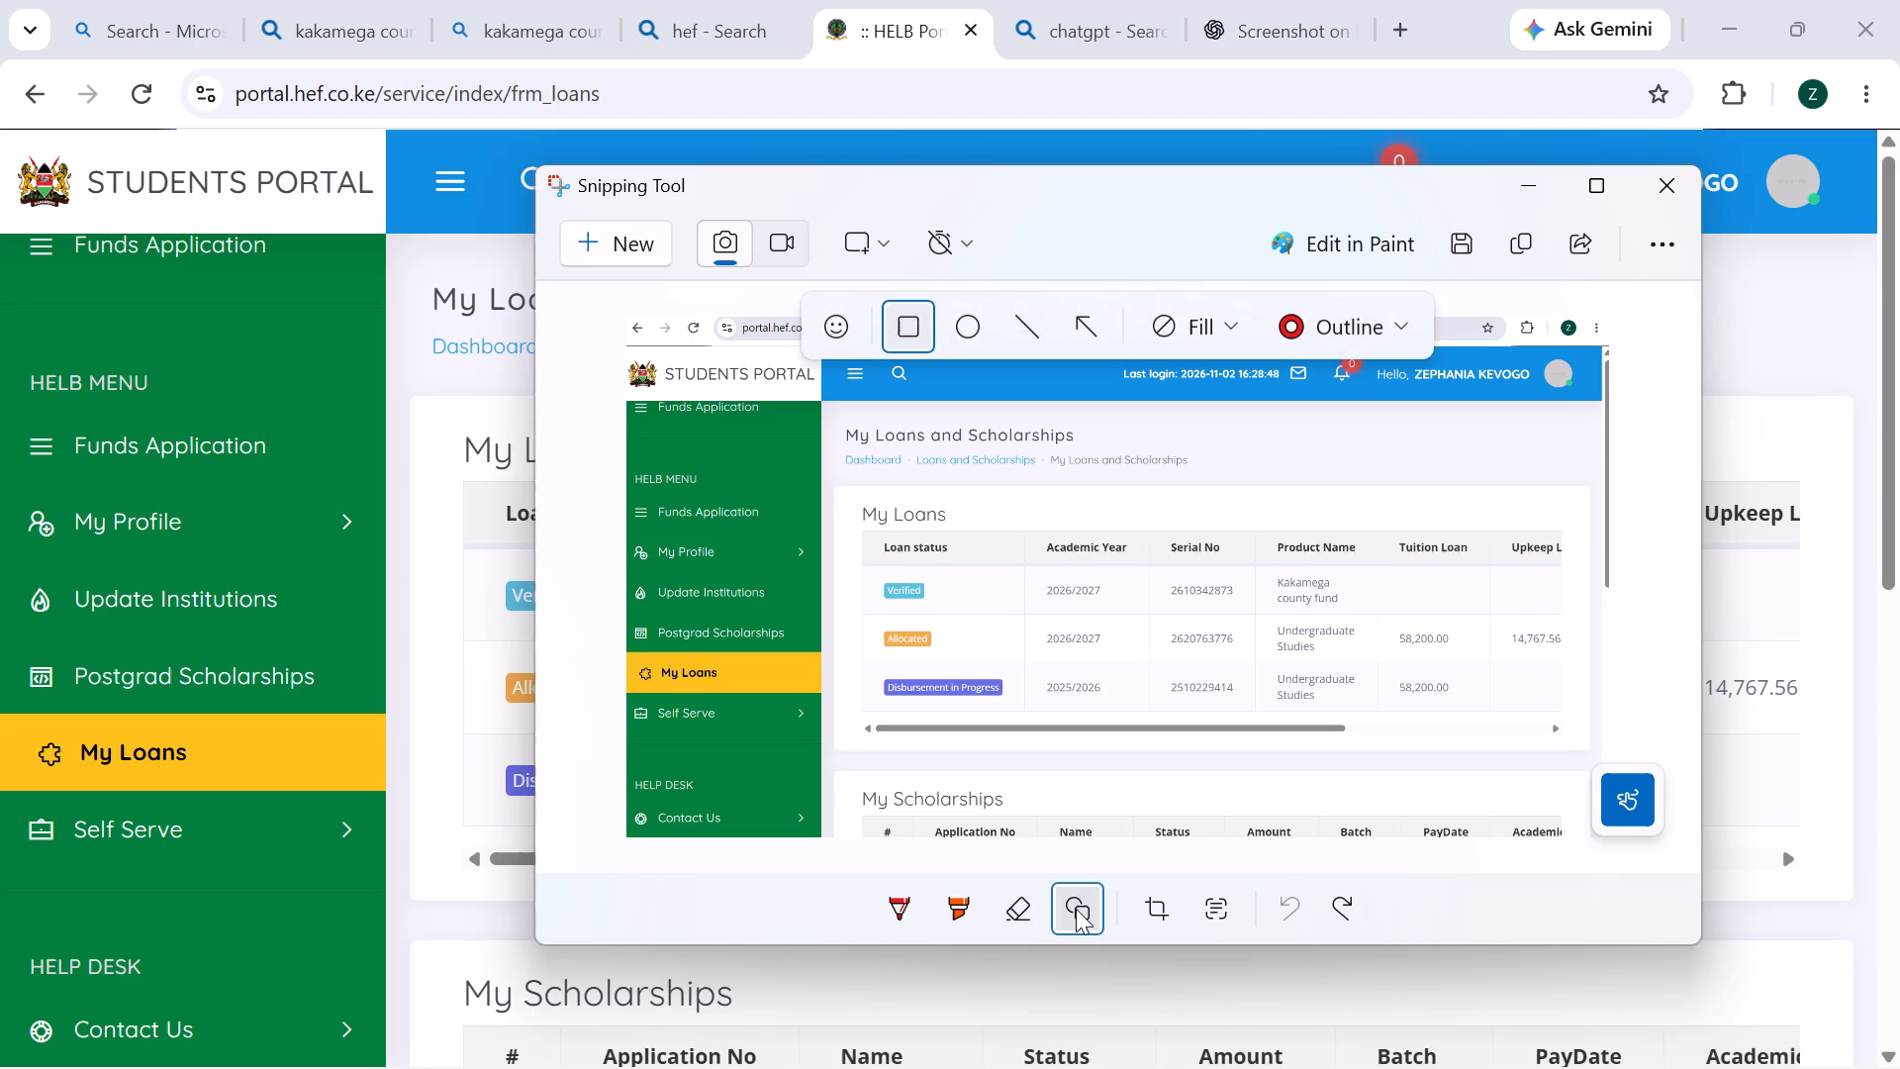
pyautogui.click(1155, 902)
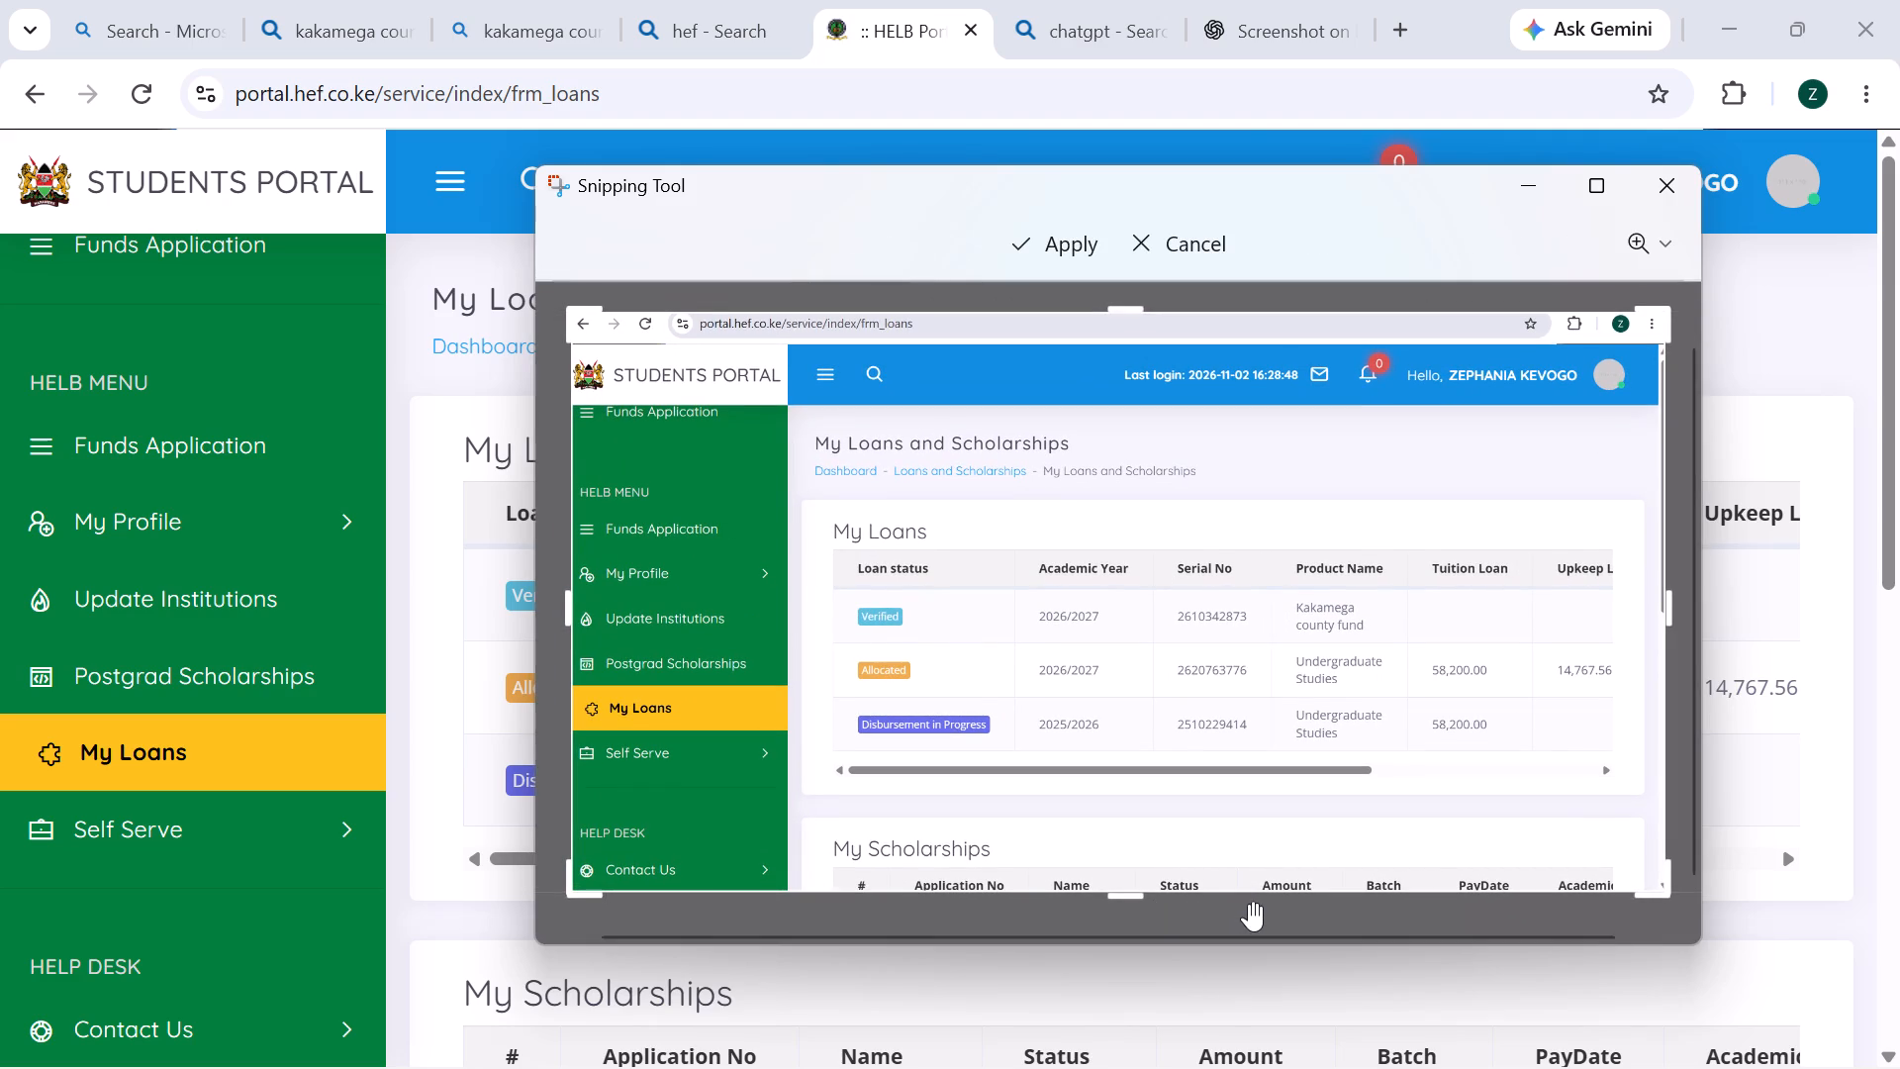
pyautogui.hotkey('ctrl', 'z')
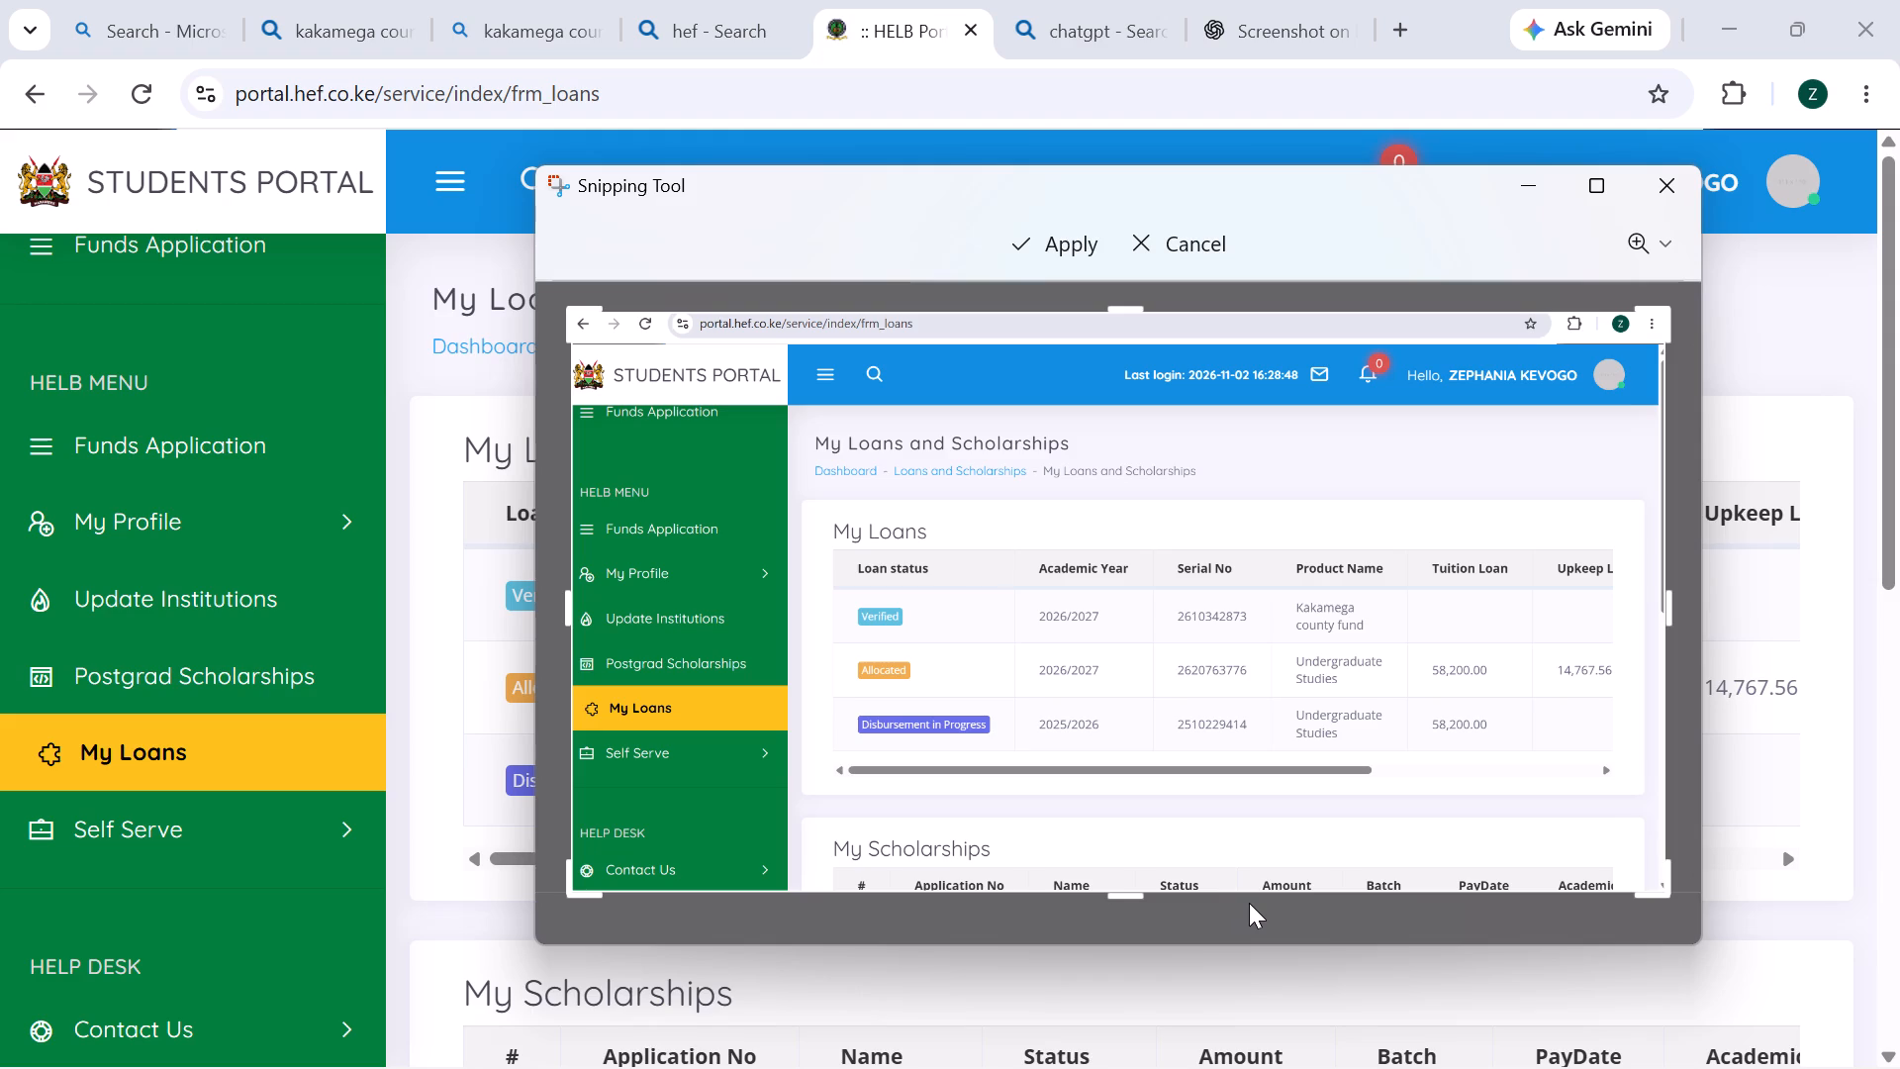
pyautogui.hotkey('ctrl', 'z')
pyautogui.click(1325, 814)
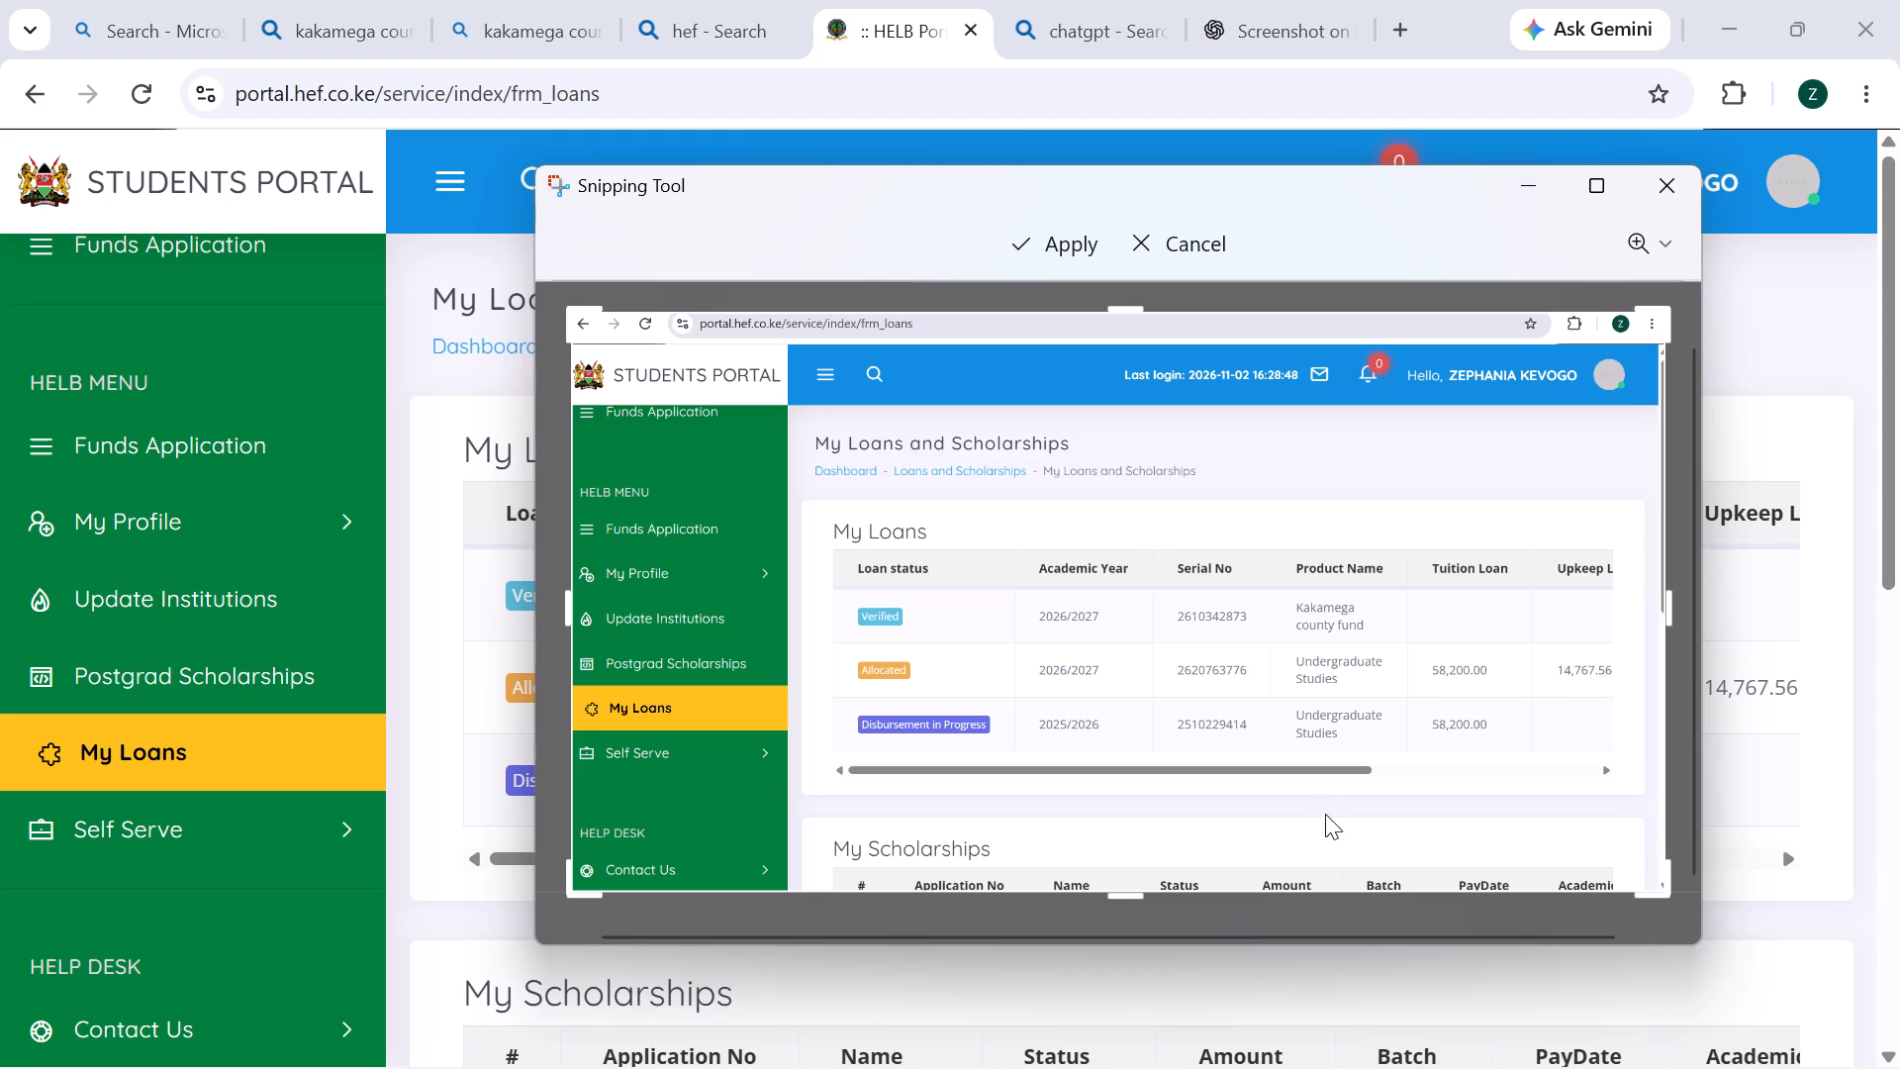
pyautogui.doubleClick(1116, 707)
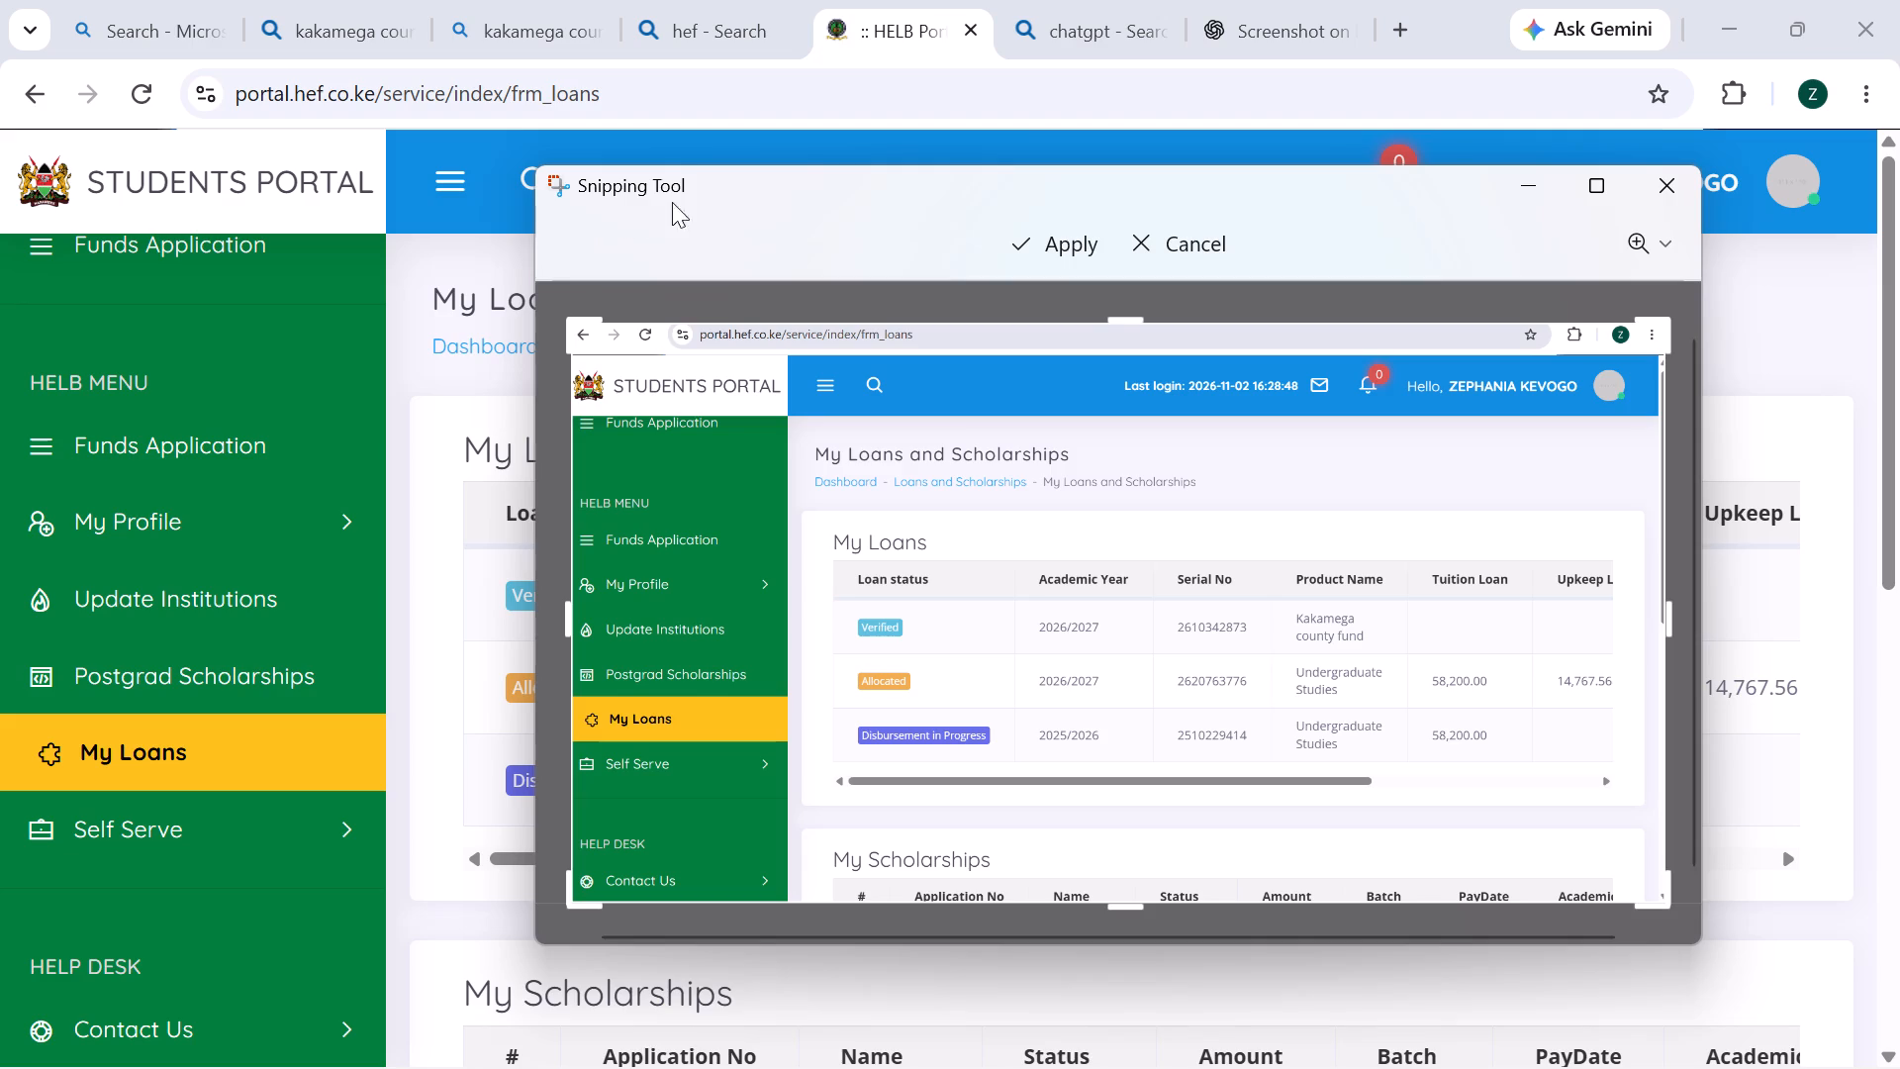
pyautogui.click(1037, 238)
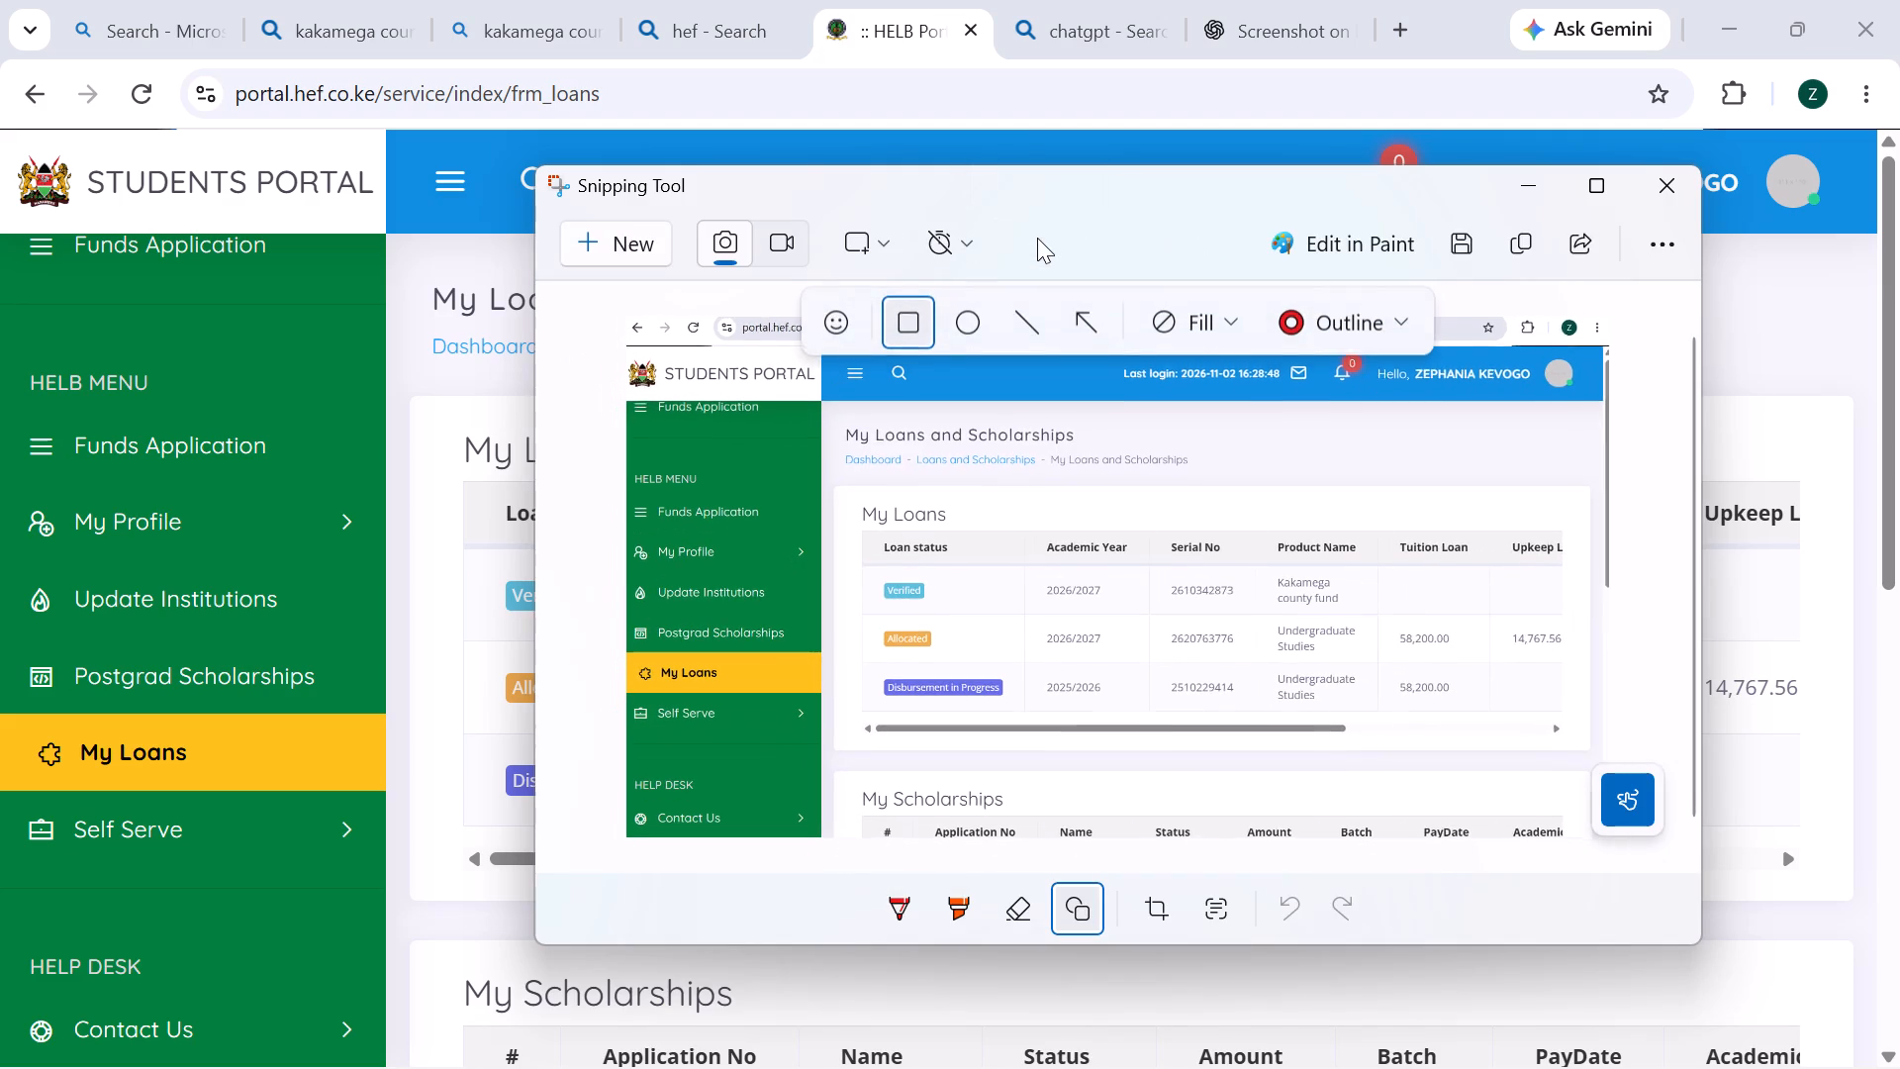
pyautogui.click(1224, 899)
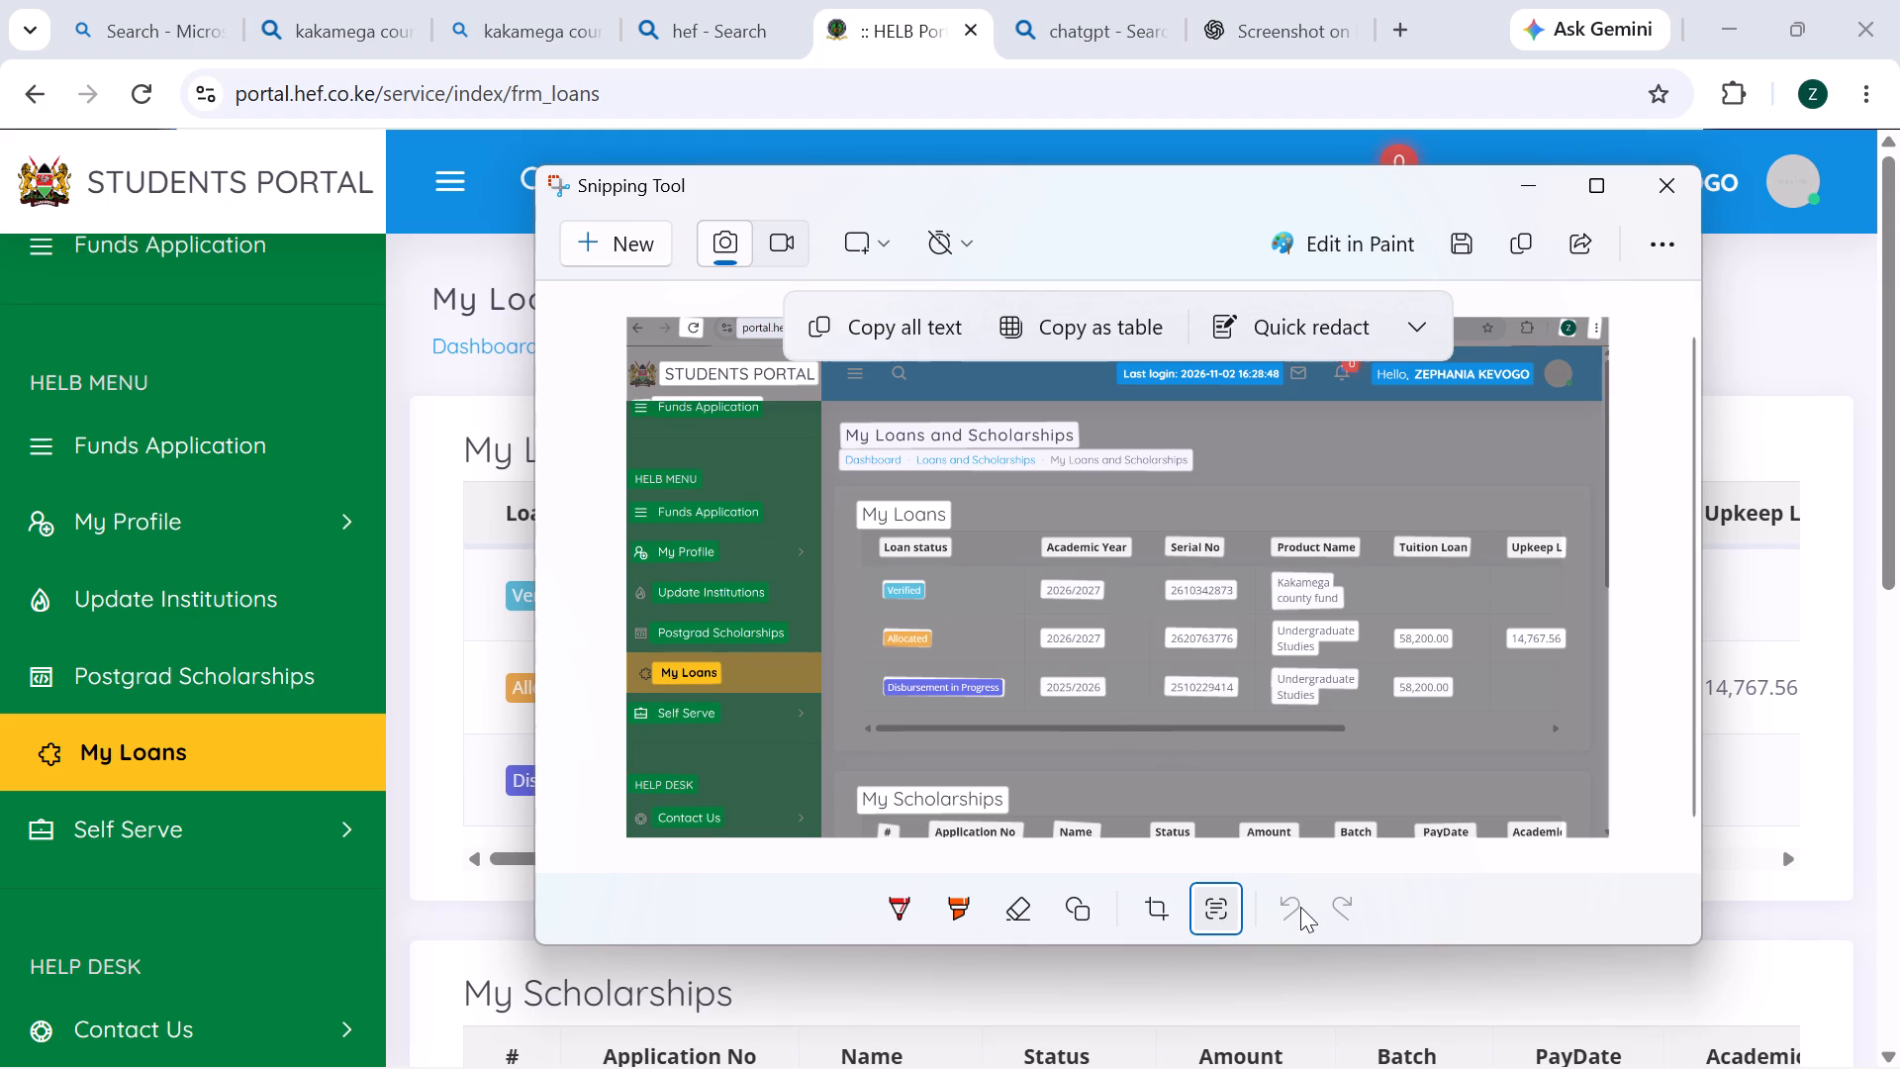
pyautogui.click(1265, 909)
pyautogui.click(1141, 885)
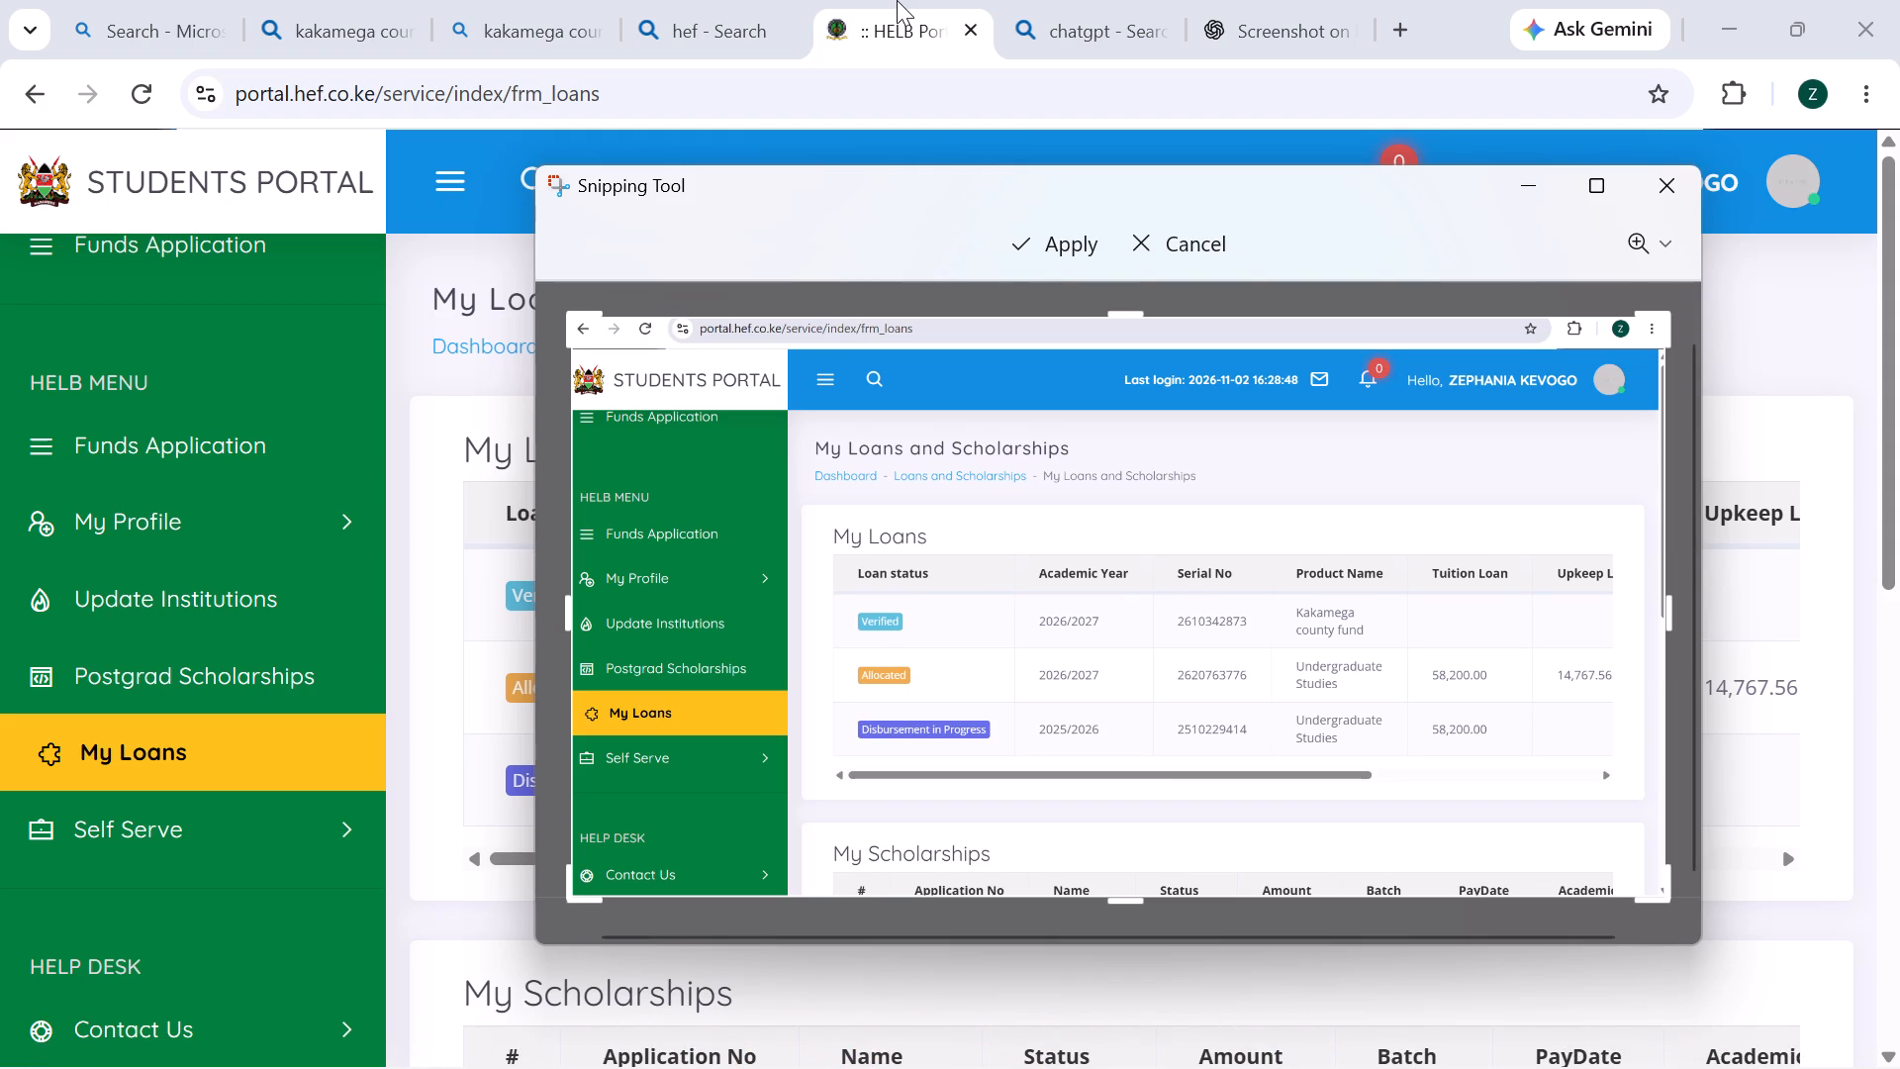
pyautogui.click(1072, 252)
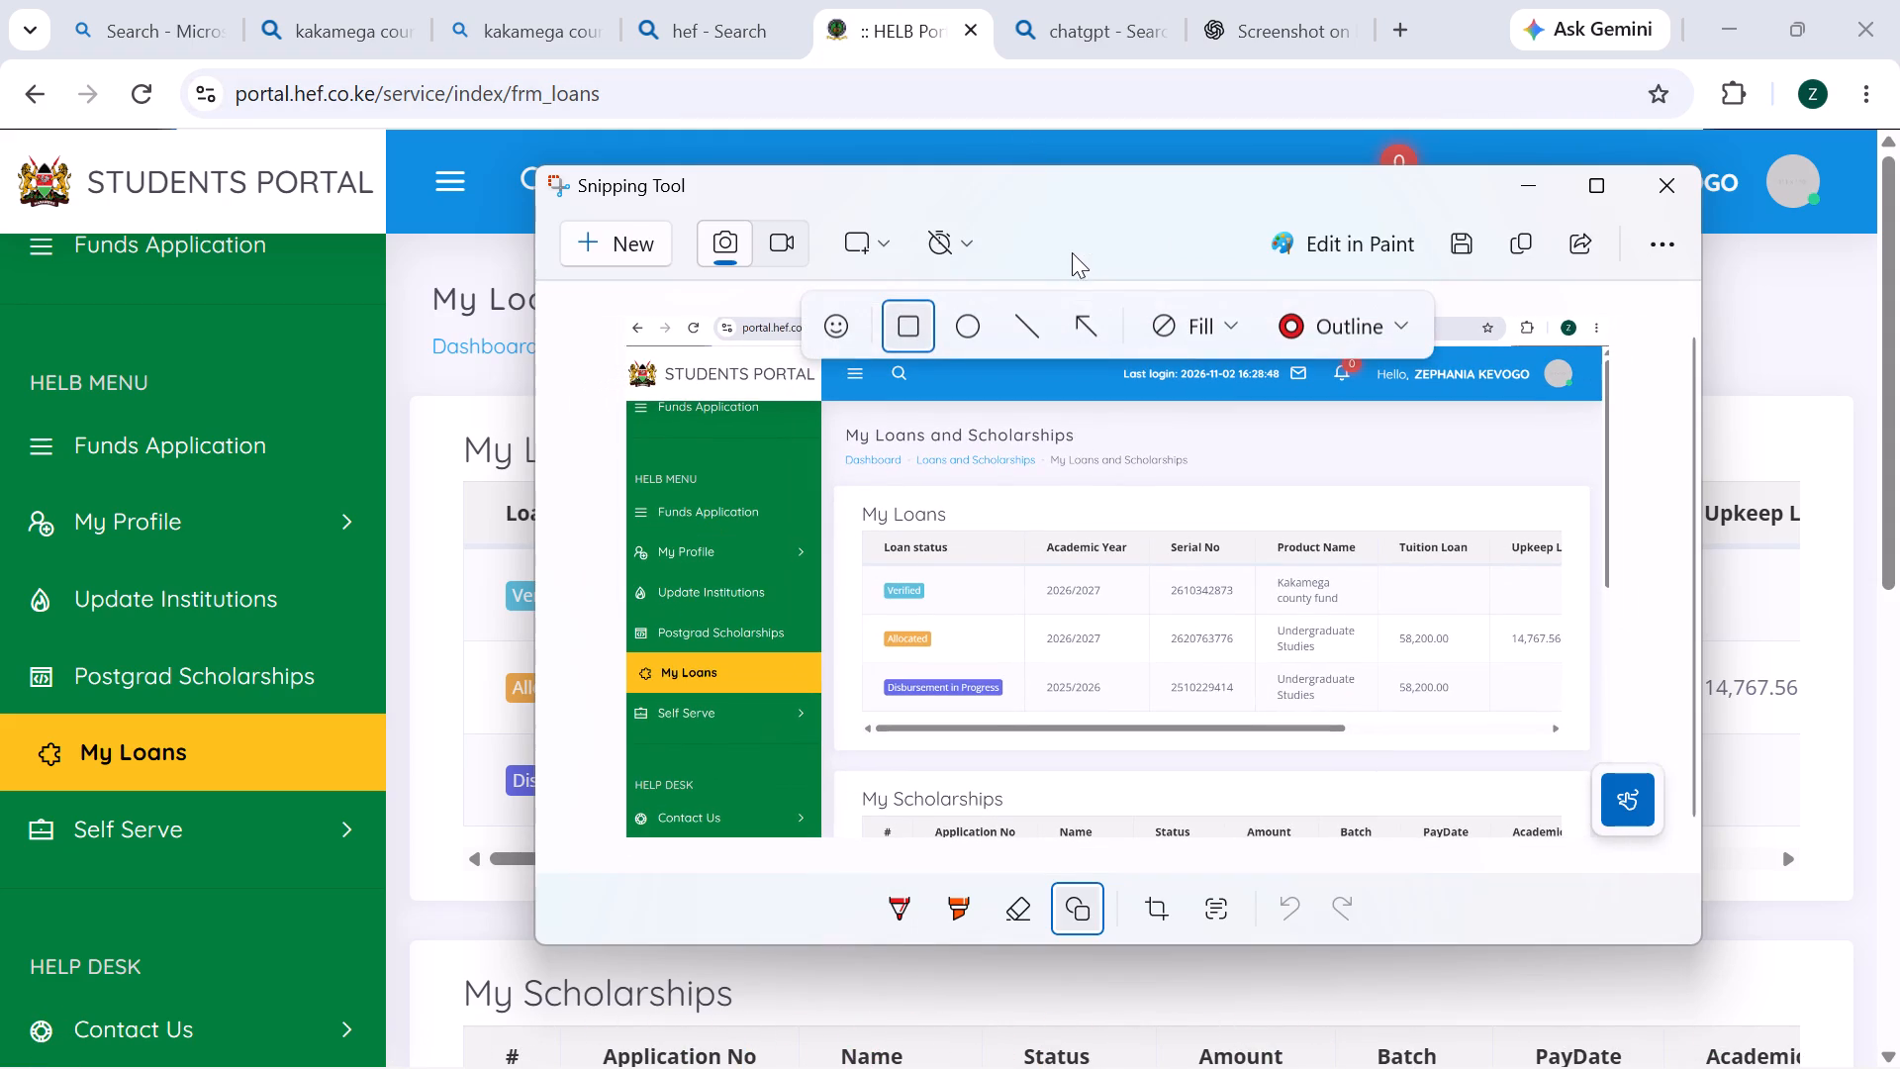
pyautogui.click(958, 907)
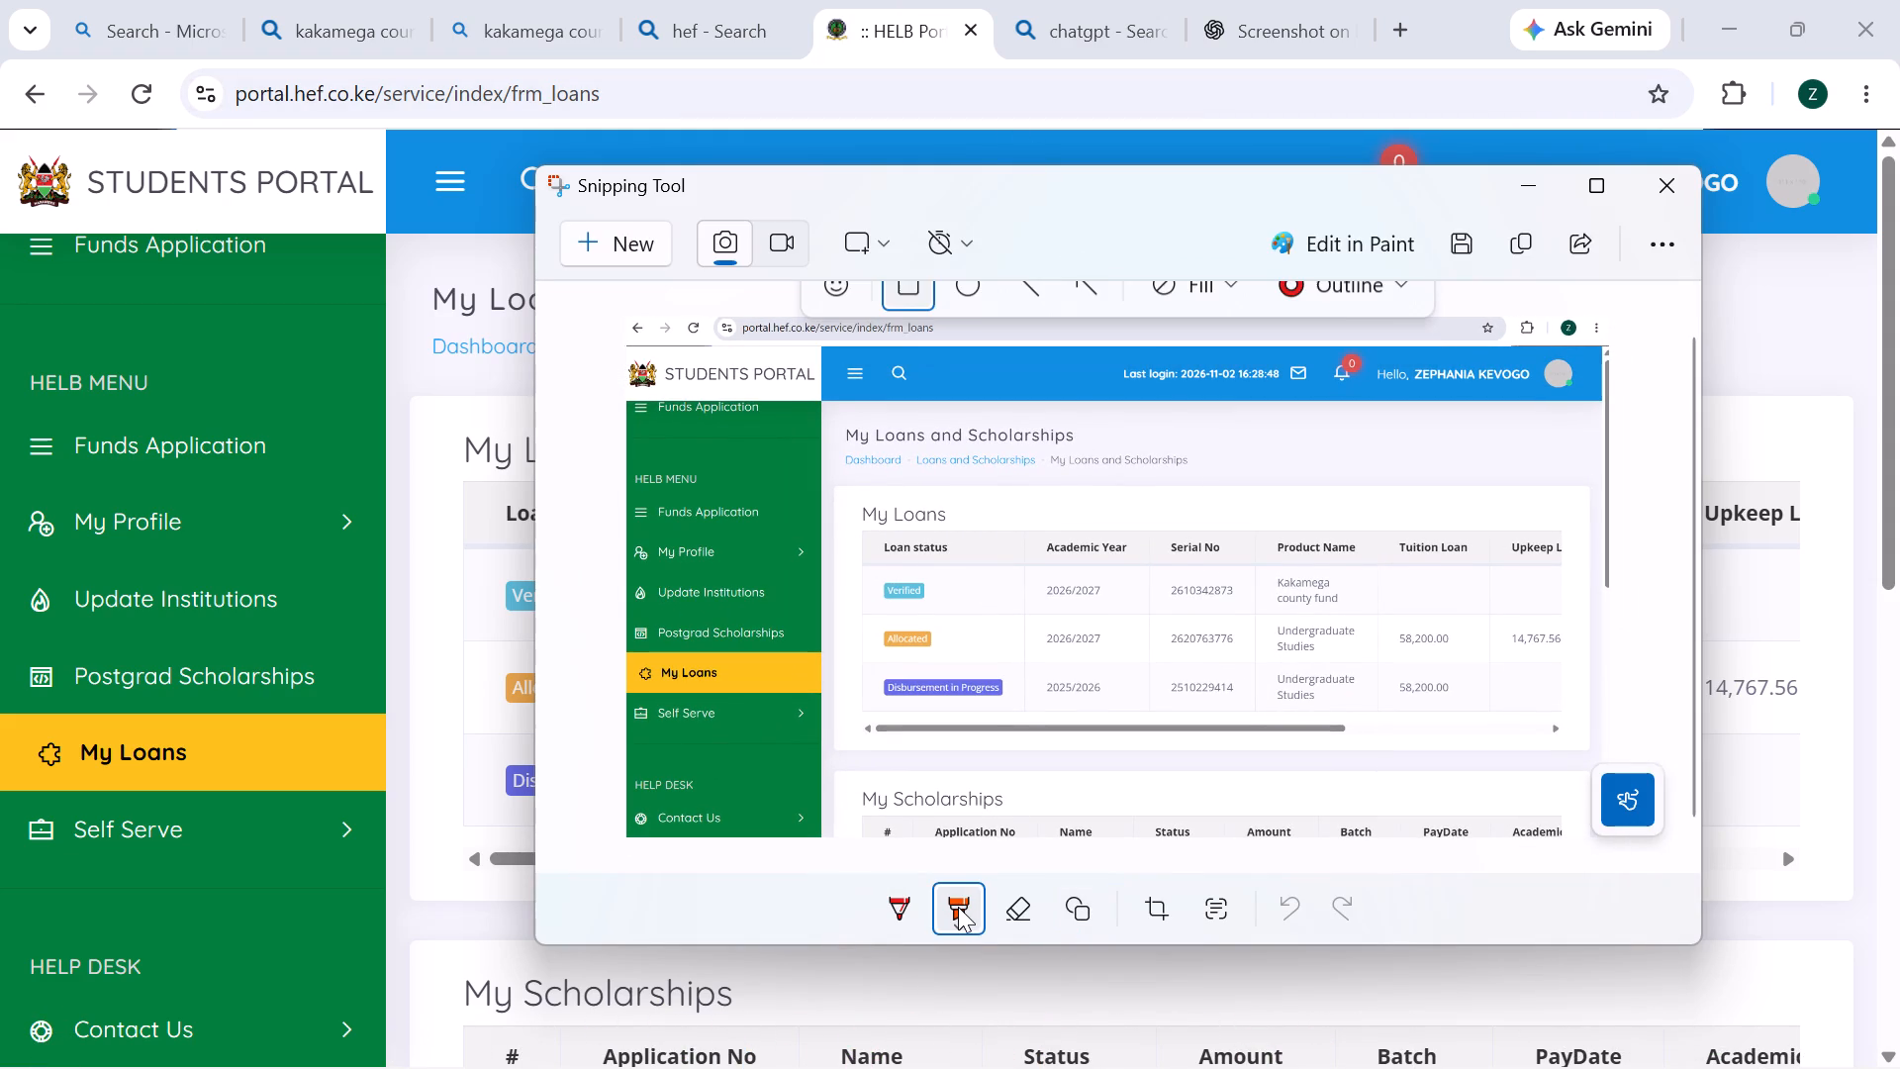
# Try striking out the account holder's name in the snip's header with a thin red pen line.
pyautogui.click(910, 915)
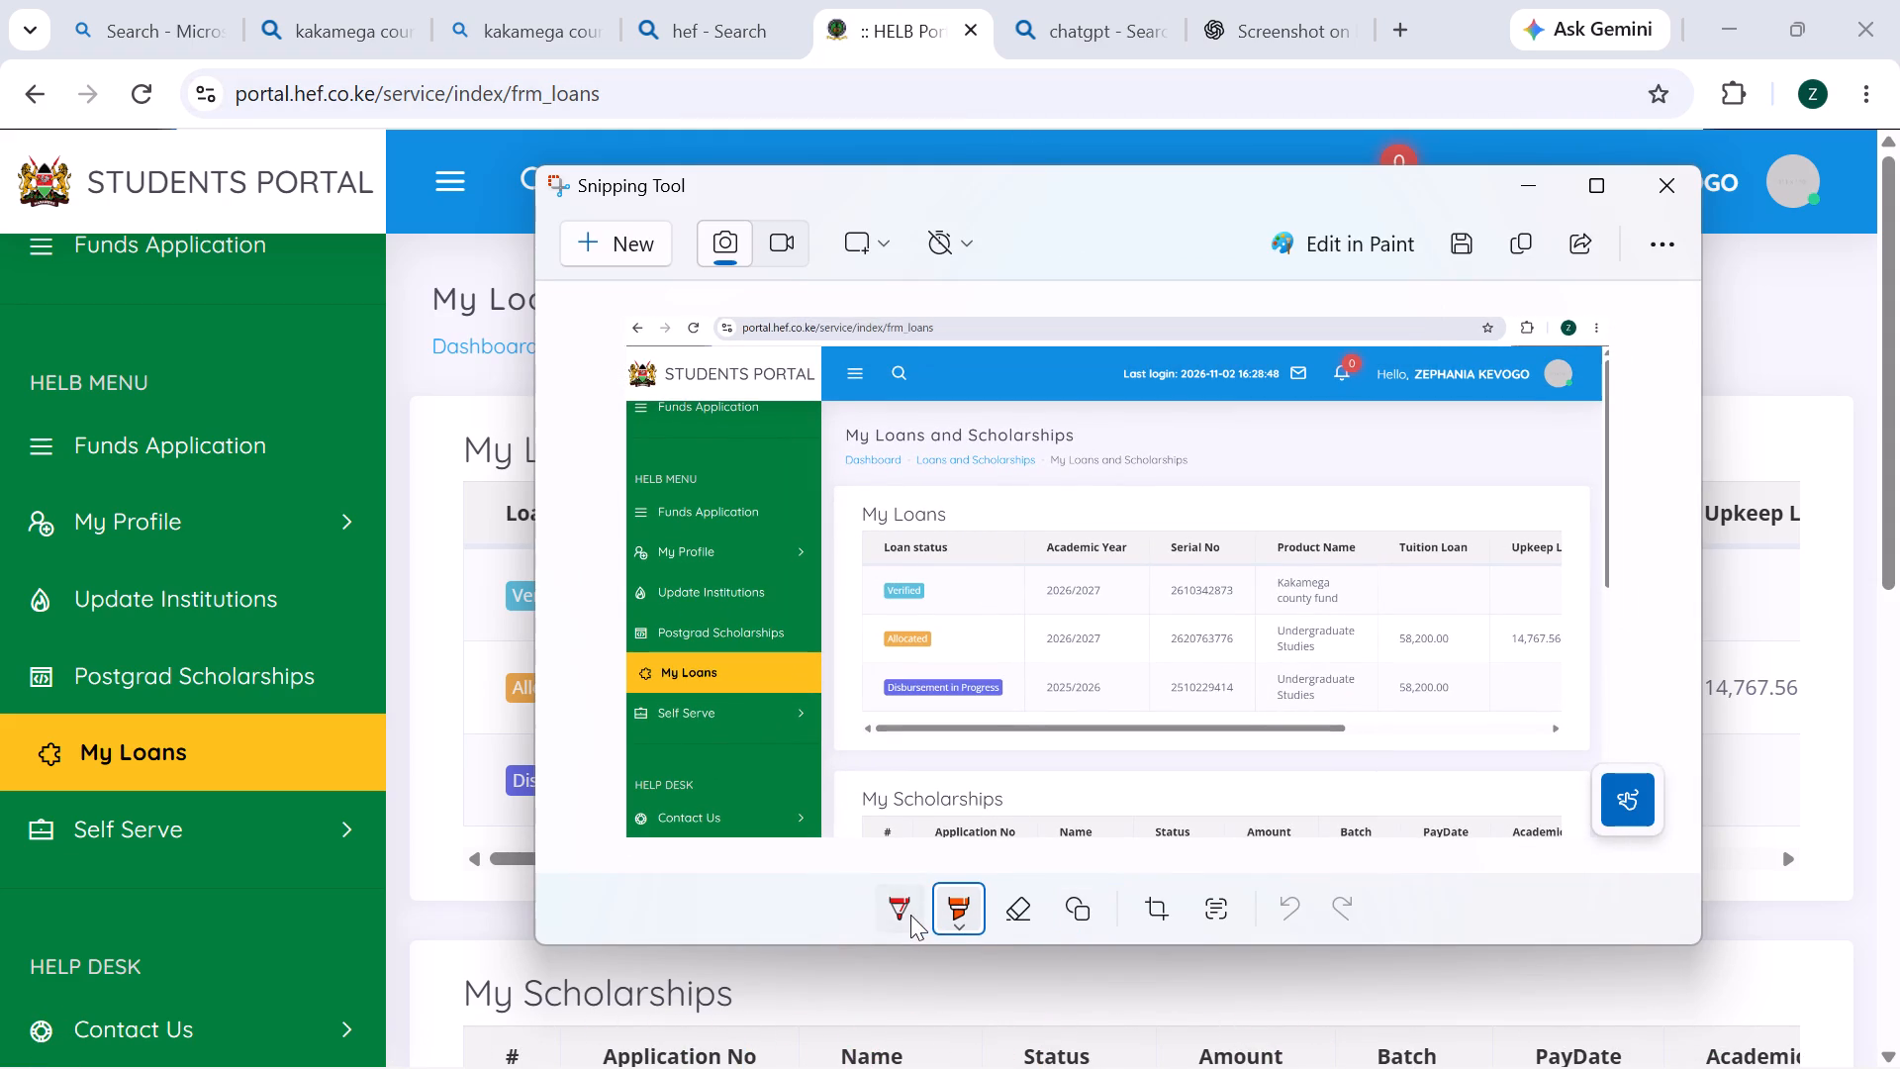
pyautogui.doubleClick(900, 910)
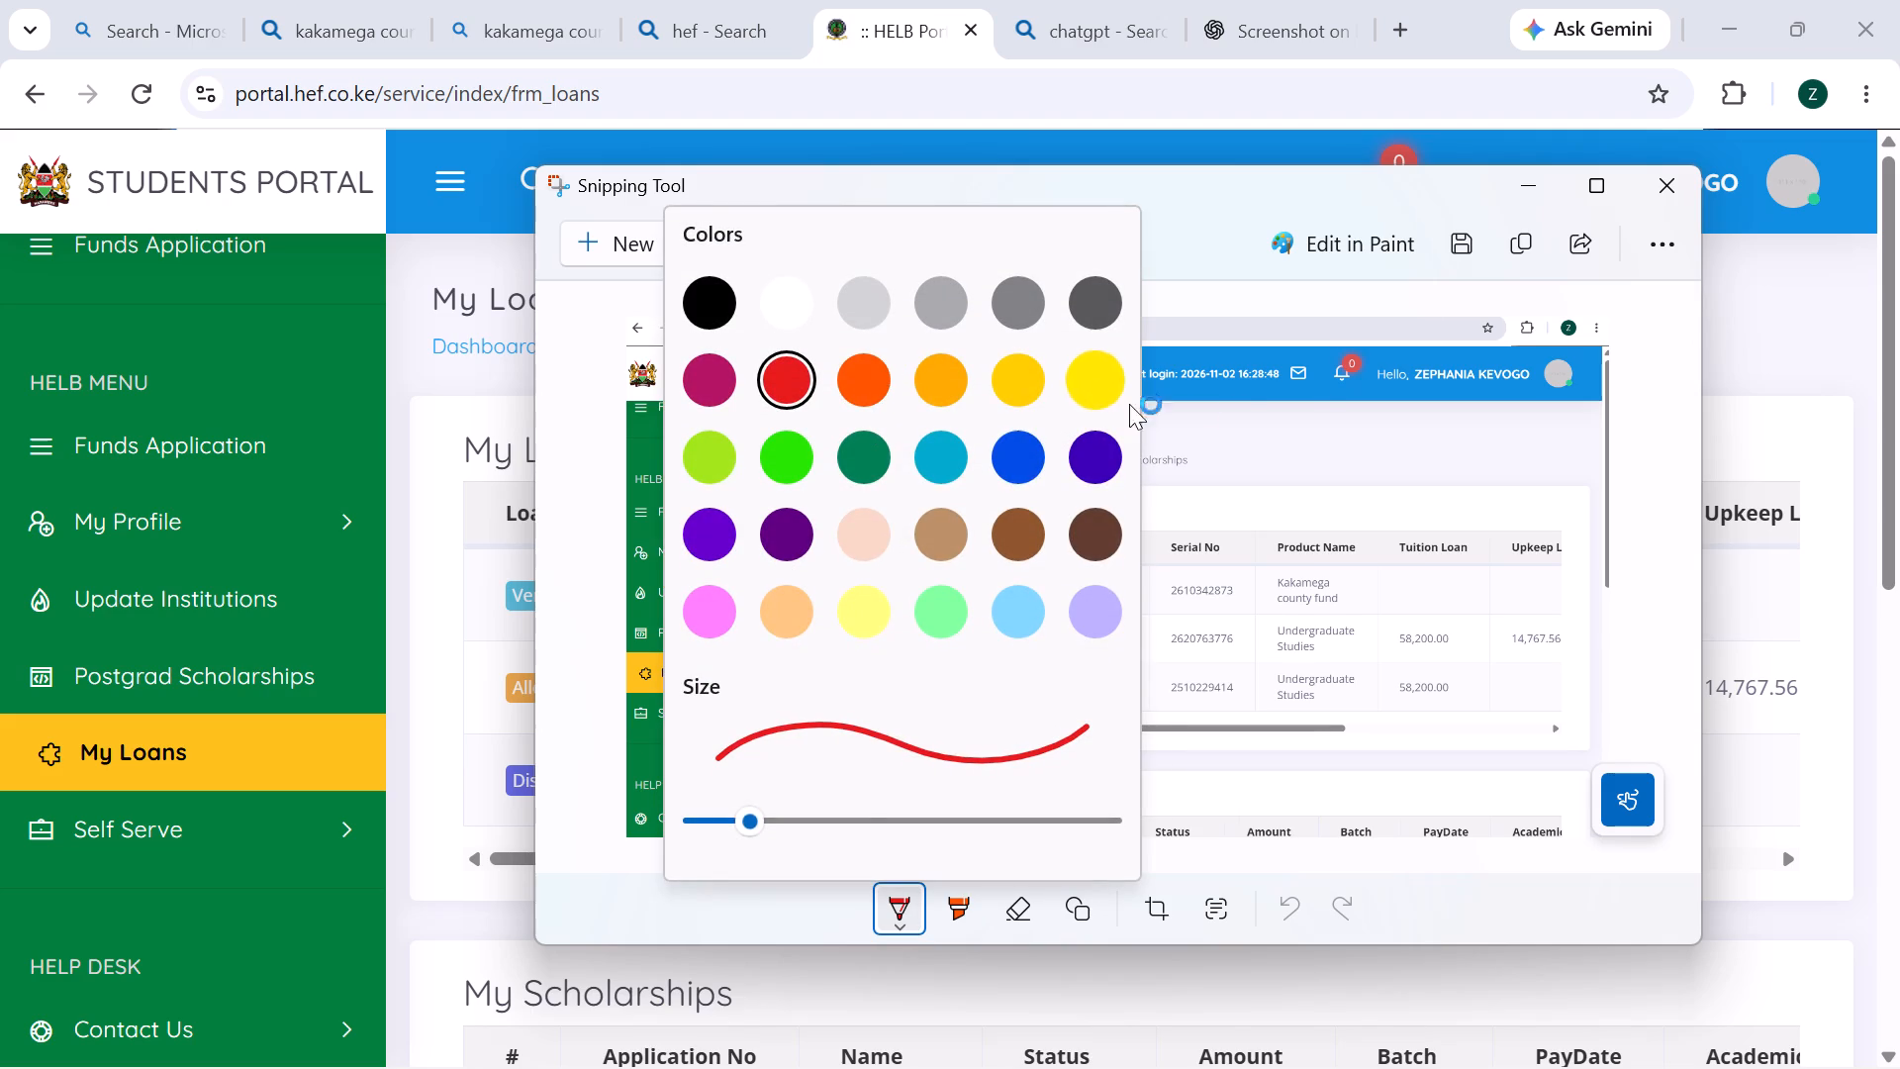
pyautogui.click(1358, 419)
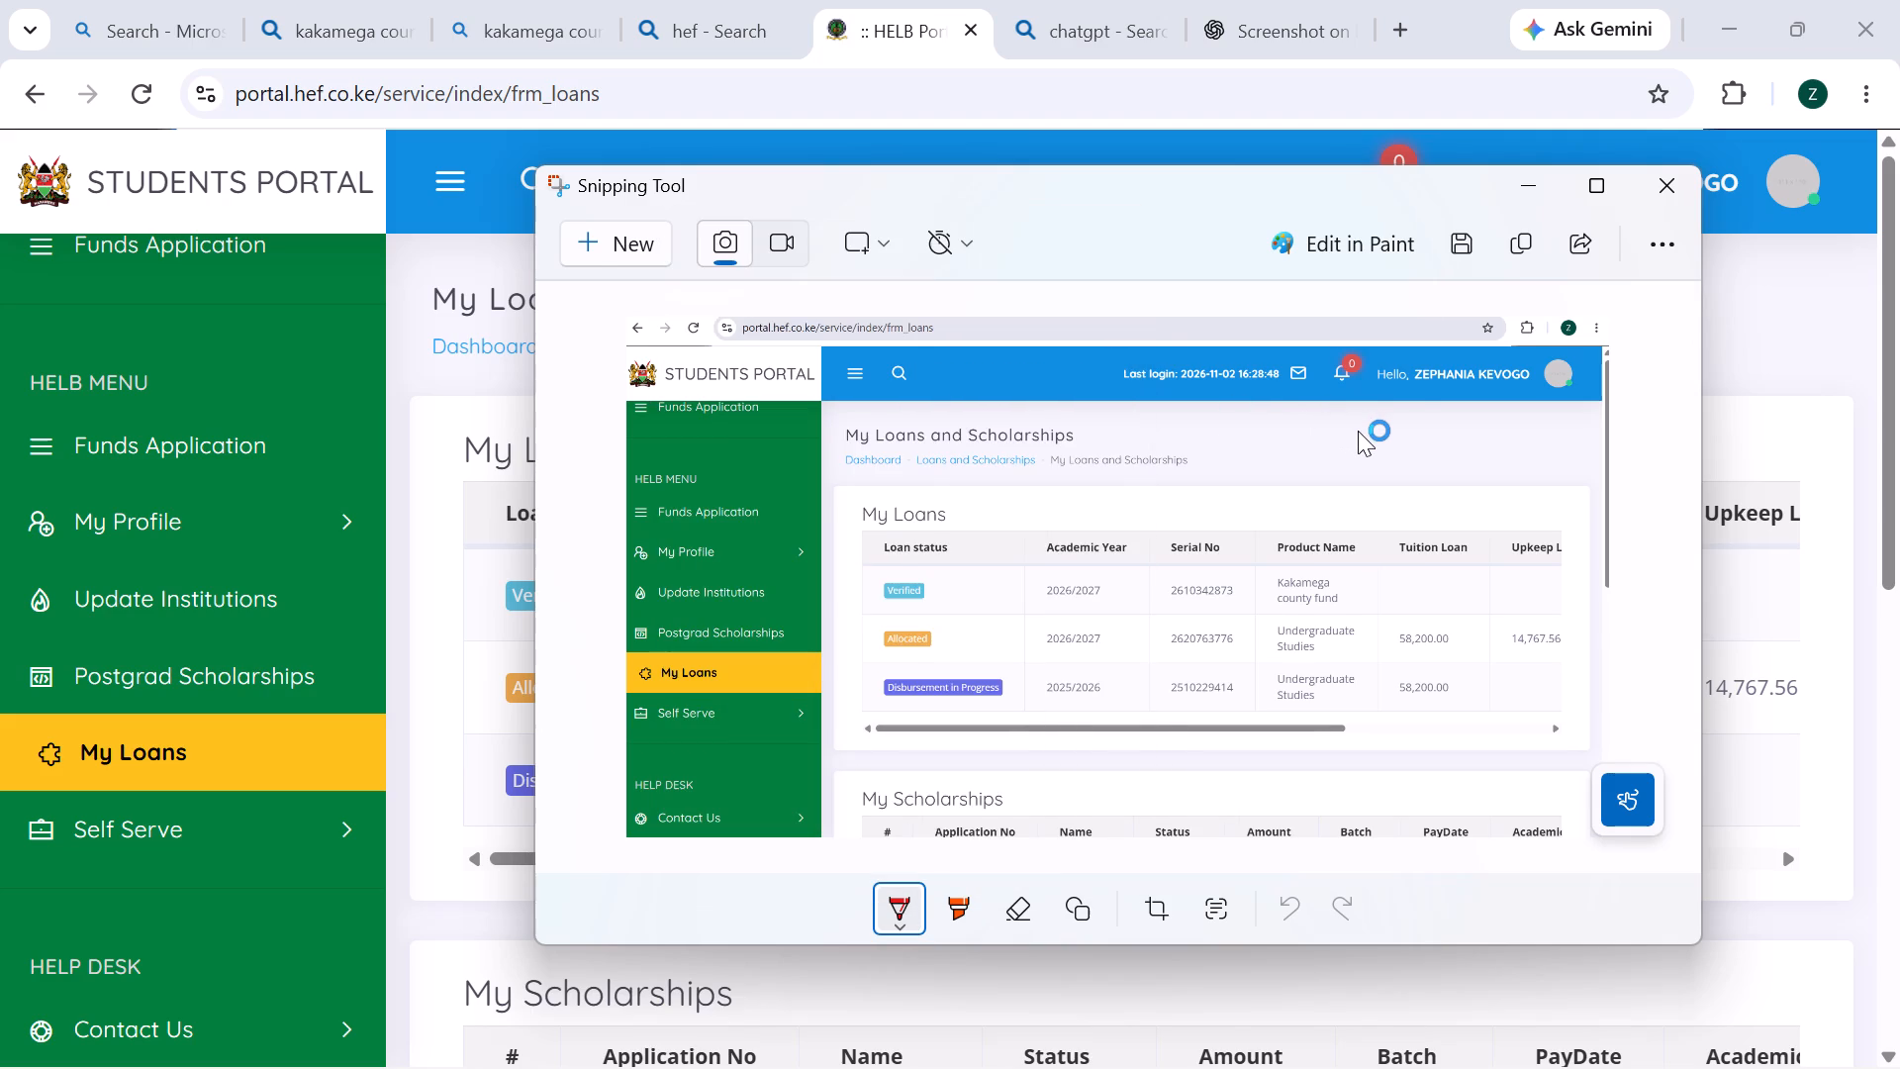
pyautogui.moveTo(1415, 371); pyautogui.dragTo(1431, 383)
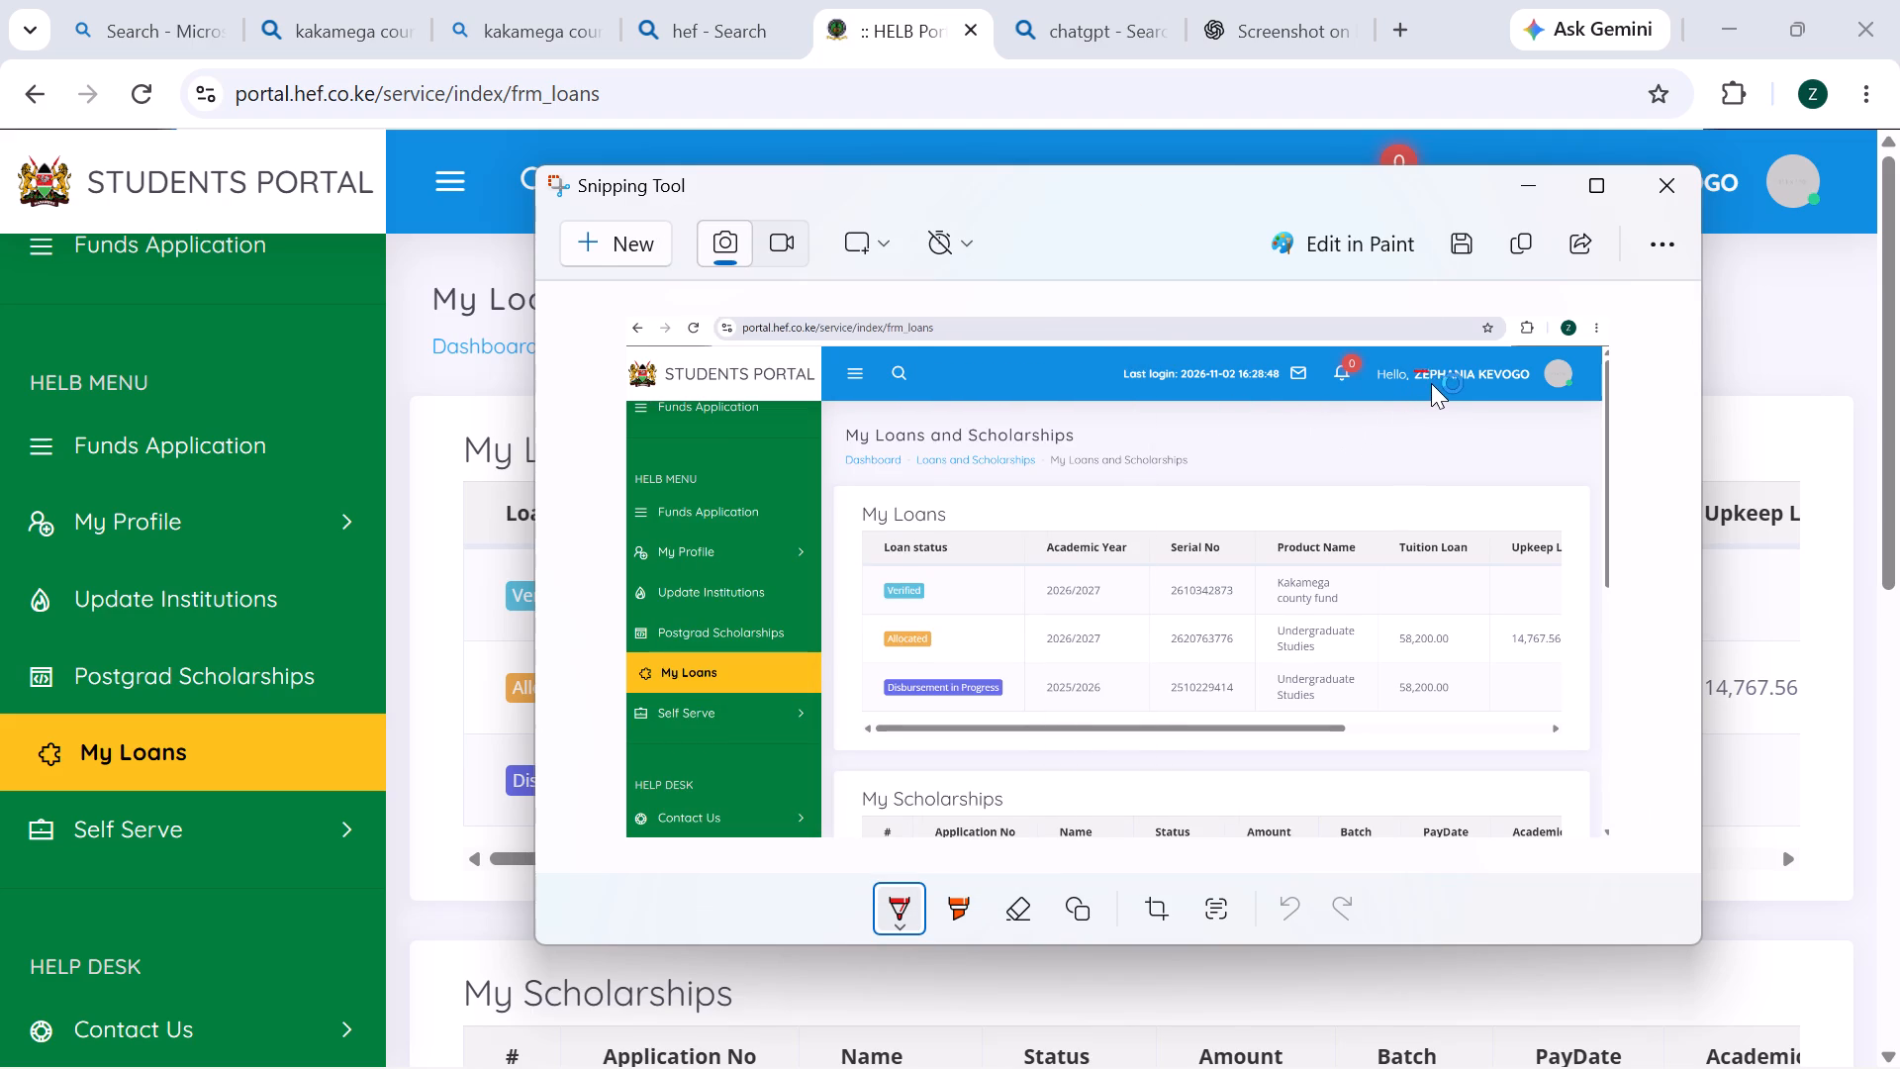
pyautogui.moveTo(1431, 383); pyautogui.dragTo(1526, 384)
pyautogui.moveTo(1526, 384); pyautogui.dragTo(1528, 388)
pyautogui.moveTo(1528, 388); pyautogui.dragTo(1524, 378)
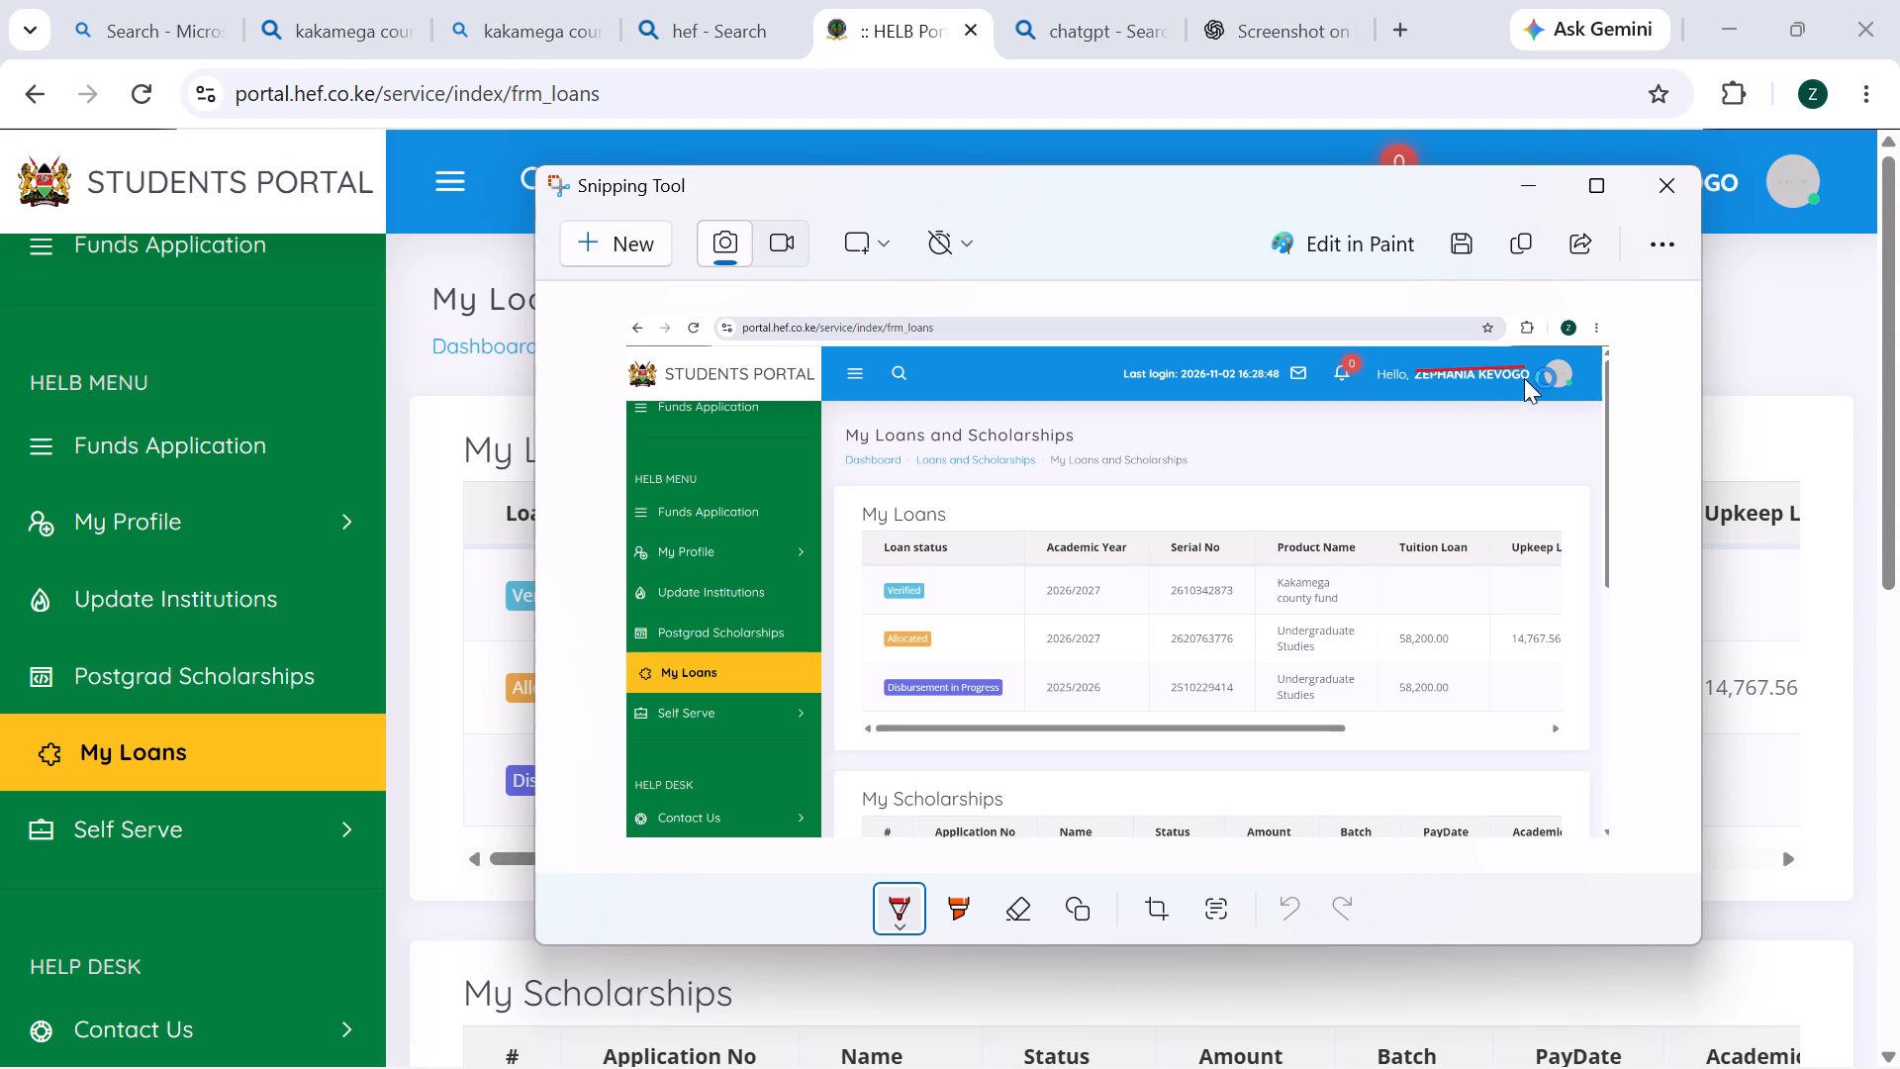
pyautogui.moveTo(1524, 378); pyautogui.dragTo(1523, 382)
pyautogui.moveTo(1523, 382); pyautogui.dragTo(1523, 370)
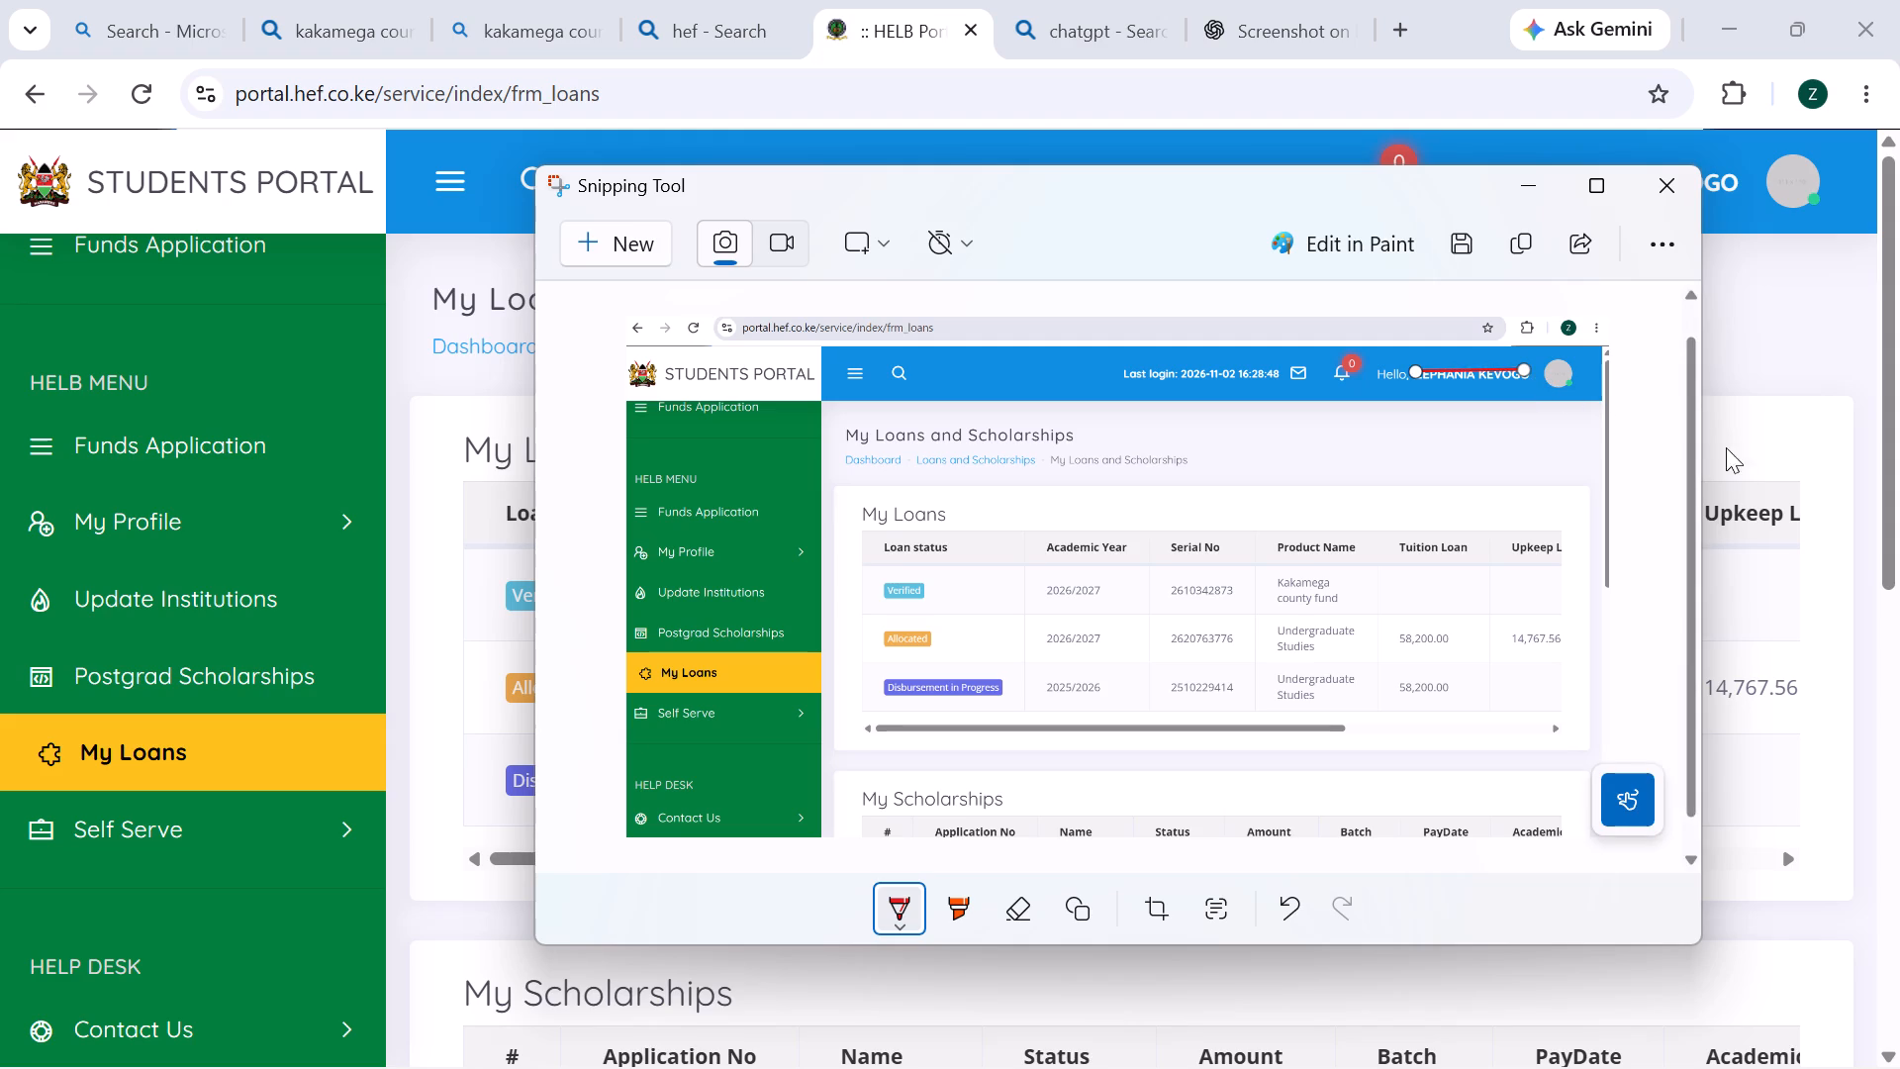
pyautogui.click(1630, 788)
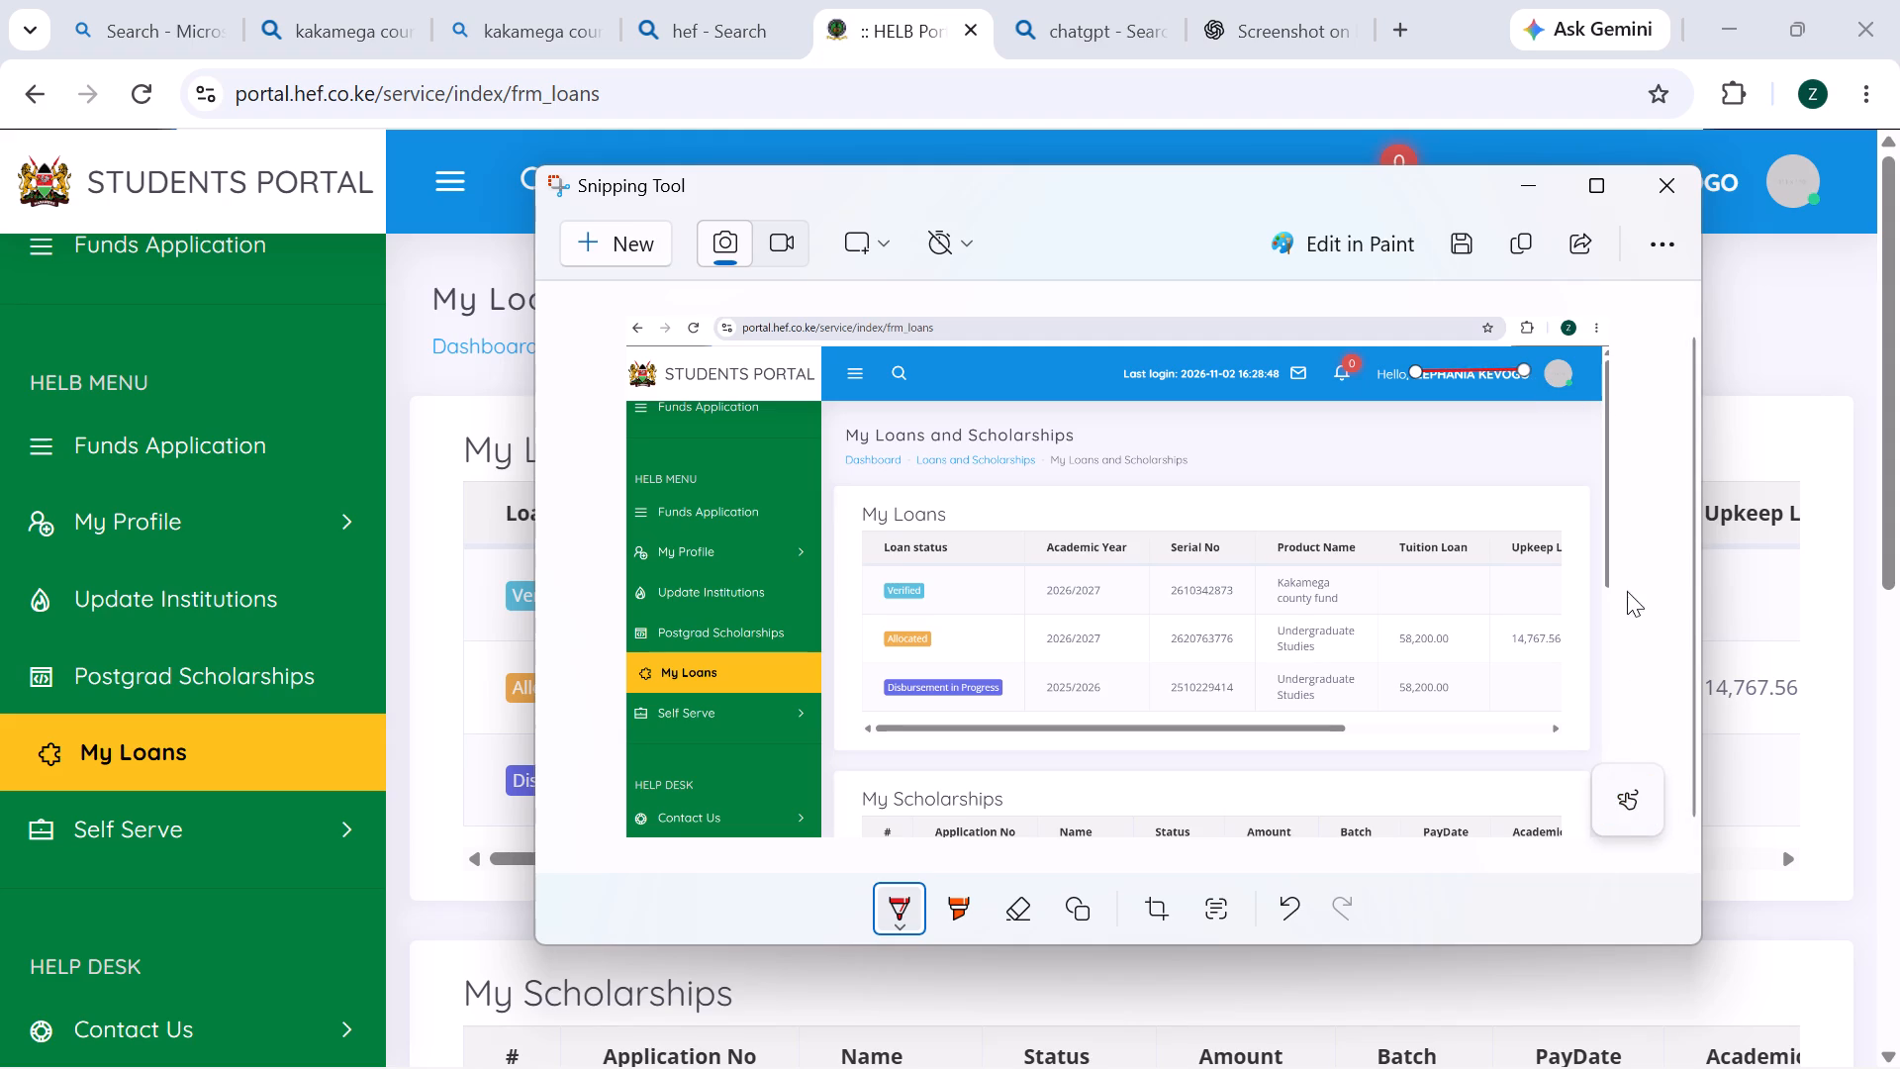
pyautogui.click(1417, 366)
# Set the red pen's stroke size to about 14.
pyautogui.click(908, 896)
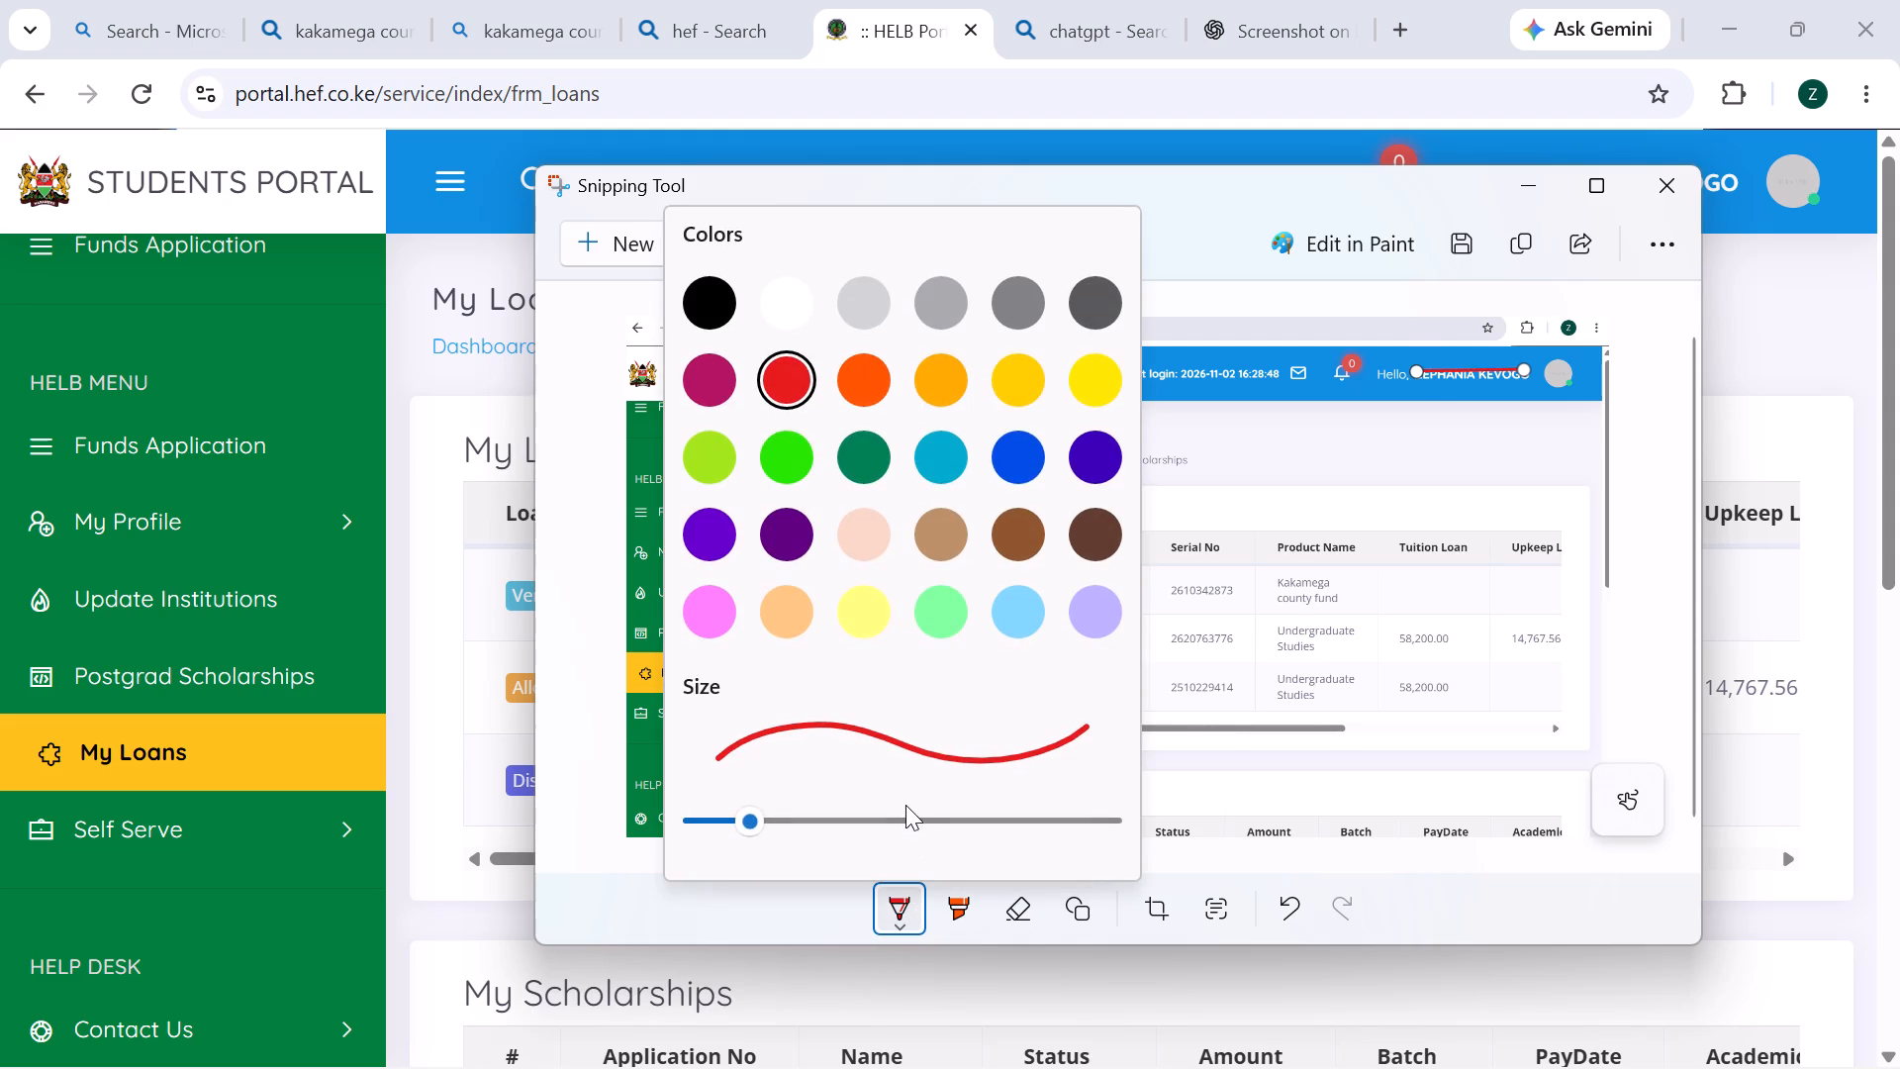
pyautogui.click(847, 725)
pyautogui.moveTo(749, 825); pyautogui.dragTo(926, 819)
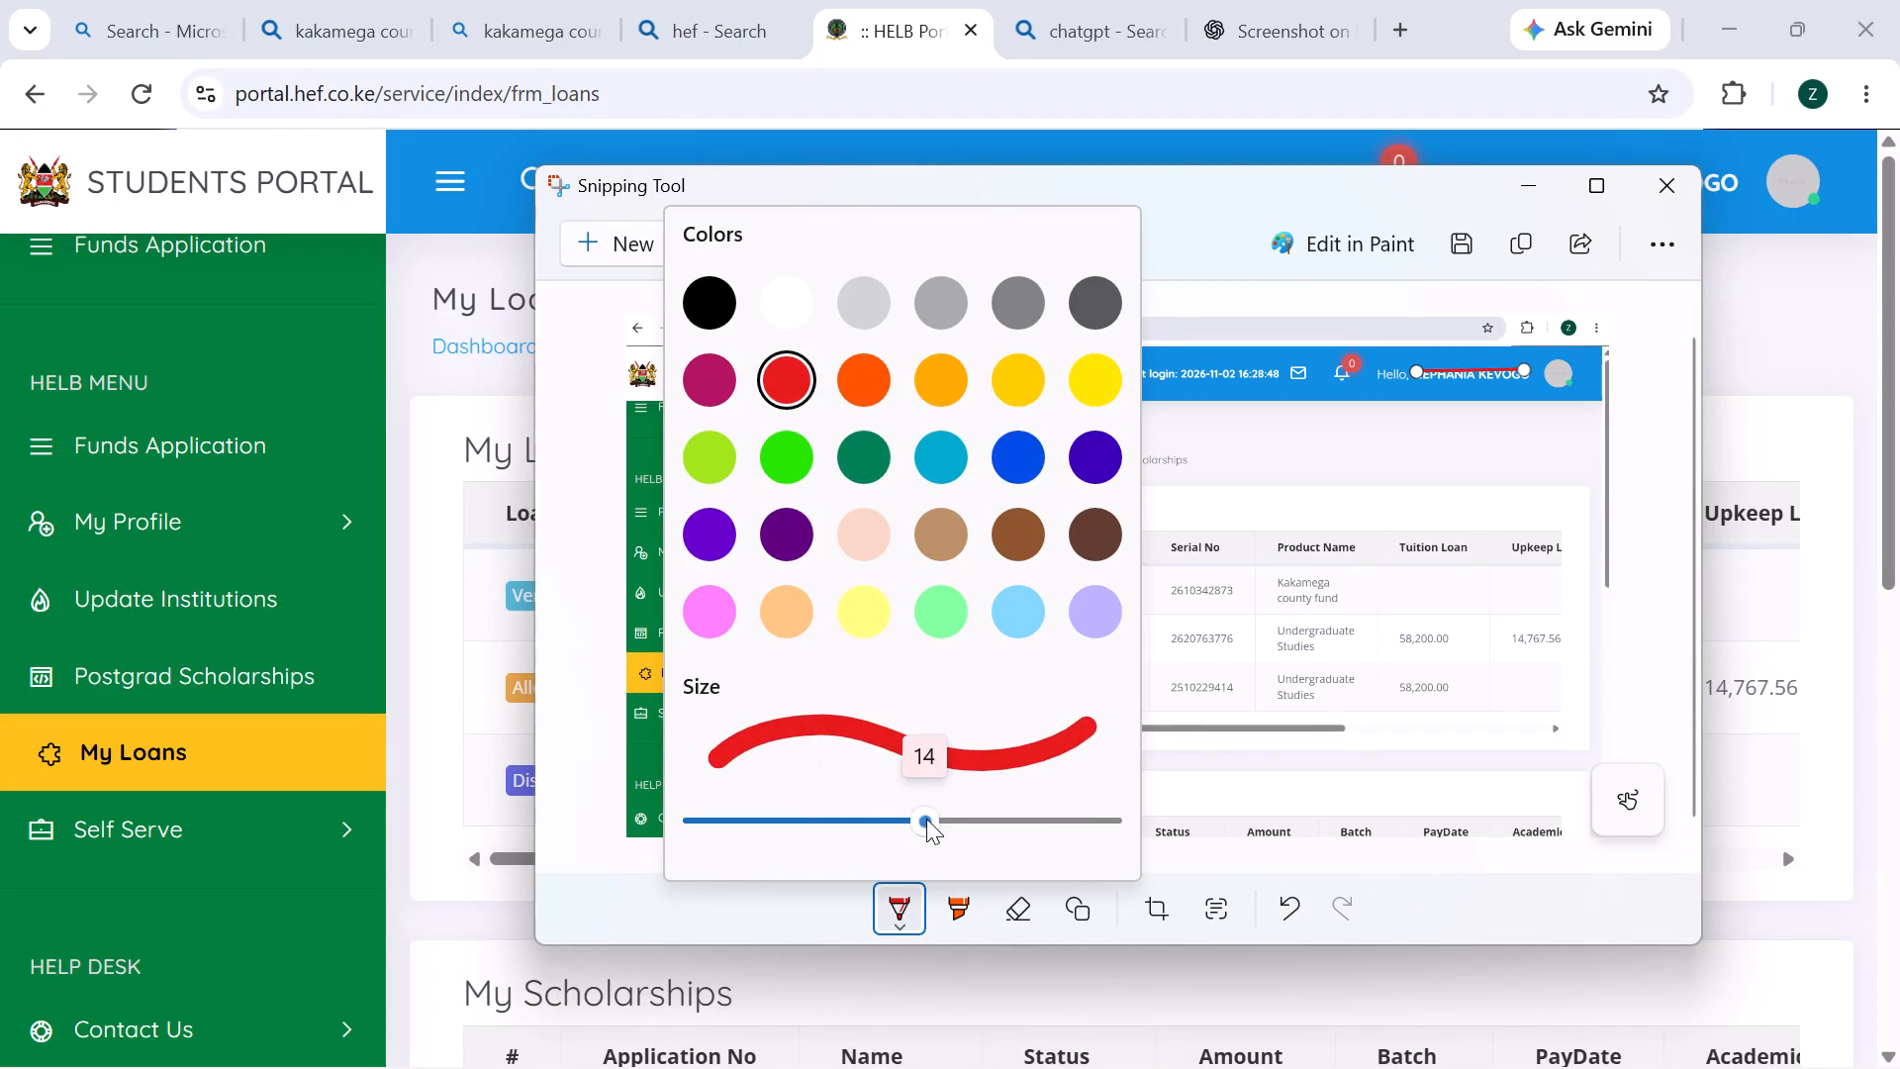
pyautogui.moveTo(926, 819); pyautogui.dragTo(927, 819)
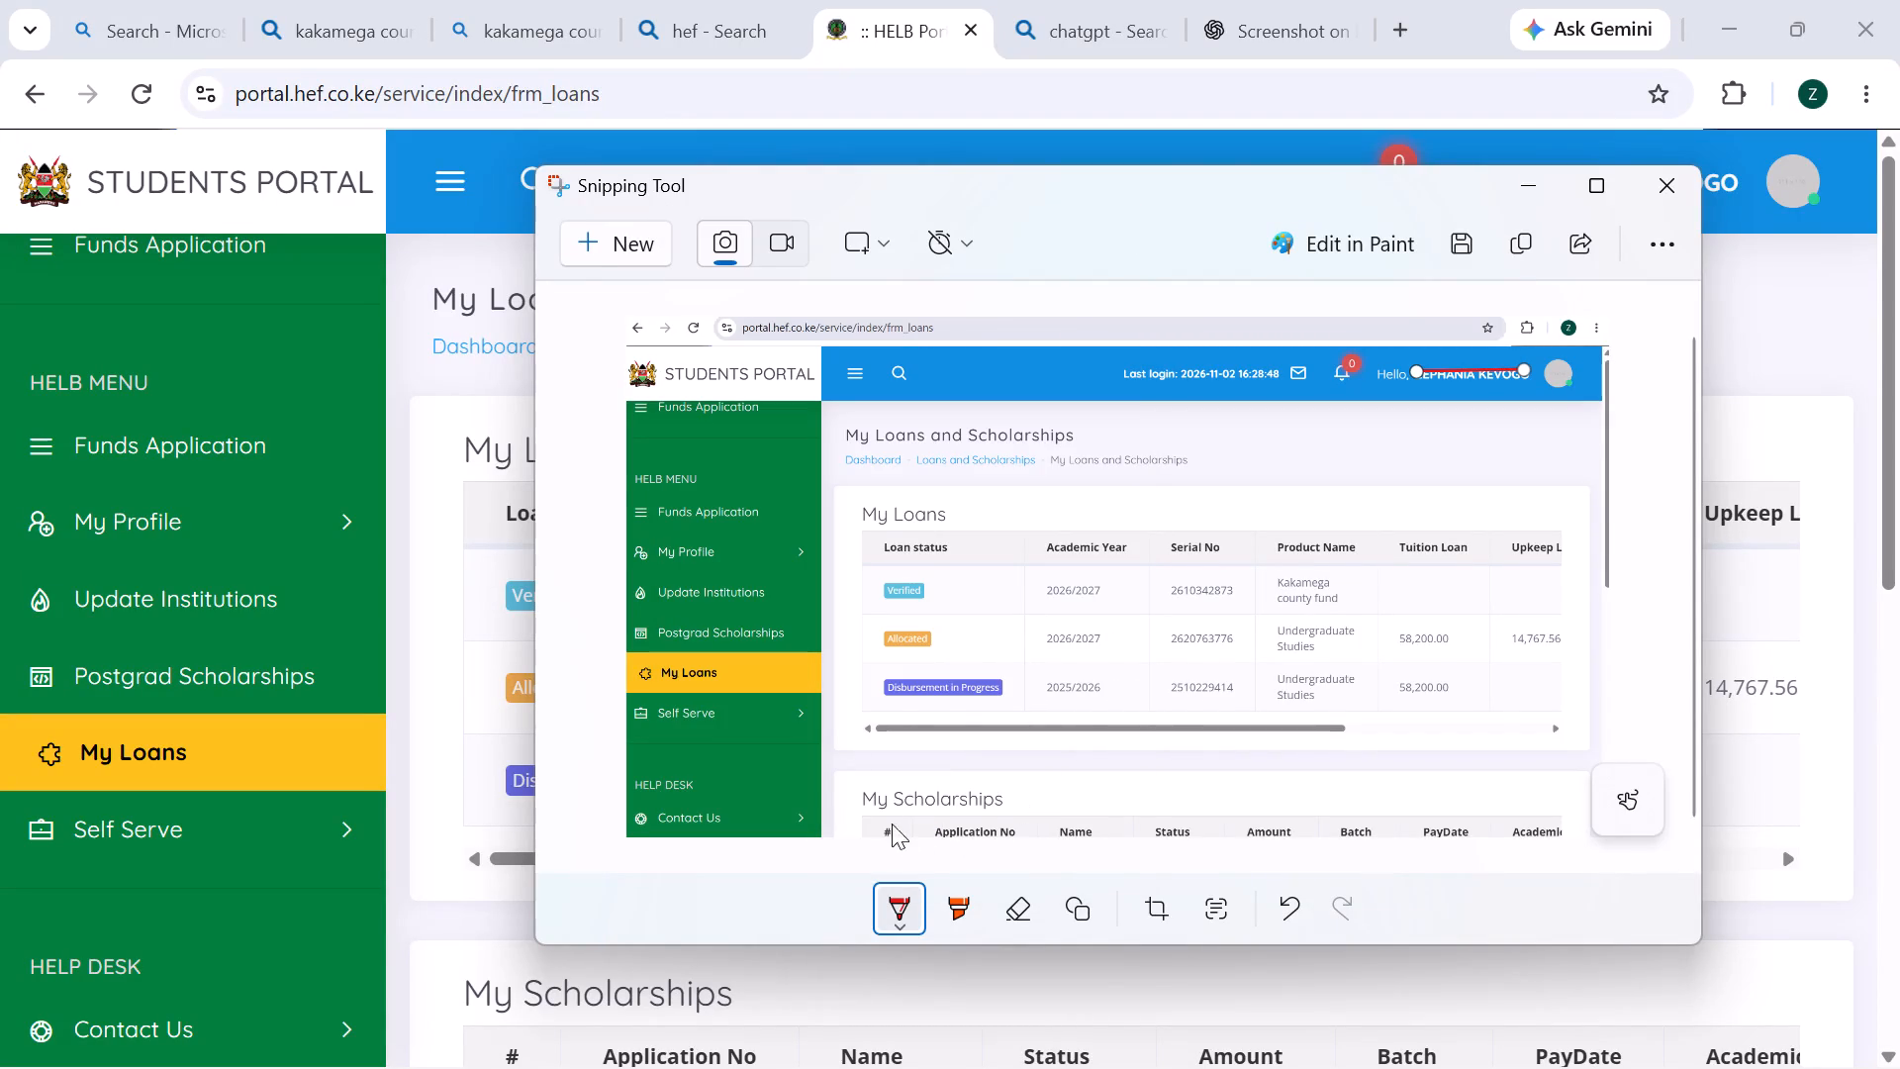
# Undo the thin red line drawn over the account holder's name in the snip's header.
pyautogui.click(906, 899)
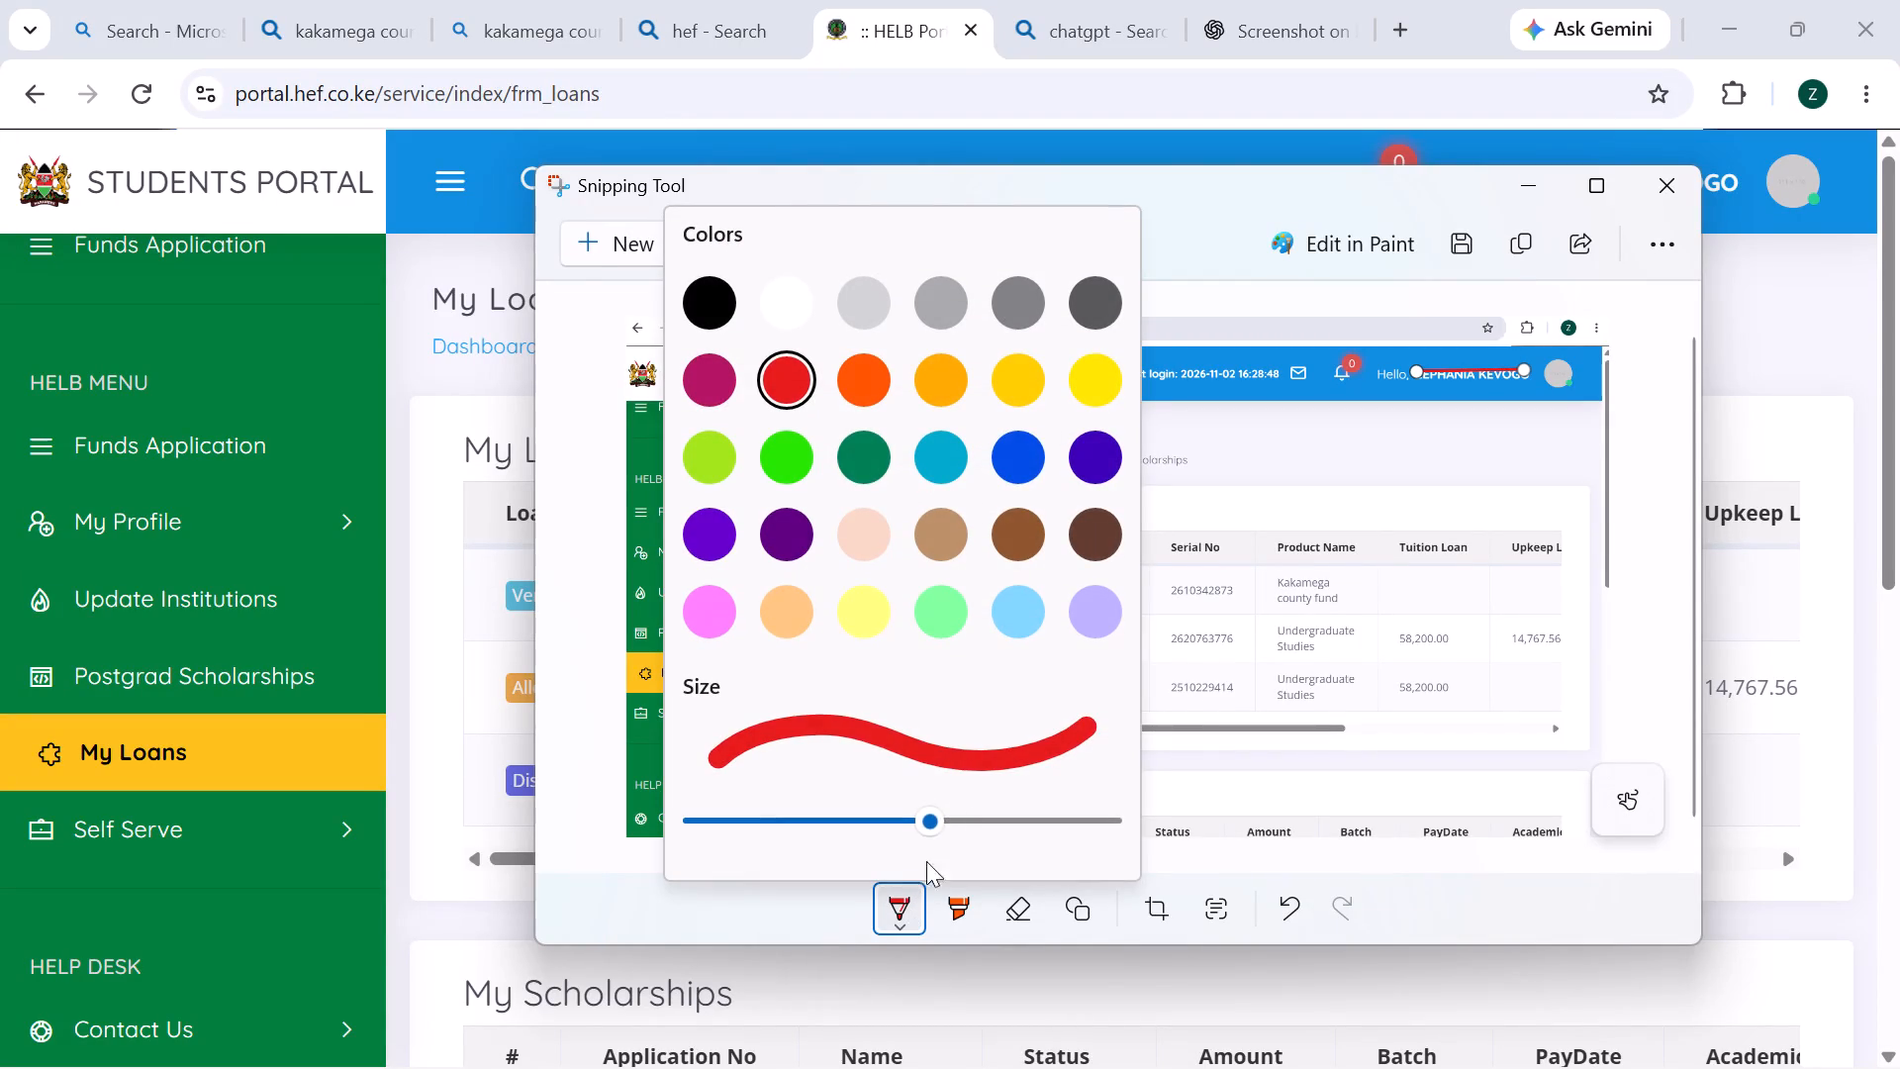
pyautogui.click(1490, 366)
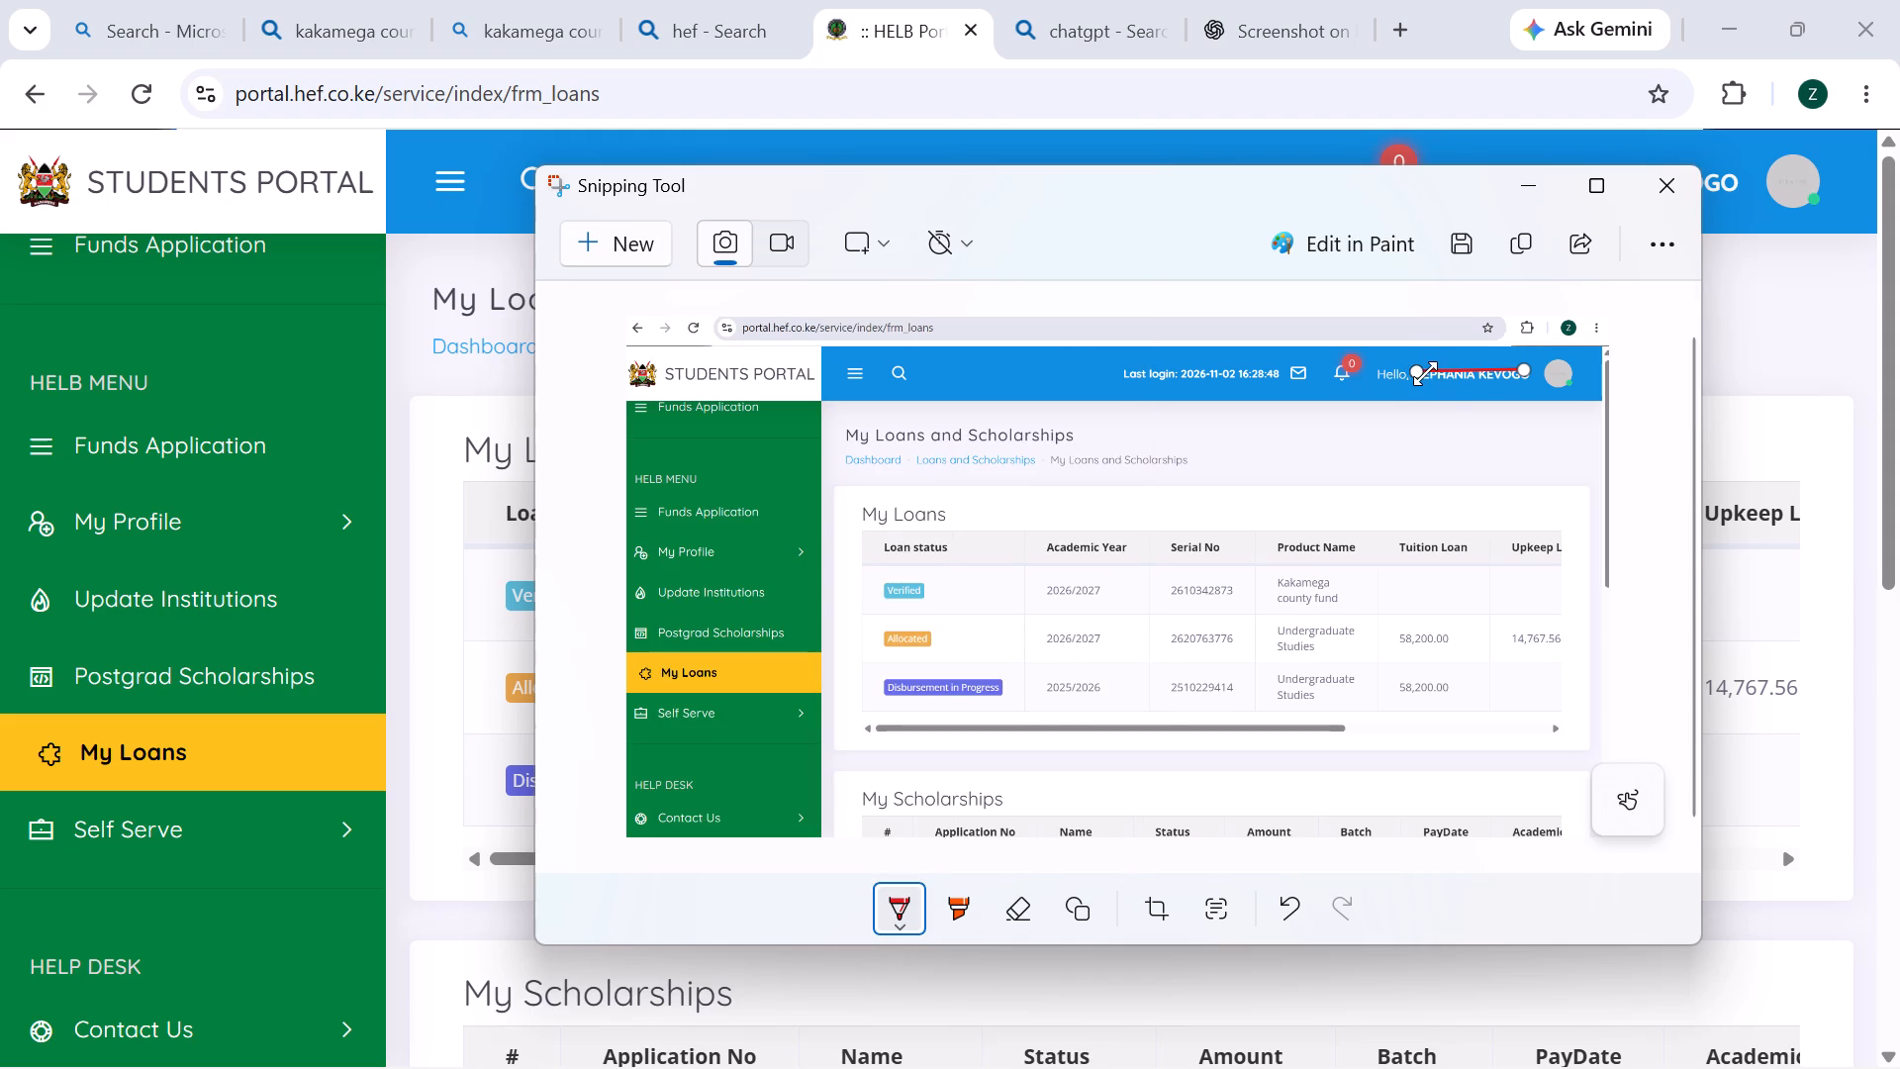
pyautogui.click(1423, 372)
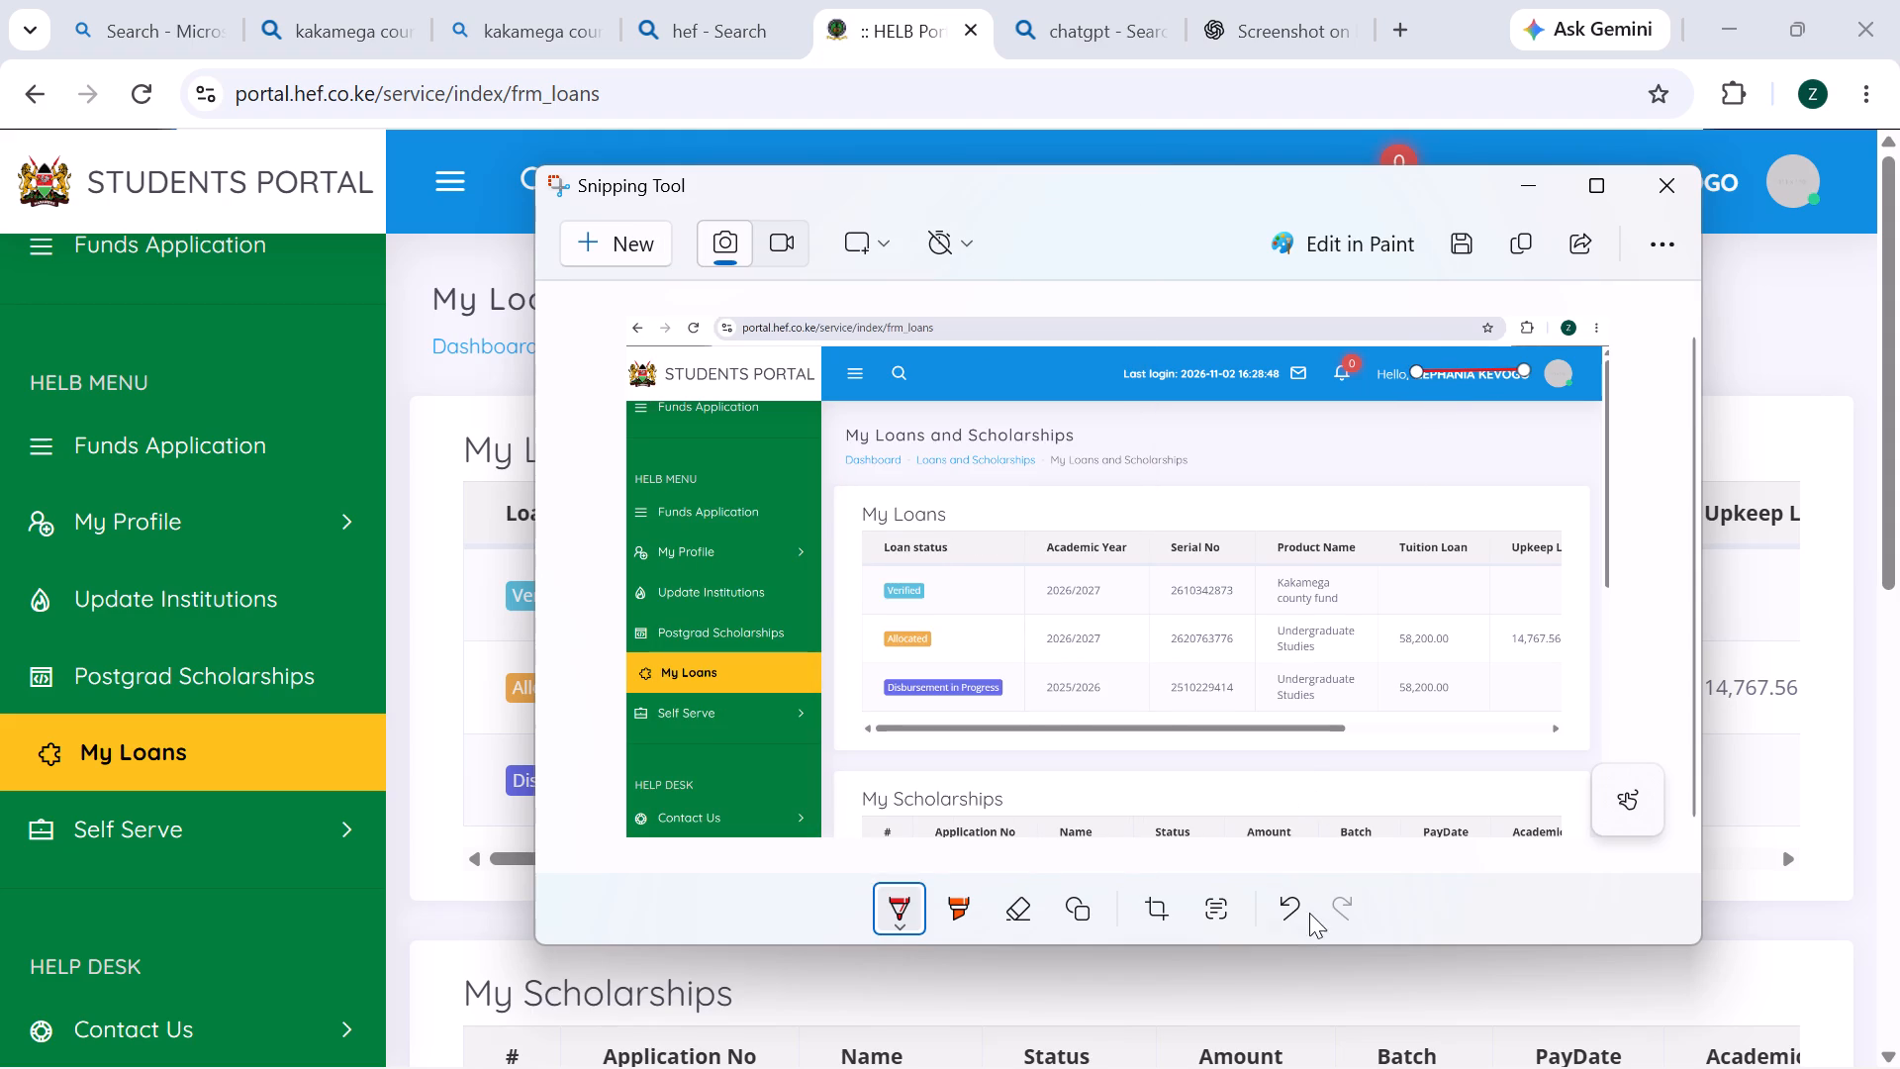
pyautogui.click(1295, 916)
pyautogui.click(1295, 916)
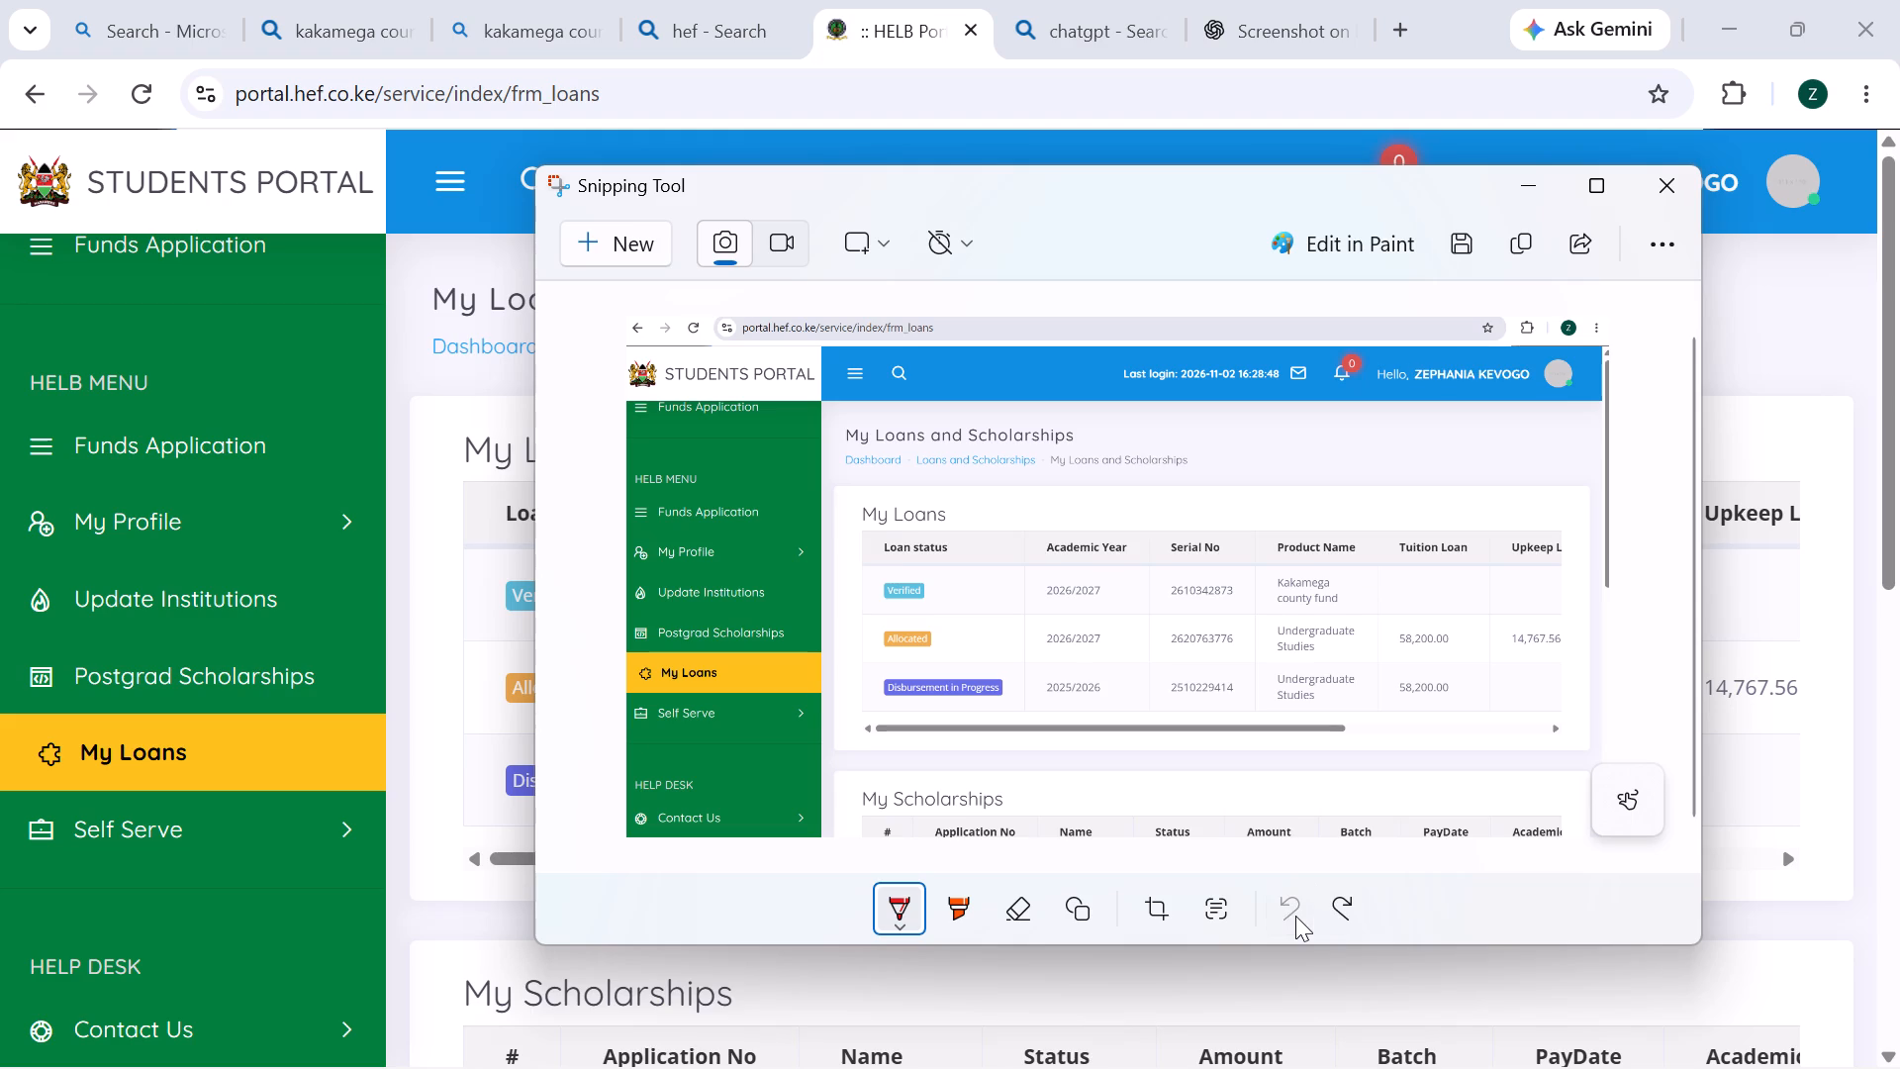
# Cover the account holder's name after "Hello," in the snip's header with a thick red pen stroke.
pyautogui.click(895, 916)
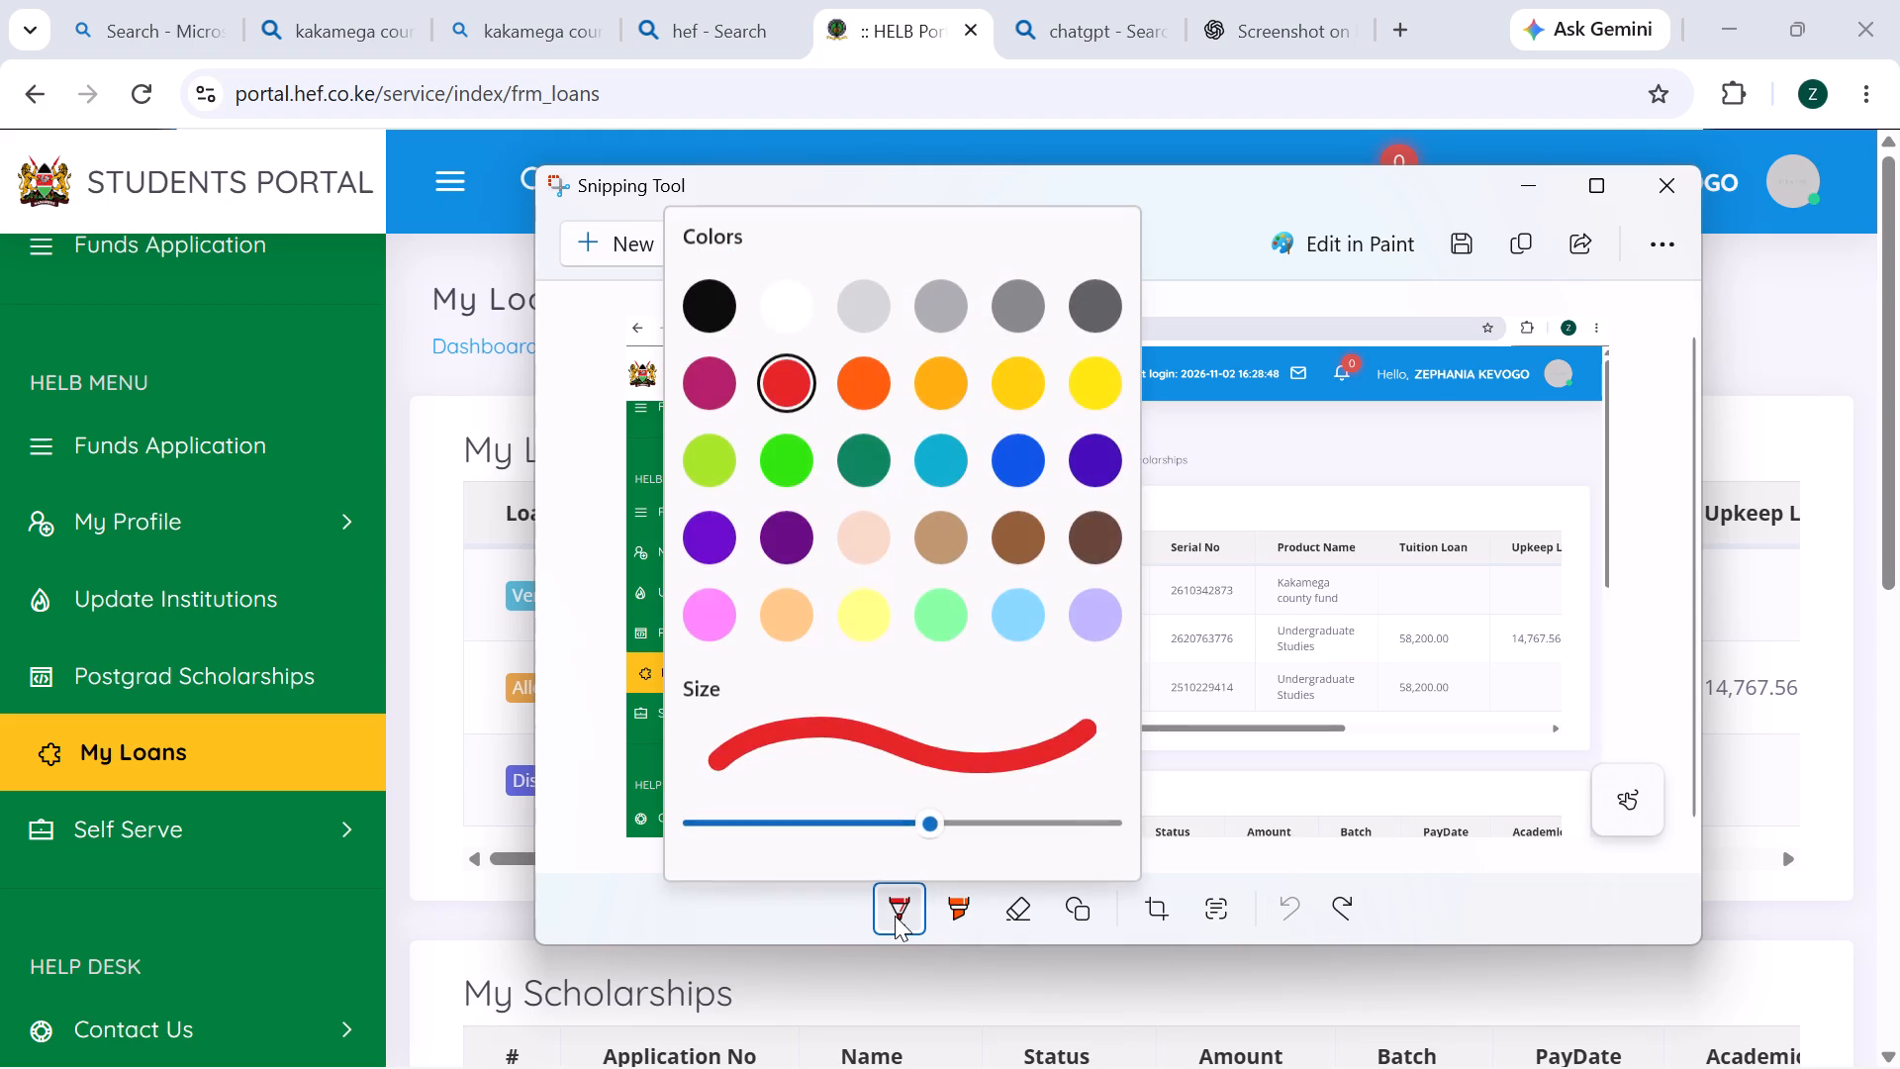
pyautogui.click(1413, 375)
pyautogui.click(1413, 375)
pyautogui.moveTo(1413, 375); pyautogui.dragTo(1430, 375)
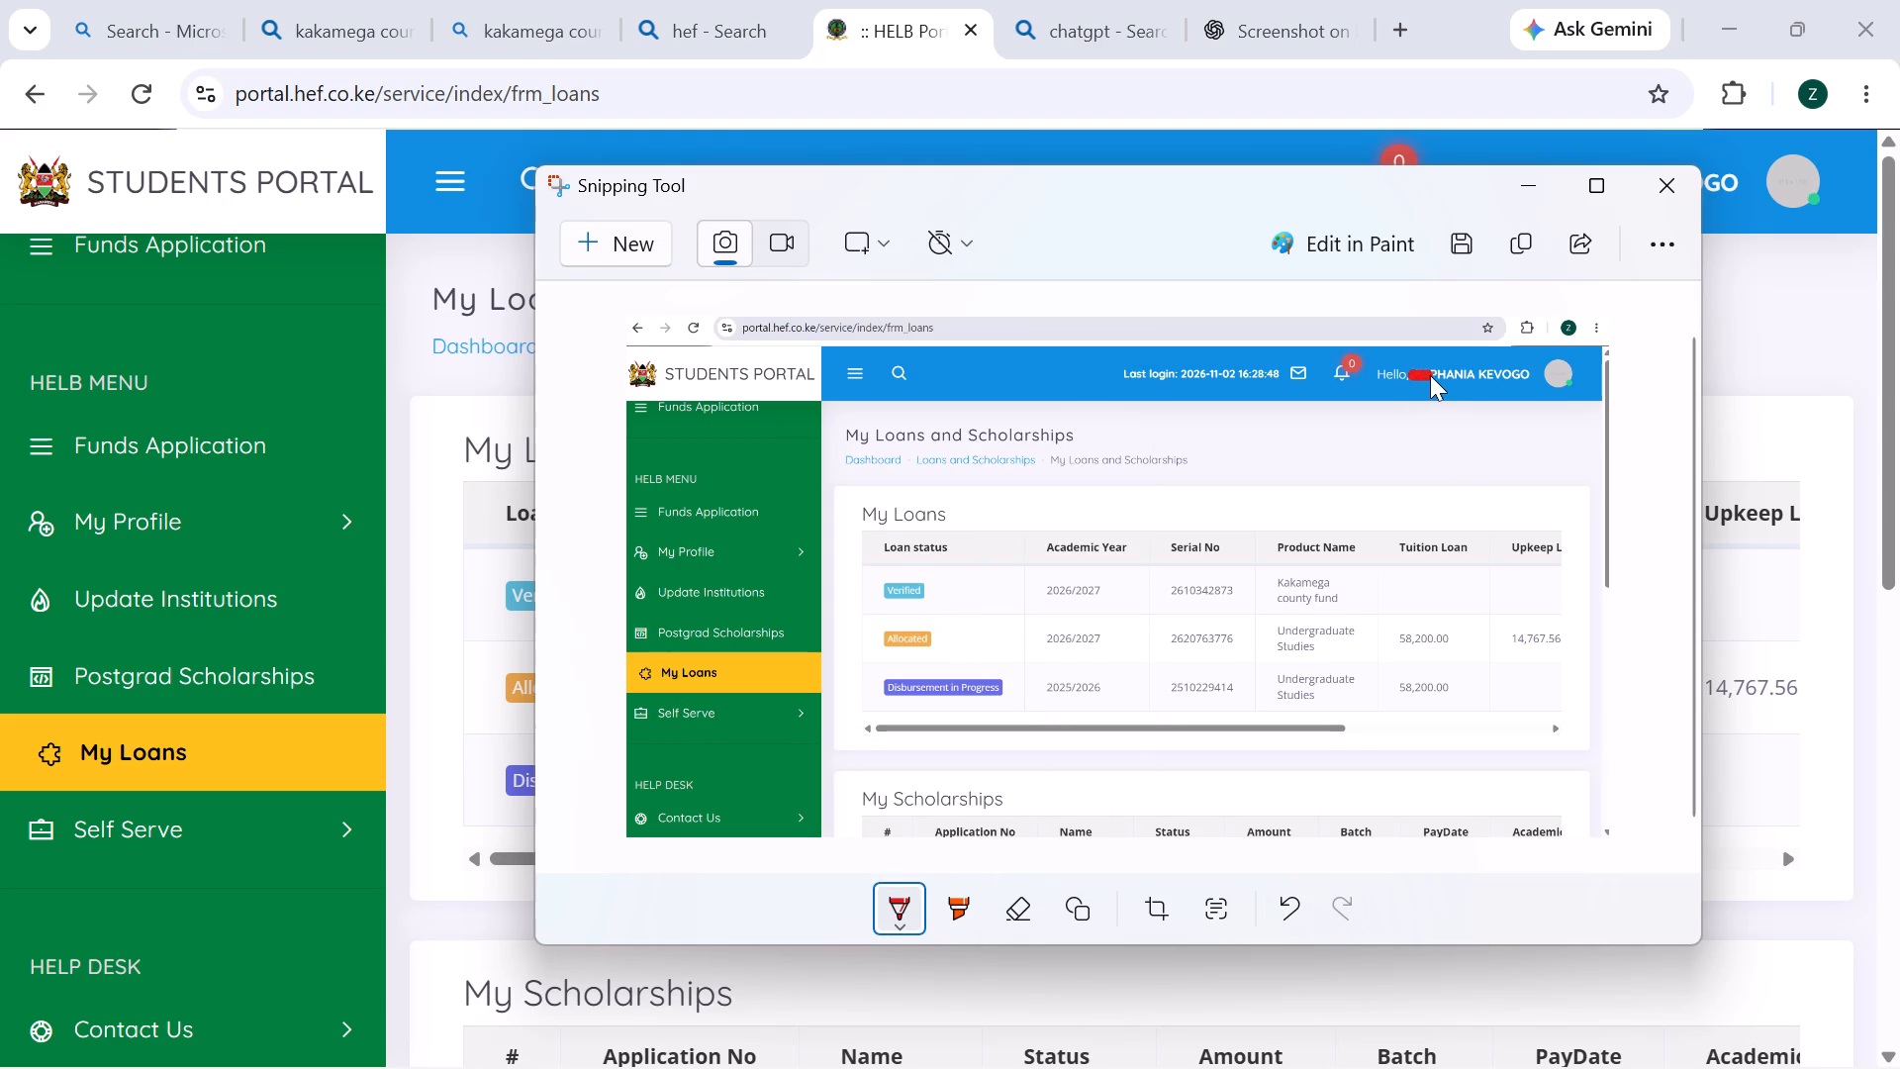
pyautogui.moveTo(1430, 375); pyautogui.dragTo(1503, 372)
pyautogui.moveTo(1503, 372); pyautogui.dragTo(1528, 374)
pyautogui.click(1631, 792)
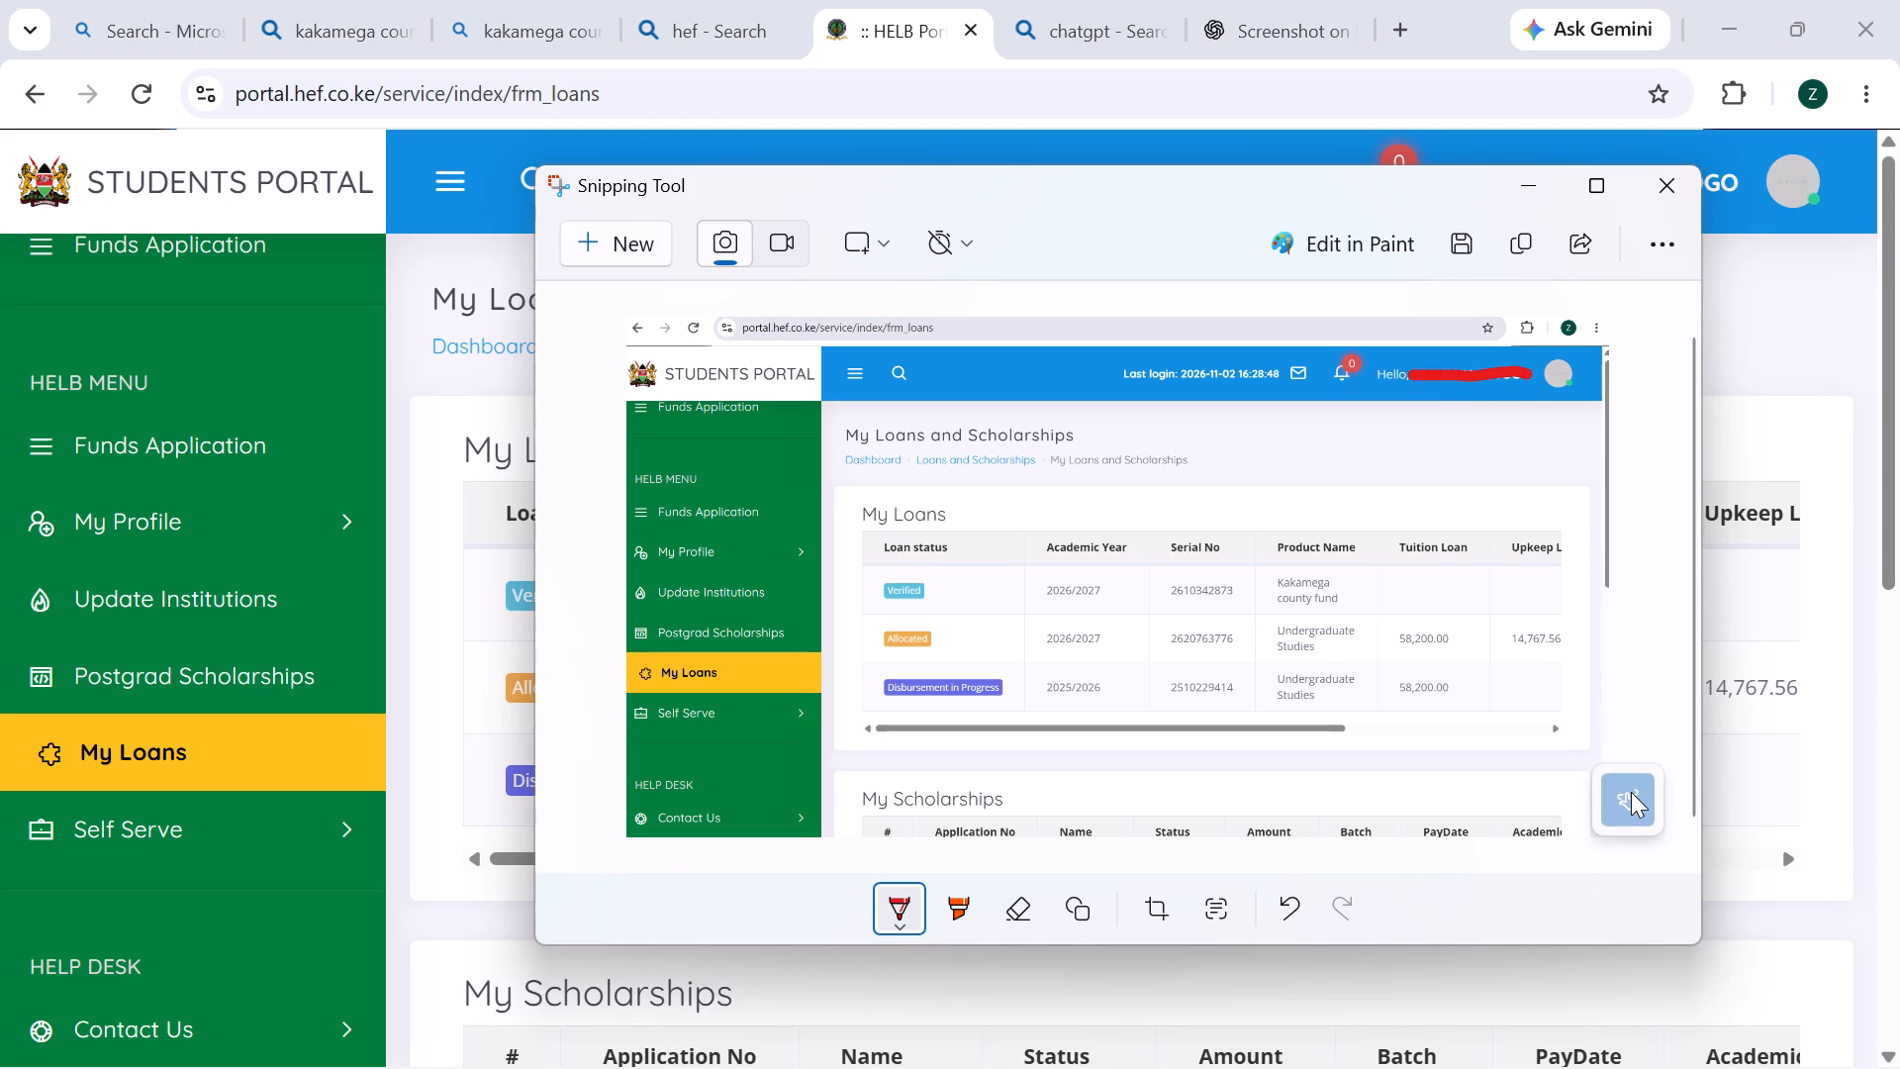
pyautogui.click(1476, 372)
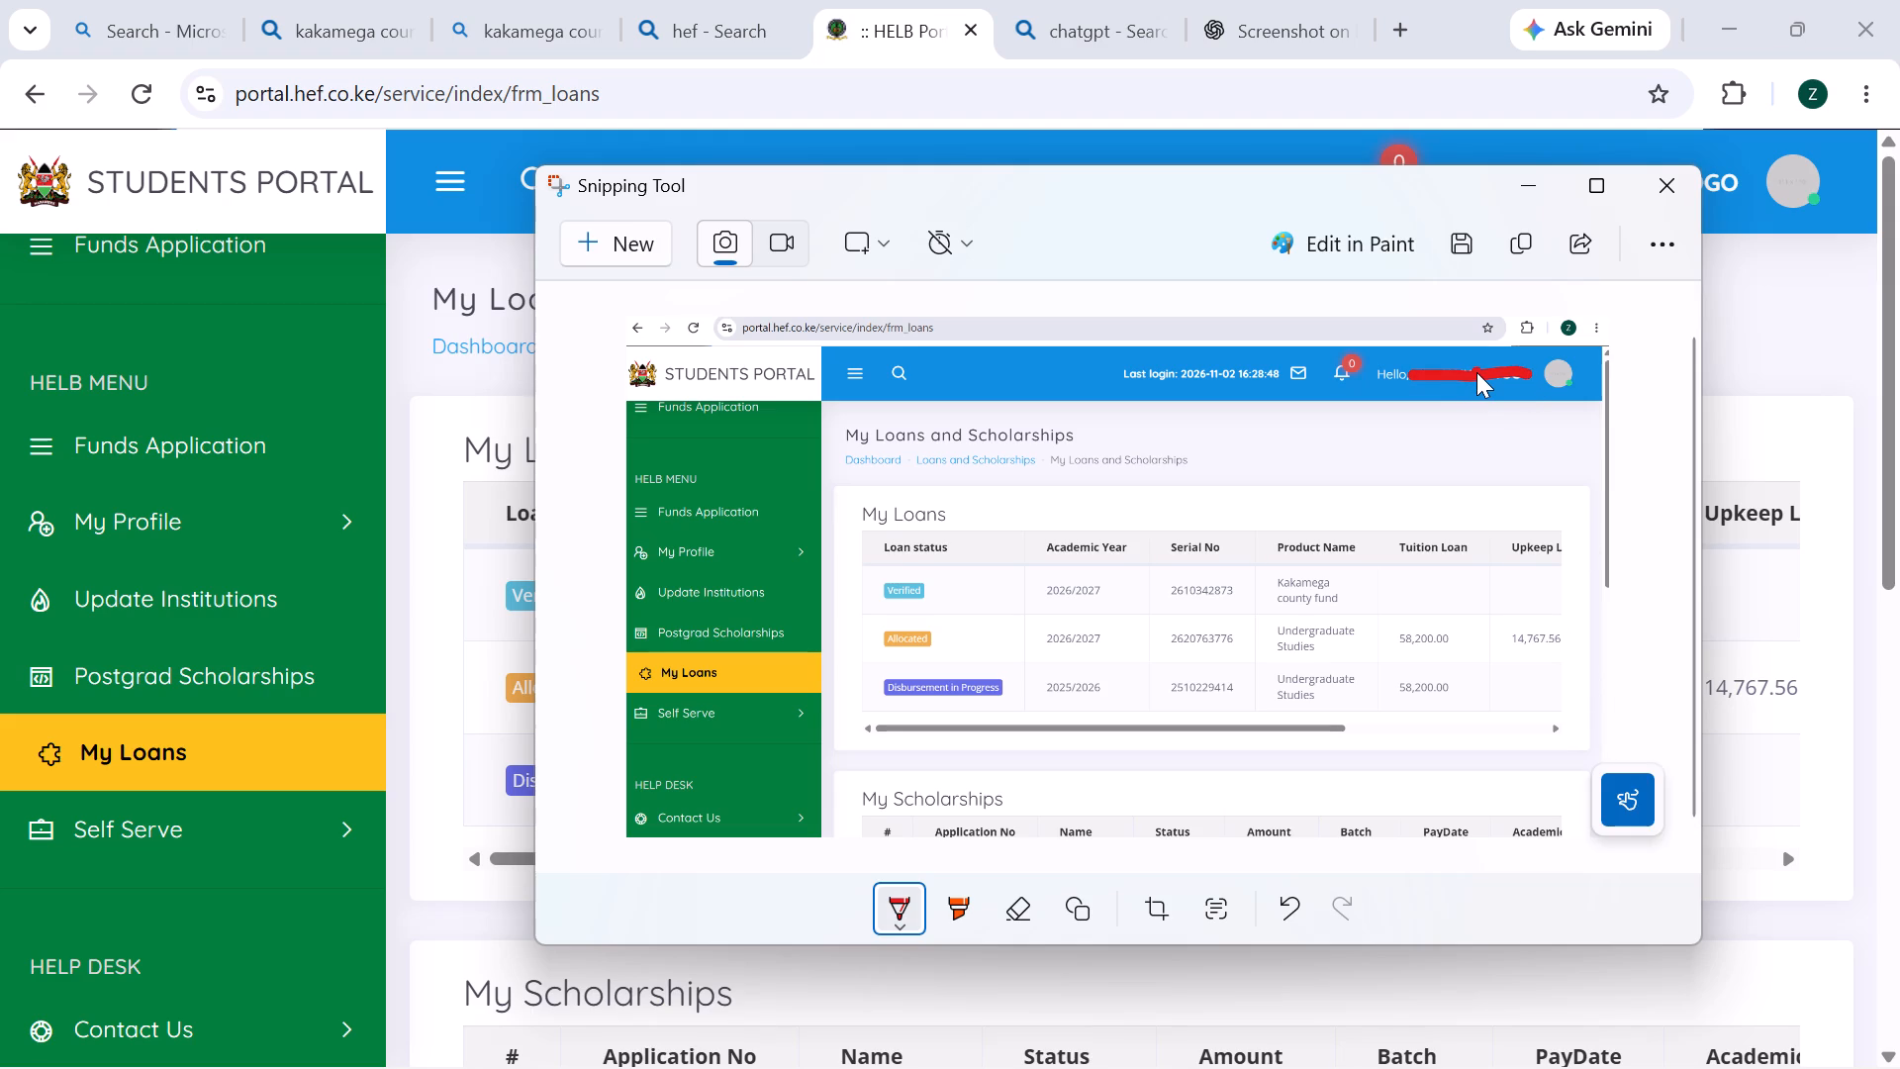
# Undo the thick red pen marks covering the account holder's name in the snip's header.
pyautogui.click(1292, 889)
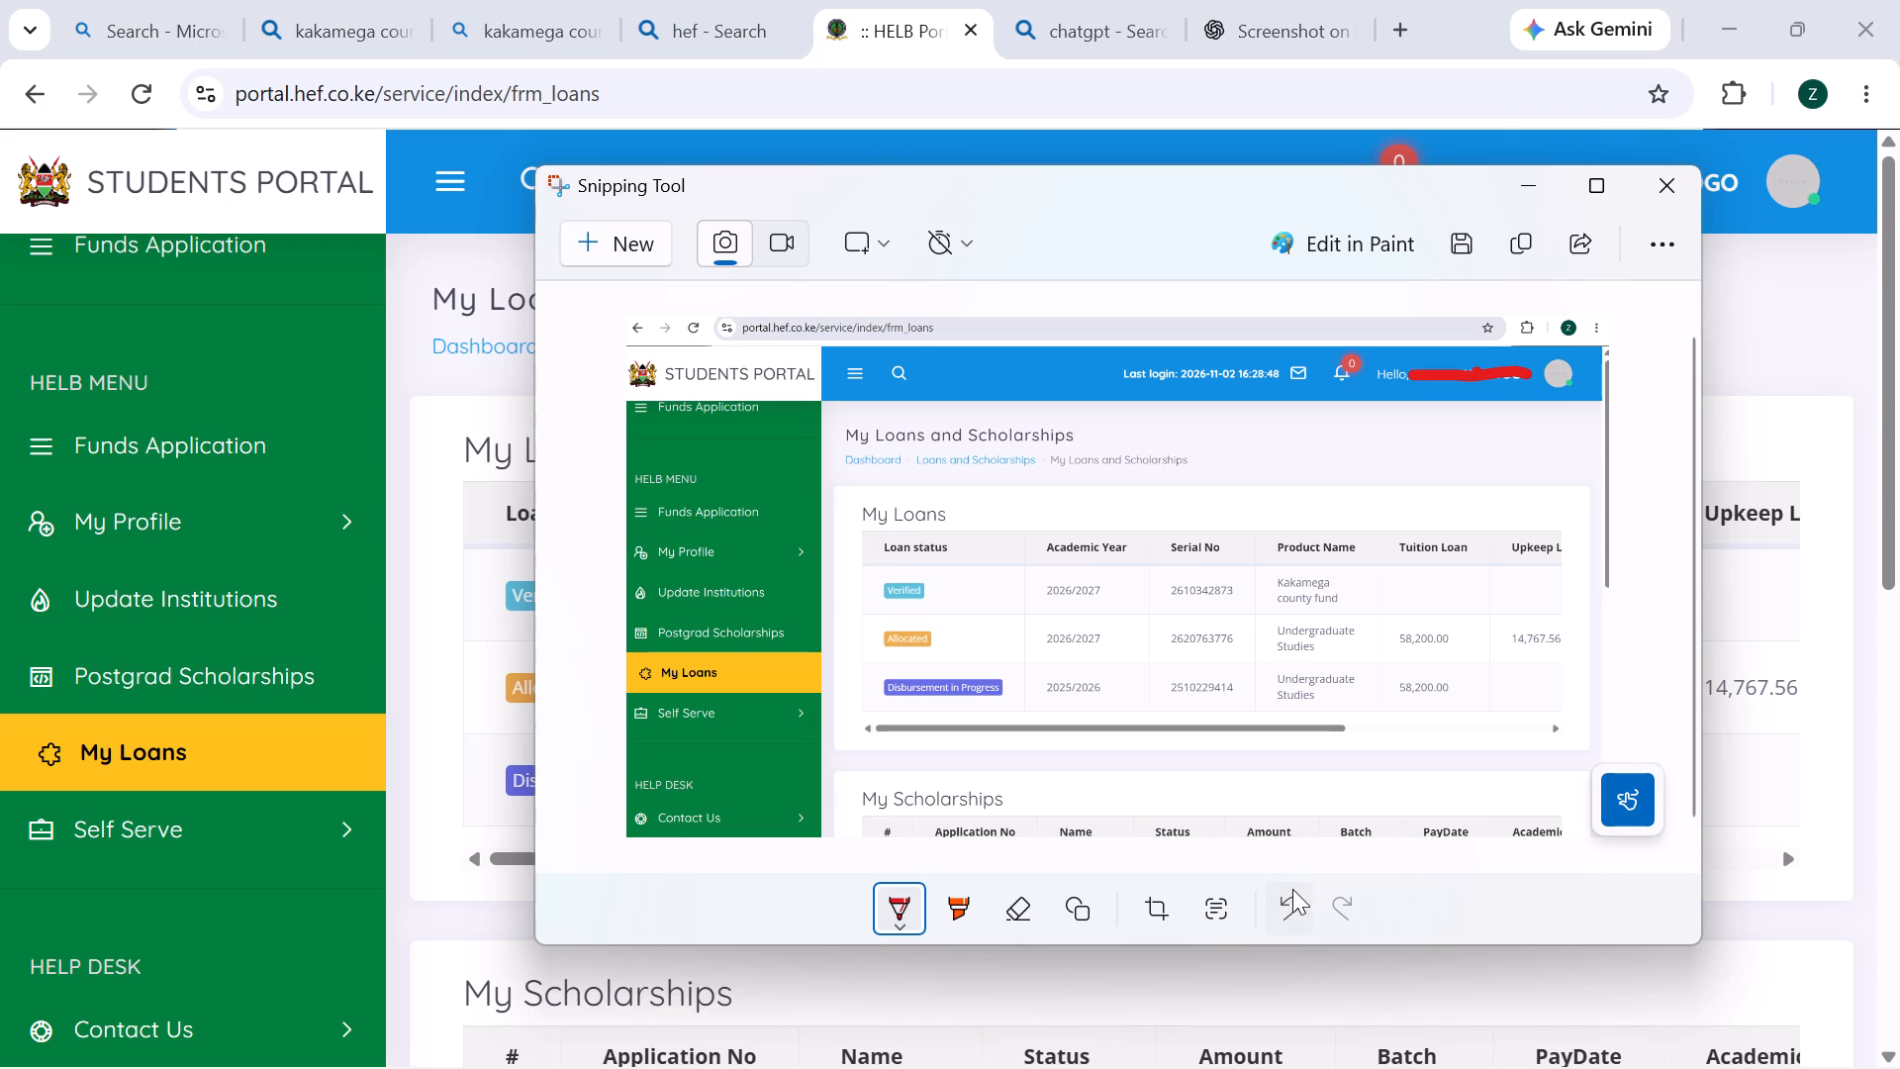
pyautogui.click(1292, 889)
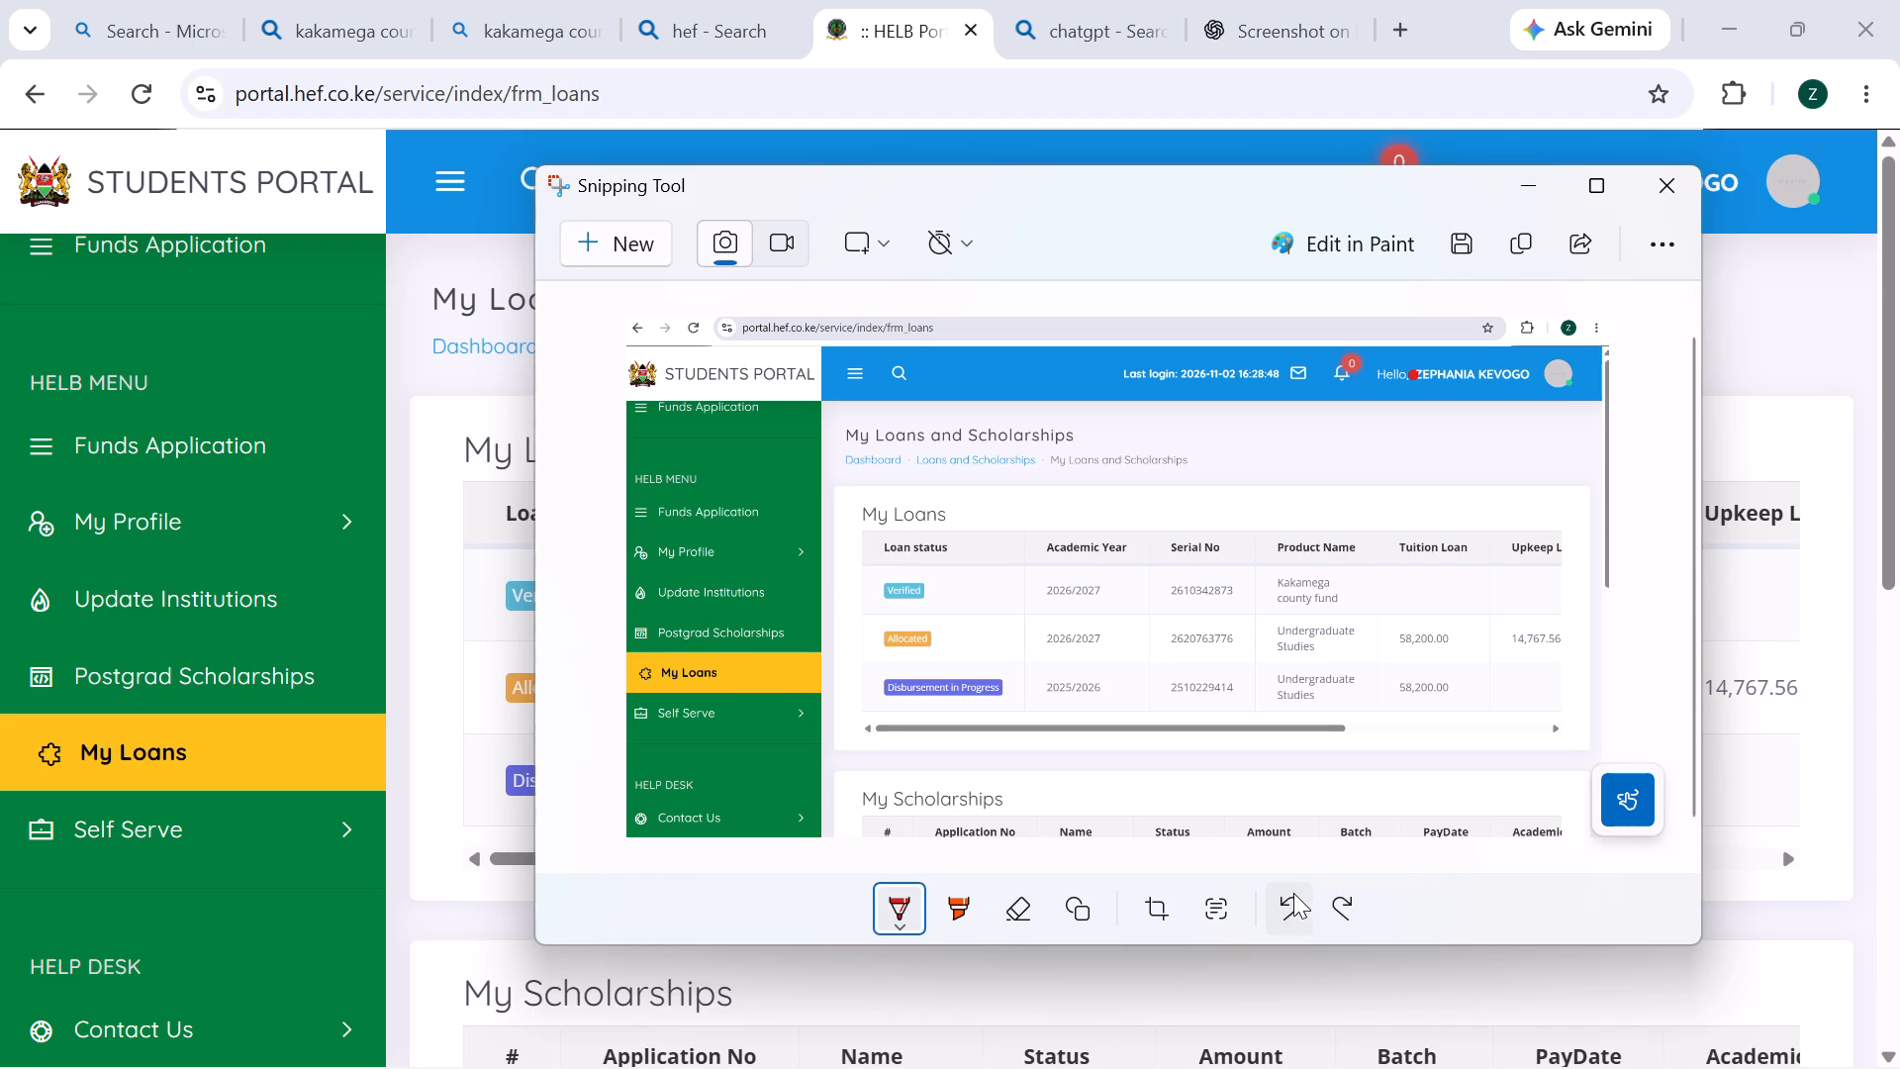
pyautogui.click(1278, 907)
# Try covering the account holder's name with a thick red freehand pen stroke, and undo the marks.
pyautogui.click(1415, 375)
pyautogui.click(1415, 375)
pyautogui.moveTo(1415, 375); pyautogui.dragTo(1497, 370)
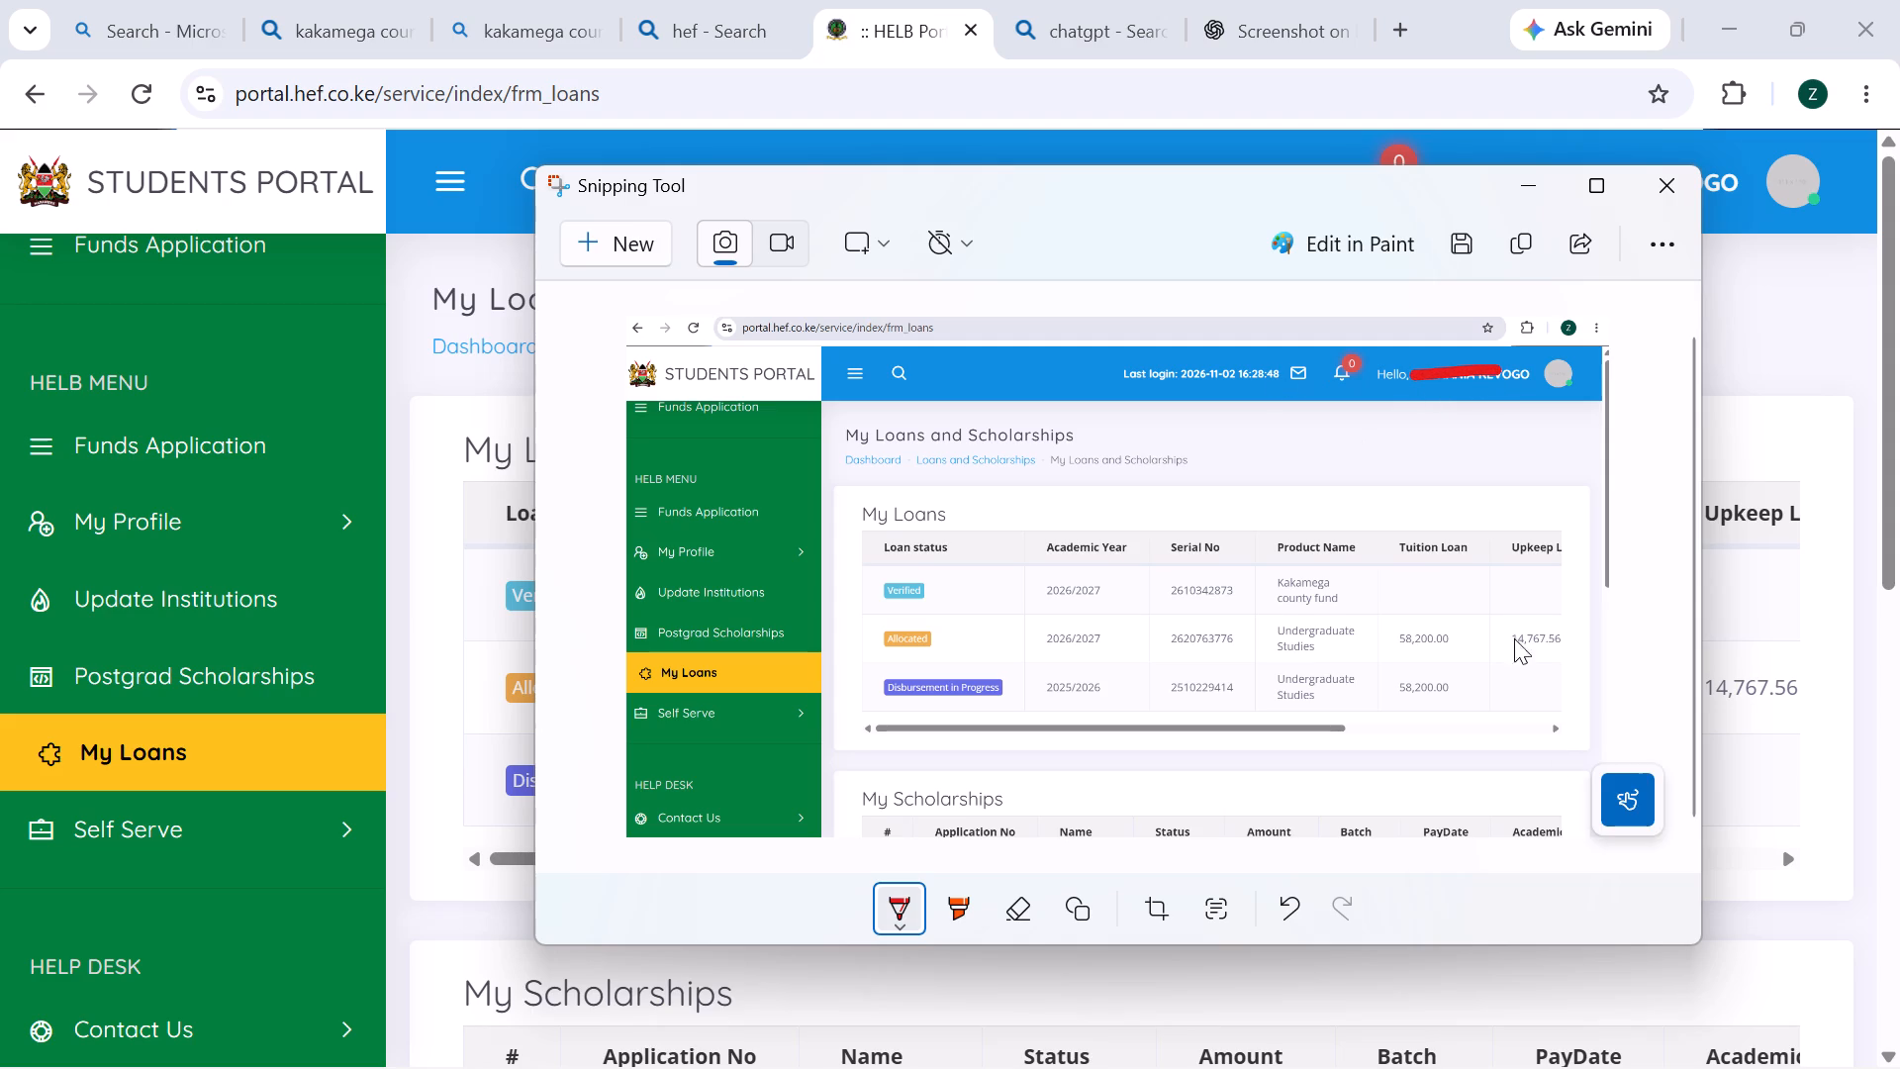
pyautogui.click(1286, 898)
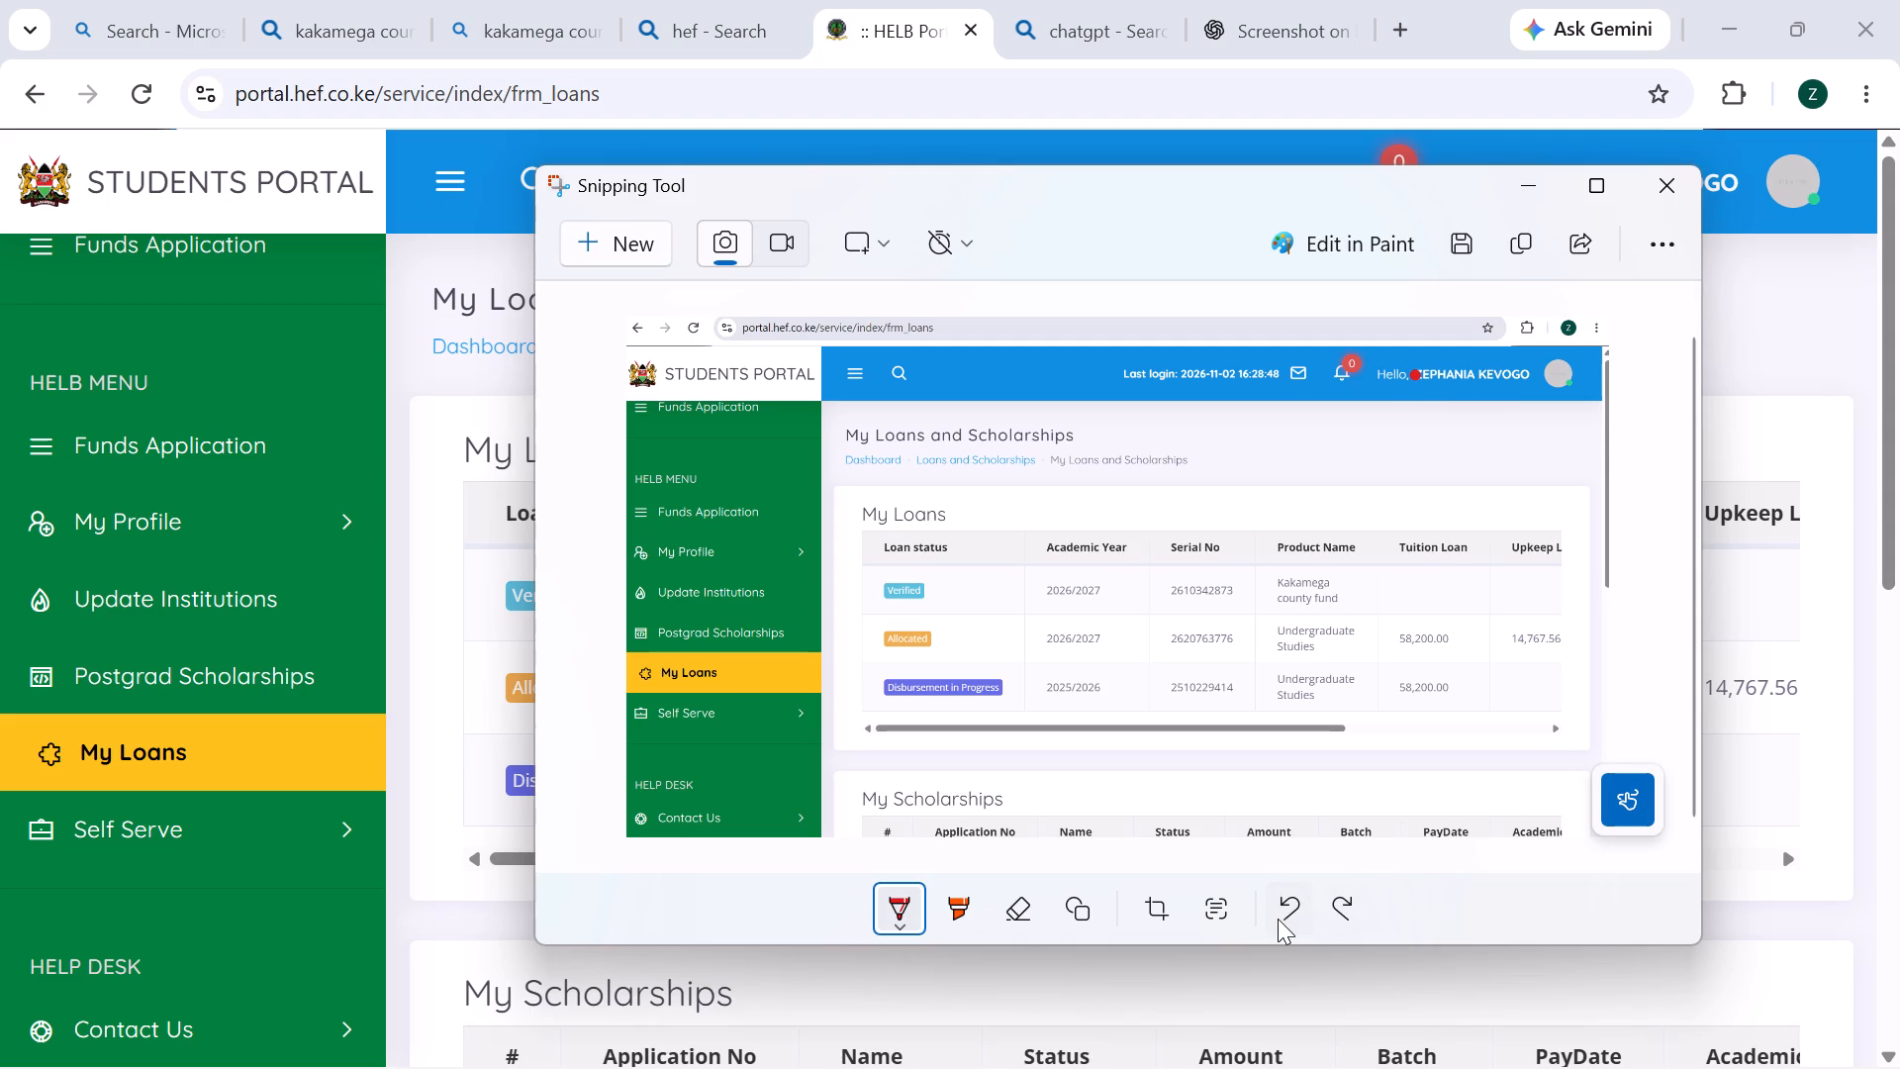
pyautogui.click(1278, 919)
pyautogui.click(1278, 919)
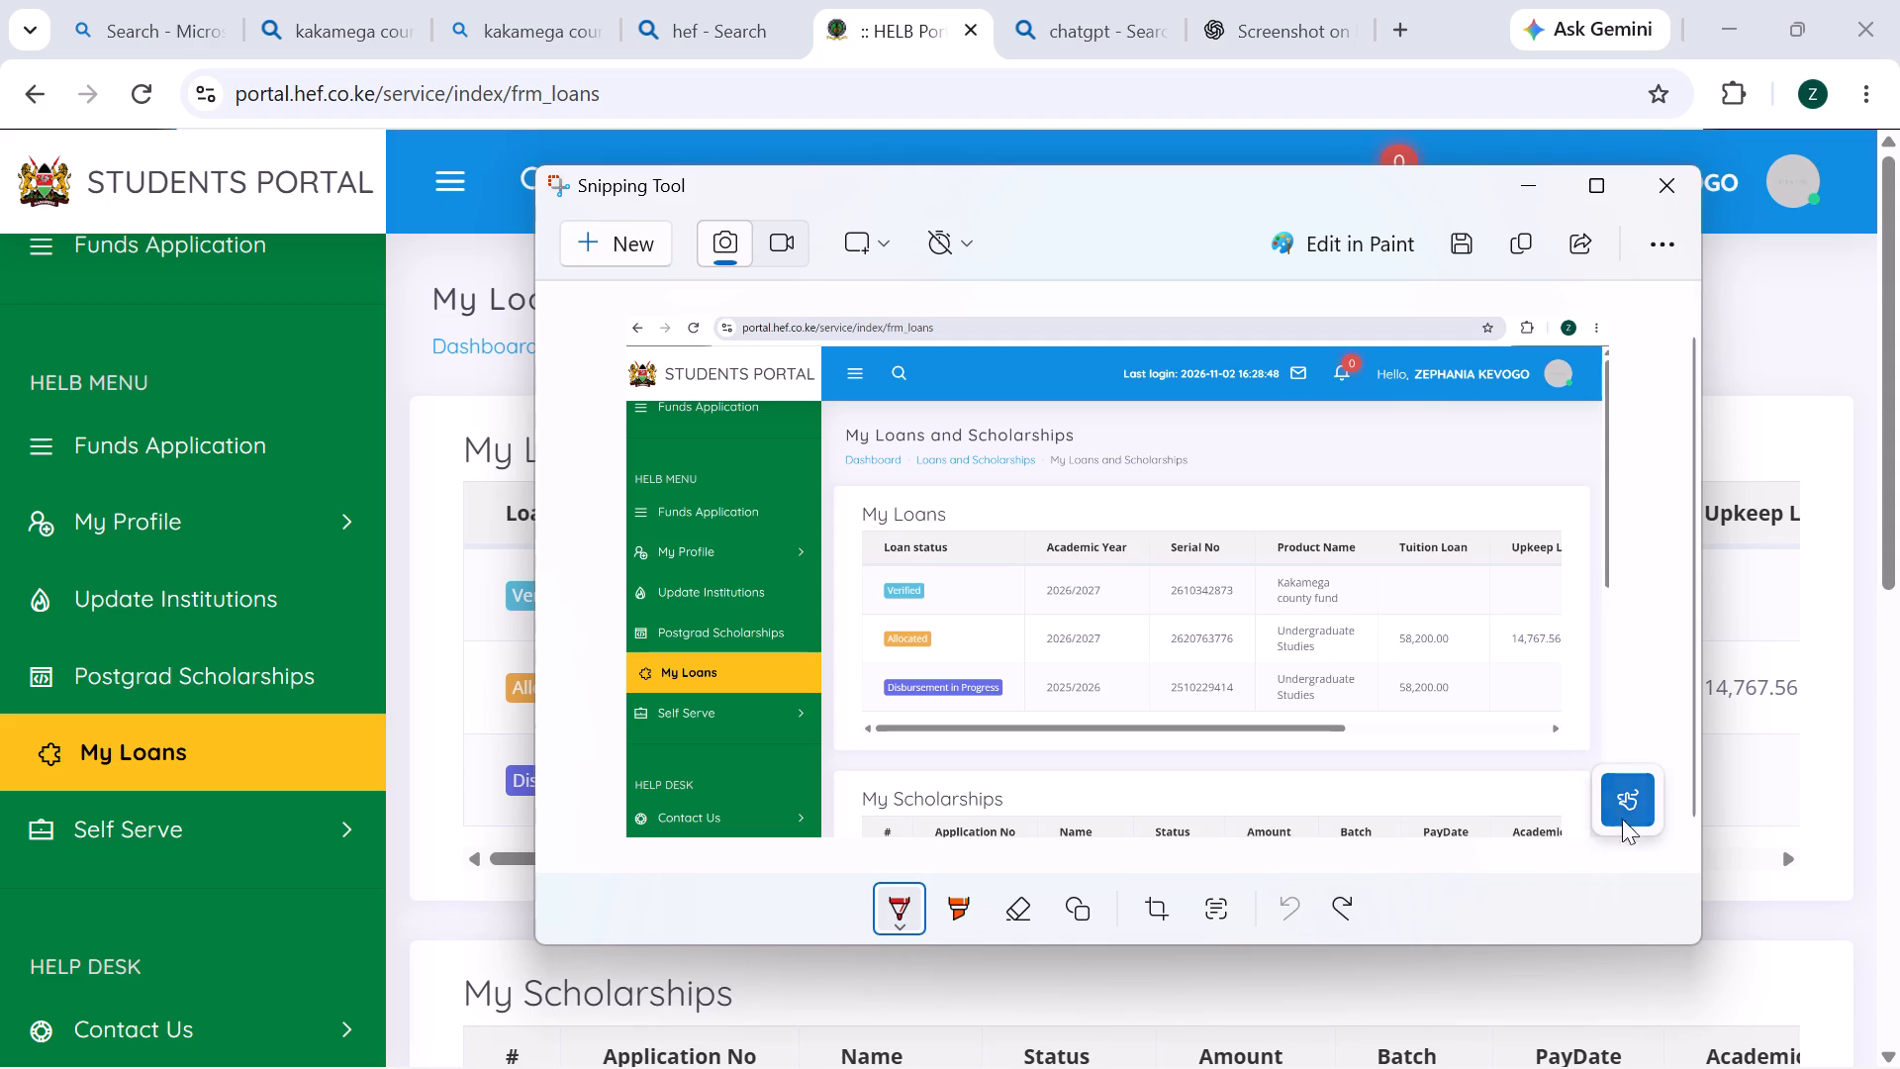
# Turn off touch writing for the snip.
pyautogui.click(1631, 808)
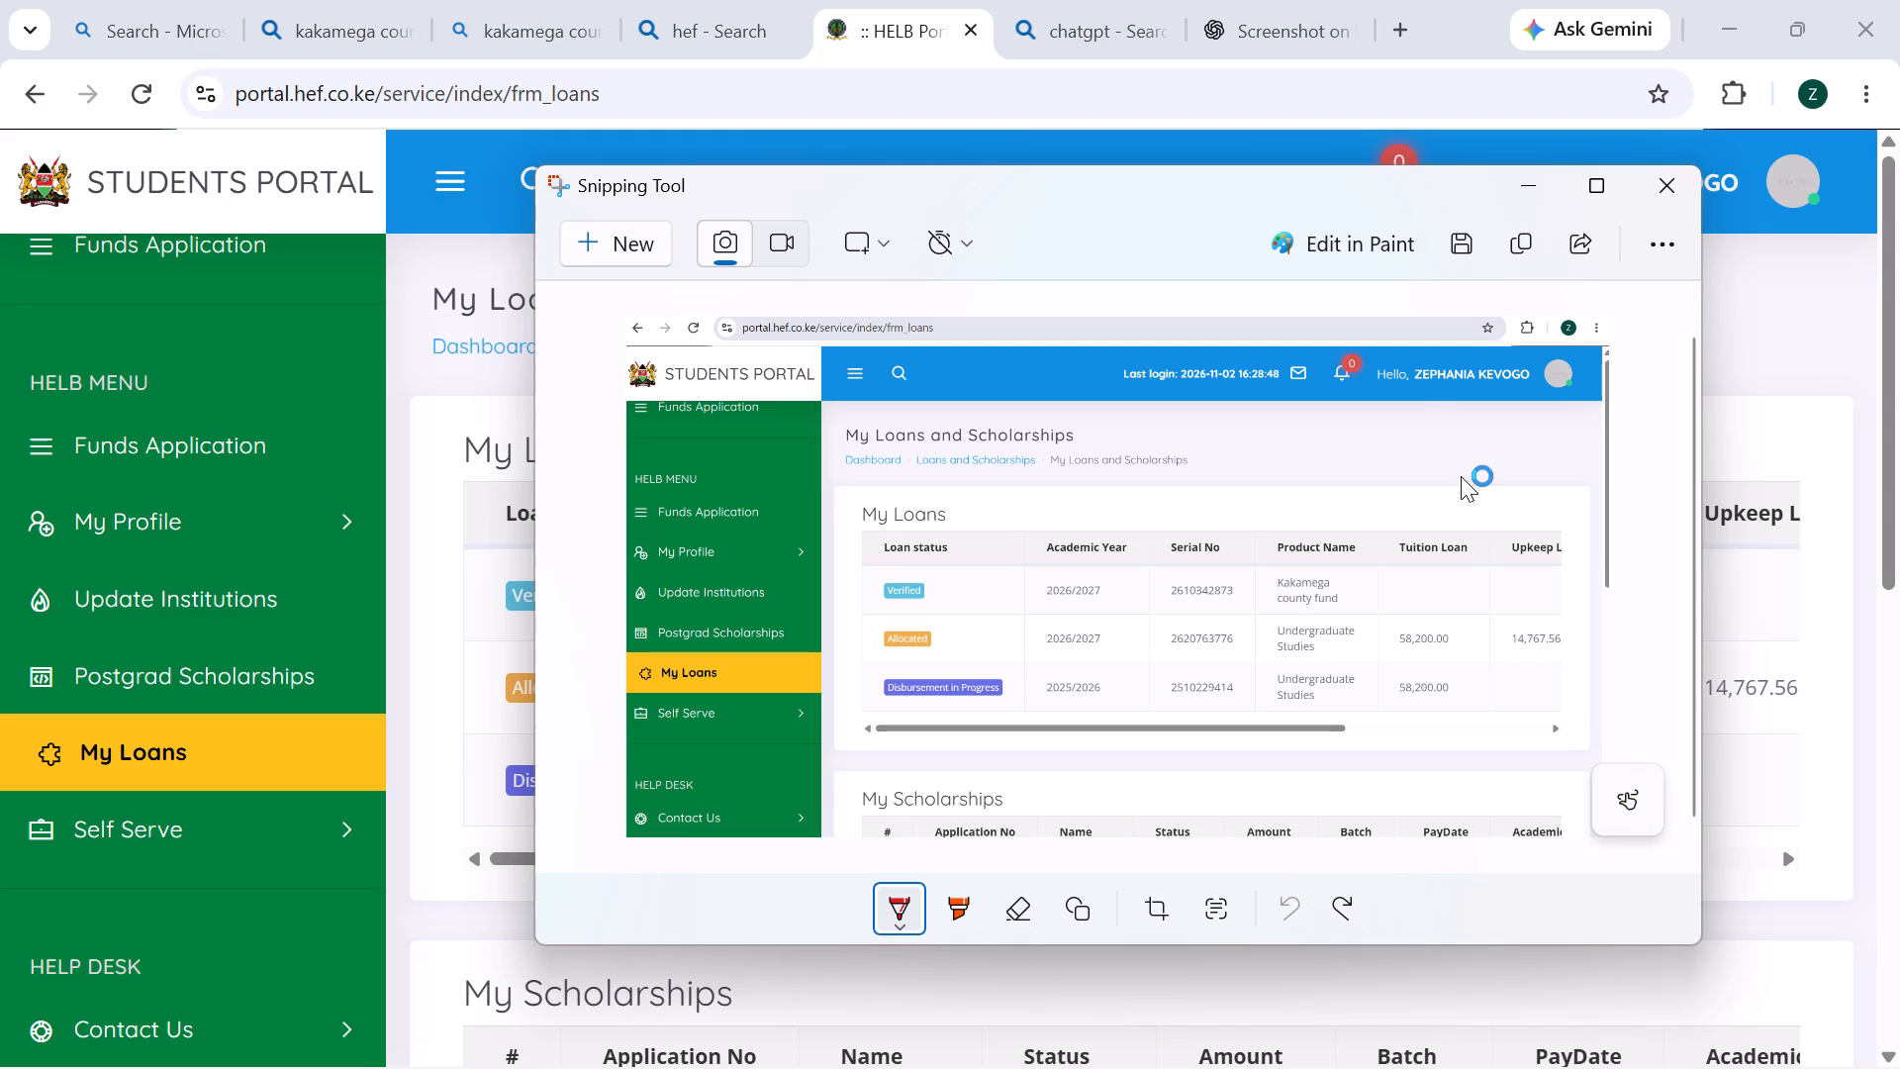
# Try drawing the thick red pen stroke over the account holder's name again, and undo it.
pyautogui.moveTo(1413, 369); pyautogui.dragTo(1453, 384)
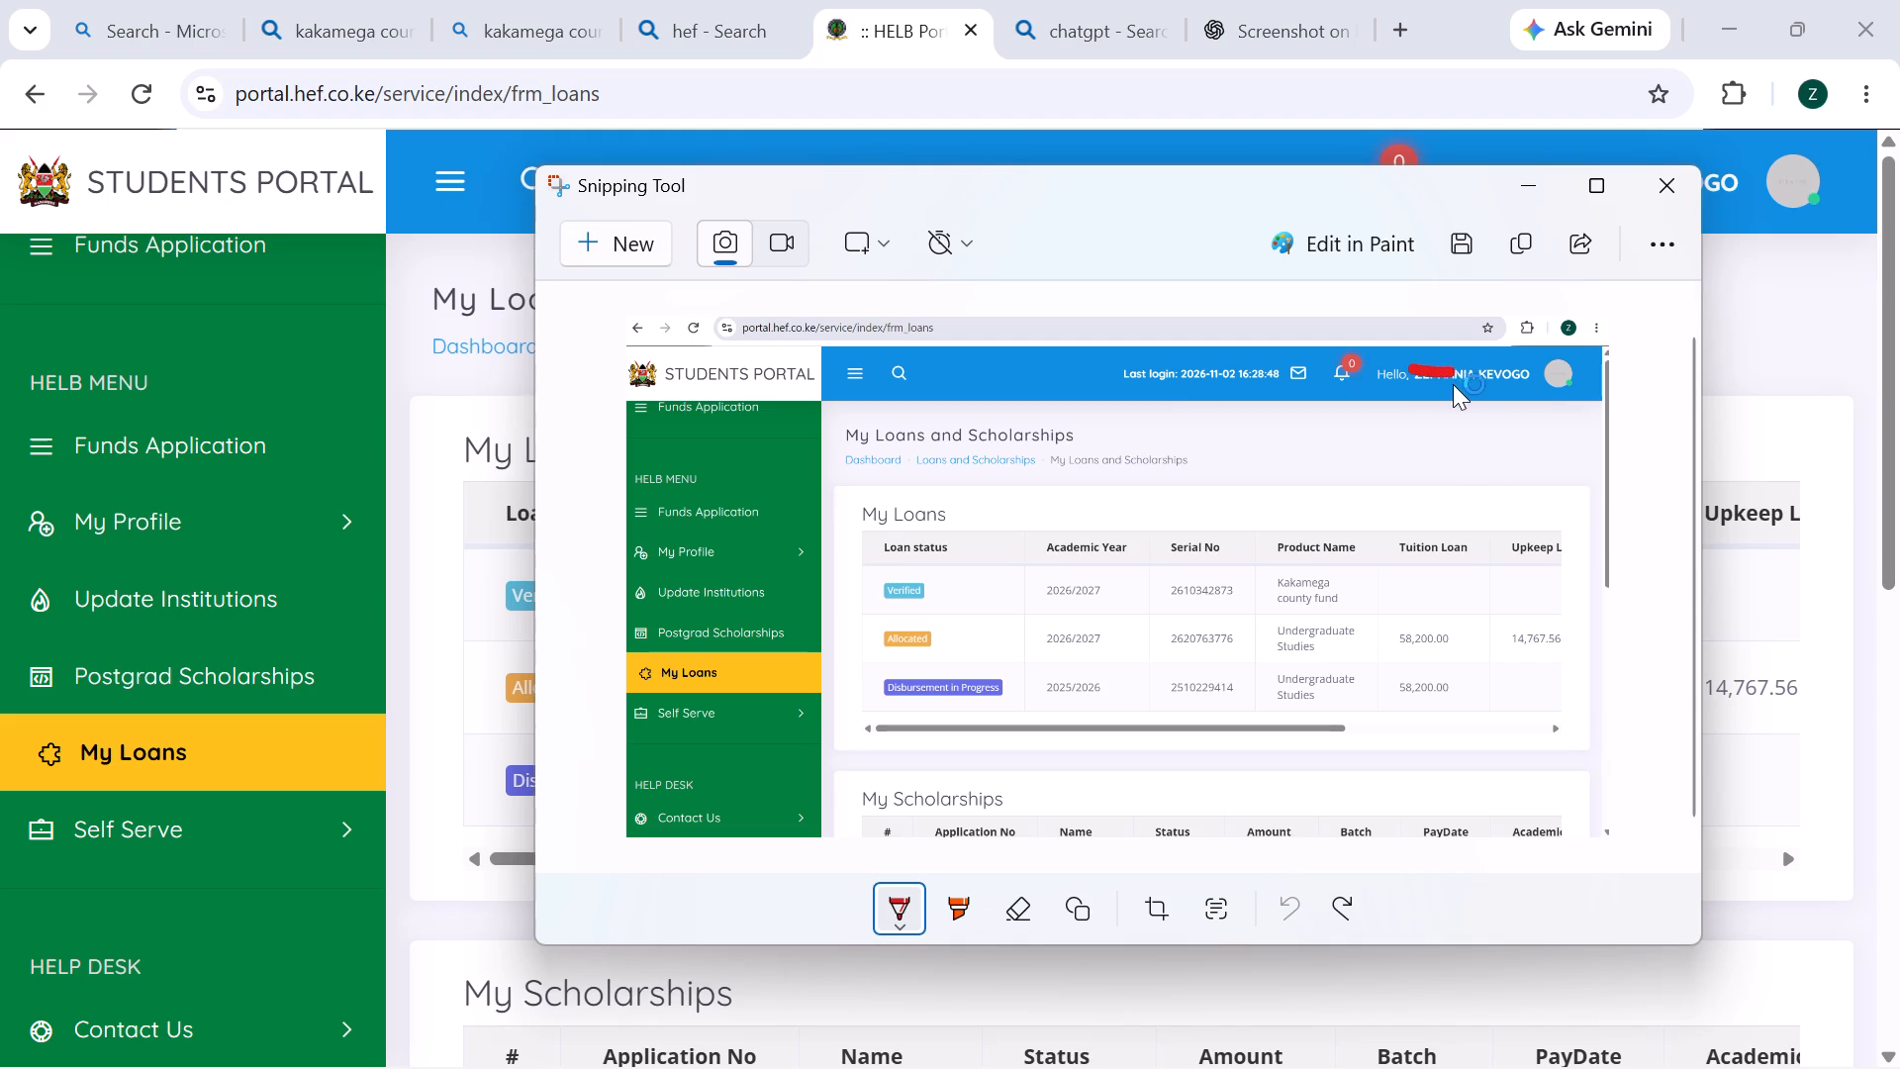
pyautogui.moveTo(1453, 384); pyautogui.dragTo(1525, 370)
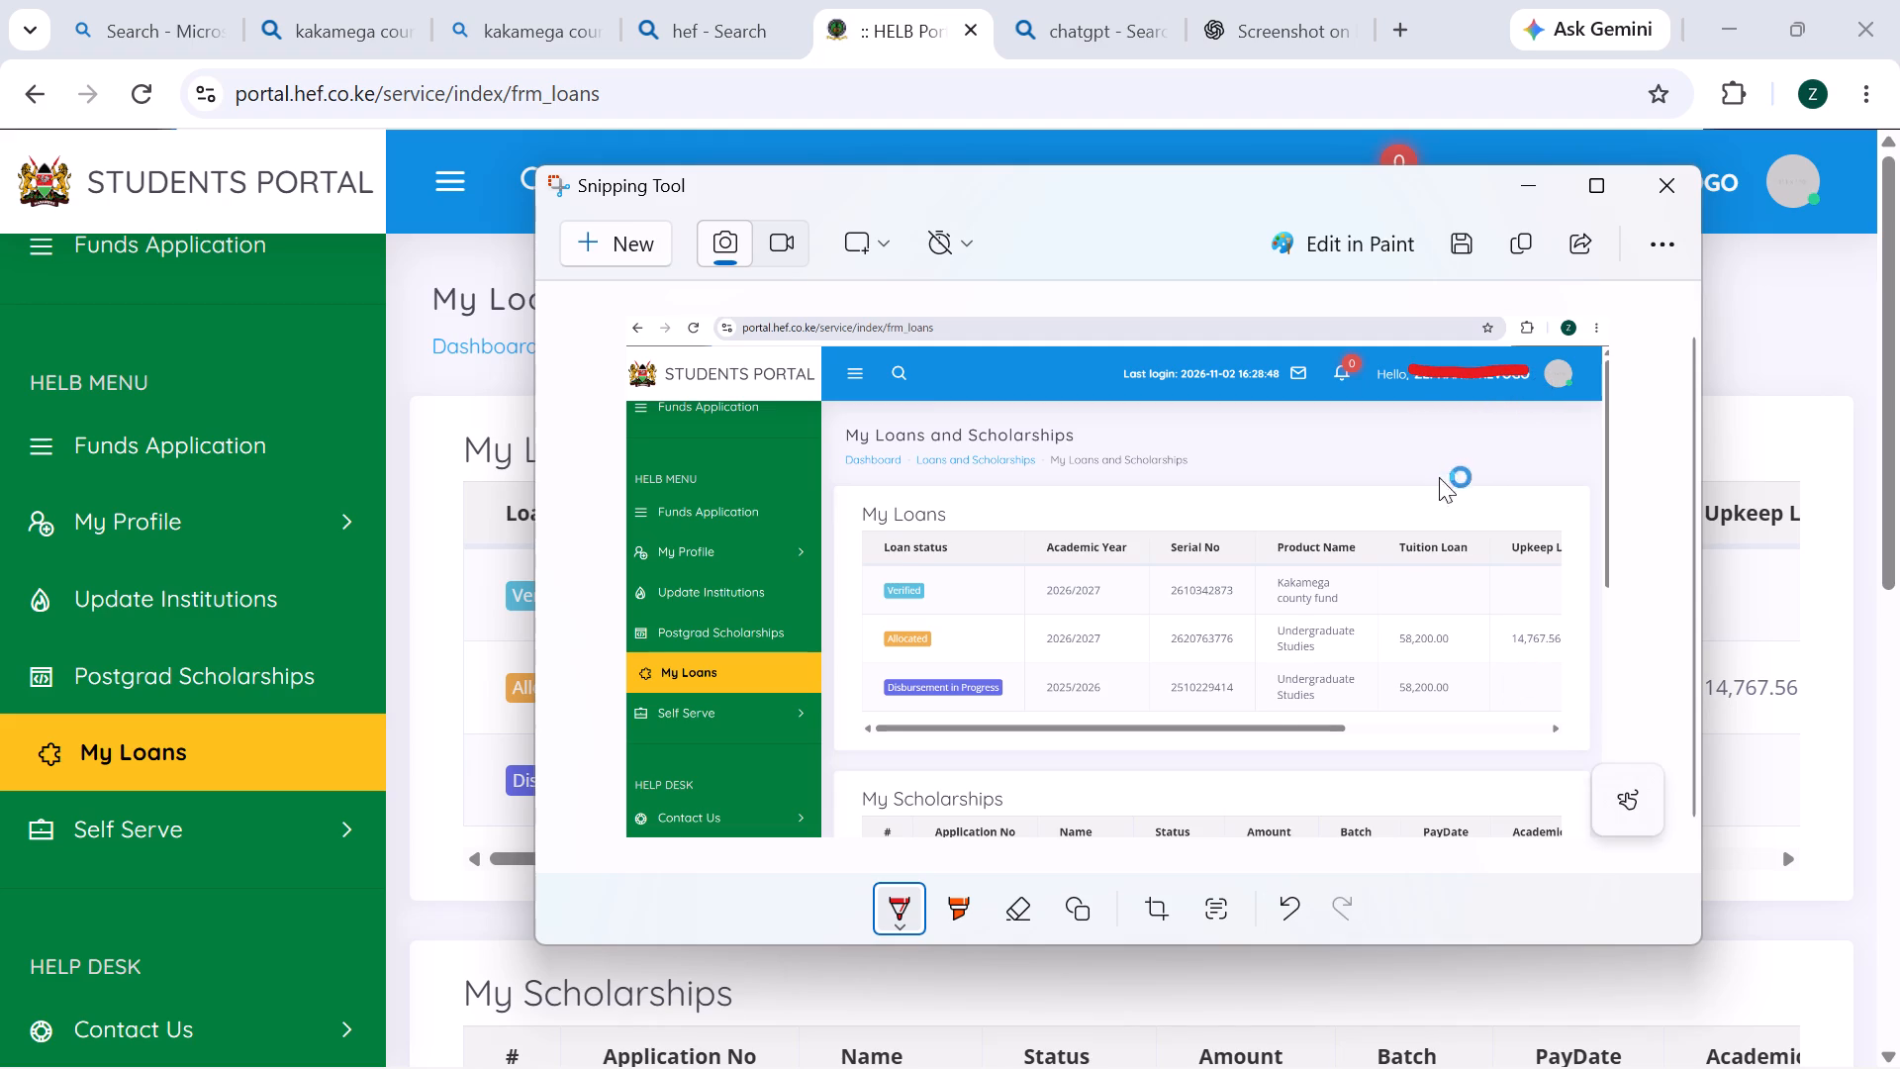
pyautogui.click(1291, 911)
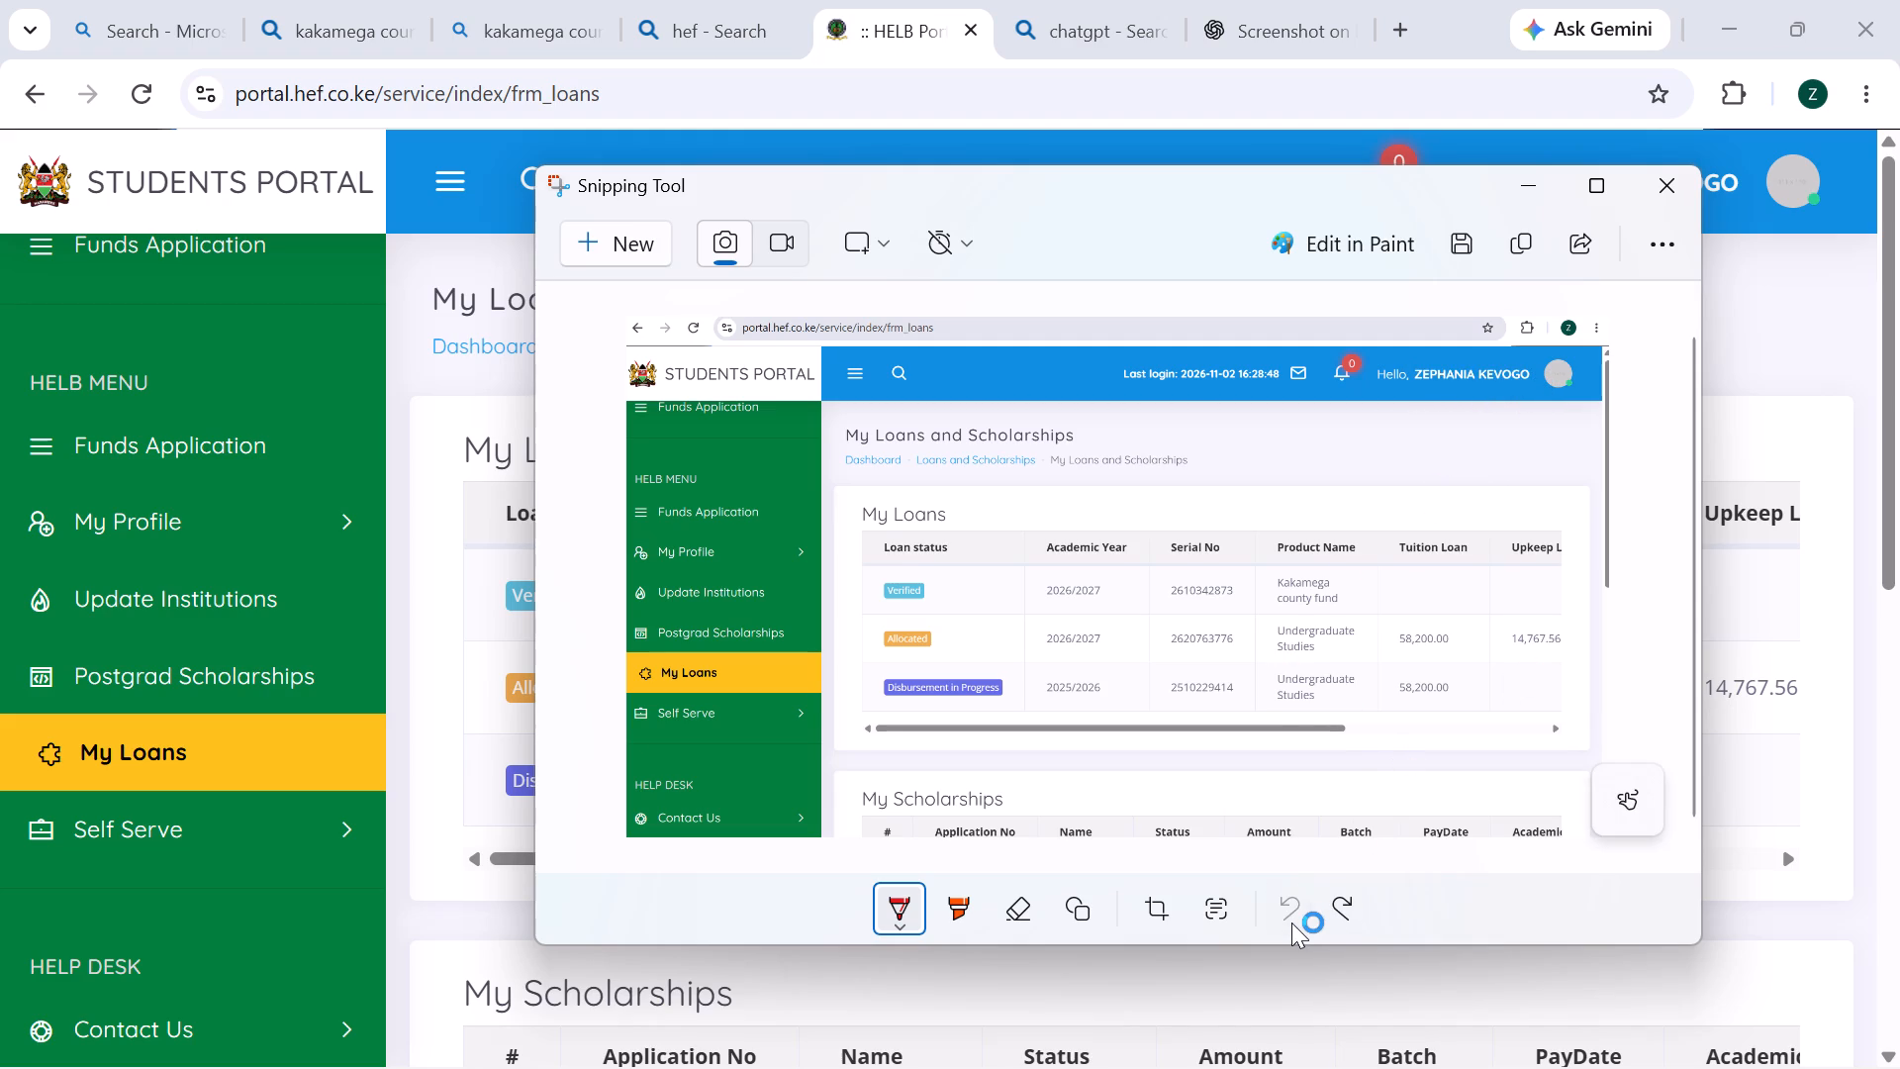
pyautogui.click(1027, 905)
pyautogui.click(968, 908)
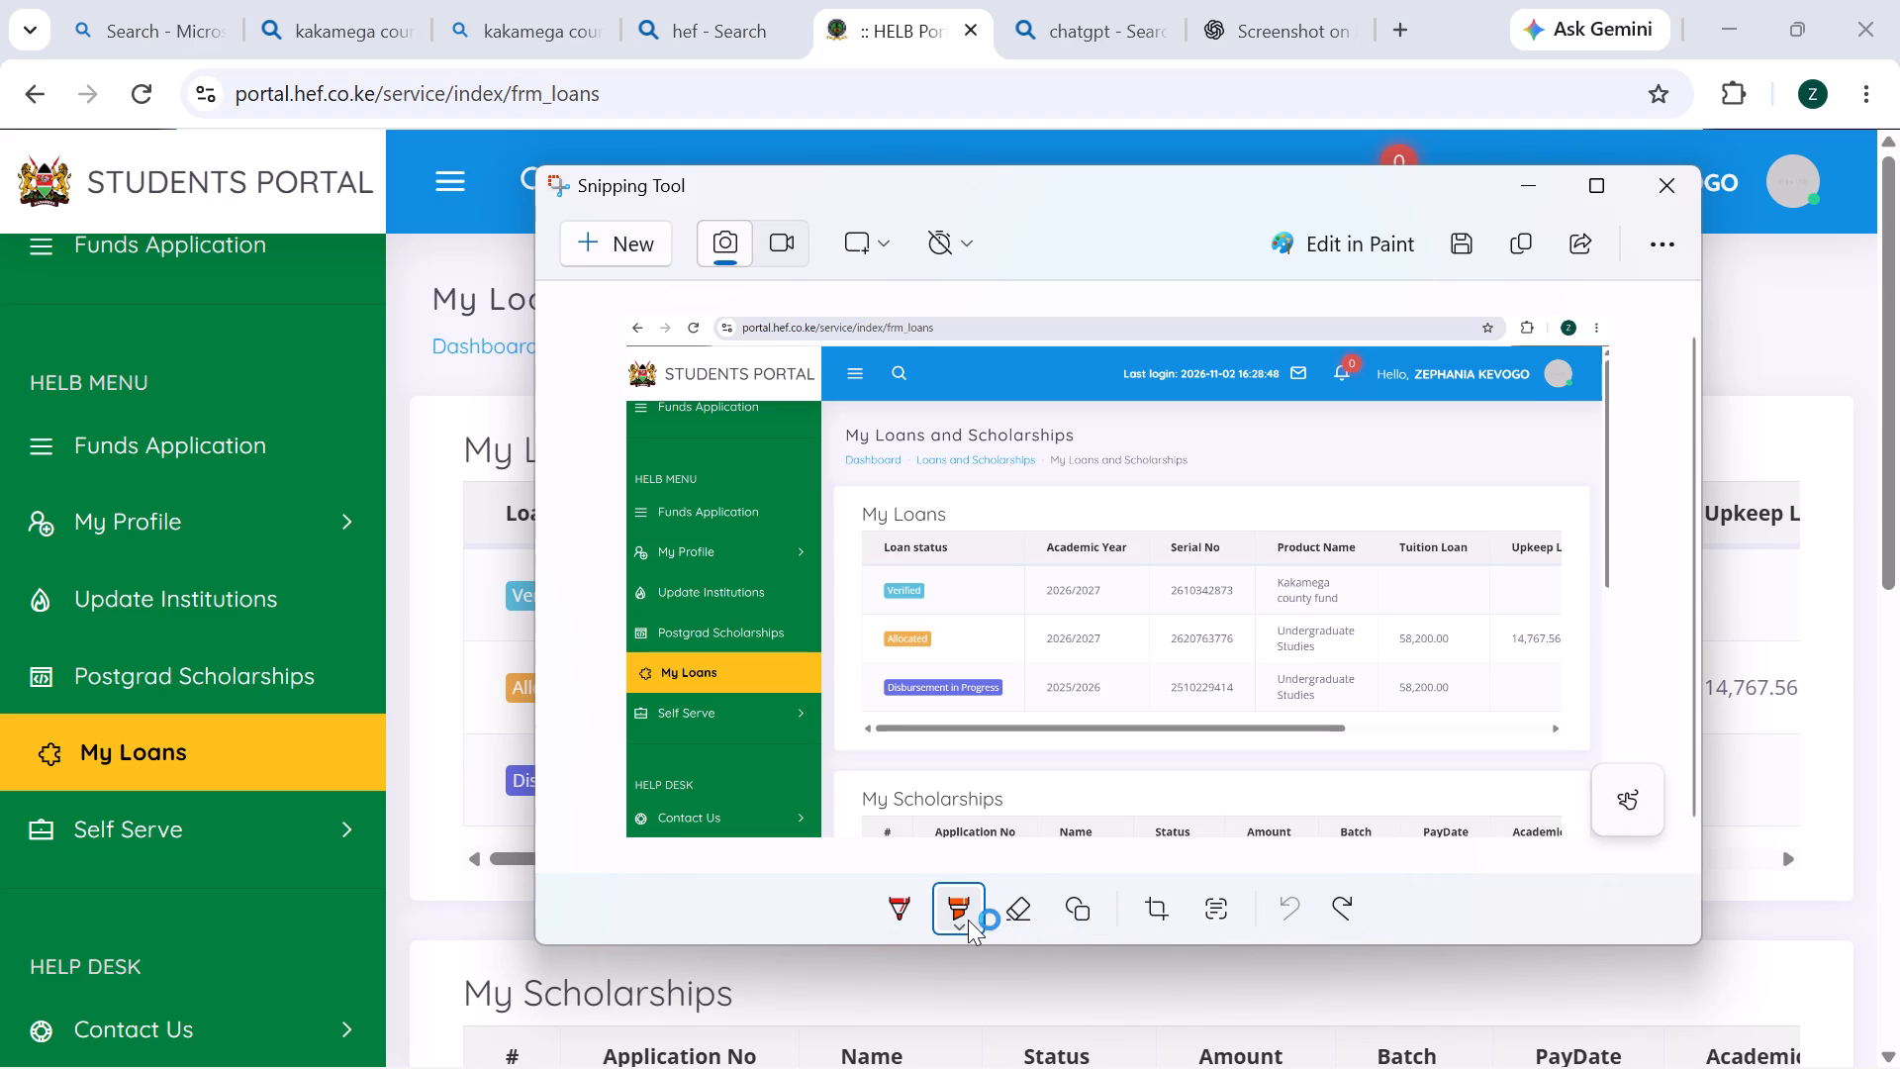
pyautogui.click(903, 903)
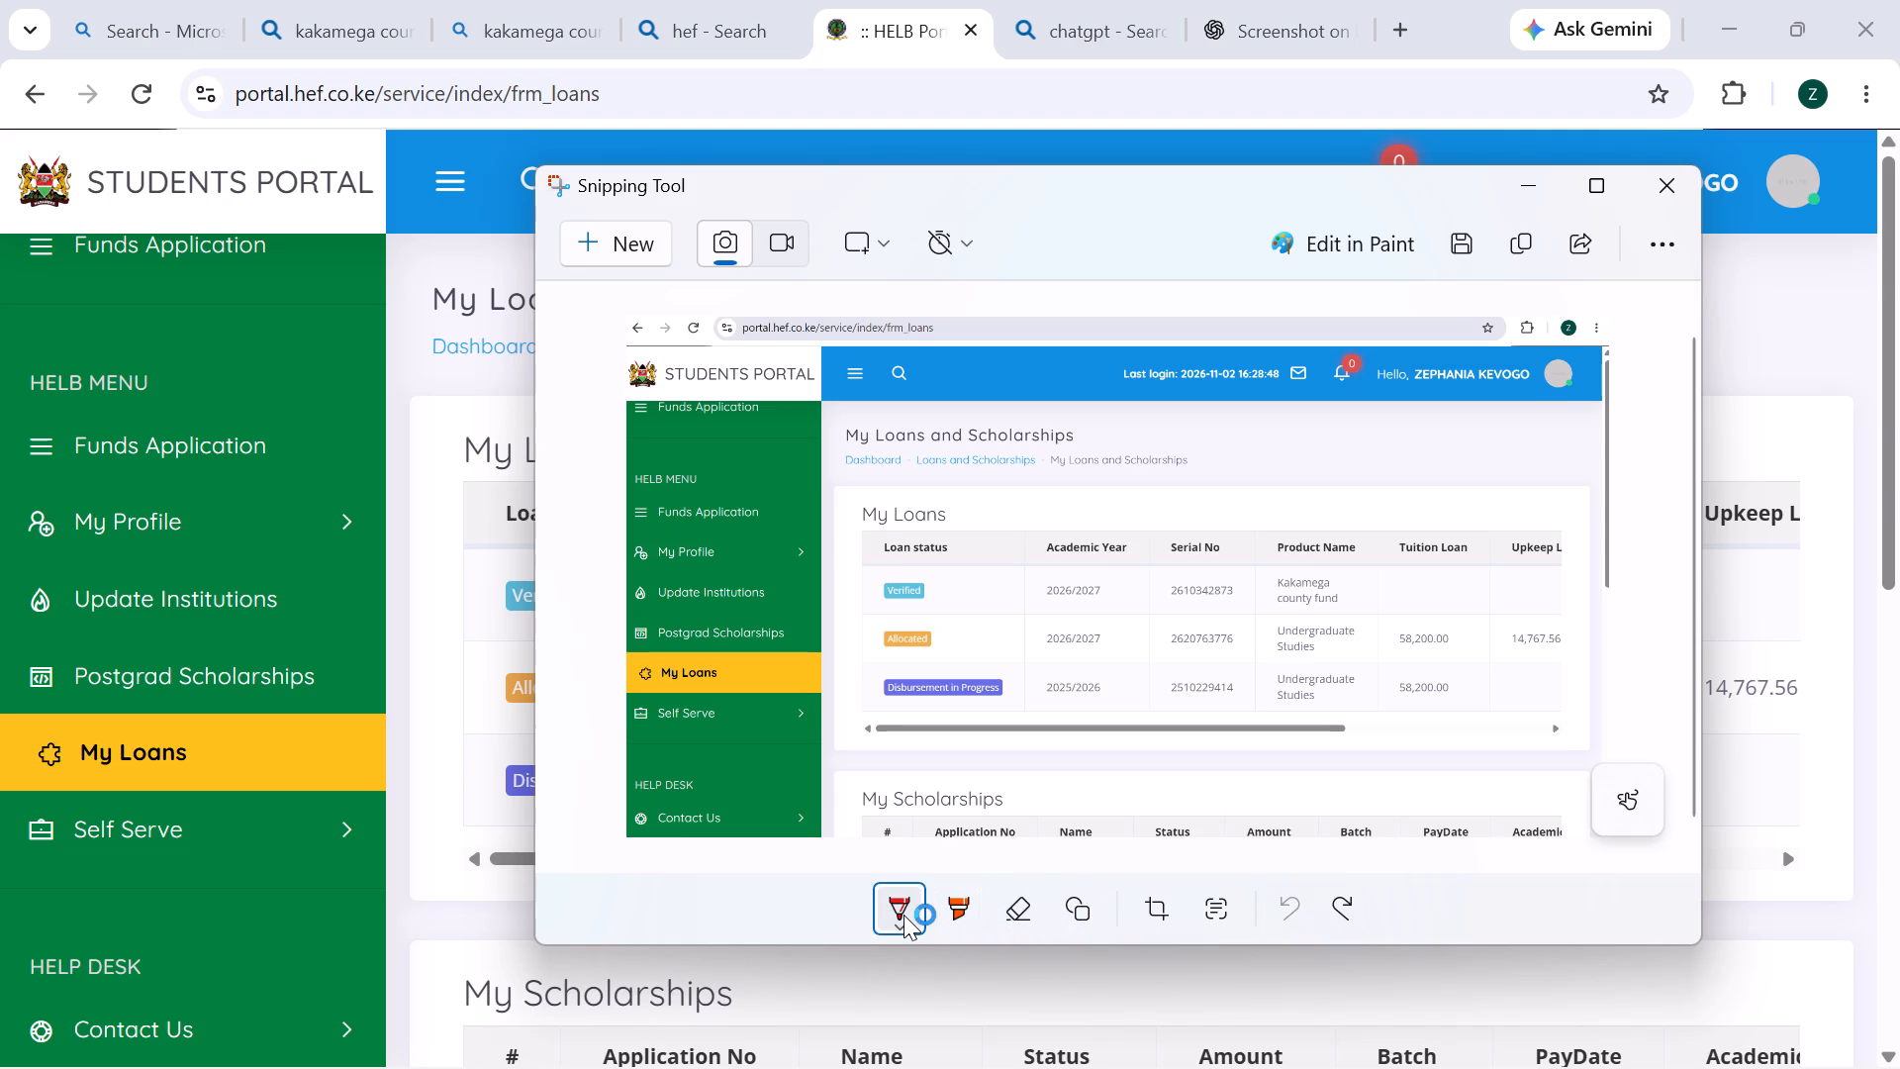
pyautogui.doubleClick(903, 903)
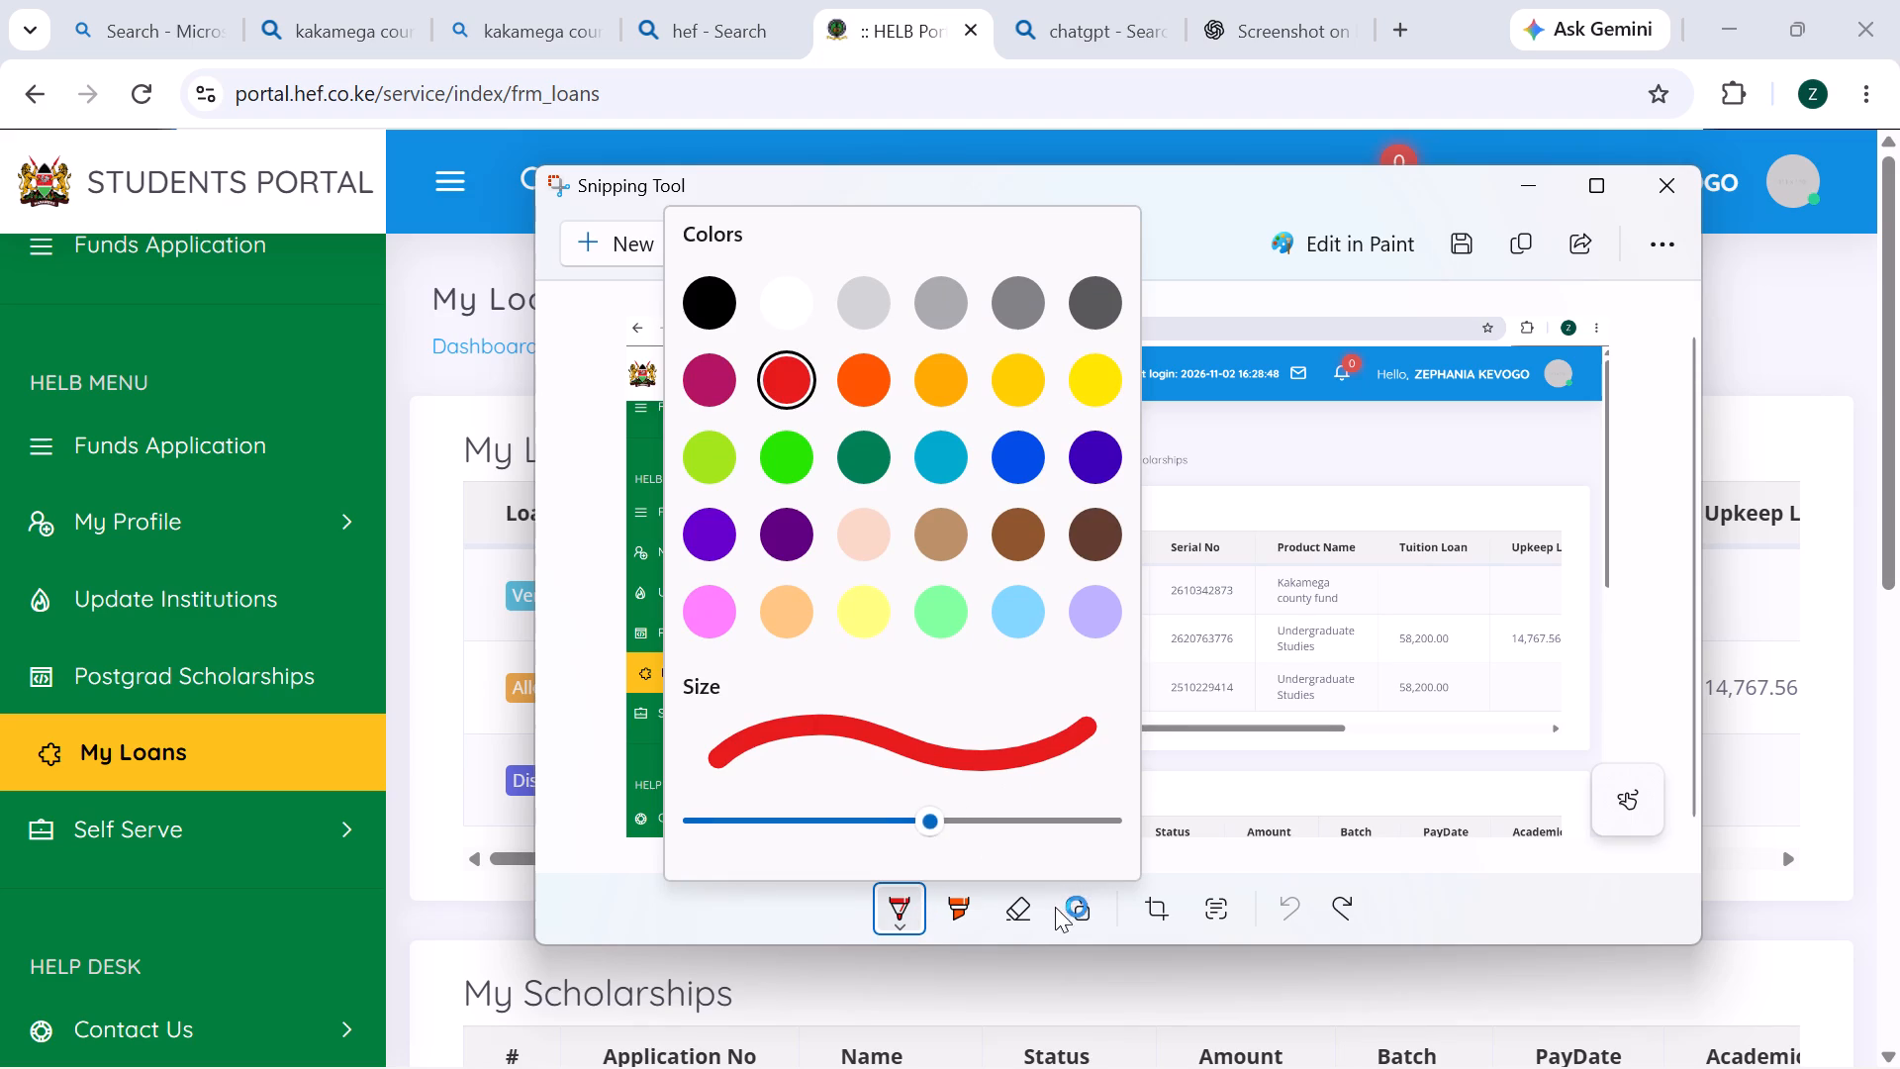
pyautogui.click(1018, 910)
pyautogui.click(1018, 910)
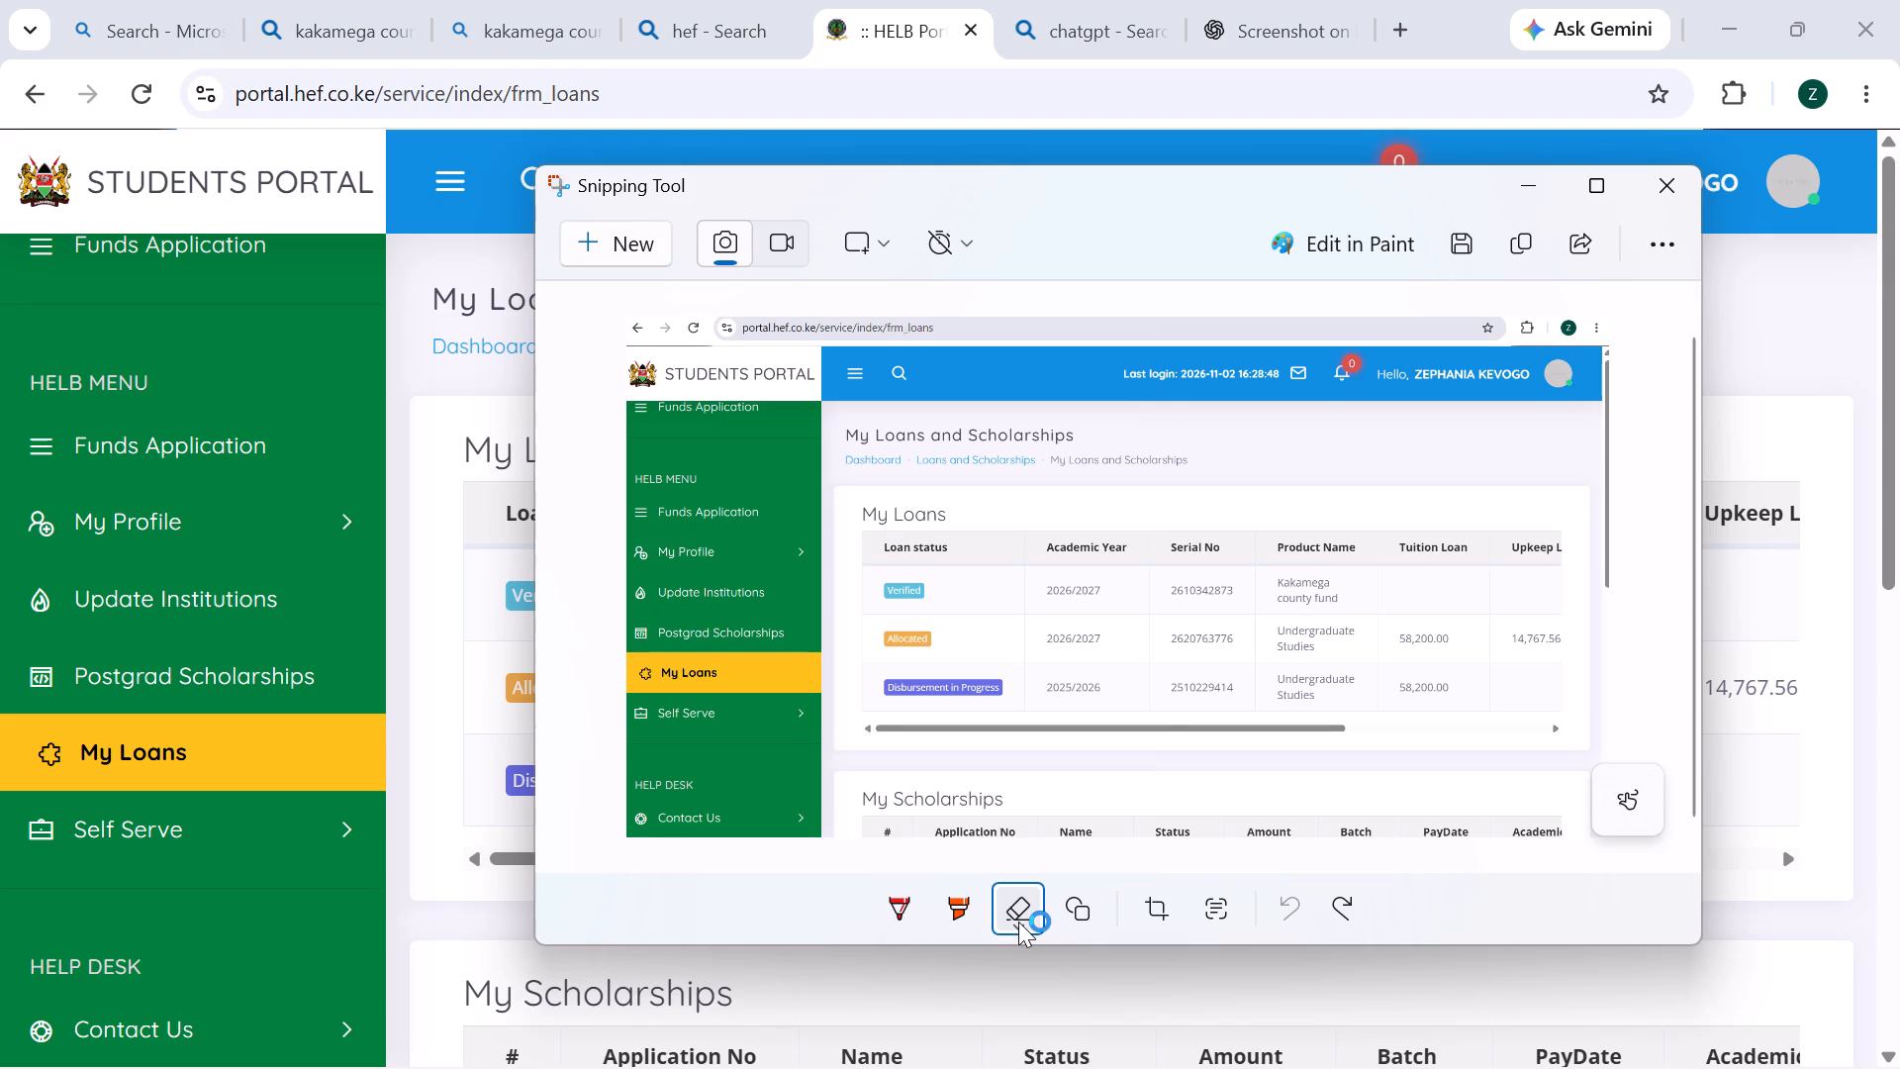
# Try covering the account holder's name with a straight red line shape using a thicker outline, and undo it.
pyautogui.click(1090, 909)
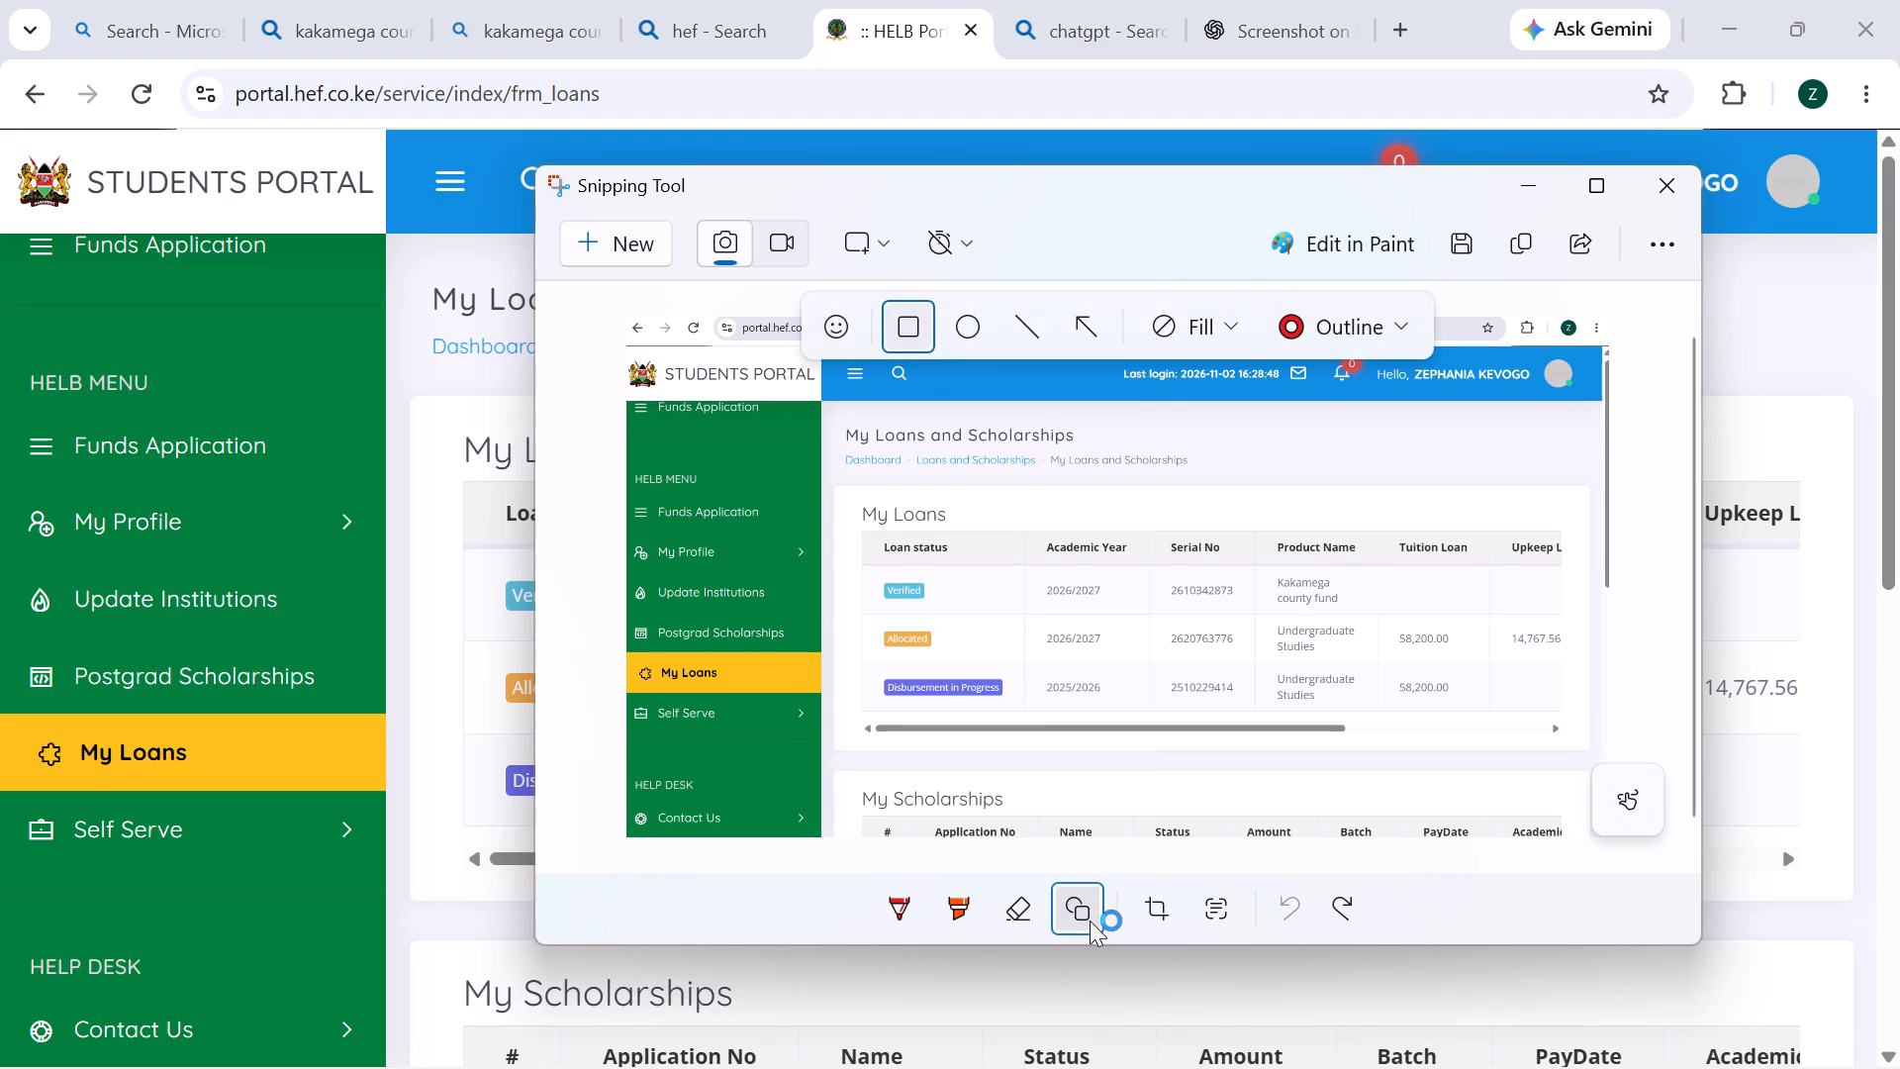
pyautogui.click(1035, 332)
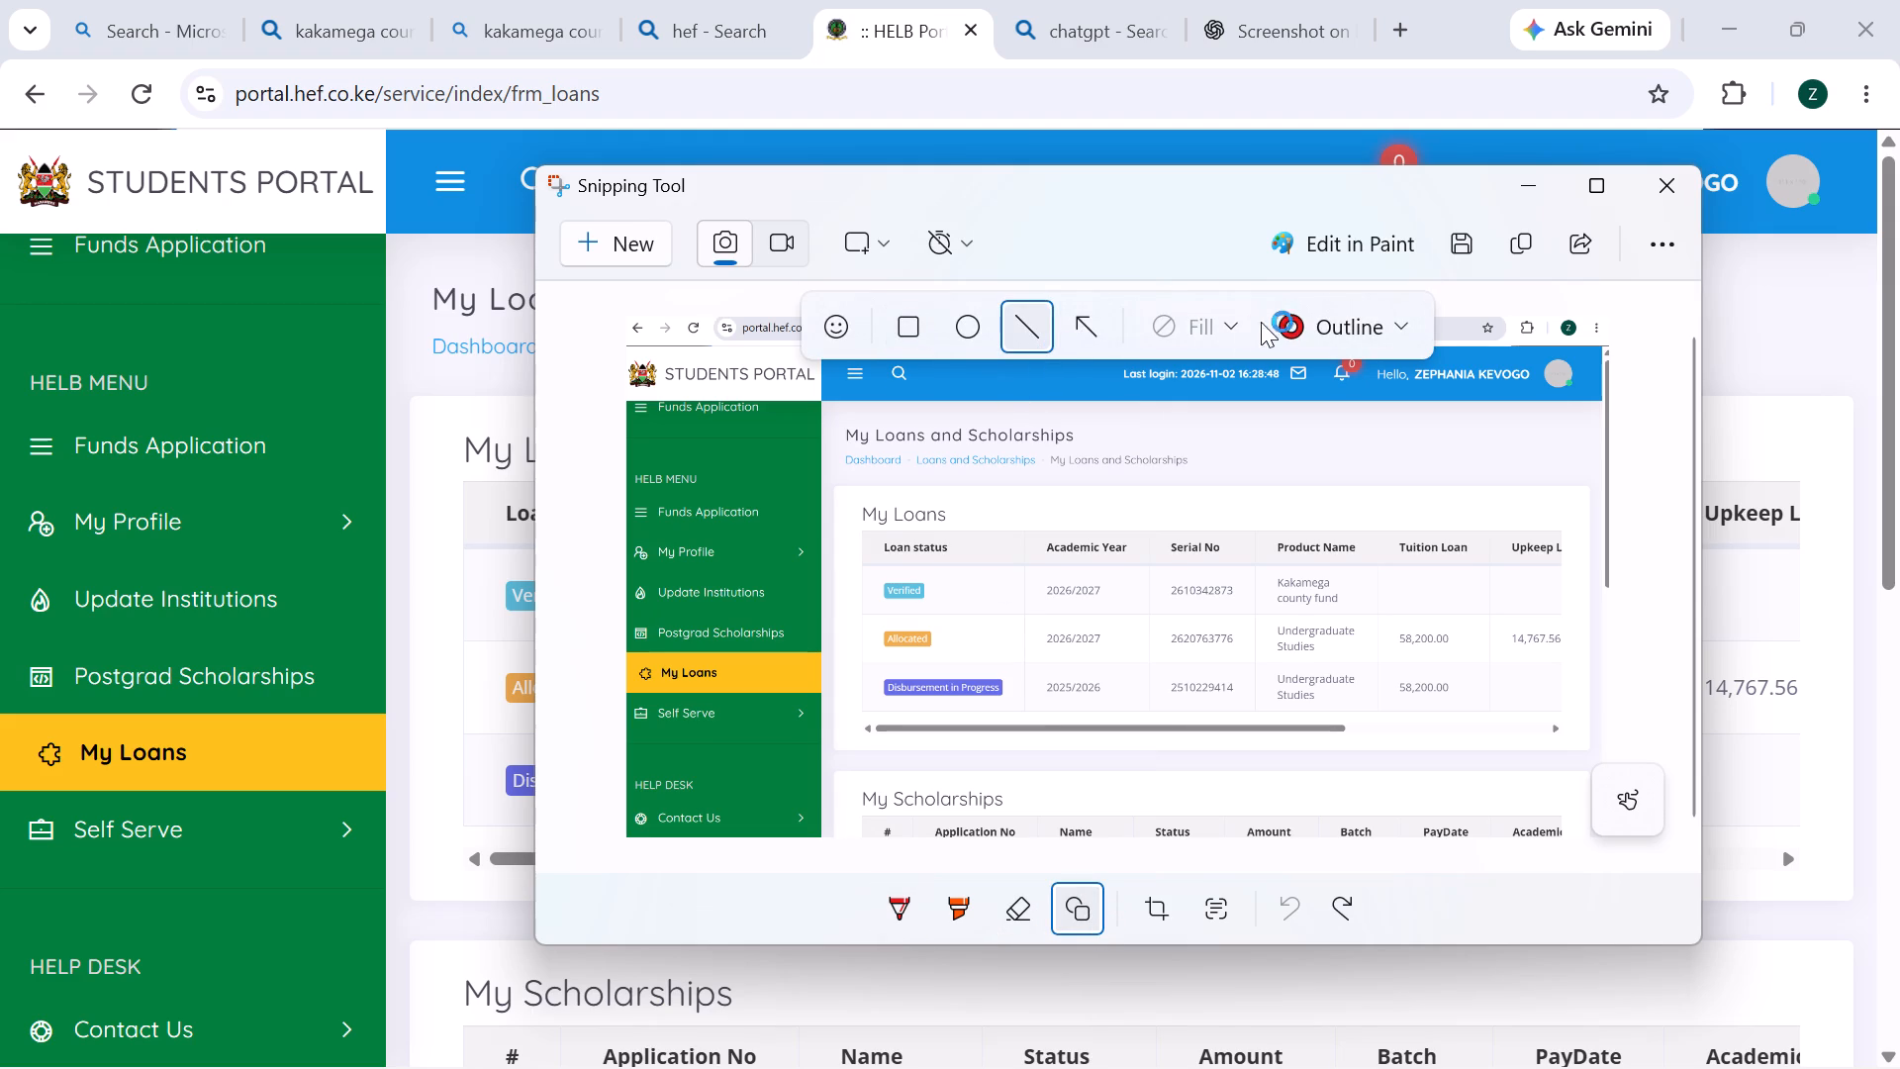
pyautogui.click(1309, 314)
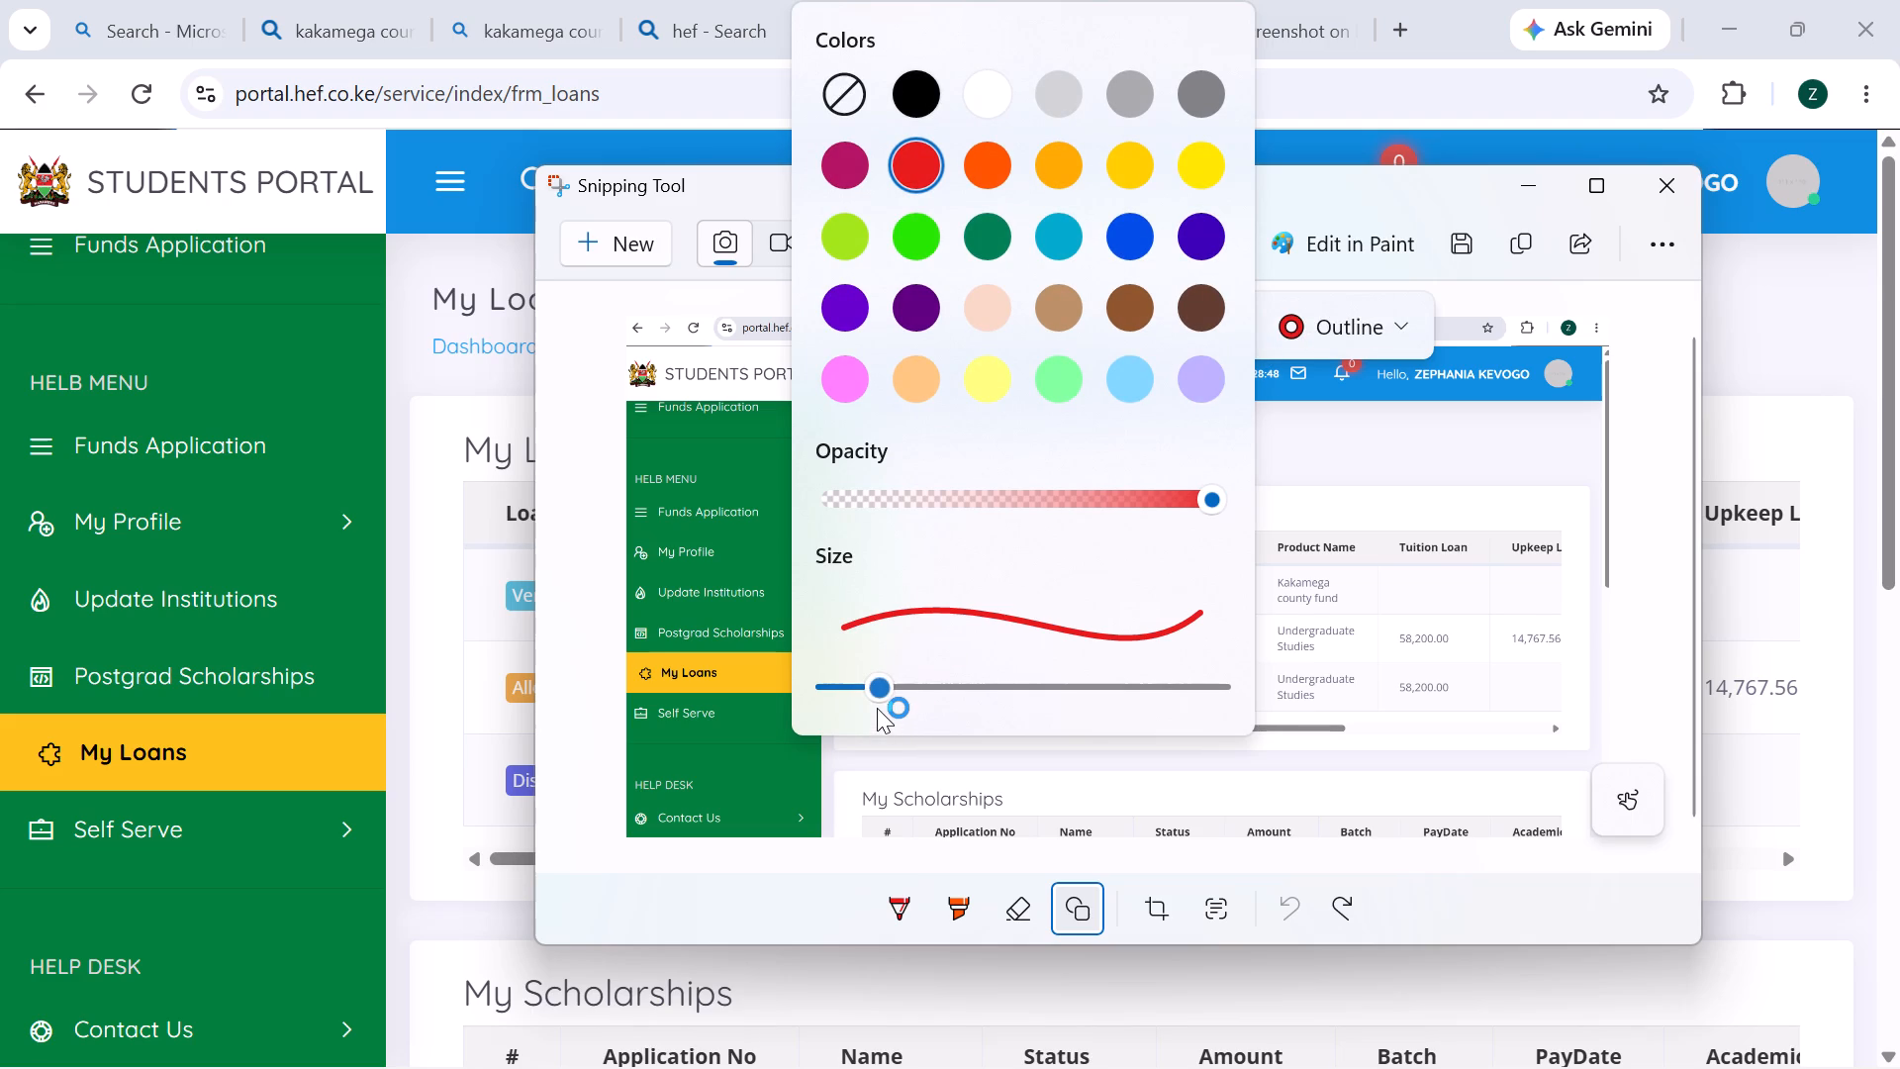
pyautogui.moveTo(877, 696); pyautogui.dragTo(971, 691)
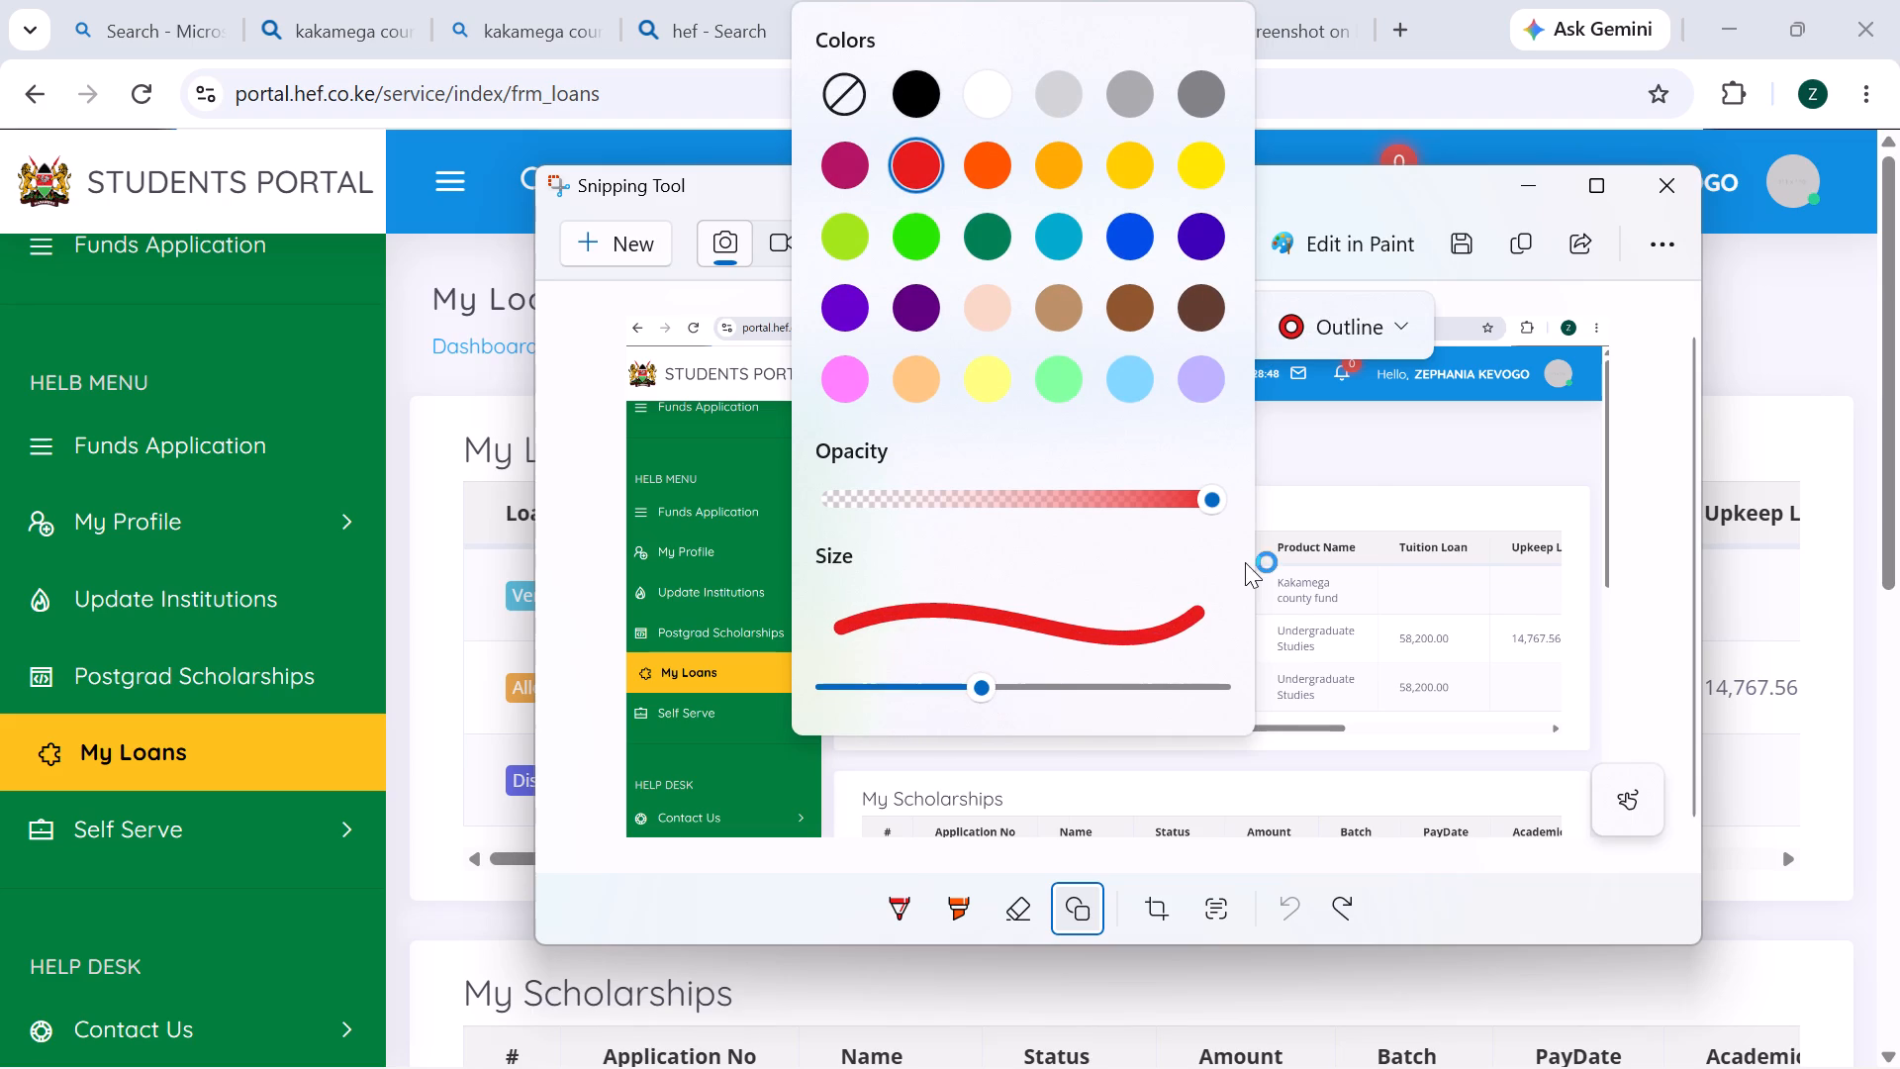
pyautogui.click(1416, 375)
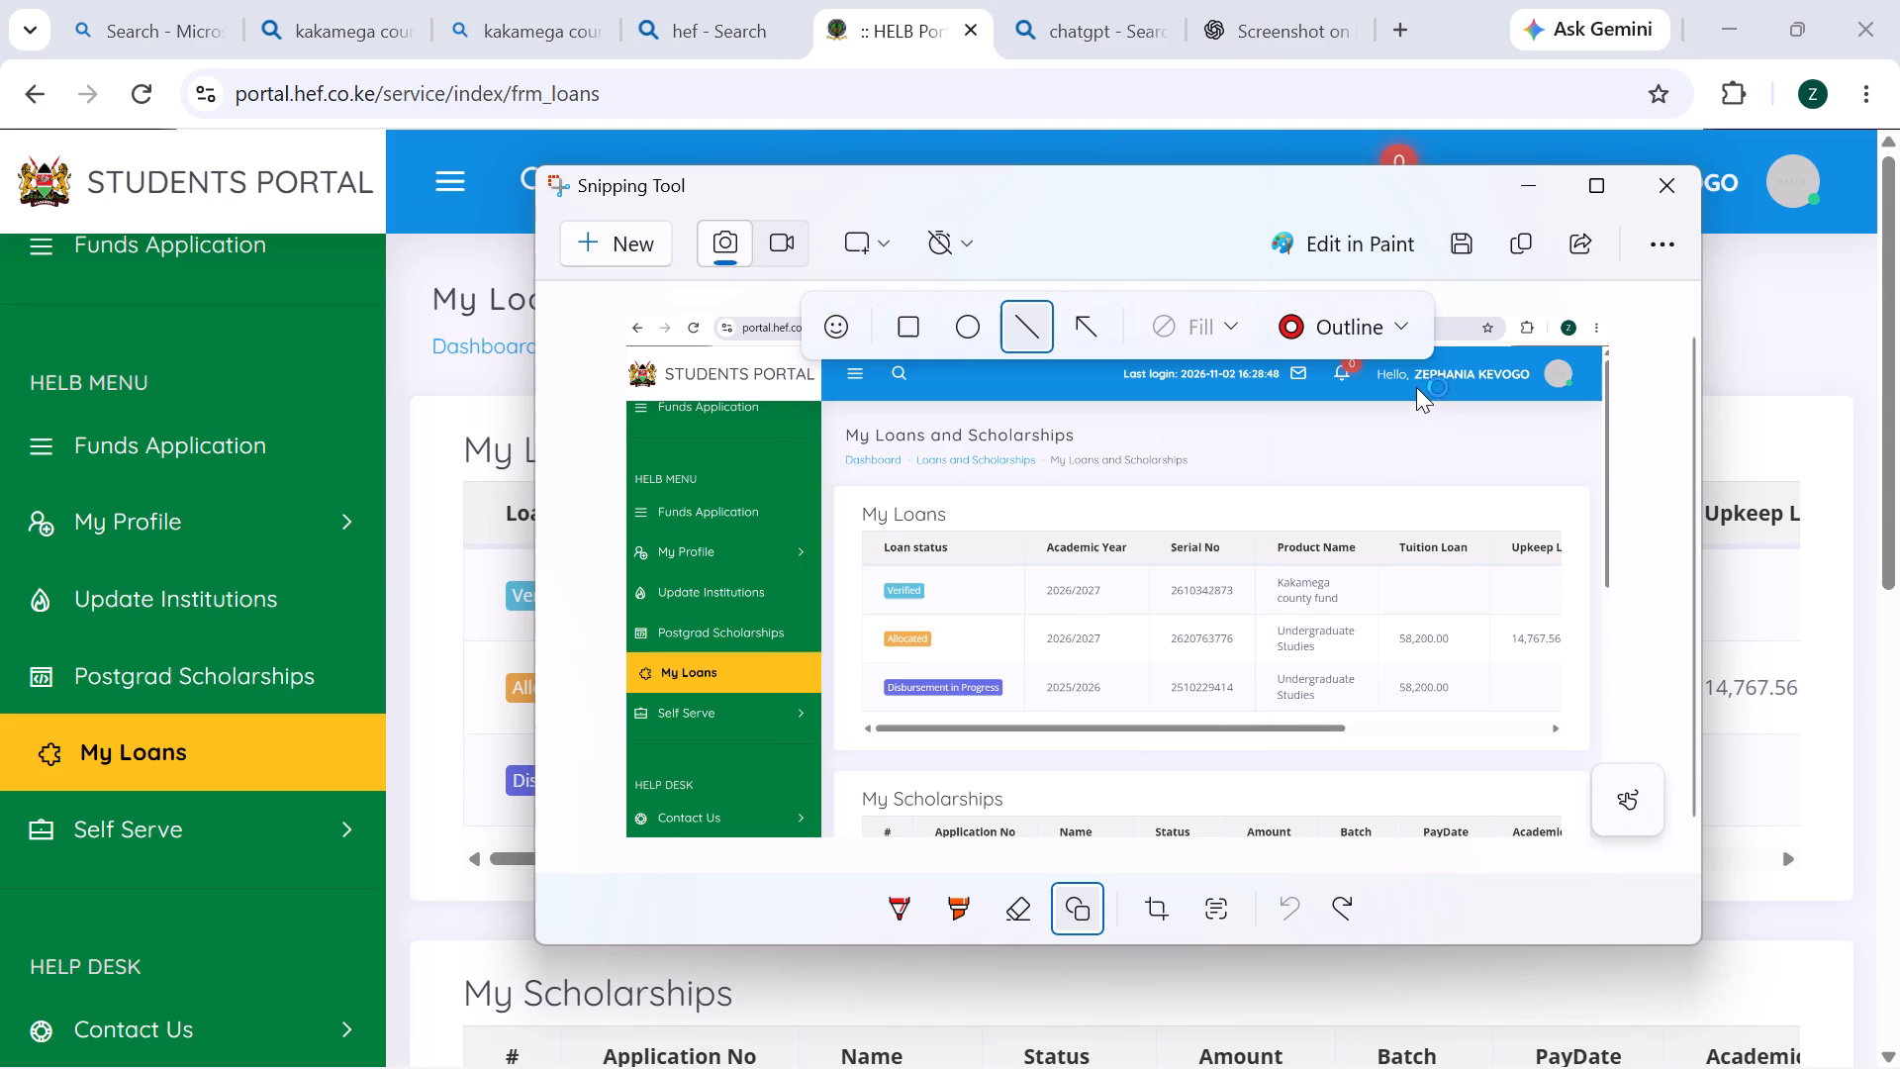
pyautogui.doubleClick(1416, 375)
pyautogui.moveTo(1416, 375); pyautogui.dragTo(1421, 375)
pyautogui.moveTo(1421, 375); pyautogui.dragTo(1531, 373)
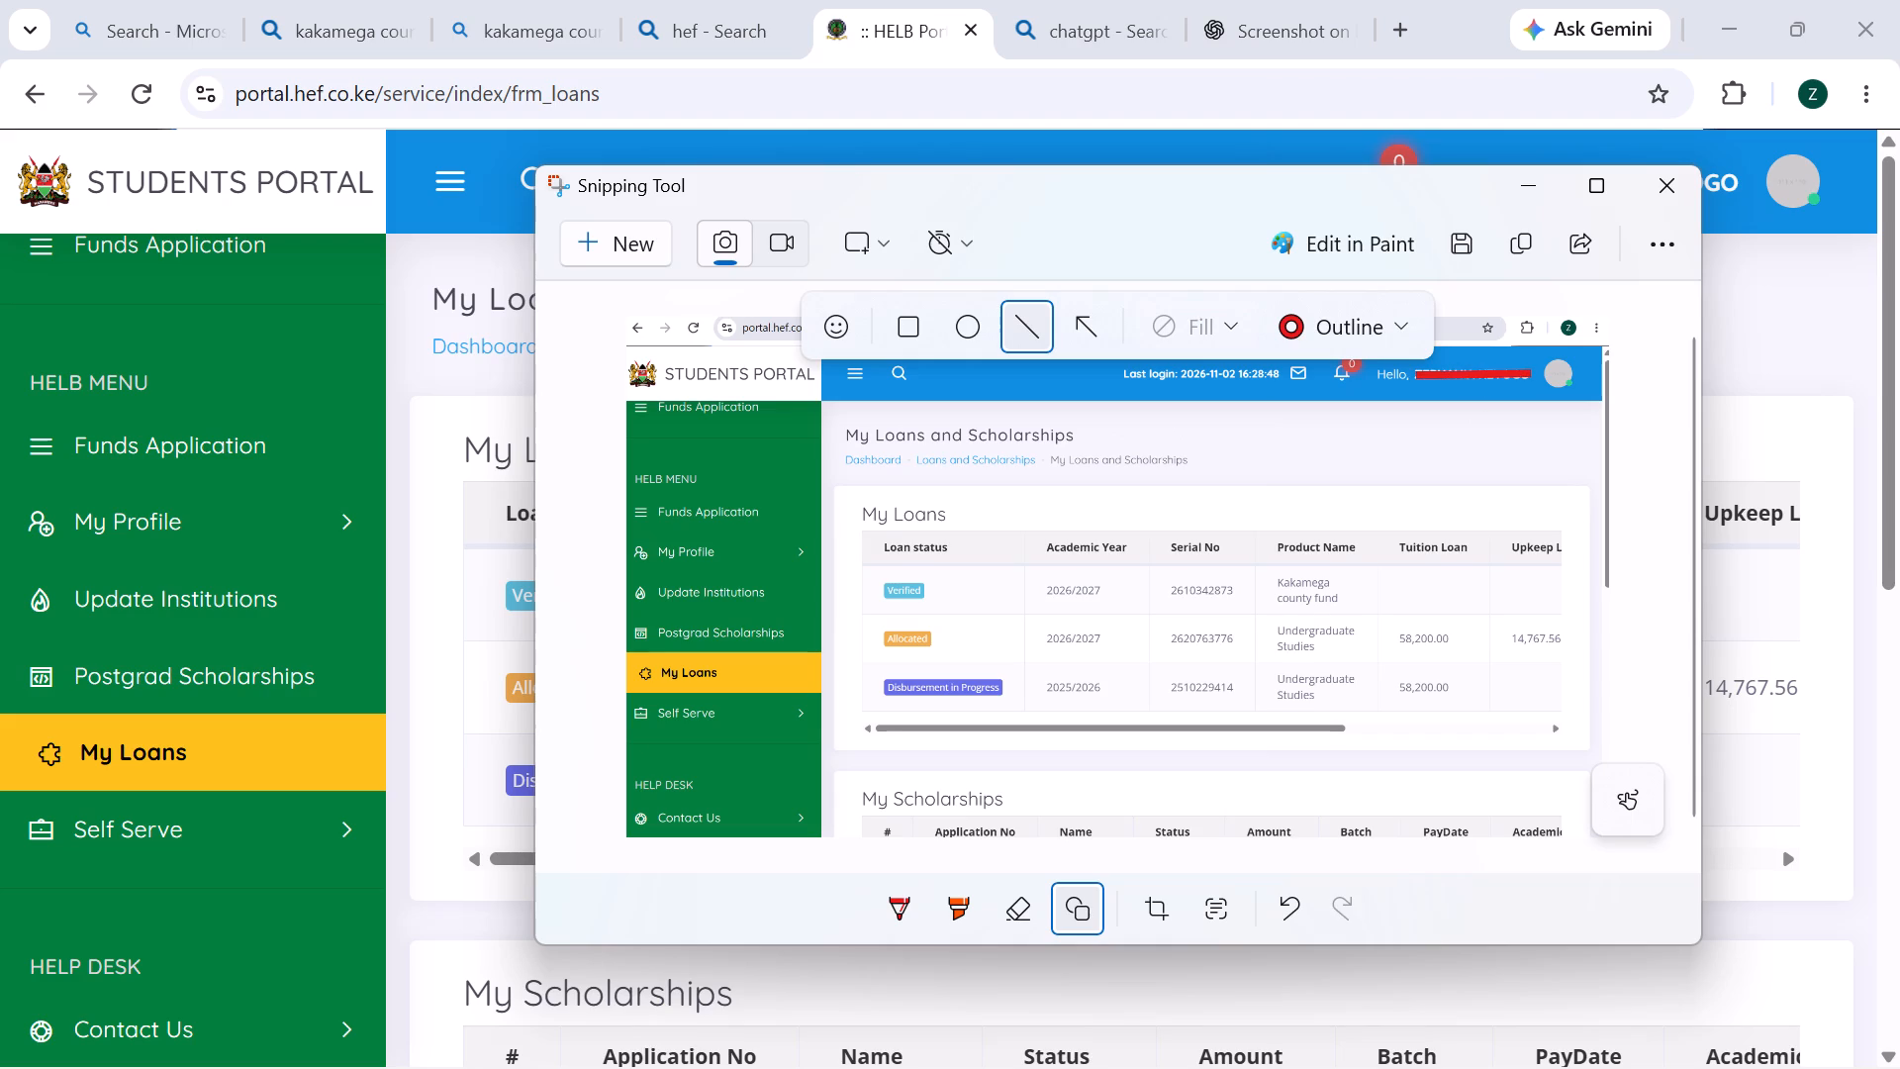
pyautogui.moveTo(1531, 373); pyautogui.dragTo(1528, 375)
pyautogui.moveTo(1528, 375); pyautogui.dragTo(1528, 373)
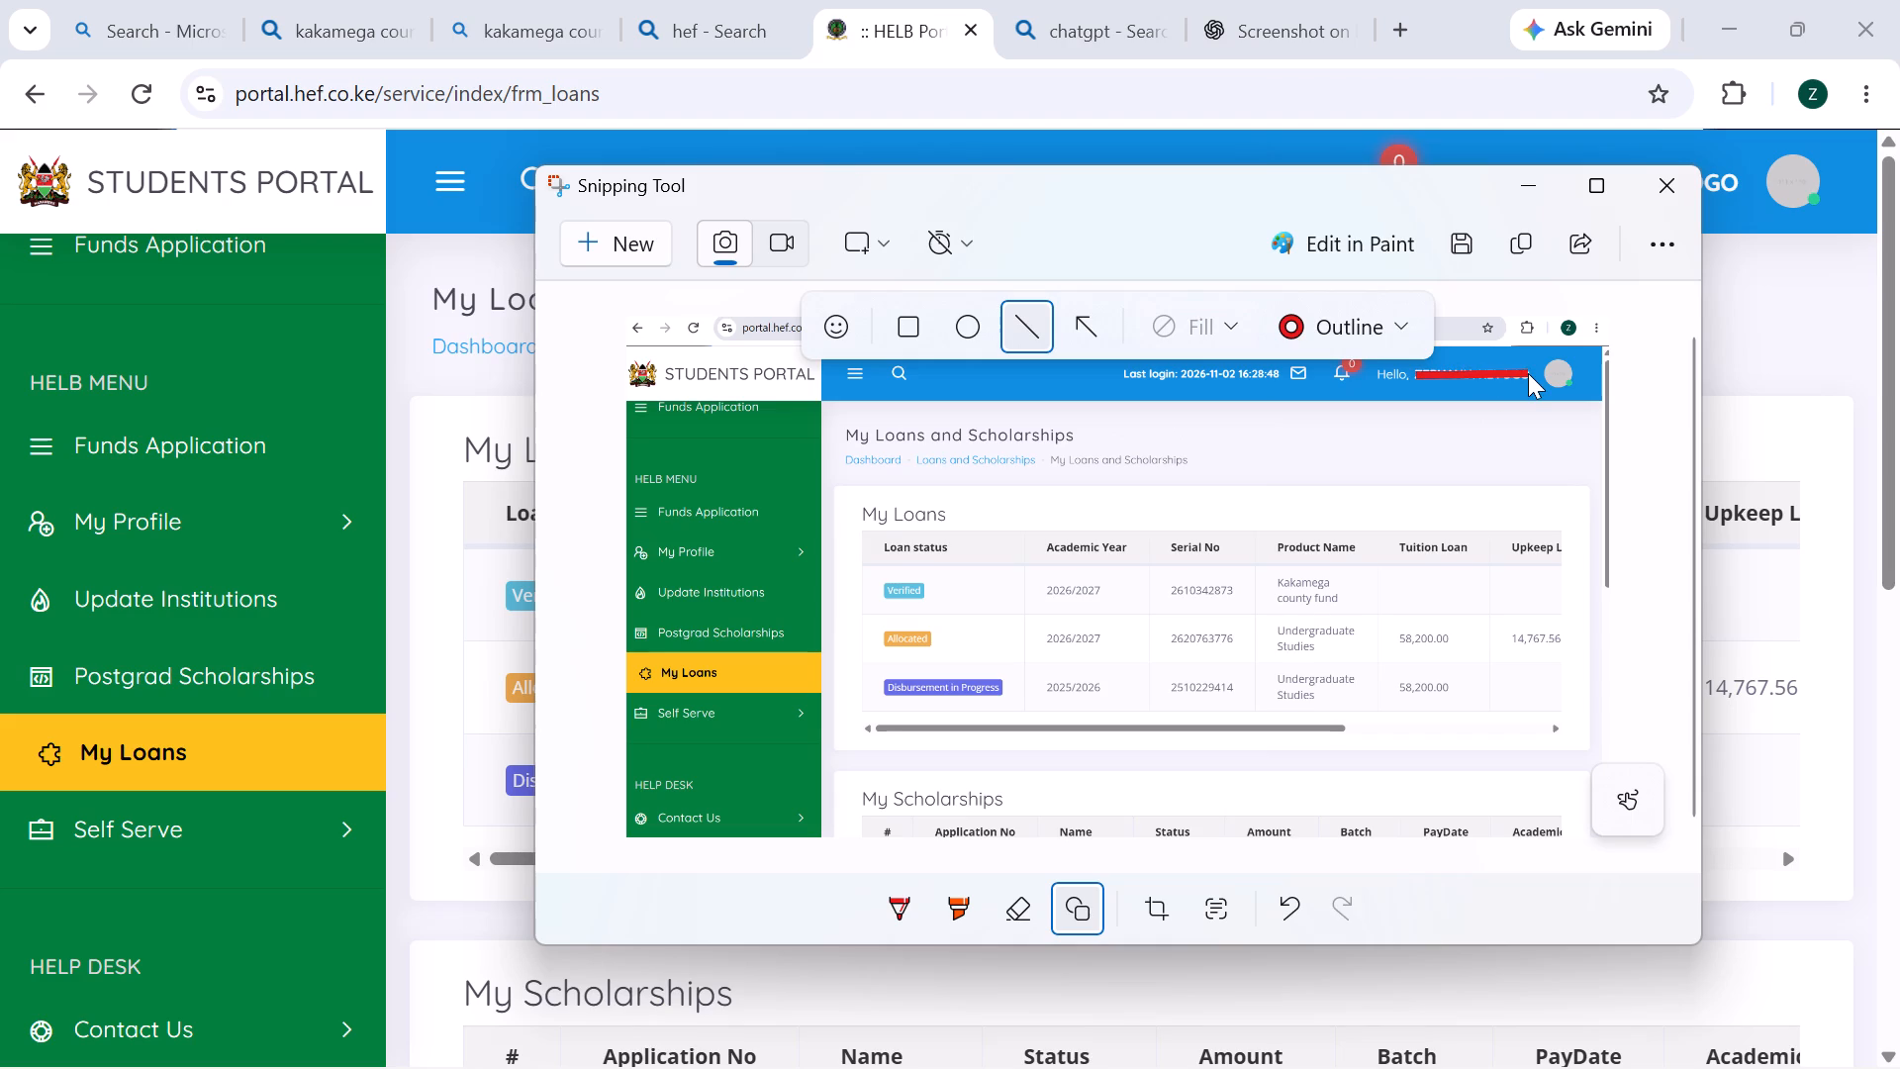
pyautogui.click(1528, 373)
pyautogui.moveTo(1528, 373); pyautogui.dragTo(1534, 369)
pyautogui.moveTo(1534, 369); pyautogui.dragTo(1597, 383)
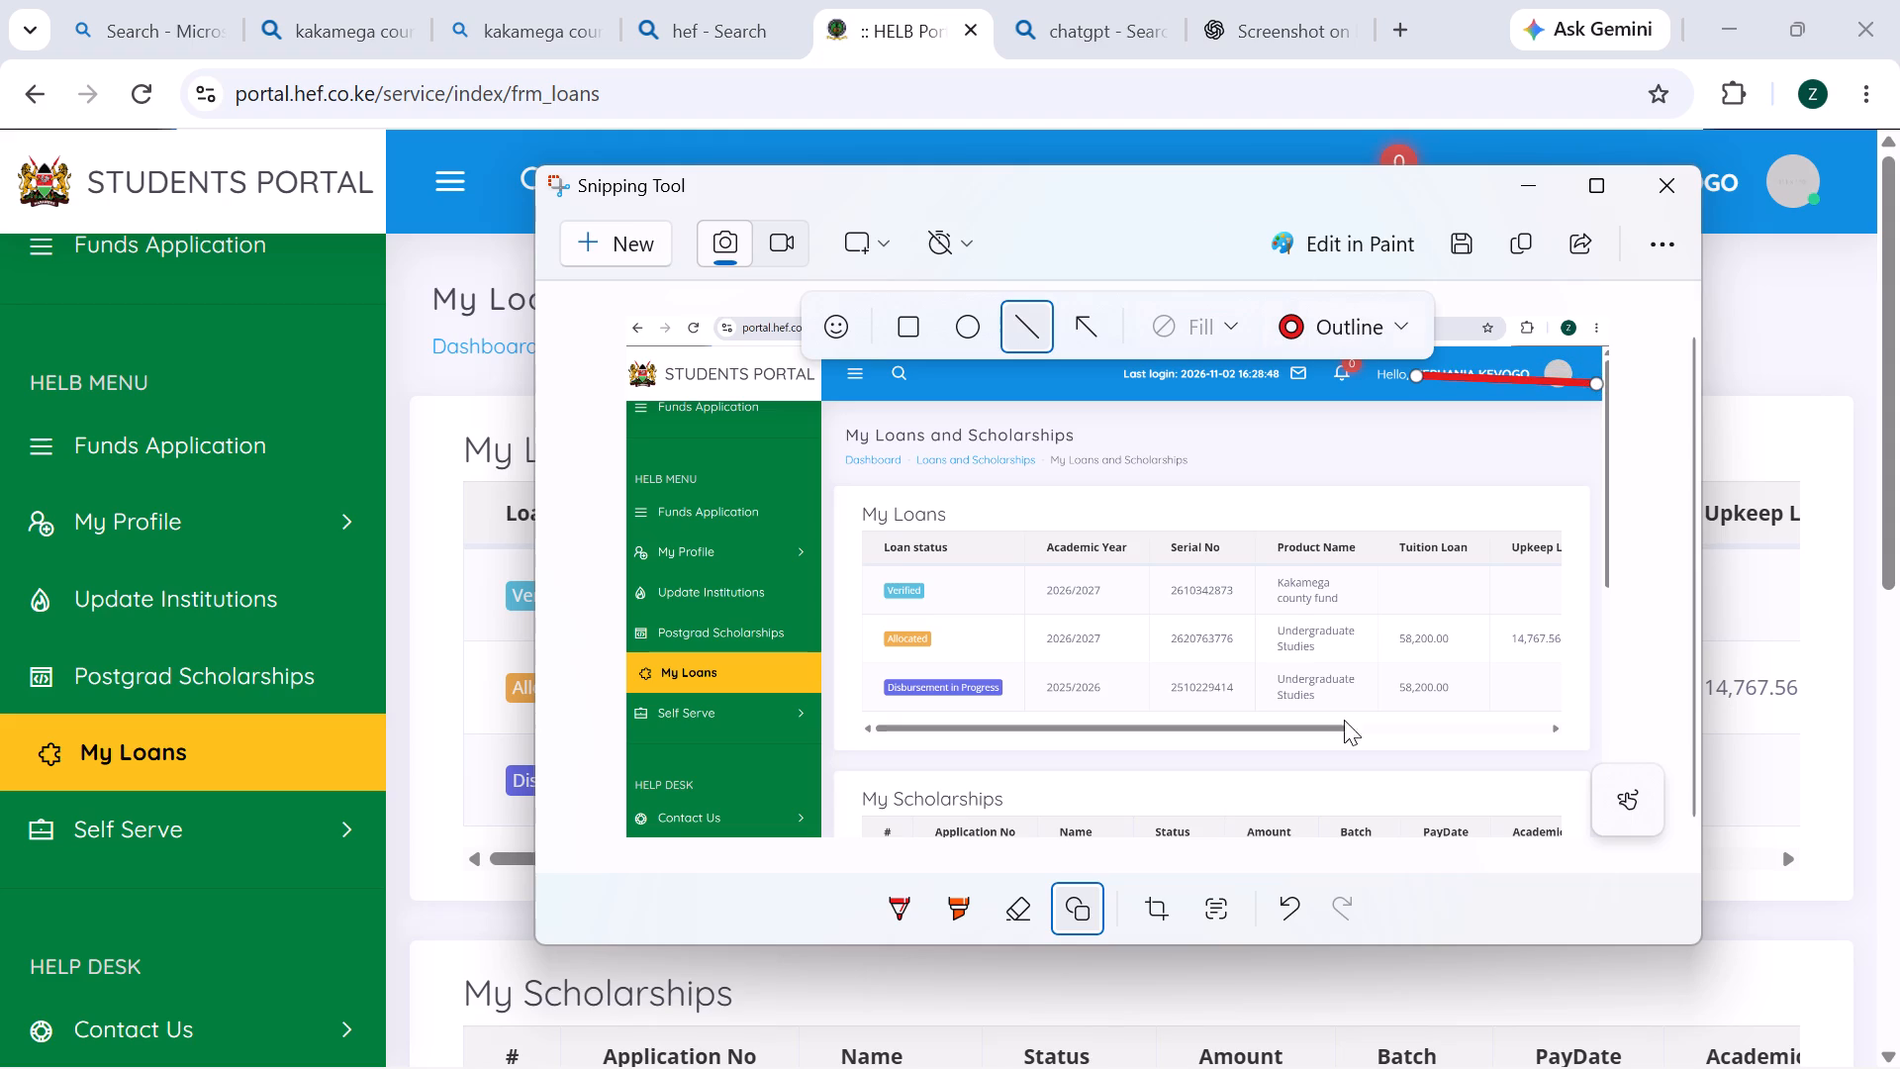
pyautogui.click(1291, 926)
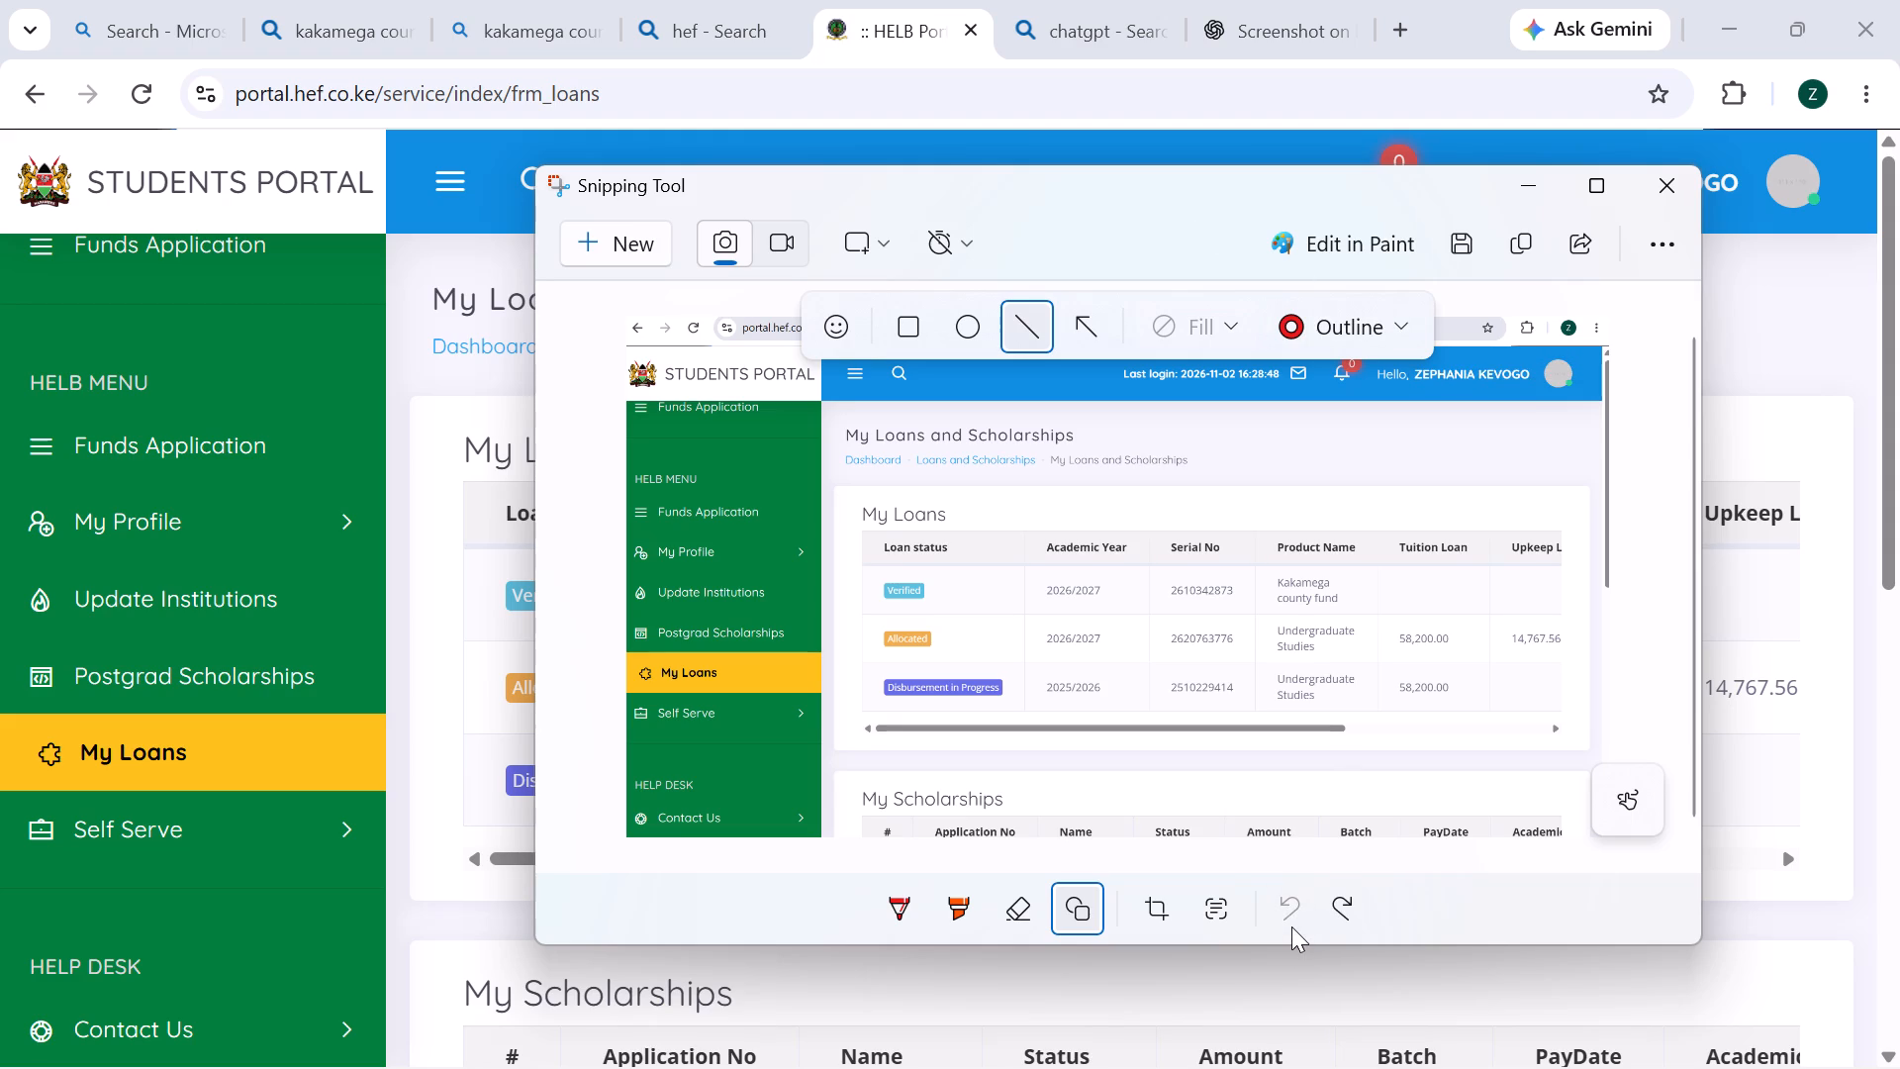
# Cover the account holder's full name after "Hello," in the snip's header with a straight red line shape at outline size 16.
pyautogui.click(1071, 906)
pyautogui.click(1034, 329)
pyautogui.click(1352, 334)
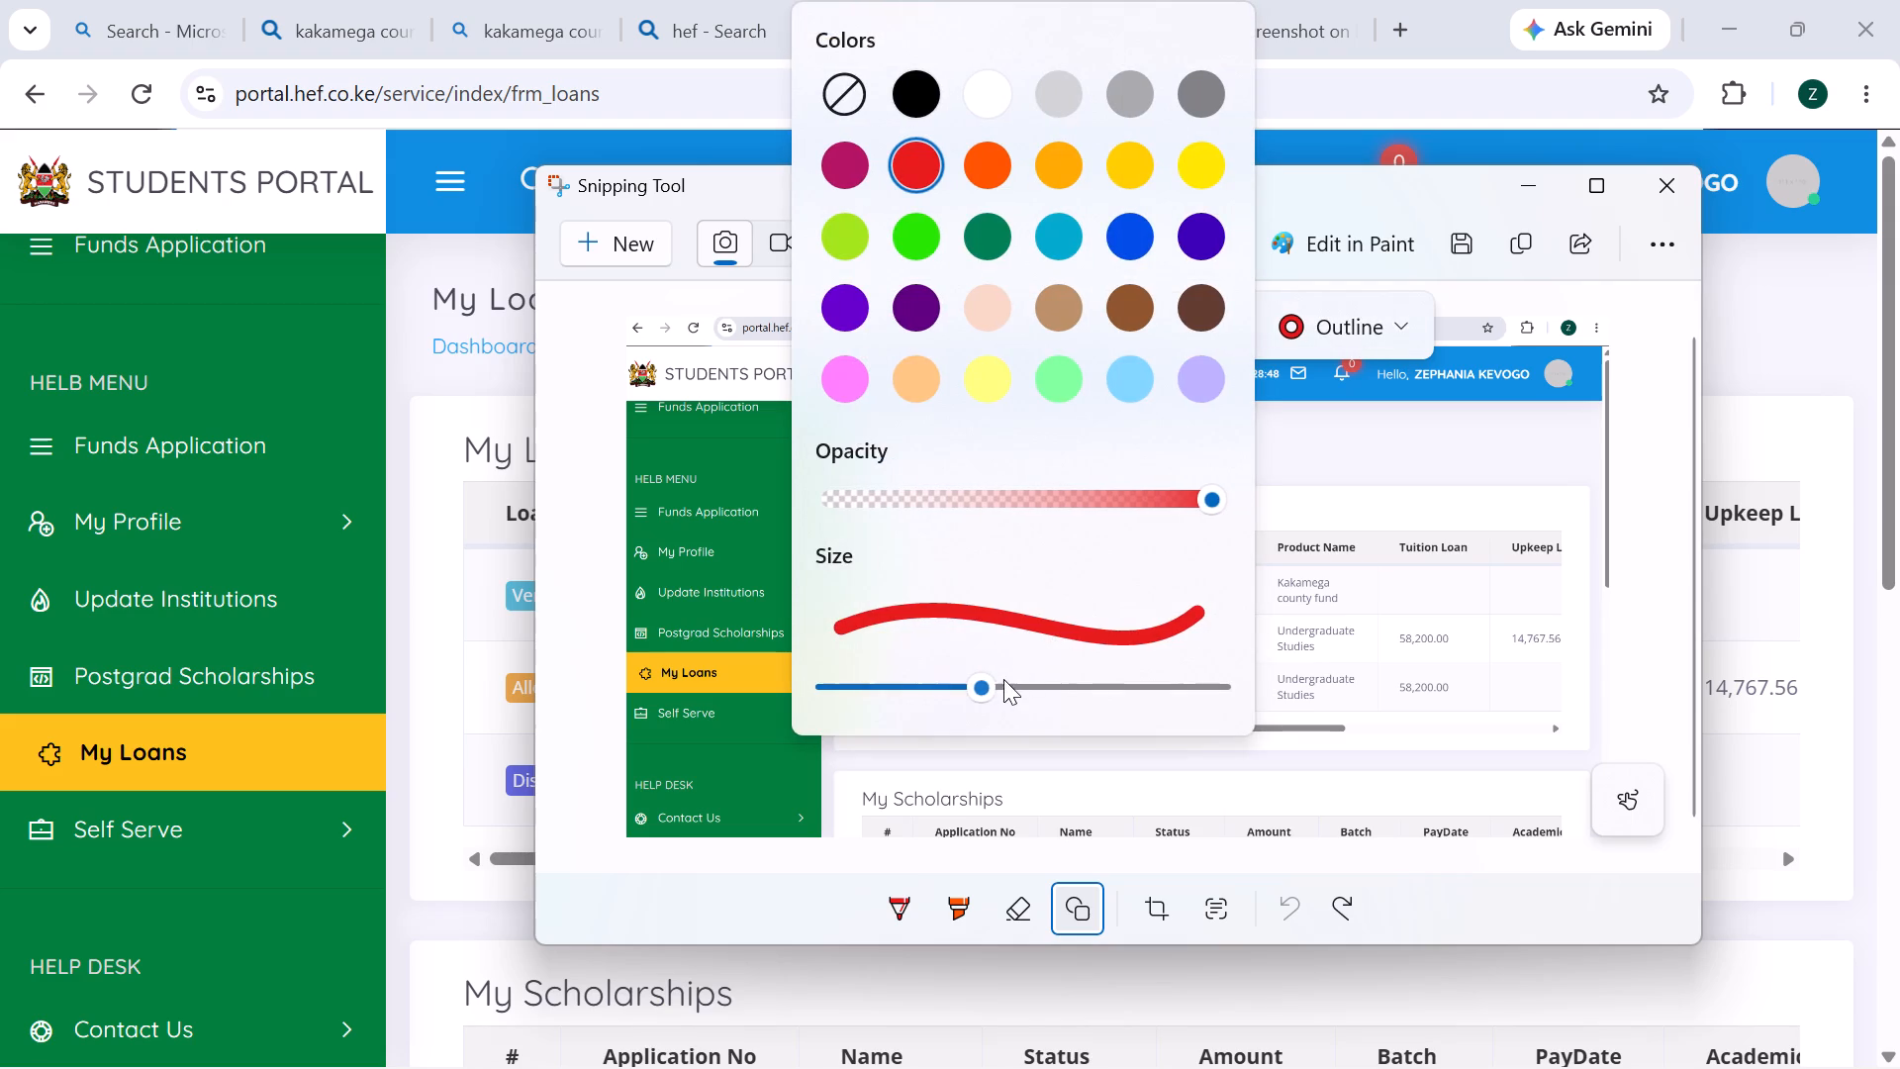
pyautogui.moveTo(991, 685); pyautogui.dragTo(1077, 677)
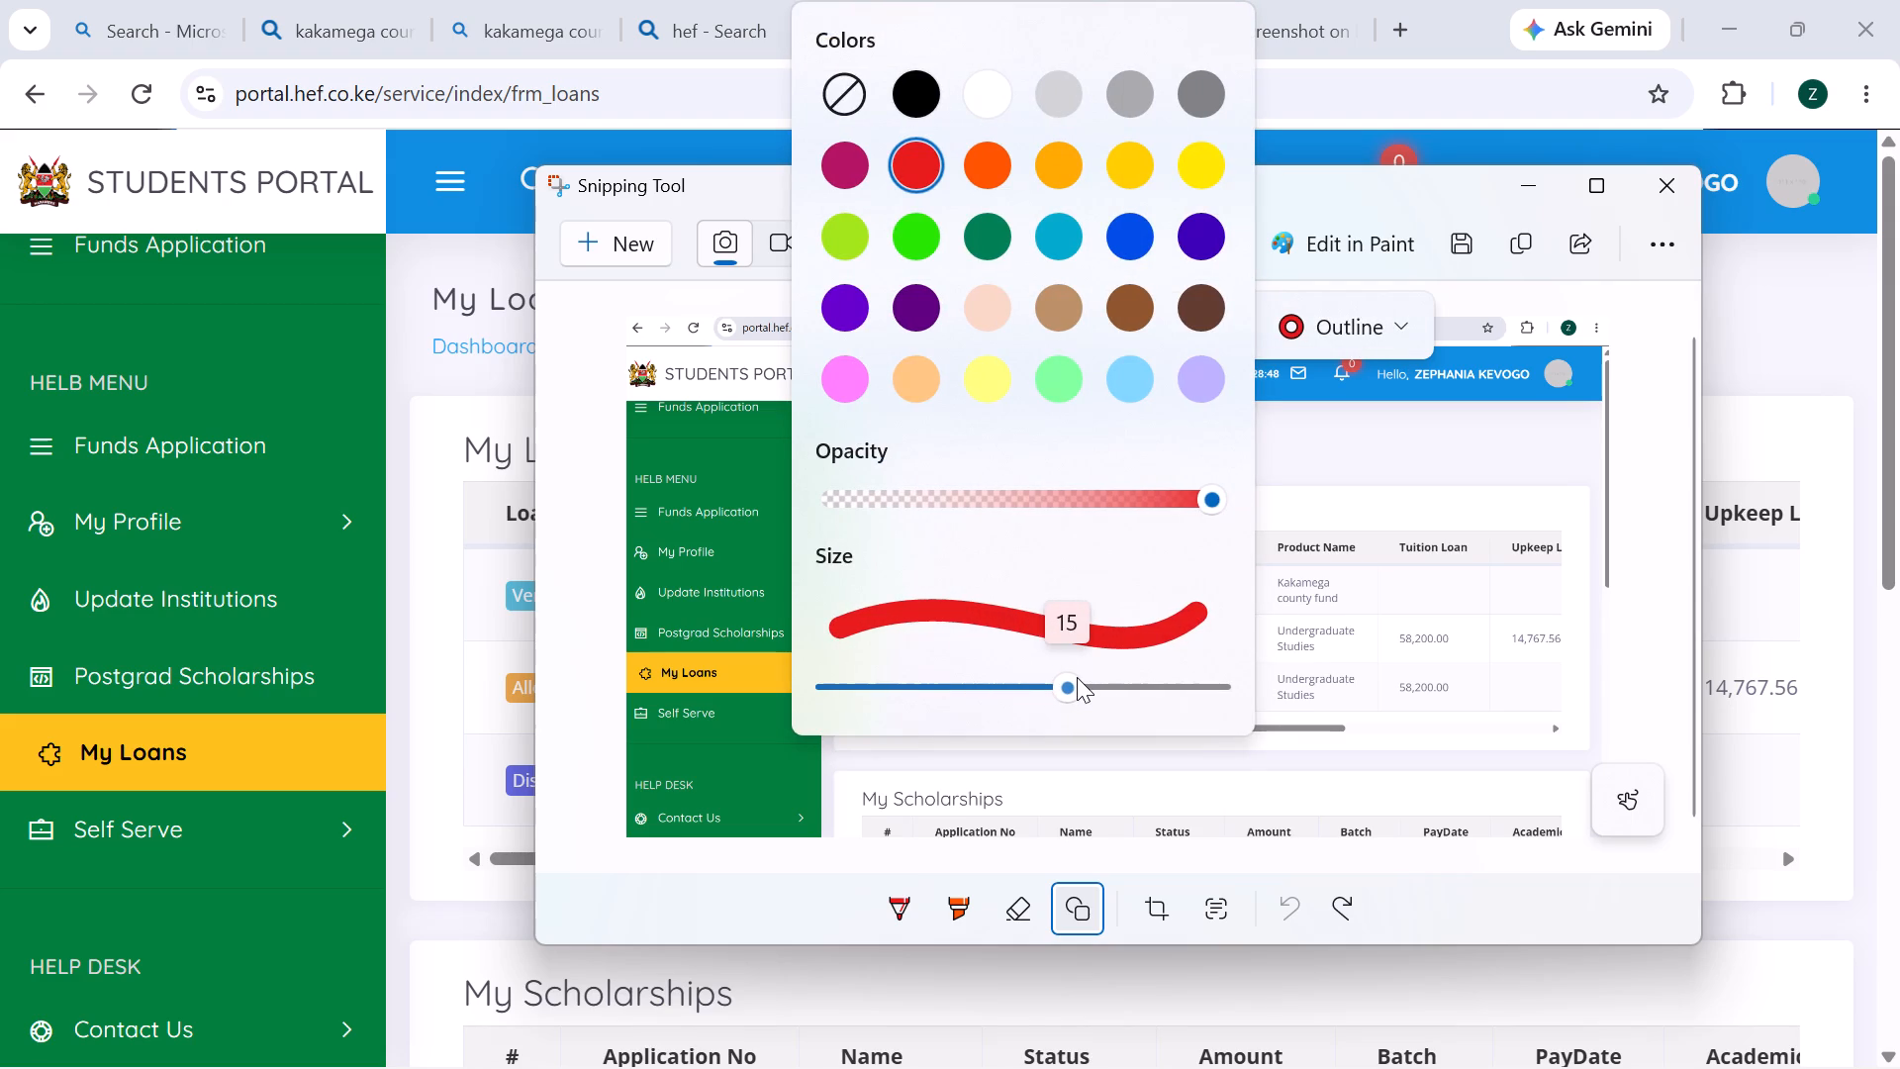
pyautogui.moveTo(1077, 677); pyautogui.dragTo(1100, 673)
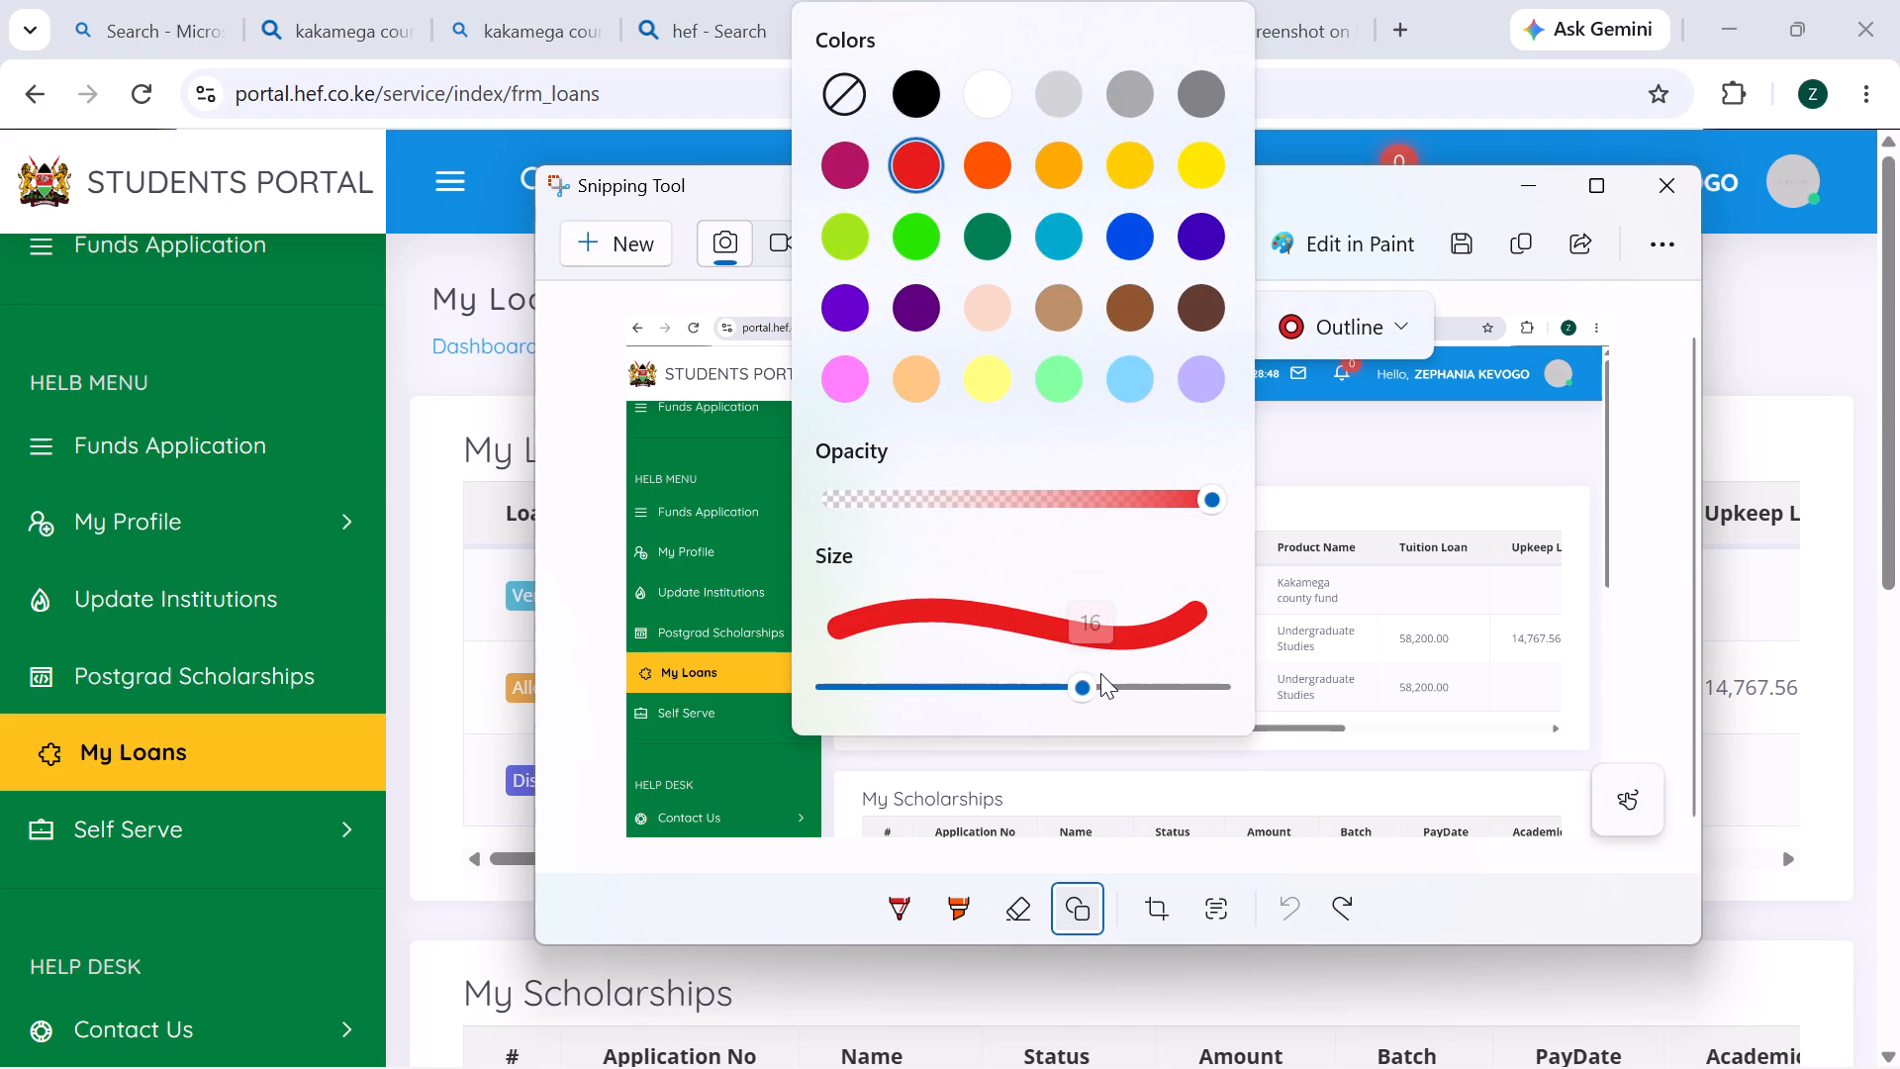
pyautogui.click(1423, 373)
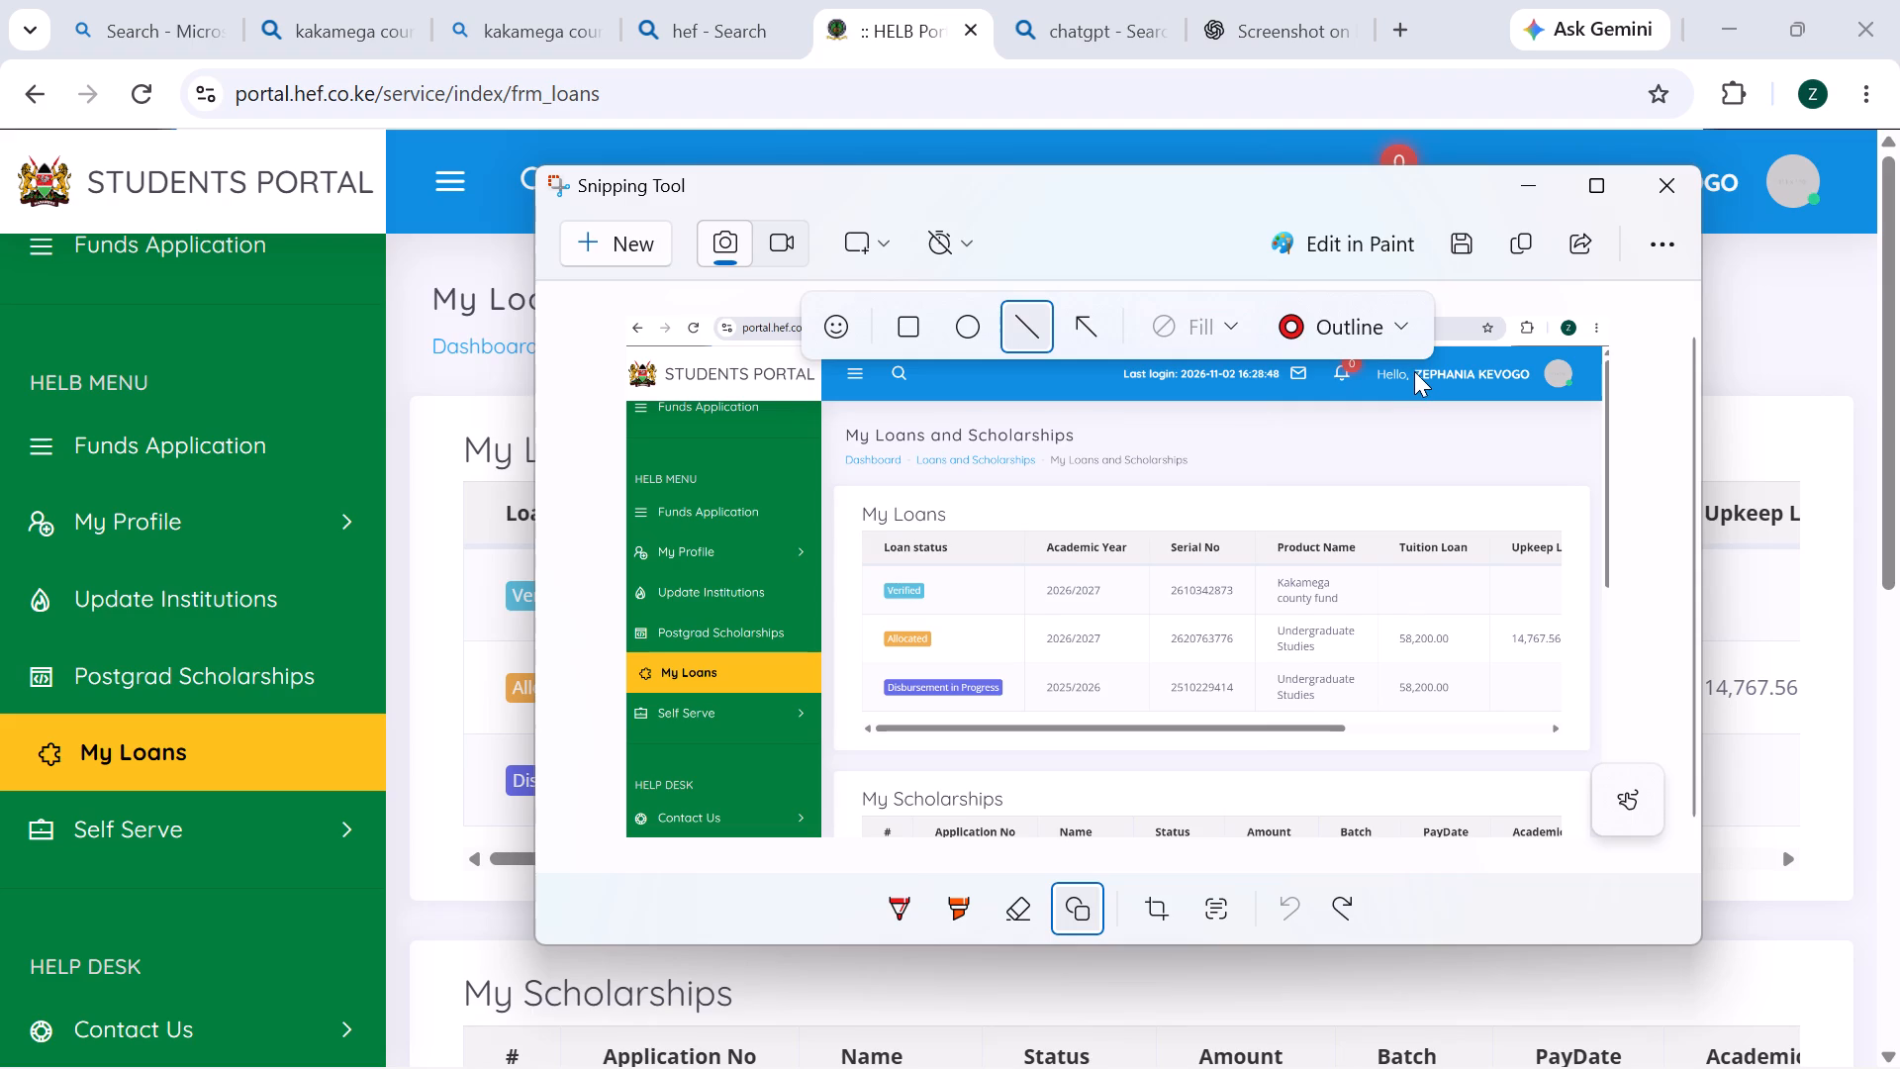
pyautogui.moveTo(1414, 371); pyautogui.dragTo(1512, 371)
pyautogui.moveTo(1512, 371); pyautogui.dragTo(1530, 371)
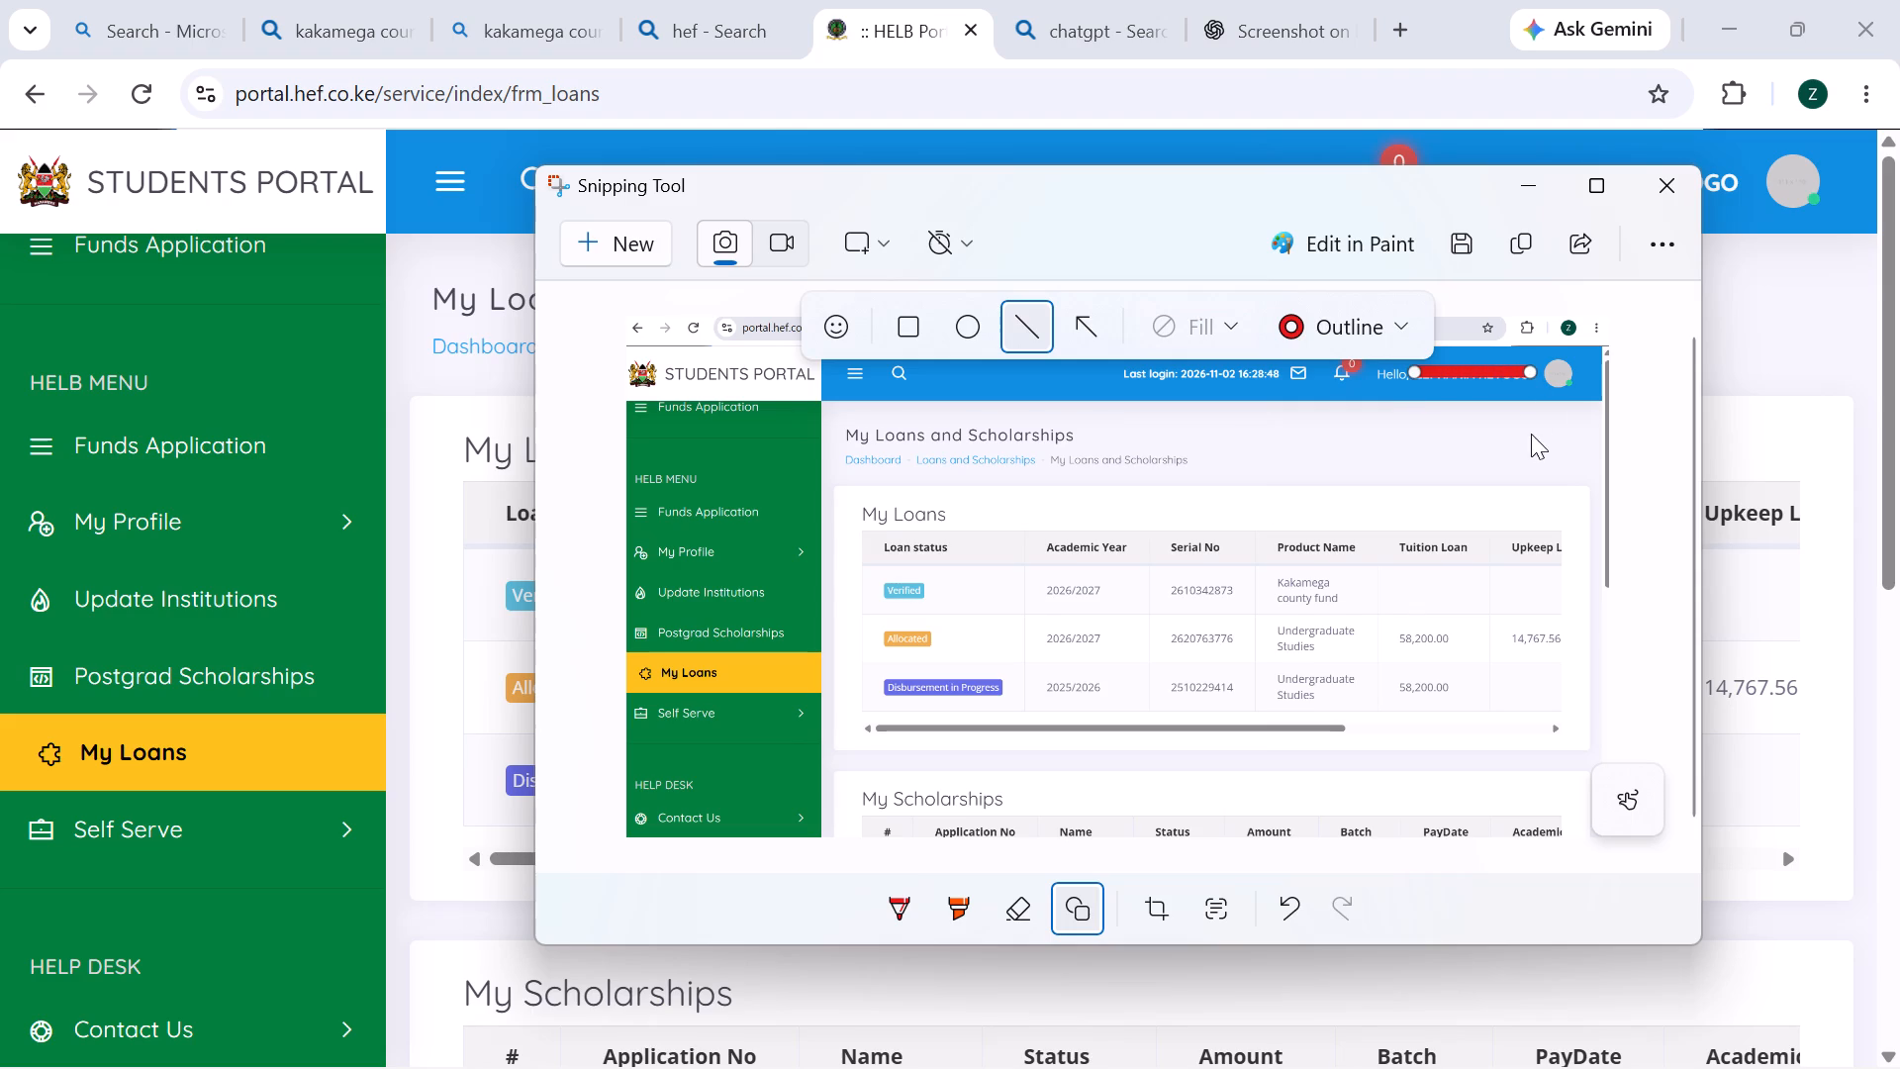
# Add a second red line shape over the account holder's name in the snip's header, aligned just below the first to thicken the cover.
pyautogui.click(1530, 436)
pyautogui.click(1488, 365)
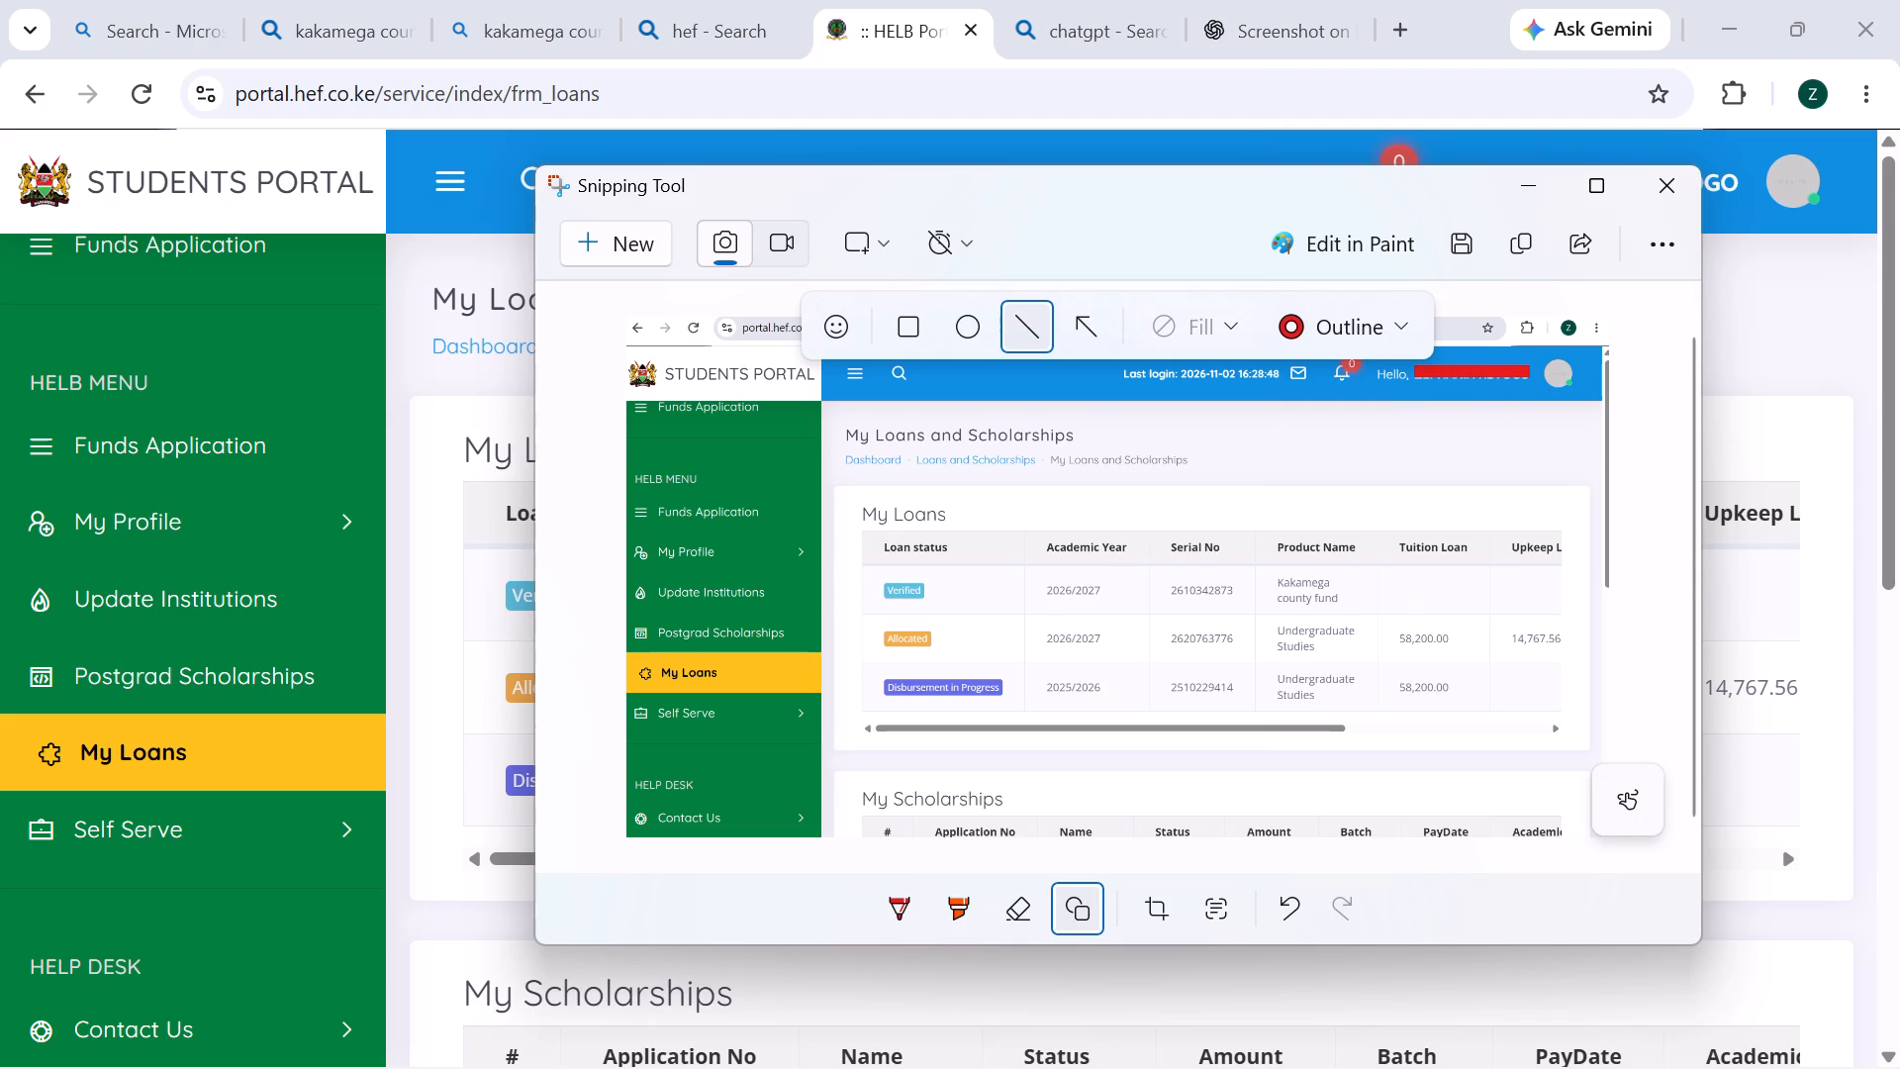
pyautogui.click(1488, 365)
pyautogui.click(1488, 365)
pyautogui.click(1458, 366)
pyautogui.moveTo(1457, 366); pyautogui.dragTo(1459, 371)
pyautogui.moveTo(1459, 371); pyautogui.dragTo(1529, 376)
pyautogui.moveTo(1529, 376); pyautogui.dragTo(1554, 365)
pyautogui.moveTo(1554, 365); pyautogui.dragTo(1612, 364)
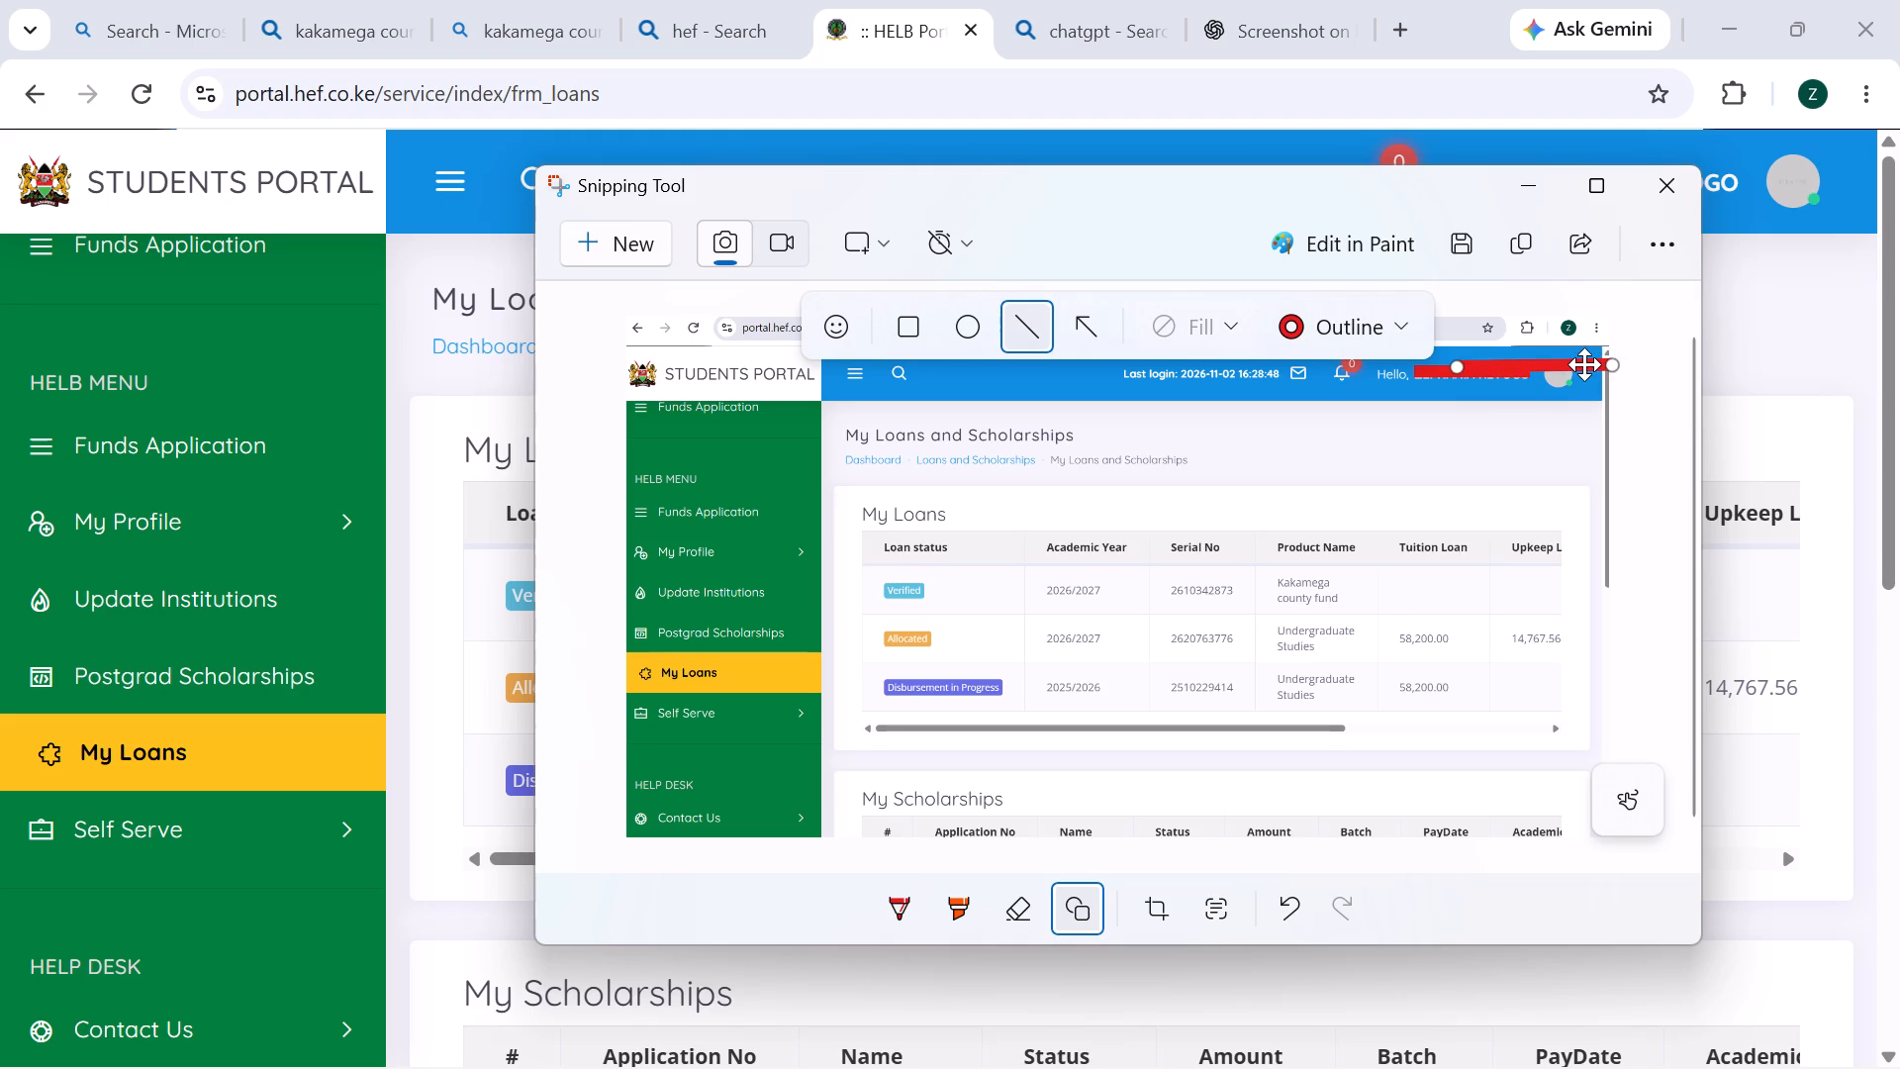
pyautogui.moveTo(1584, 364); pyautogui.dragTo(1541, 376)
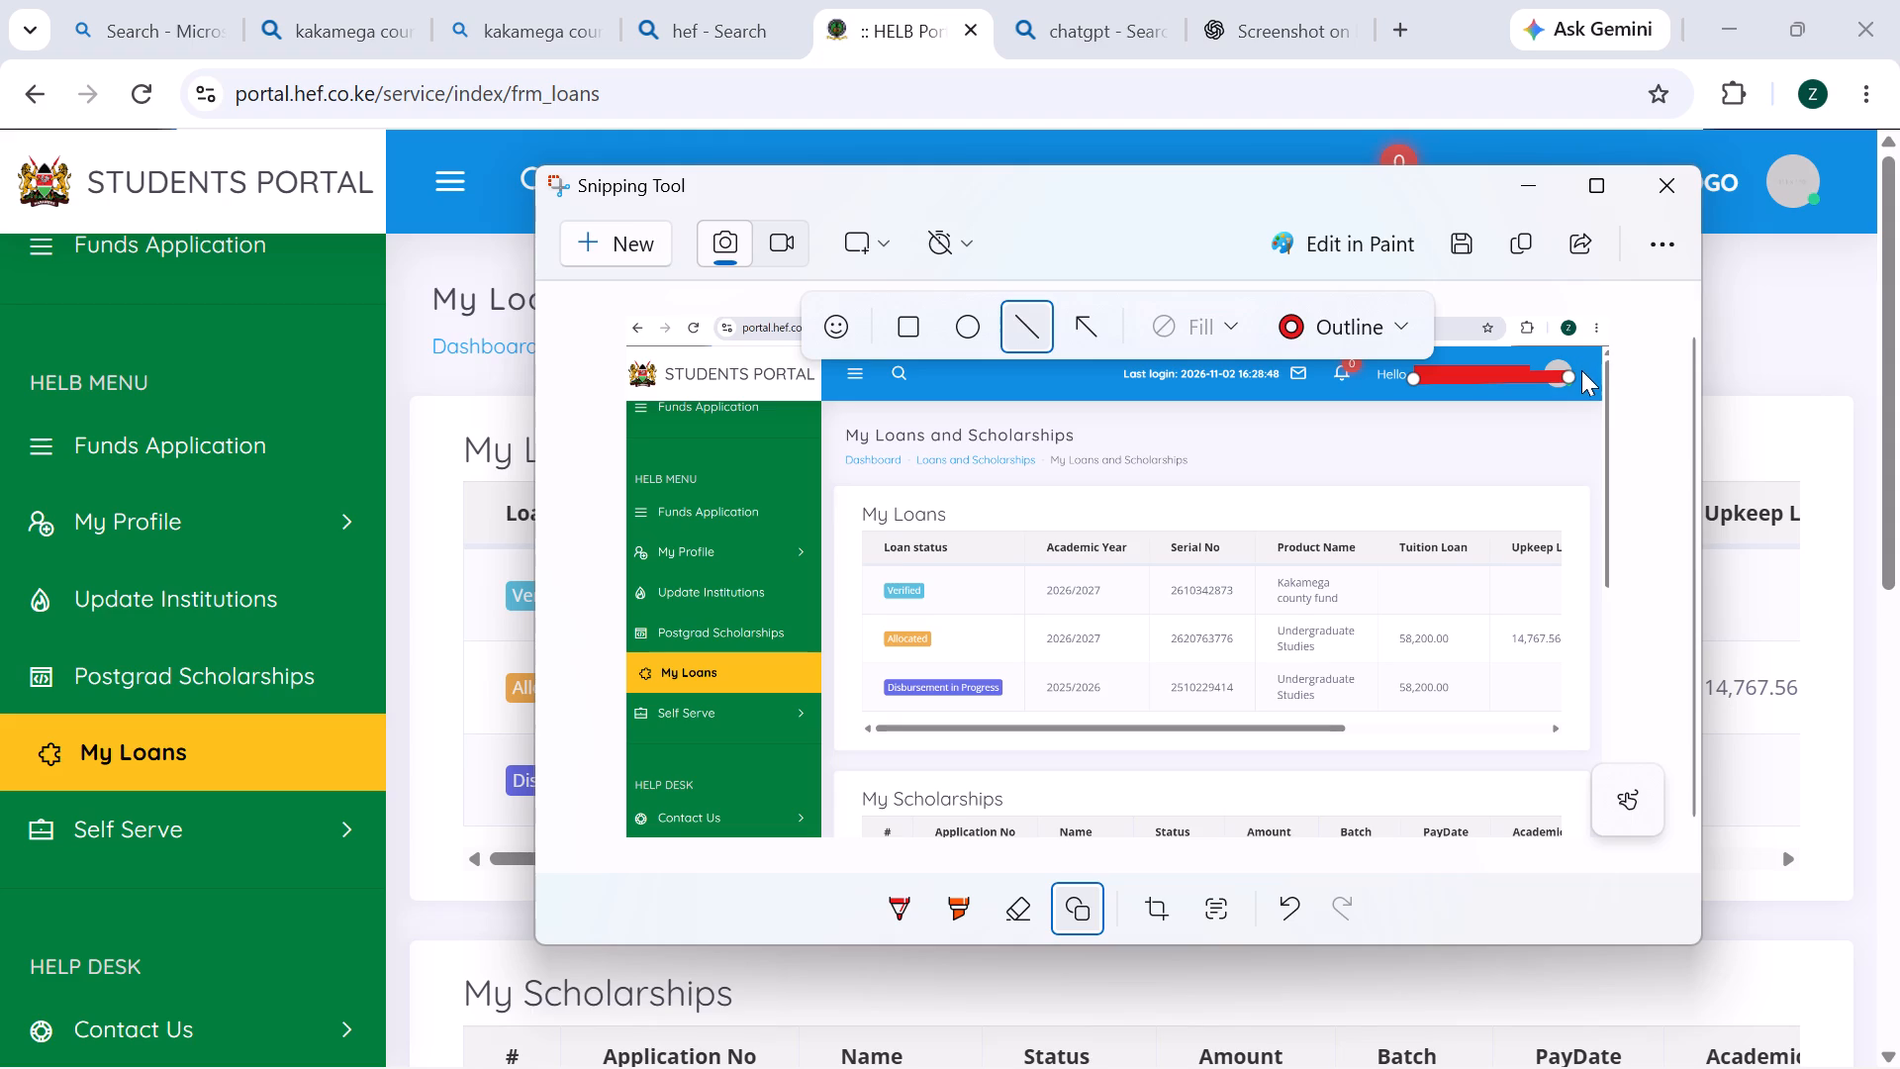
pyautogui.moveTo(1574, 375); pyautogui.dragTo(1544, 379)
pyautogui.moveTo(1544, 379); pyautogui.dragTo(1536, 377)
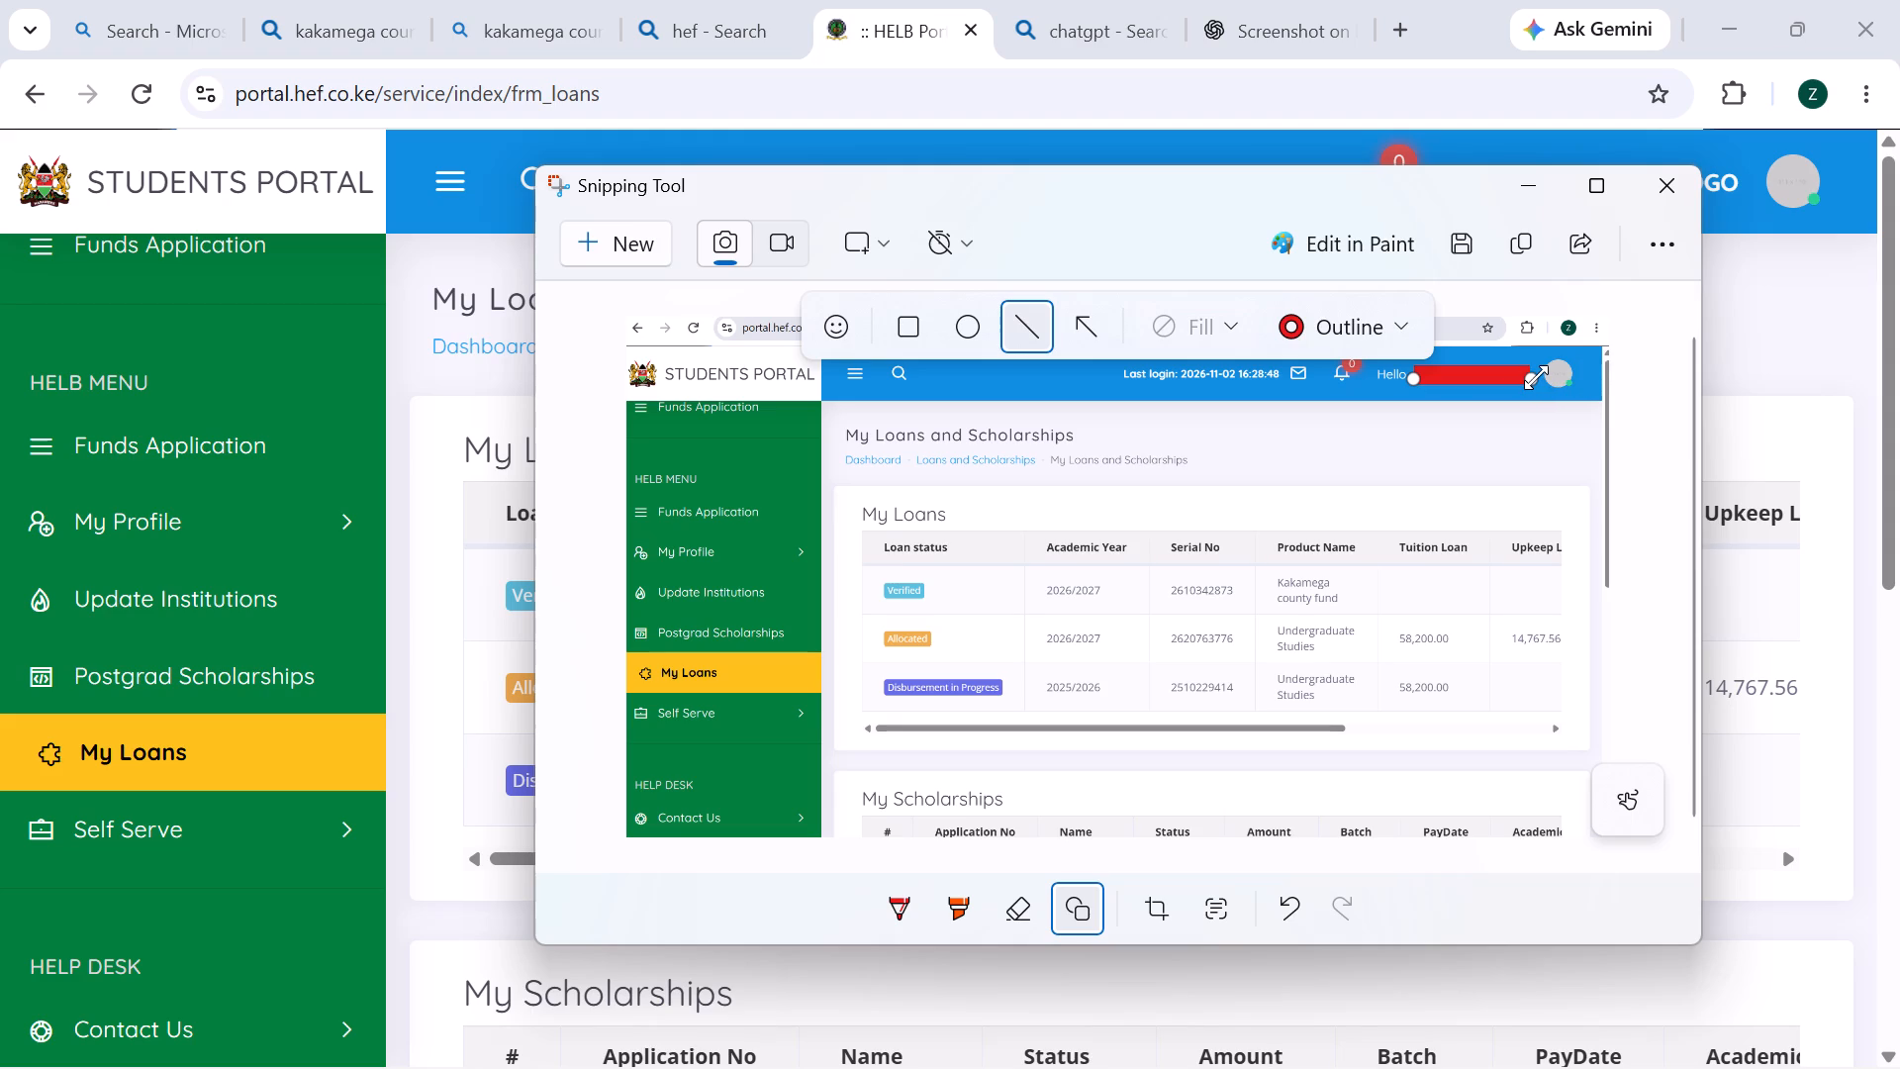
pyautogui.click(1640, 394)
# Add a short red line at the start of the covered name, just after "Hello,", to close the cover's edge.
pyautogui.click(1481, 373)
pyautogui.click(1481, 373)
pyautogui.click(1412, 374)
pyautogui.click(1412, 374)
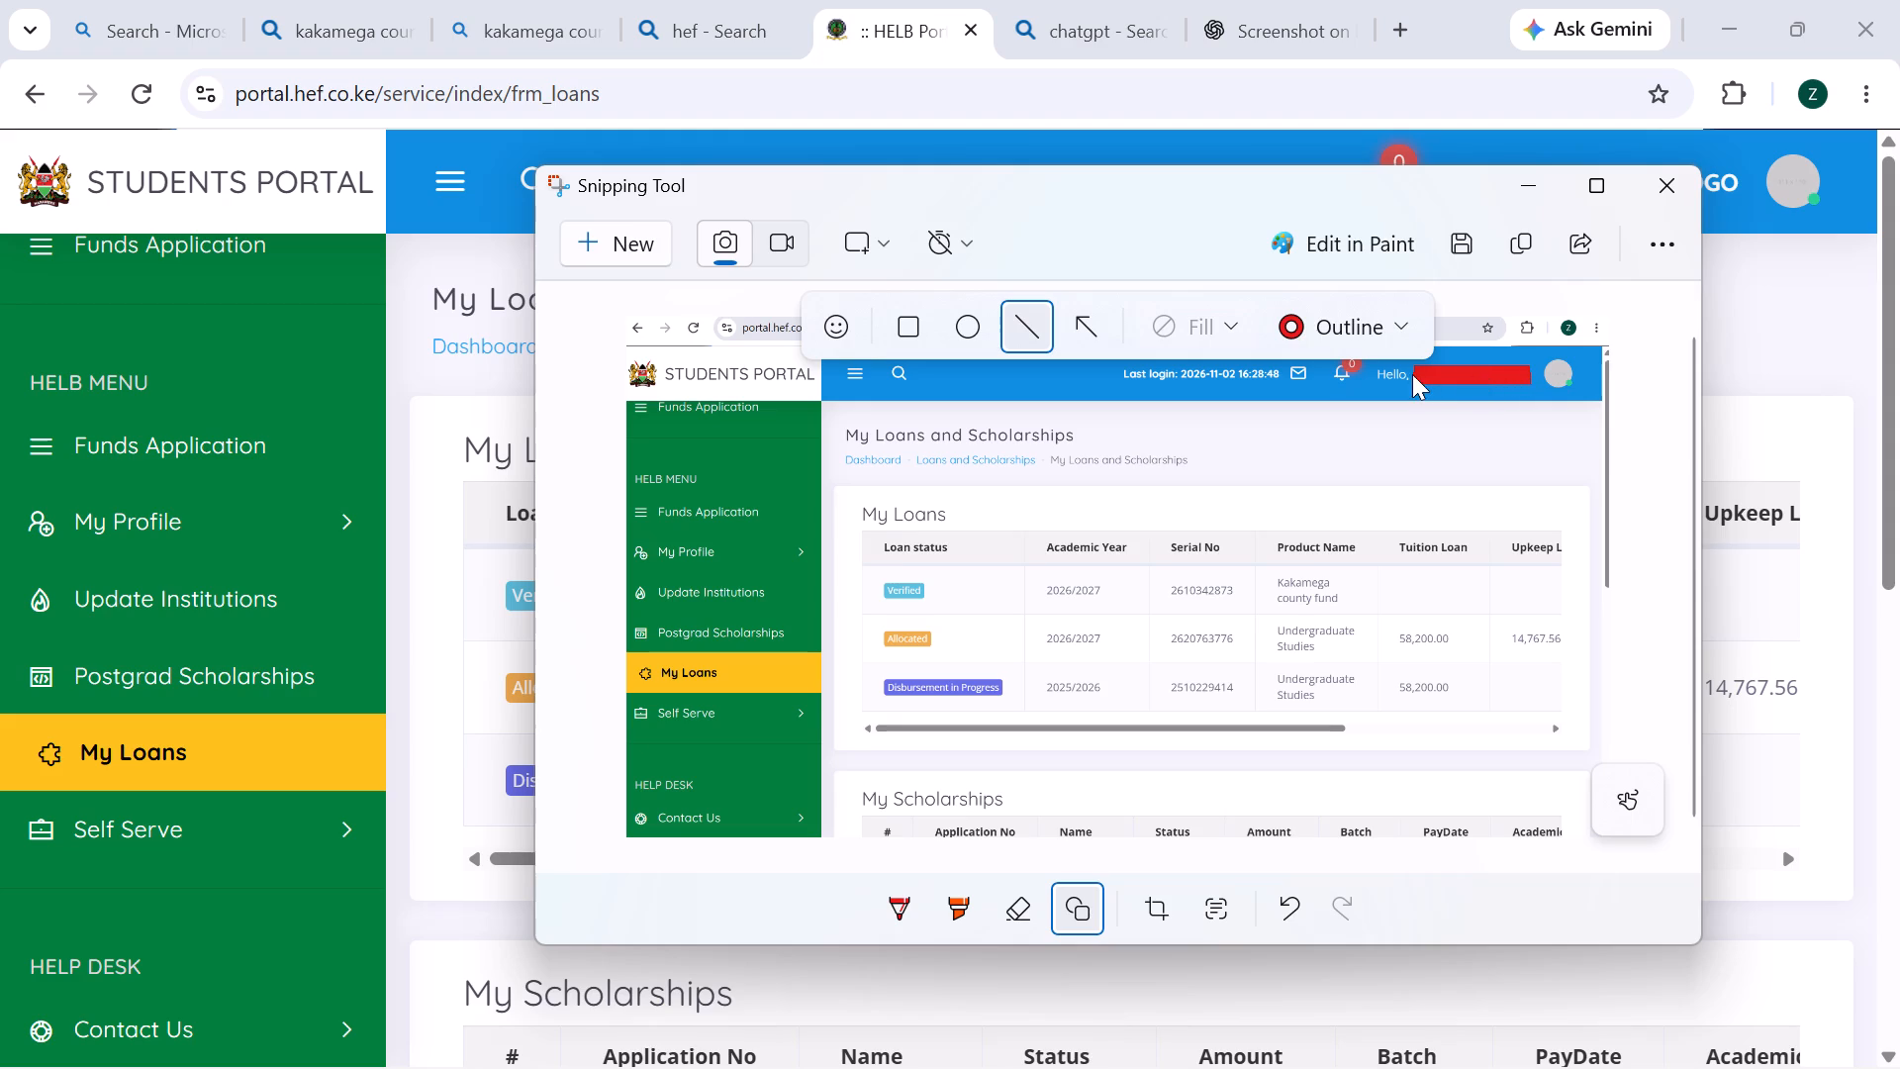
pyautogui.click(1412, 374)
pyautogui.moveTo(1414, 373); pyautogui.dragTo(1444, 370)
pyautogui.click(1670, 367)
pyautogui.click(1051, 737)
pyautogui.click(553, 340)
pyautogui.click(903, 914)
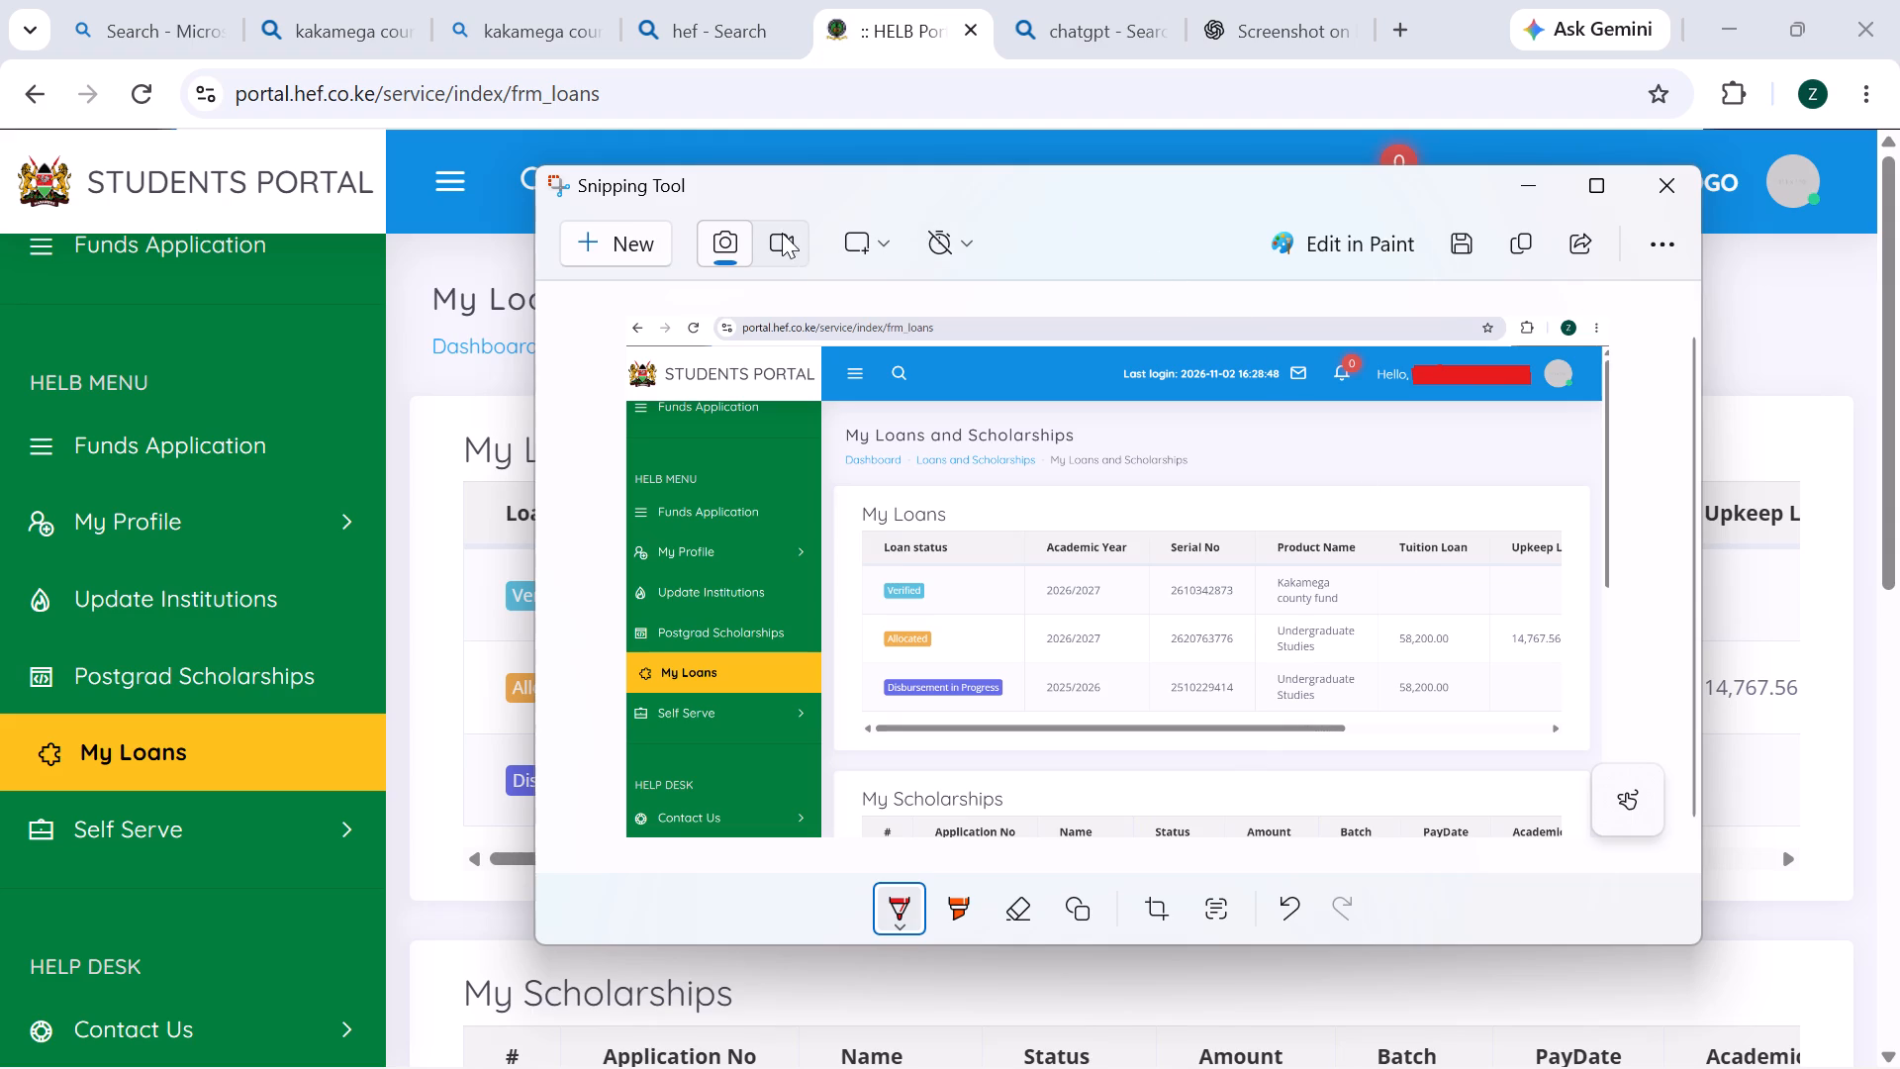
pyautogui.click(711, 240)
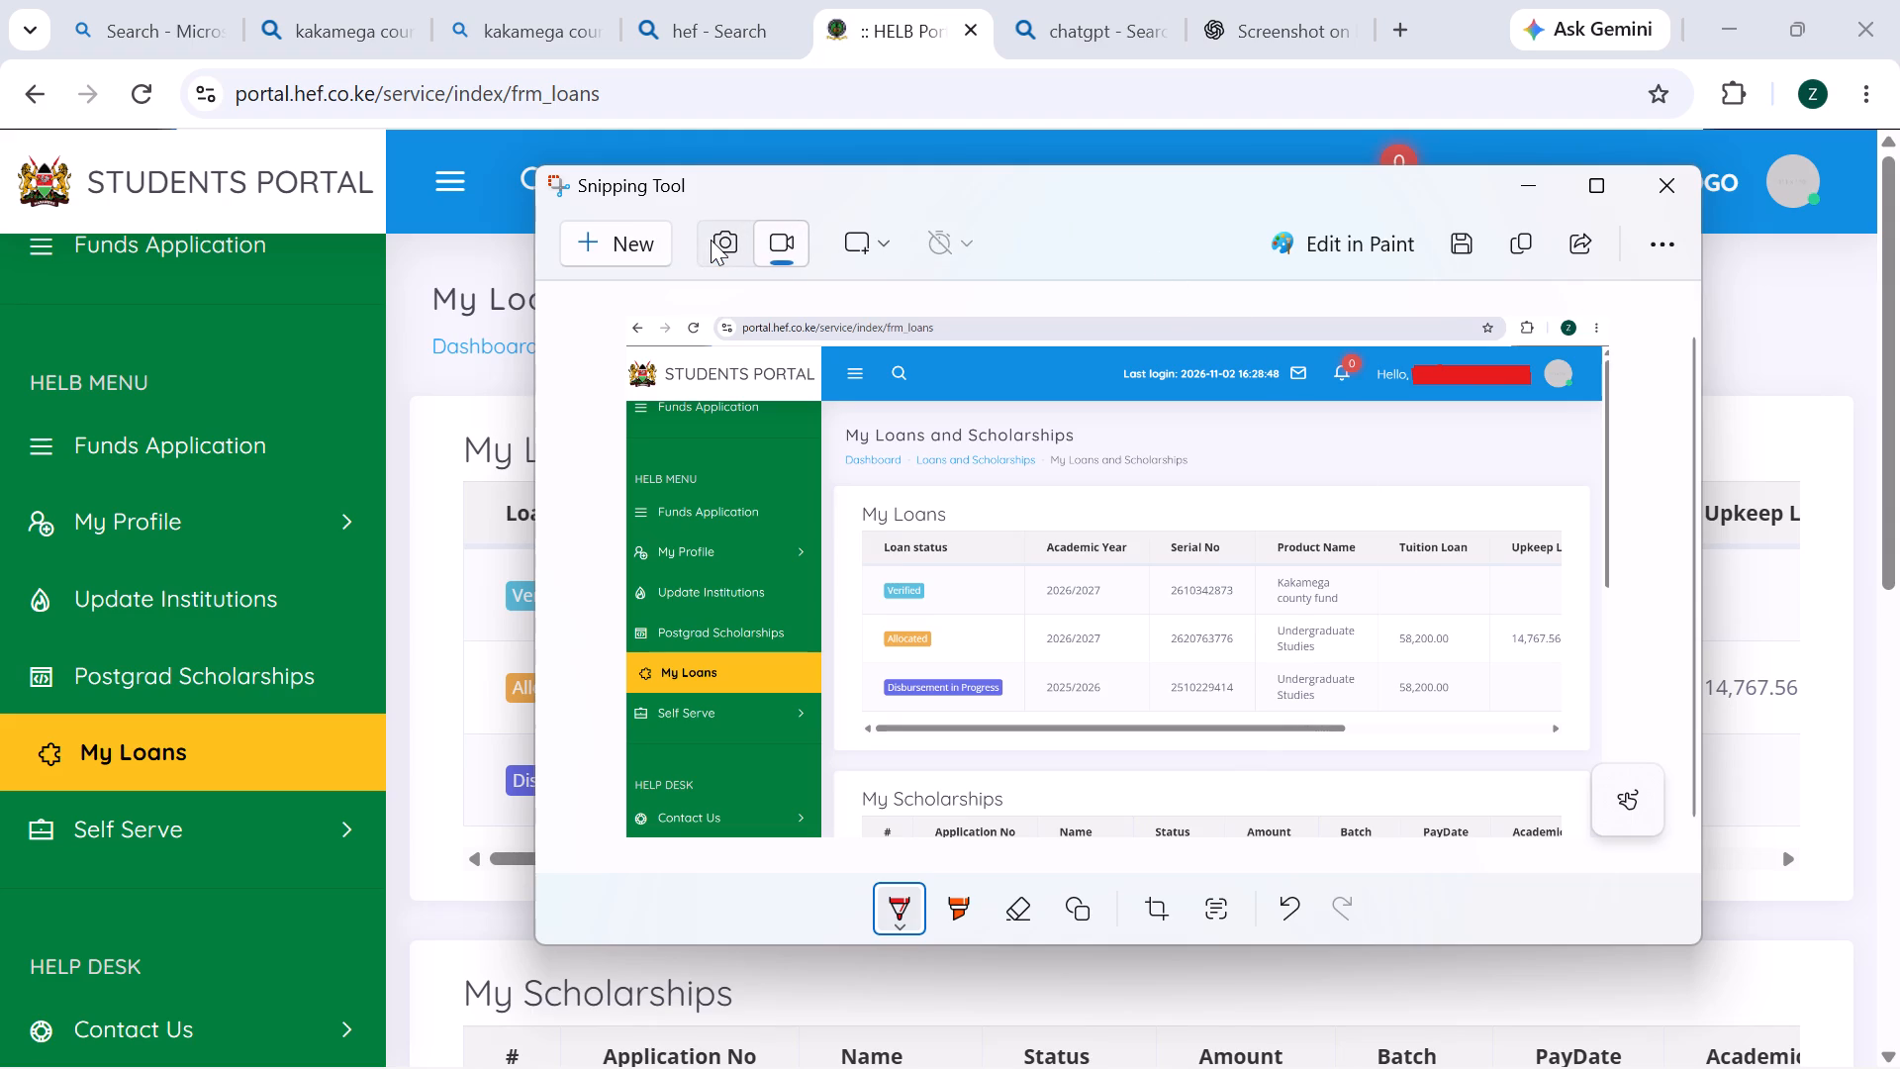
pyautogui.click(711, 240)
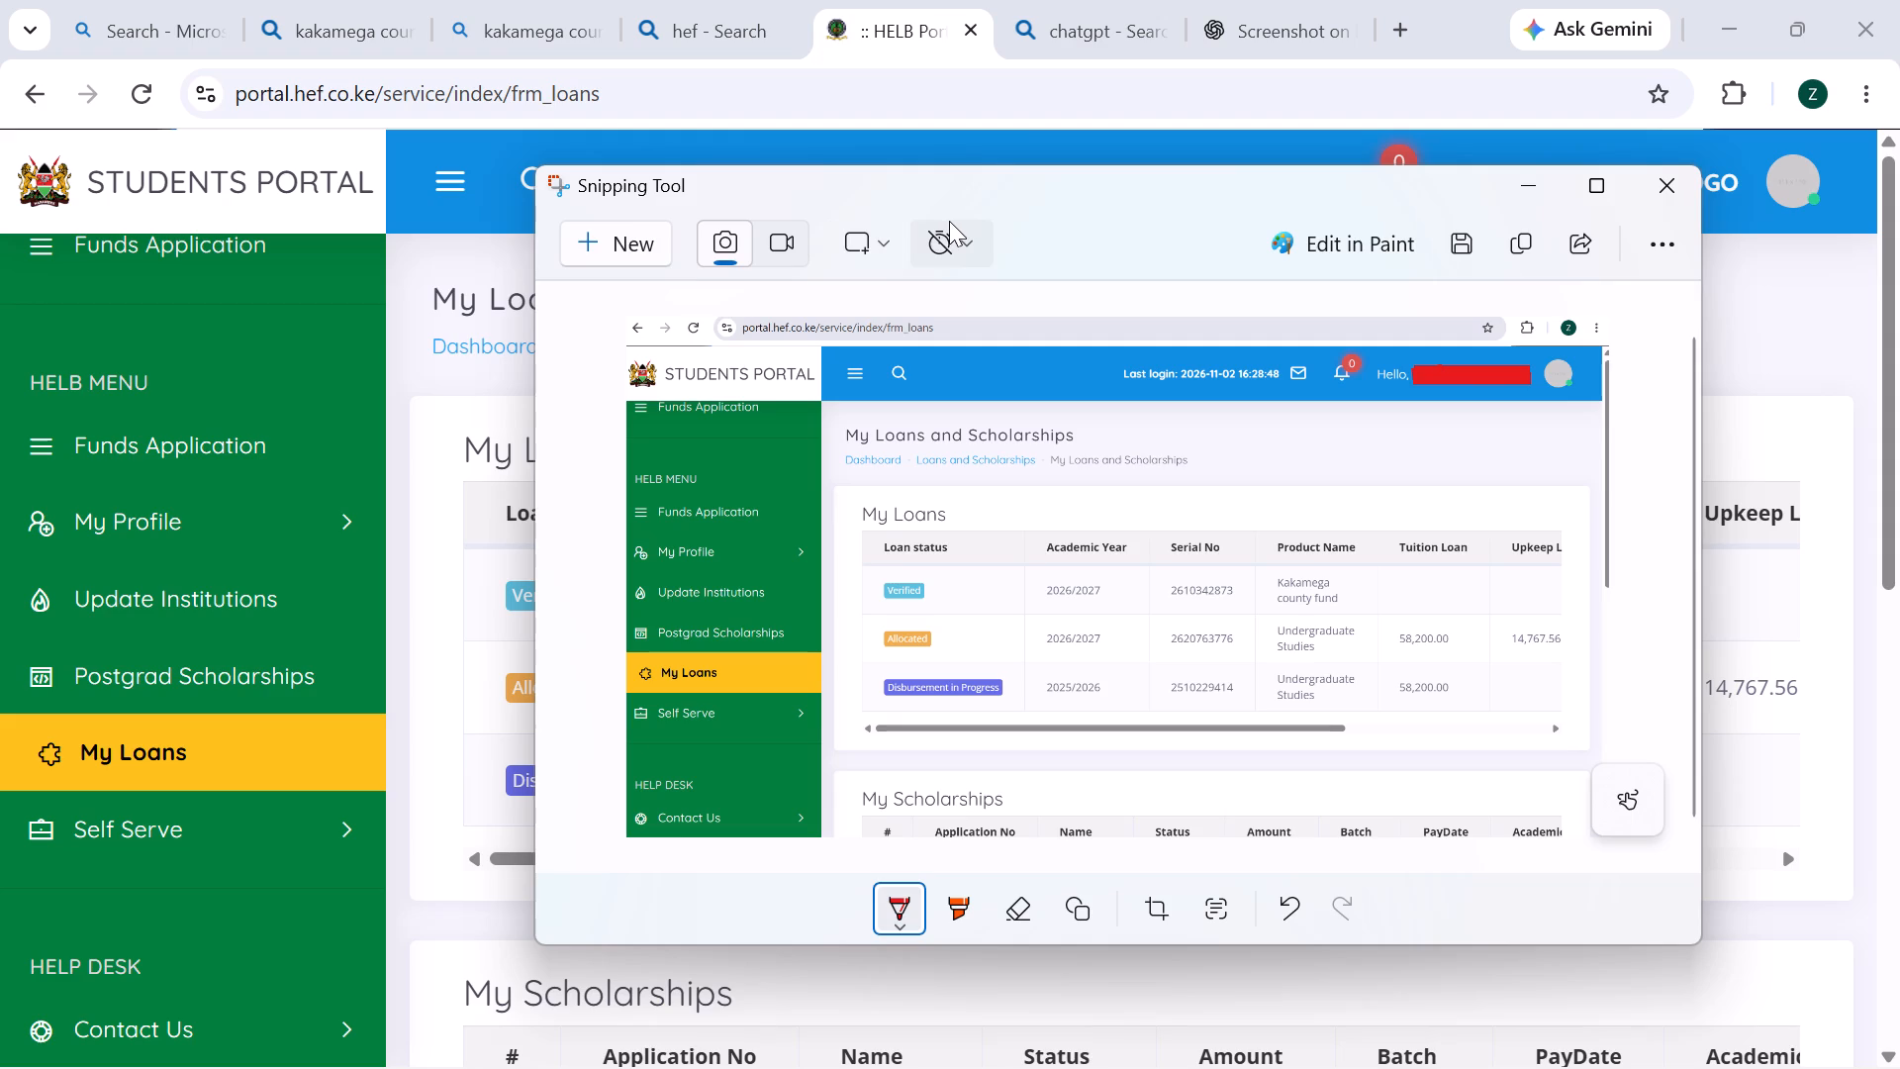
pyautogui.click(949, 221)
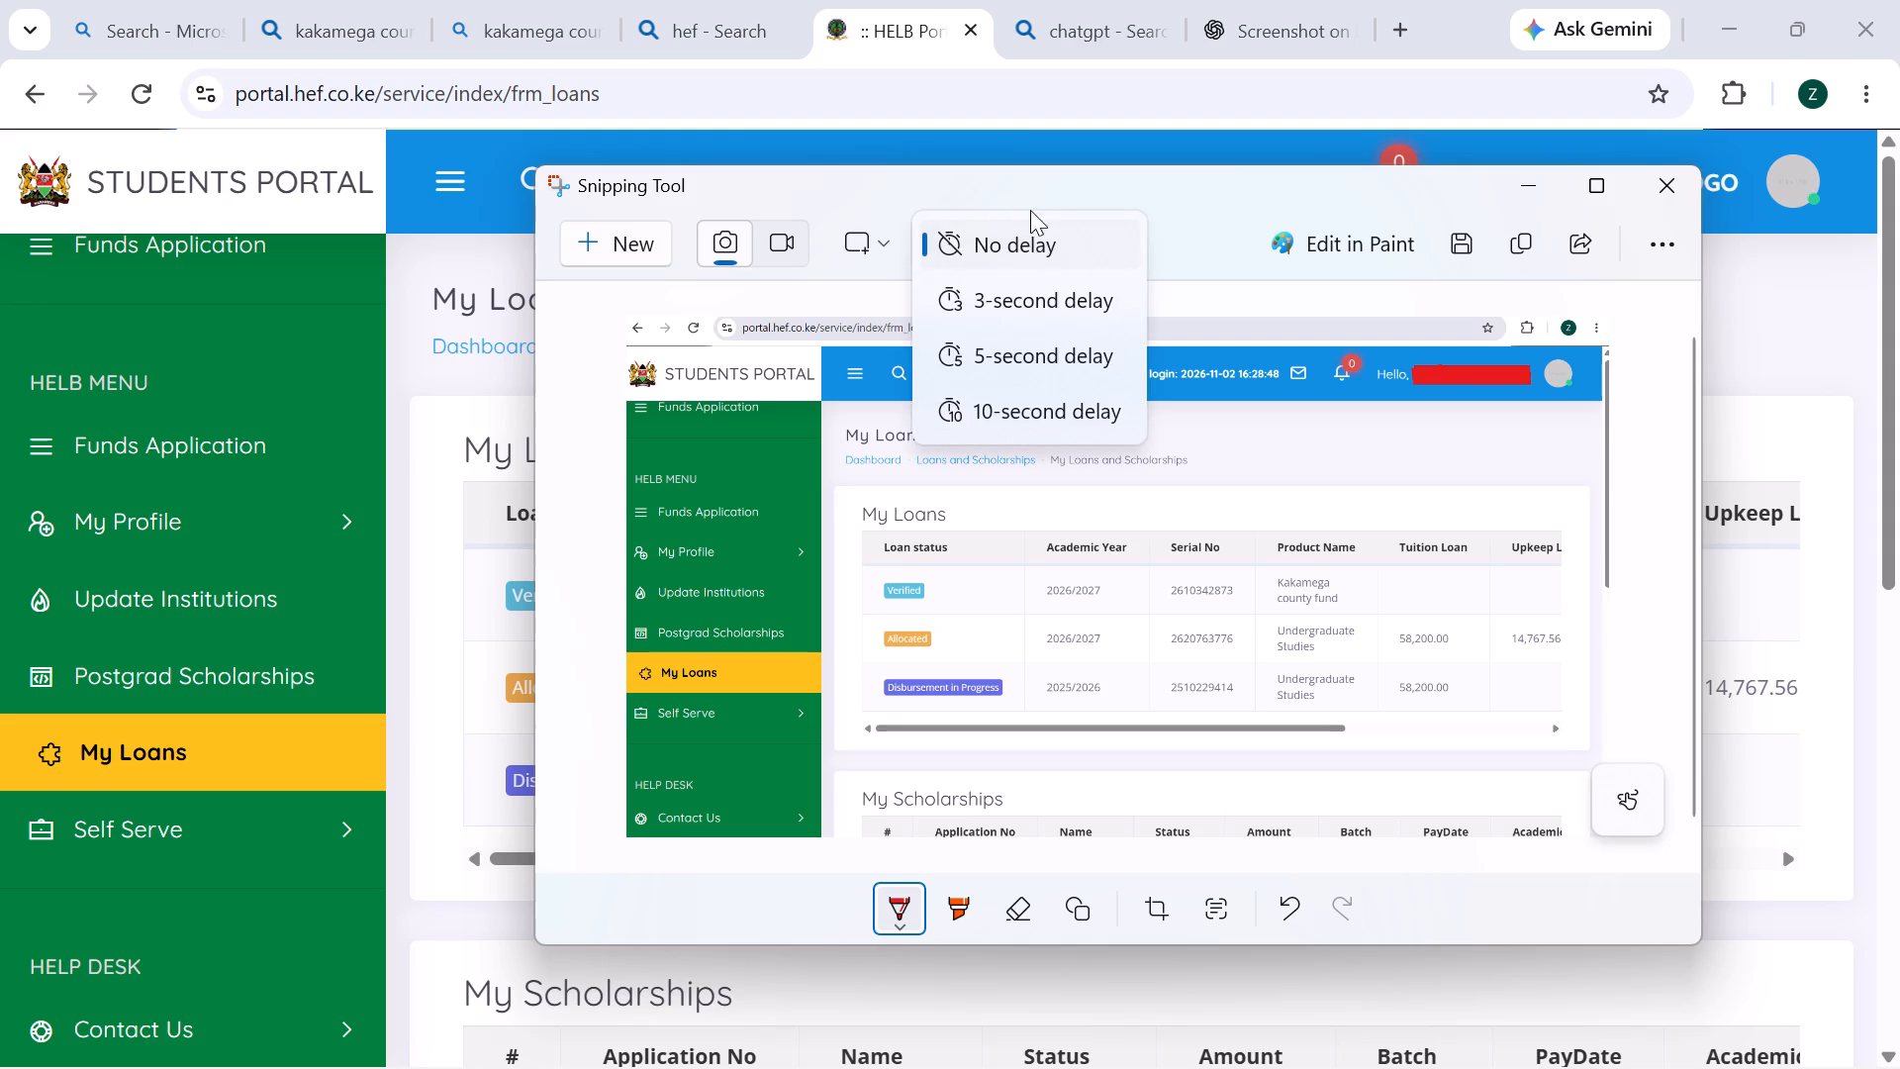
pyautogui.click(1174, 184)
# Save the redacted snip as a PNG named "Kakamega county education fund" in the Screenshots folder.
pyautogui.click(1460, 246)
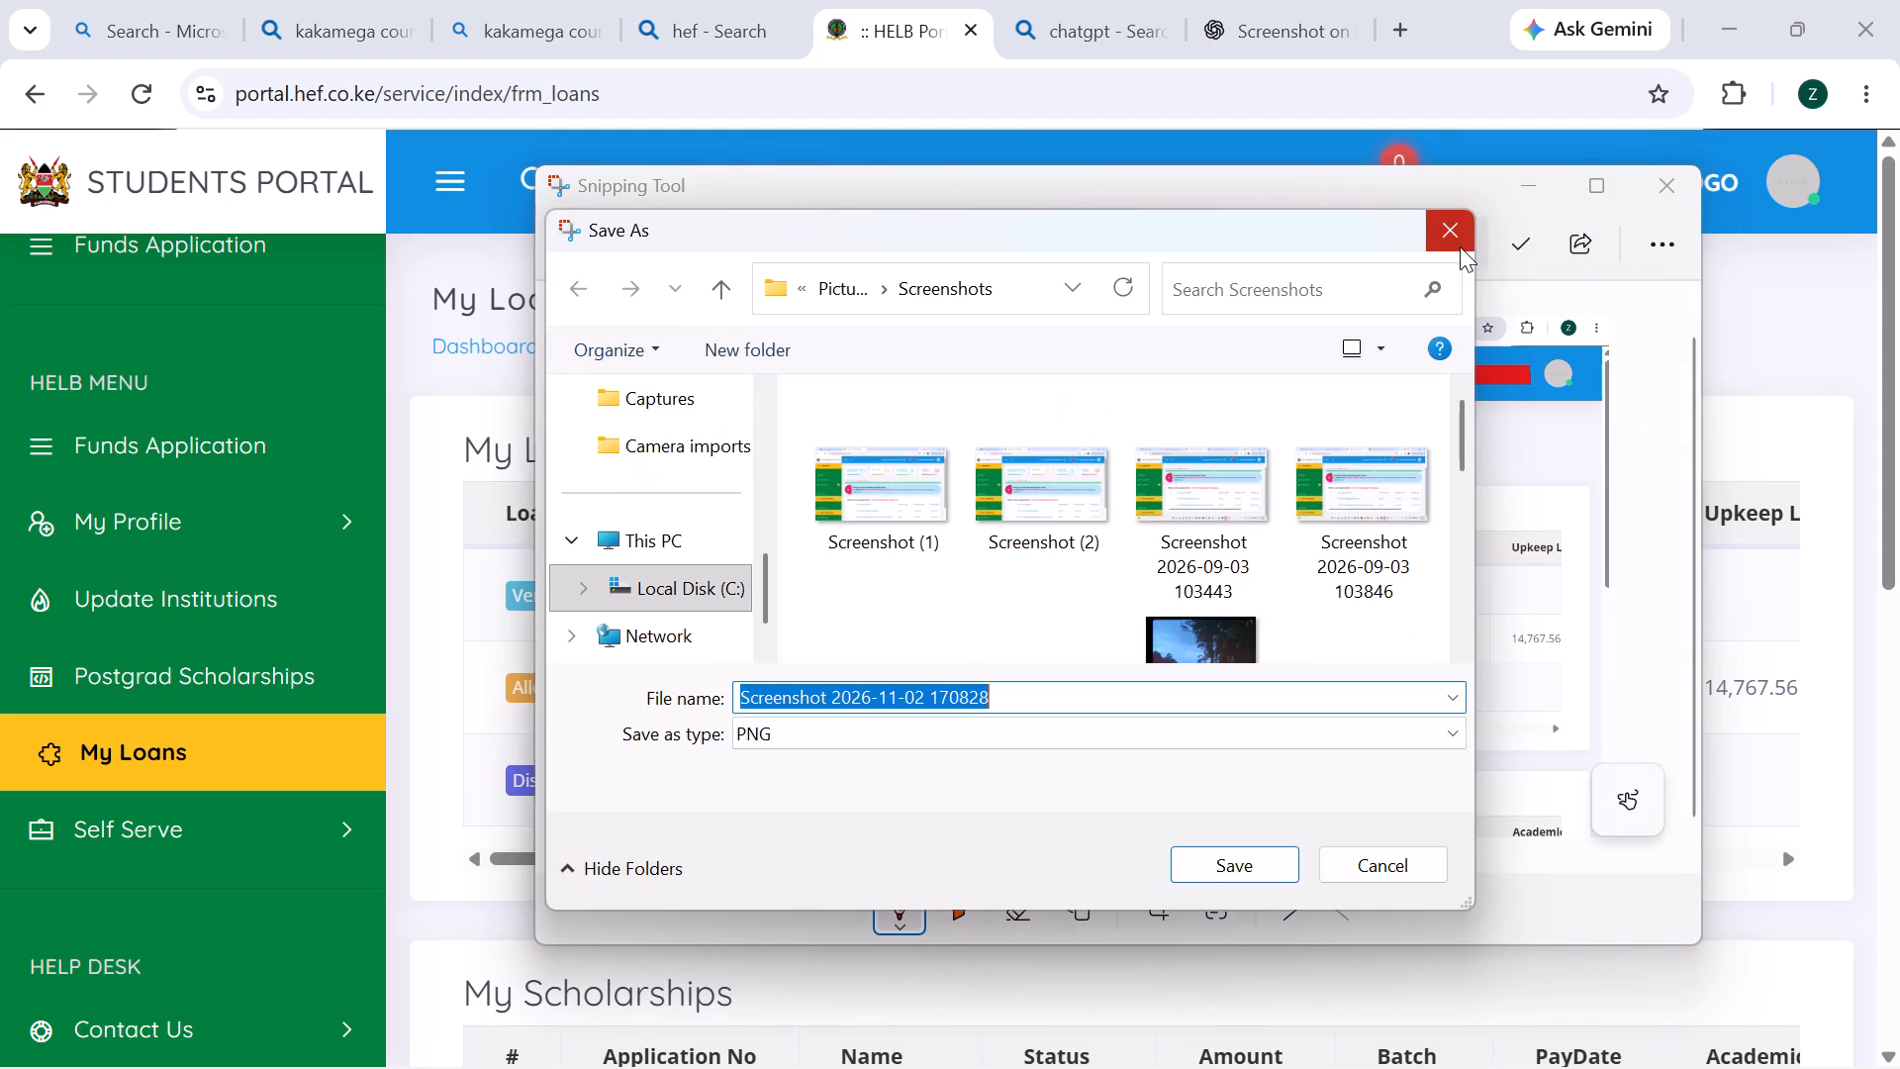
pyautogui.click(1034, 699)
pyautogui.press('BackSpace')
pyautogui.press('BackSpace')
pyautogui.press('BackSpace')
pyautogui.press('BackSpace')
pyautogui.press('BackSpace')
pyautogui.press('BackSpace')
pyautogui.press('BackSpace')
pyautogui.press('BackSpace')
pyautogui.press('BackSpace')
pyautogui.press('BackSpace')
pyautogui.press('BackSpace')
pyautogui.press('BackSpace')
pyautogui.press('BackSpace')
pyautogui.press('BackSpace')
pyautogui.press('BackSpace')
pyautogui.press('BackSpace')
pyautogui.press('BackSpace')
pyautogui.press('BackSpace')
pyautogui.press('BackSpace')
pyautogui.press('BackSpace')
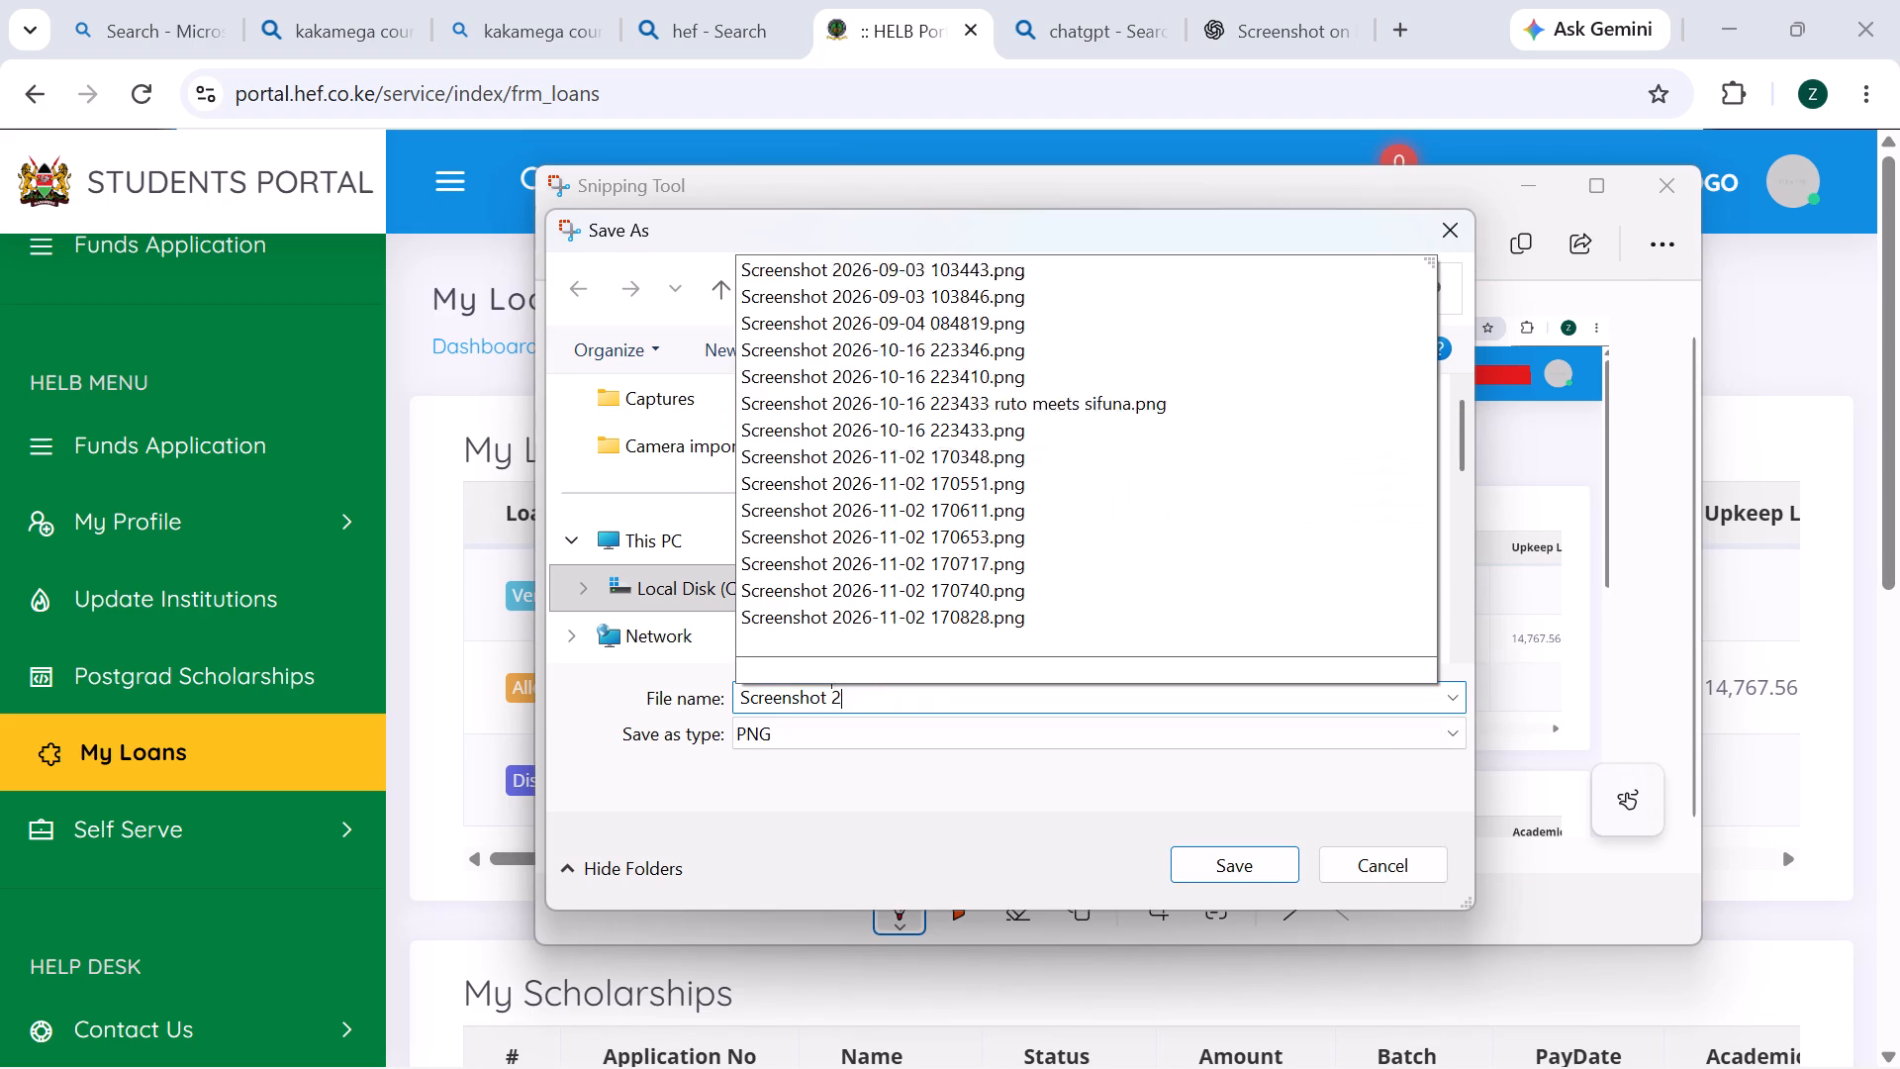
pyautogui.press('k')
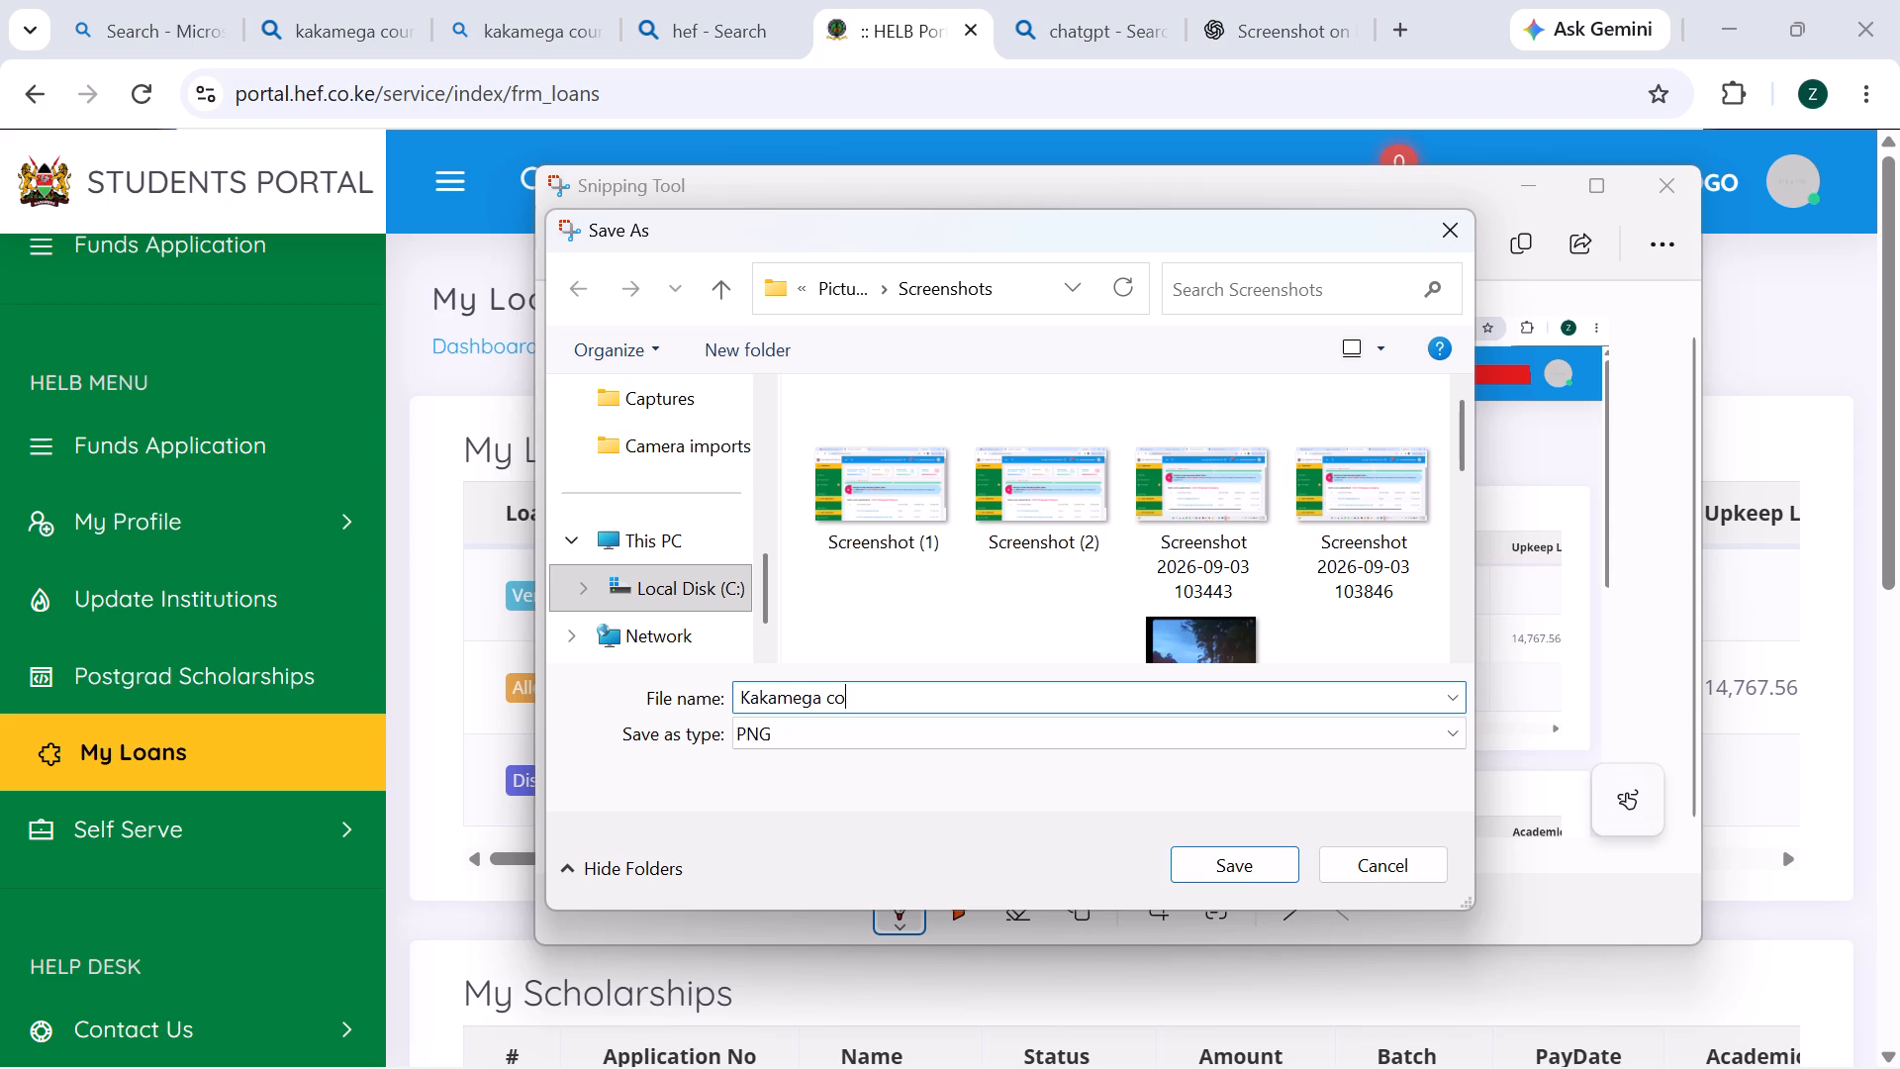
pyautogui.press('space')
pyautogui.write('education fund')
pyautogui.press('Return')
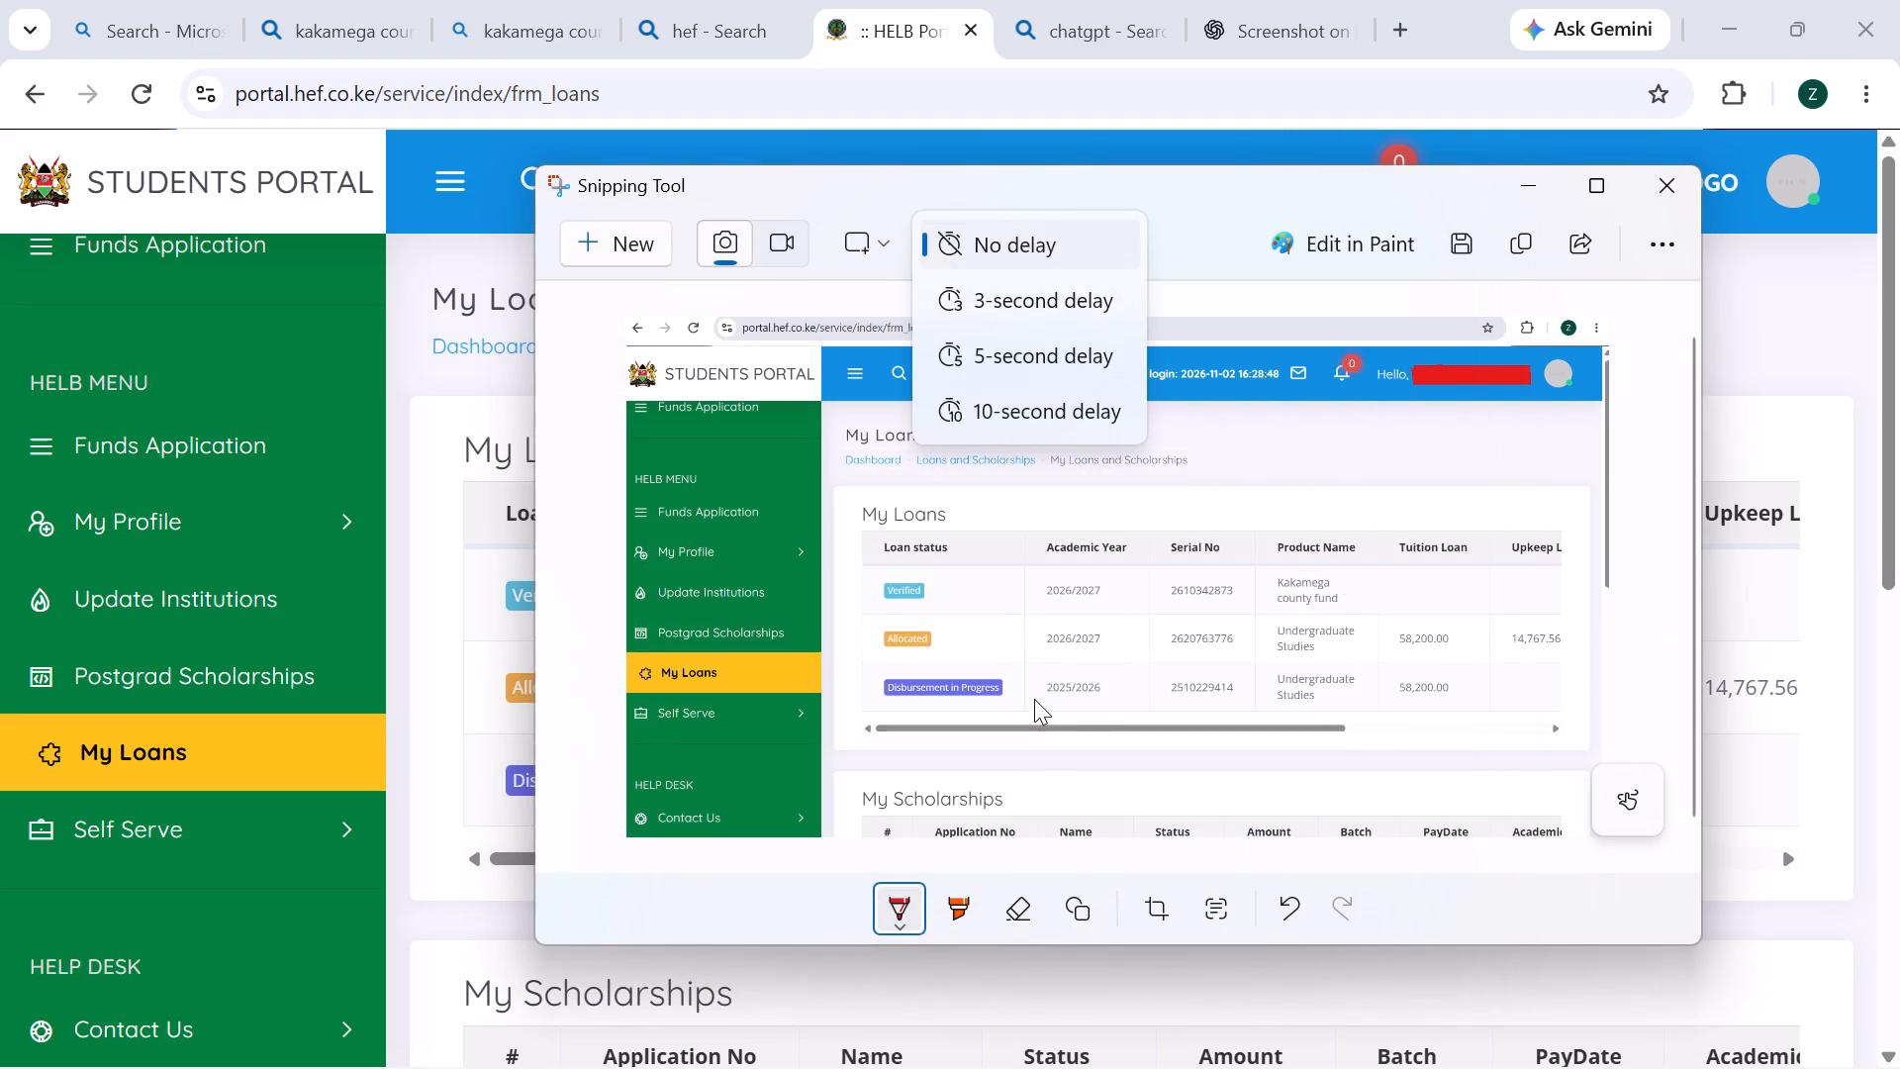
# Copy the redacted snip, switch to Canva and paste it into the "breaking news" poster.
pyautogui.click(1511, 241)
pyautogui.press('super+Tab')
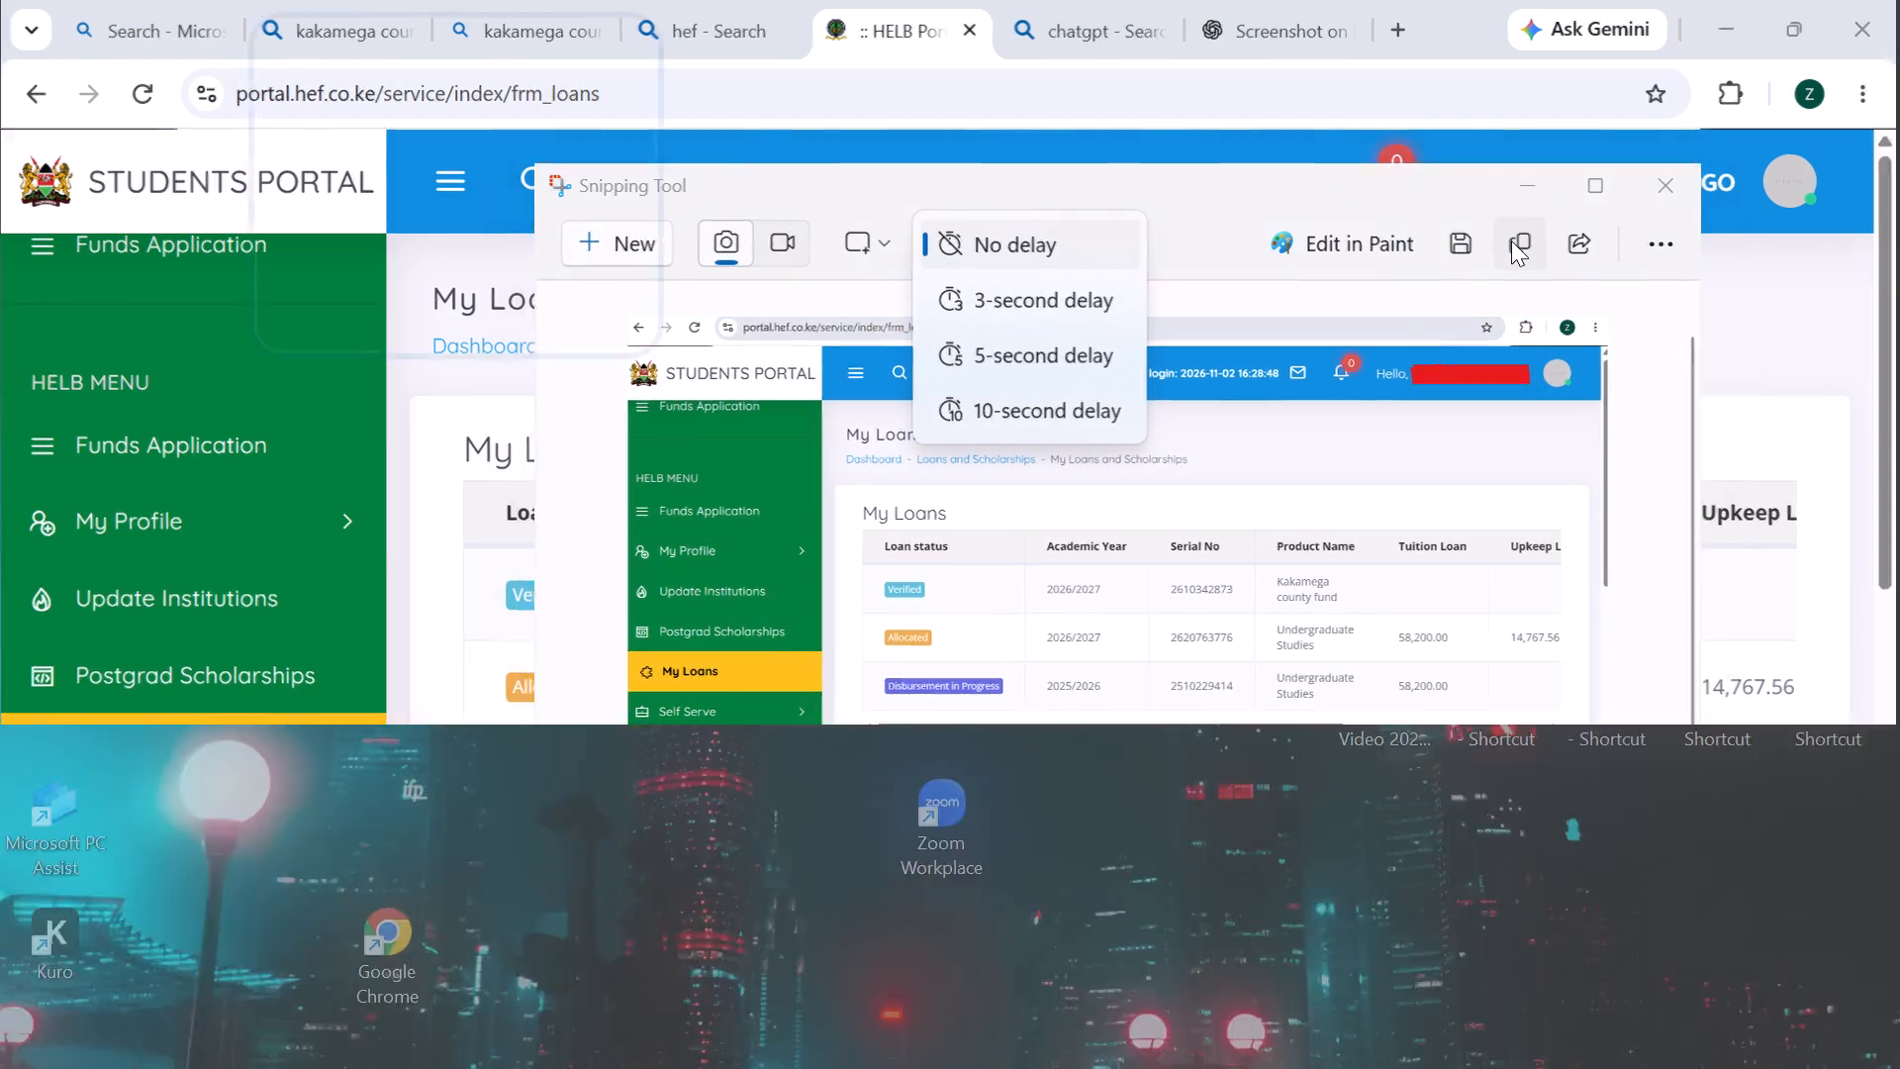
pyautogui.click(1506, 137)
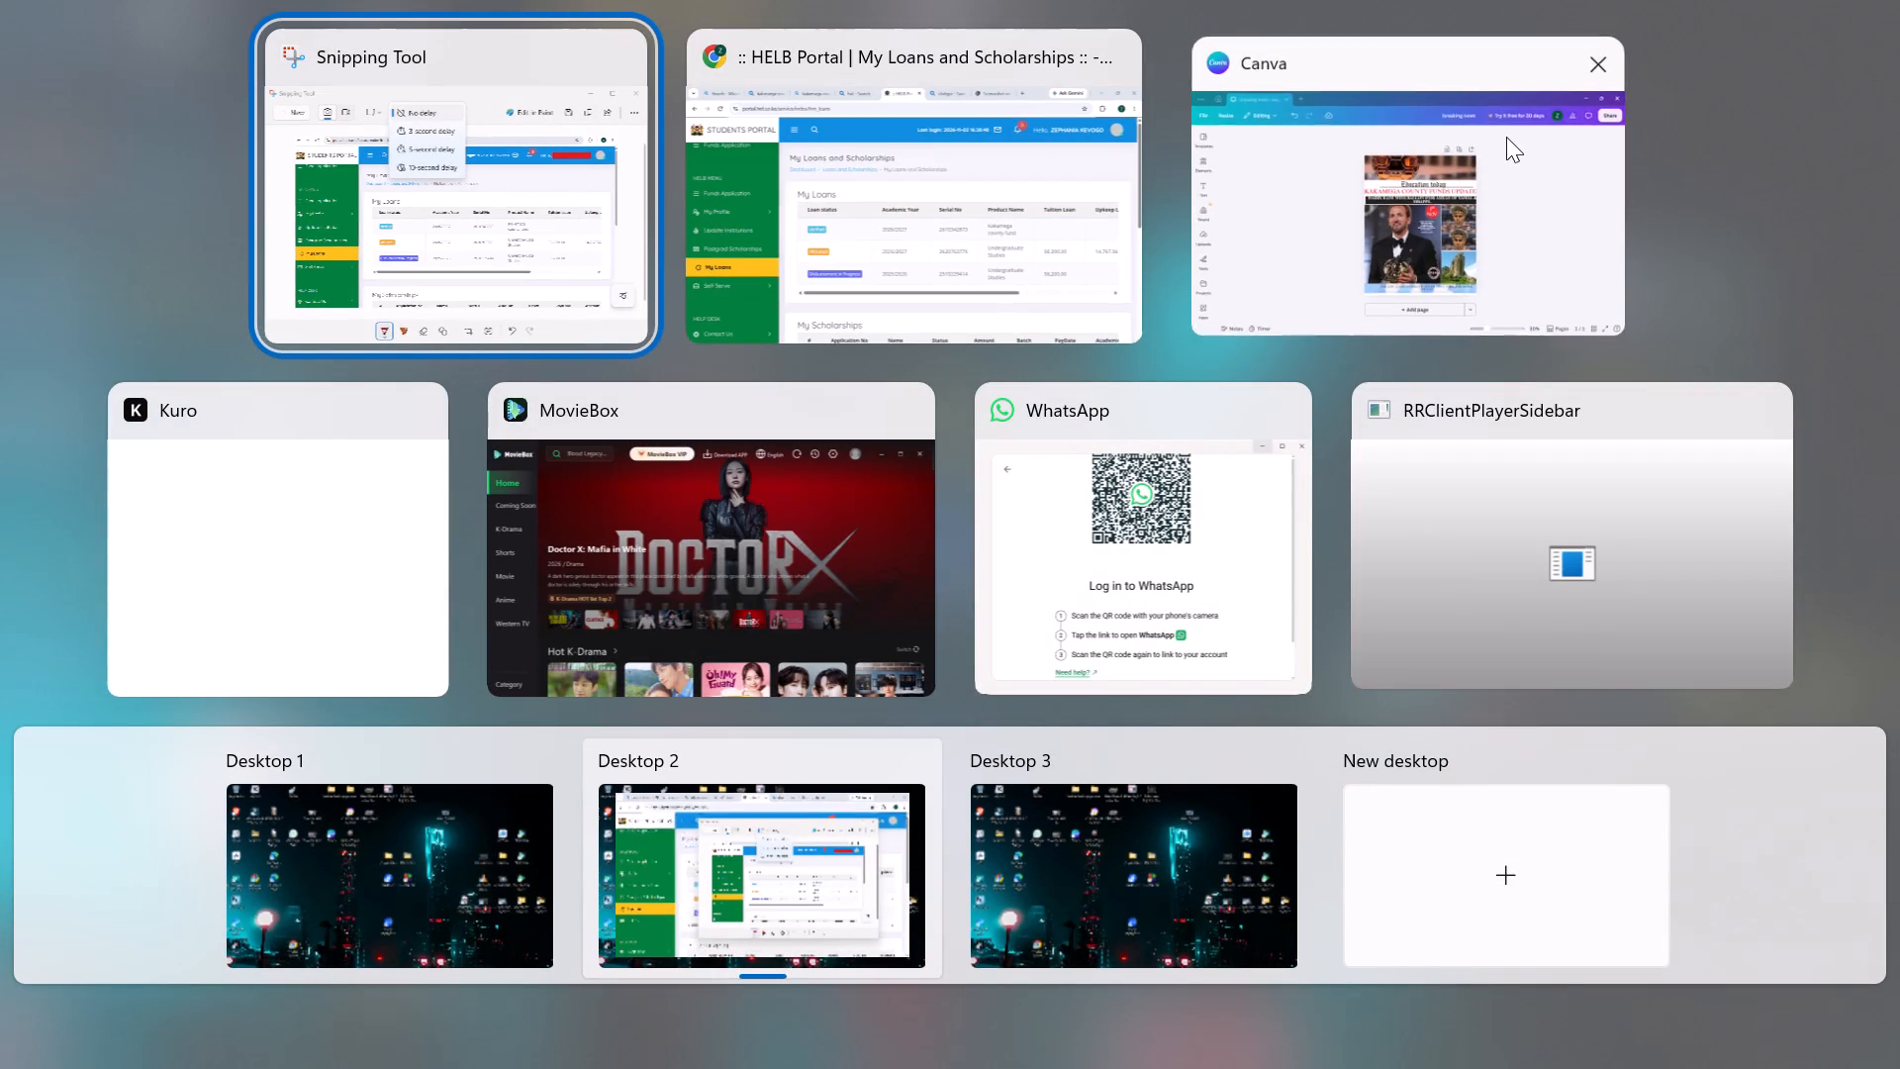
pyautogui.click(925, 598)
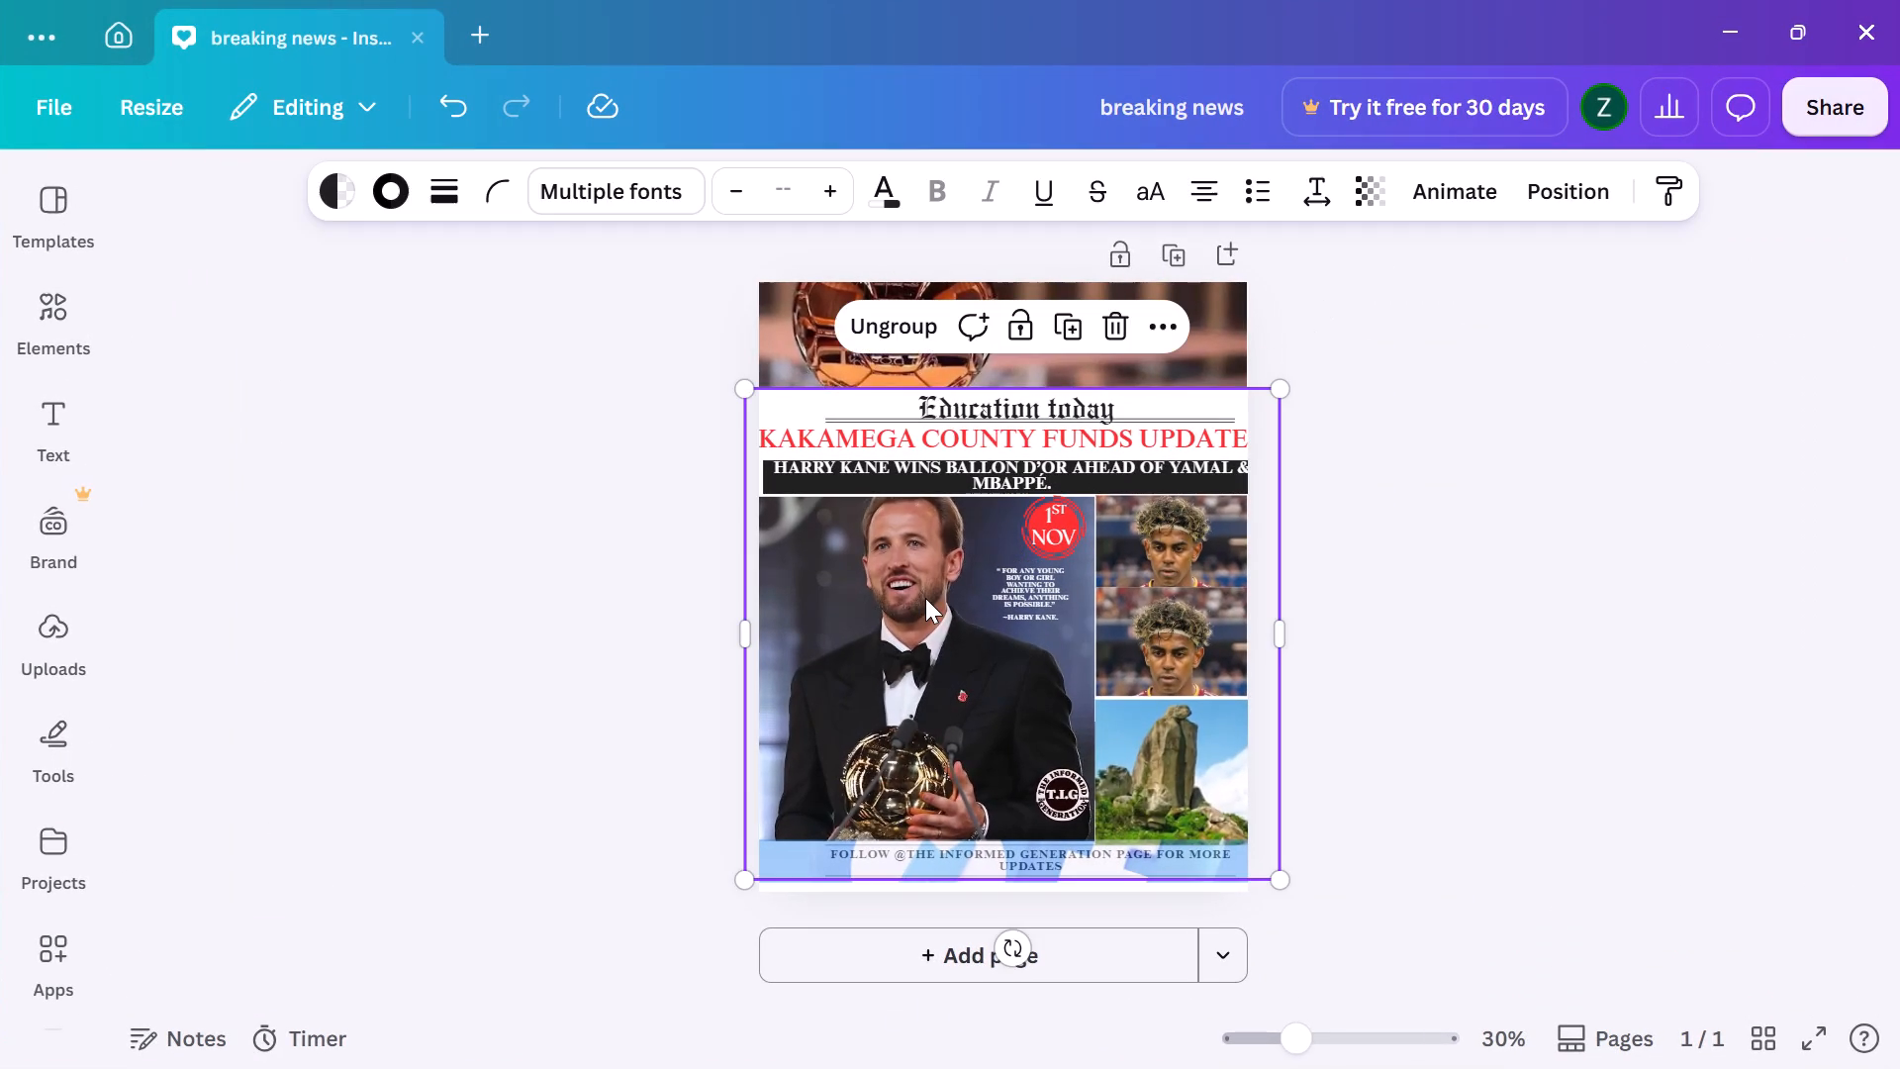
pyautogui.doubleClick(925, 598)
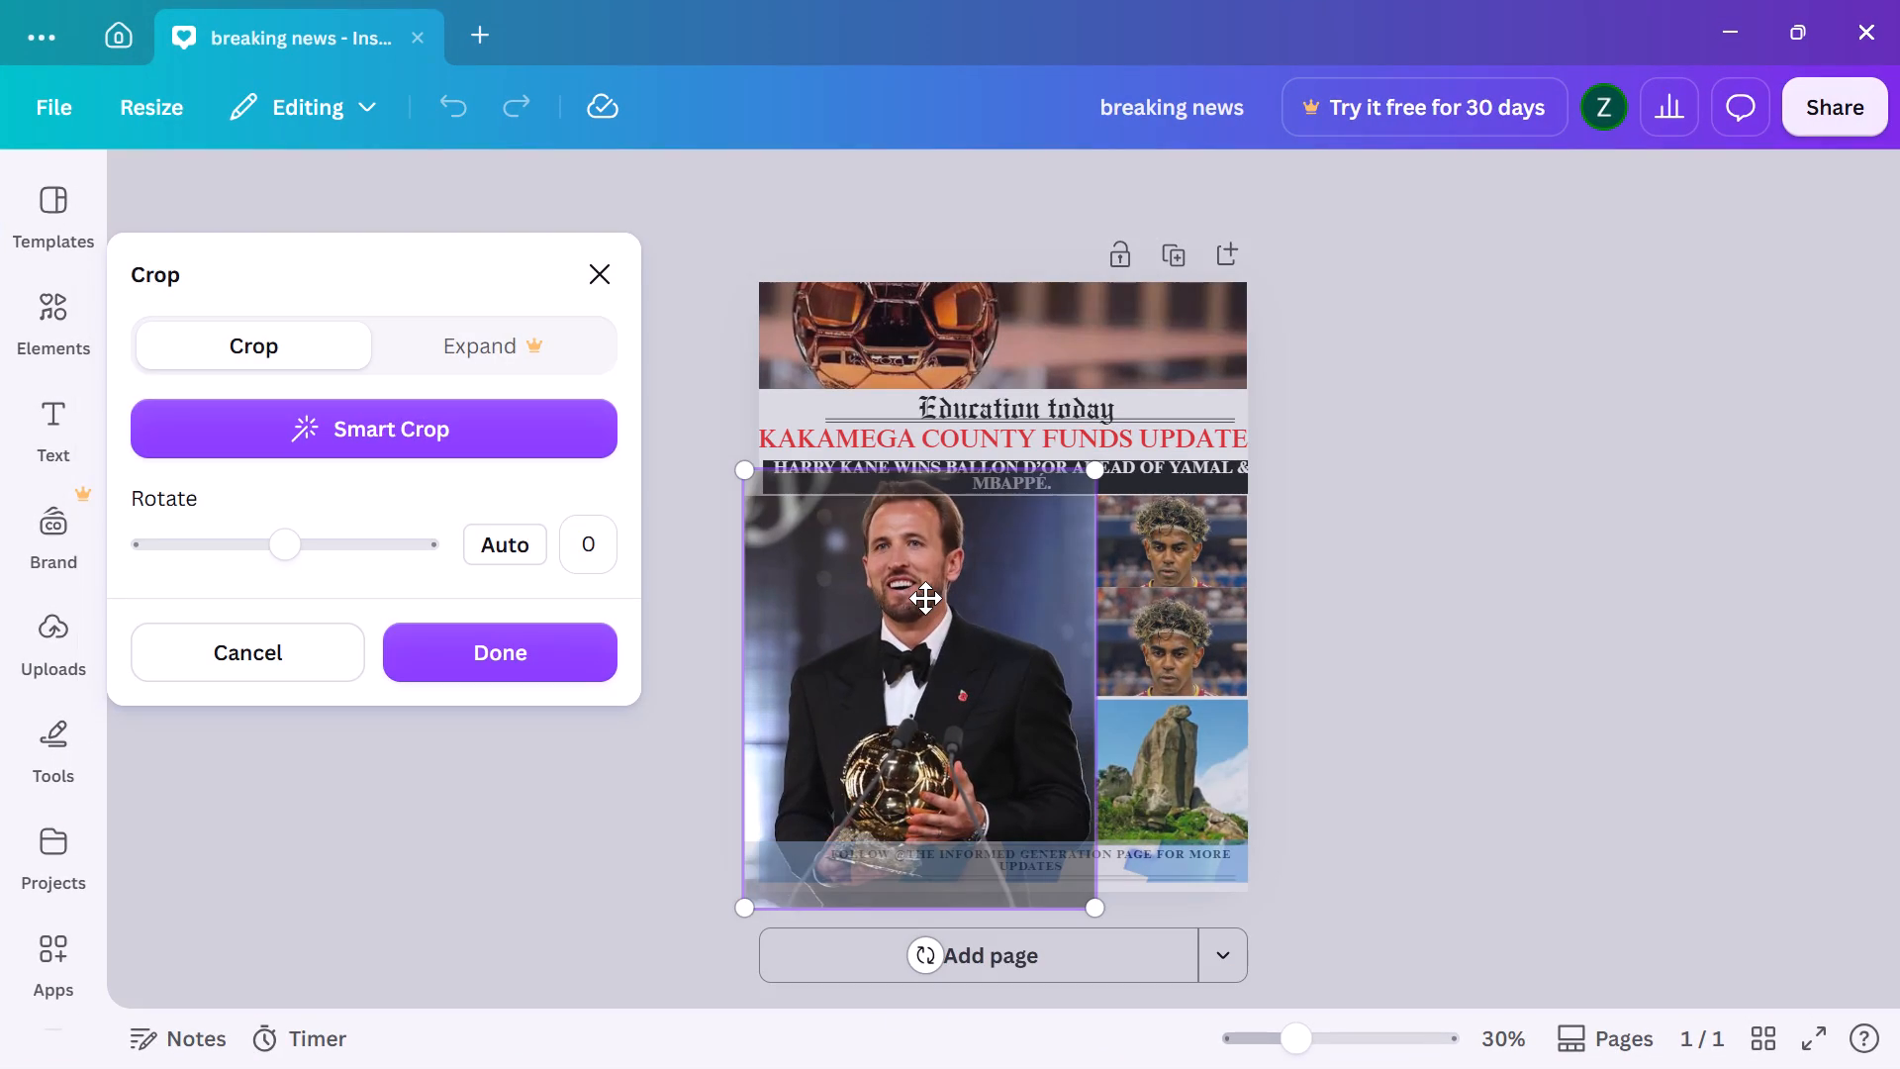
pyautogui.hotkey('ctrl', 'v')
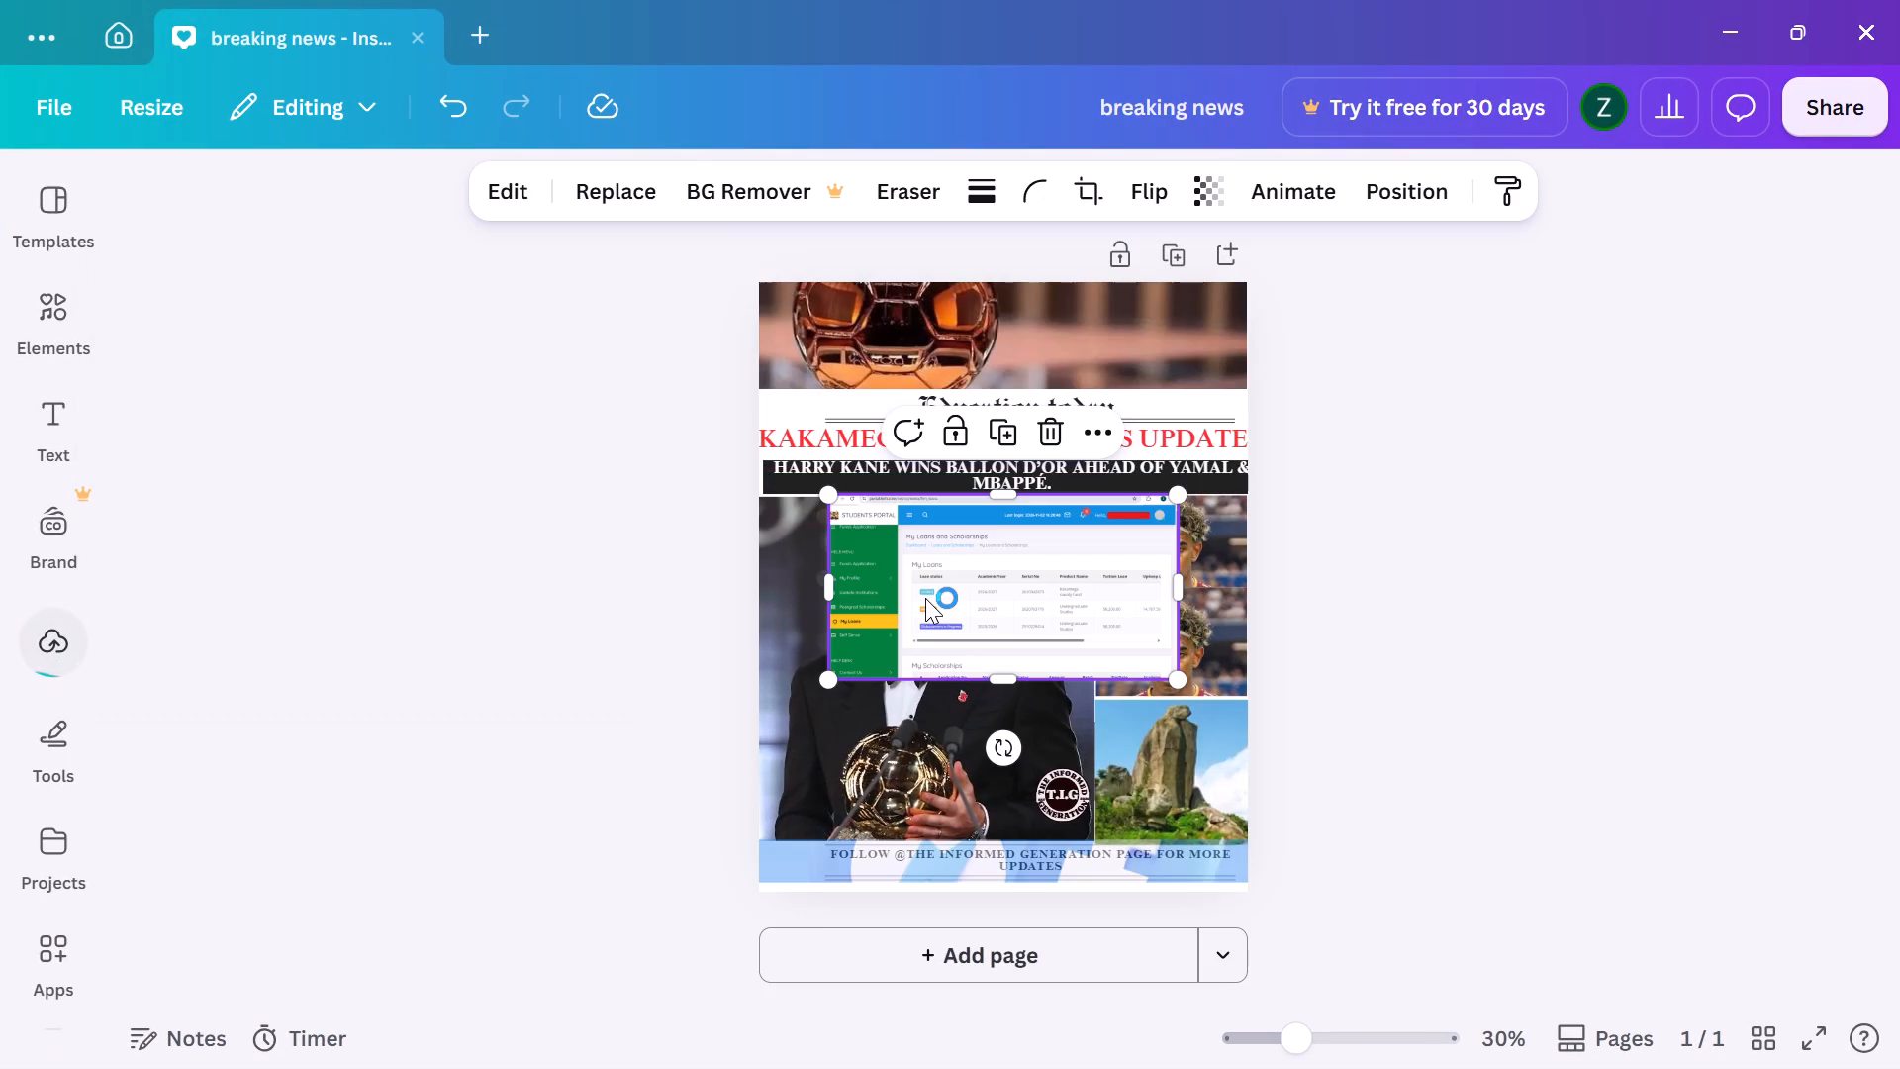
# Crop the pasted portal screenshot from its lower edge to about 773 wide by 325 high.
pyautogui.moveTo(1001, 682); pyautogui.dragTo(1001, 694)
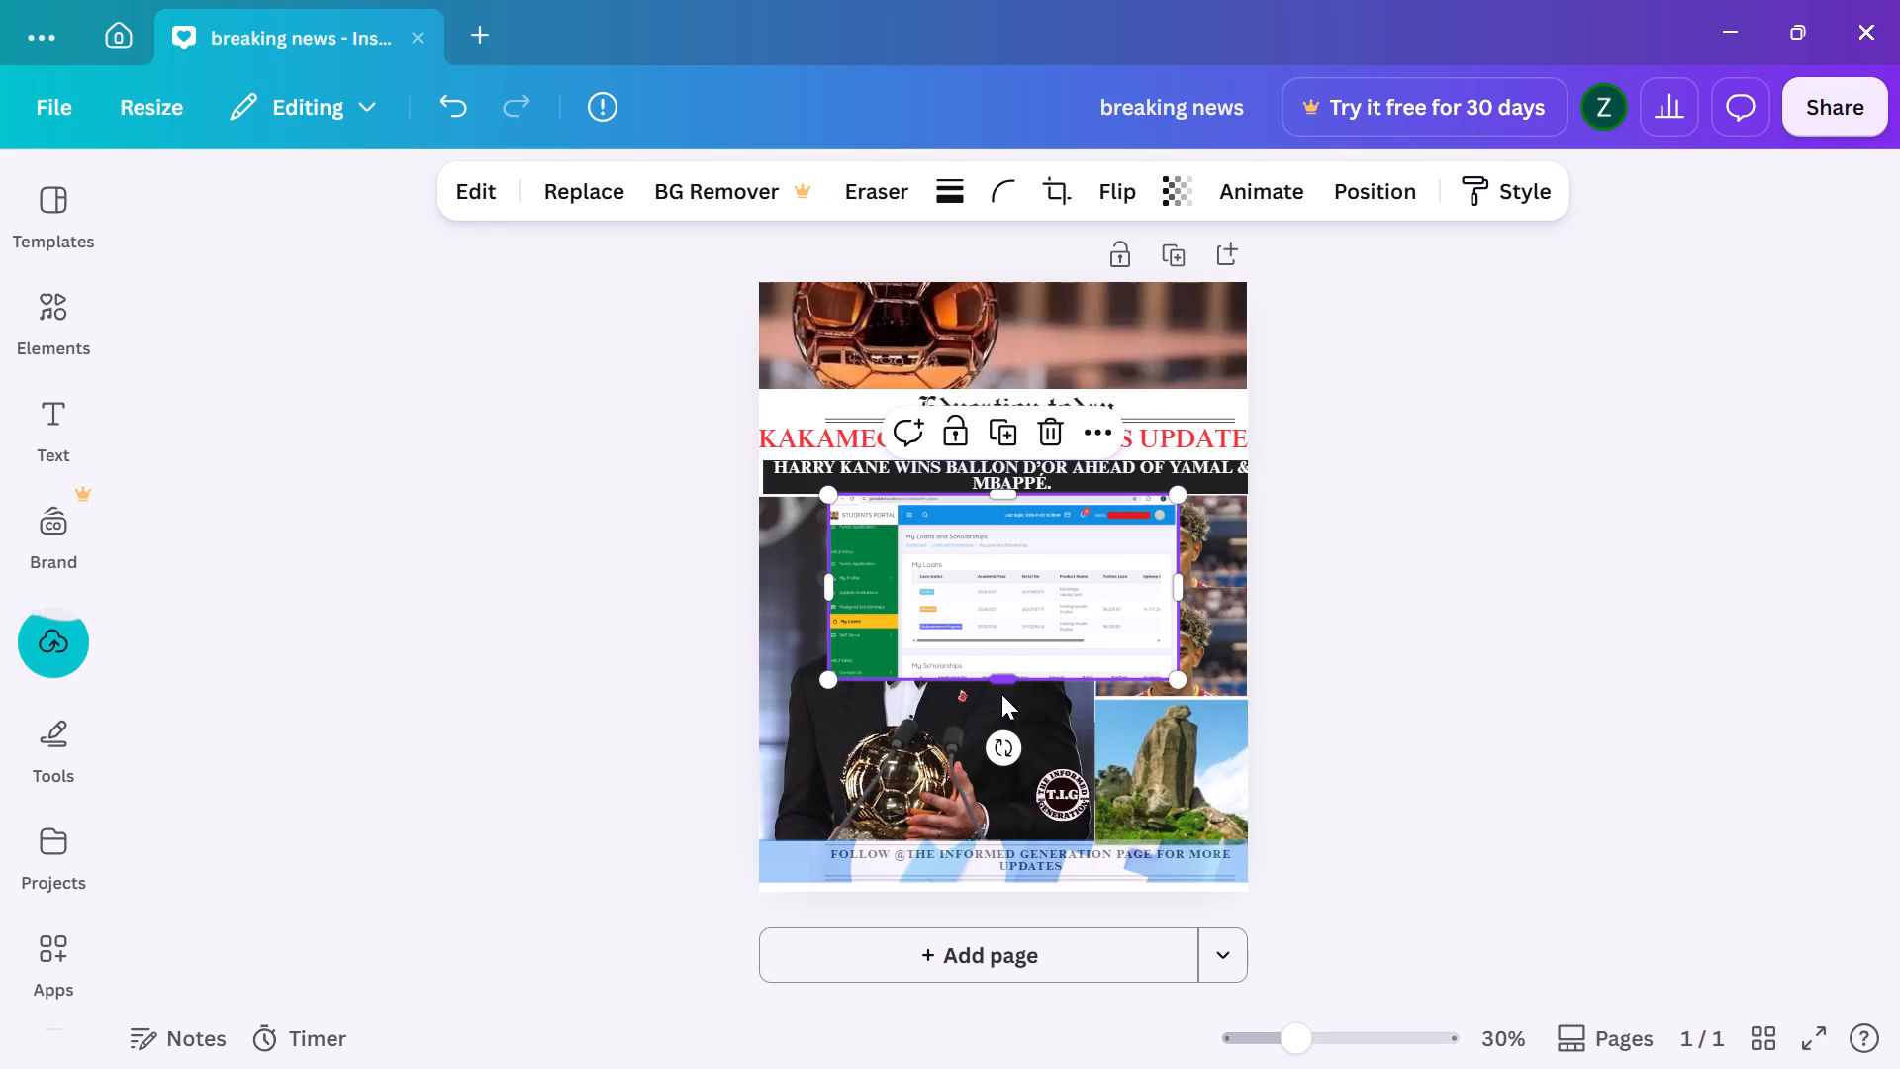
pyautogui.moveTo(1001, 694); pyautogui.dragTo(1007, 648)
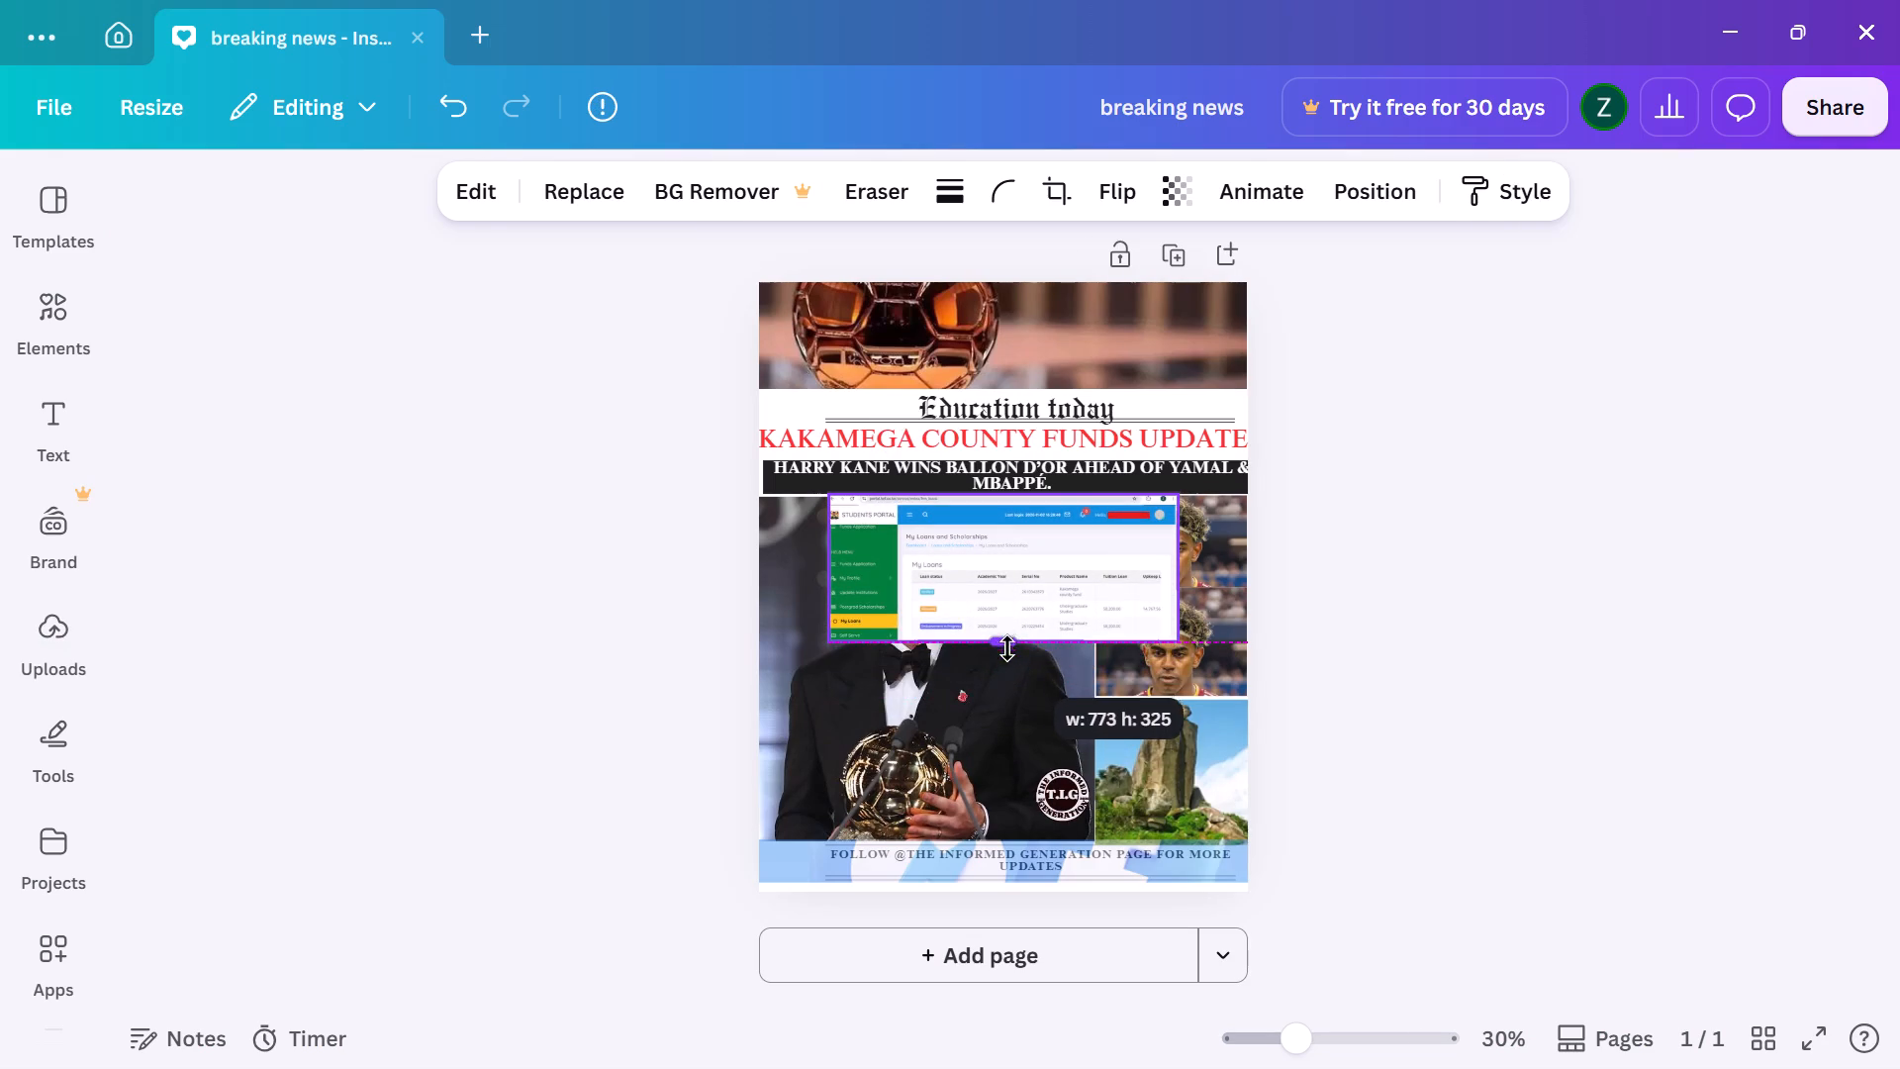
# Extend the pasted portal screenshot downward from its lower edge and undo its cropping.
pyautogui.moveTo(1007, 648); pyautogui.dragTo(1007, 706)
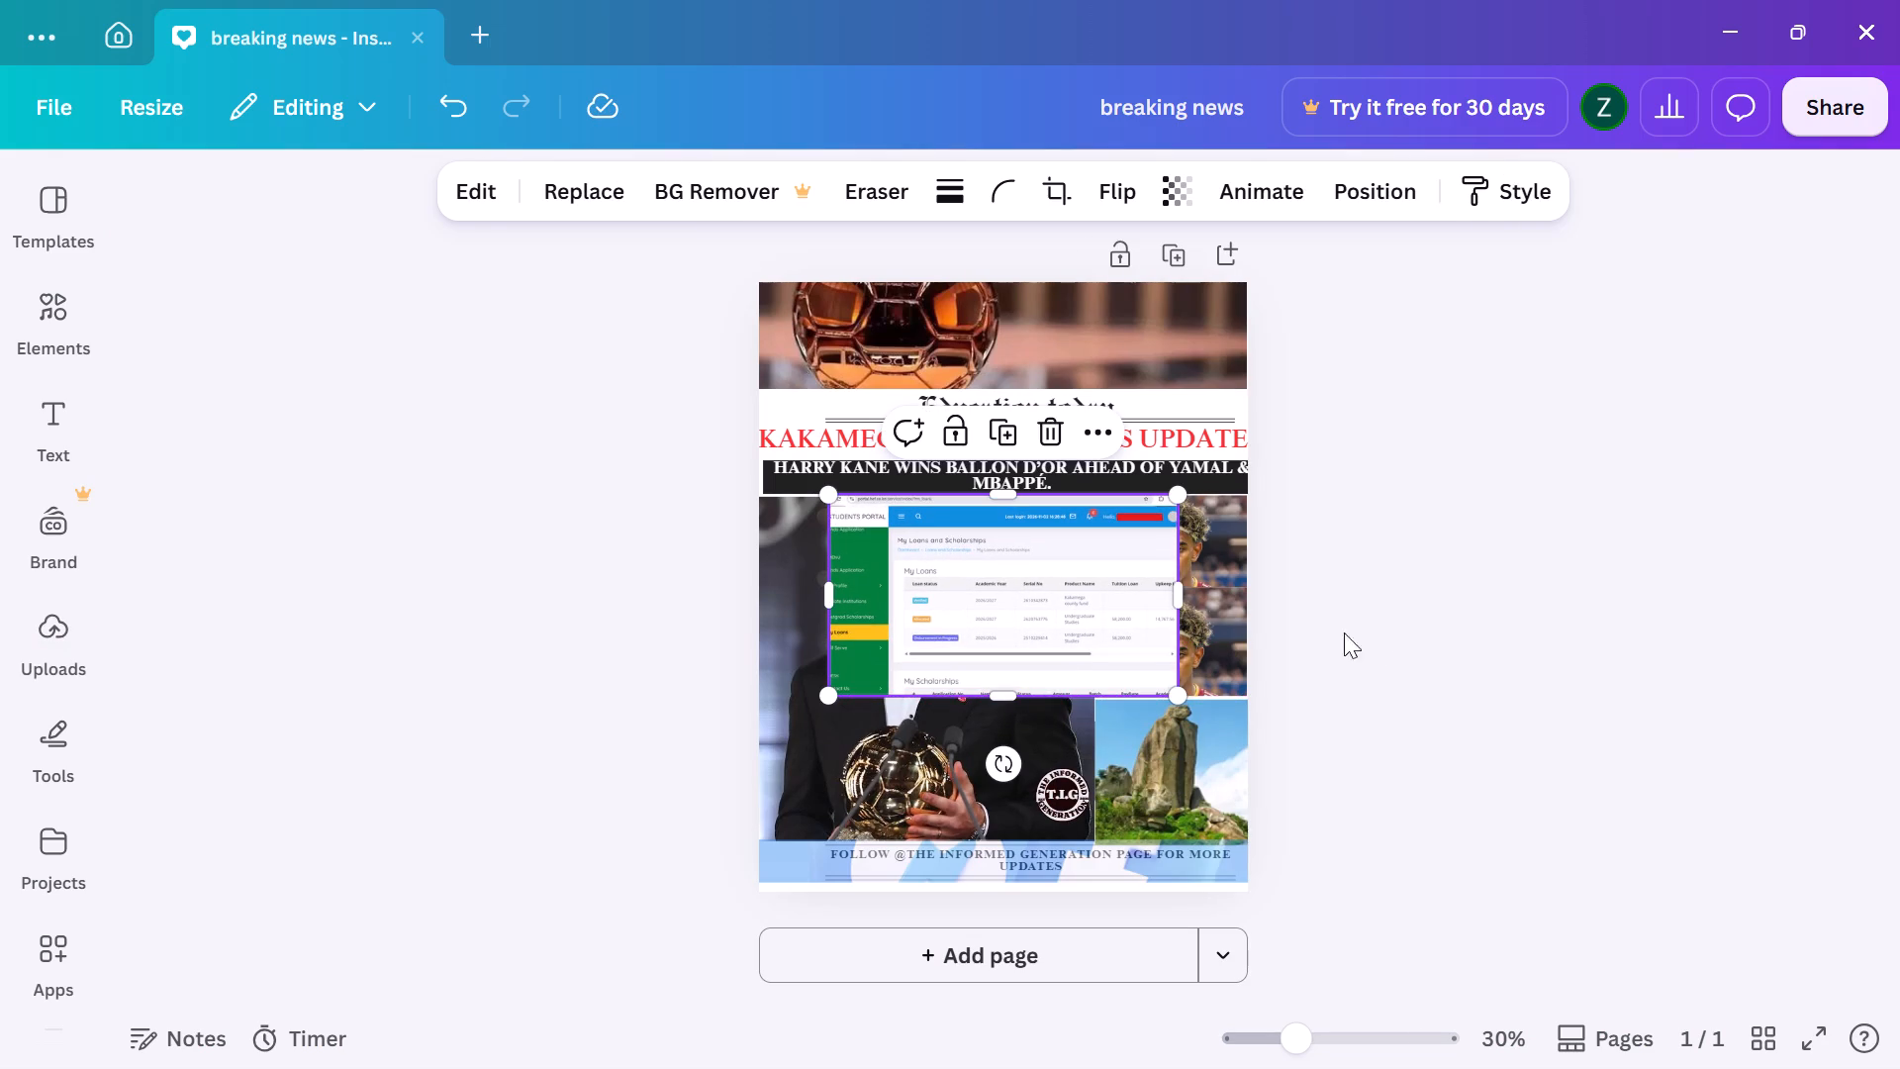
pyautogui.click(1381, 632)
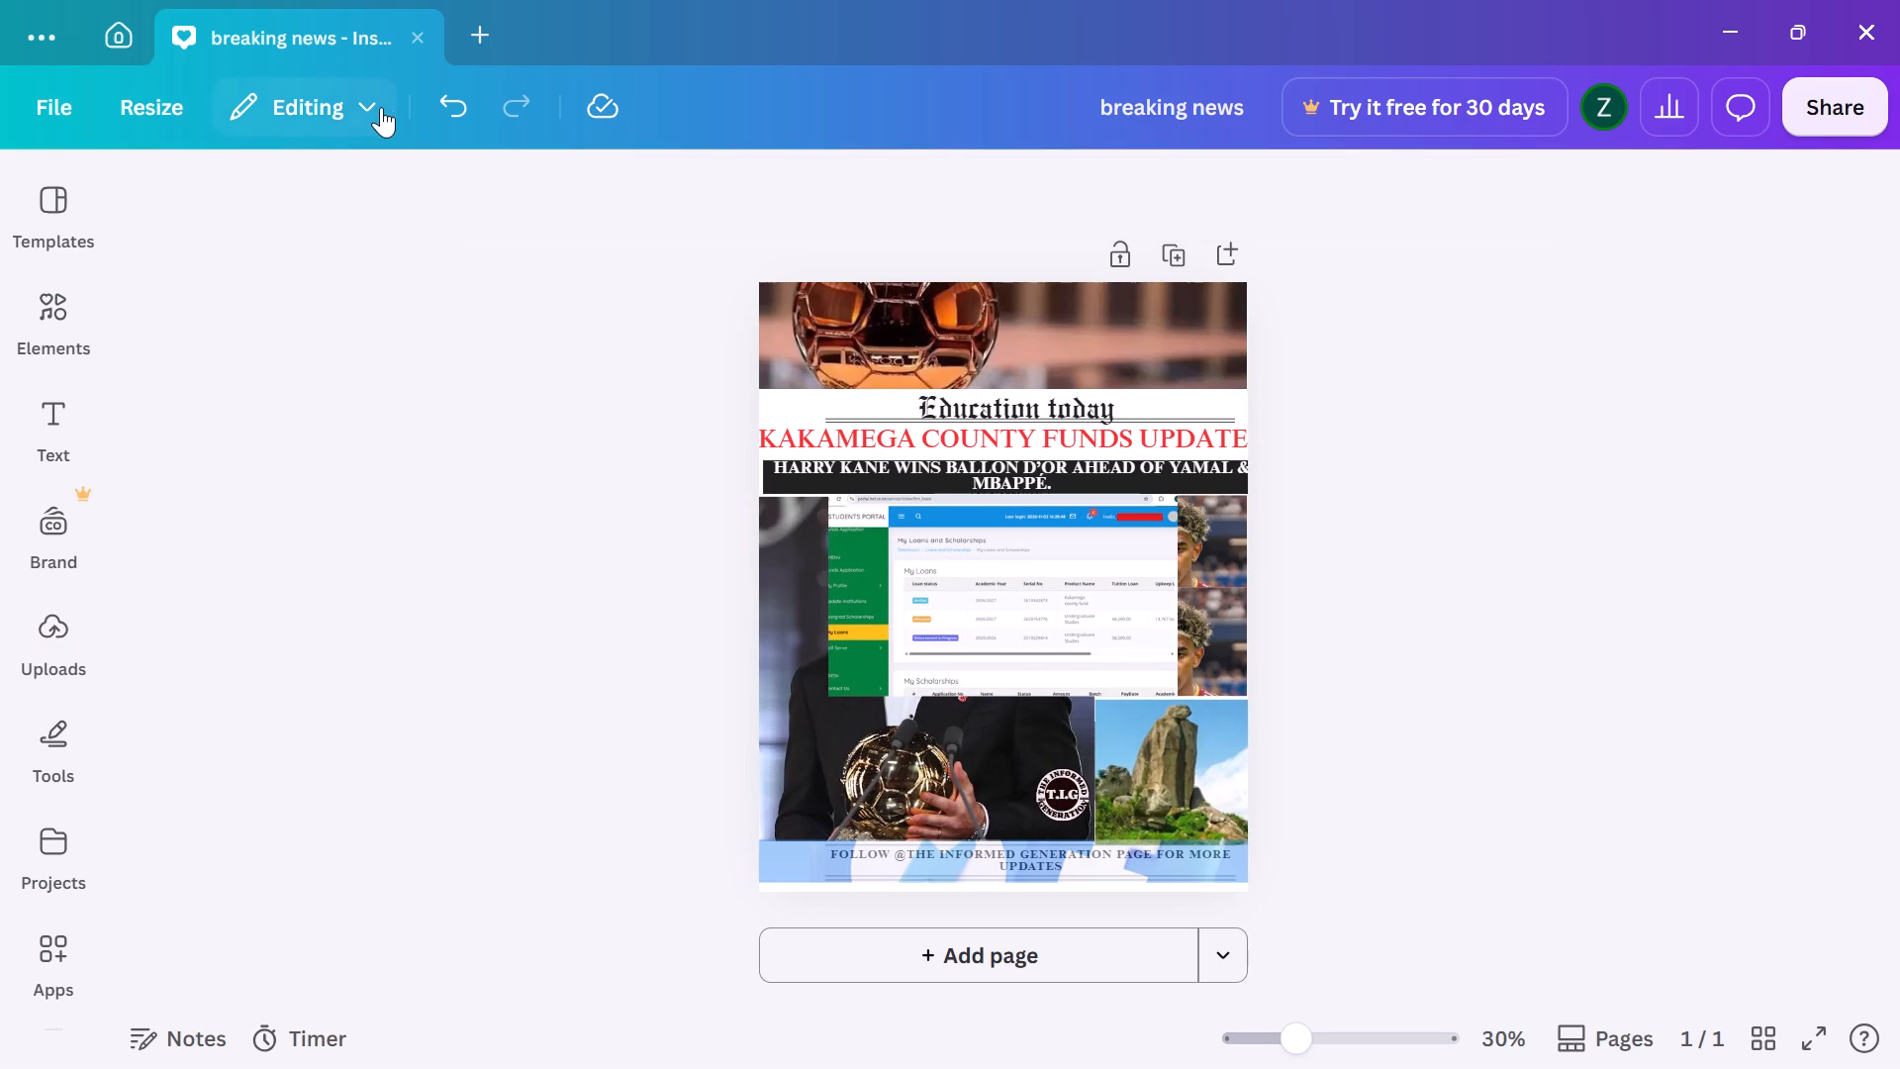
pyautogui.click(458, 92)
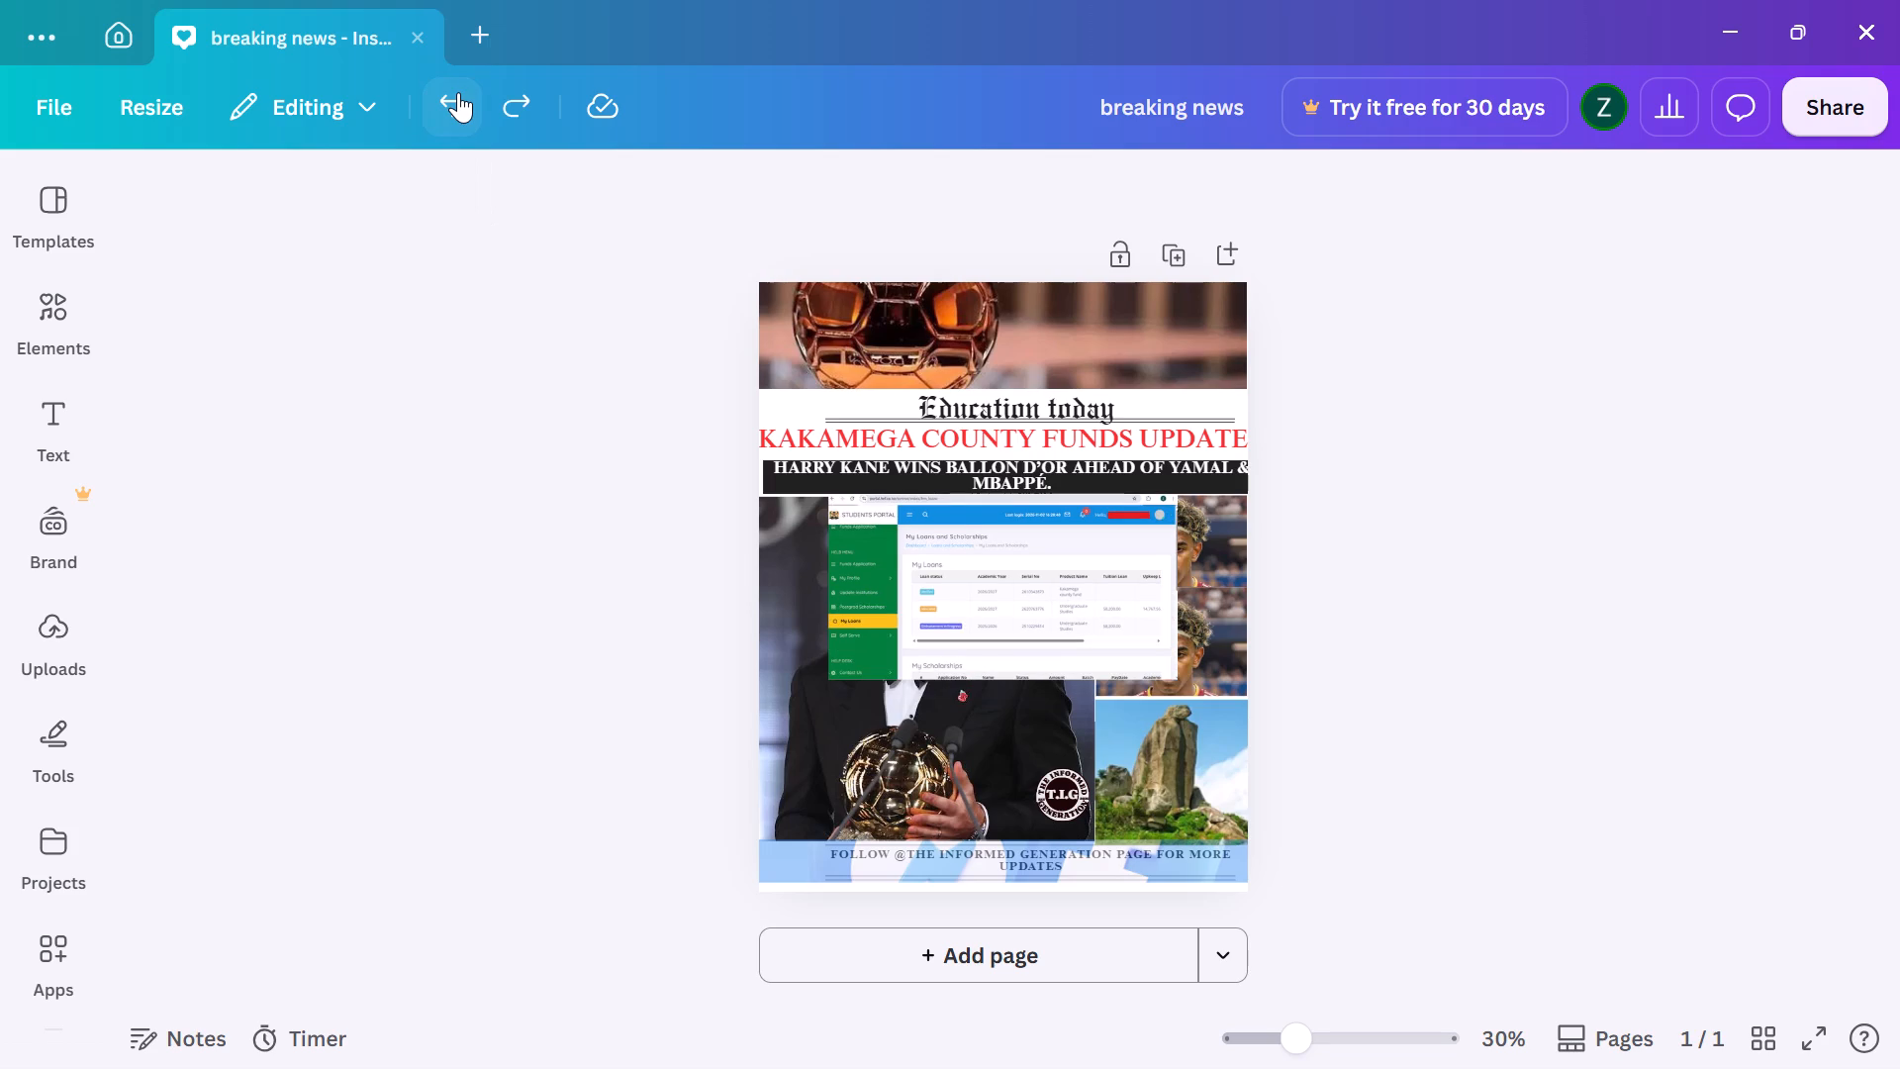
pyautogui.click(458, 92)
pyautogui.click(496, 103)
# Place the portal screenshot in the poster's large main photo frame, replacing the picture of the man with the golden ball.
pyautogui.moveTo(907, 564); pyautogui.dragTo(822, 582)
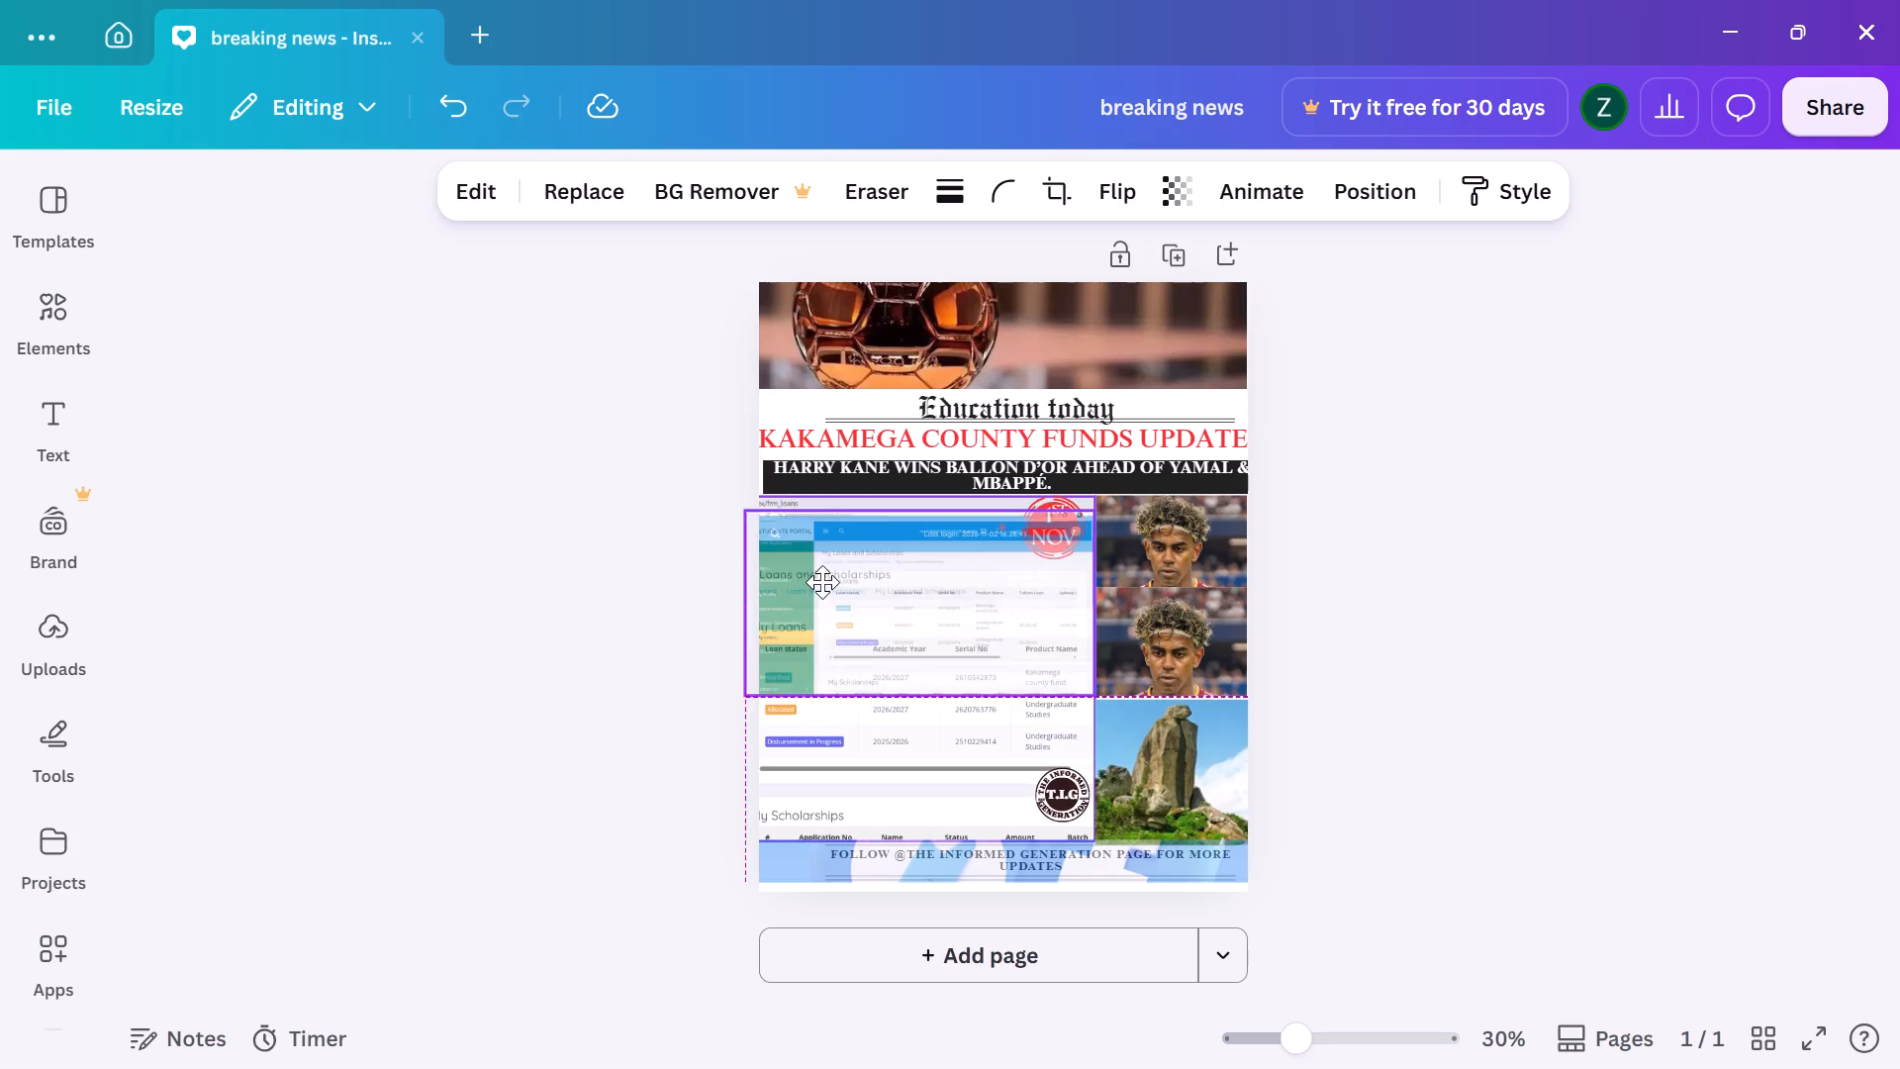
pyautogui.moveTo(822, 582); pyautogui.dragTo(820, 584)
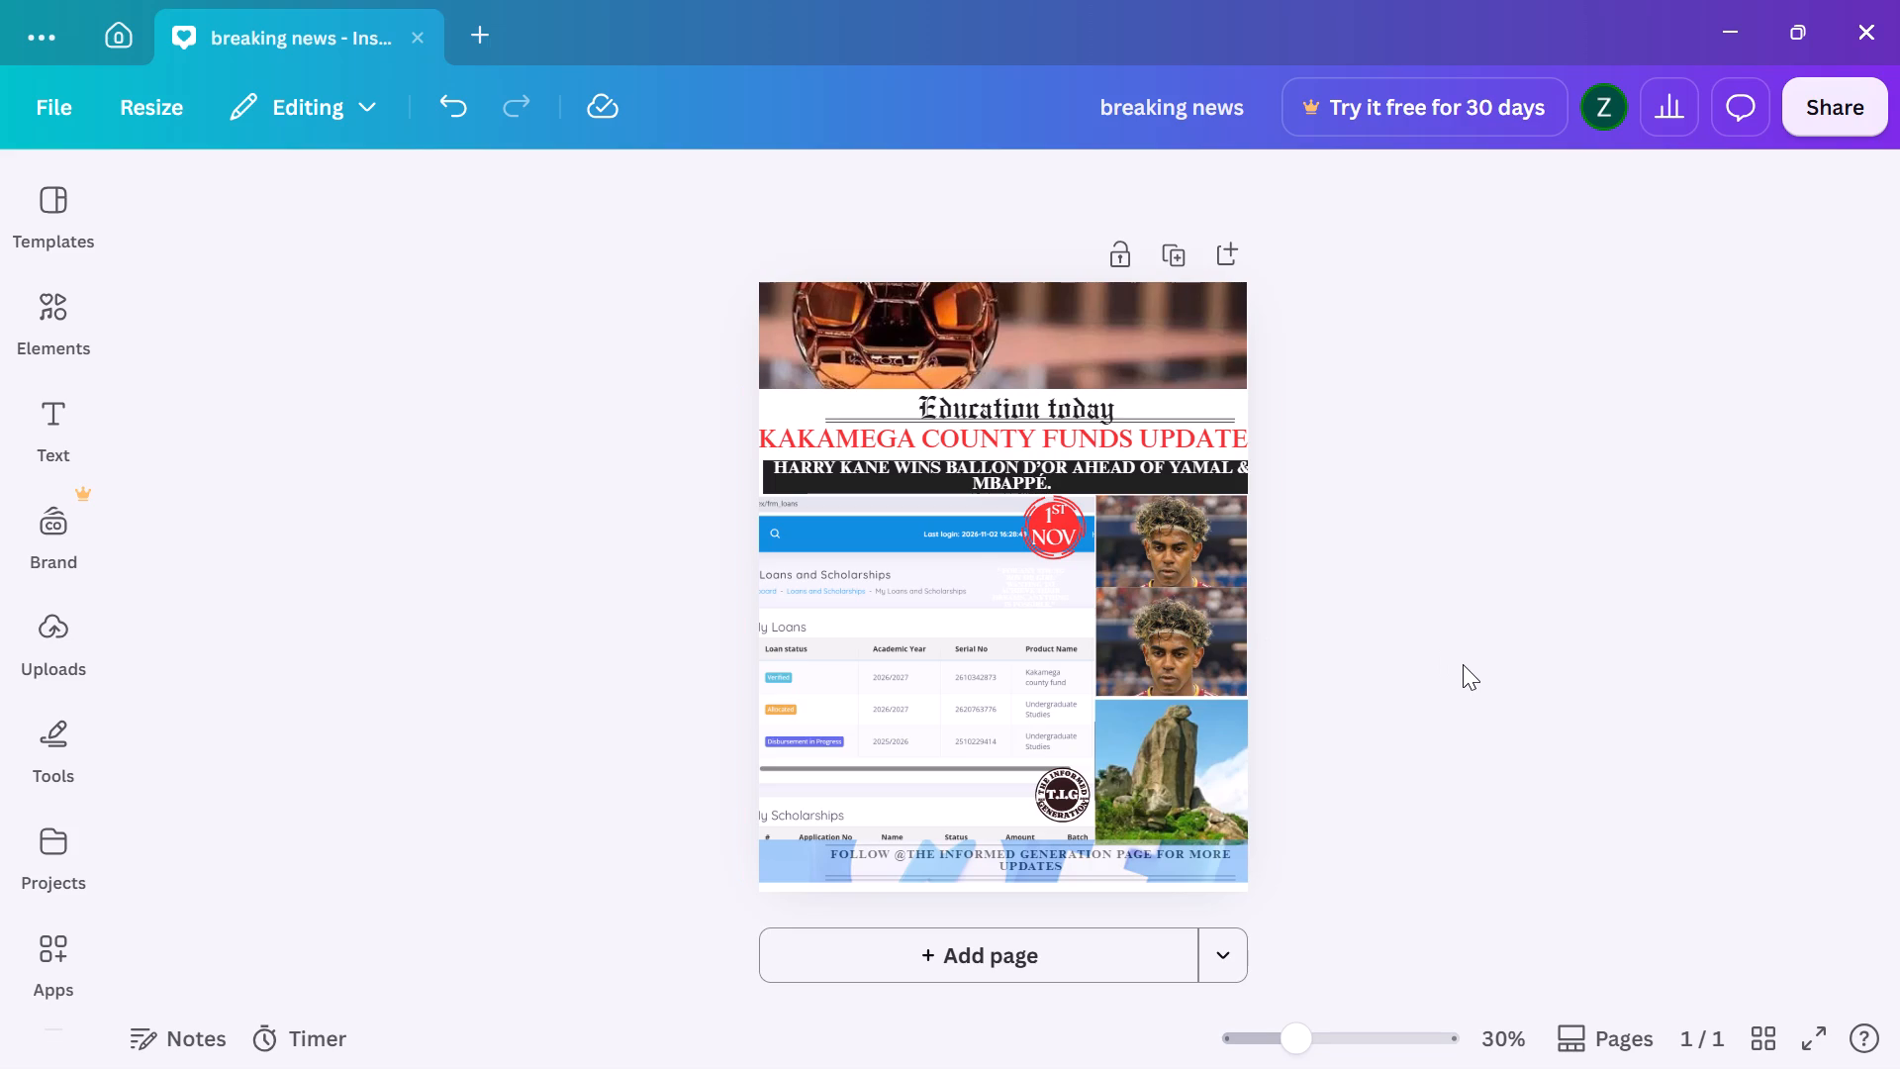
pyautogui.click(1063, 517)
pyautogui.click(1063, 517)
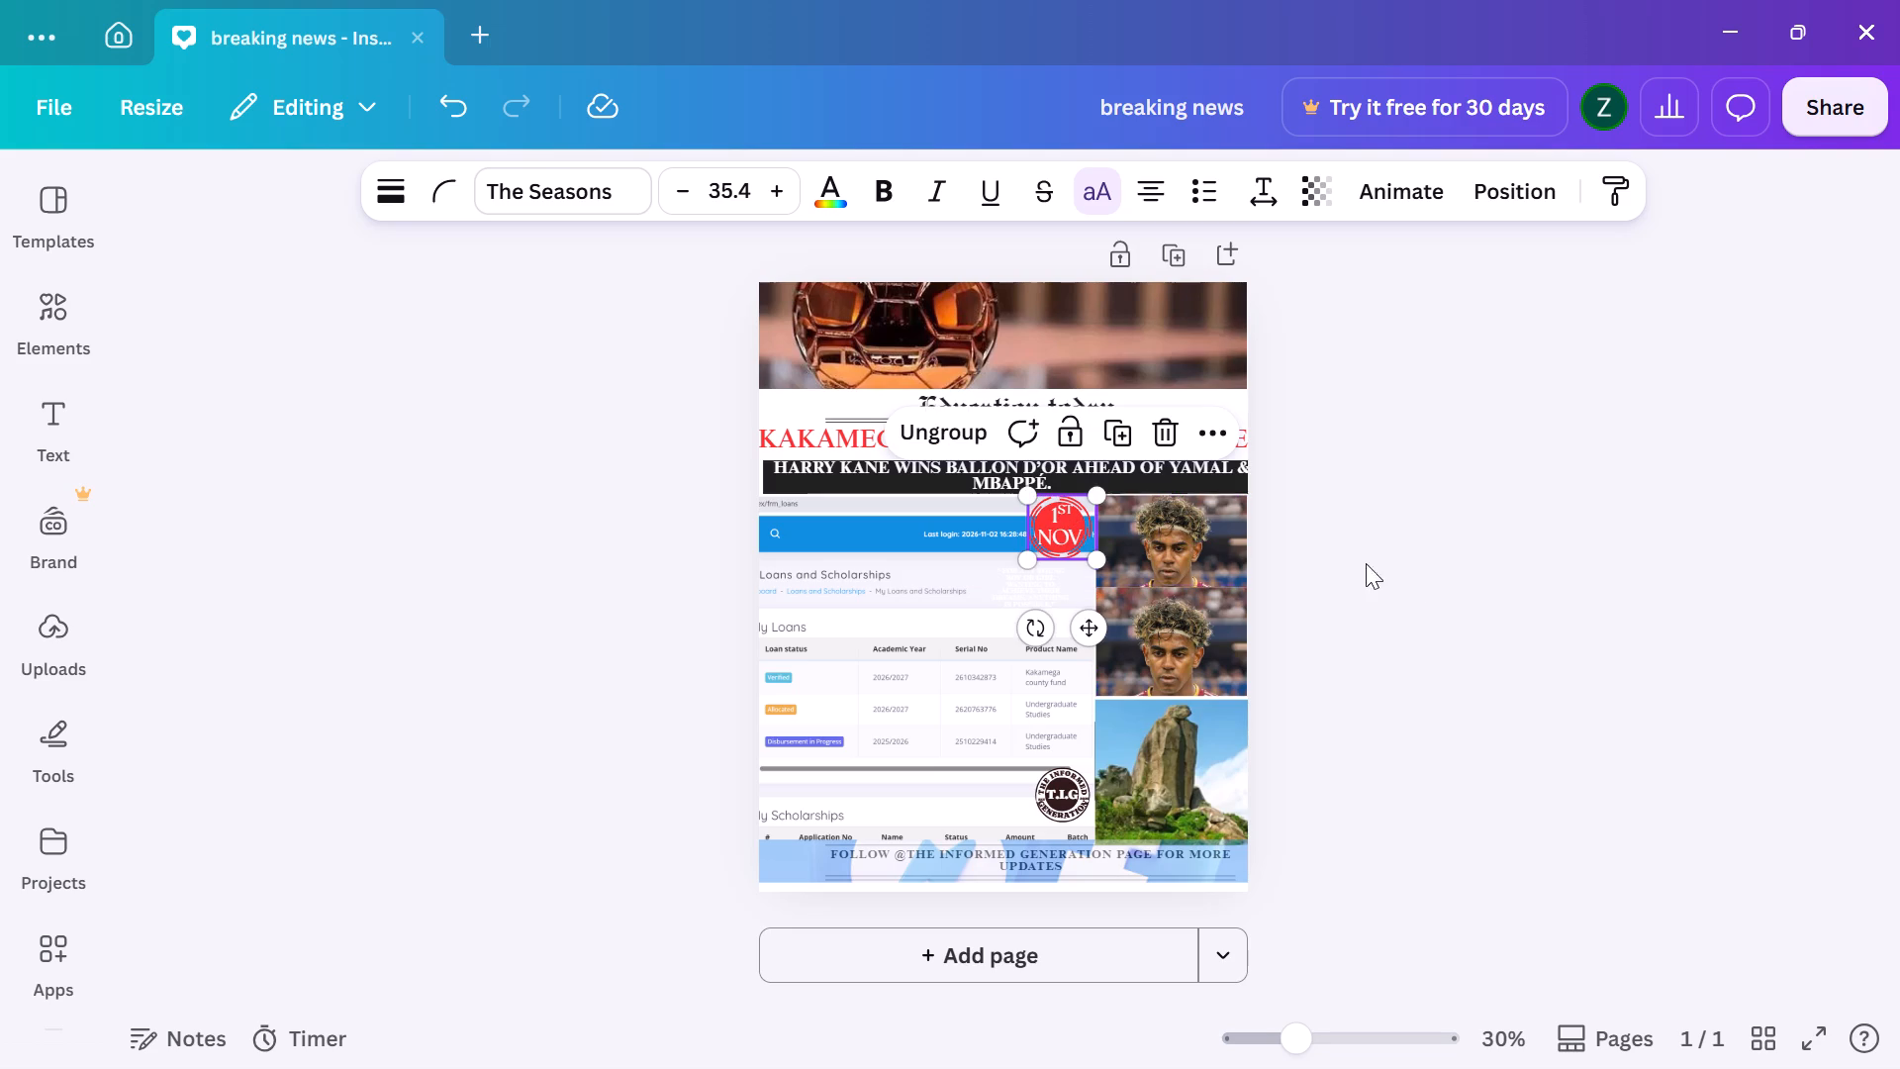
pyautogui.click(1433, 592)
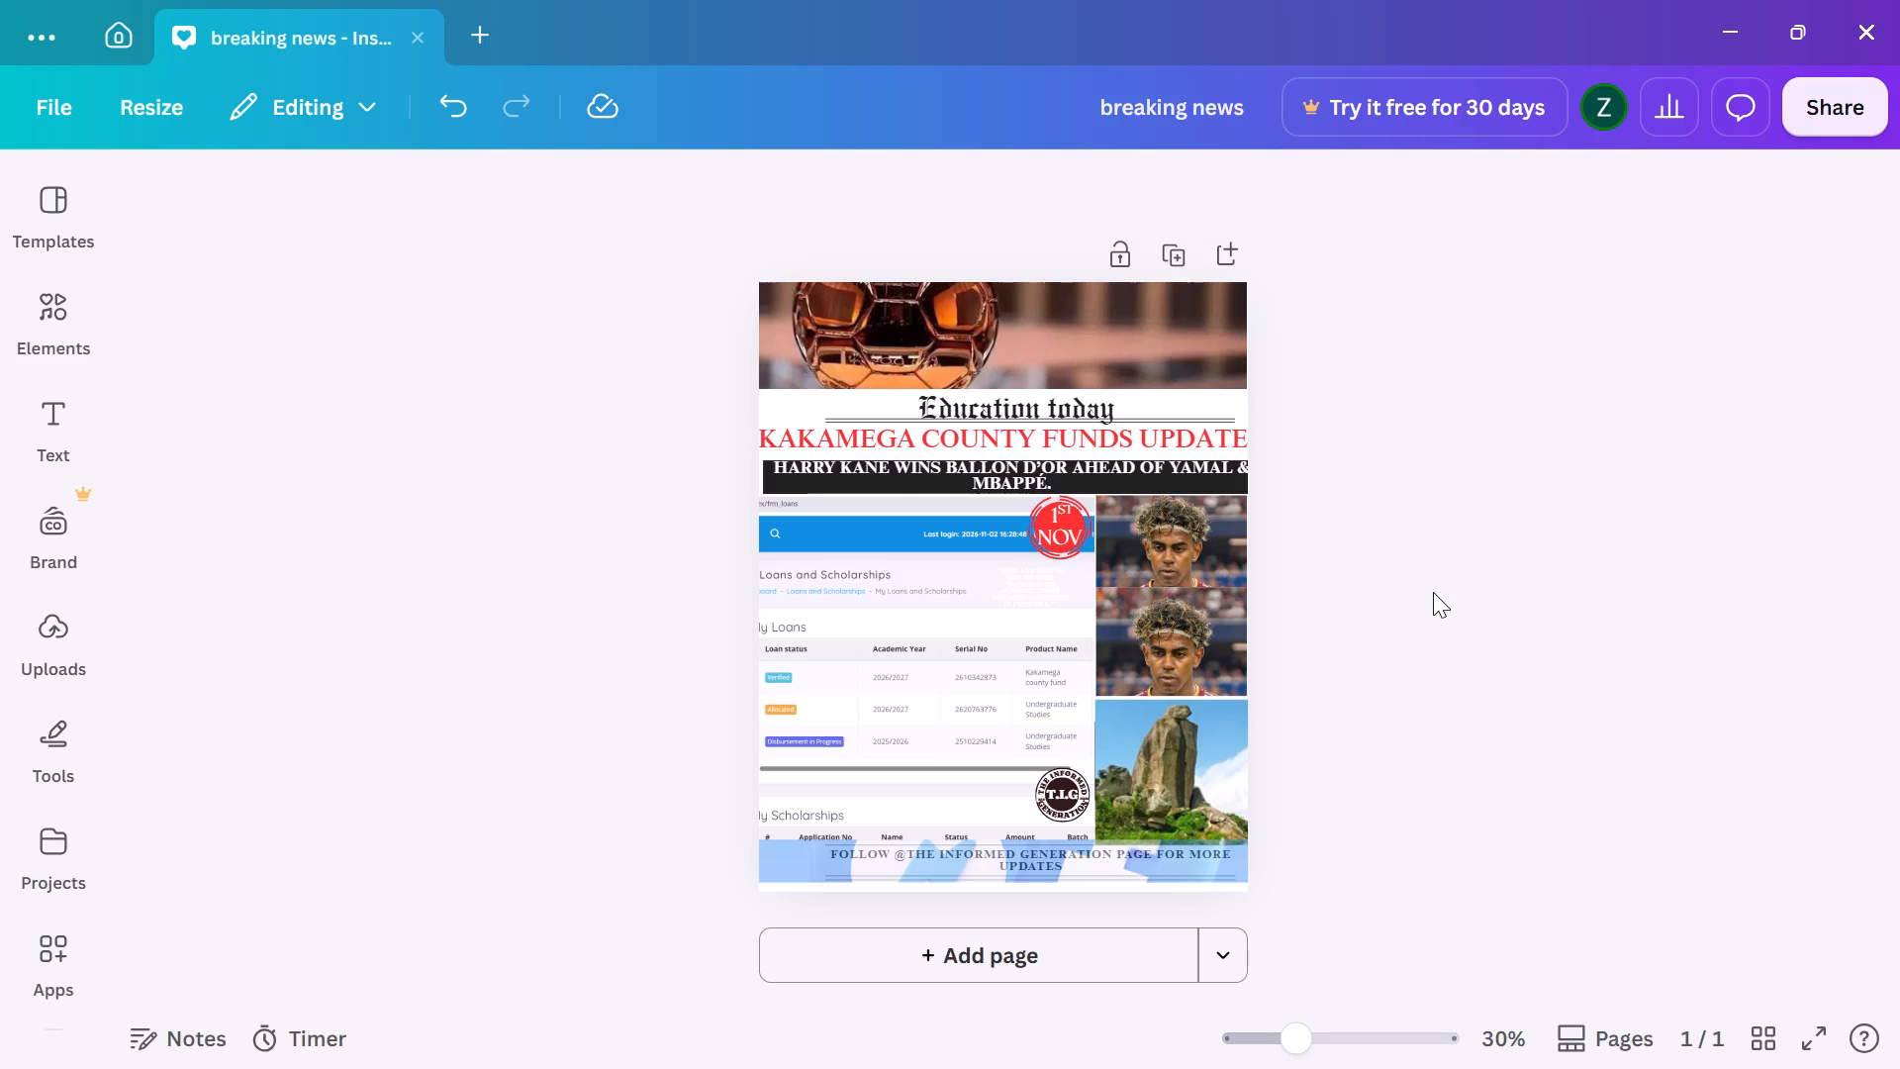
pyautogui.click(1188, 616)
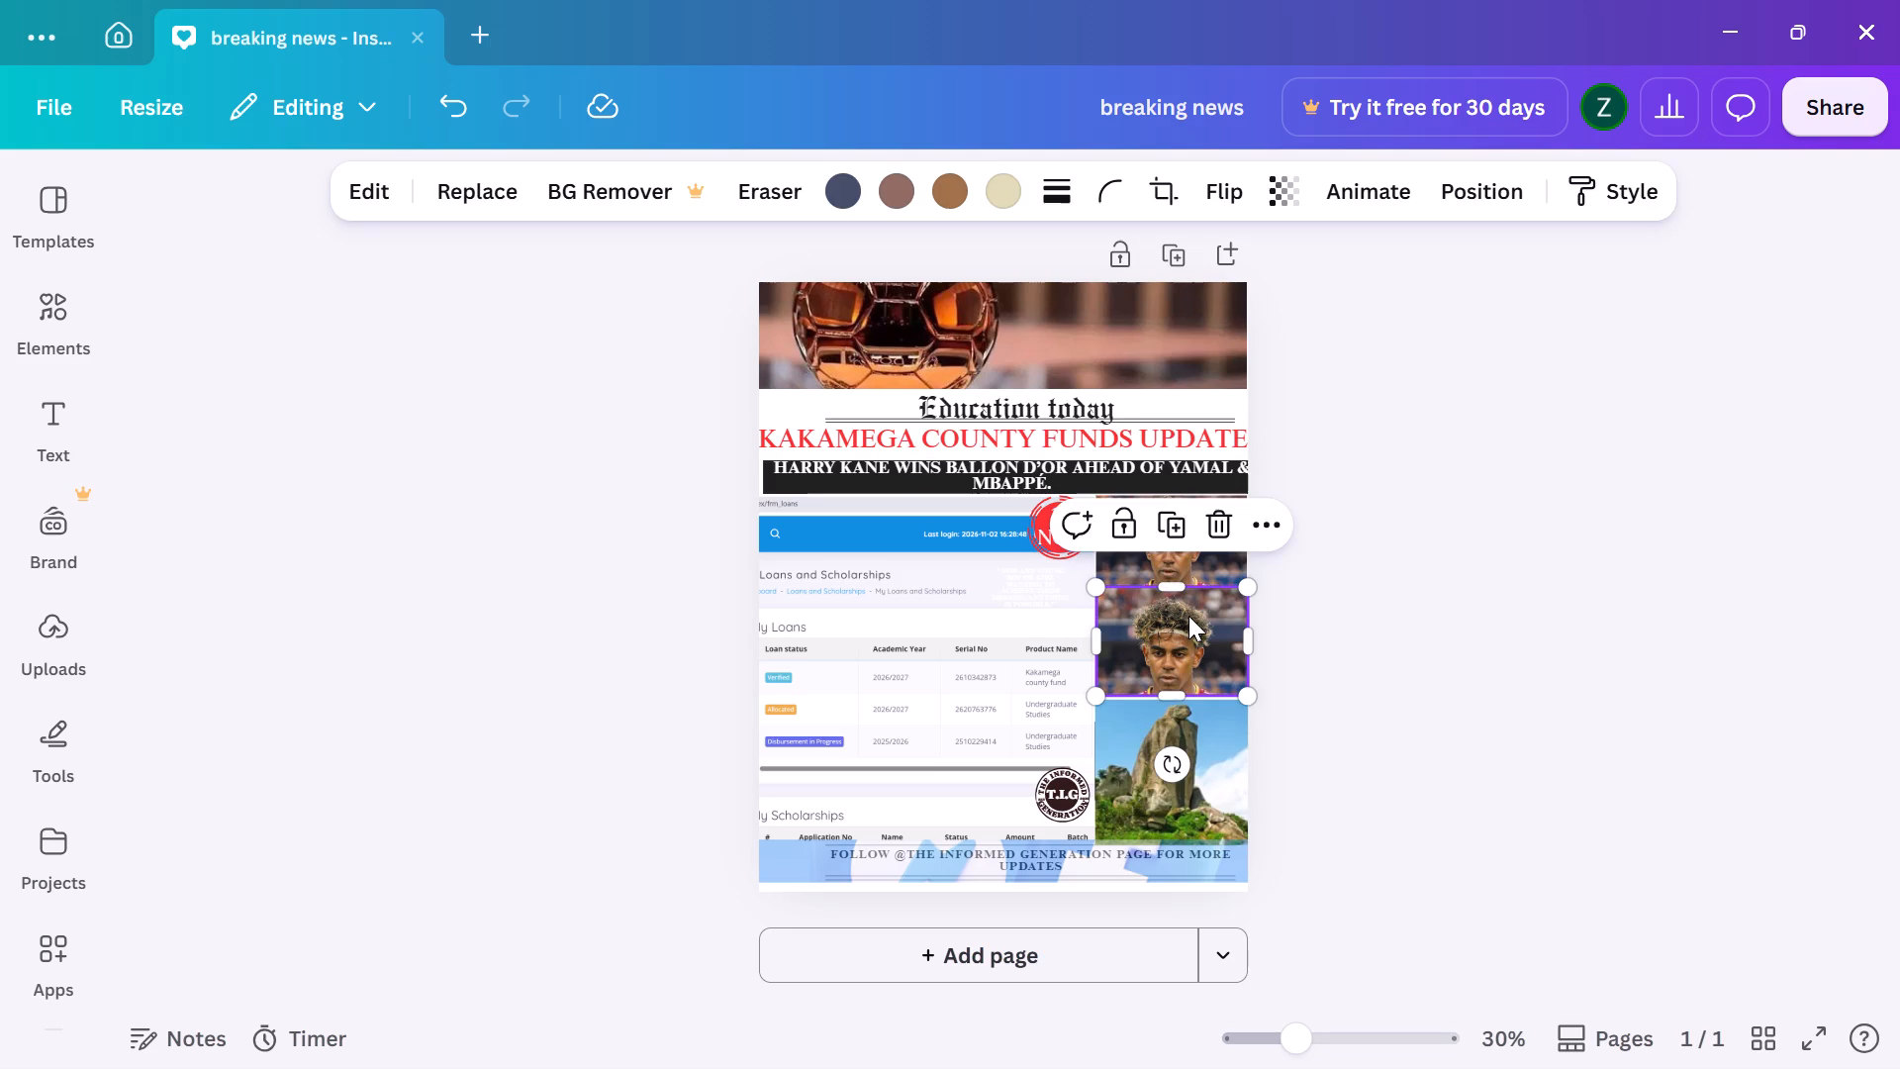
pyautogui.press('super+Tab')
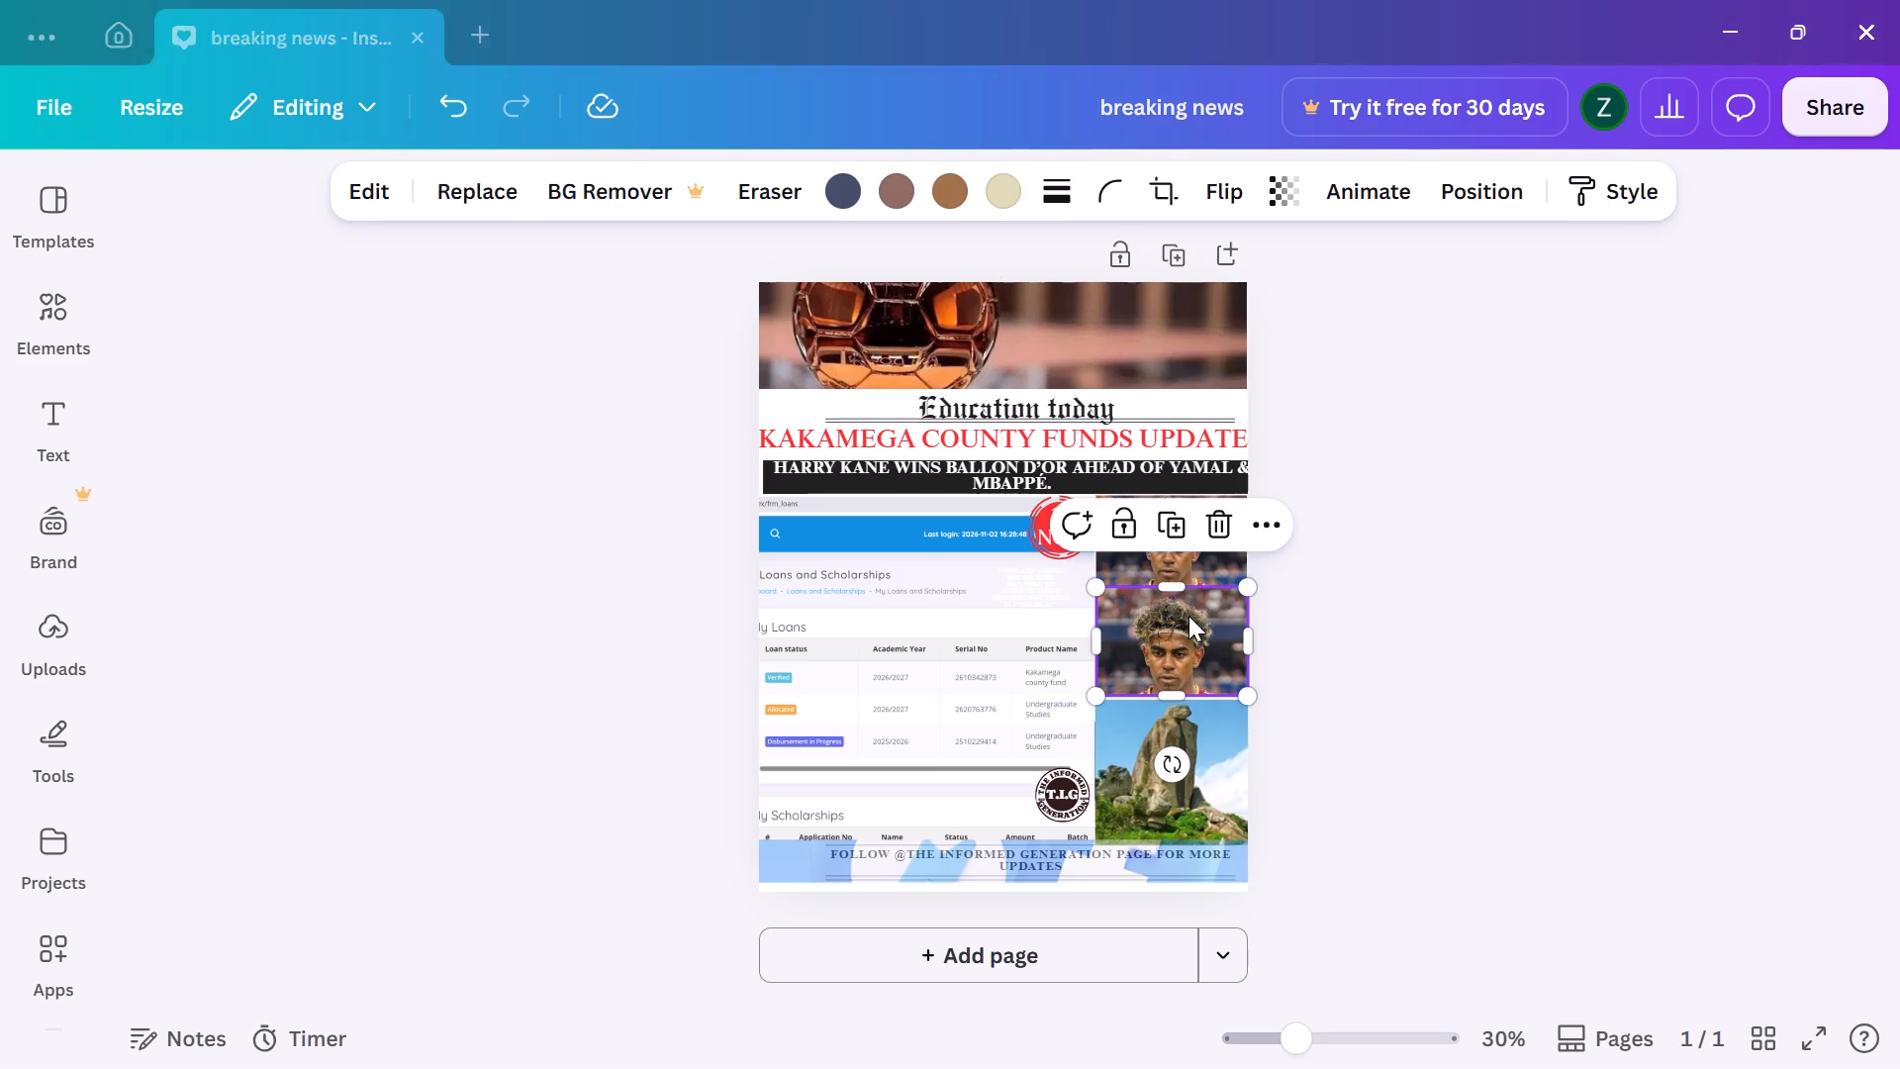
pyautogui.click(853, 273)
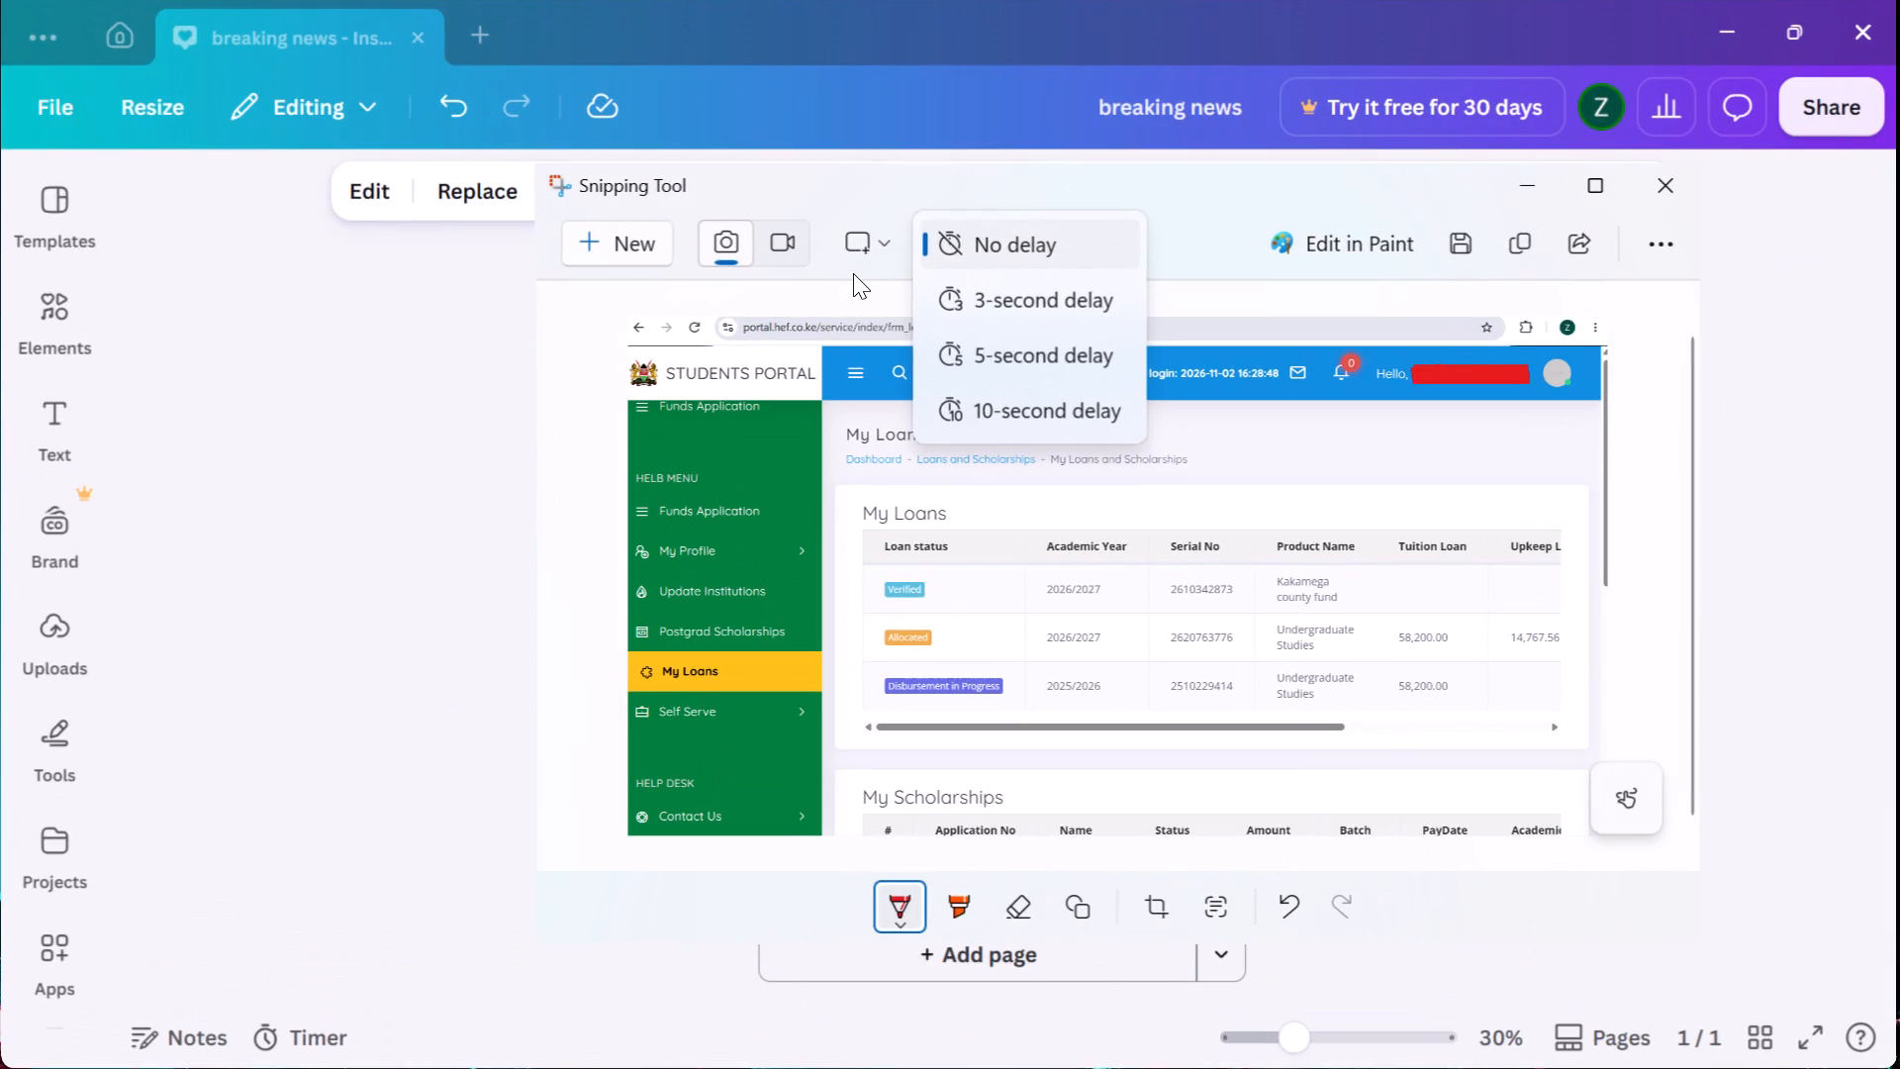
pyautogui.press('super+Tab')
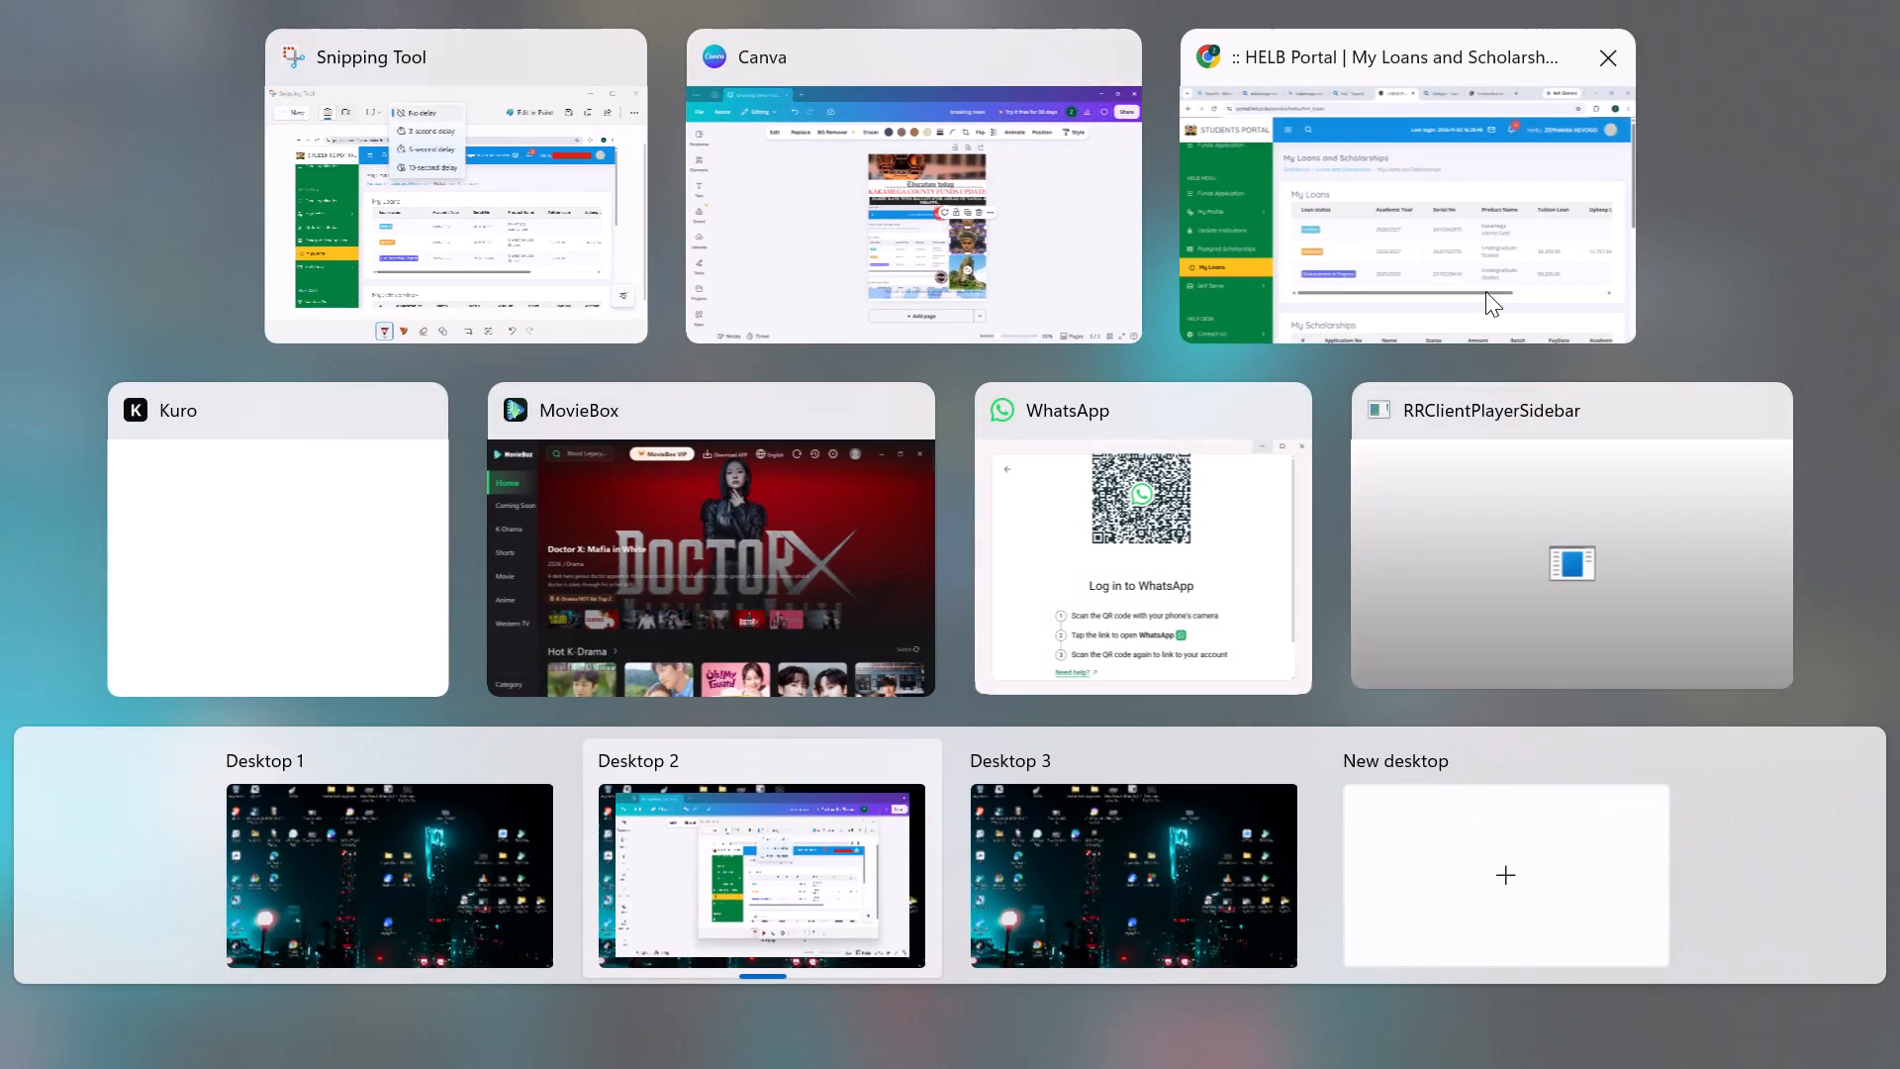
pyautogui.click(1485, 291)
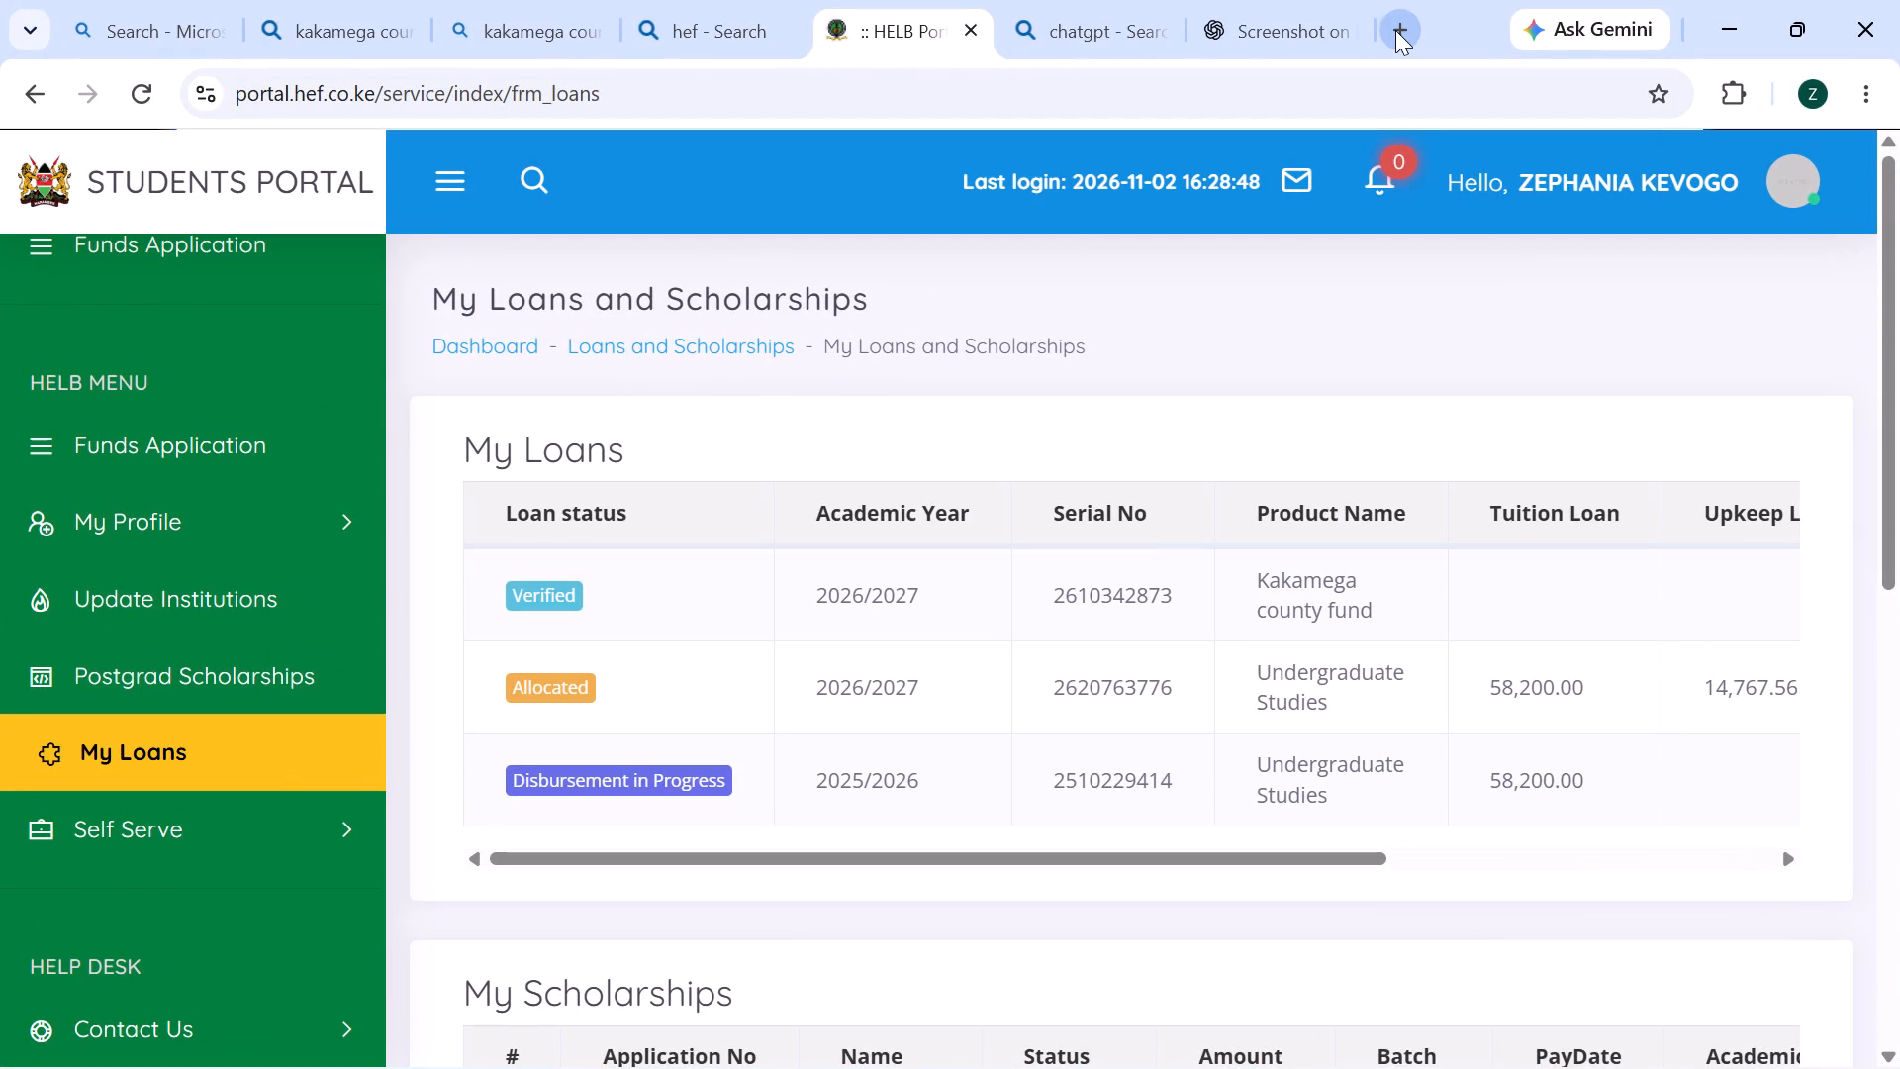
pyautogui.click(1395, 30)
pyautogui.click(1337, 84)
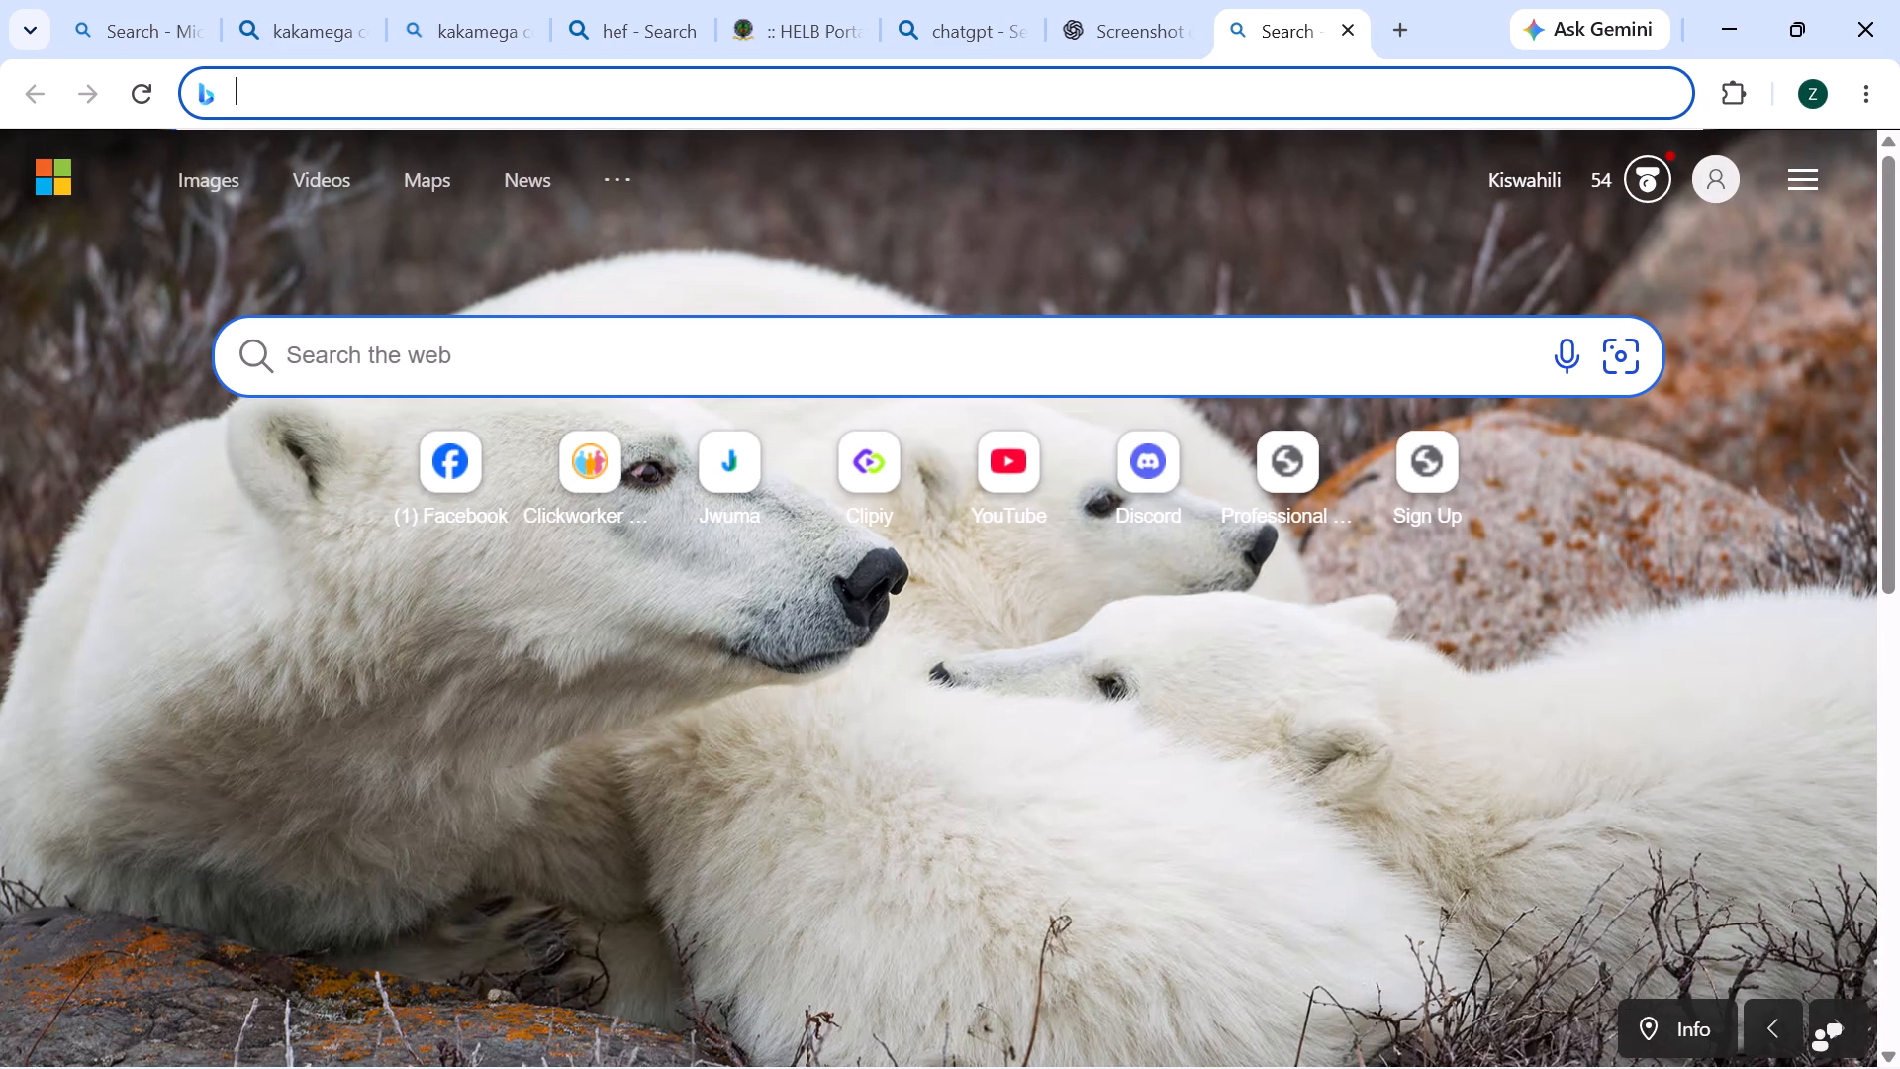
pyautogui.click(1271, 71)
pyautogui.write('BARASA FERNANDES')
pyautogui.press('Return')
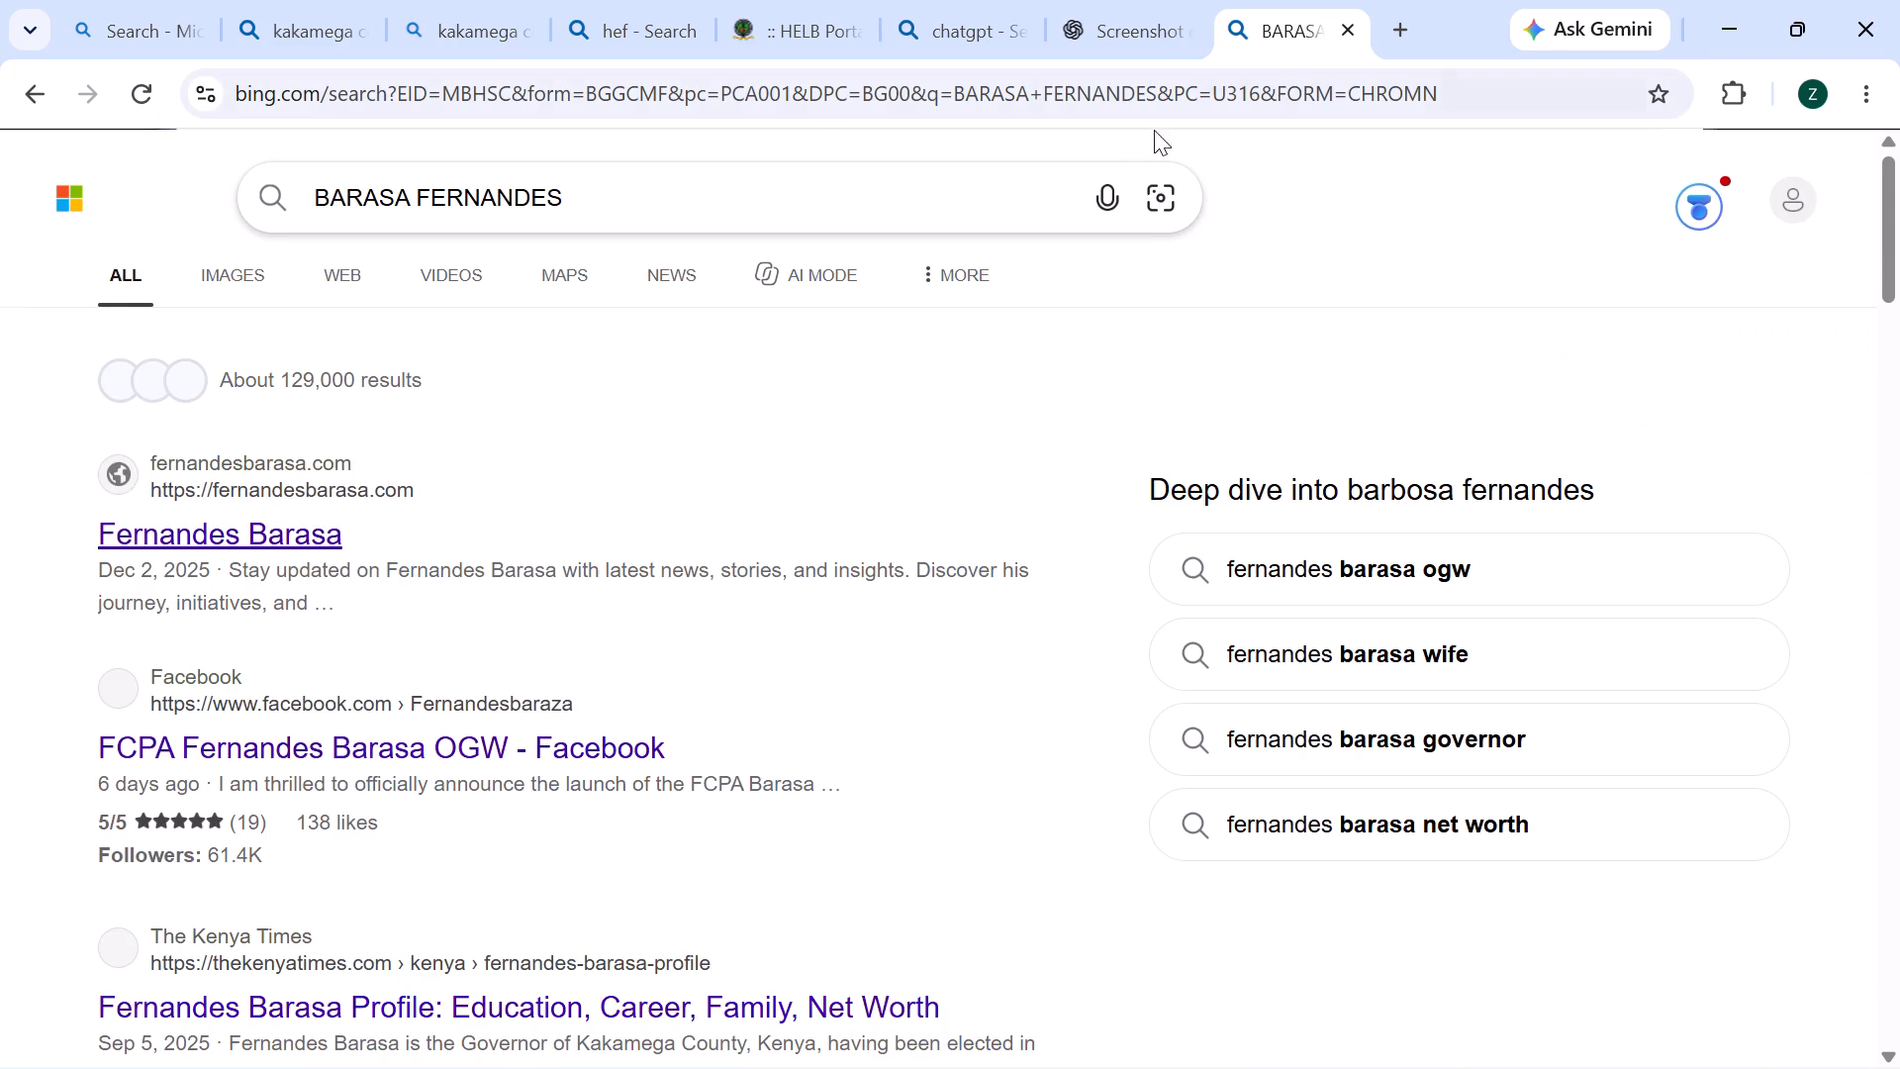
# In the image results for Fernandes Barasa, copy the photo of him in a striped tie speaking at the green-emblem governor's lectern.
pyautogui.click(219, 284)
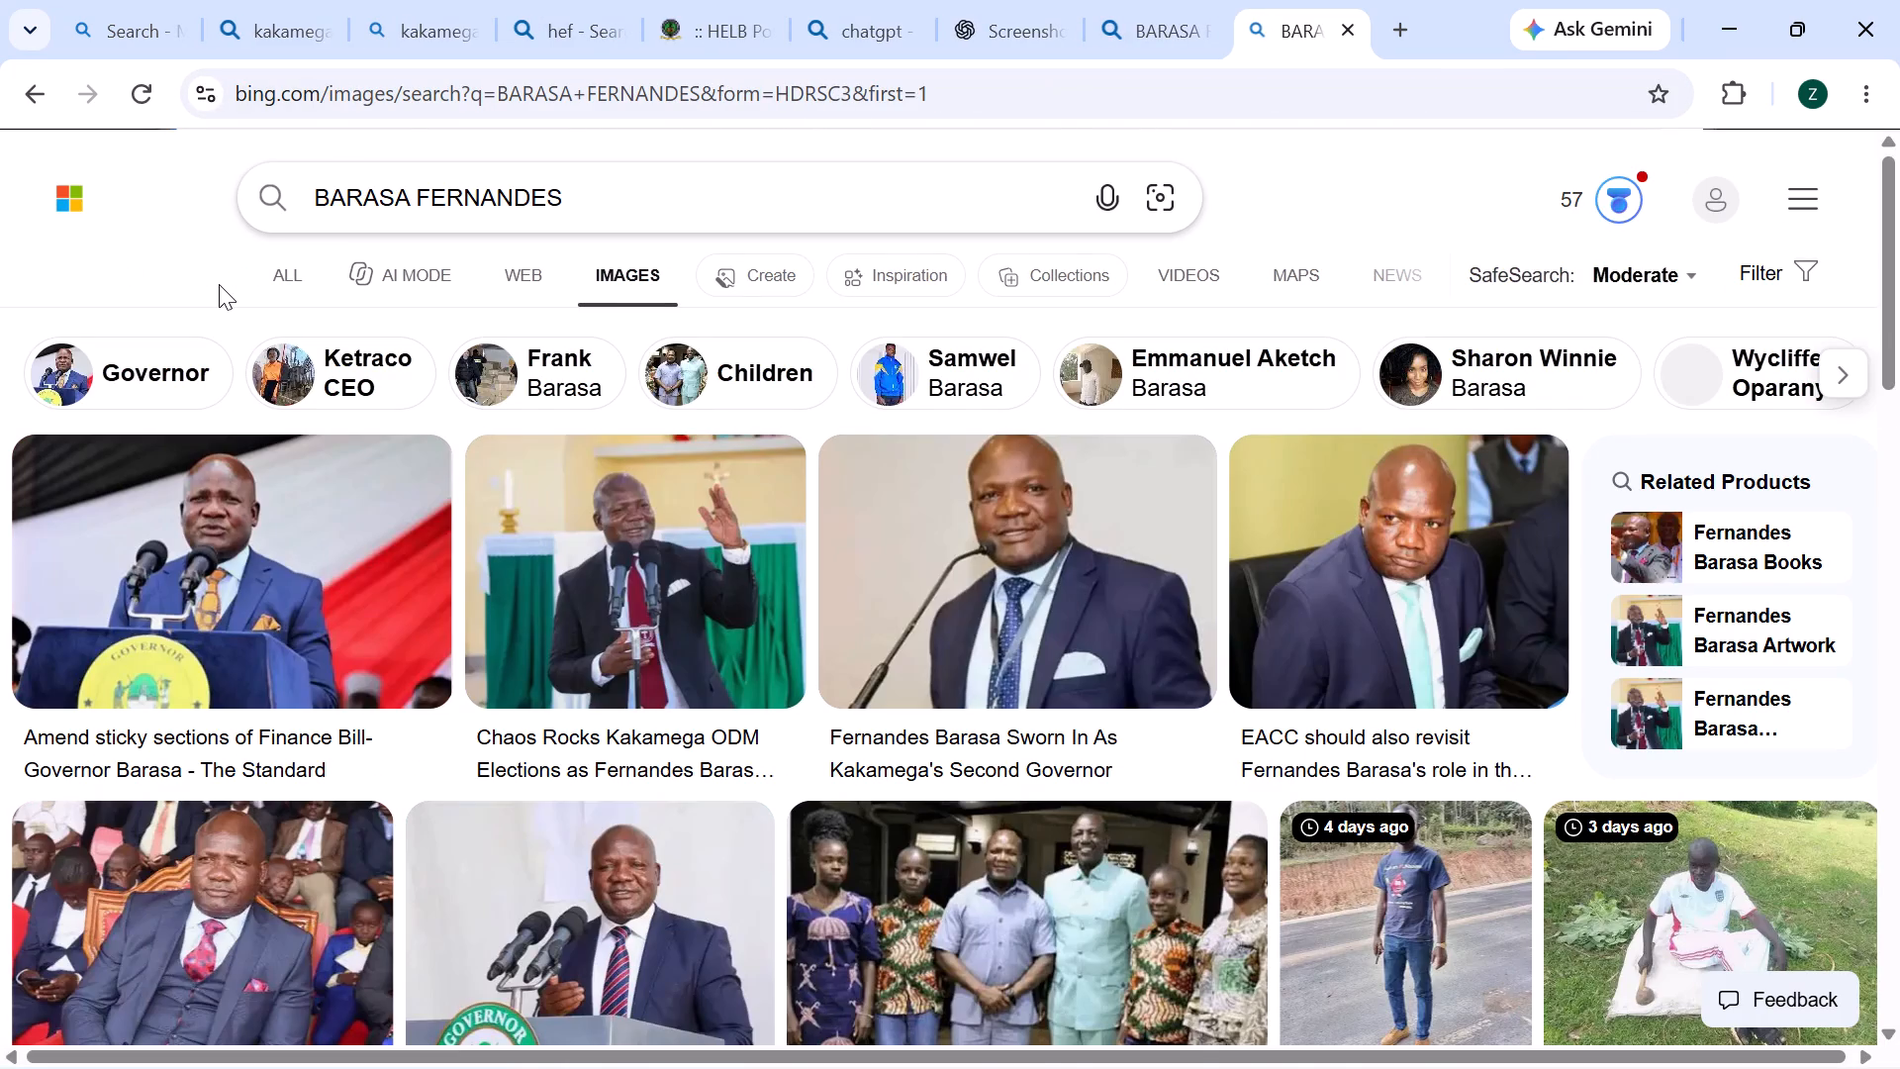
pyautogui.scroll(-1, 581, 561)
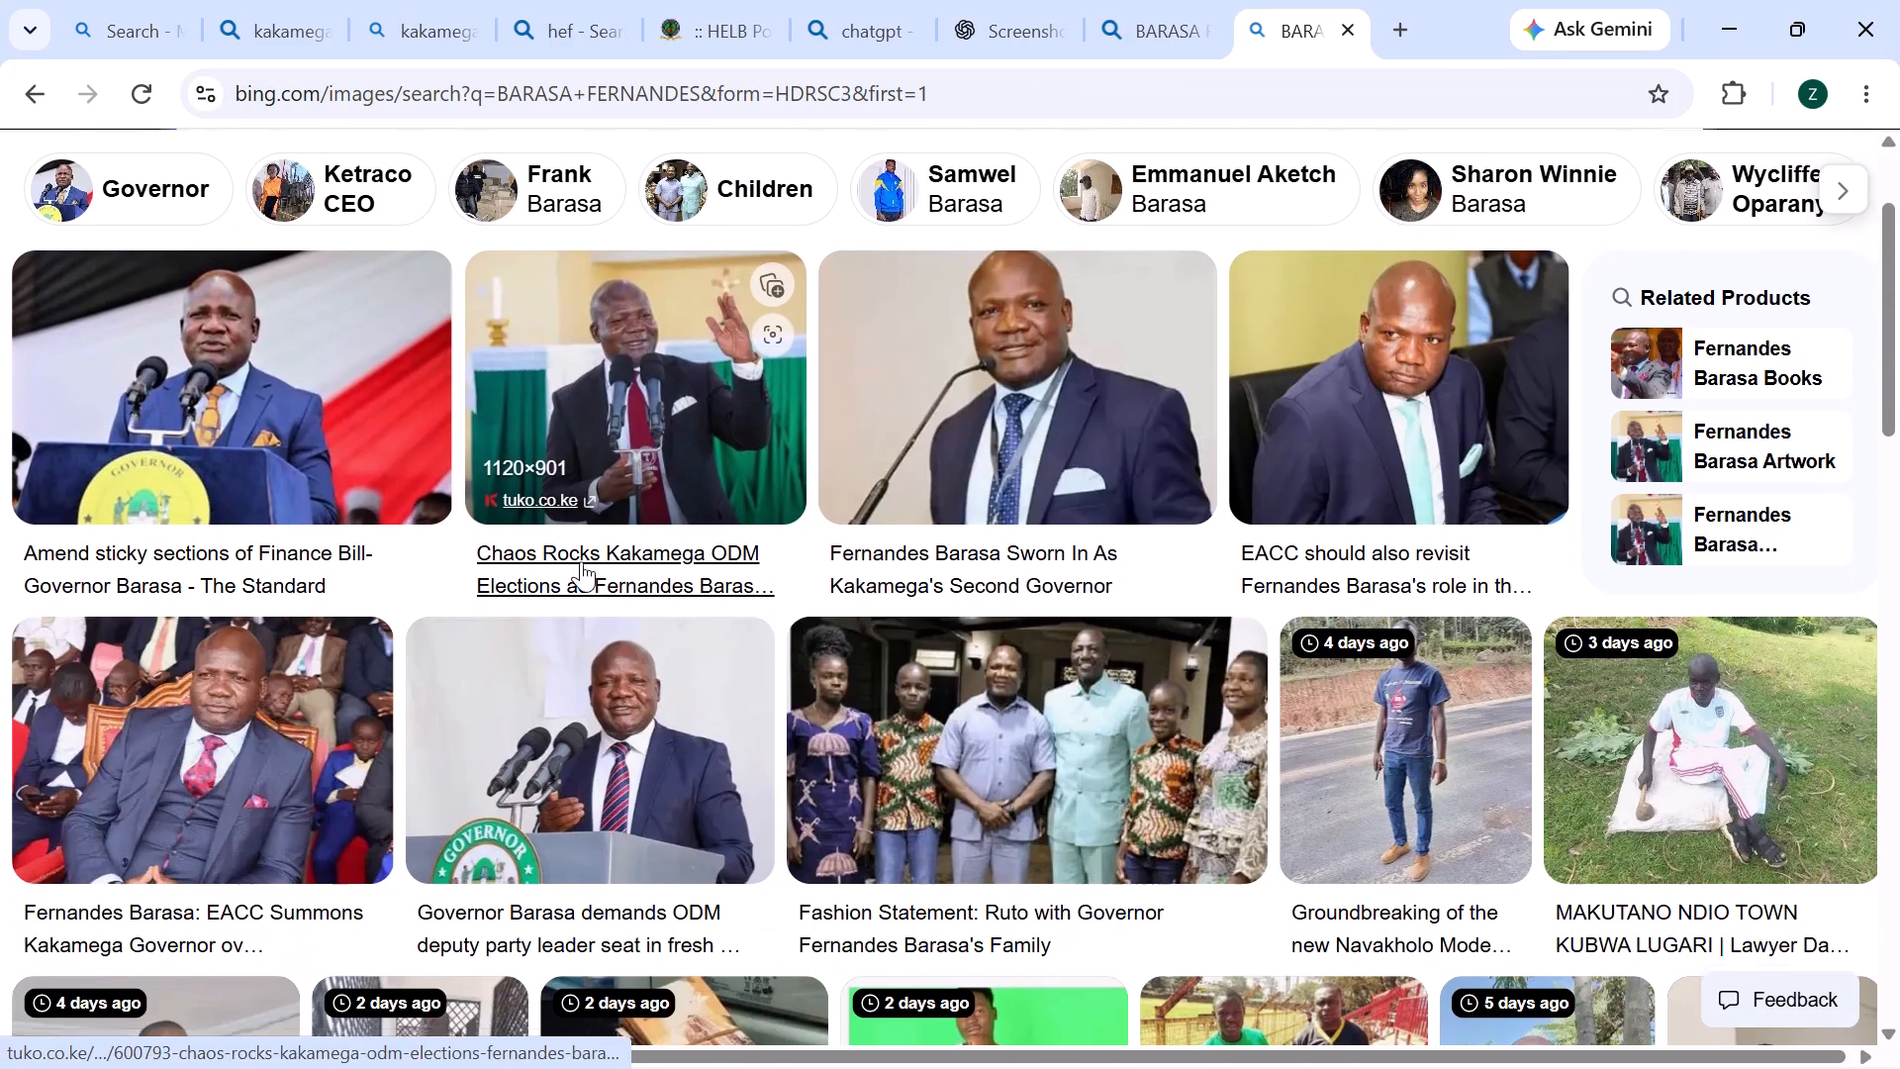
pyautogui.scroll(-1, 581, 561)
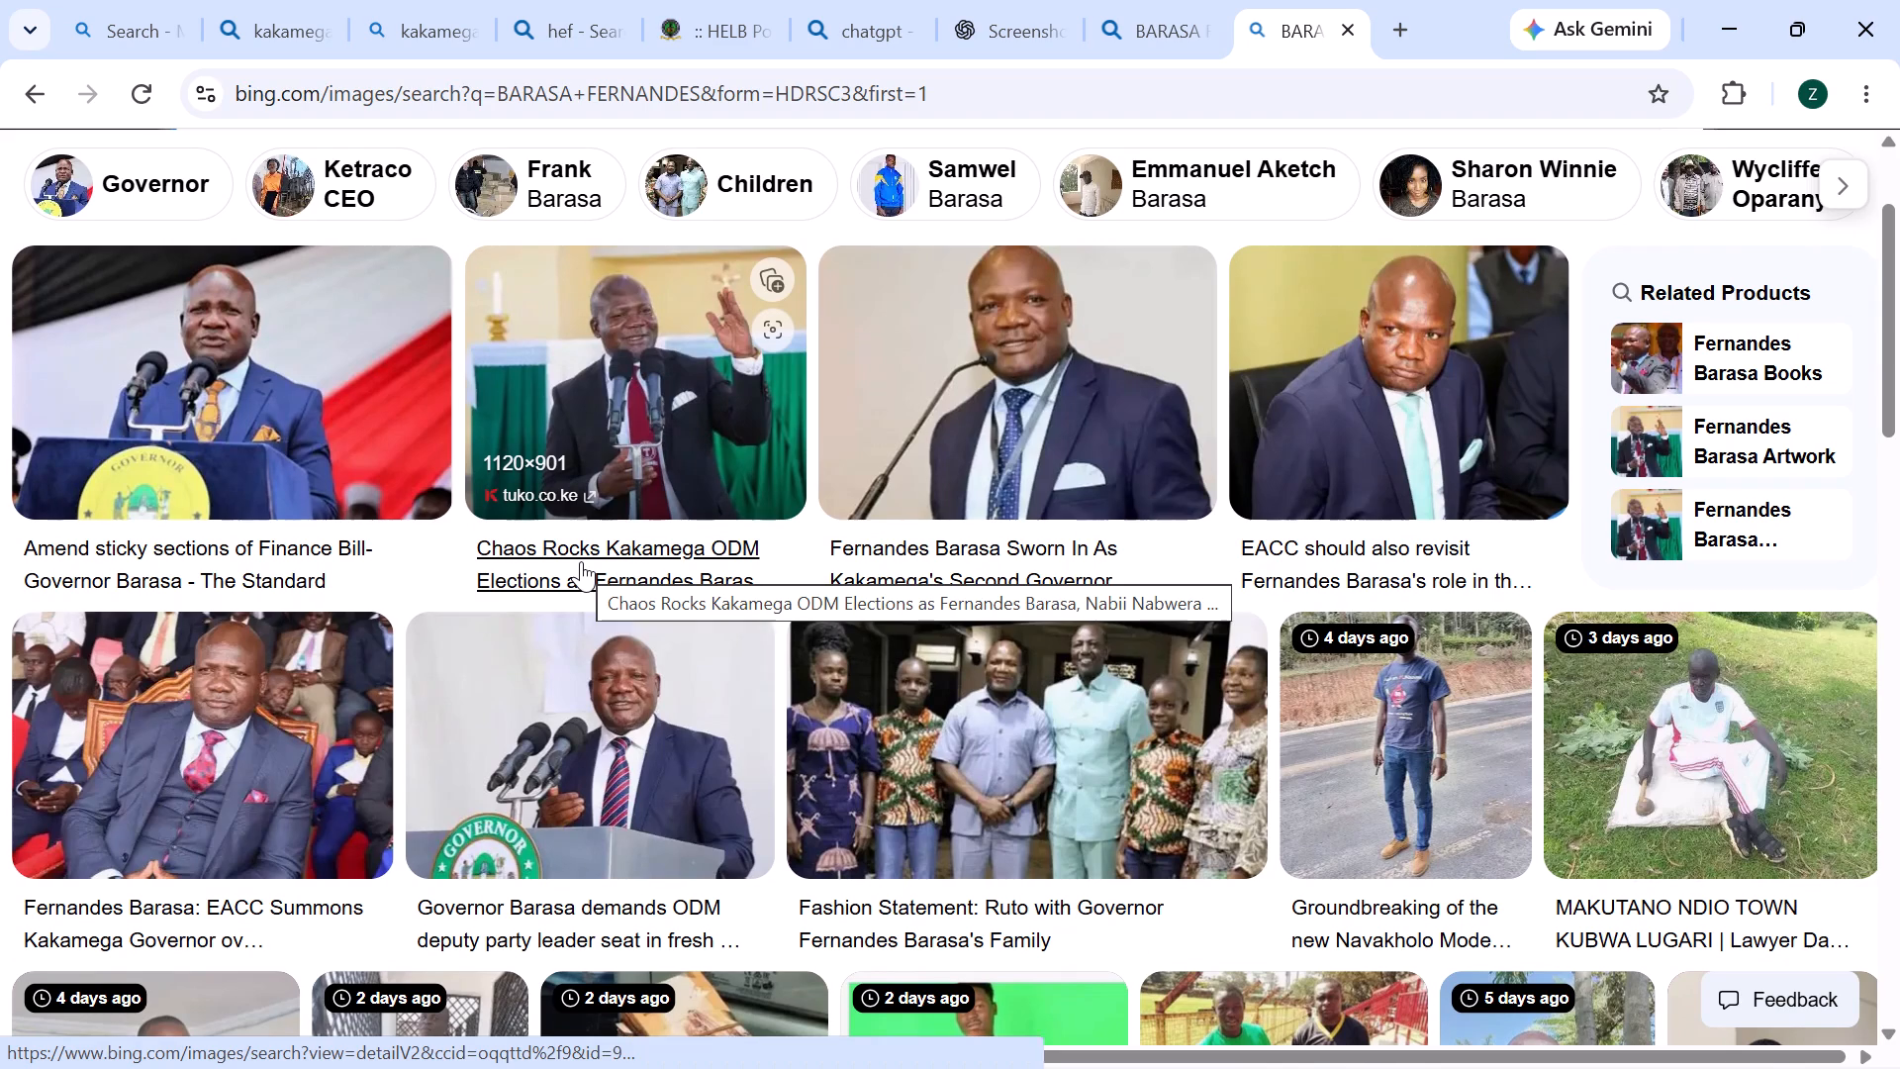
pyautogui.scroll(-2, 575, 525)
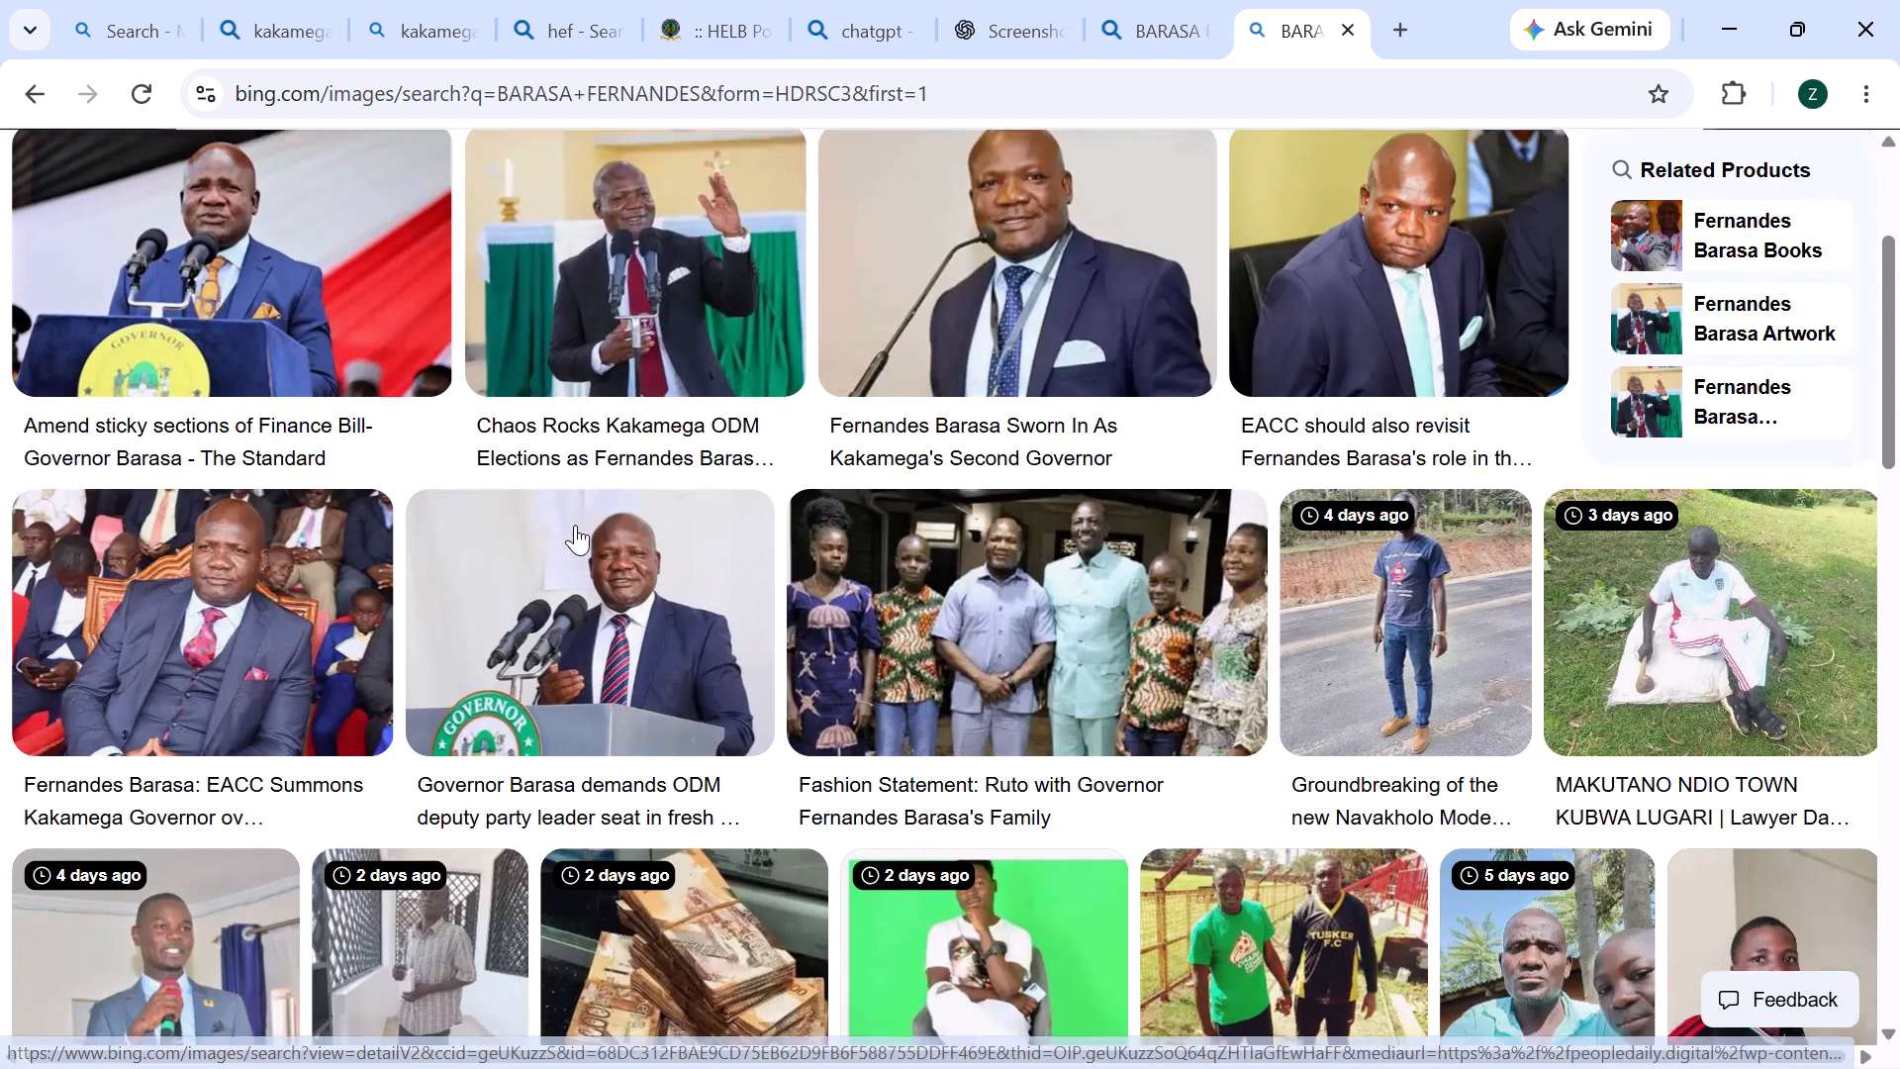
pyautogui.scroll(-1, 575, 525)
pyautogui.rightClick(575, 525)
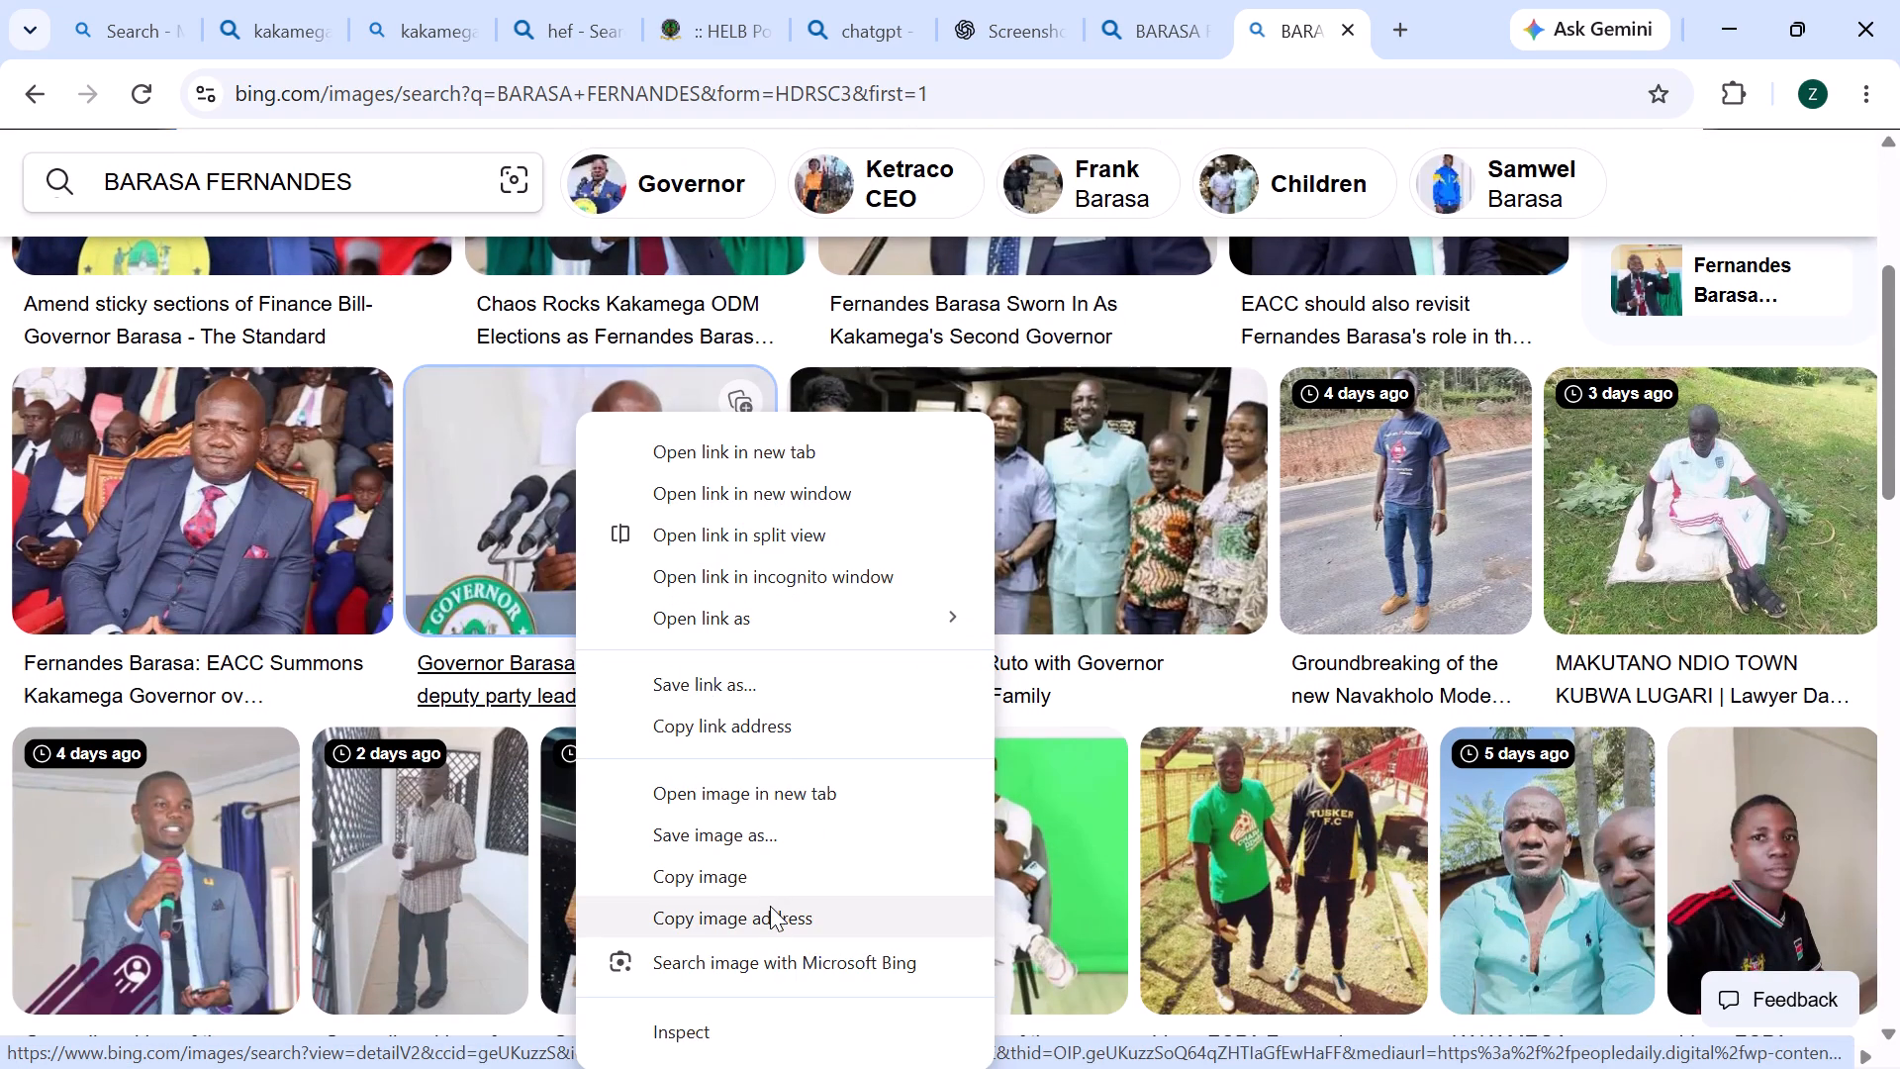
pyautogui.click(771, 881)
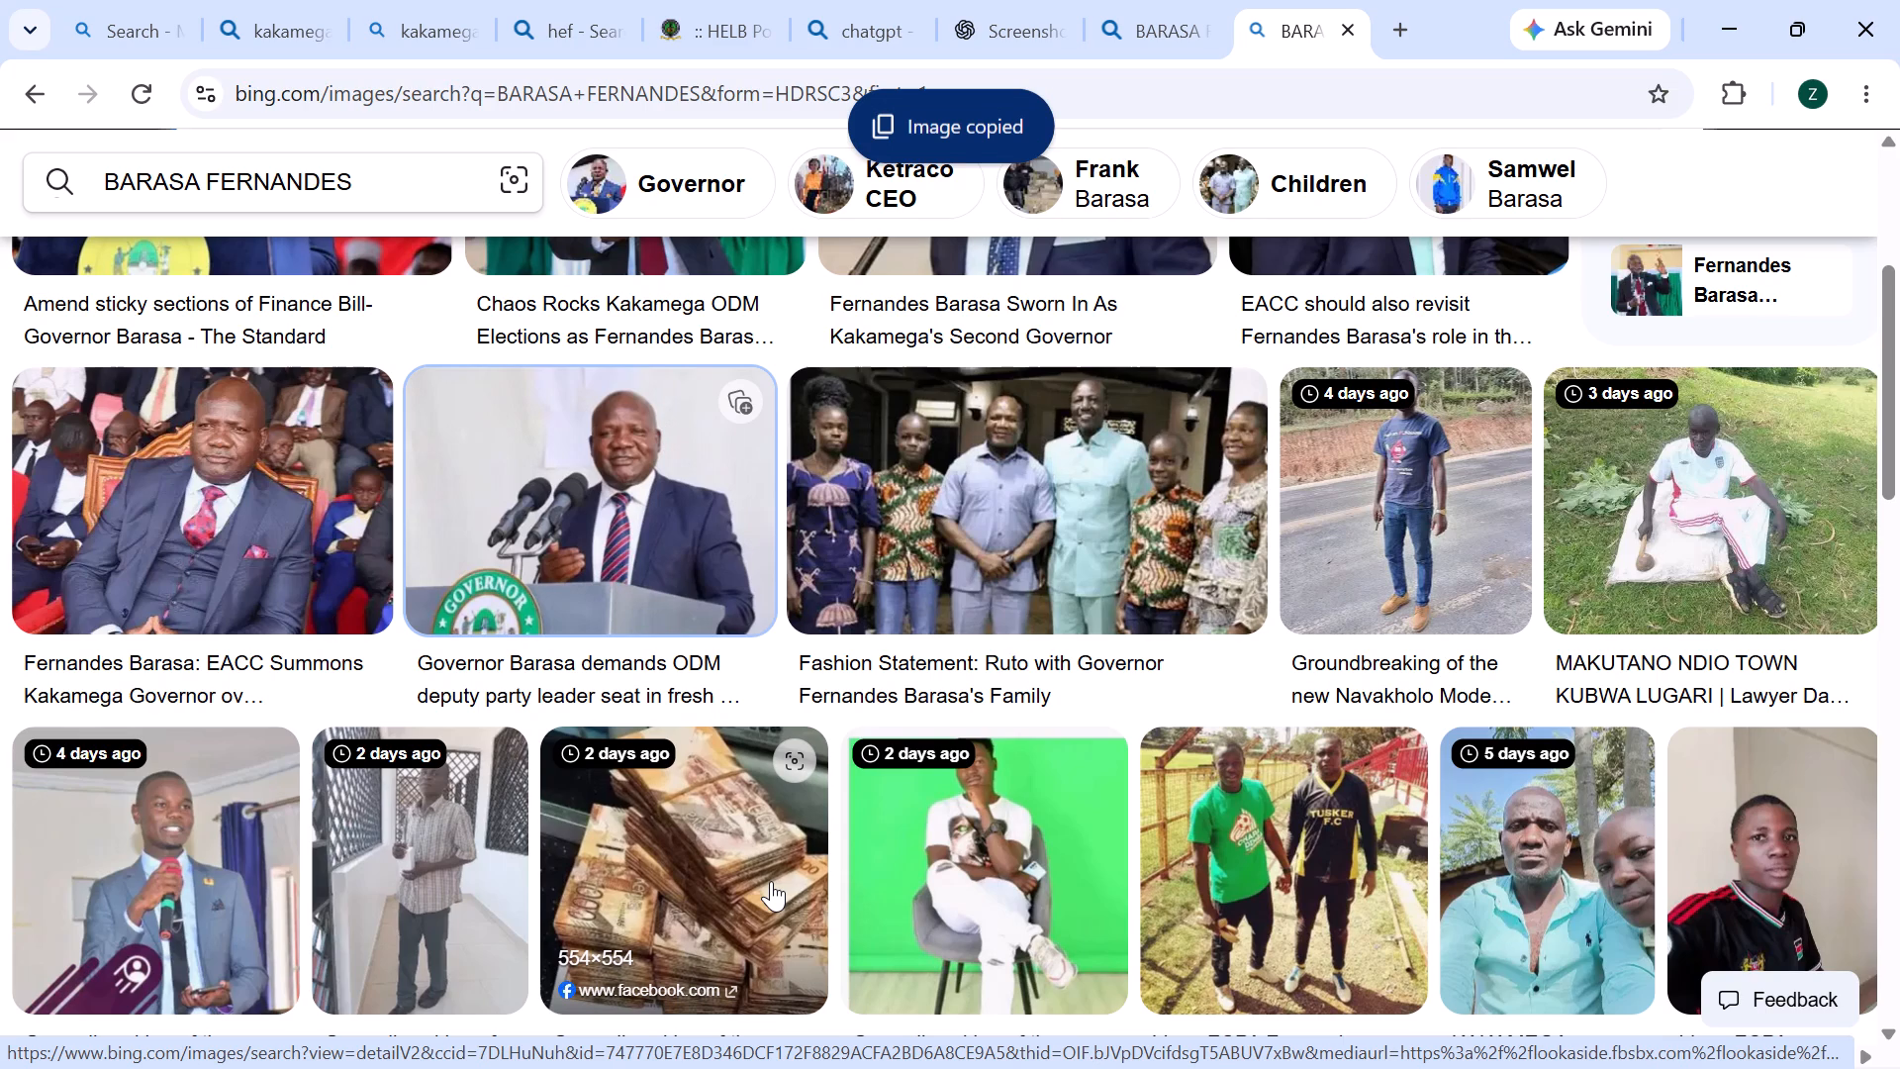
# Paste the copied governor photo into the Canva poster and move it over the column of smaller side photos.
pyautogui.press('super+Tab')
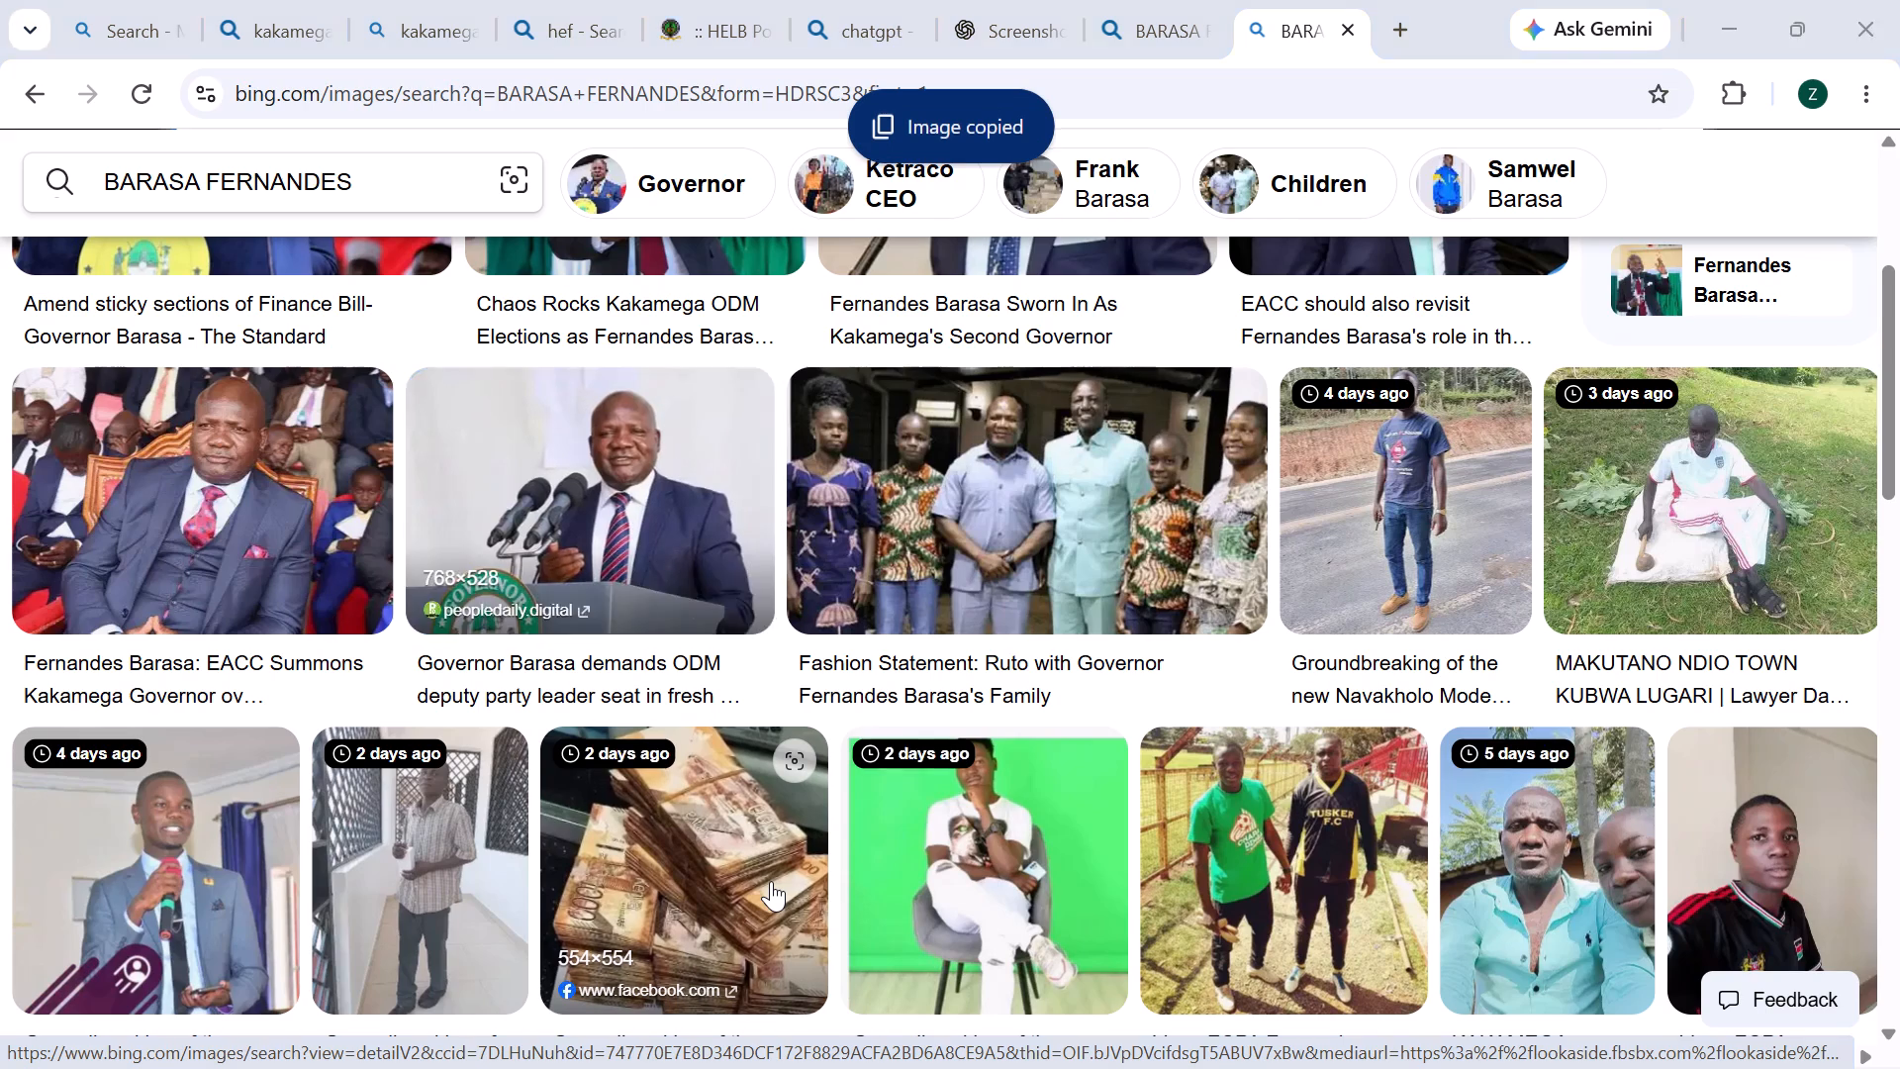
pyautogui.click(1311, 205)
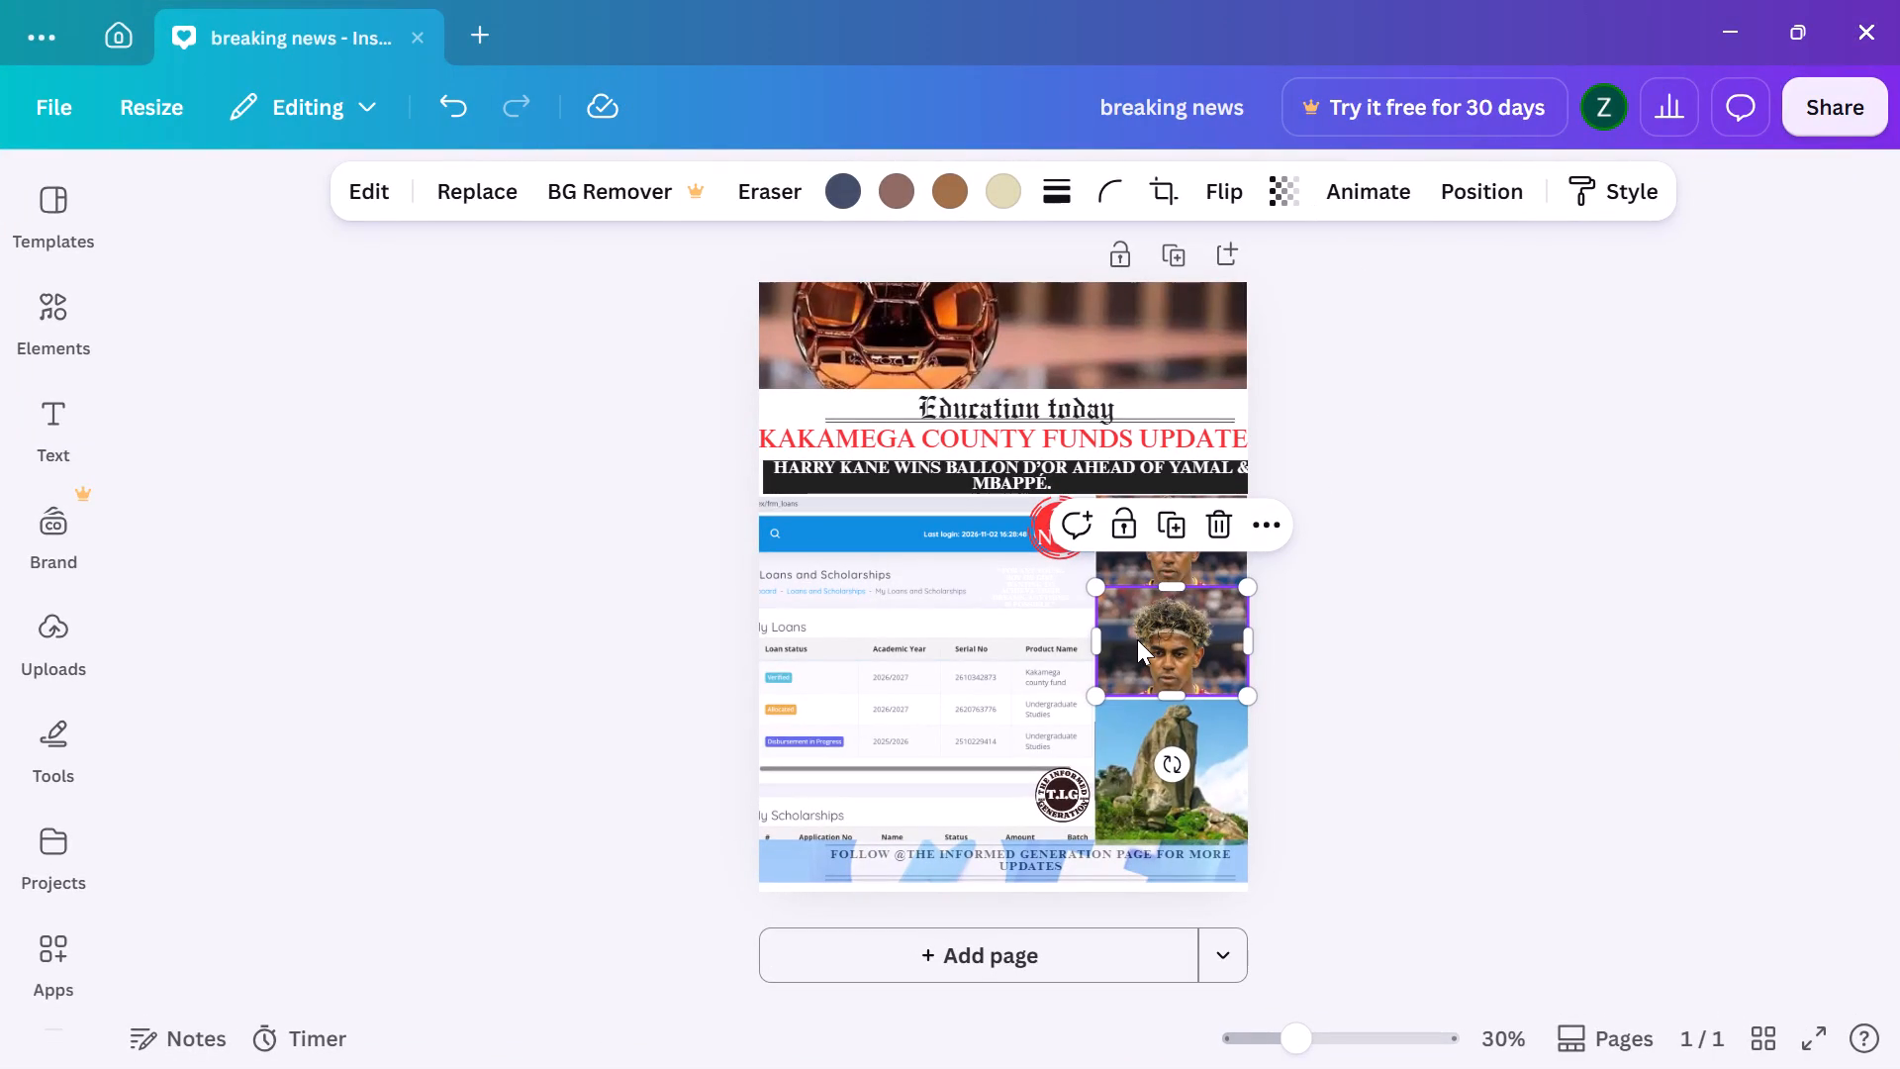
pyautogui.hotkey('ctrl', 'v')
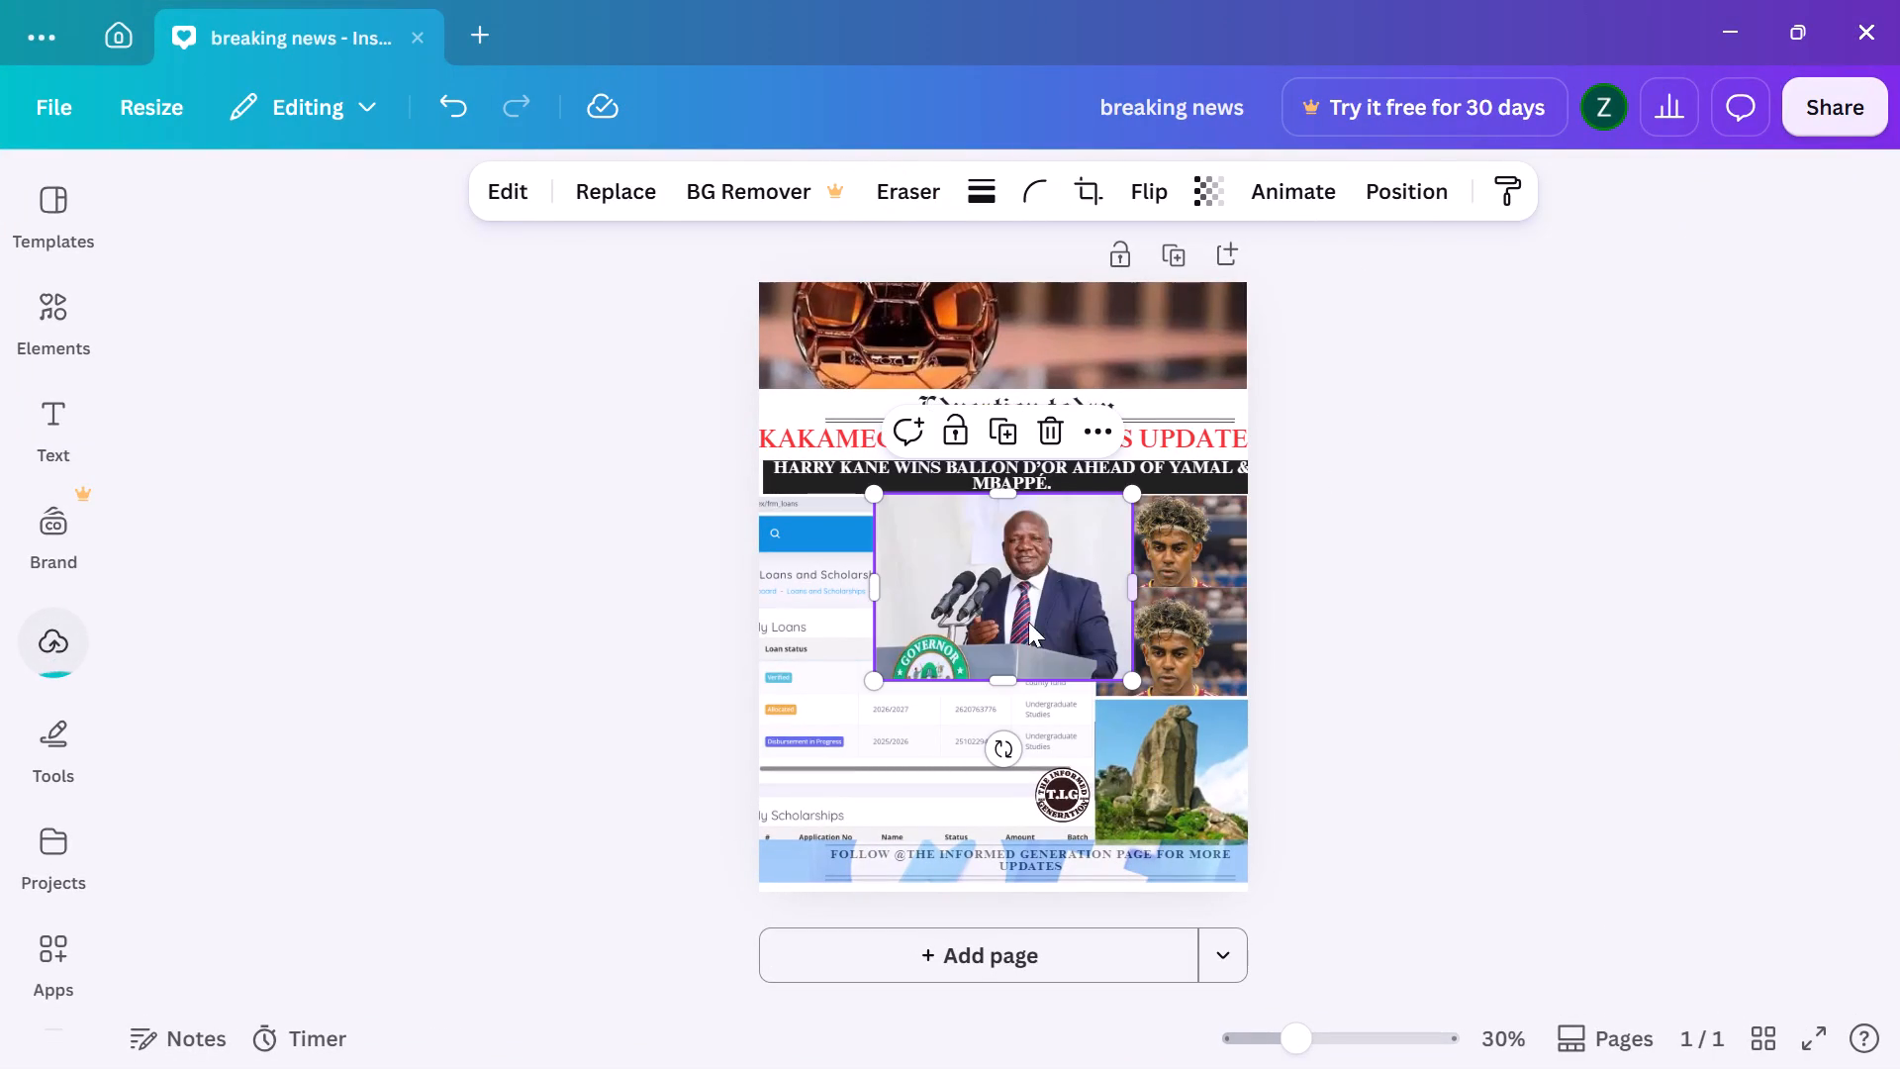
pyautogui.moveTo(1010, 616); pyautogui.dragTo(1175, 668)
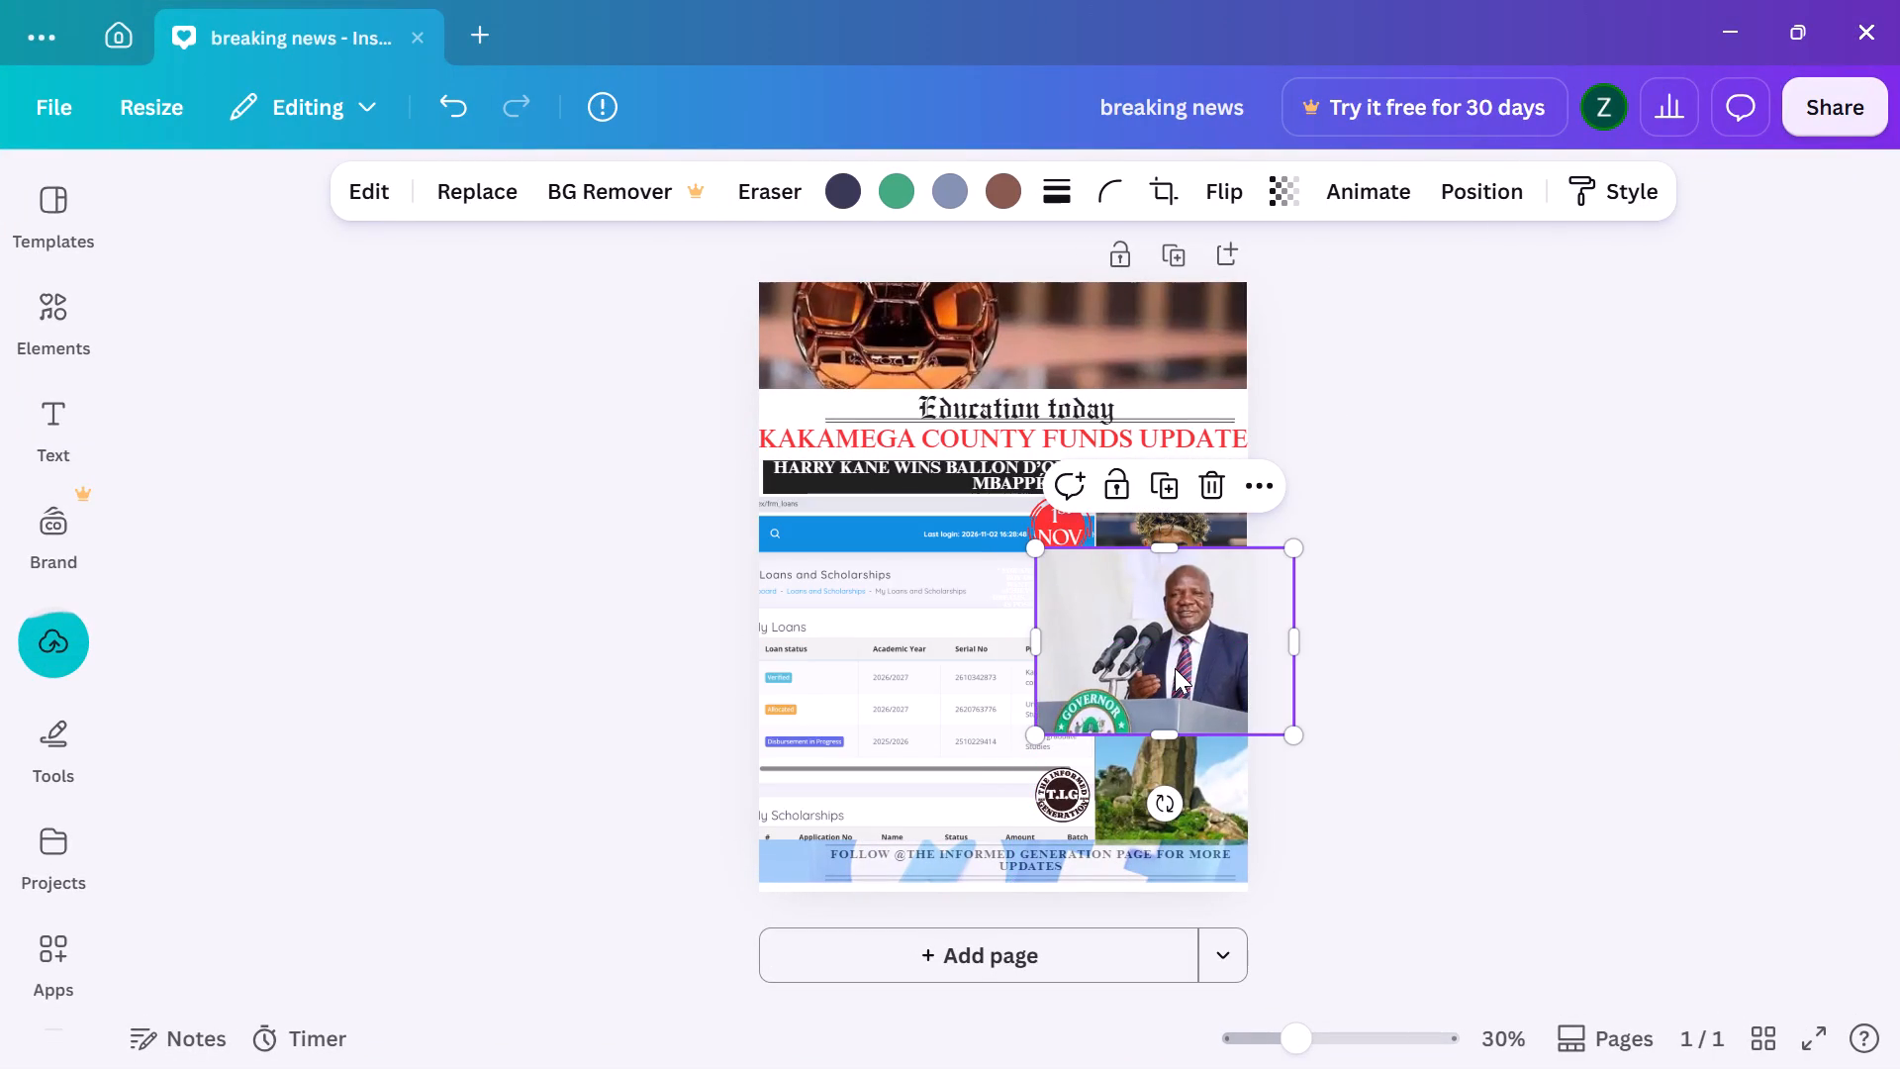
# Crop the pasted governor photo on both sides and the top, and shrink it to about the side column's width.
pyautogui.moveTo(1290, 638); pyautogui.dragTo(1252, 639)
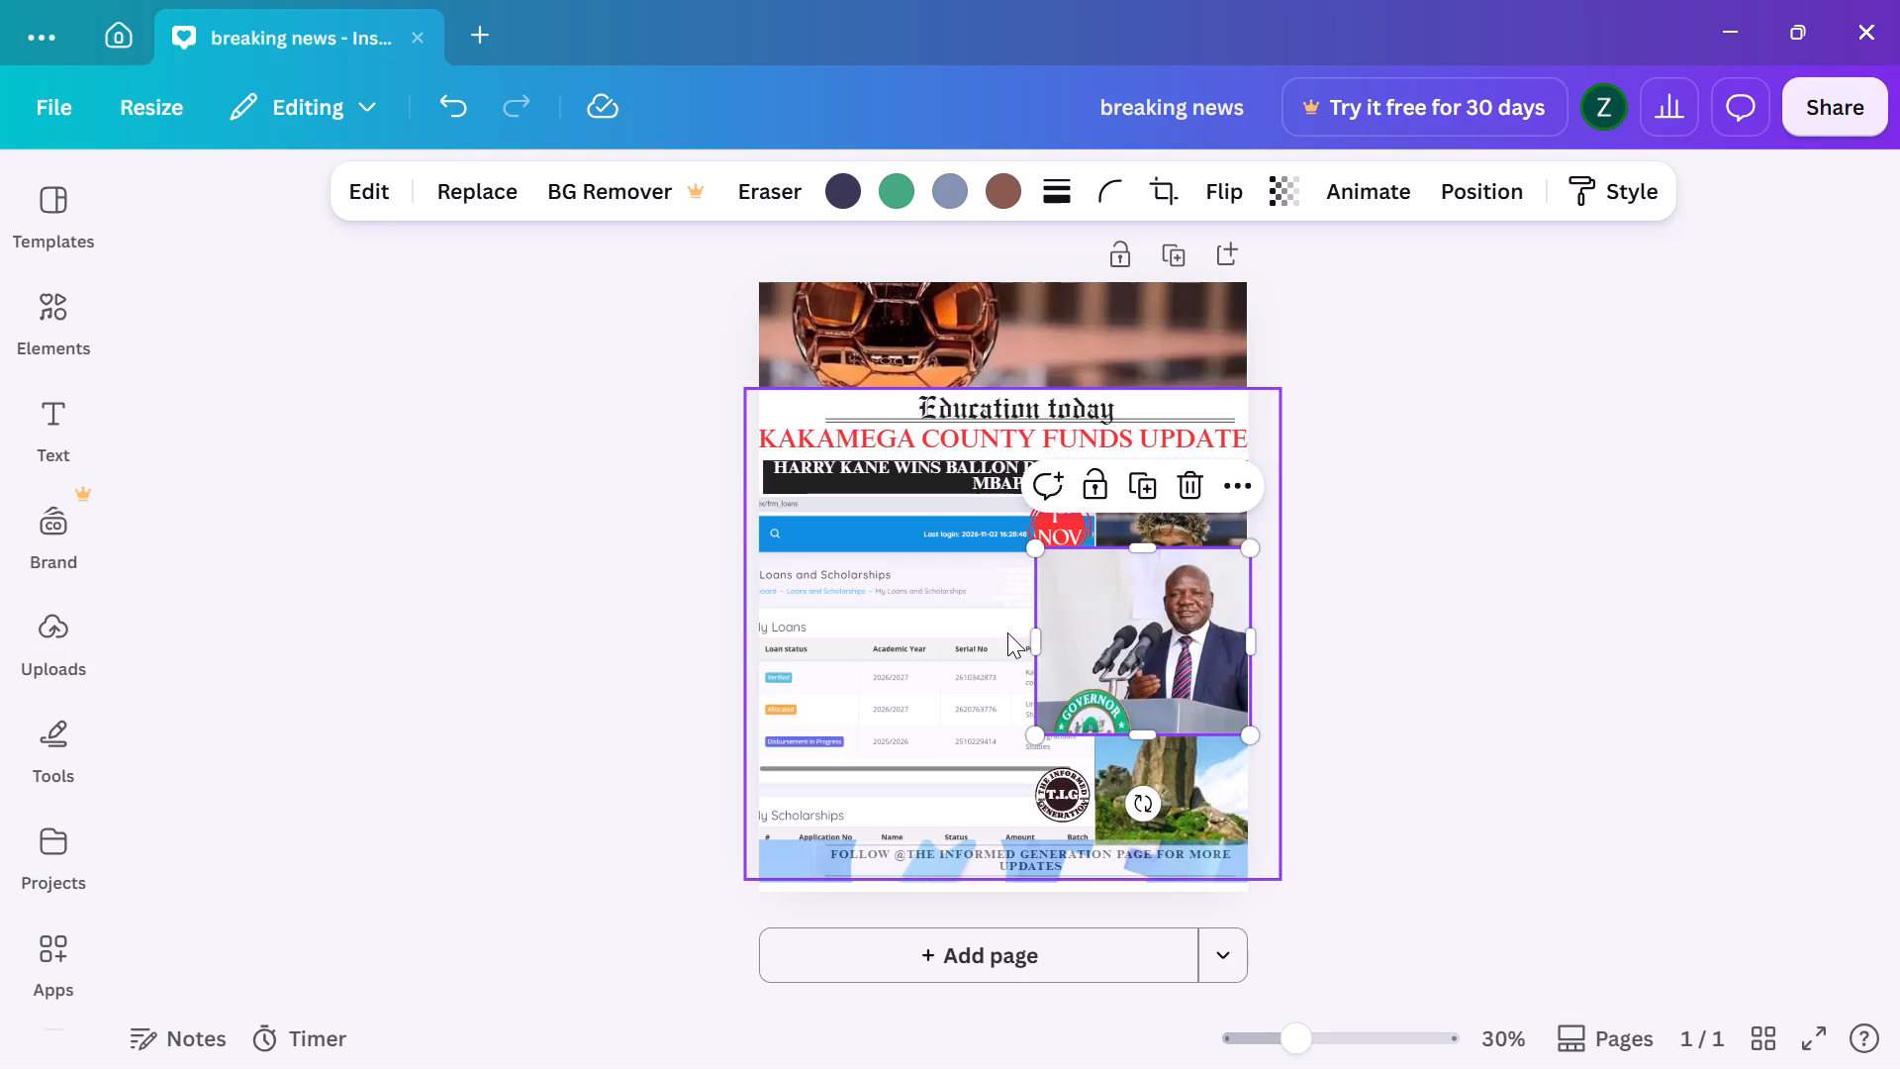
pyautogui.moveTo(1032, 637); pyautogui.dragTo(1068, 632)
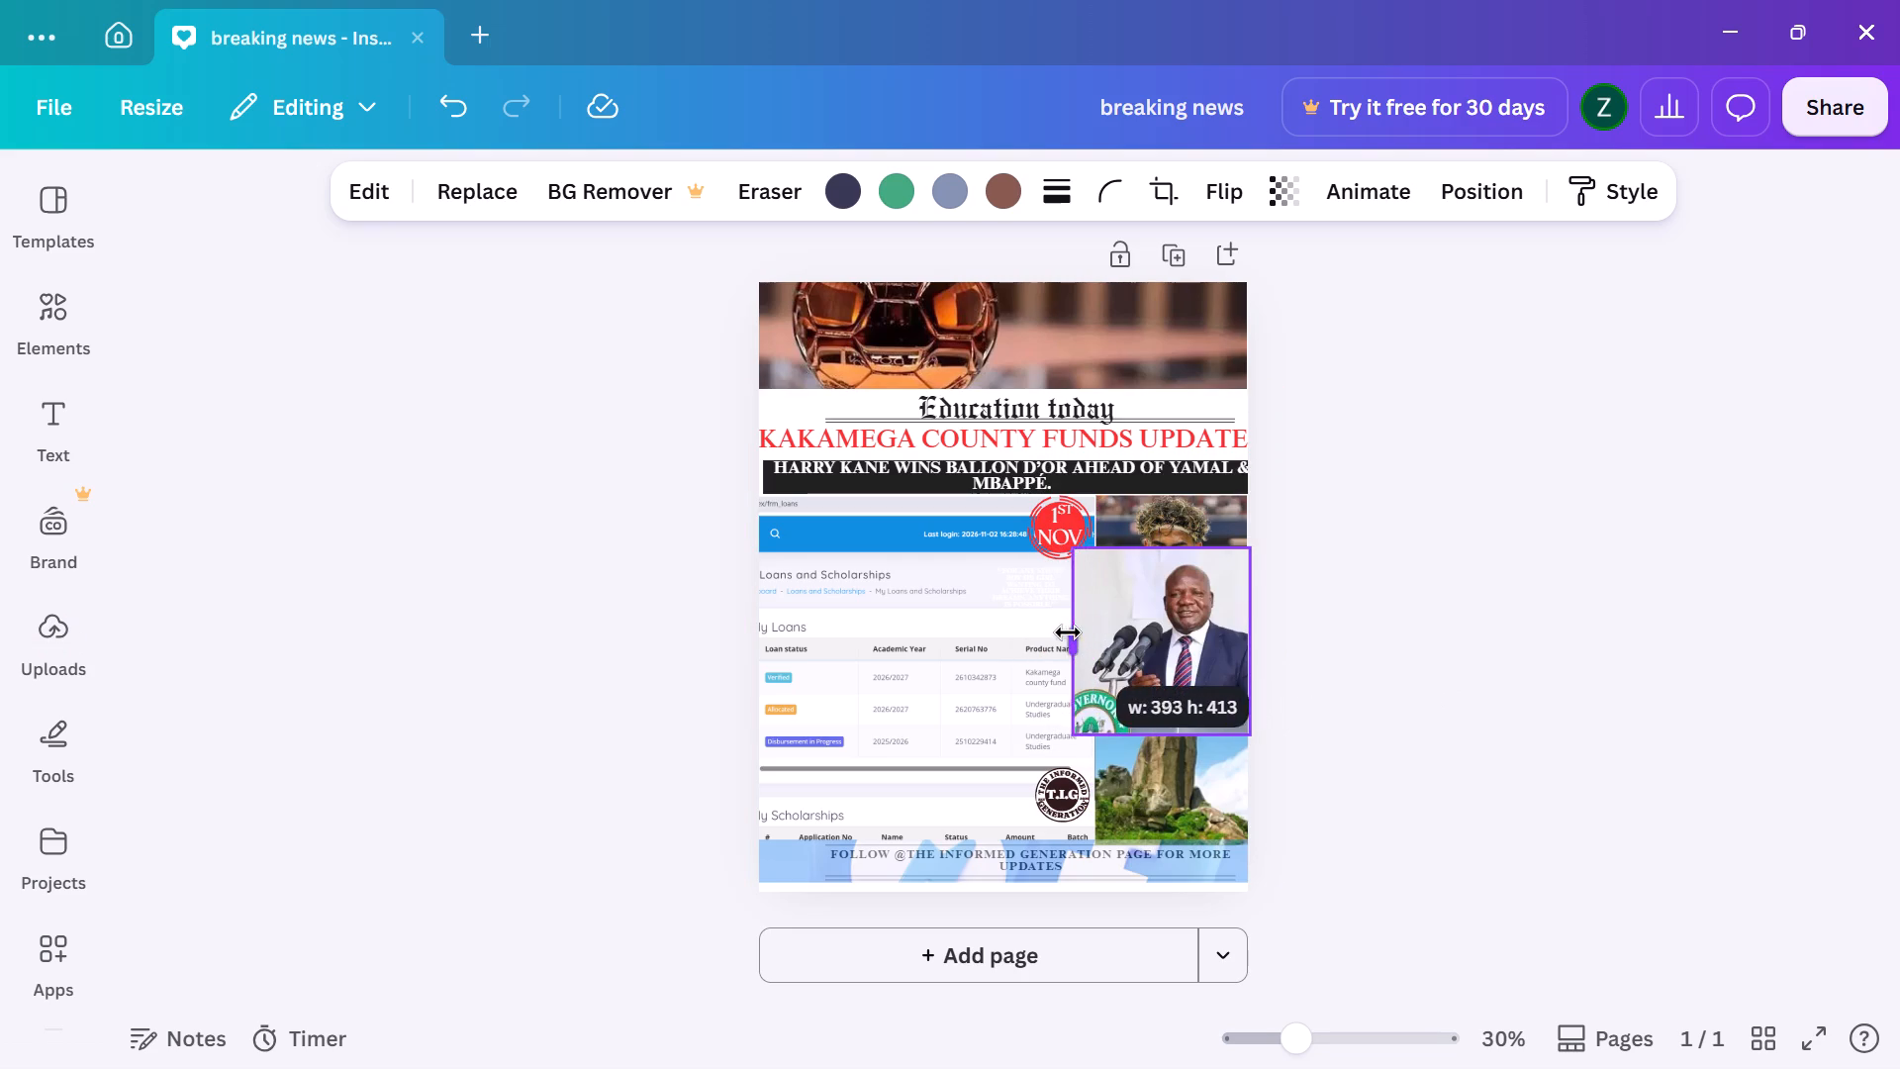
pyautogui.moveTo(1068, 632); pyautogui.dragTo(1063, 632)
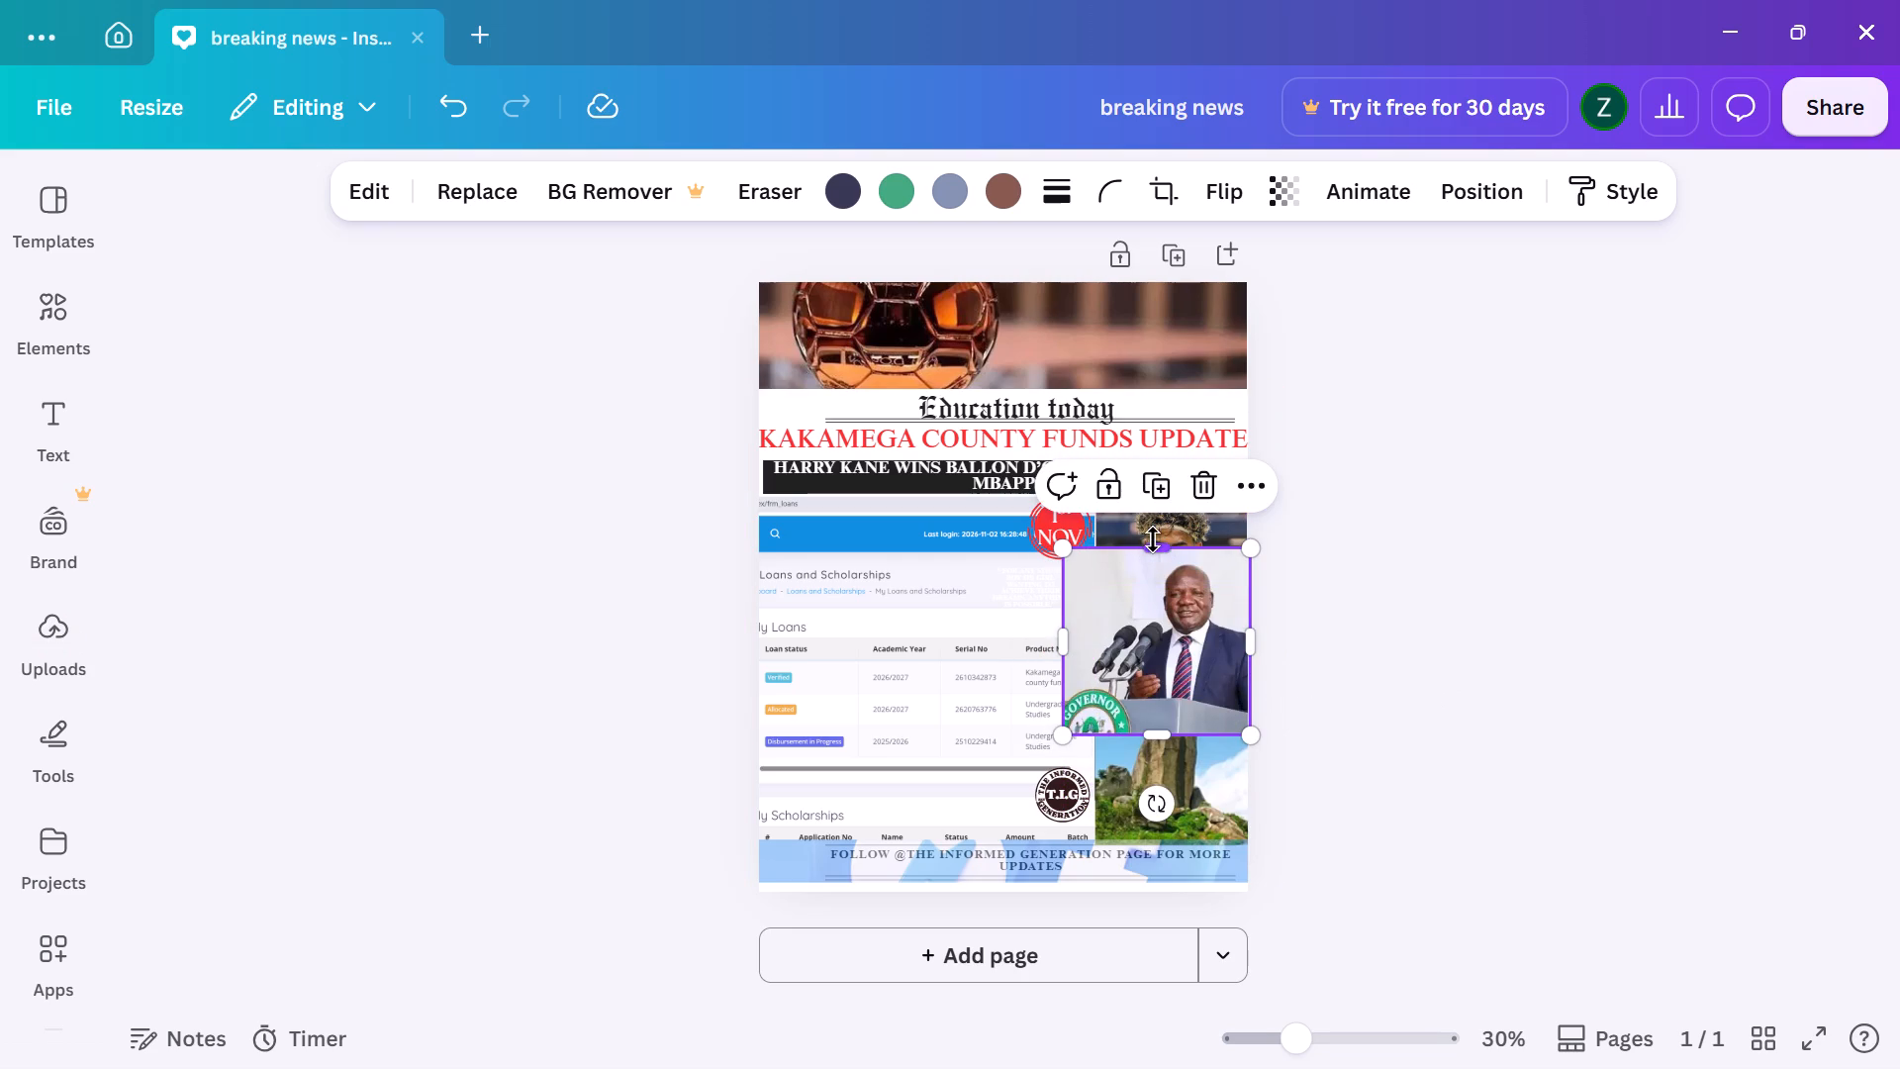
pyautogui.moveTo(1153, 539); pyautogui.dragTo(1154, 557)
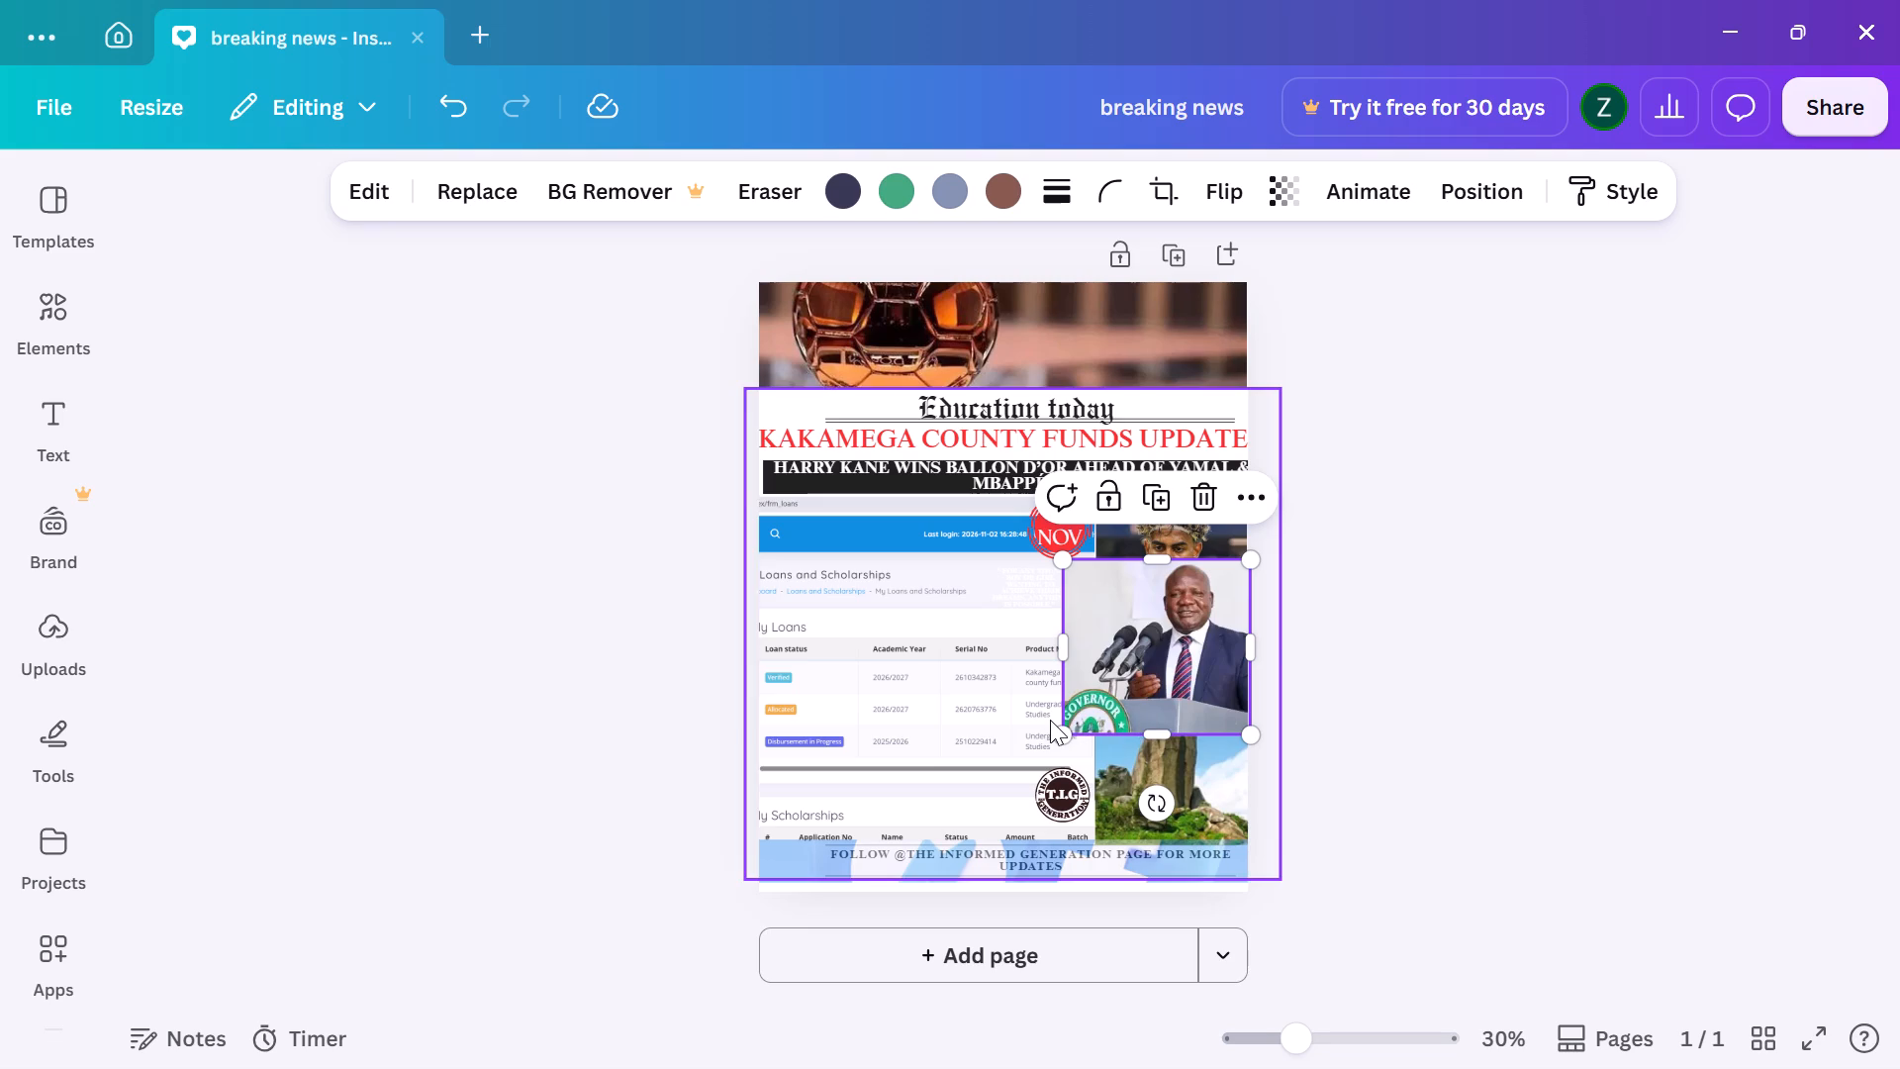
pyautogui.moveTo(1063, 737); pyautogui.dragTo(1084, 728)
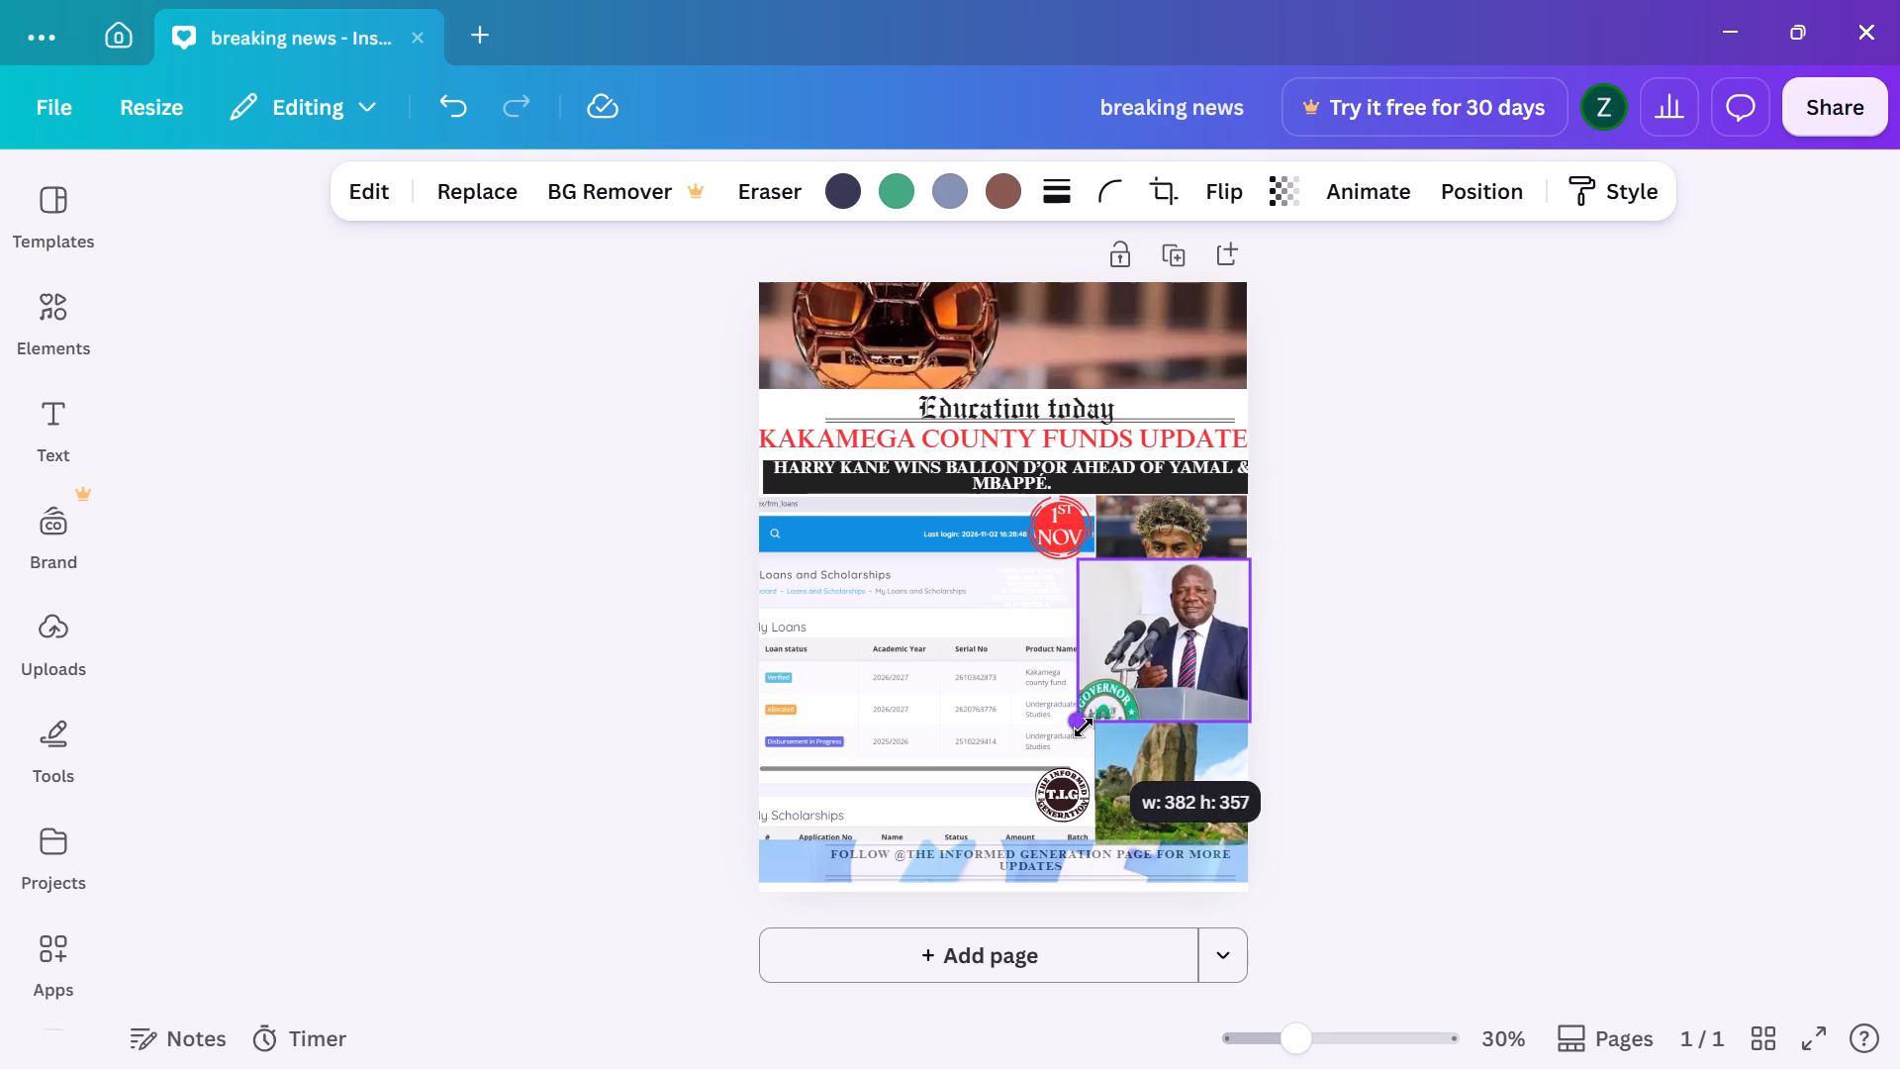
pyautogui.moveTo(1084, 728); pyautogui.dragTo(1105, 708)
# Place the governor photo in the poster's large main photo frame, replacing the portal screenshot.
pyautogui.moveTo(1187, 601); pyautogui.dragTo(1183, 492)
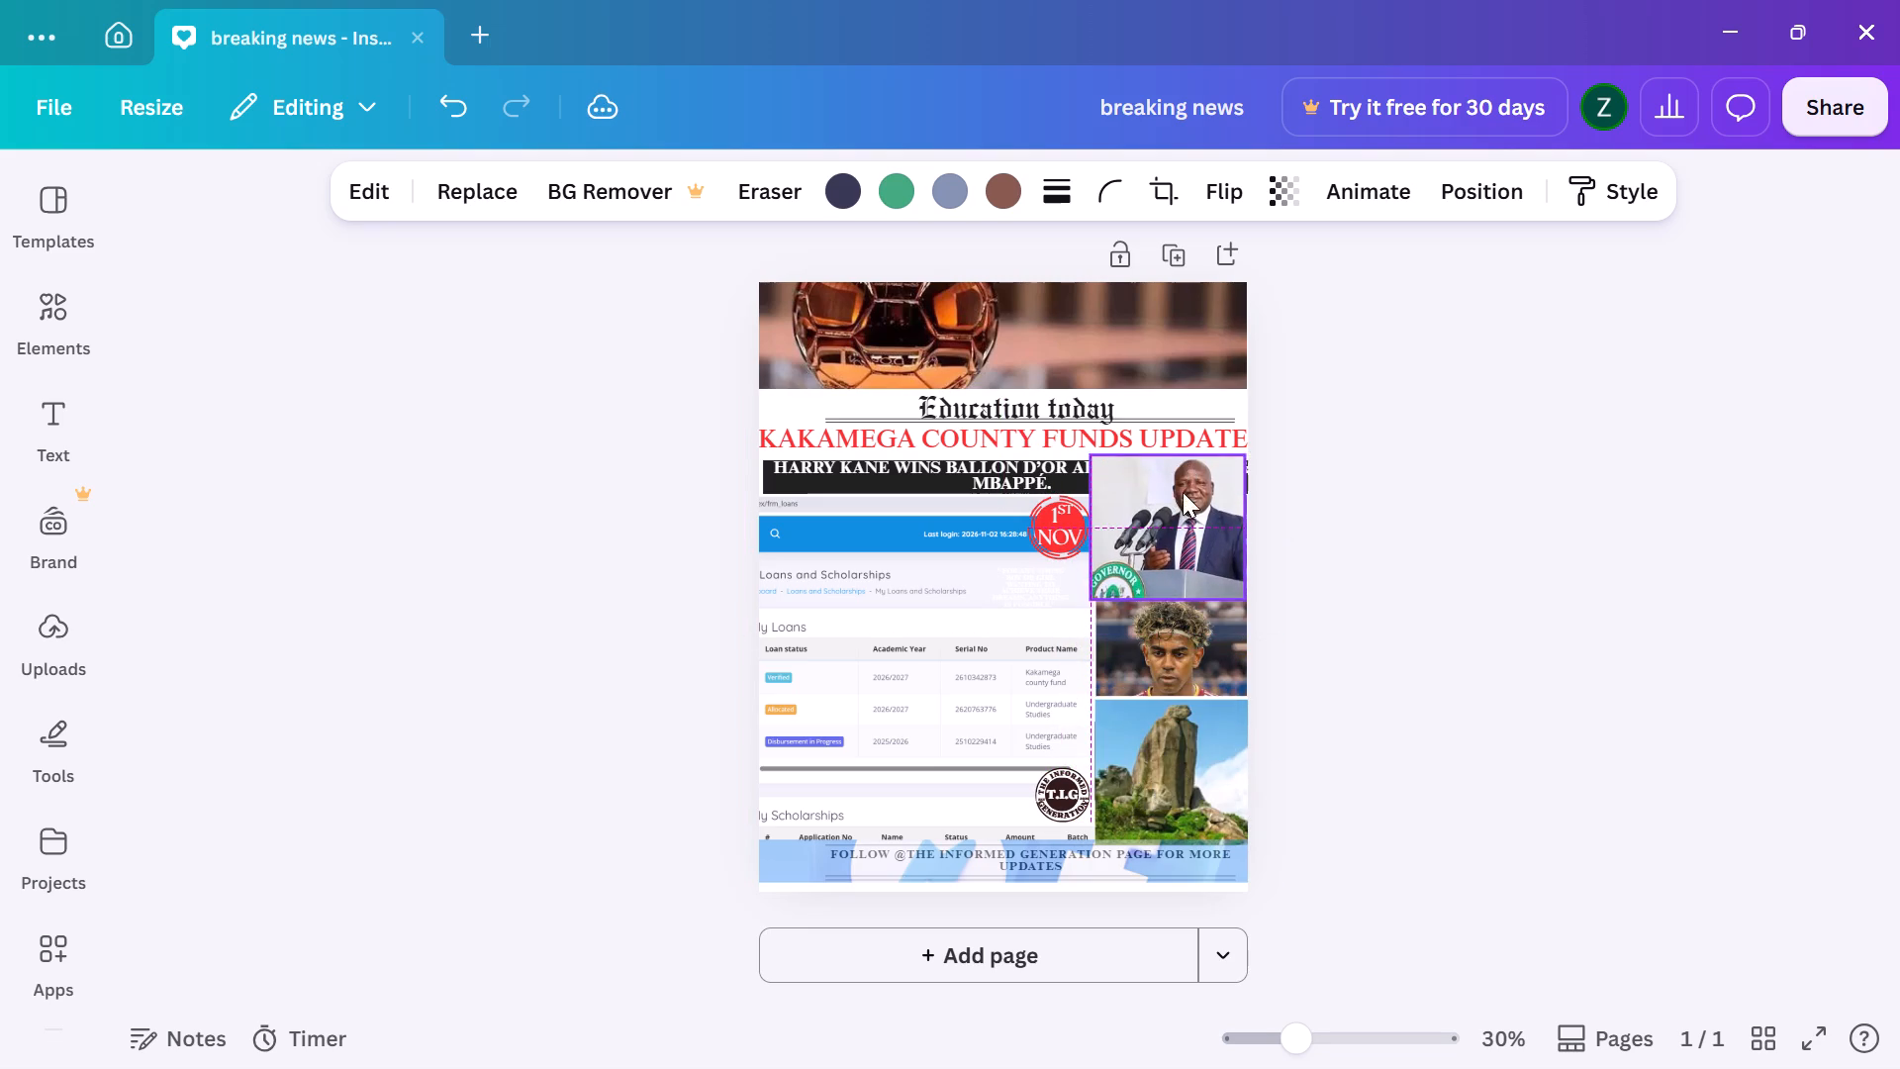
pyautogui.moveTo(1183, 492); pyautogui.dragTo(1179, 662)
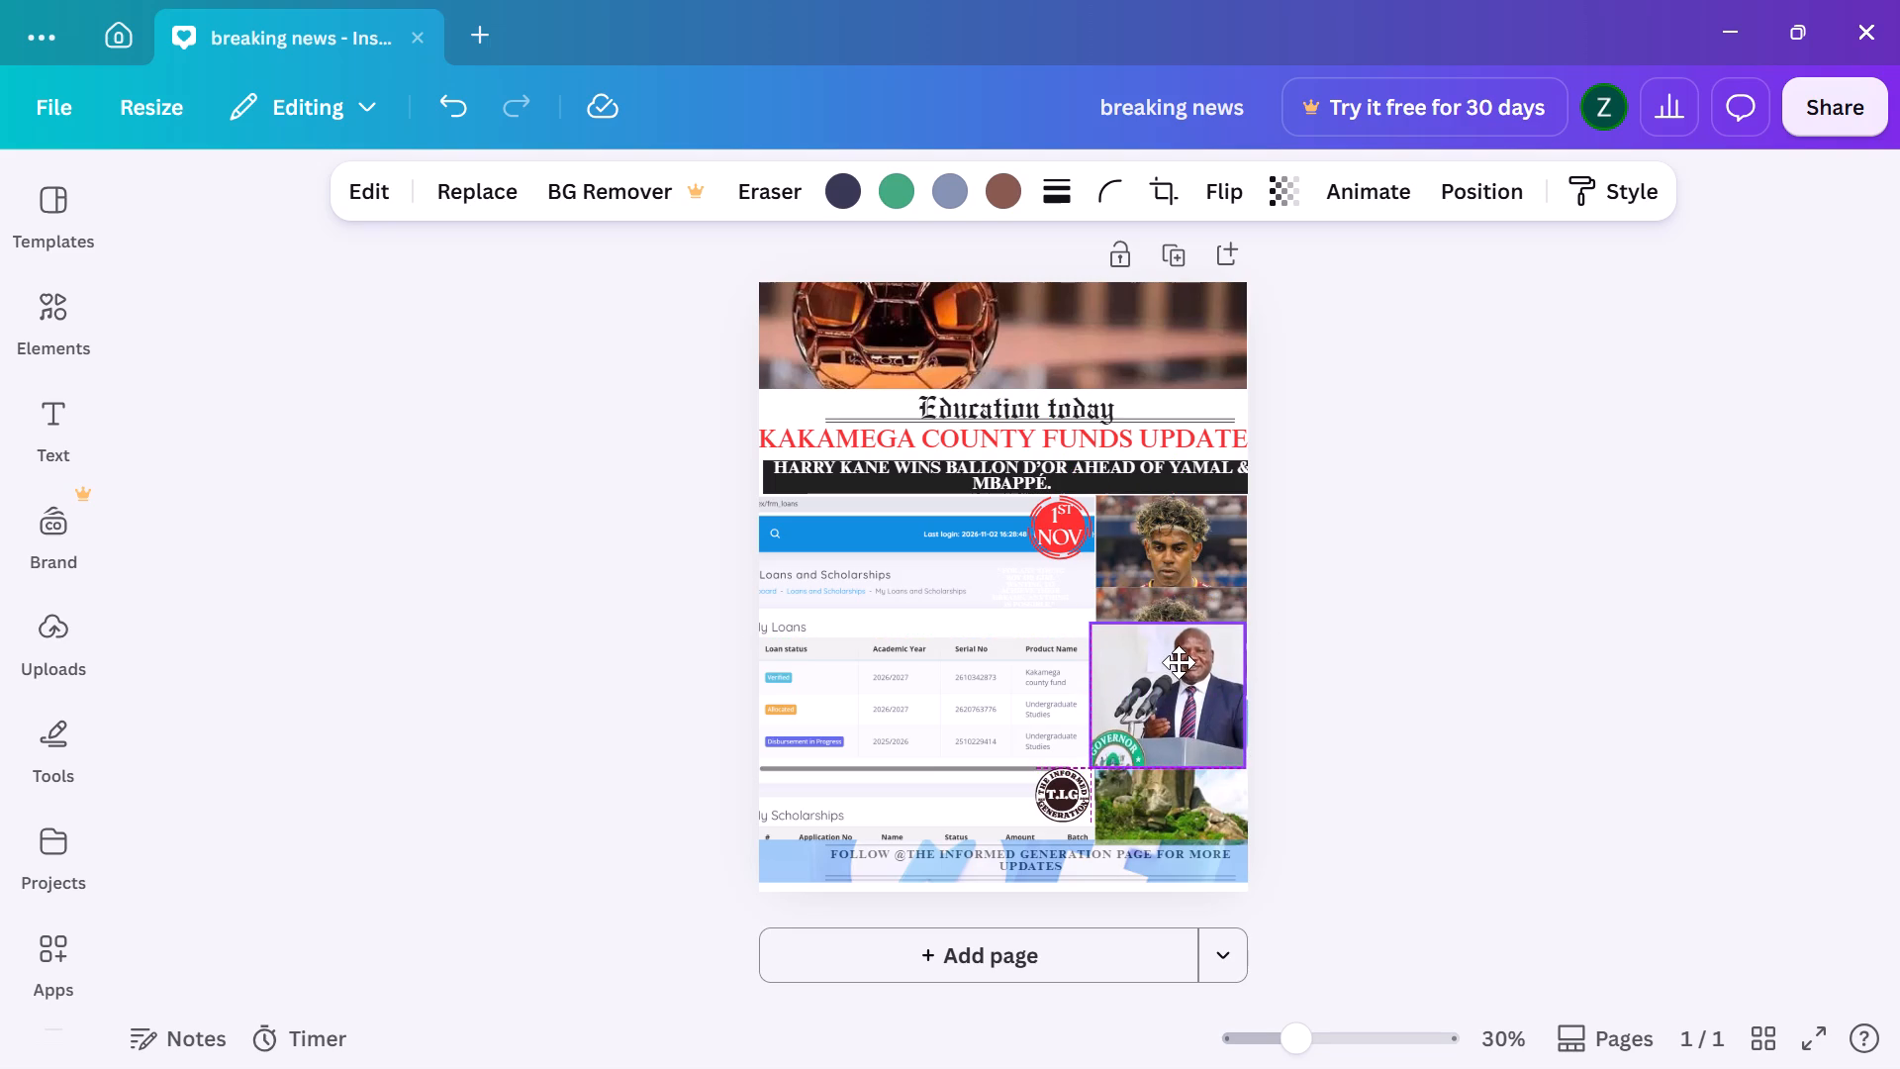
pyautogui.moveTo(1179, 662); pyautogui.dragTo(1094, 658)
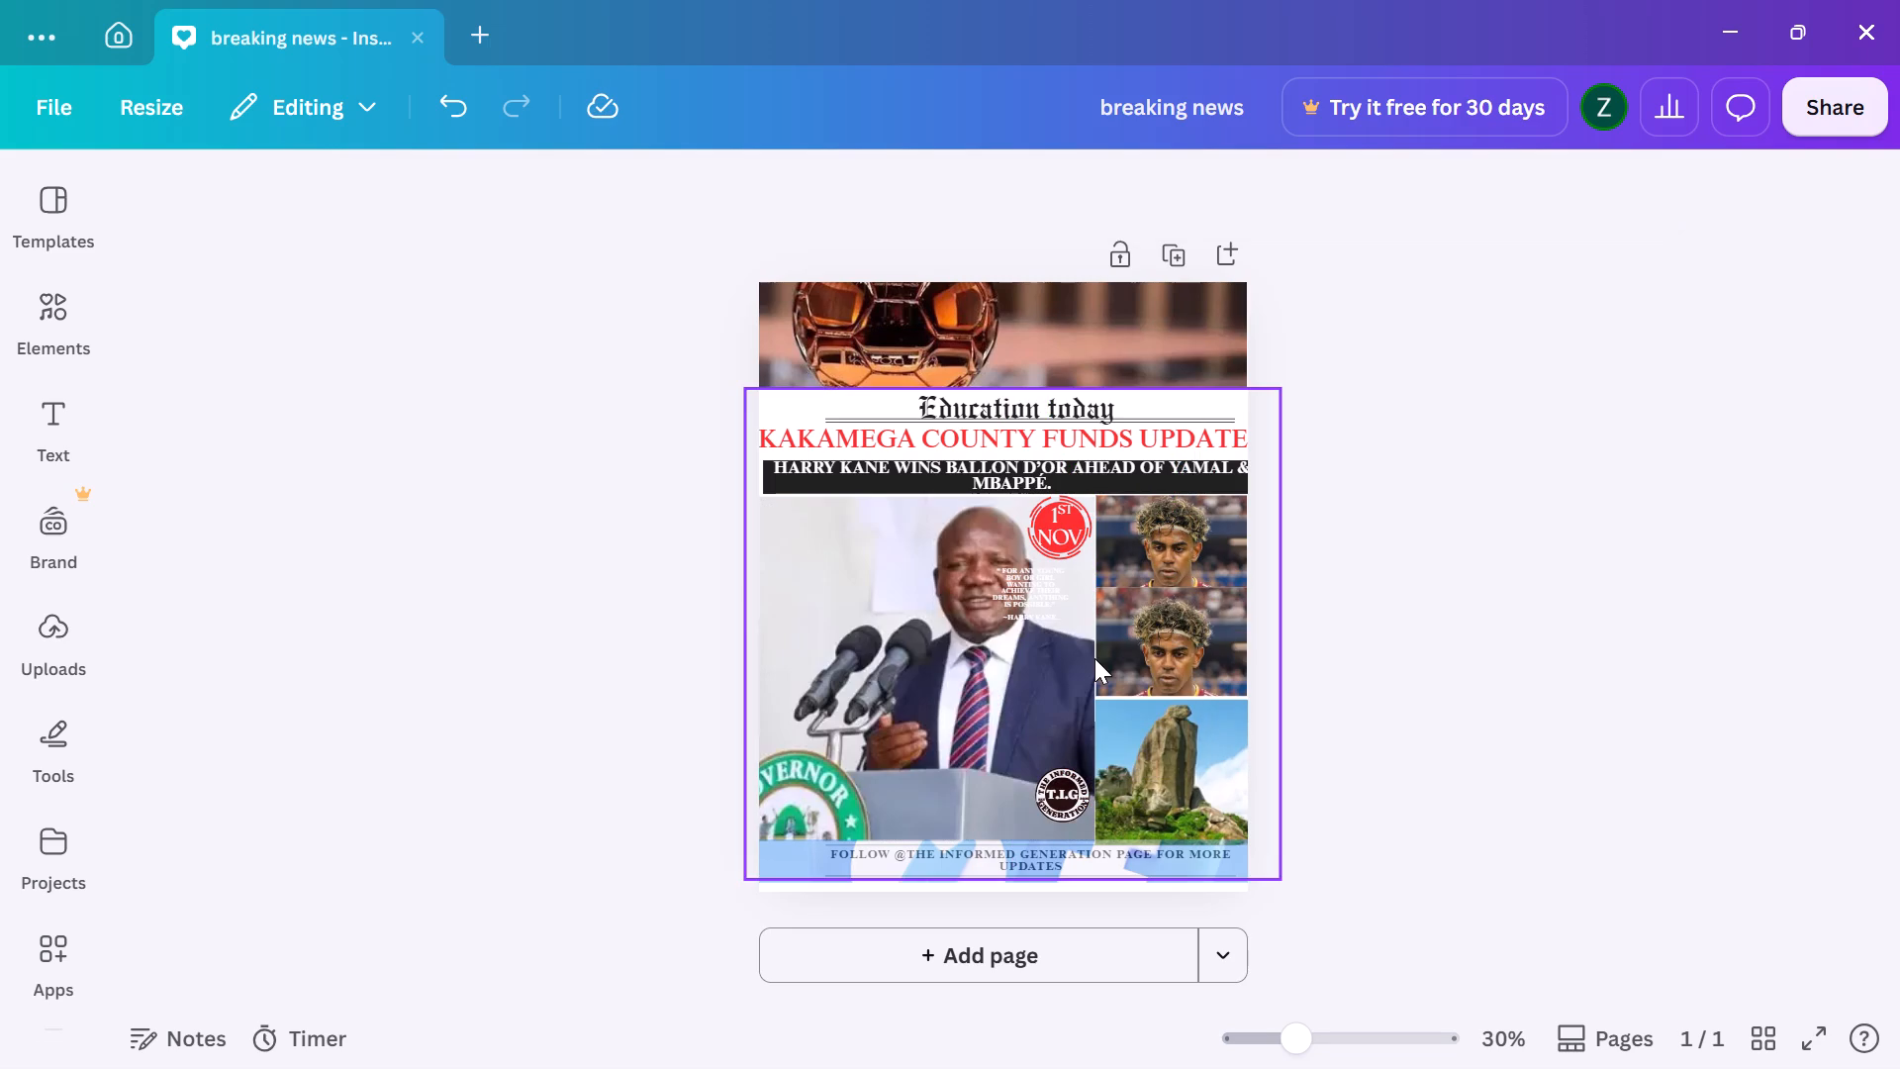
# Switch to Chrome and save the Governor lectern photo in the Downloads folder as "Barasa ODM".
pyautogui.press('super+Tab')
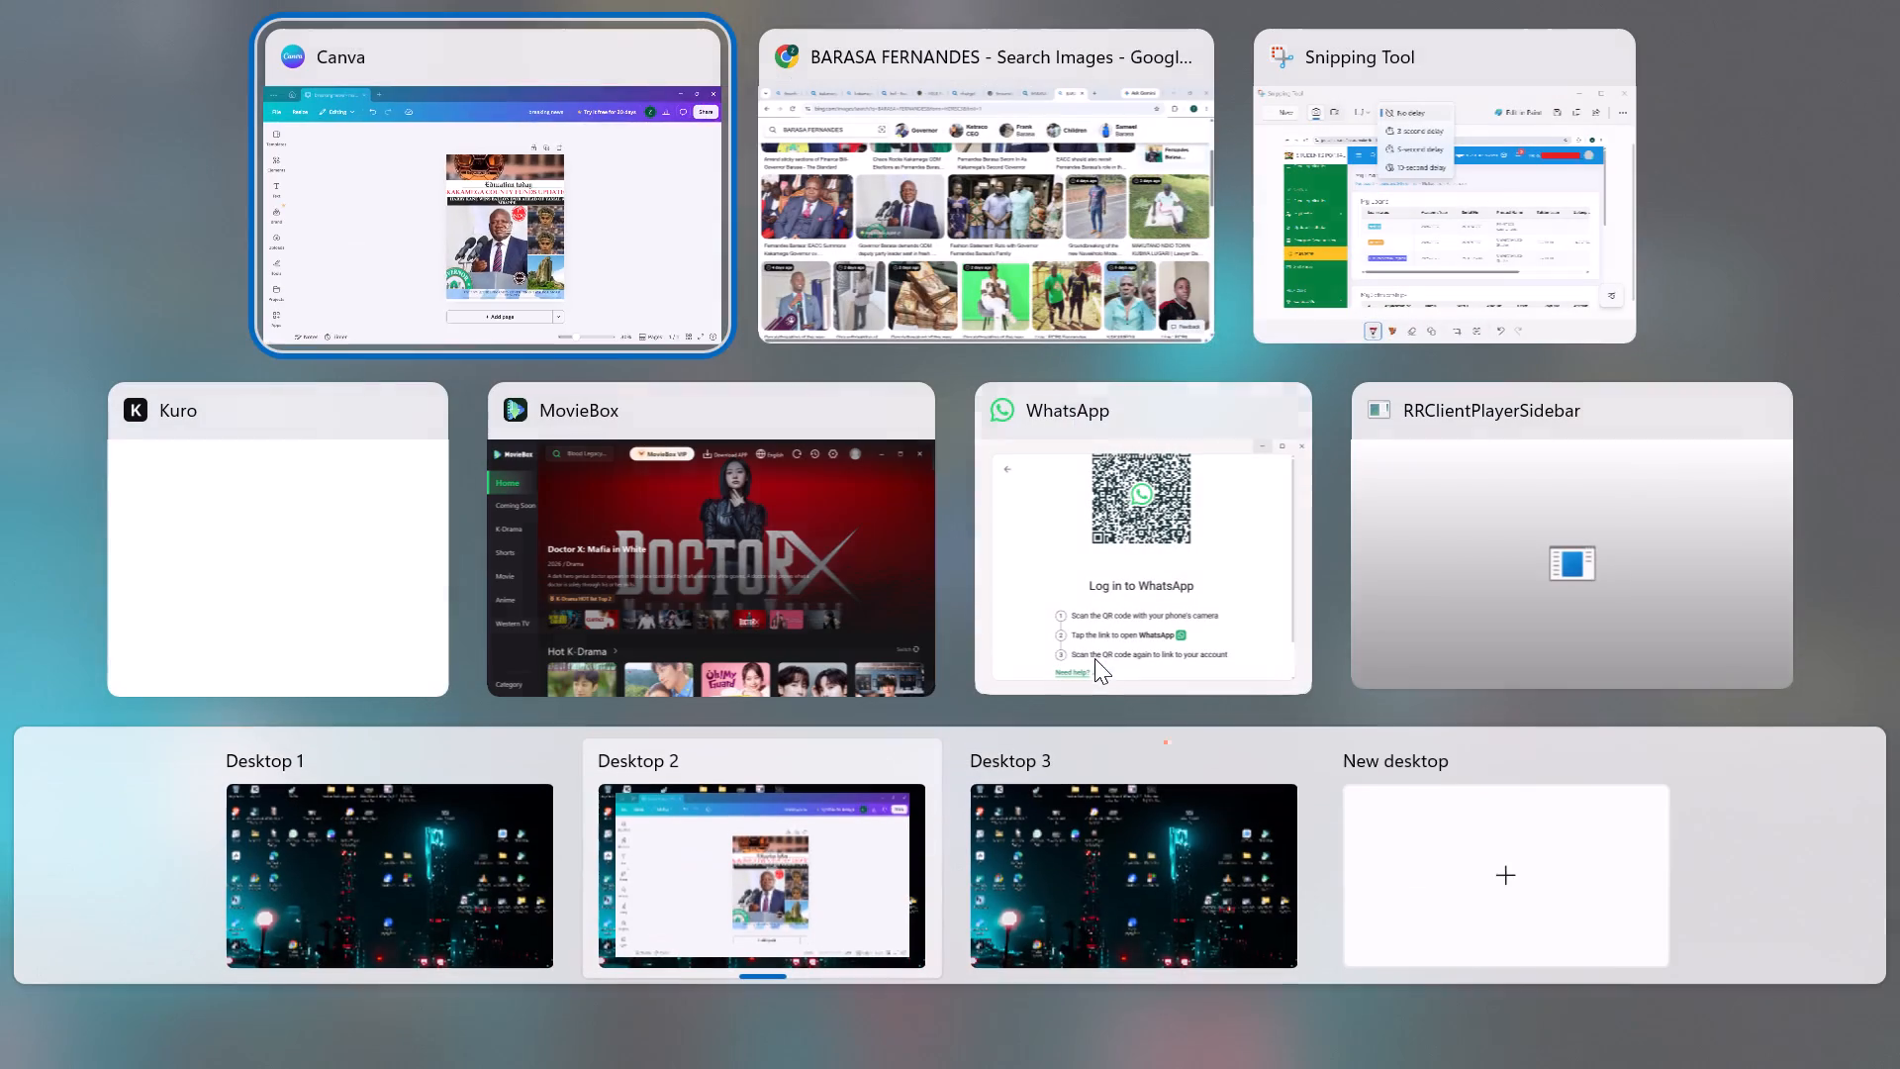
pyautogui.click(866, 281)
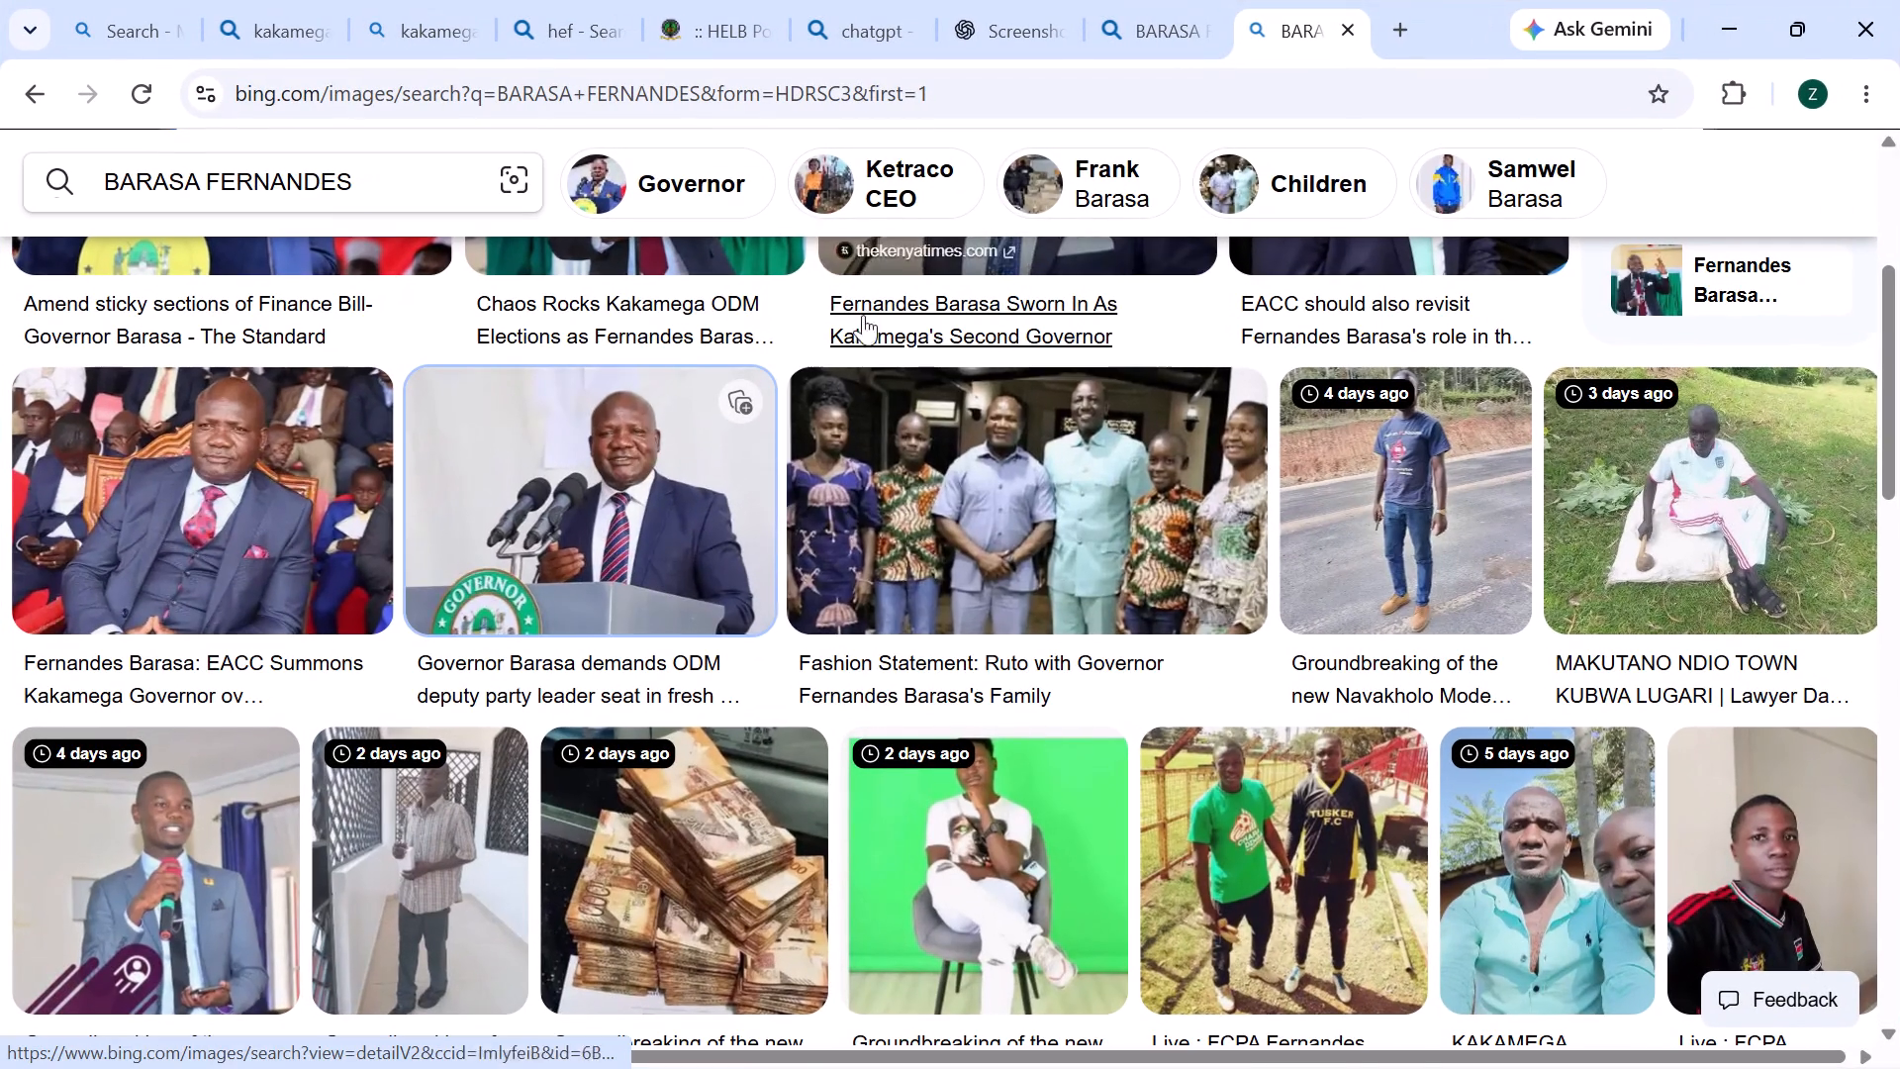
pyautogui.scroll(1, 855, 438)
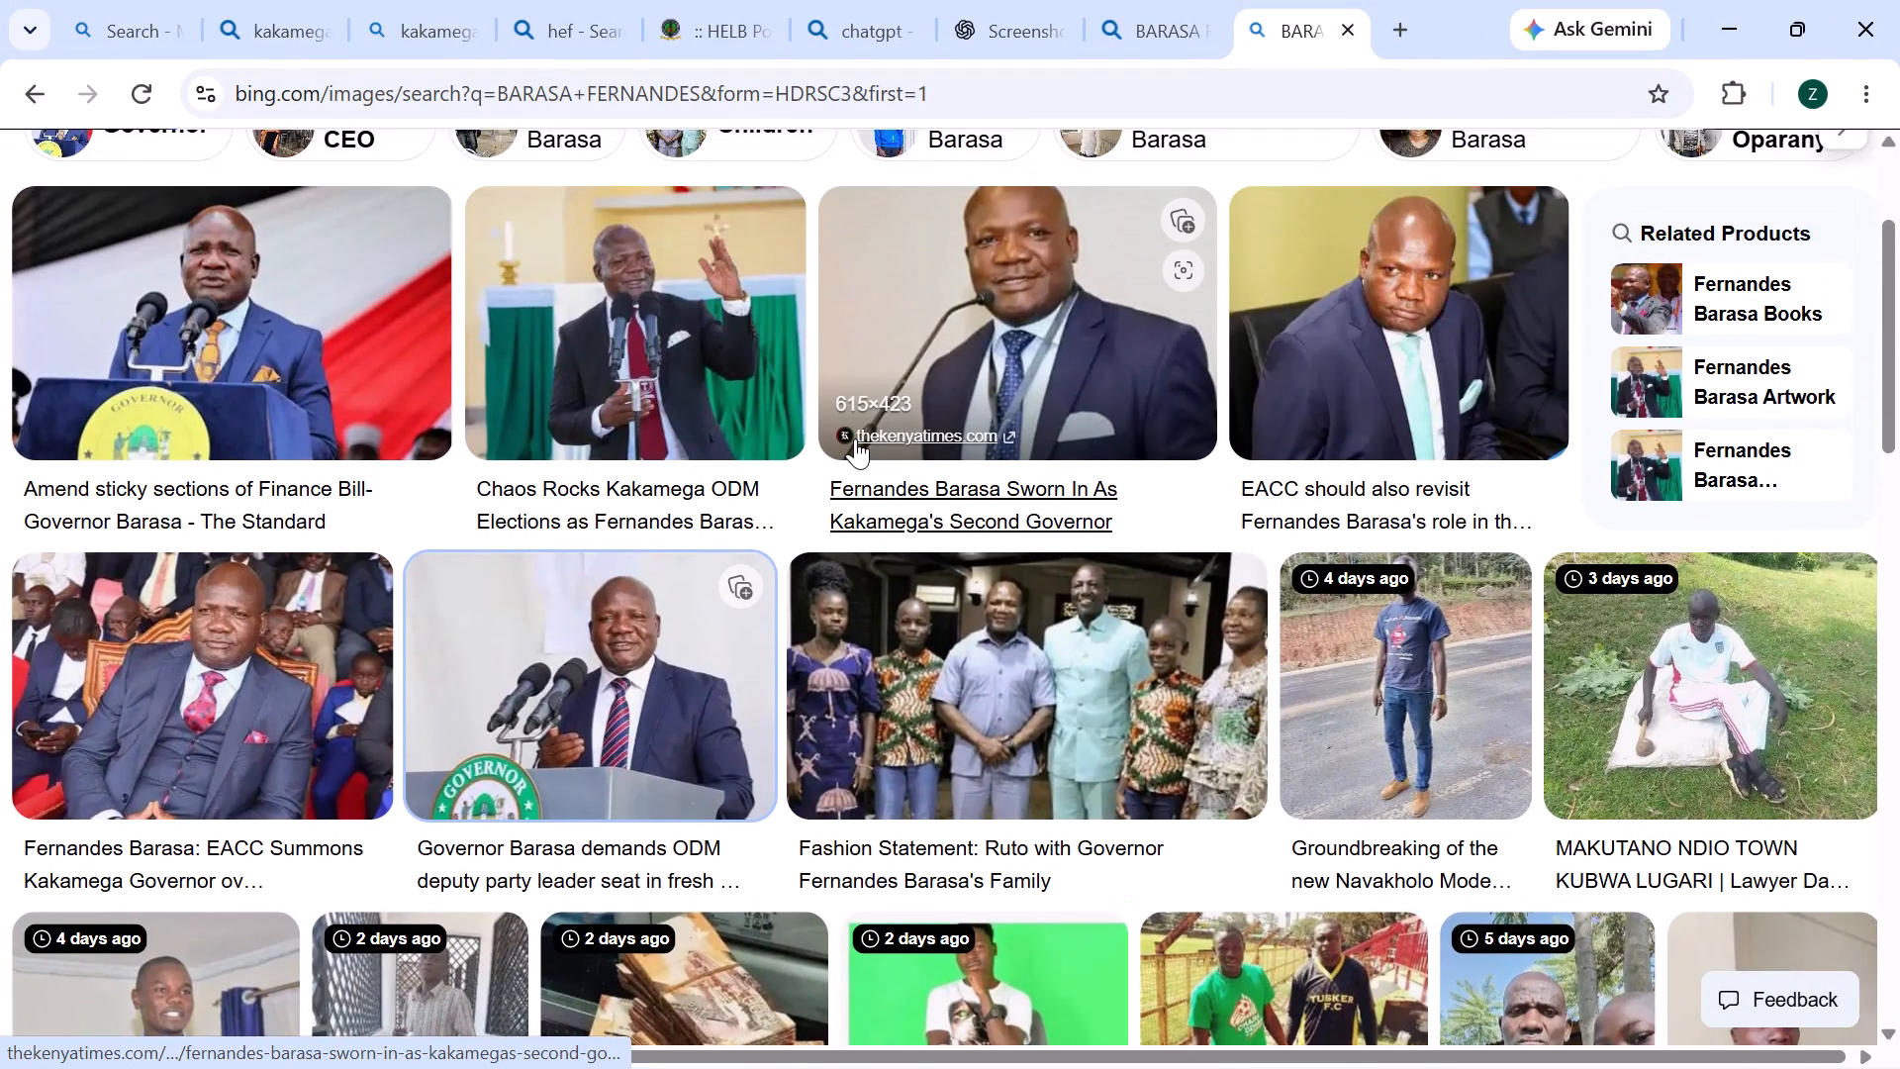
pyautogui.scroll(1, 855, 438)
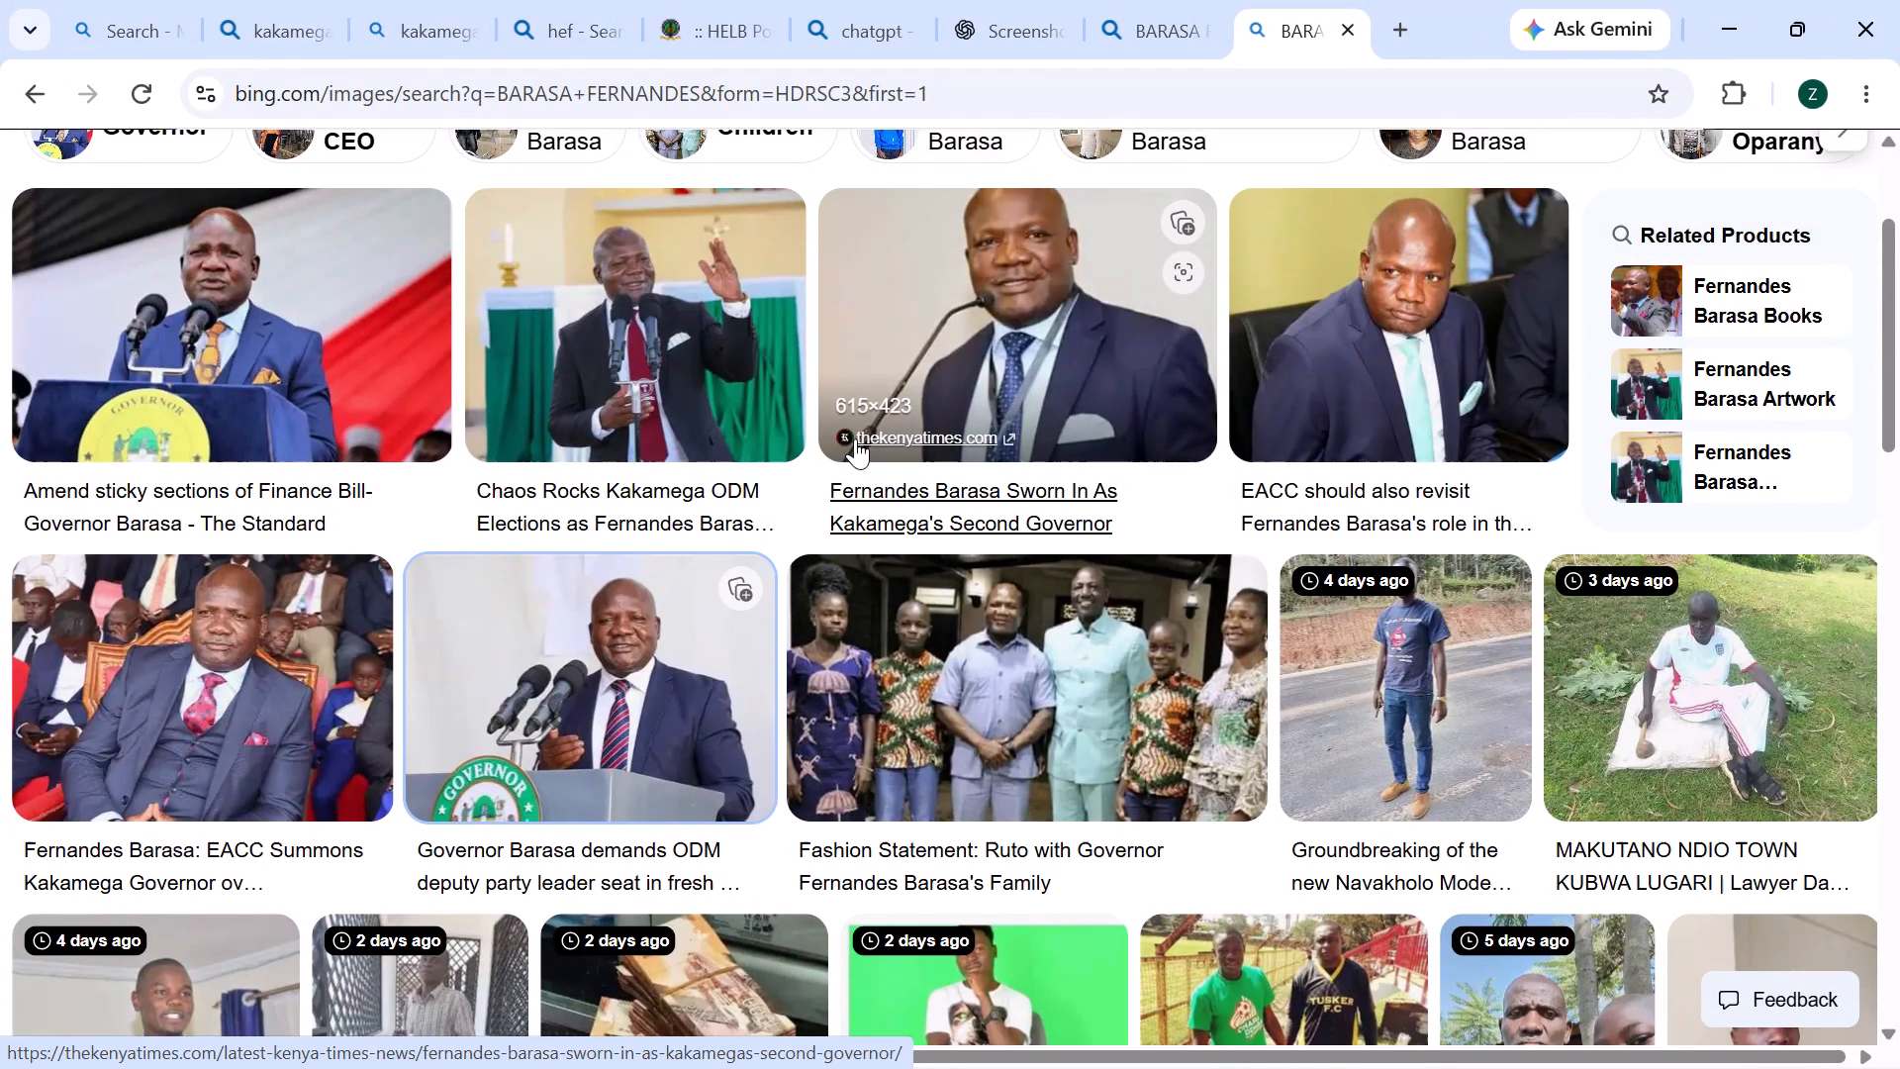
pyautogui.rightClick(528, 676)
pyautogui.click(724, 453)
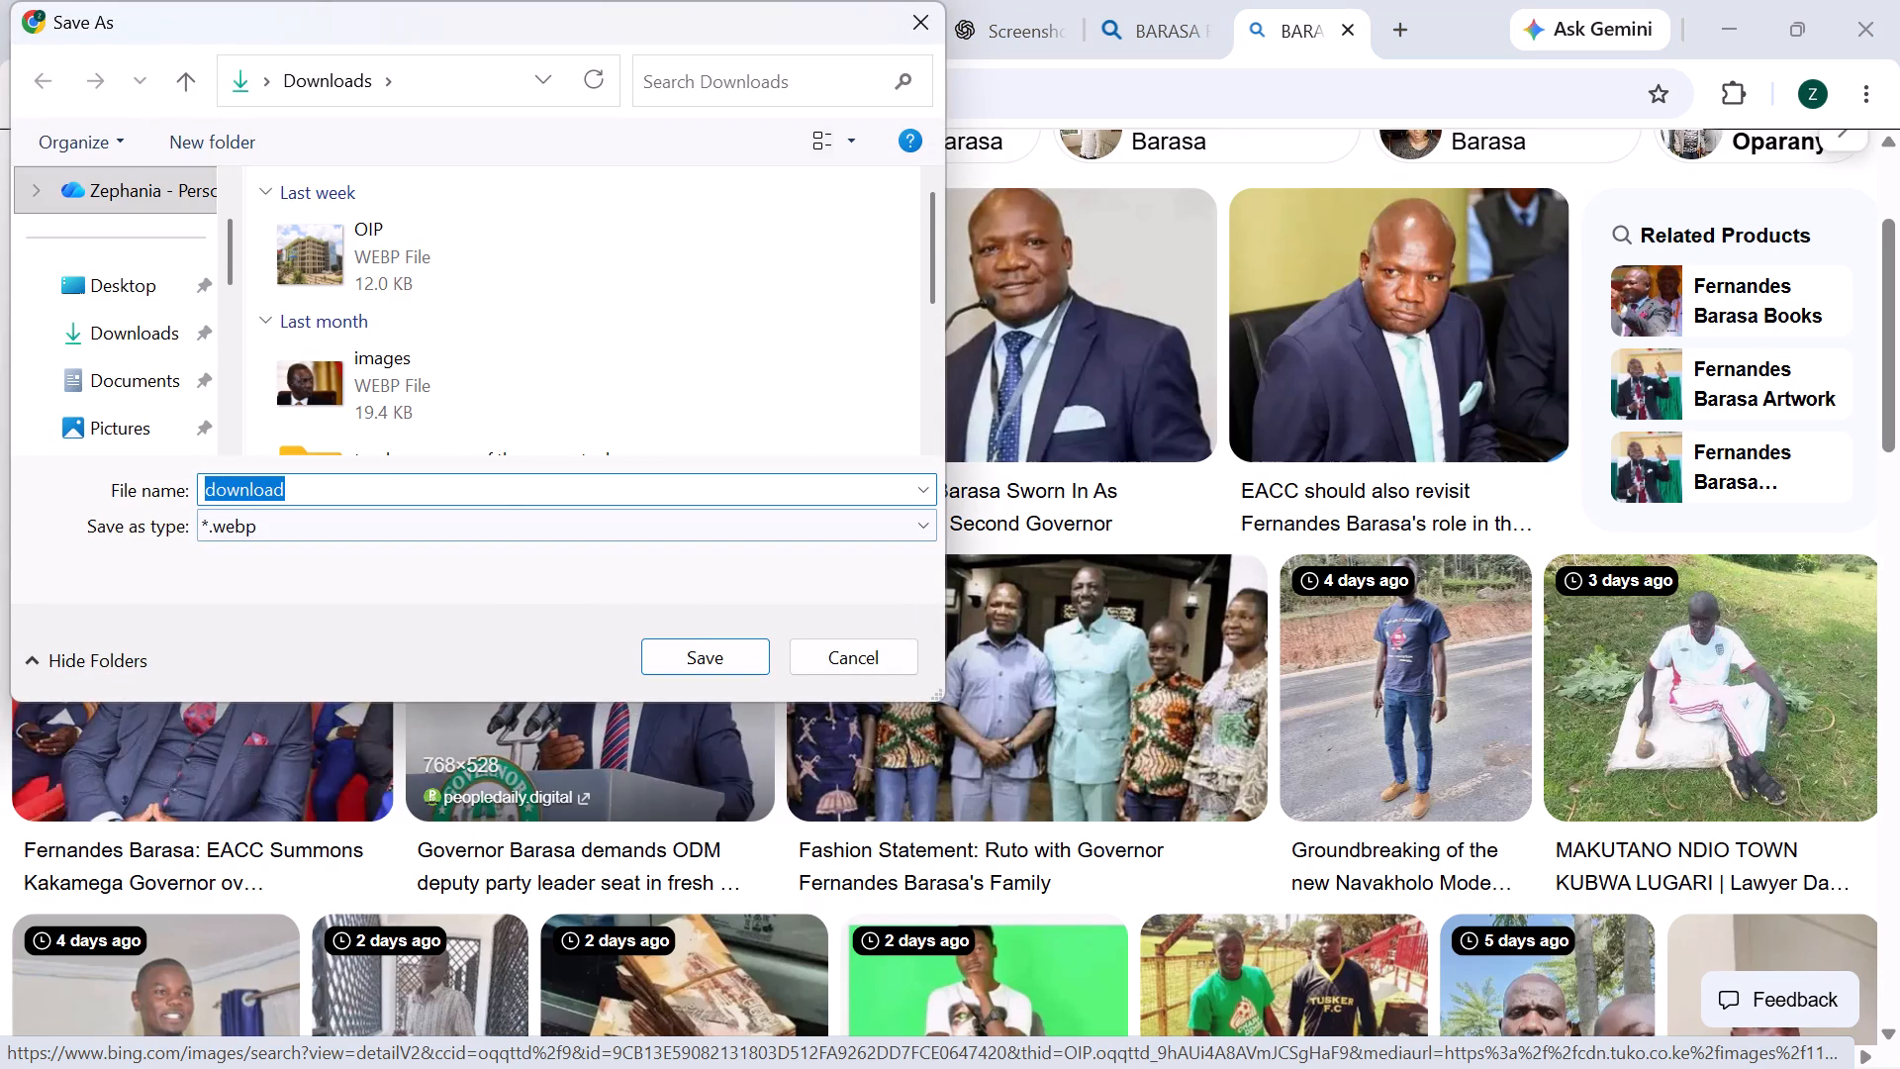
pyautogui.click(495, 482)
pyautogui.press('BackSpace')
pyautogui.press('BackSpace')
pyautogui.press('BackSpace')
pyautogui.press('BackSpace')
pyautogui.press('BackSpace')
pyautogui.press('BackSpace')
pyautogui.press('BackSpace')
pyautogui.press('BackSpace')
pyautogui.press('BackSpace')
pyautogui.press('BackSpace')
pyautogui.press('BackSpace')
pyautogui.press('BackSpace')
pyautogui.press('BackSpace')
pyautogui.press('BackSpace')
pyautogui.press('BackSpace')
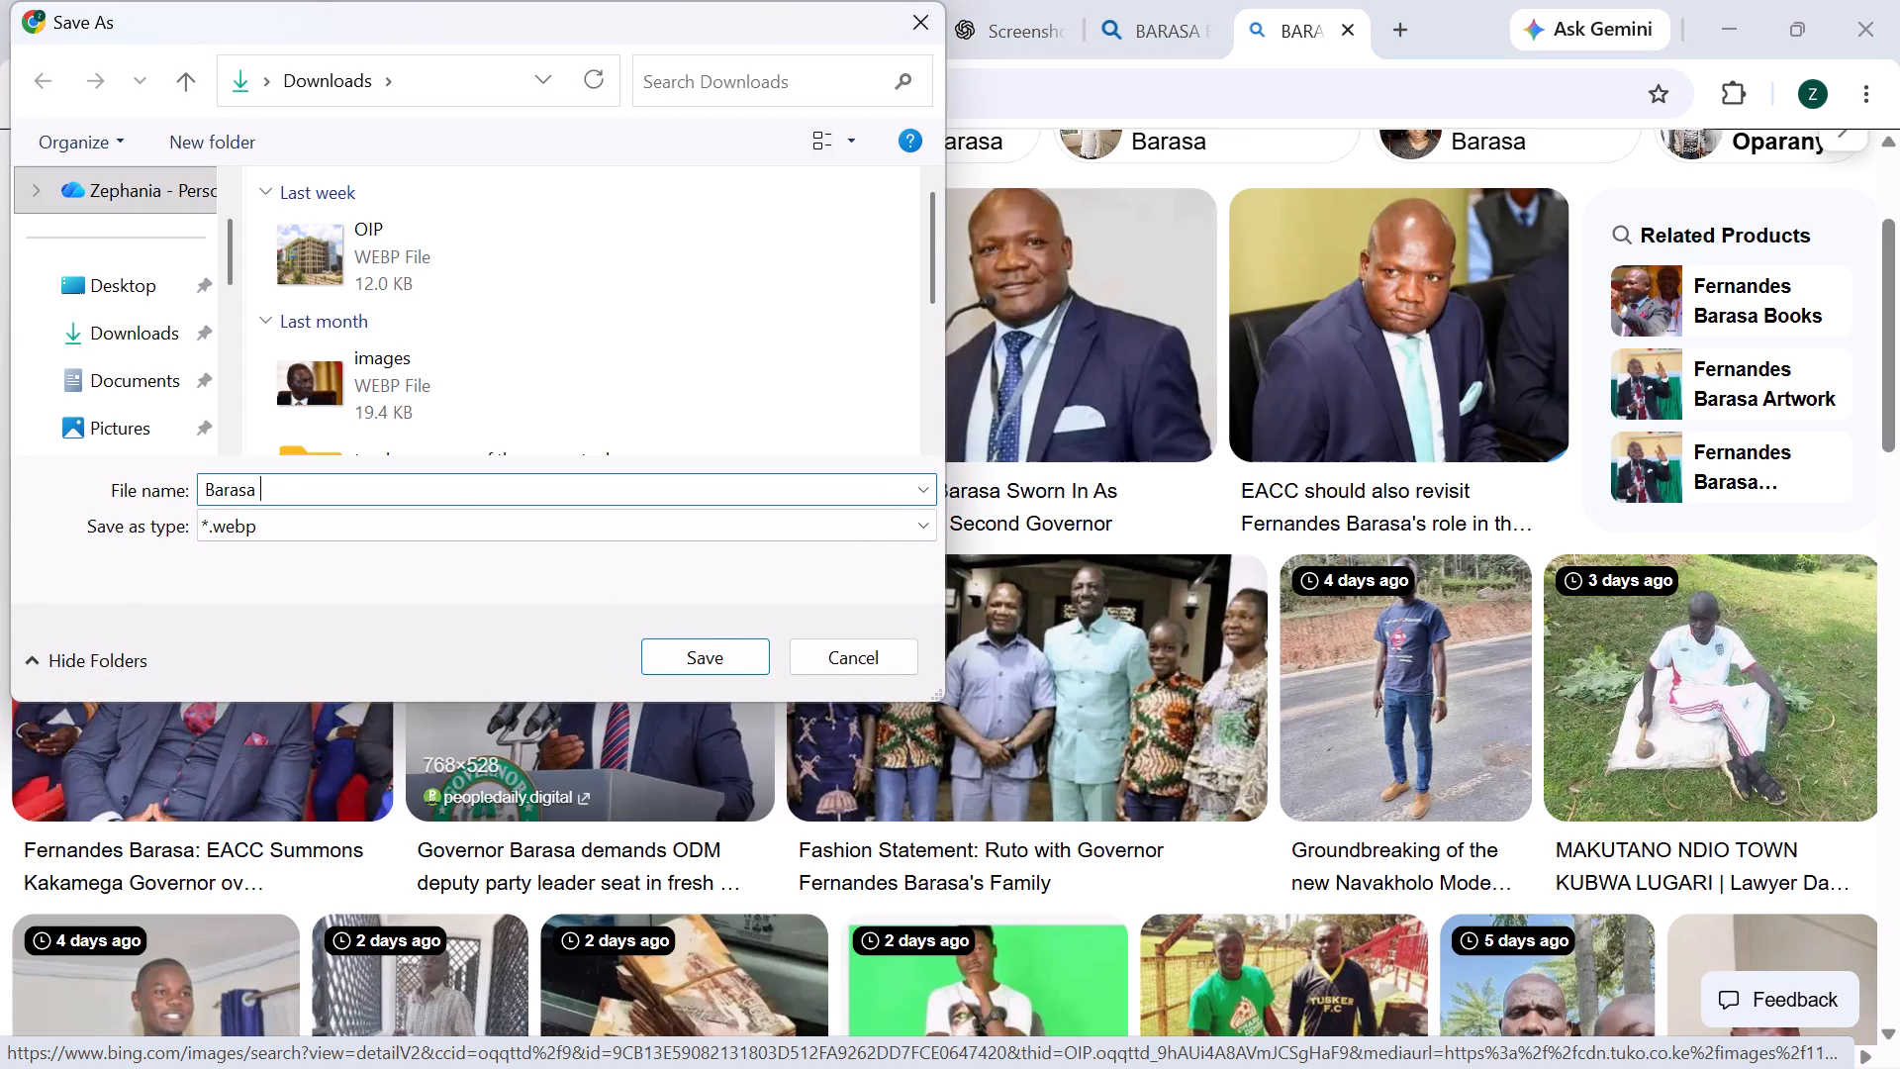
pyautogui.write('DM')
pyautogui.press('Return')
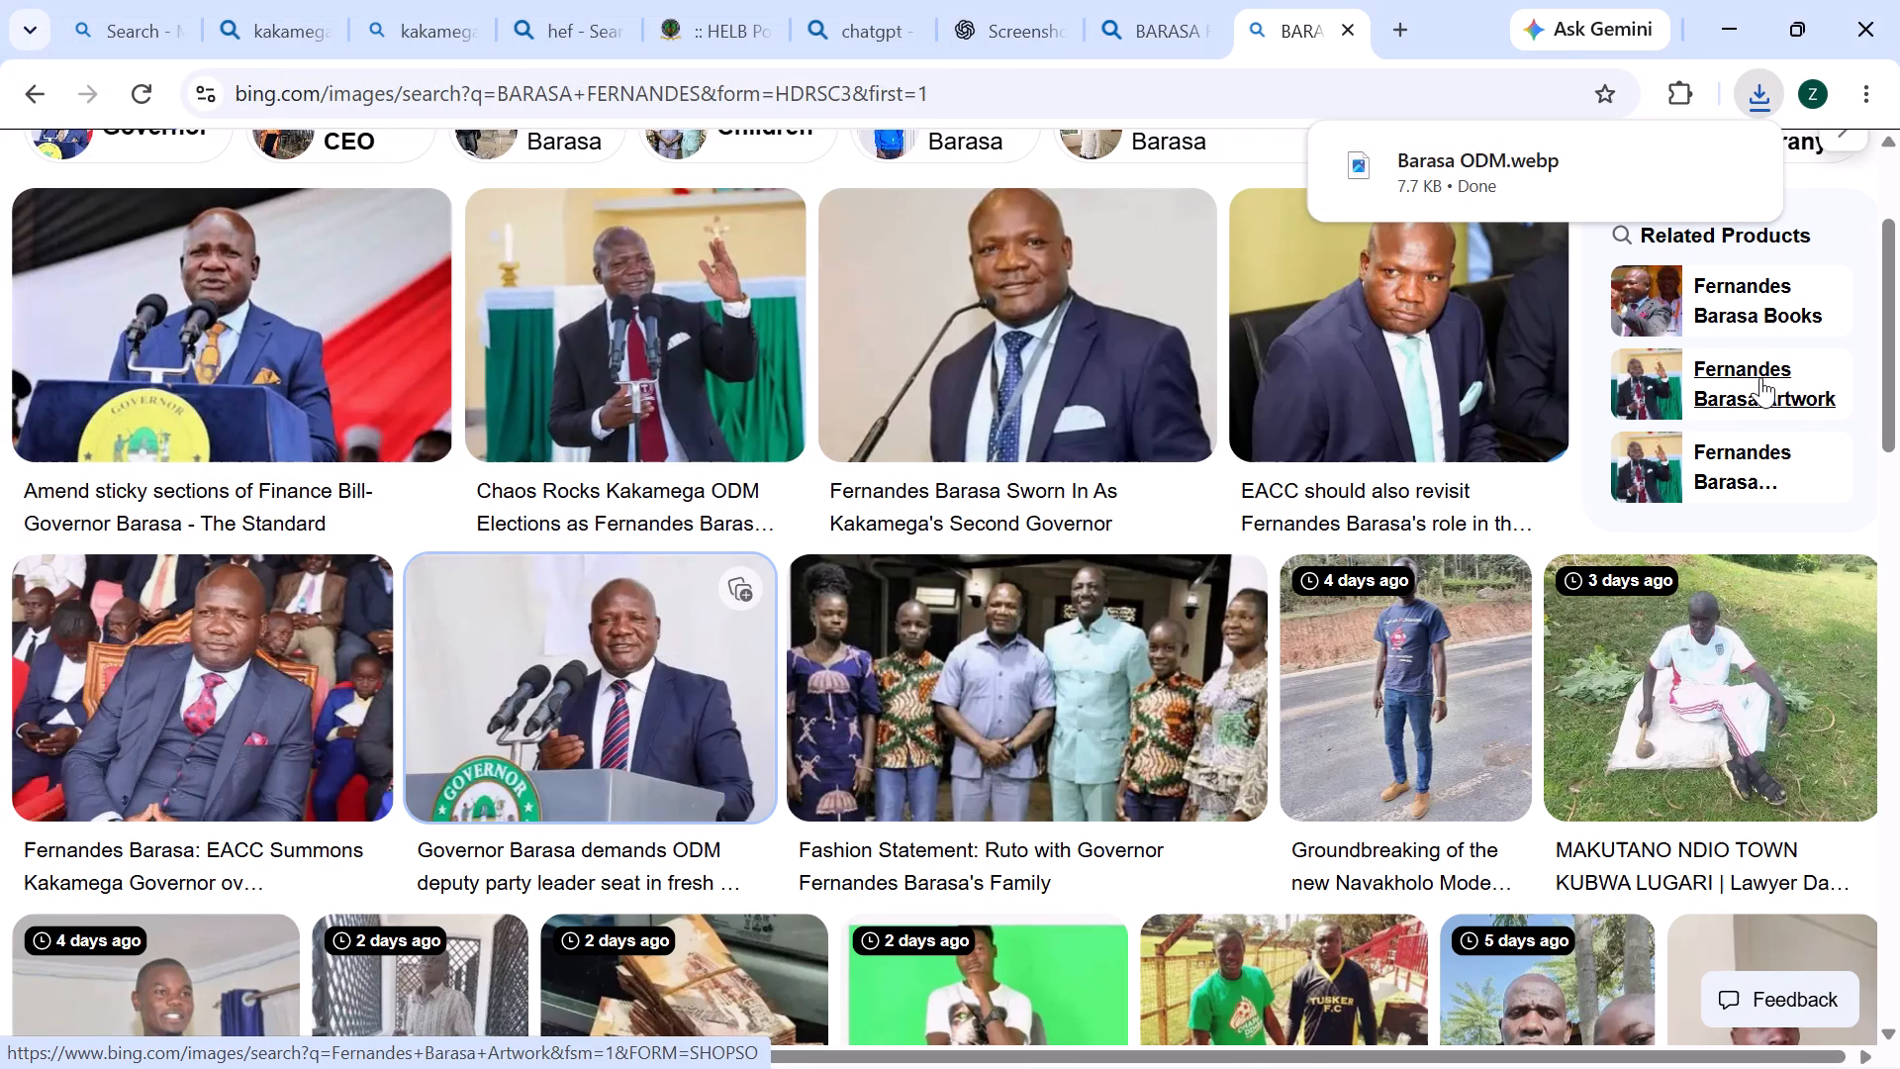
# Switch back to the "breaking news" poster in Canva.
pyautogui.press('super+Tab')
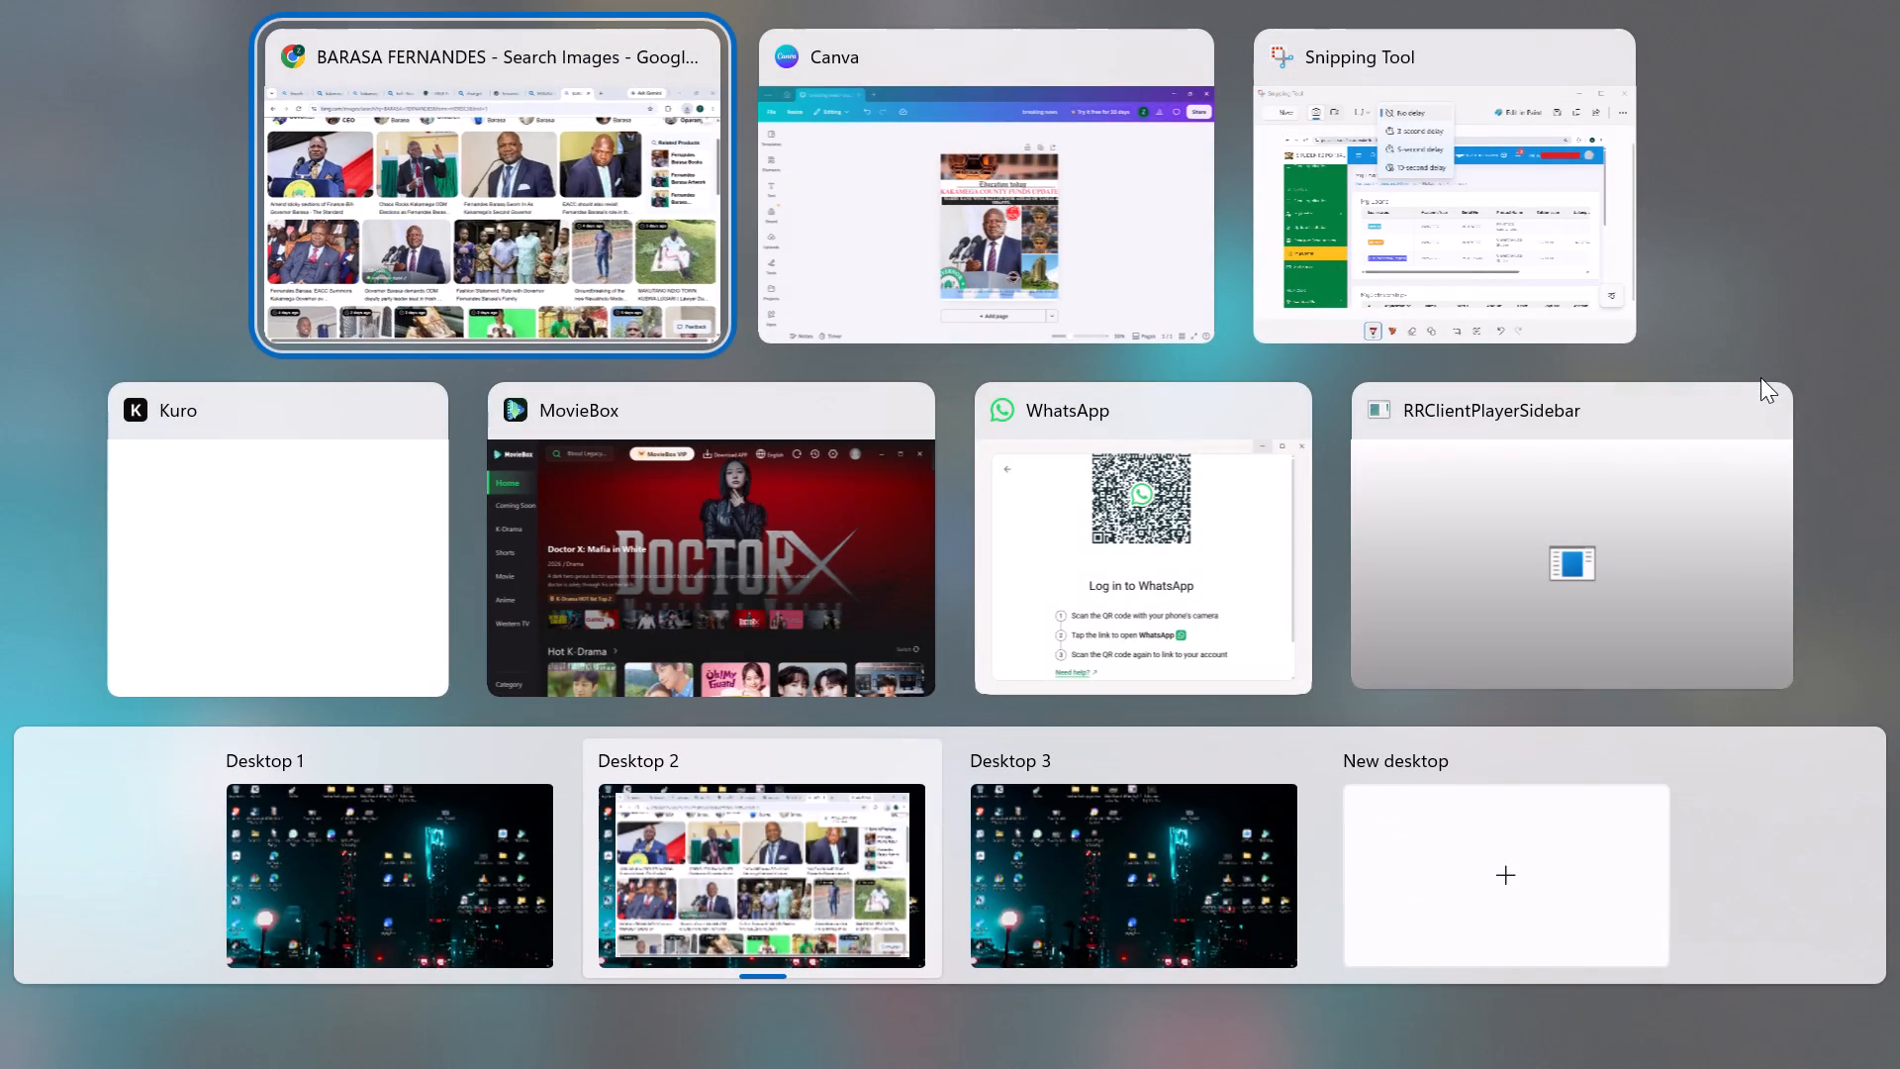
pyautogui.click(1147, 179)
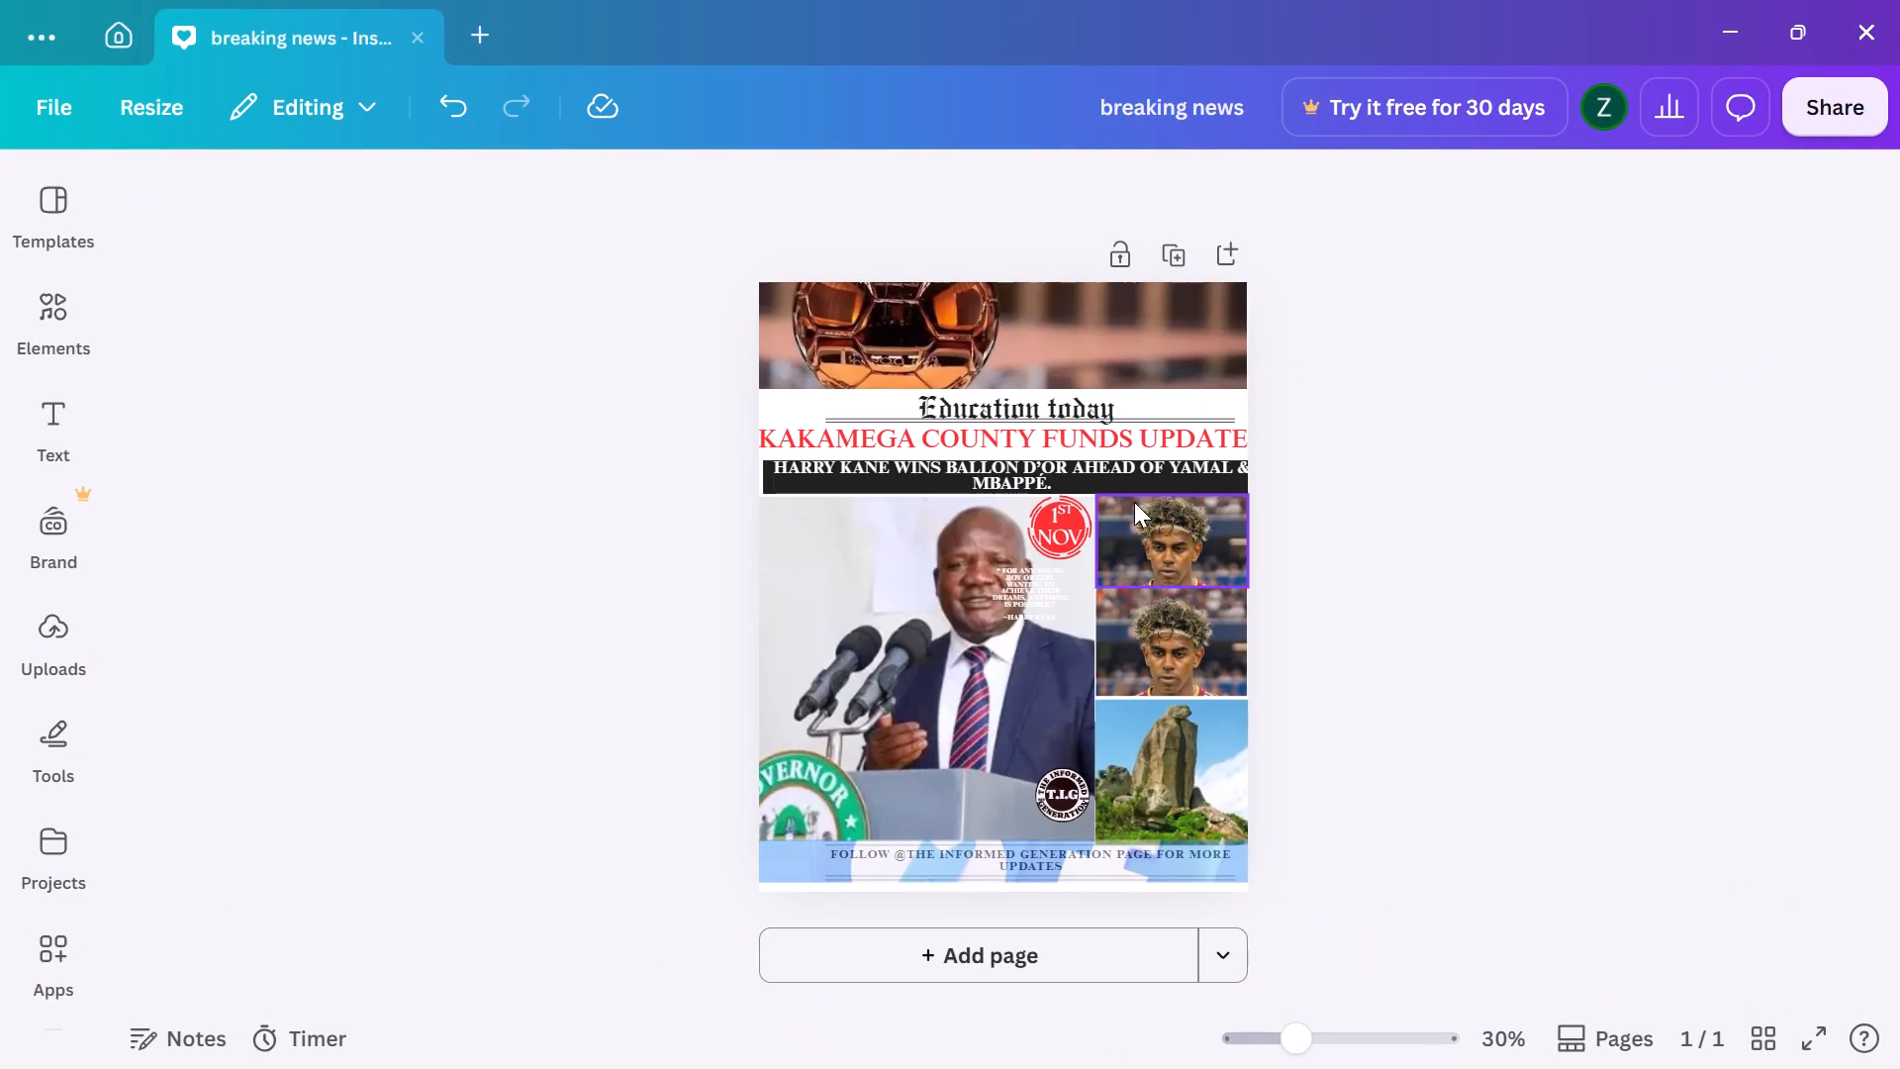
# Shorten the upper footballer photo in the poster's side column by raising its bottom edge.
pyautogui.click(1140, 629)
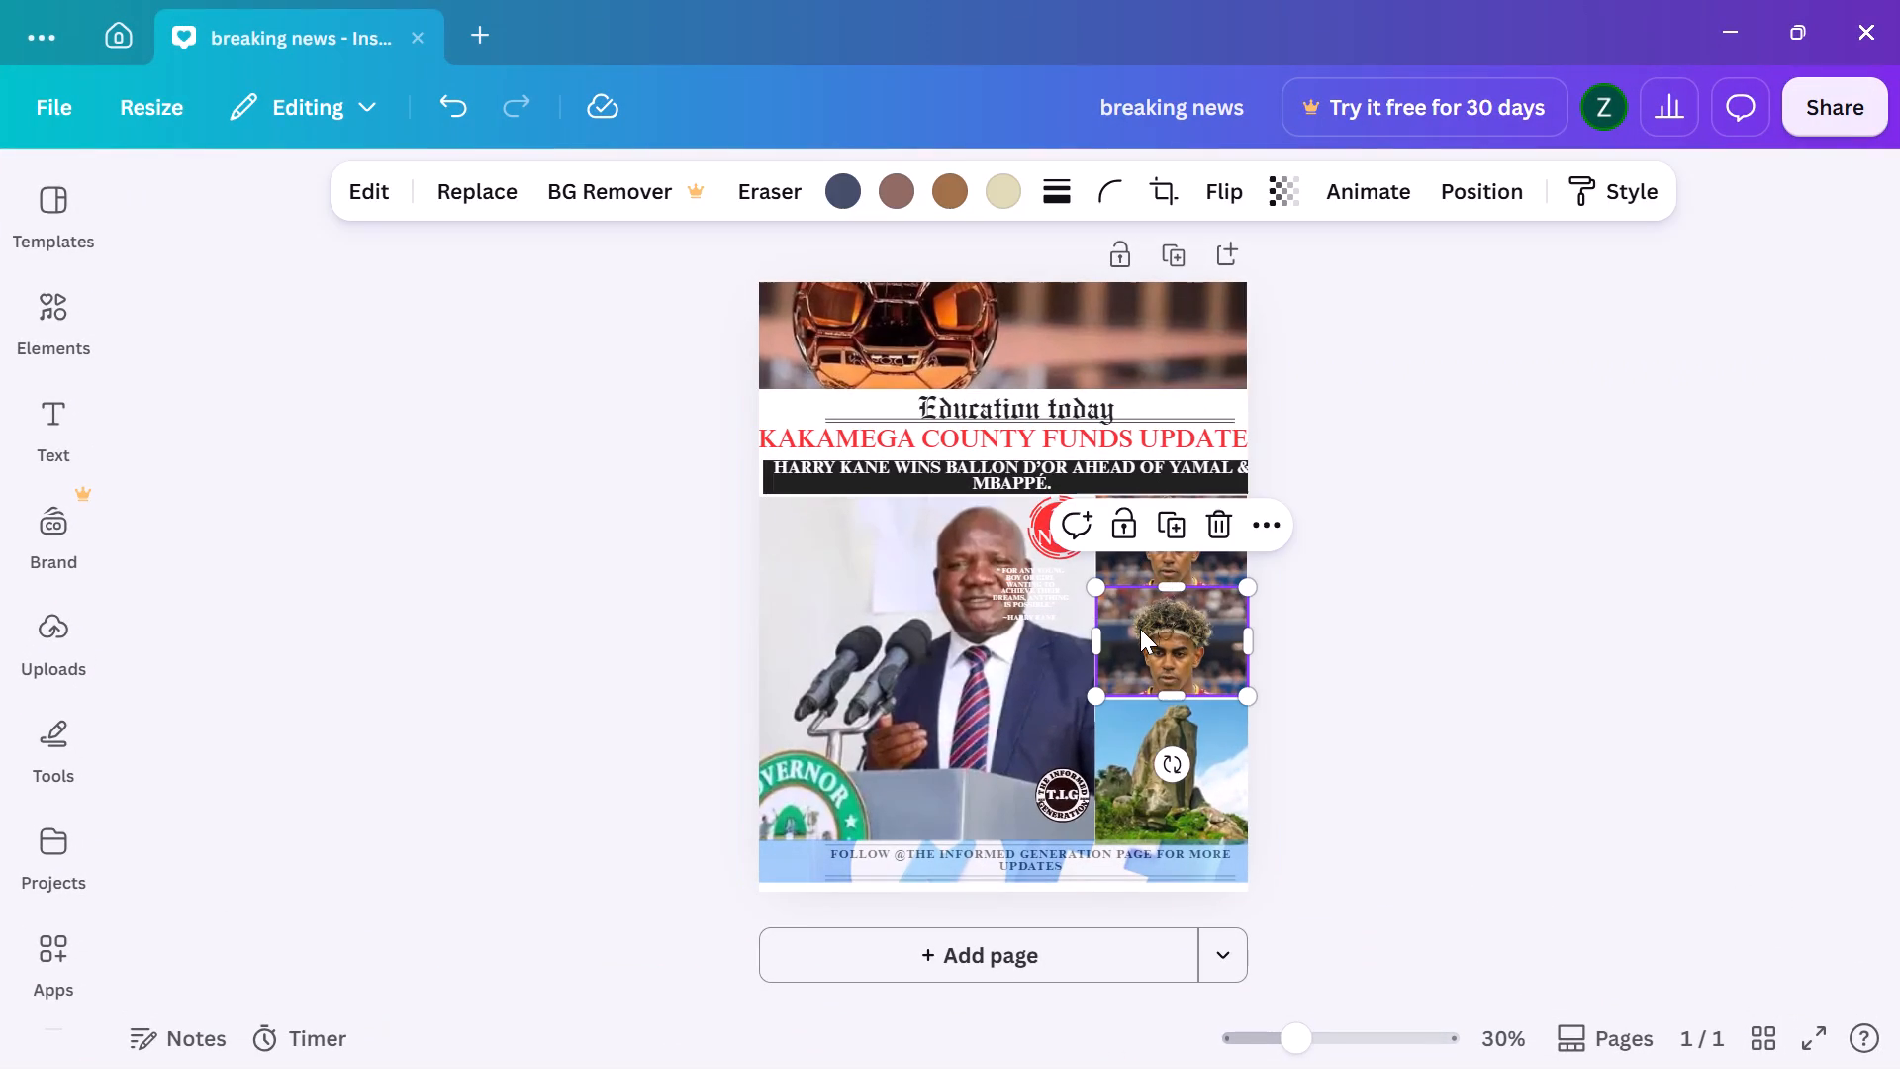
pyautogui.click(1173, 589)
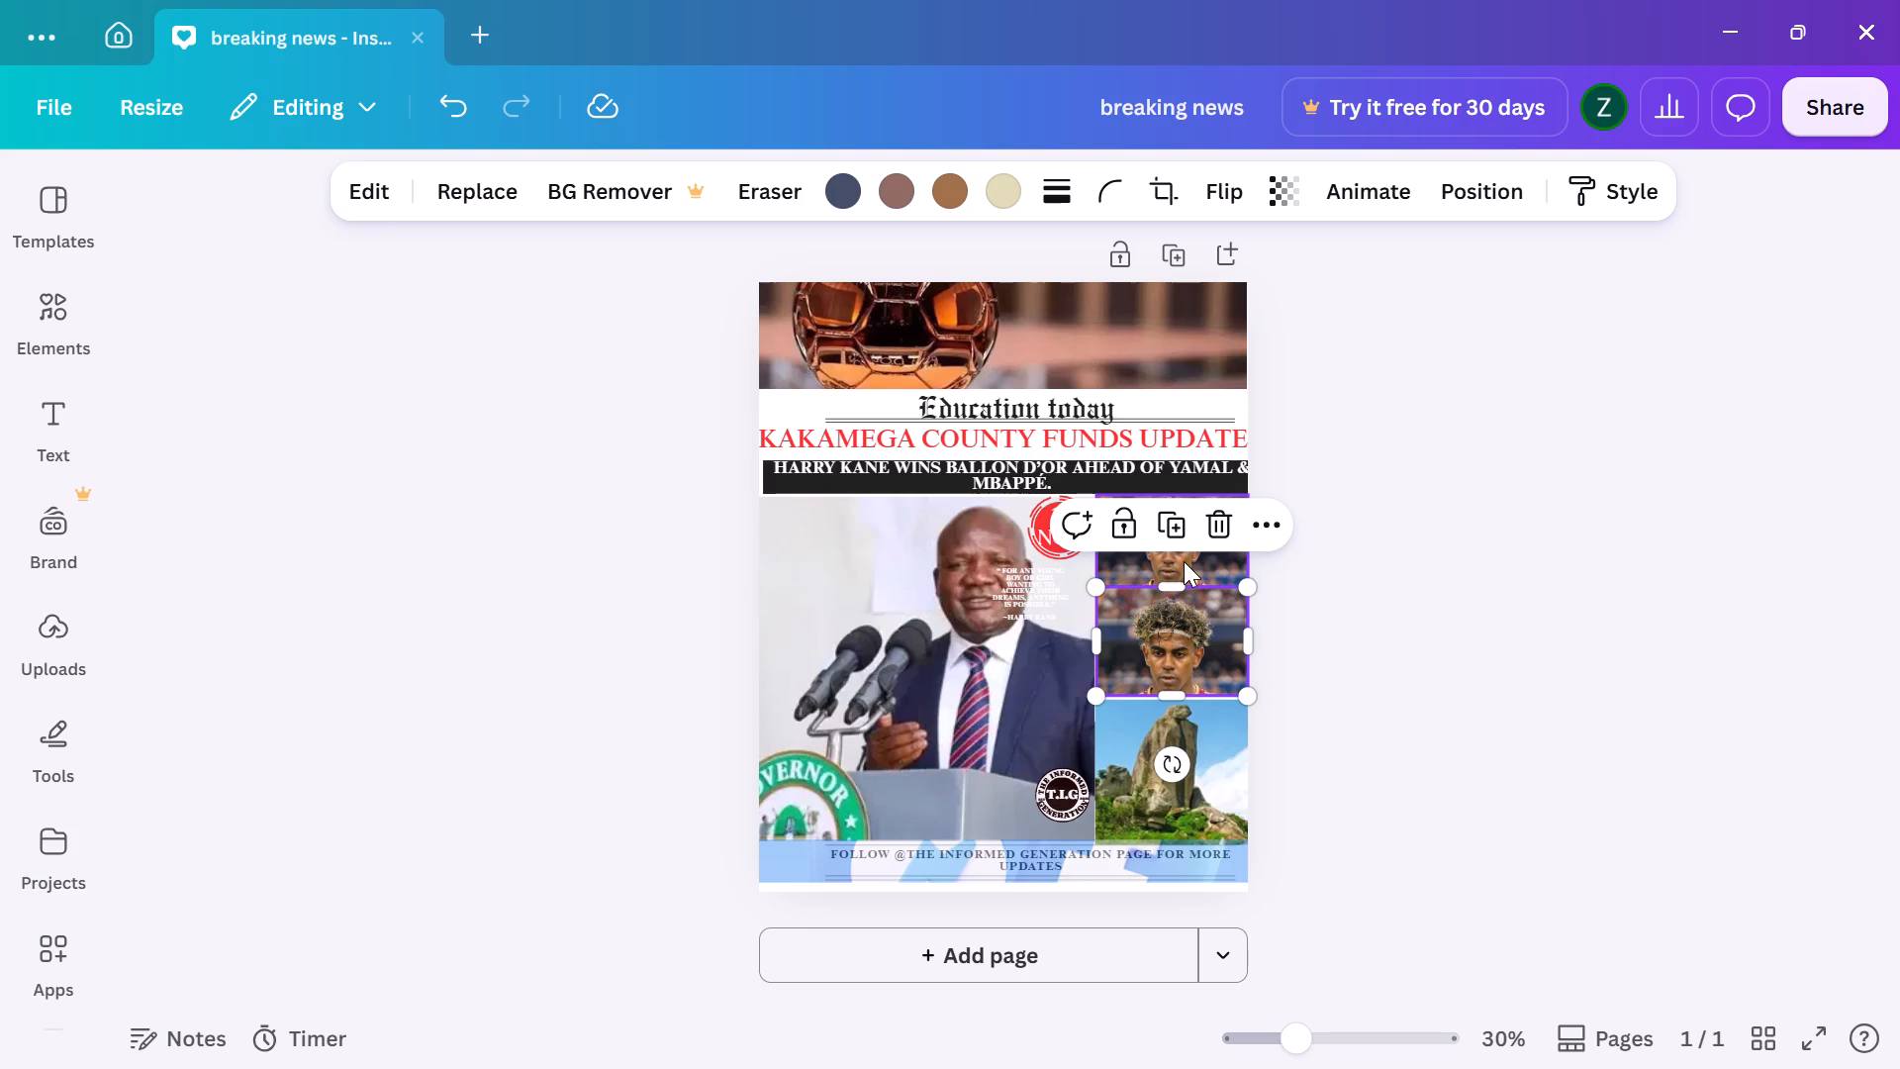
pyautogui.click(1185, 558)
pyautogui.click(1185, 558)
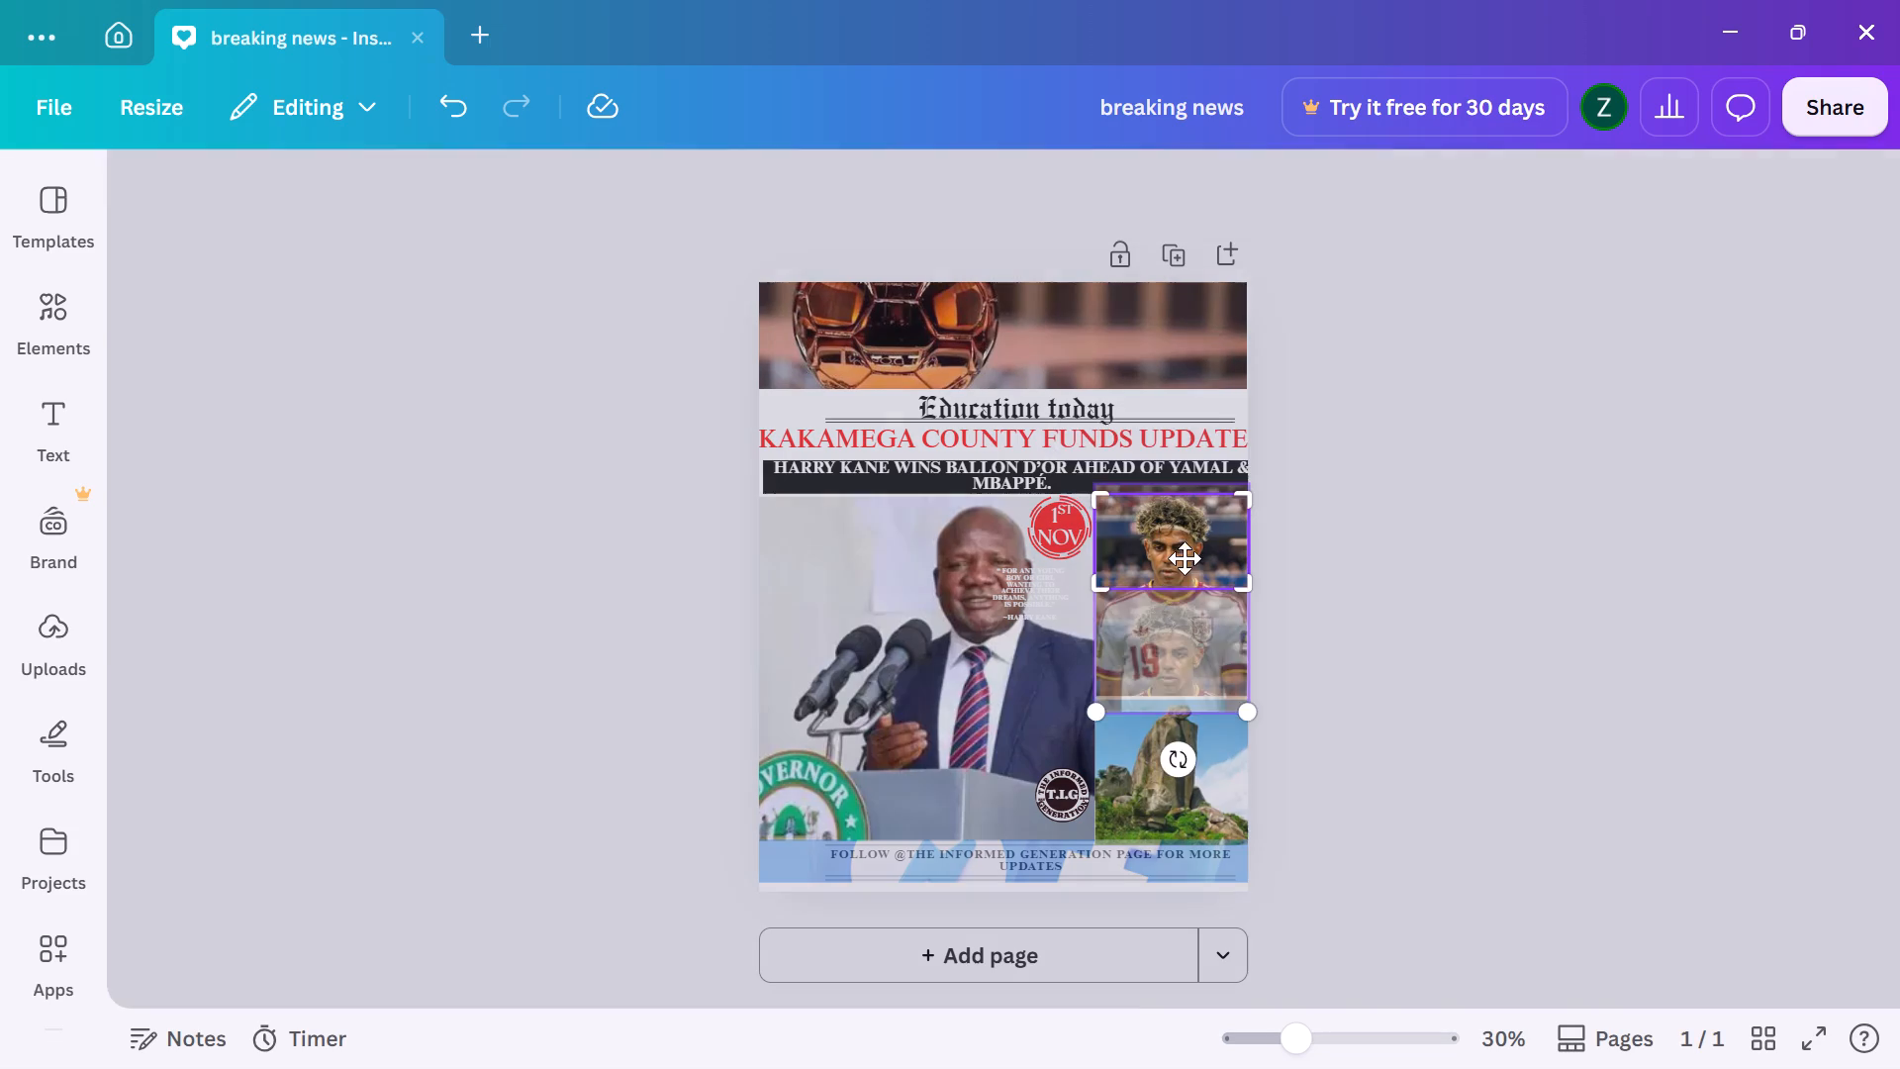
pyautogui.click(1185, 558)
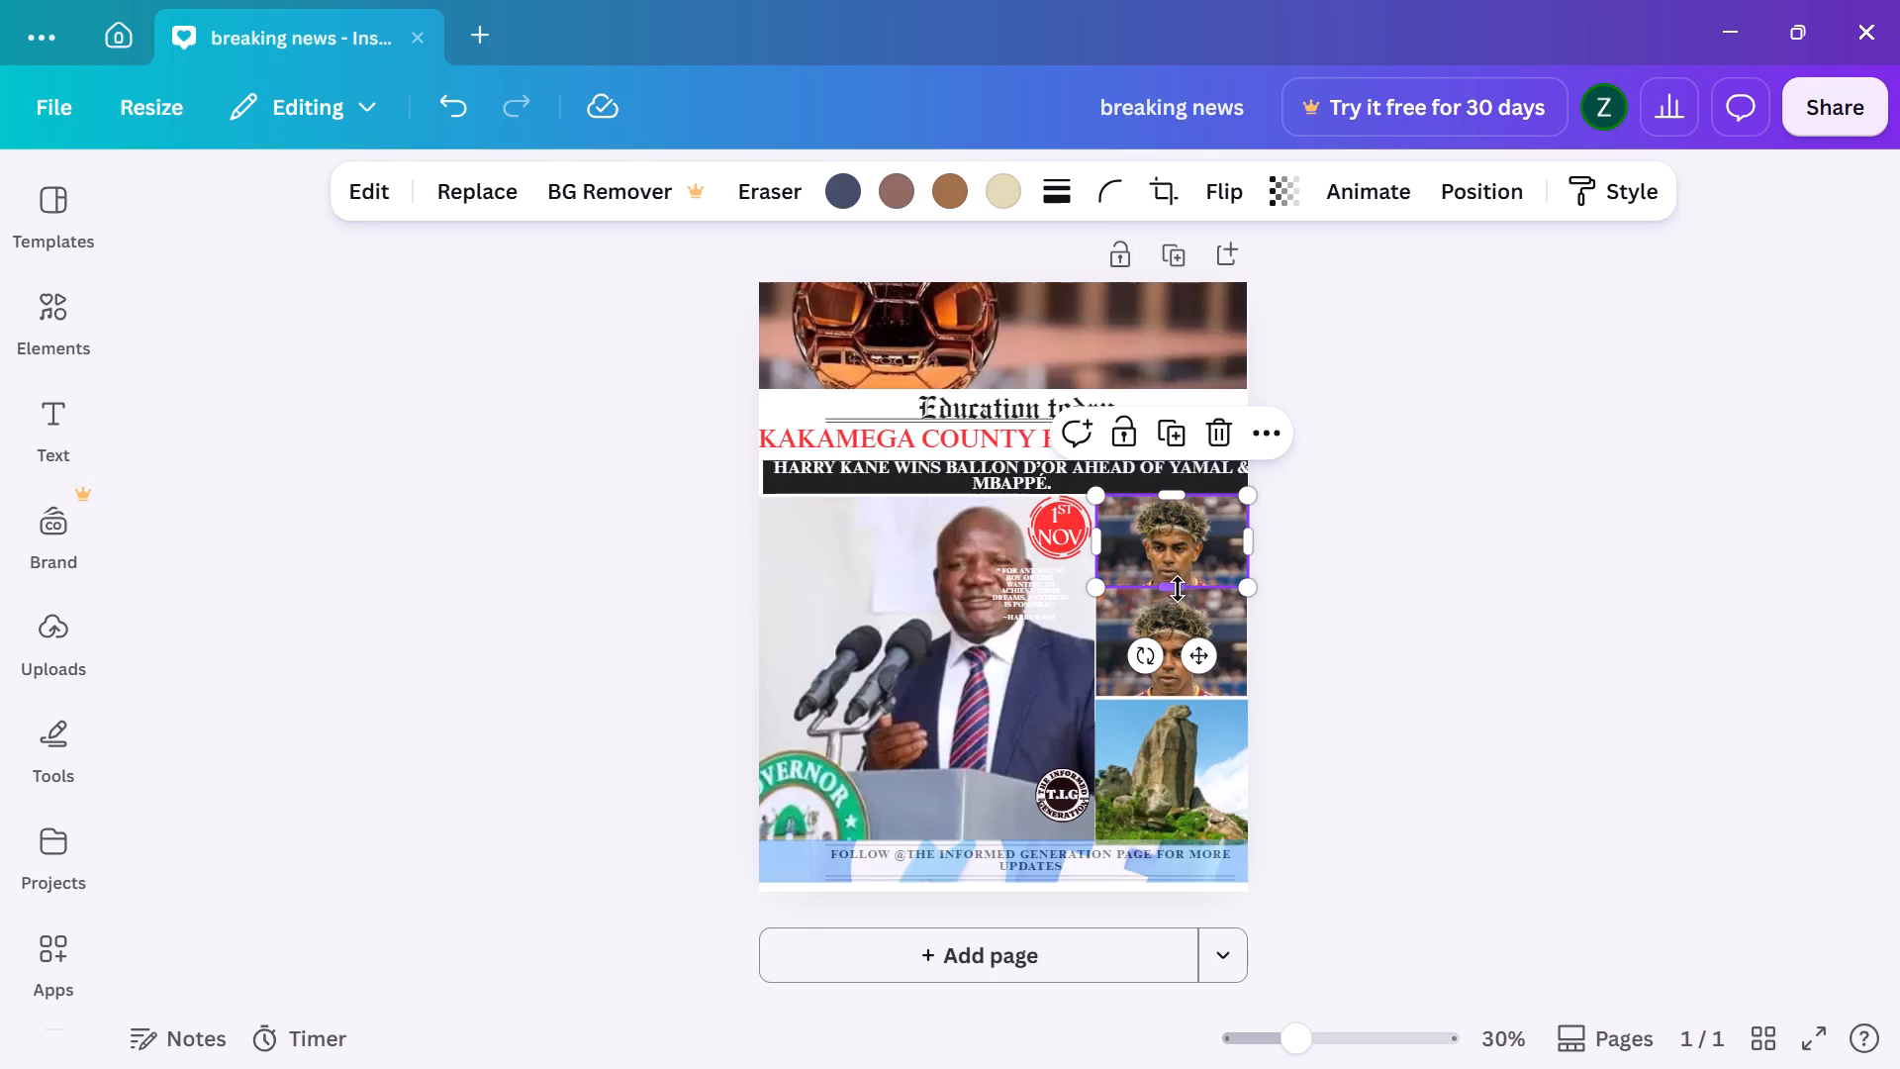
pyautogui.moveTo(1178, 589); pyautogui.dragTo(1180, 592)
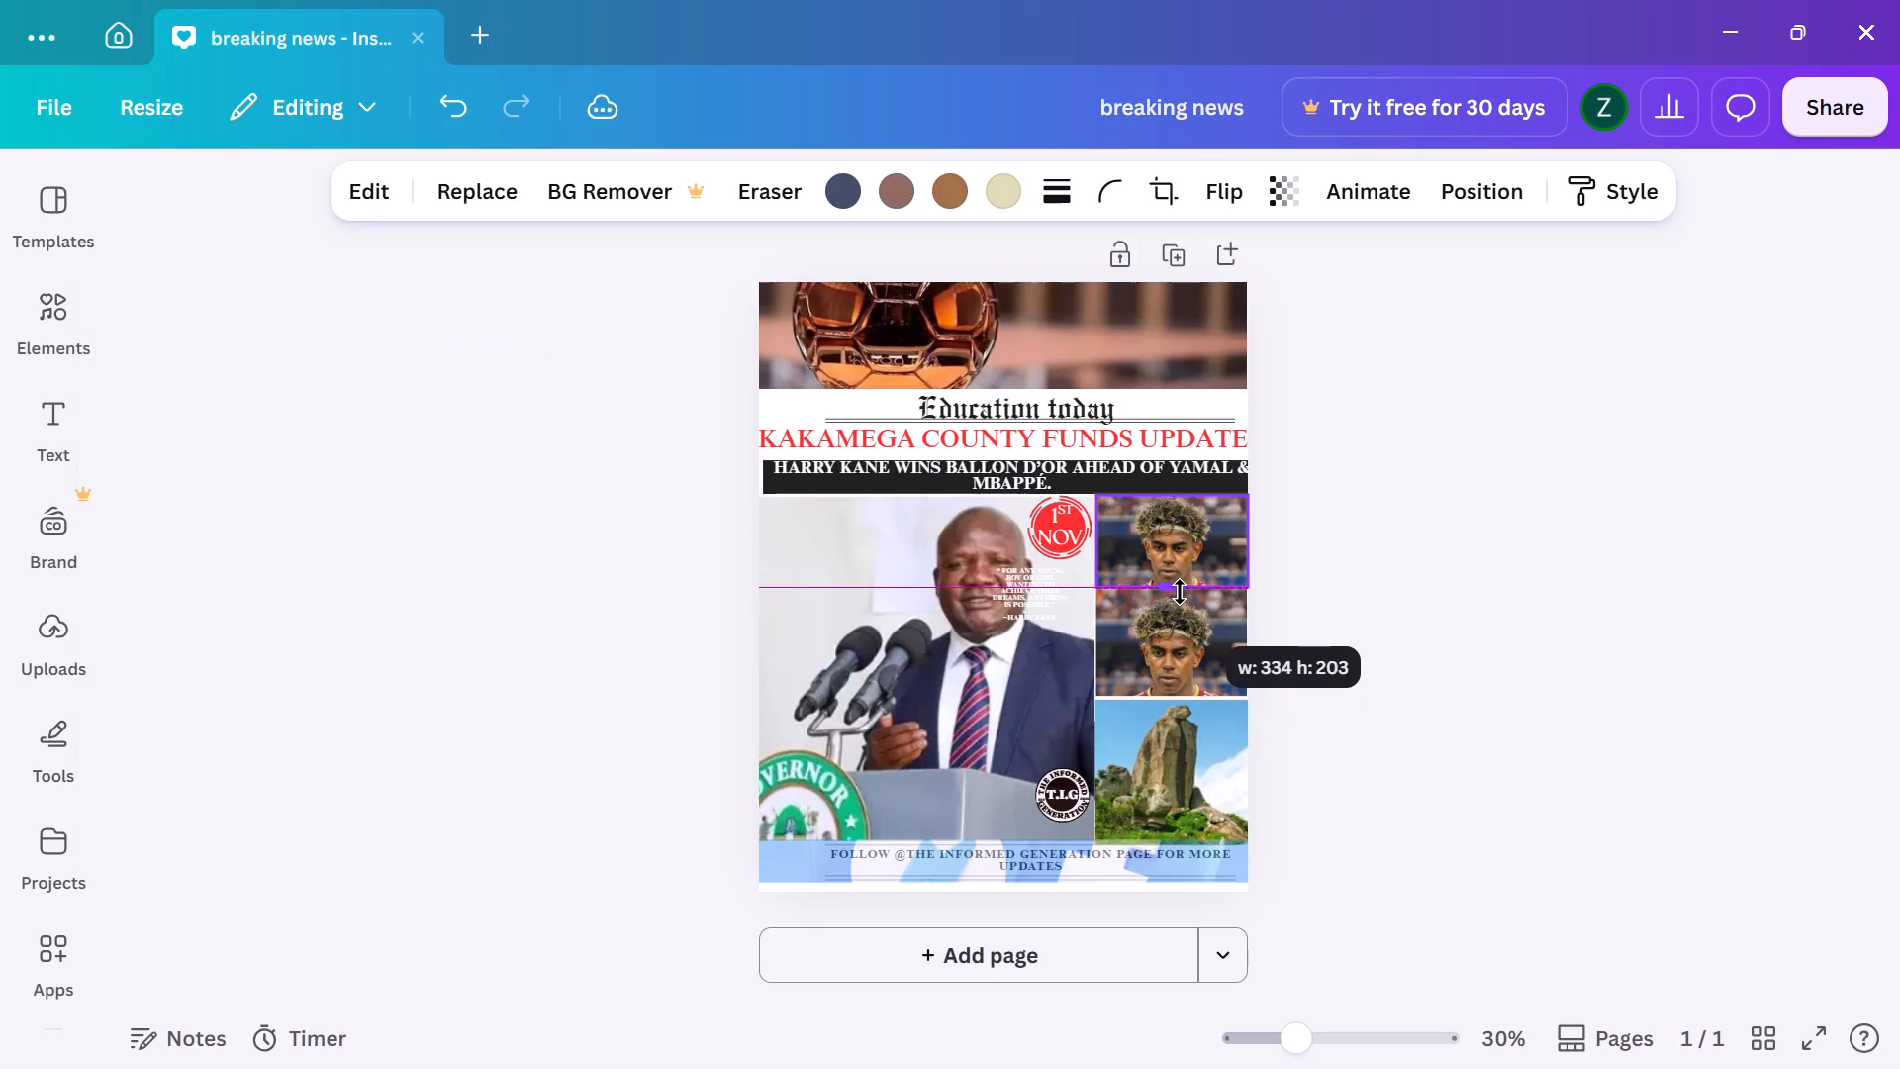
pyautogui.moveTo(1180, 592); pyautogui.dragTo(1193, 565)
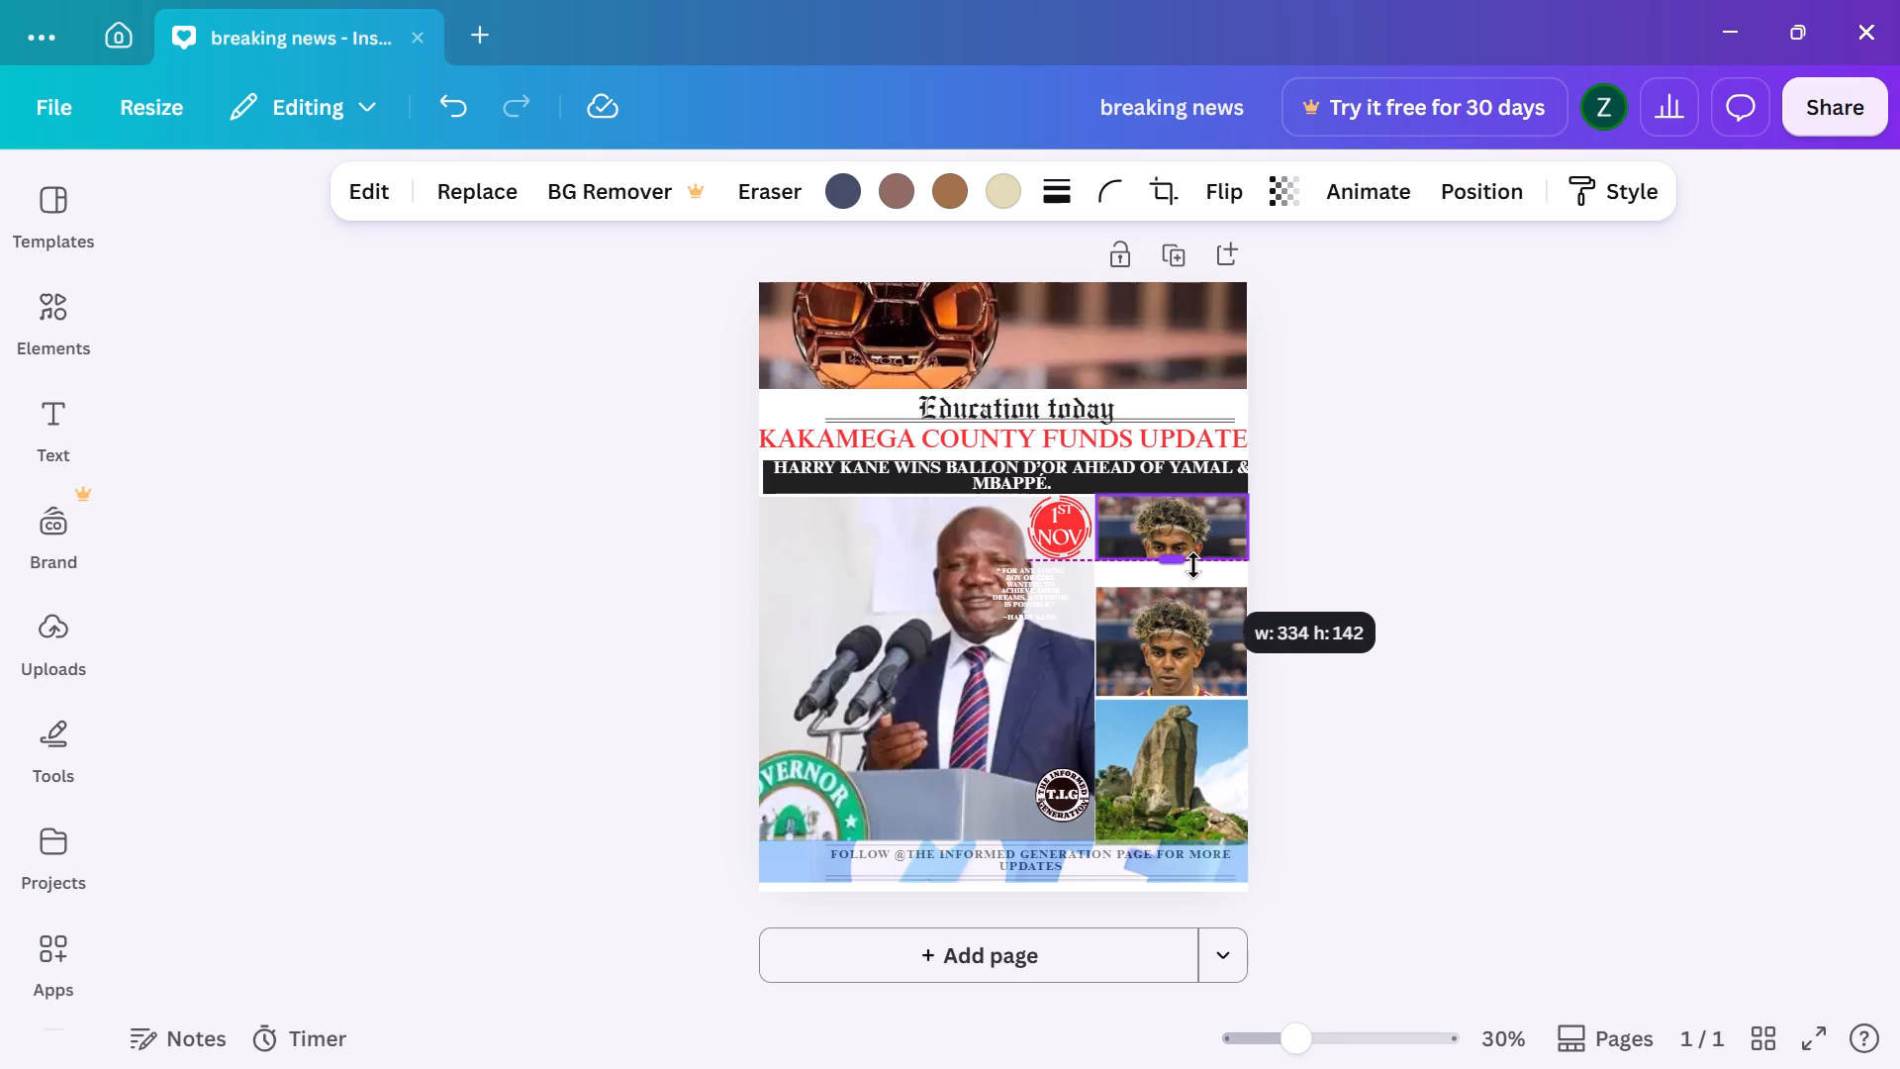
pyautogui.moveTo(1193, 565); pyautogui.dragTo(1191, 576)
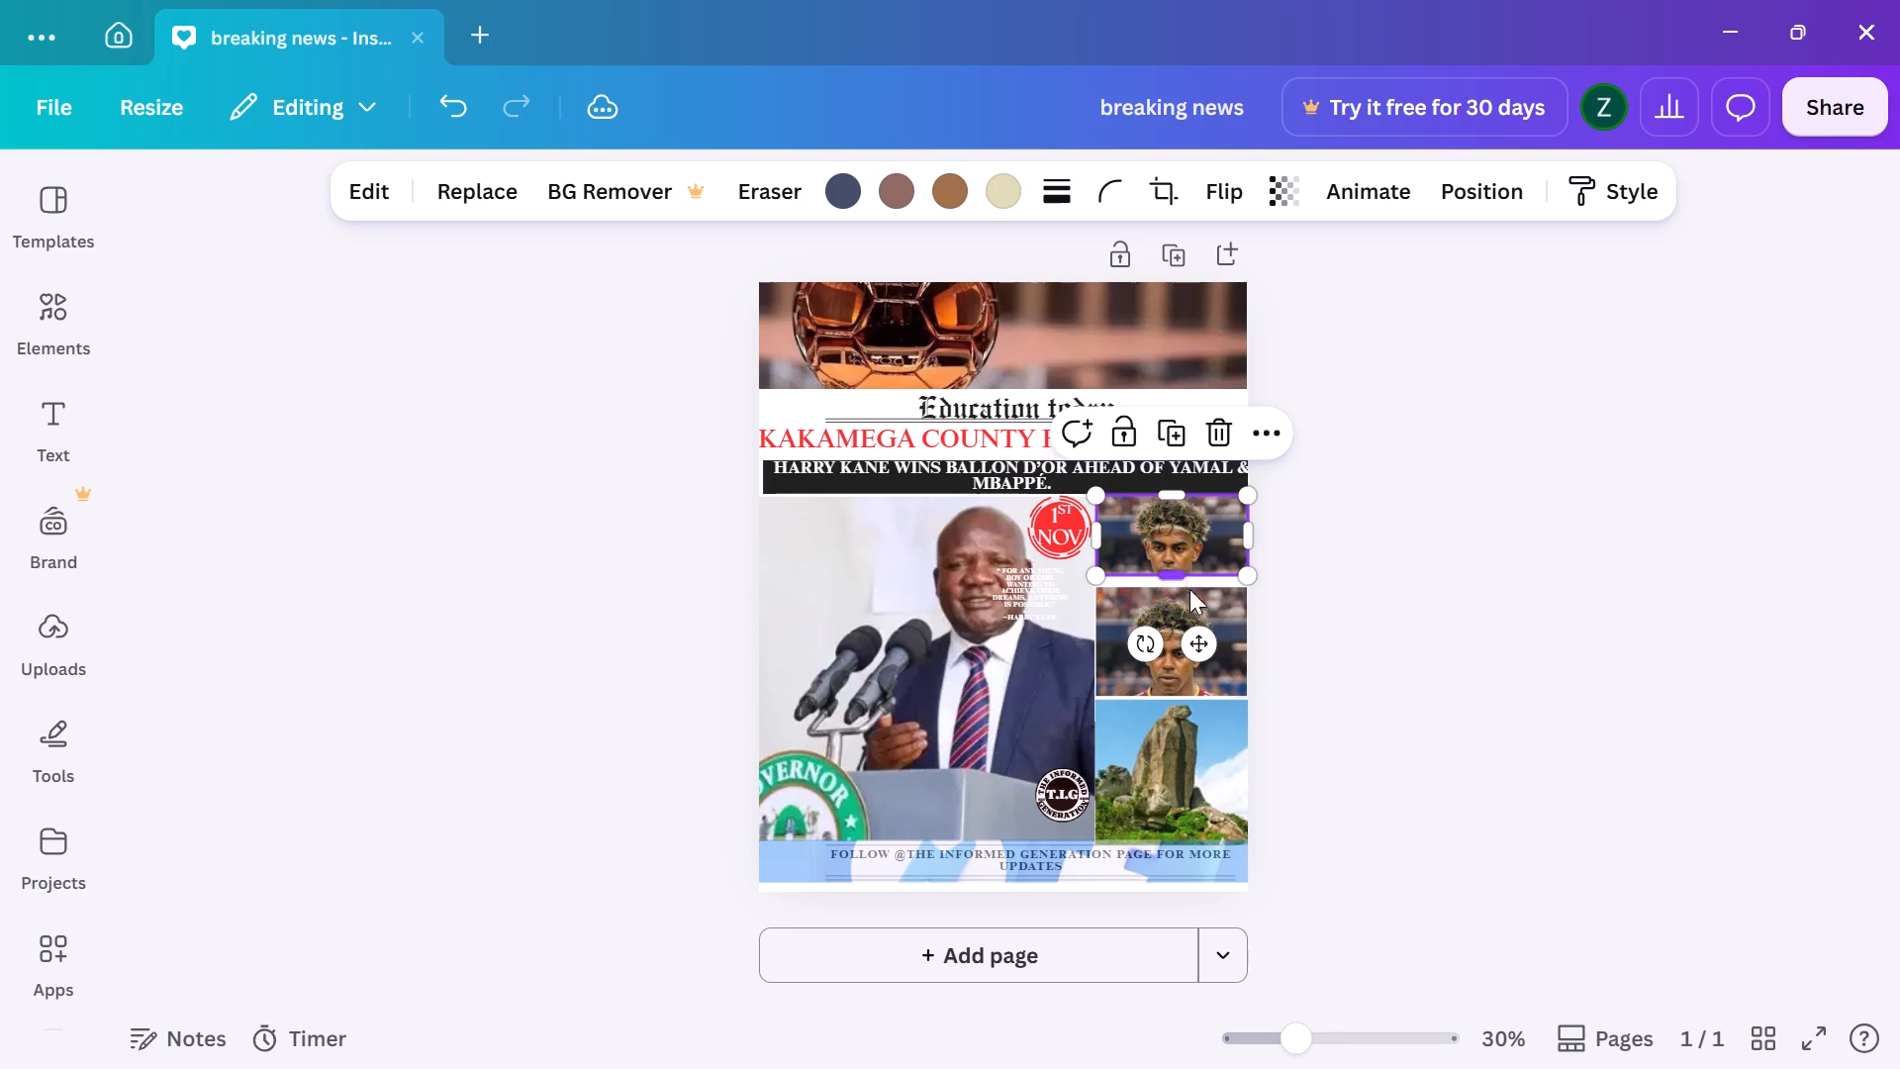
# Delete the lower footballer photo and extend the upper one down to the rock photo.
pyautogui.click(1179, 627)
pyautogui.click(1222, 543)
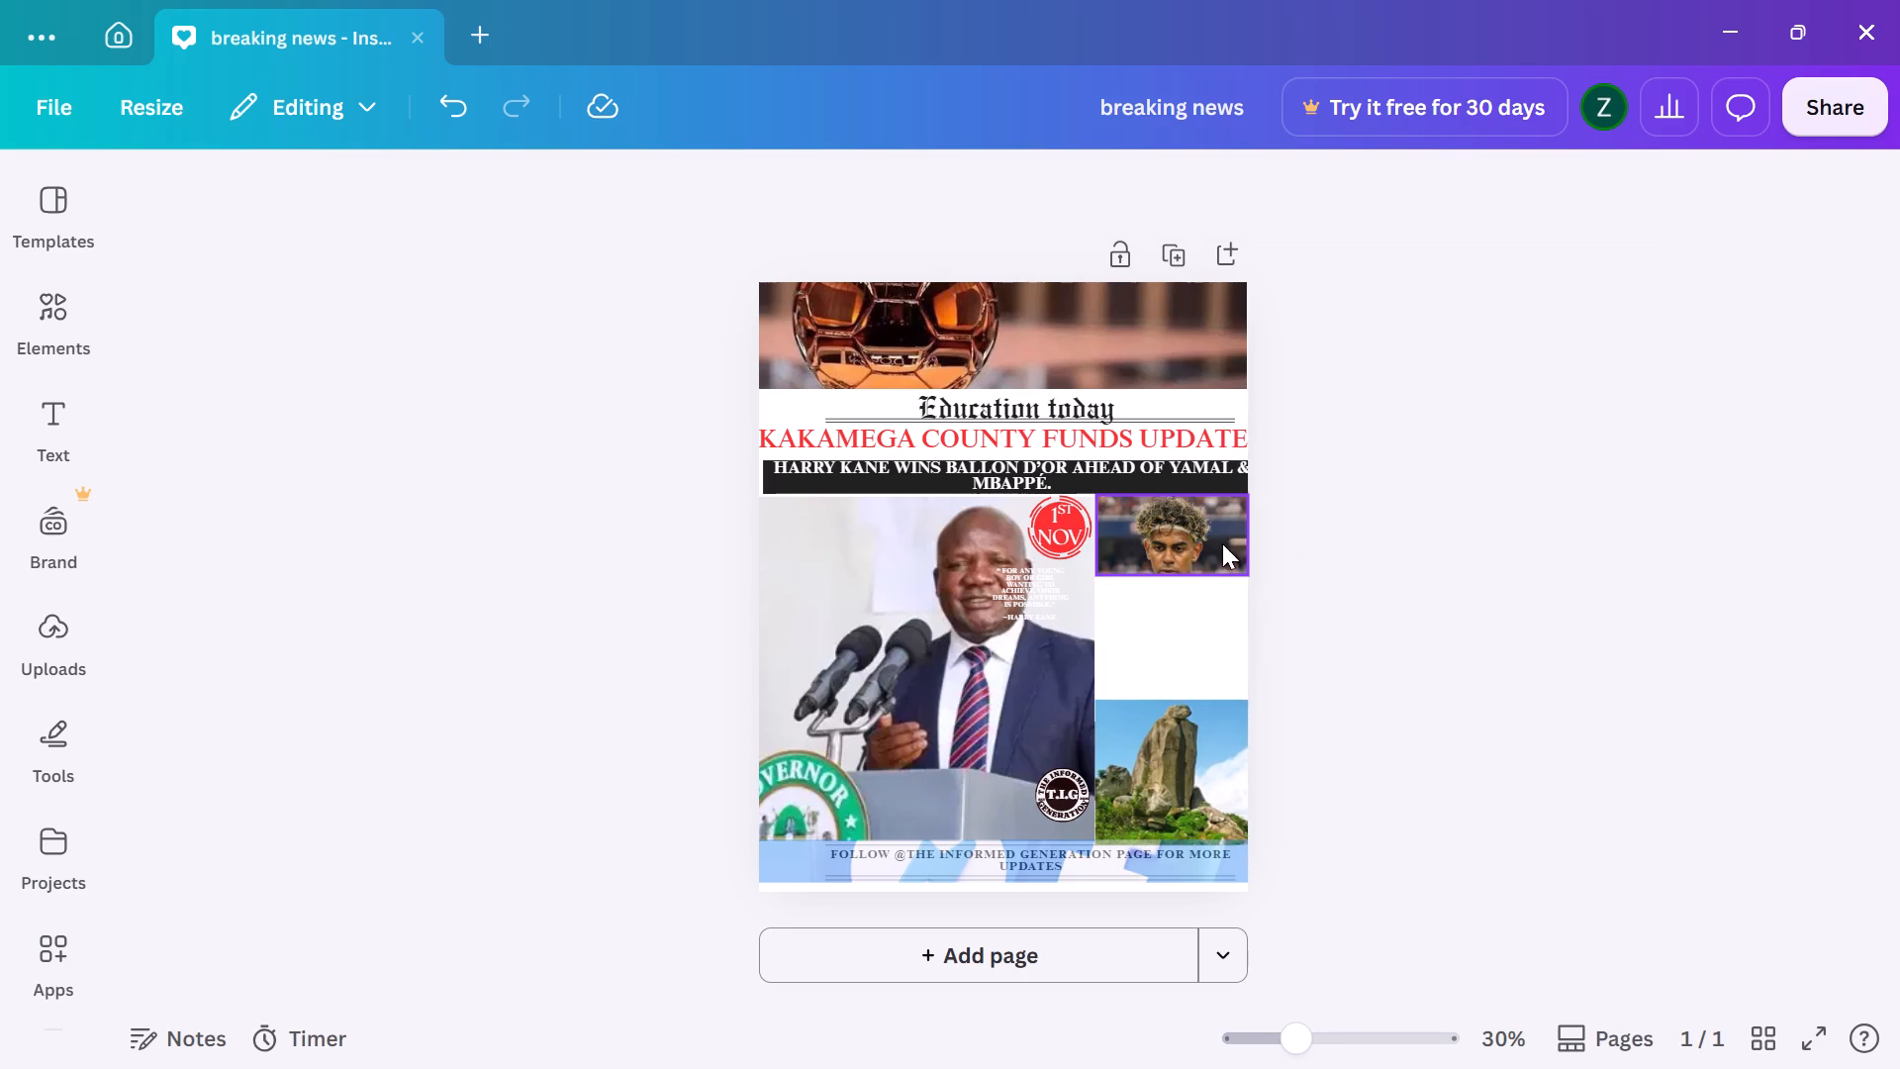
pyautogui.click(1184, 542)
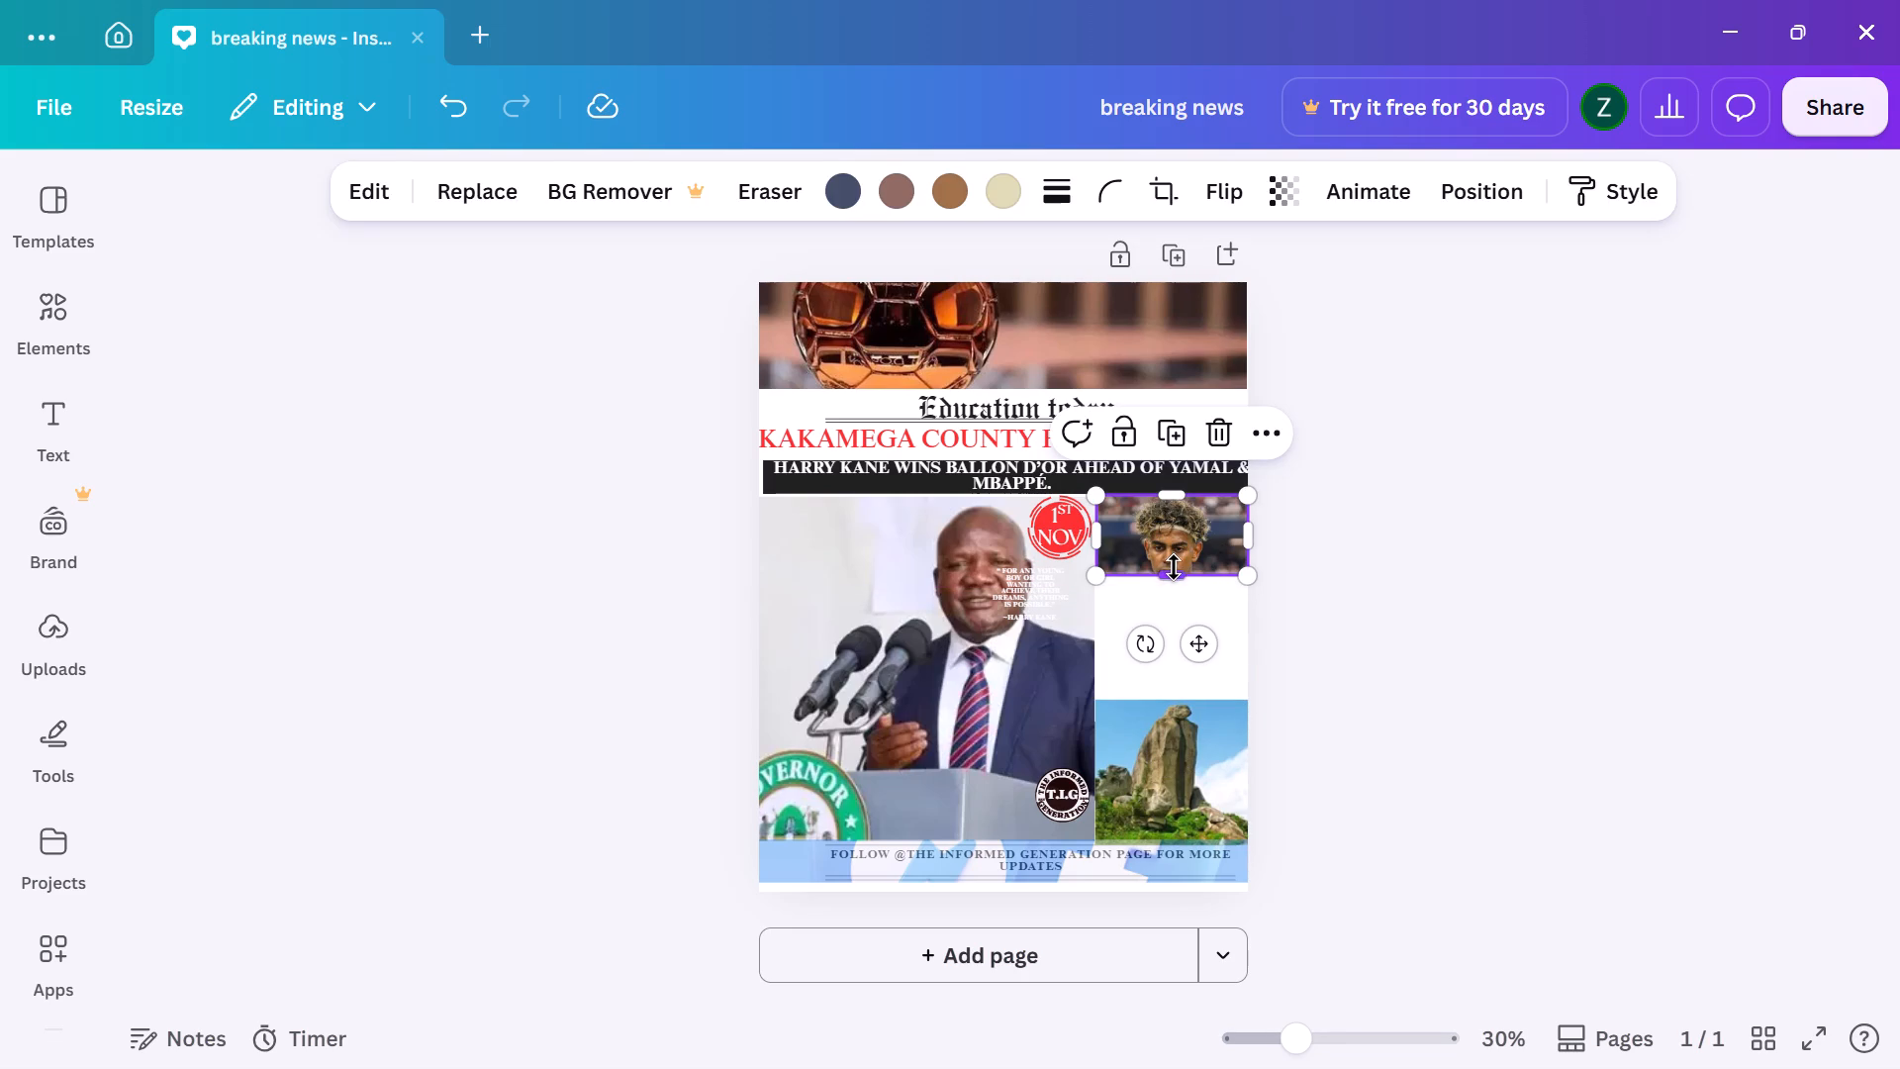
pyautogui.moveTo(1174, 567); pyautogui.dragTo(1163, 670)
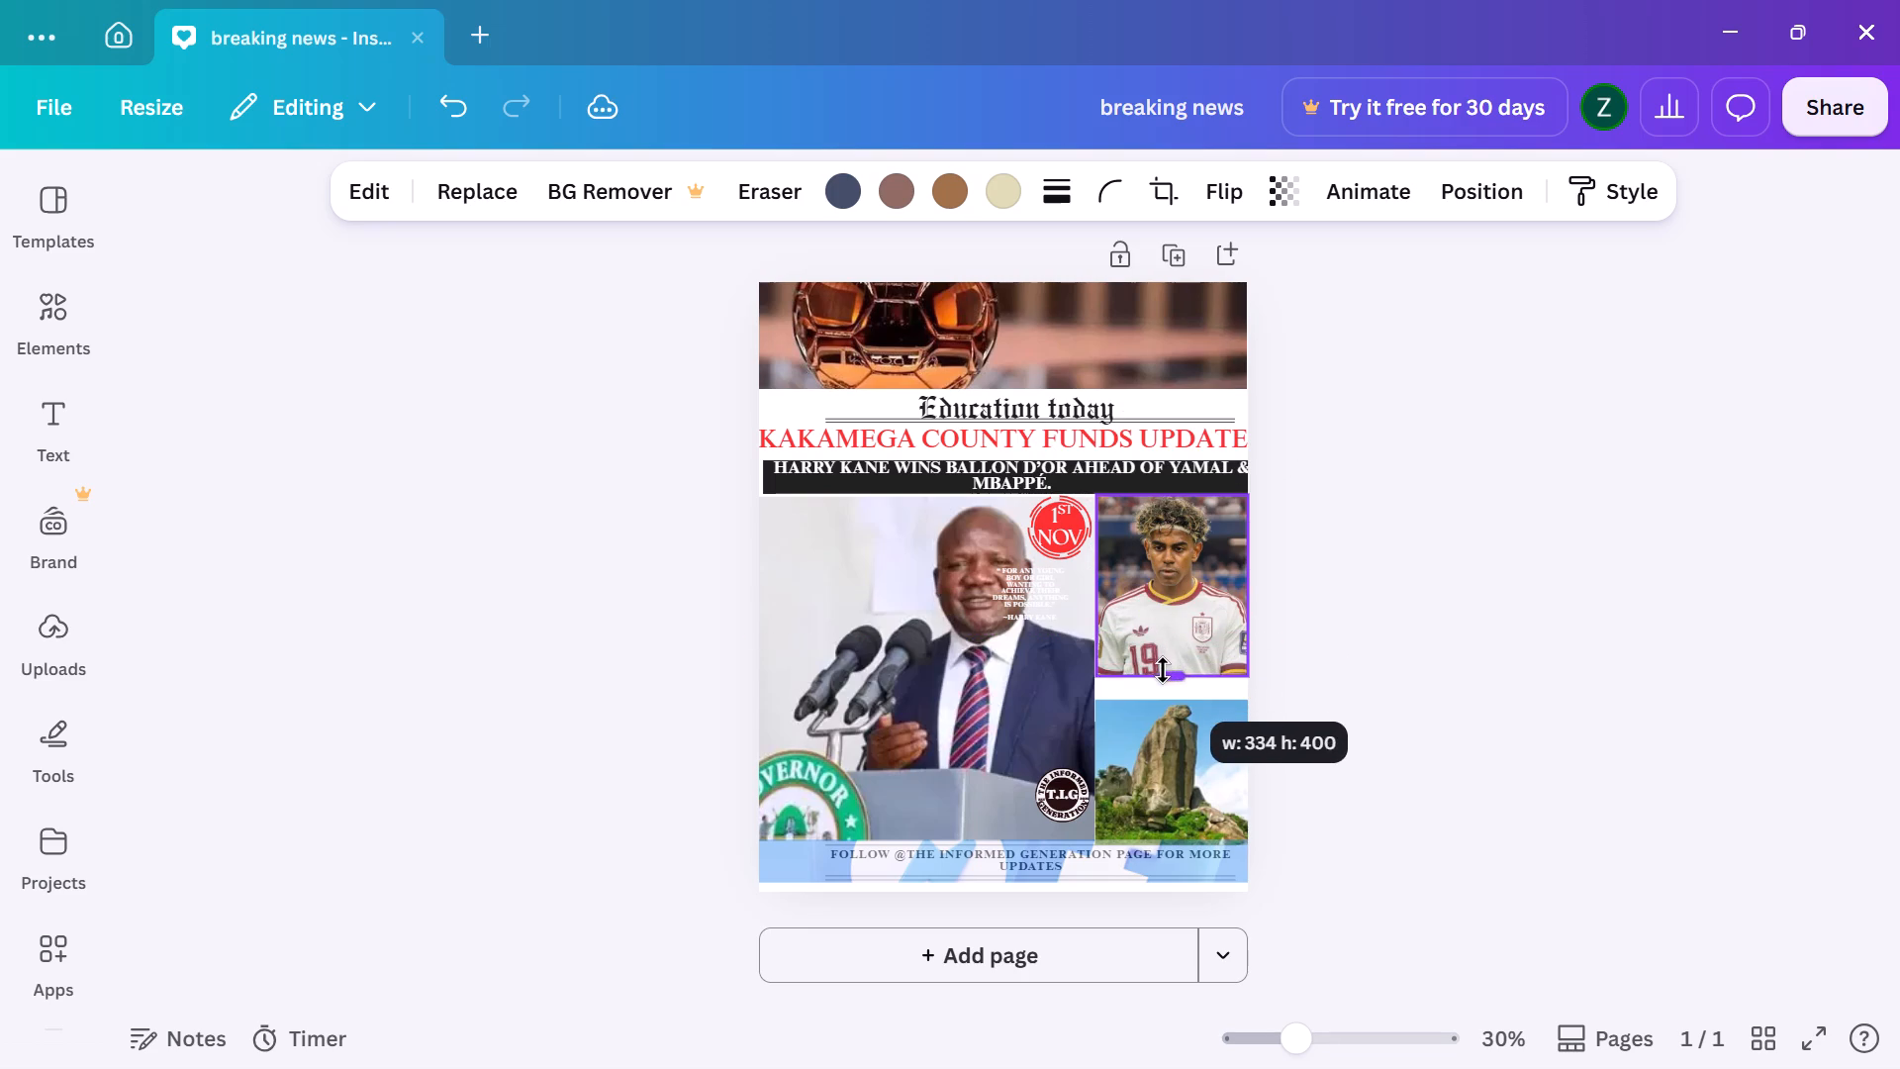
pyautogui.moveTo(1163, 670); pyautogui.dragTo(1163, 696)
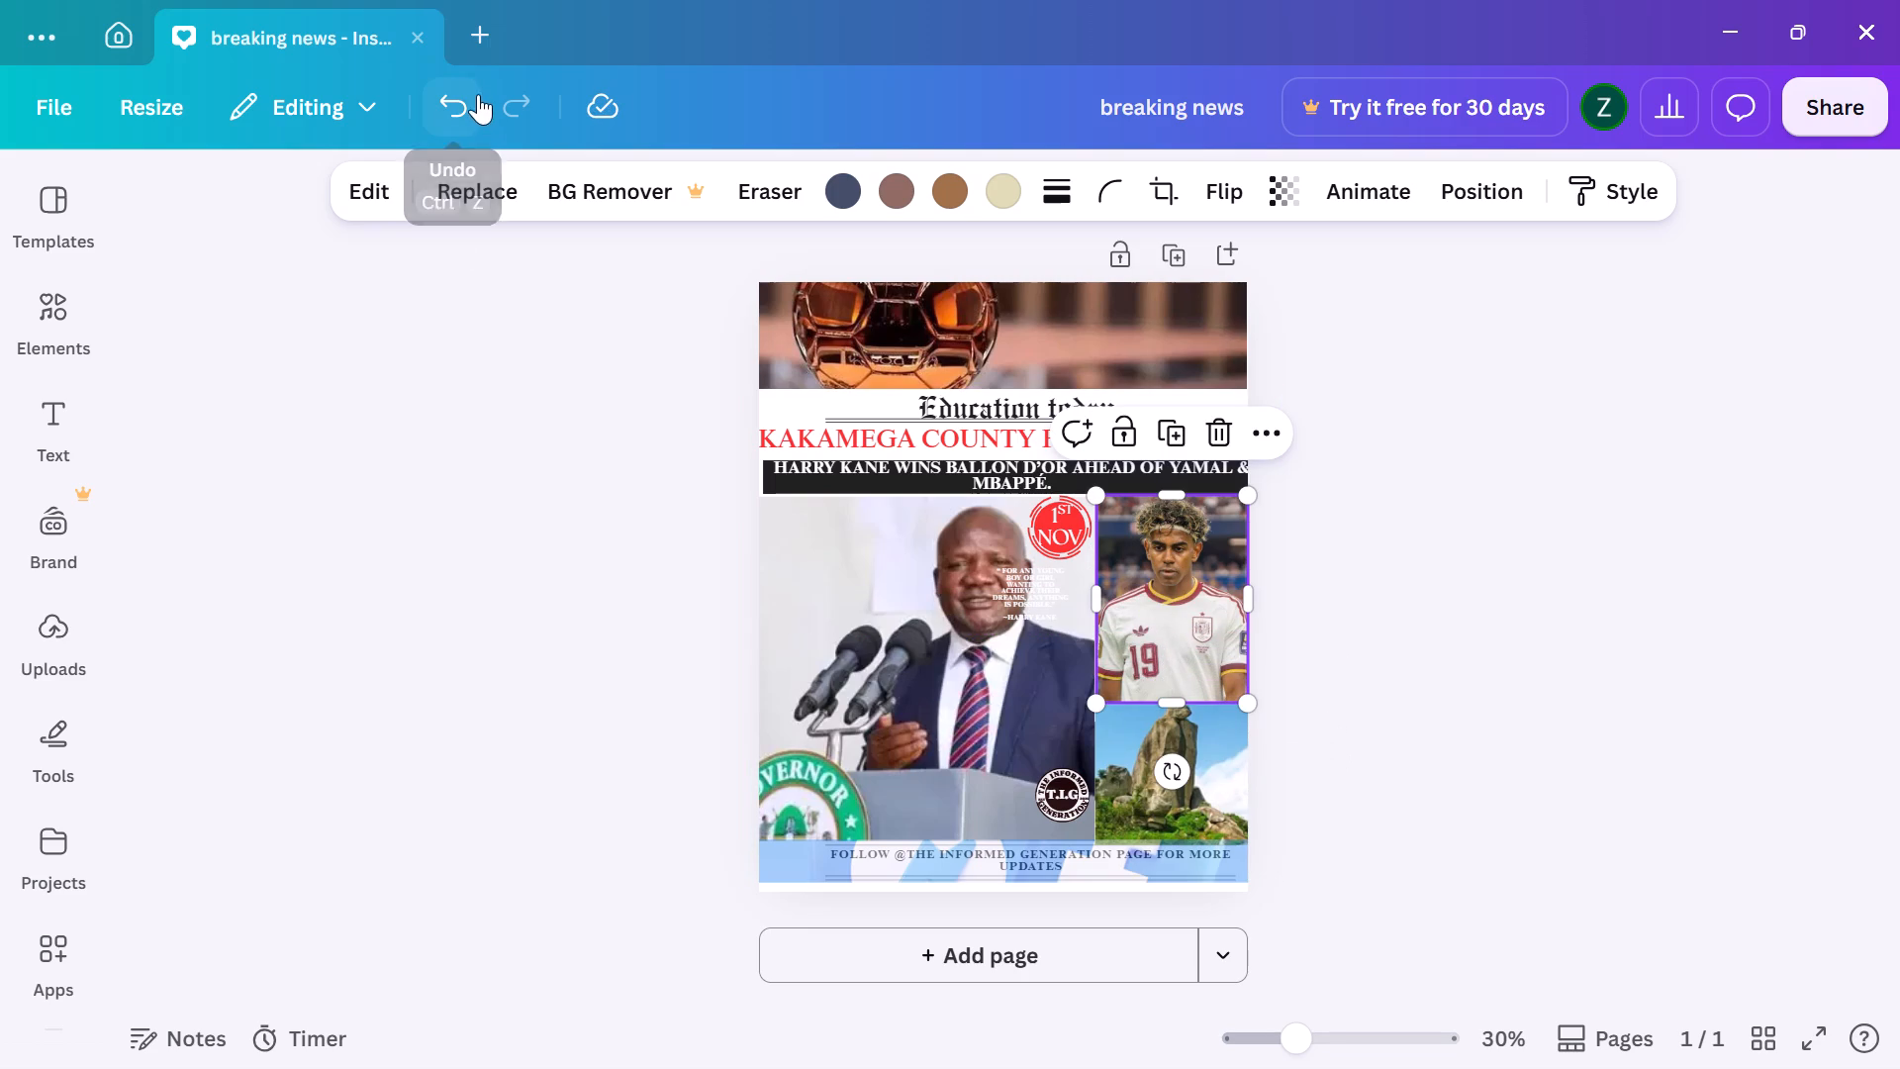
# Undo the side-column changes and the governor photo placement, back to the portal screenshot filling the main frame.
pyautogui.tripleClick(467, 94)
pyautogui.tripleClick(467, 94)
pyautogui.doubleClick(467, 94)
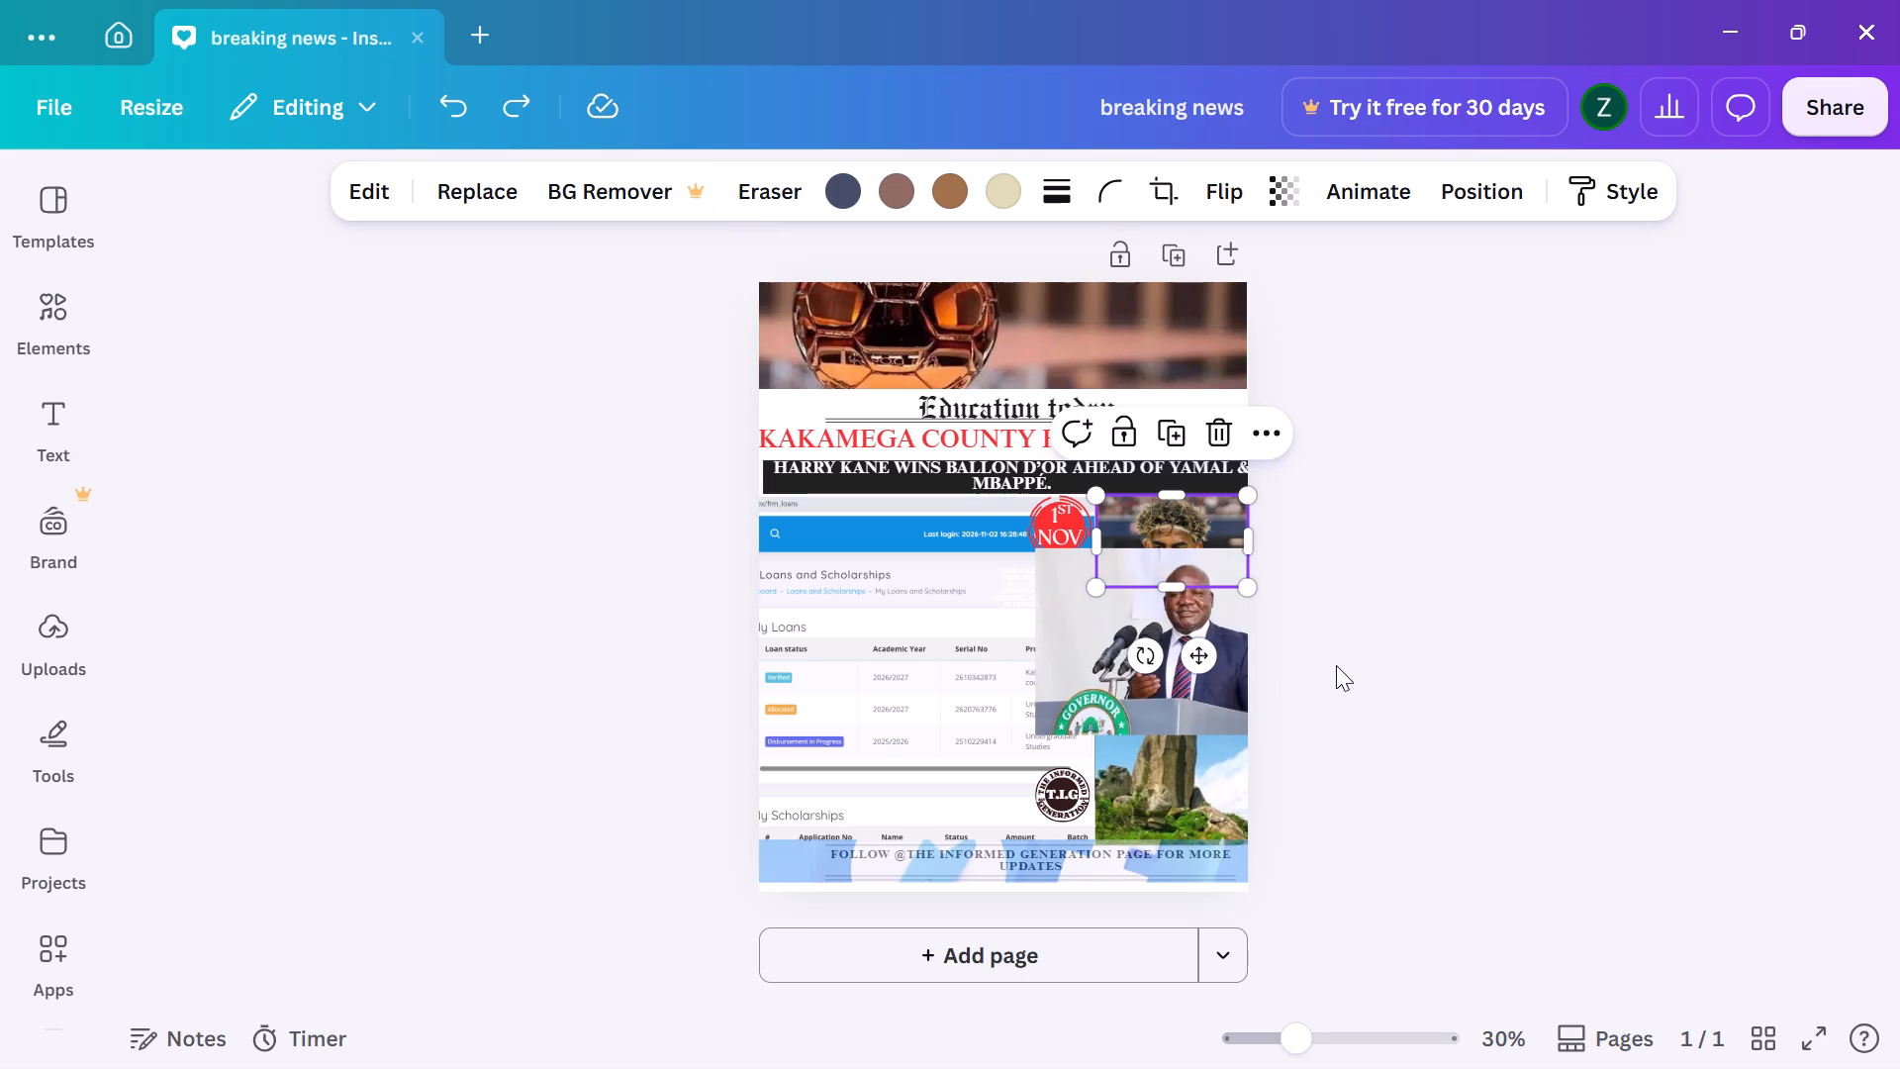
# Move the governor photo out of the side column onto the masthead area and delete the lower footballer photo.
pyautogui.moveTo(1065, 614); pyautogui.dragTo(968, 368)
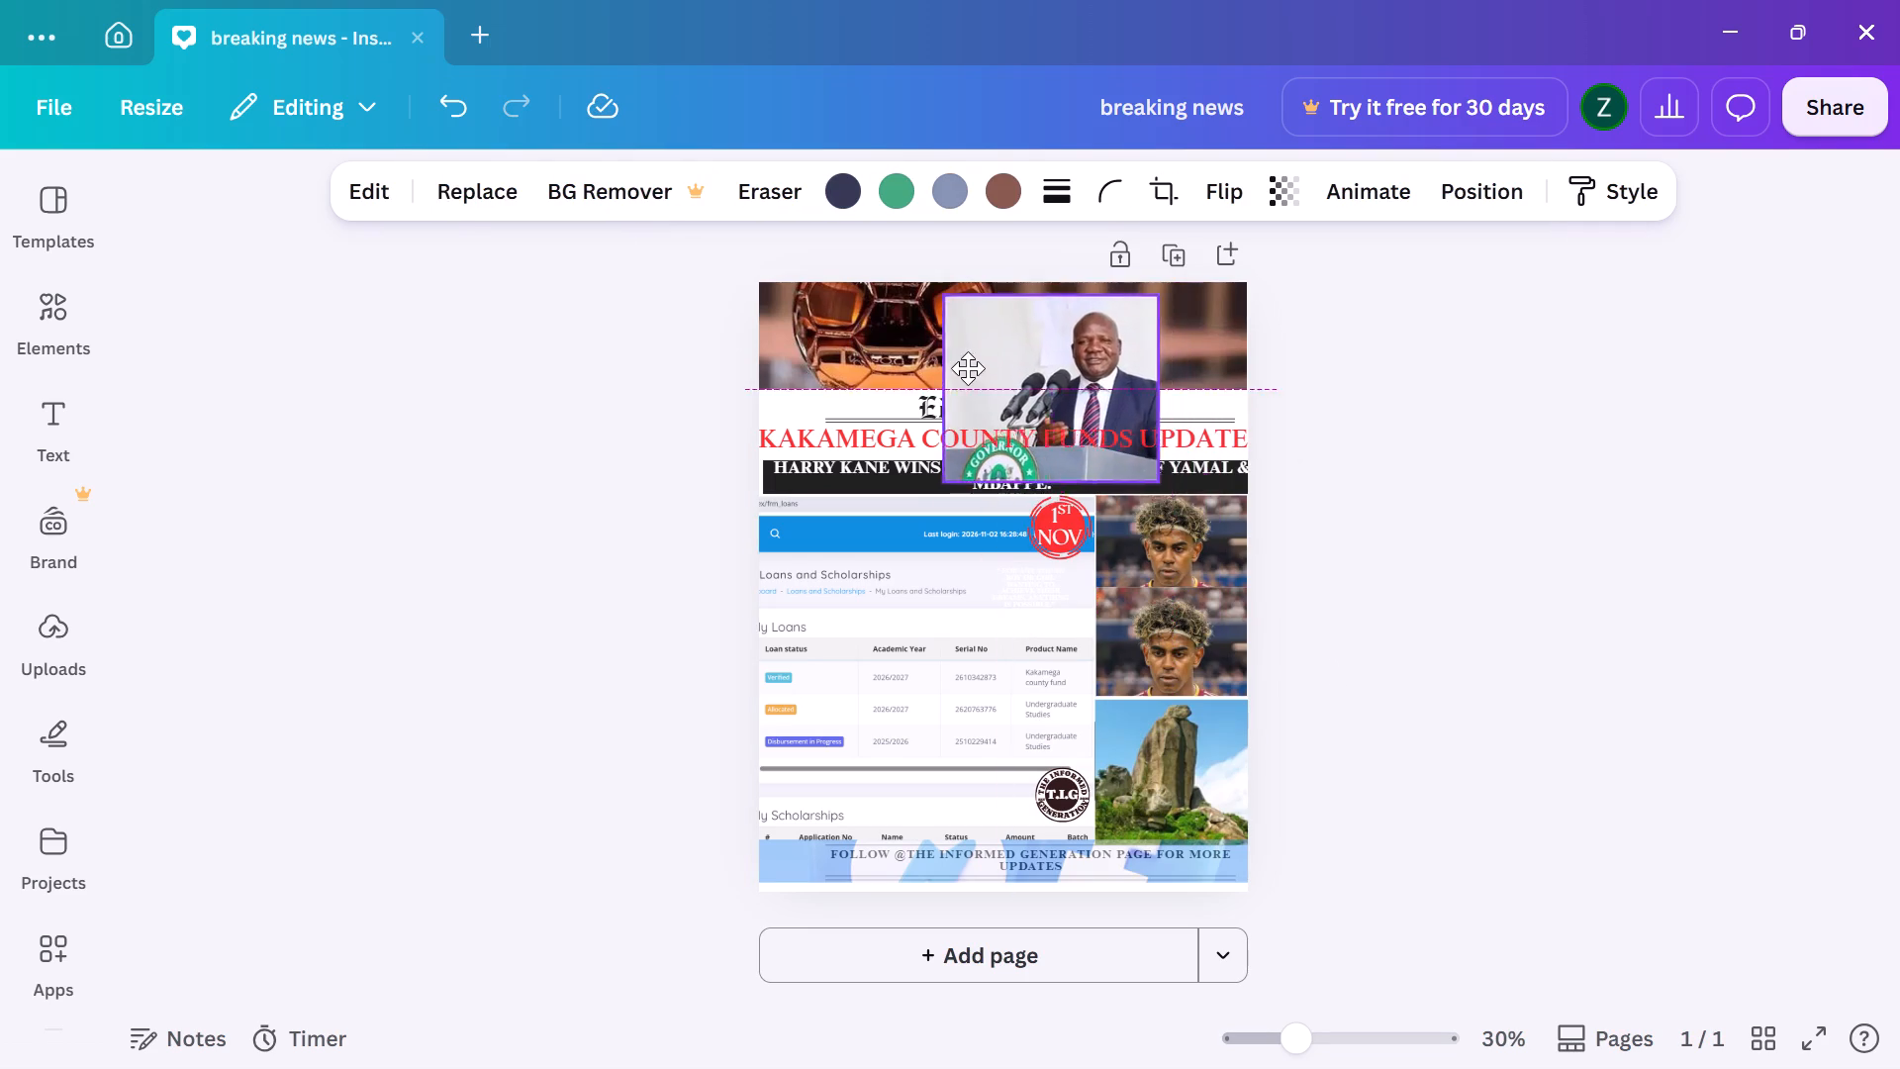
pyautogui.moveTo(968, 368); pyautogui.dragTo(960, 374)
pyautogui.click(1183, 668)
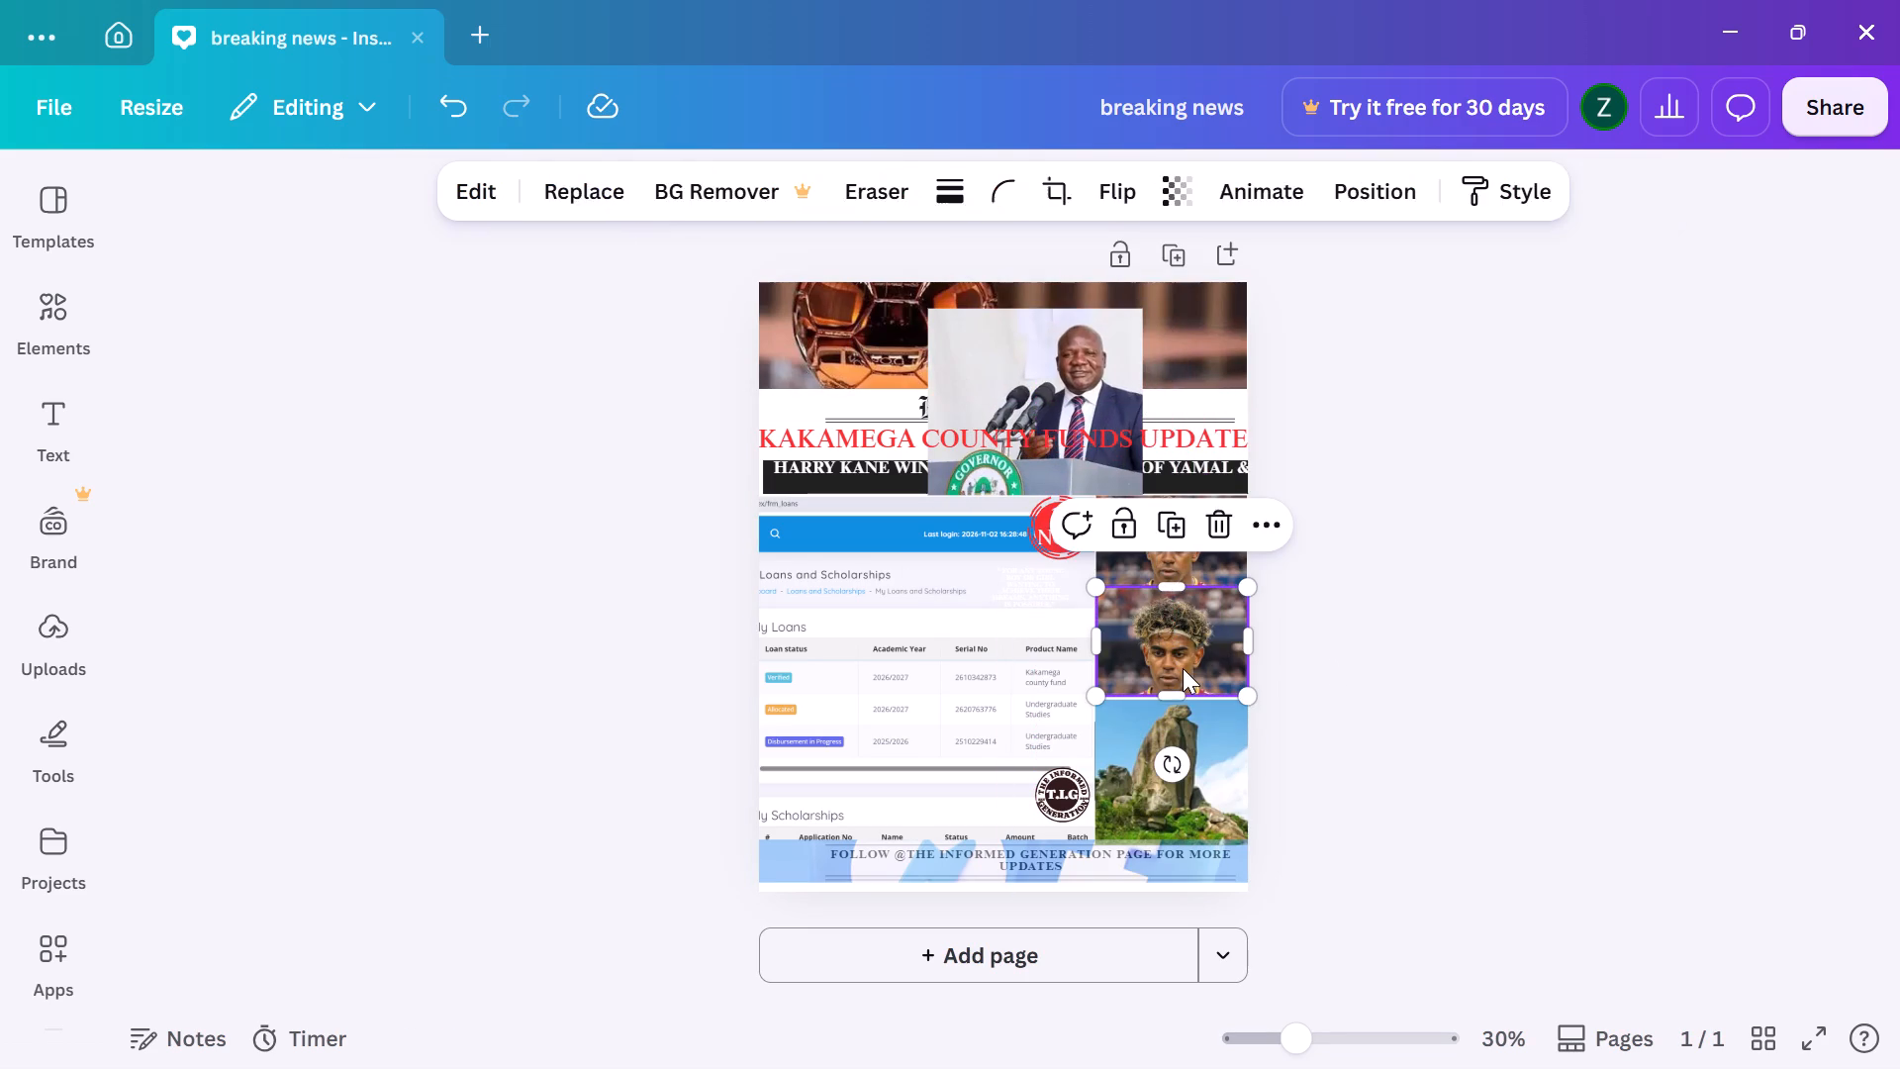
pyautogui.click(1214, 522)
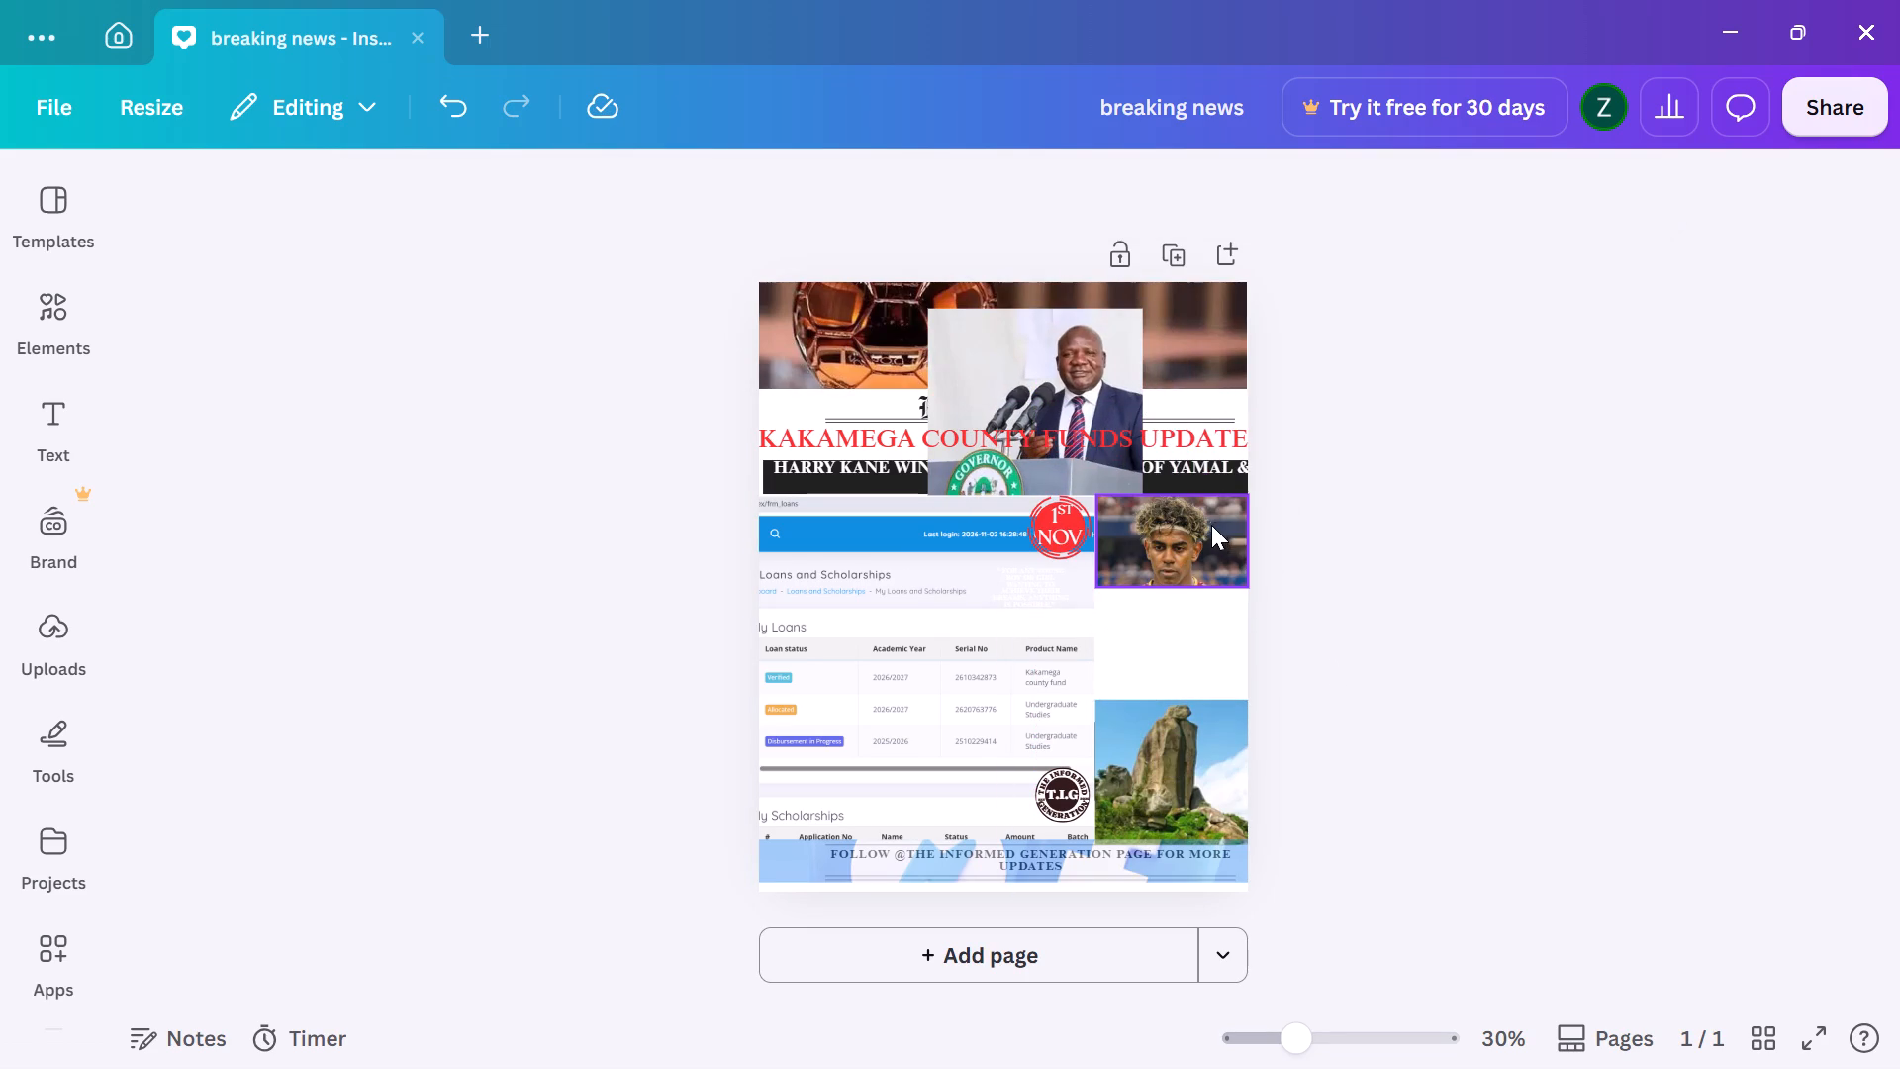
# Extend the remaining footballer photo's bottom edge down to the top of the rock photo, keeping its 334 width.
pyautogui.click(1211, 525)
pyautogui.moveTo(1170, 580); pyautogui.dragTo(1170, 611)
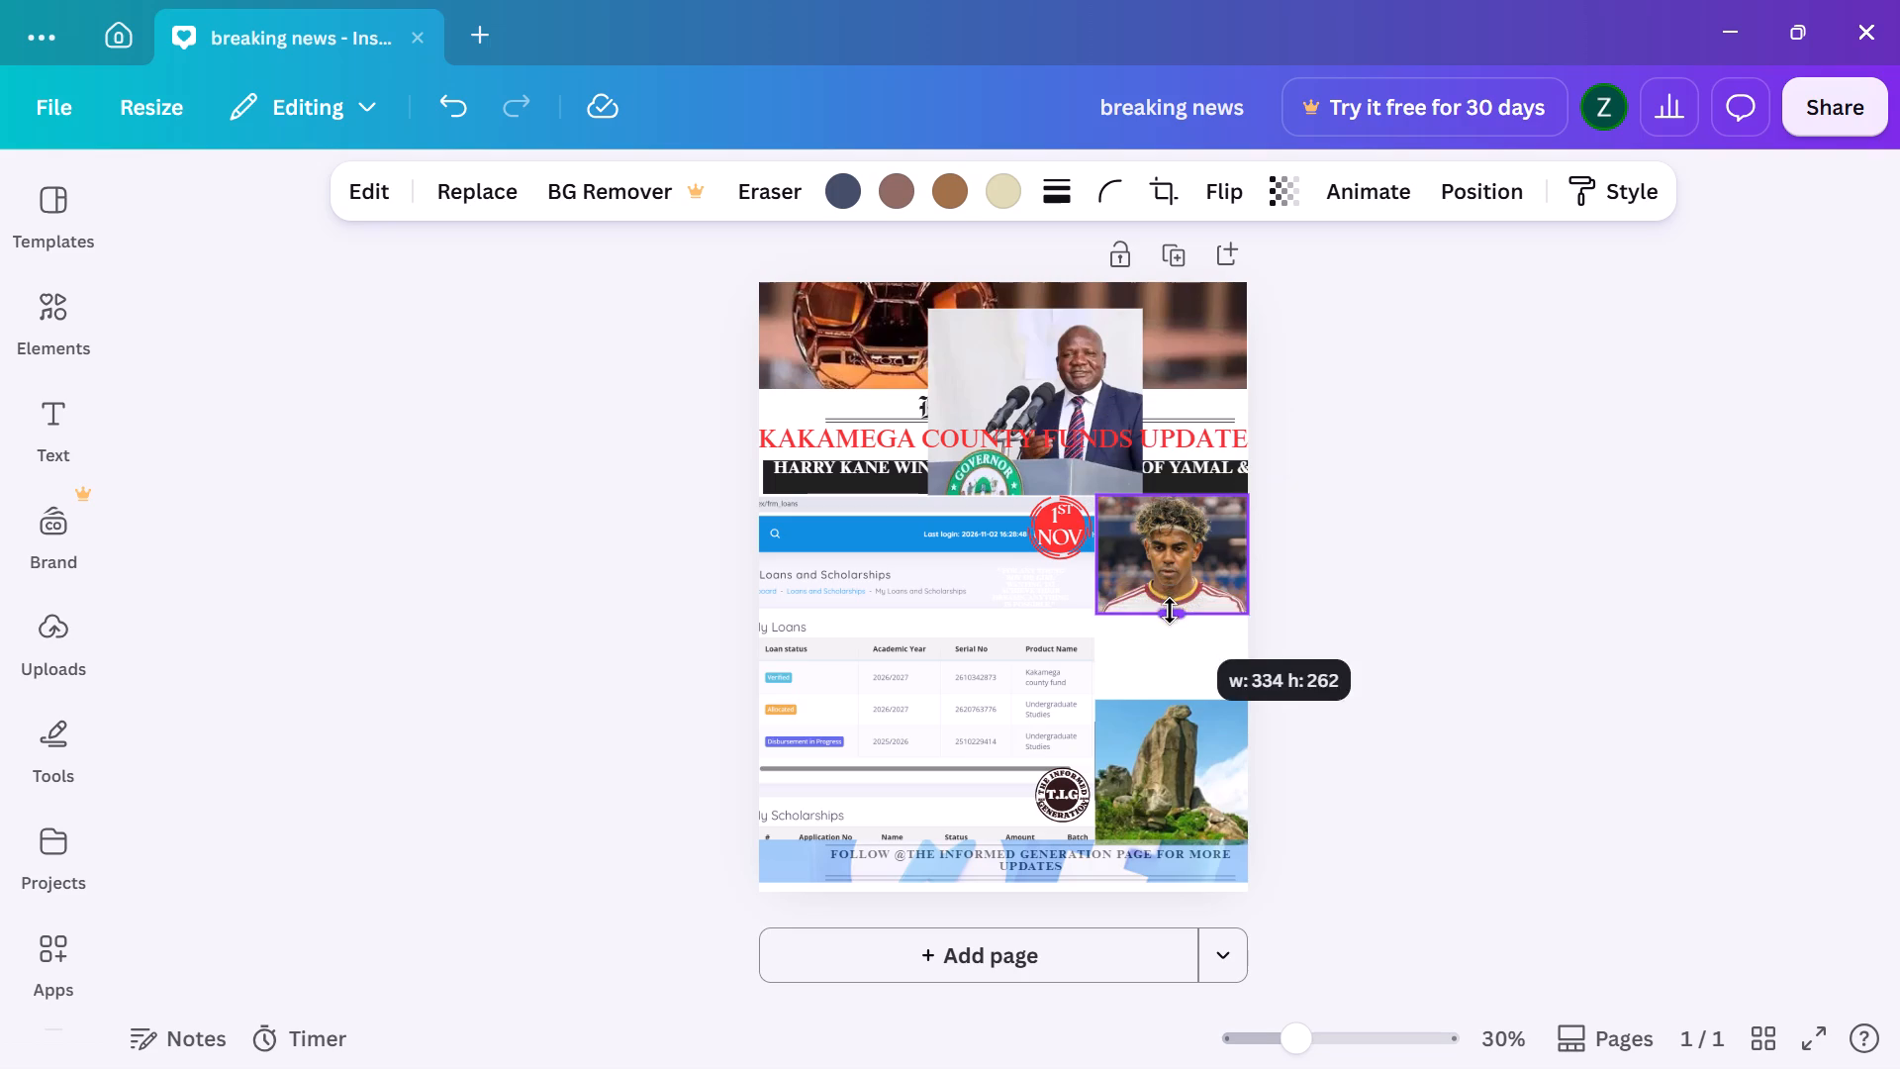
pyautogui.moveTo(1170, 611); pyautogui.dragTo(1170, 687)
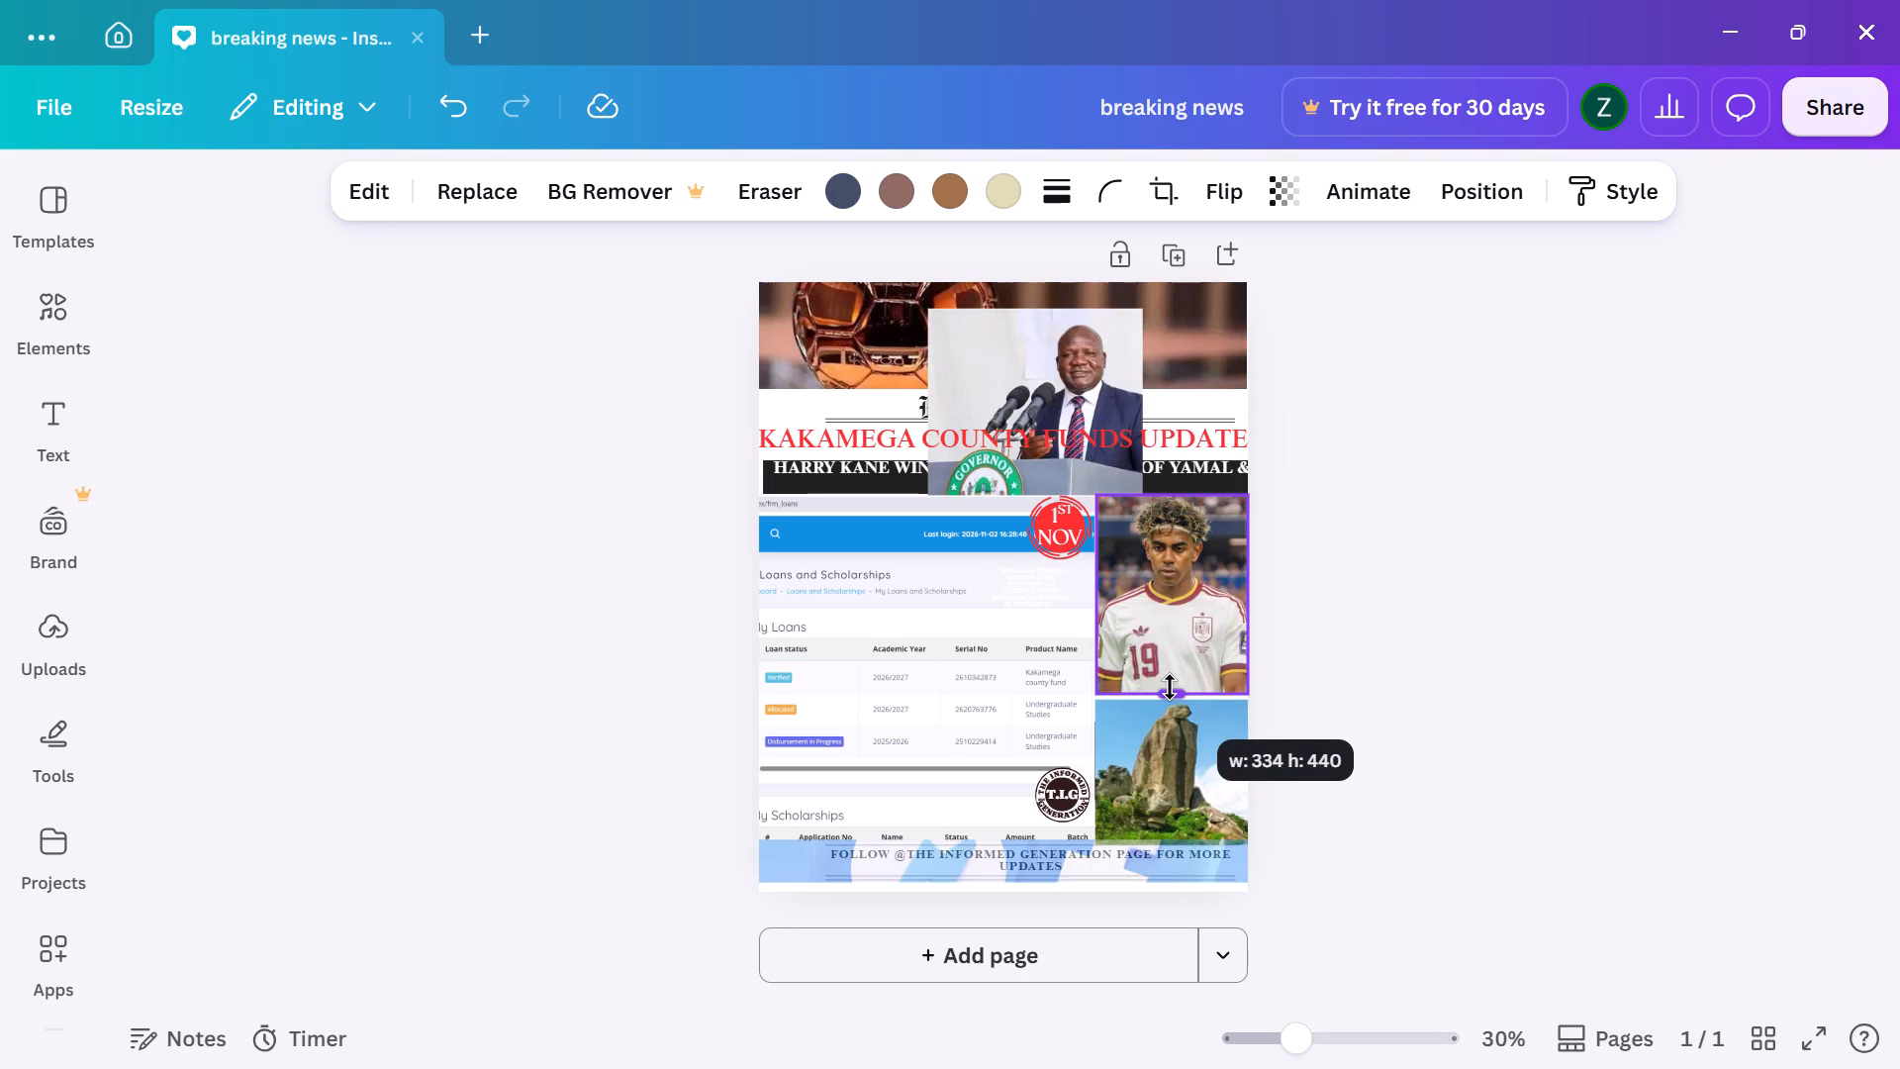
pyautogui.moveTo(1170, 687); pyautogui.dragTo(1174, 693)
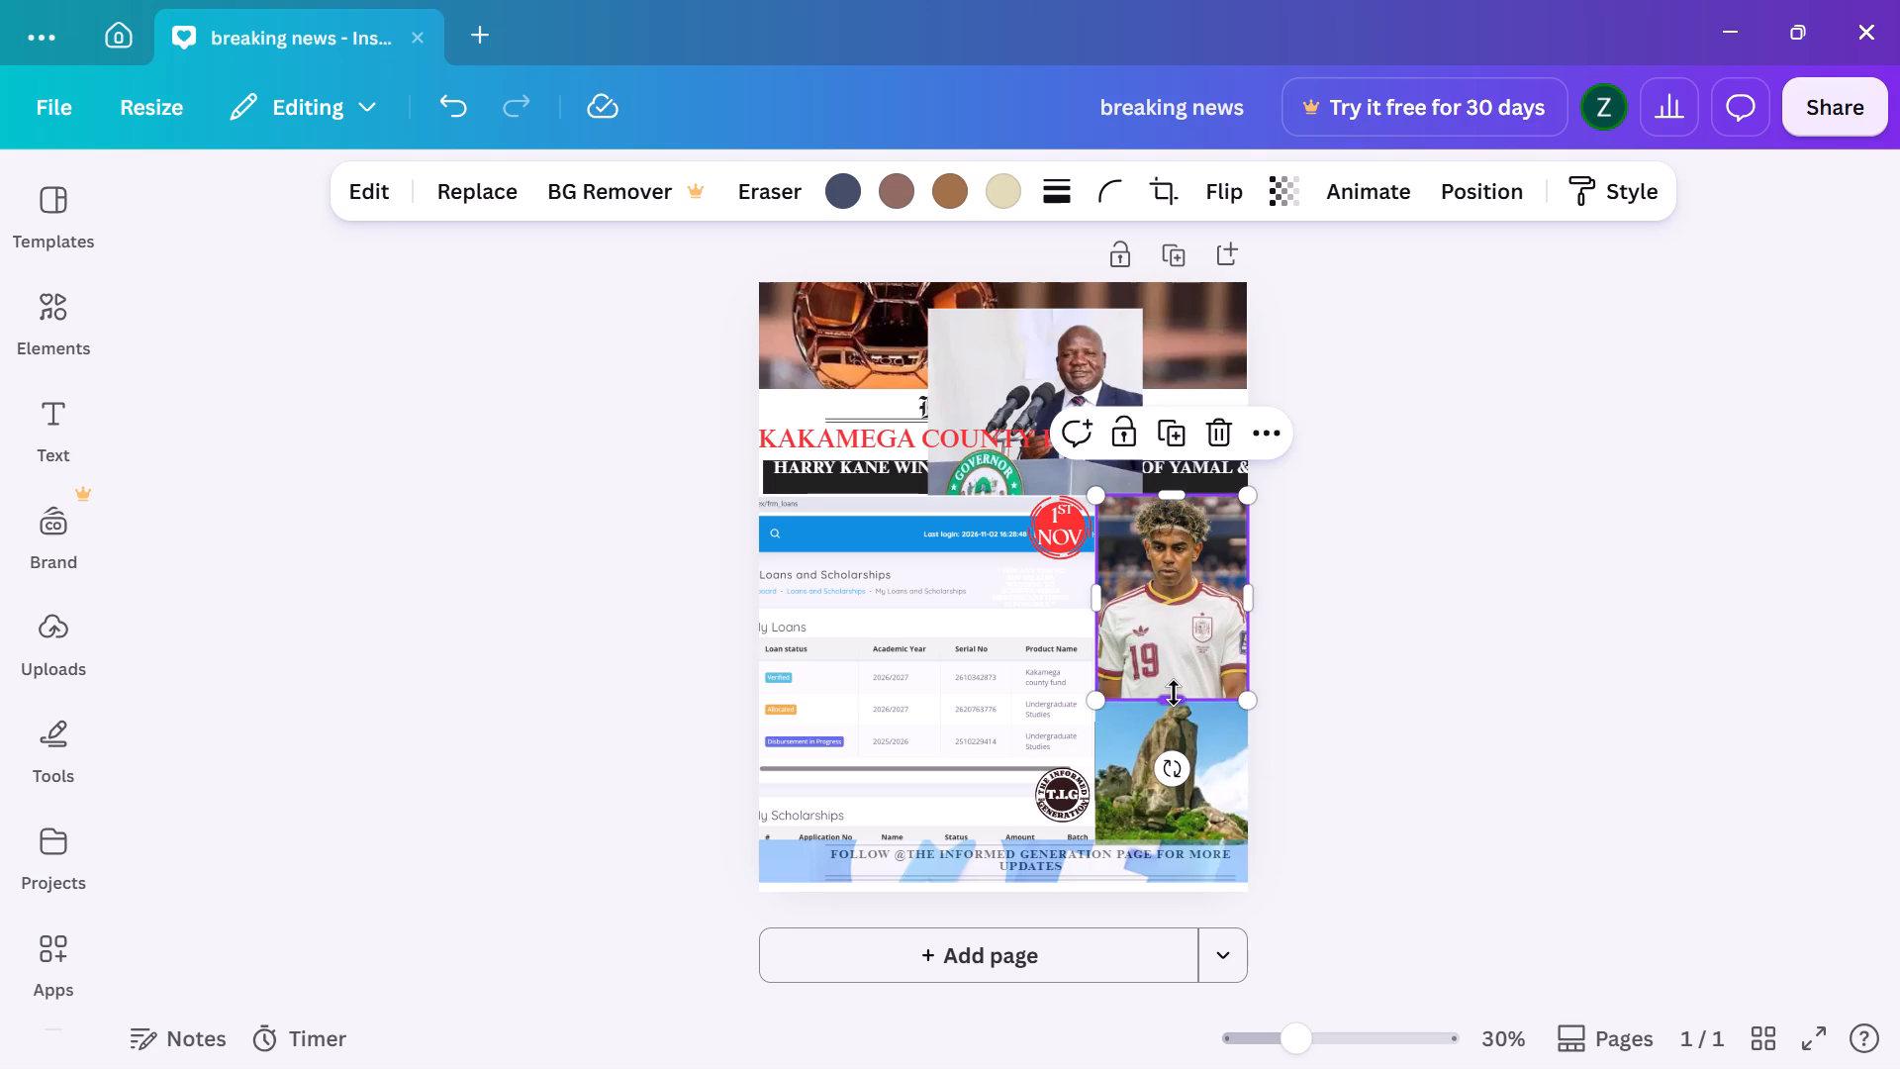
# Place the governor photo at the top of the side column over the footballer and shrink it to about 358 wide.
pyautogui.moveTo(1029, 354); pyautogui.dragTo(1186, 559)
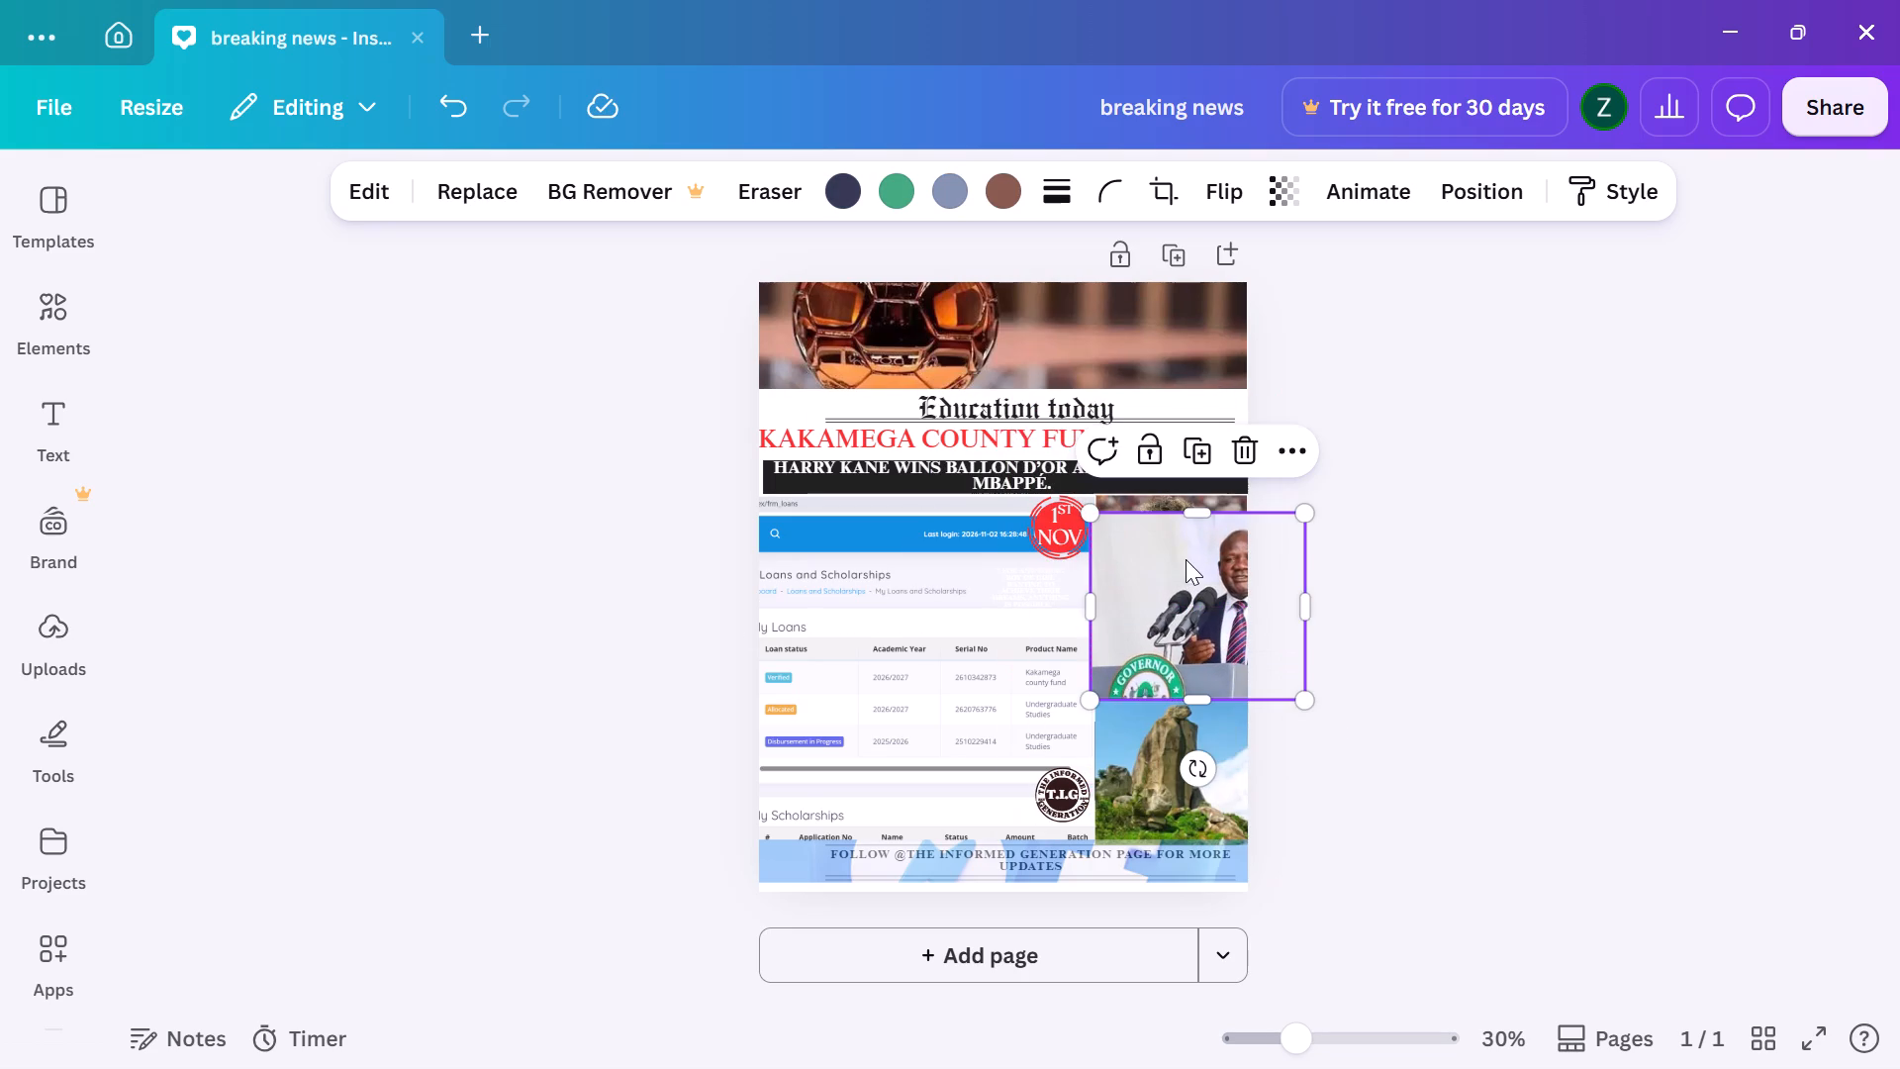
pyautogui.moveTo(1152, 597); pyautogui.dragTo(1113, 585)
pyautogui.moveTo(1054, 689); pyautogui.dragTo(1063, 675)
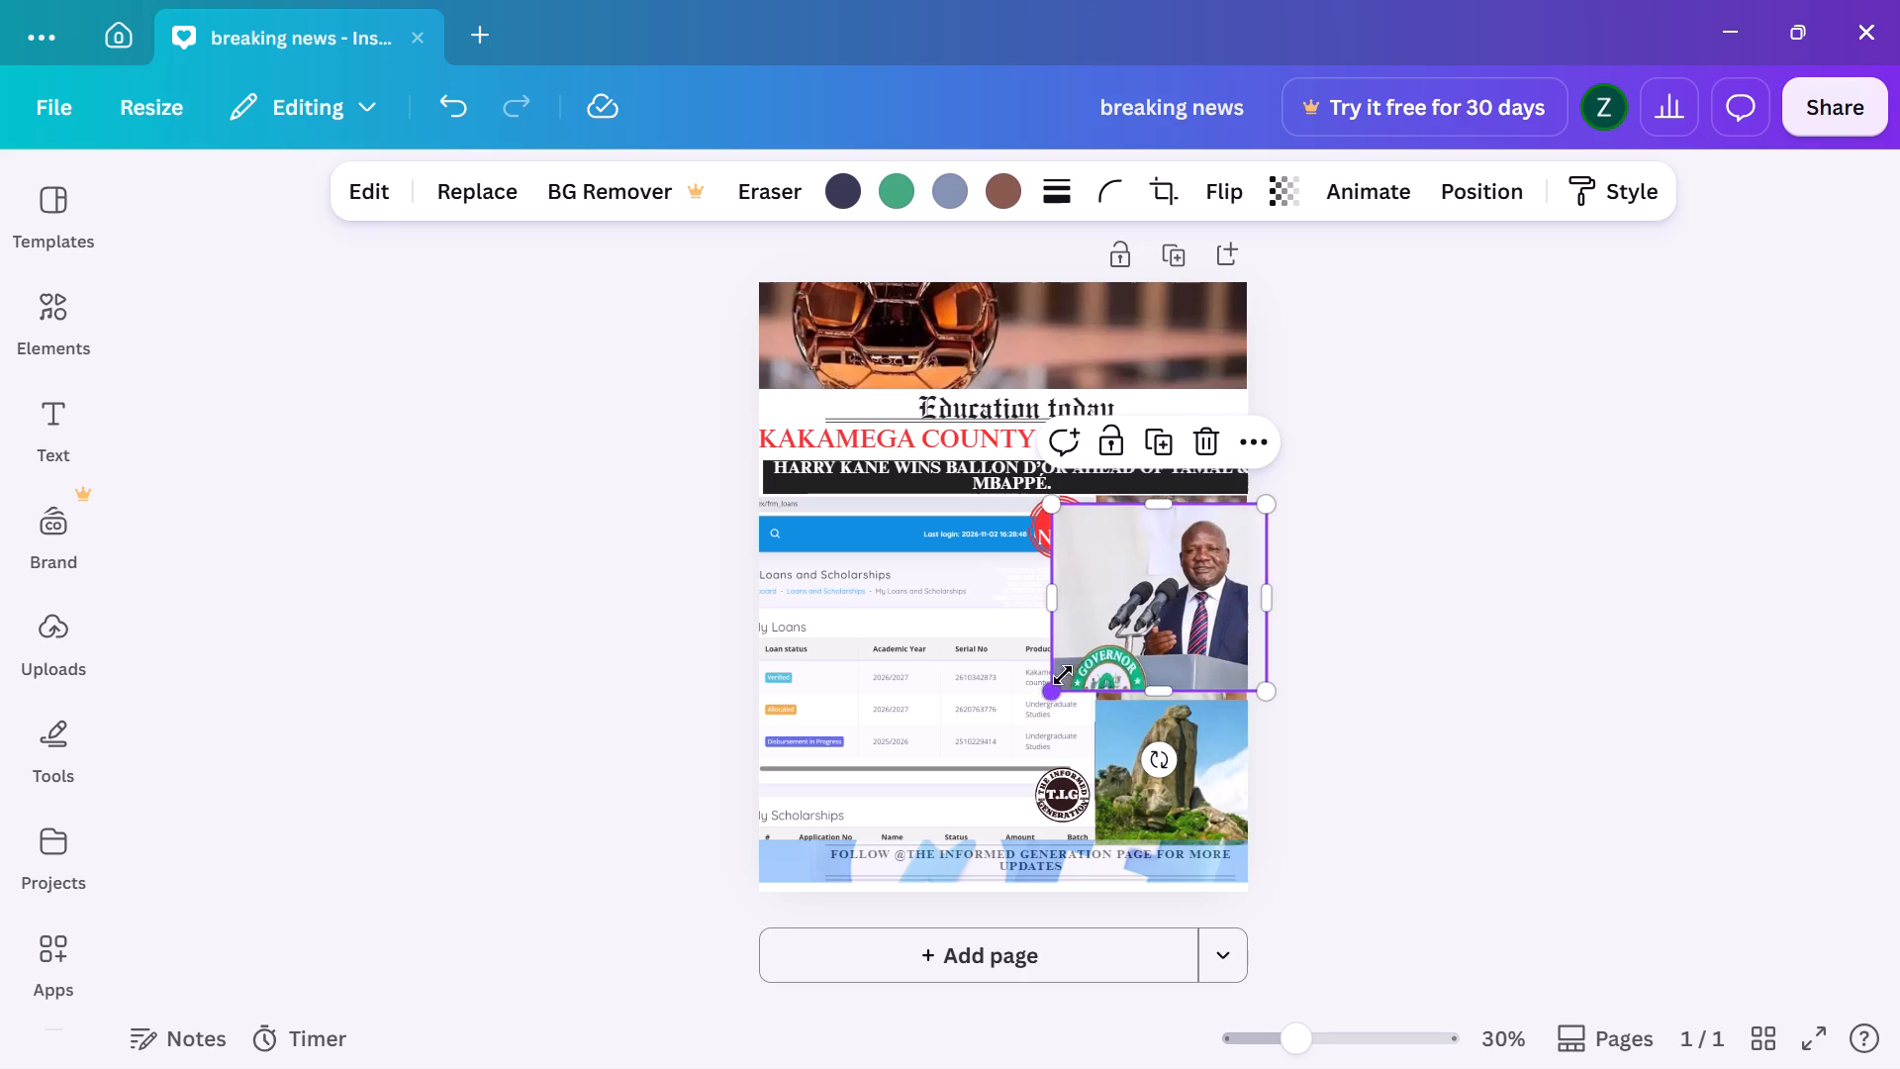
pyautogui.moveTo(1063, 675); pyautogui.dragTo(1104, 640)
pyautogui.moveTo(1169, 600); pyautogui.dragTo(1155, 600)
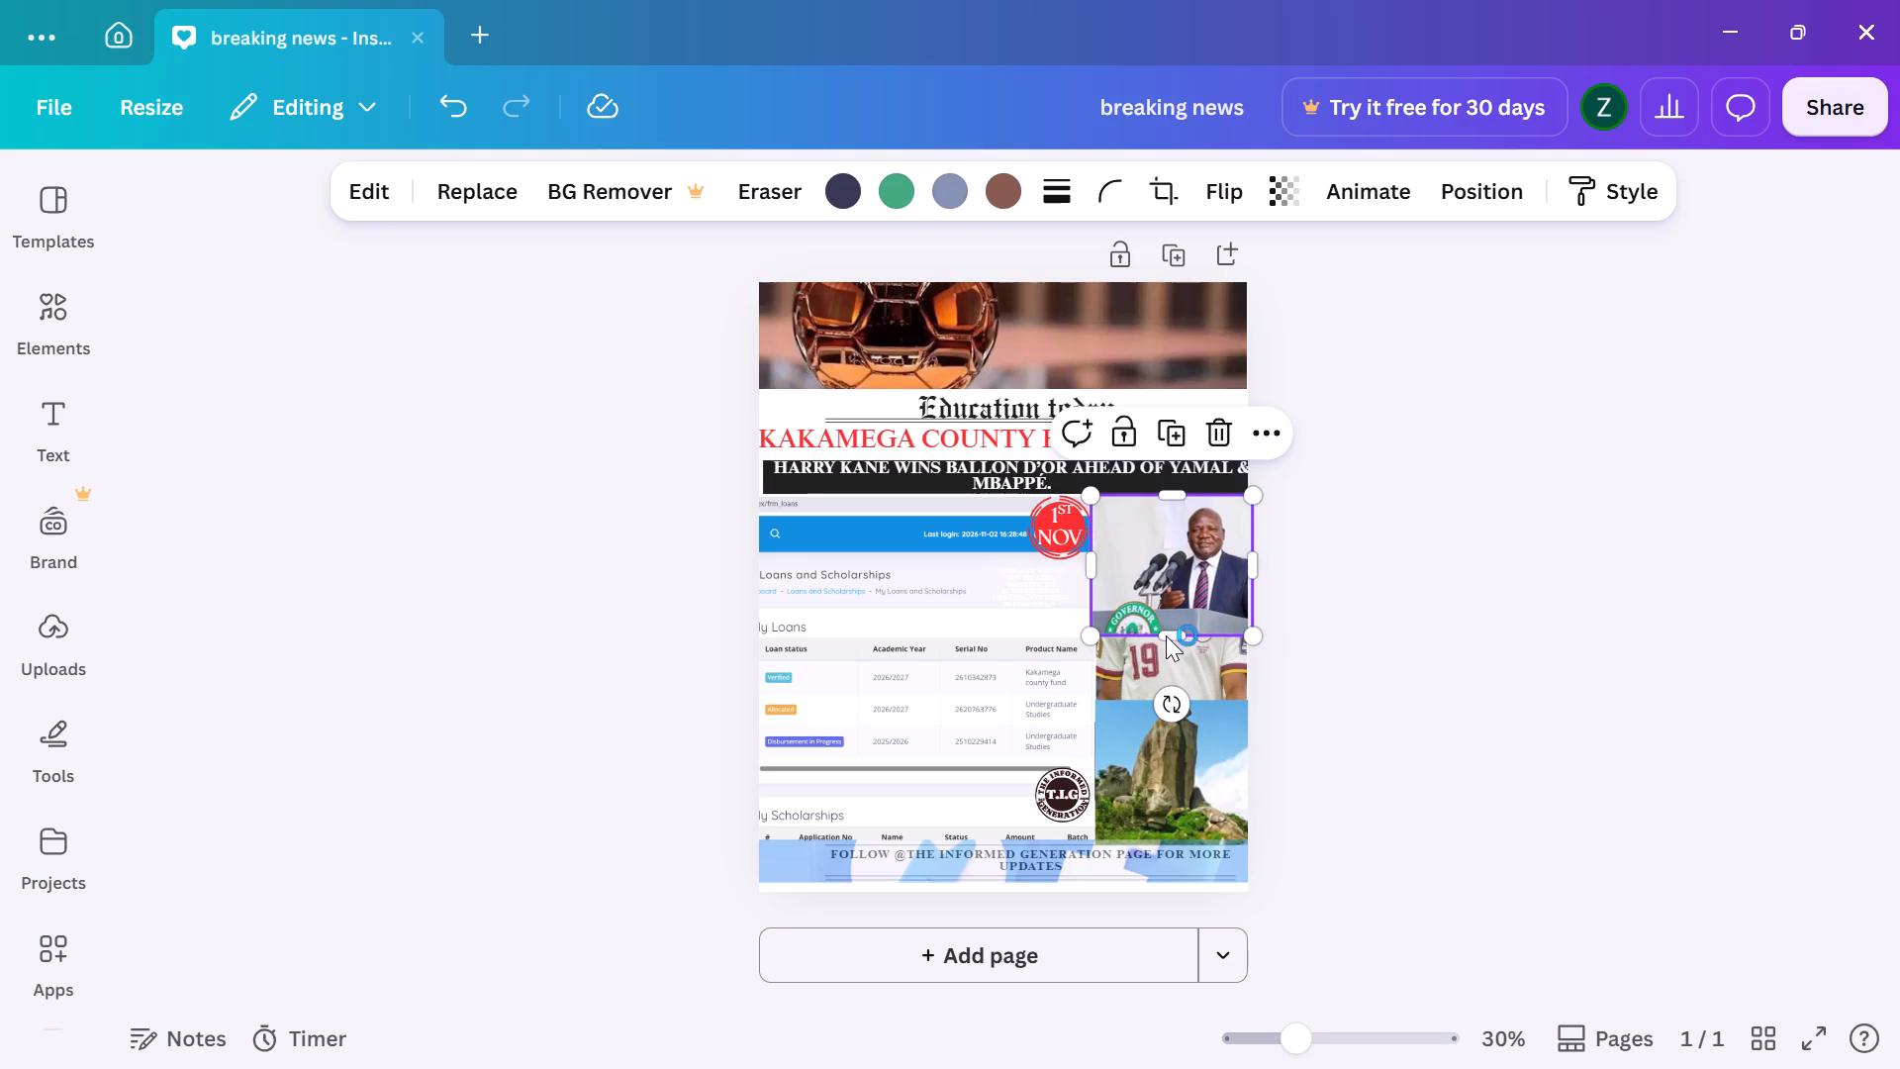
# Crop the bottom of the governor photo so most of the lectern and its emblem is cut off.
pyautogui.moveTo(1171, 638); pyautogui.dragTo(1171, 653)
pyautogui.moveTo(1171, 653); pyautogui.dragTo(1176, 622)
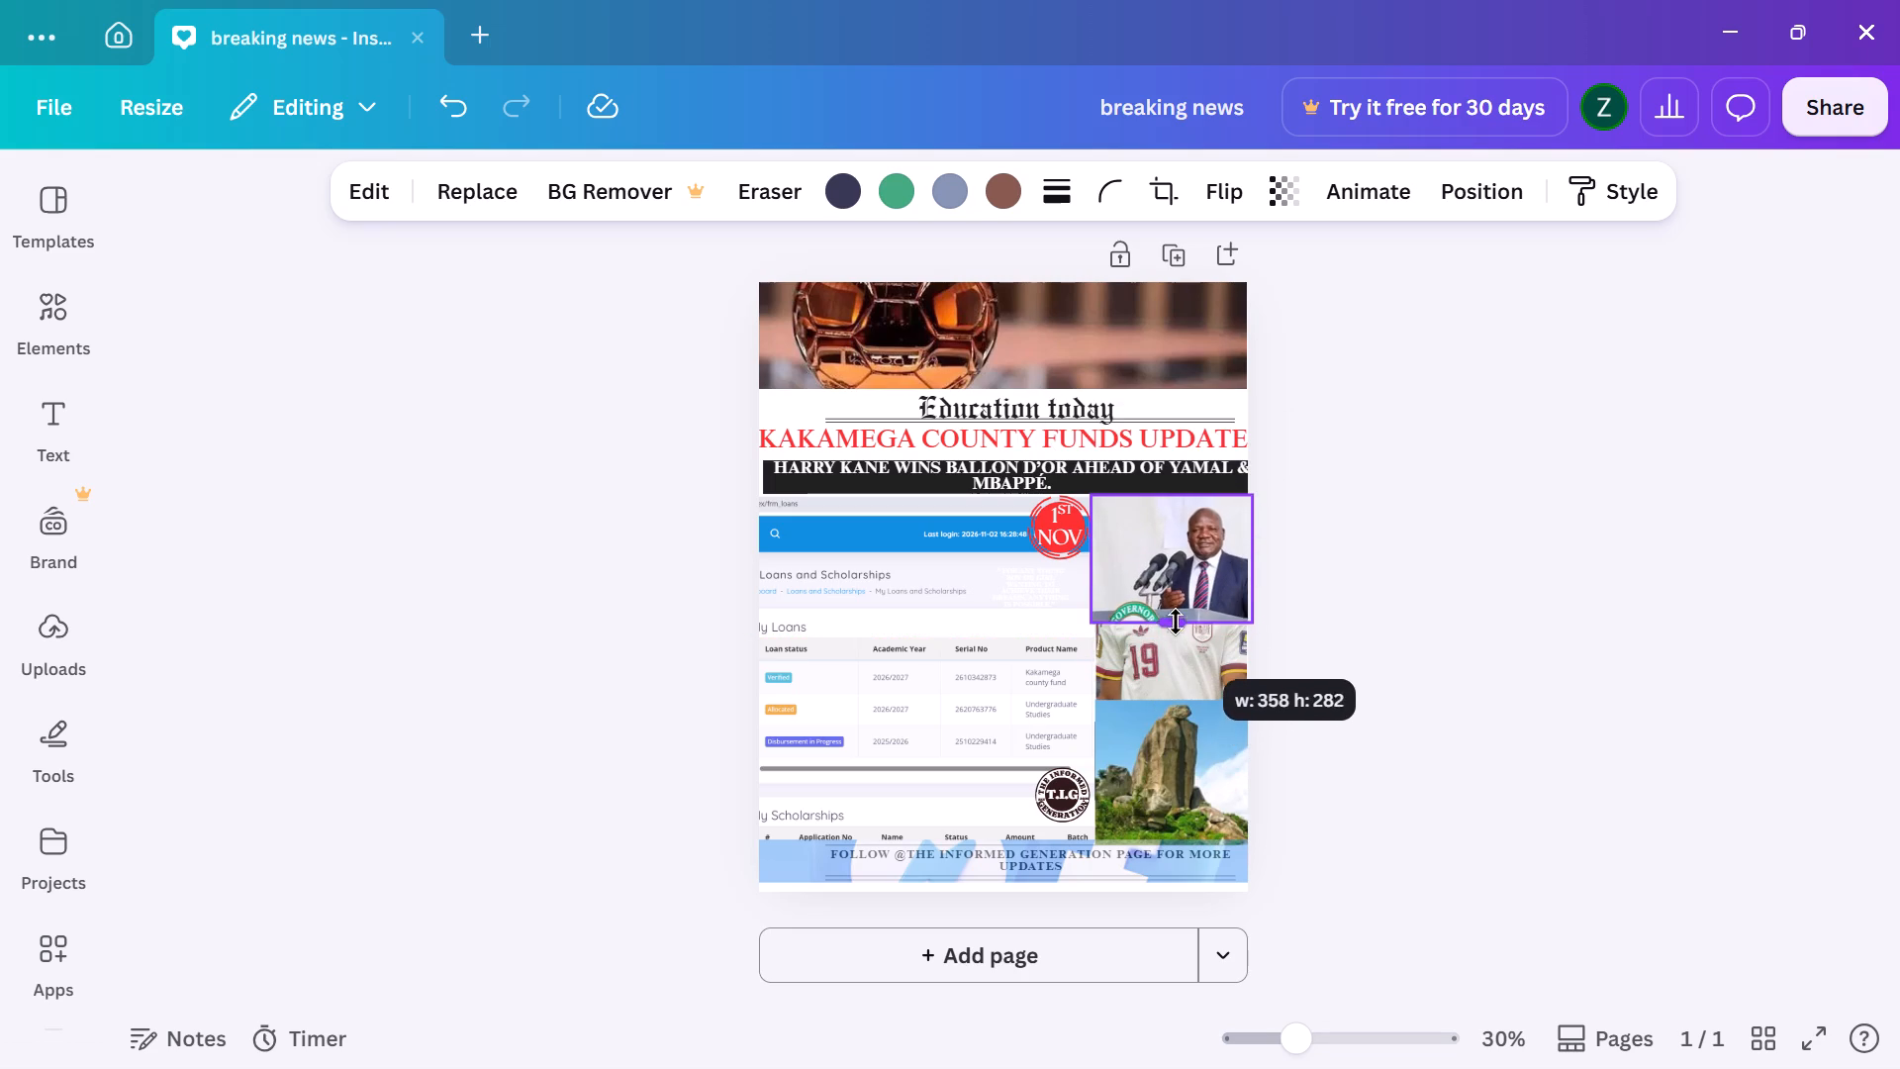
pyautogui.moveTo(1176, 622); pyautogui.dragTo(1173, 621)
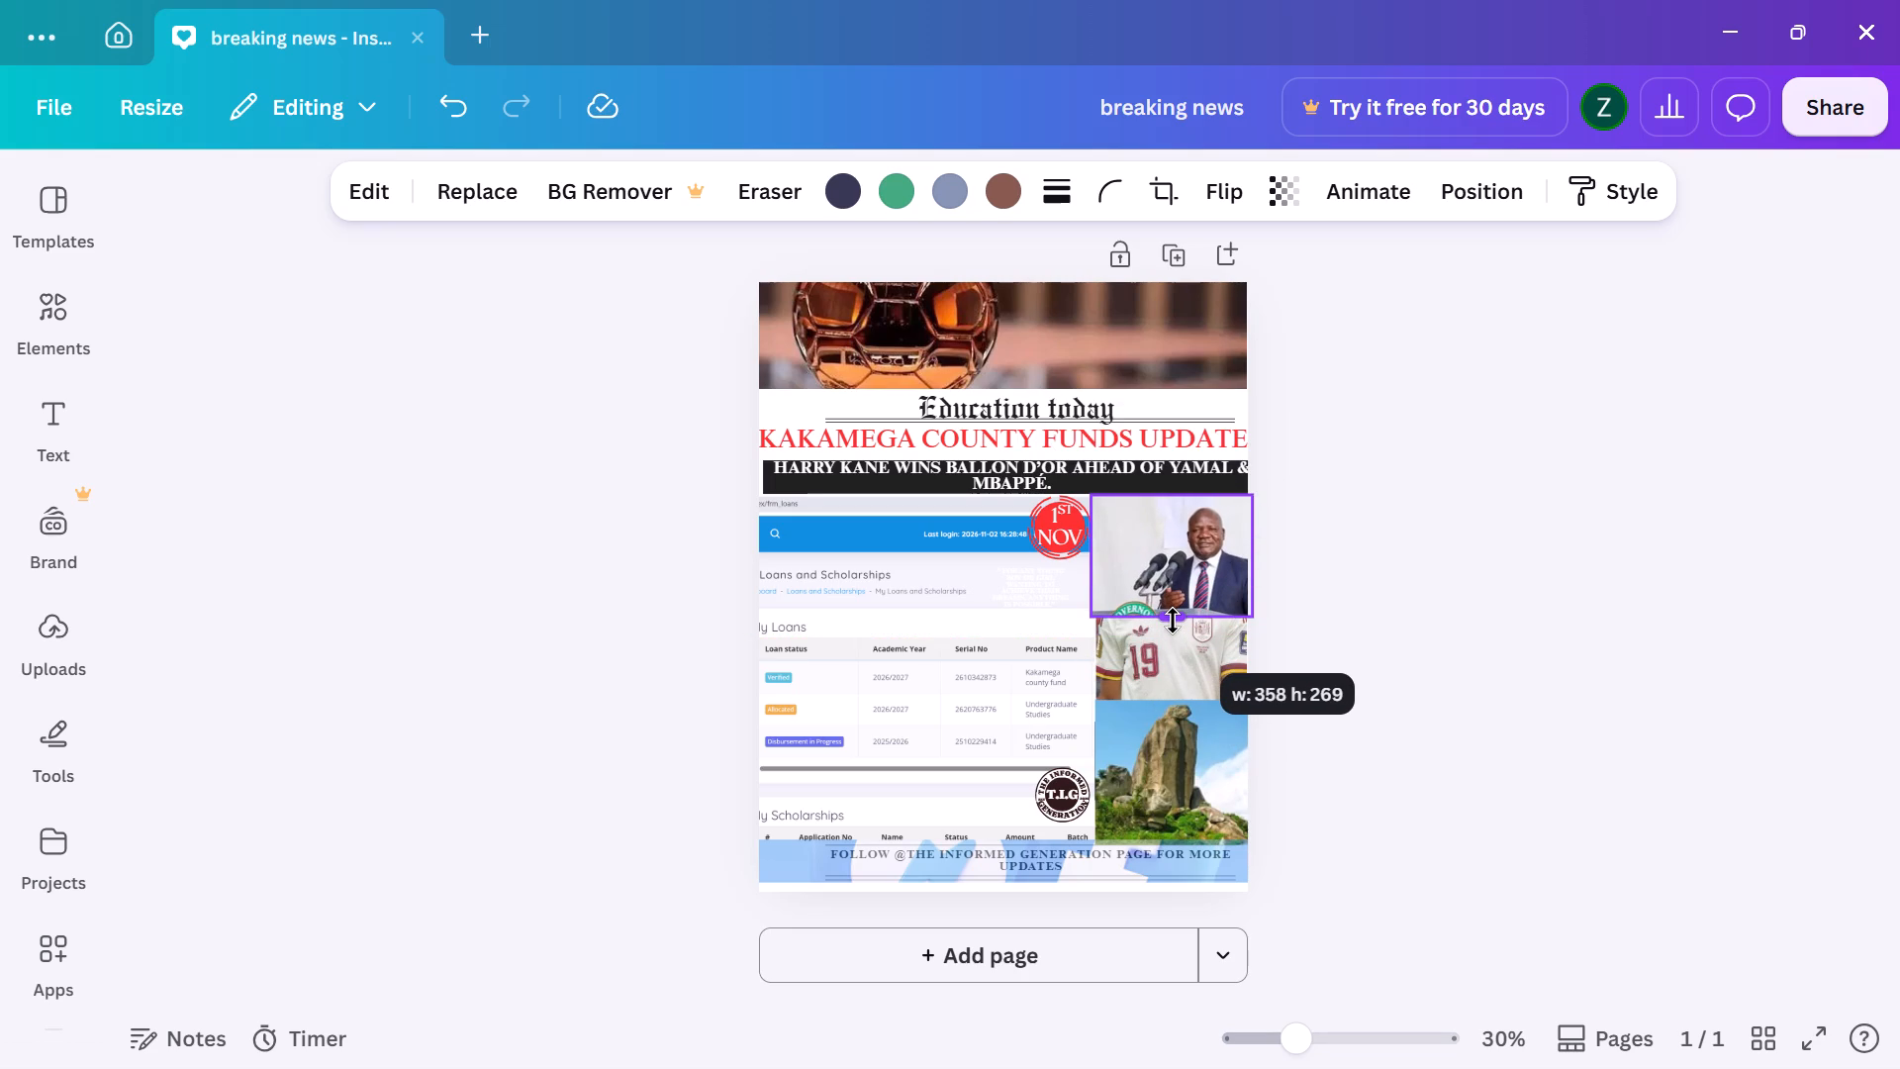
pyautogui.moveTo(1173, 621); pyautogui.dragTo(1173, 616)
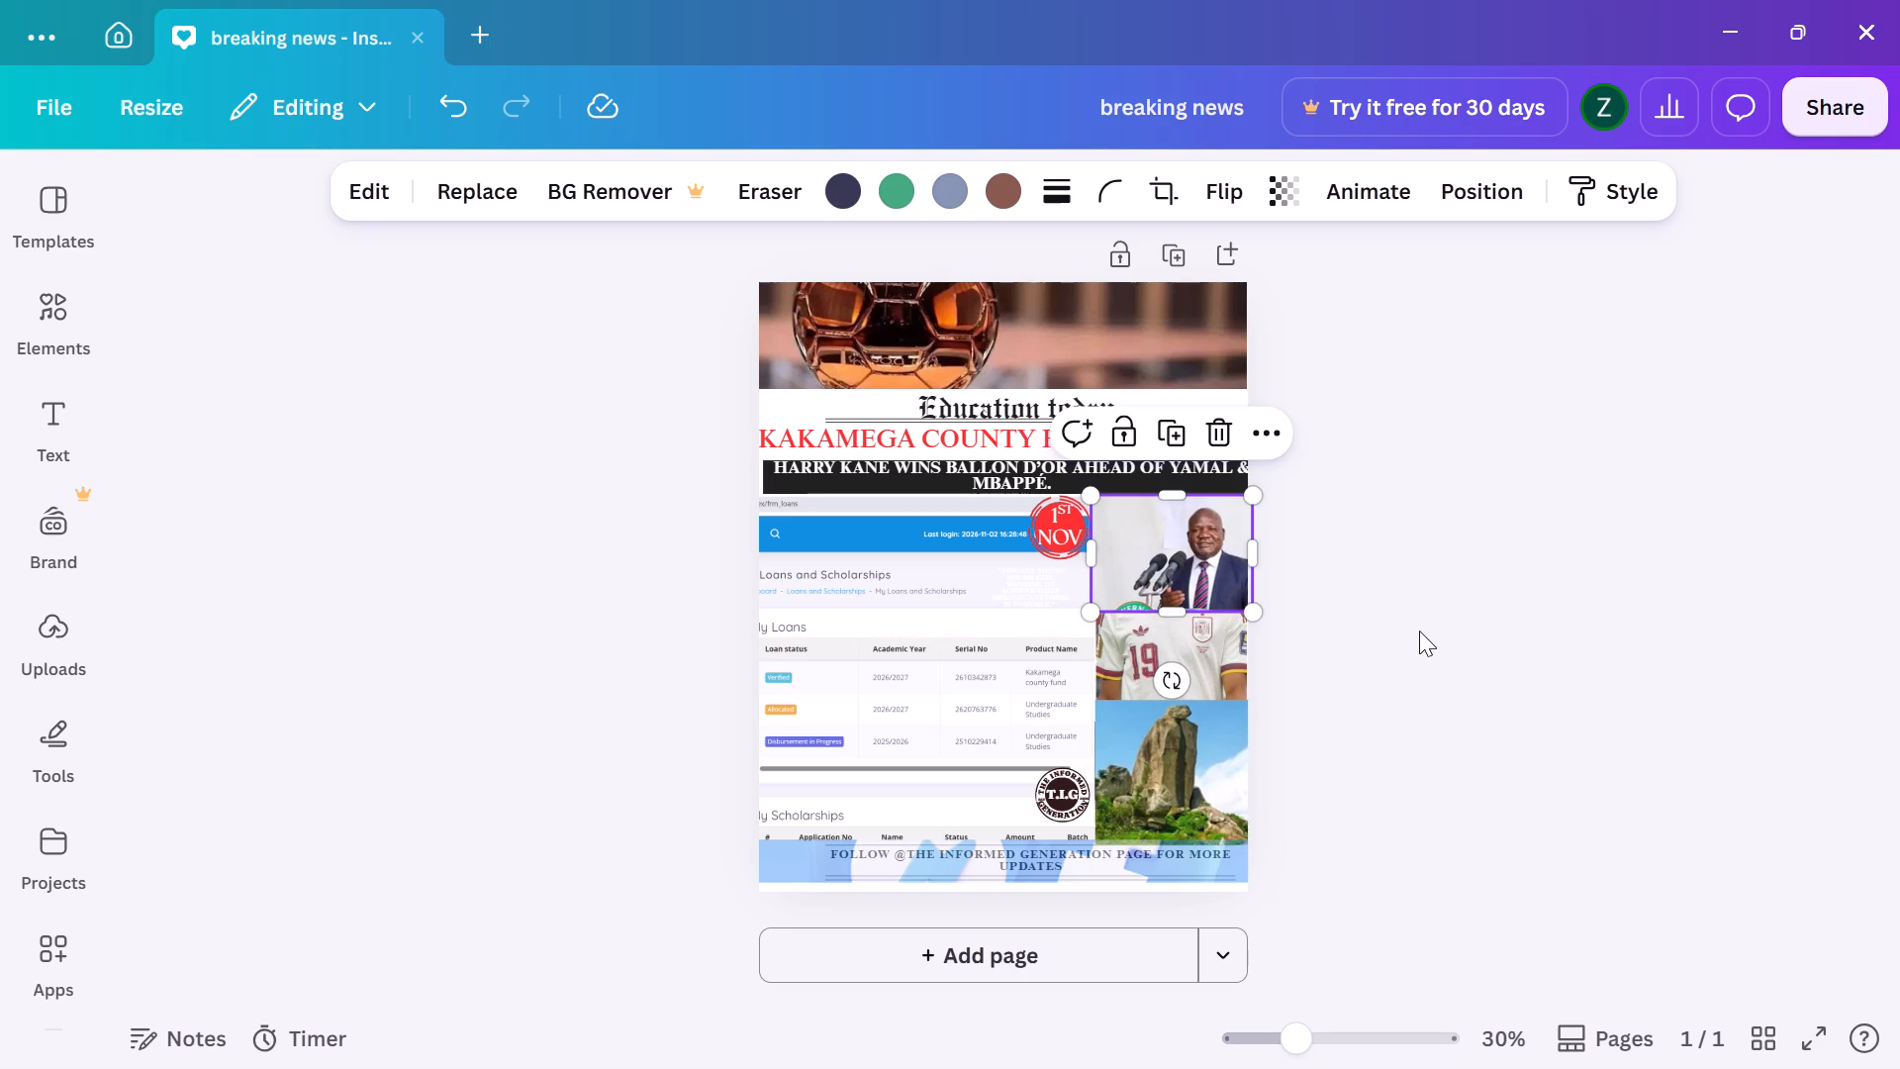
pyautogui.click(1419, 631)
# Reposition the rock photo inside its side-column frame, shifting the image slightly to the left.
pyautogui.click(1155, 729)
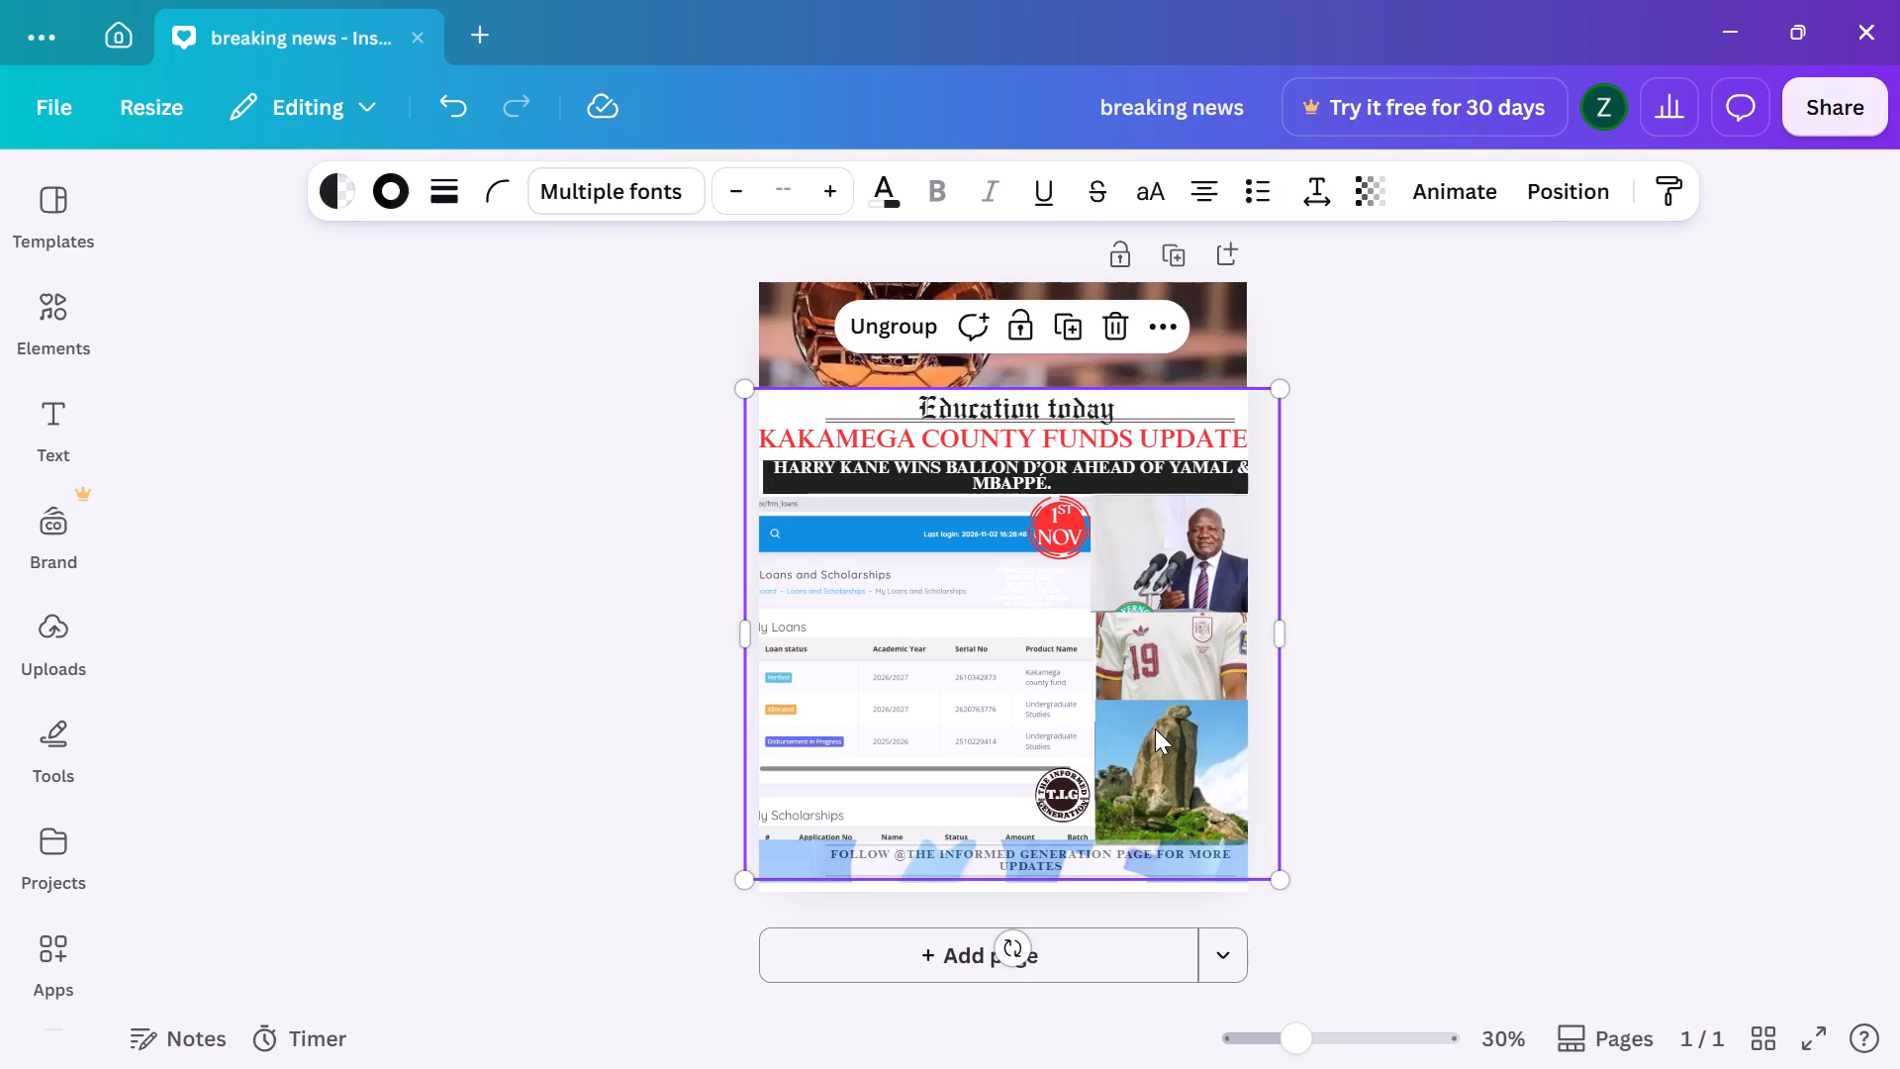
pyautogui.click(1155, 729)
pyautogui.click(1169, 691)
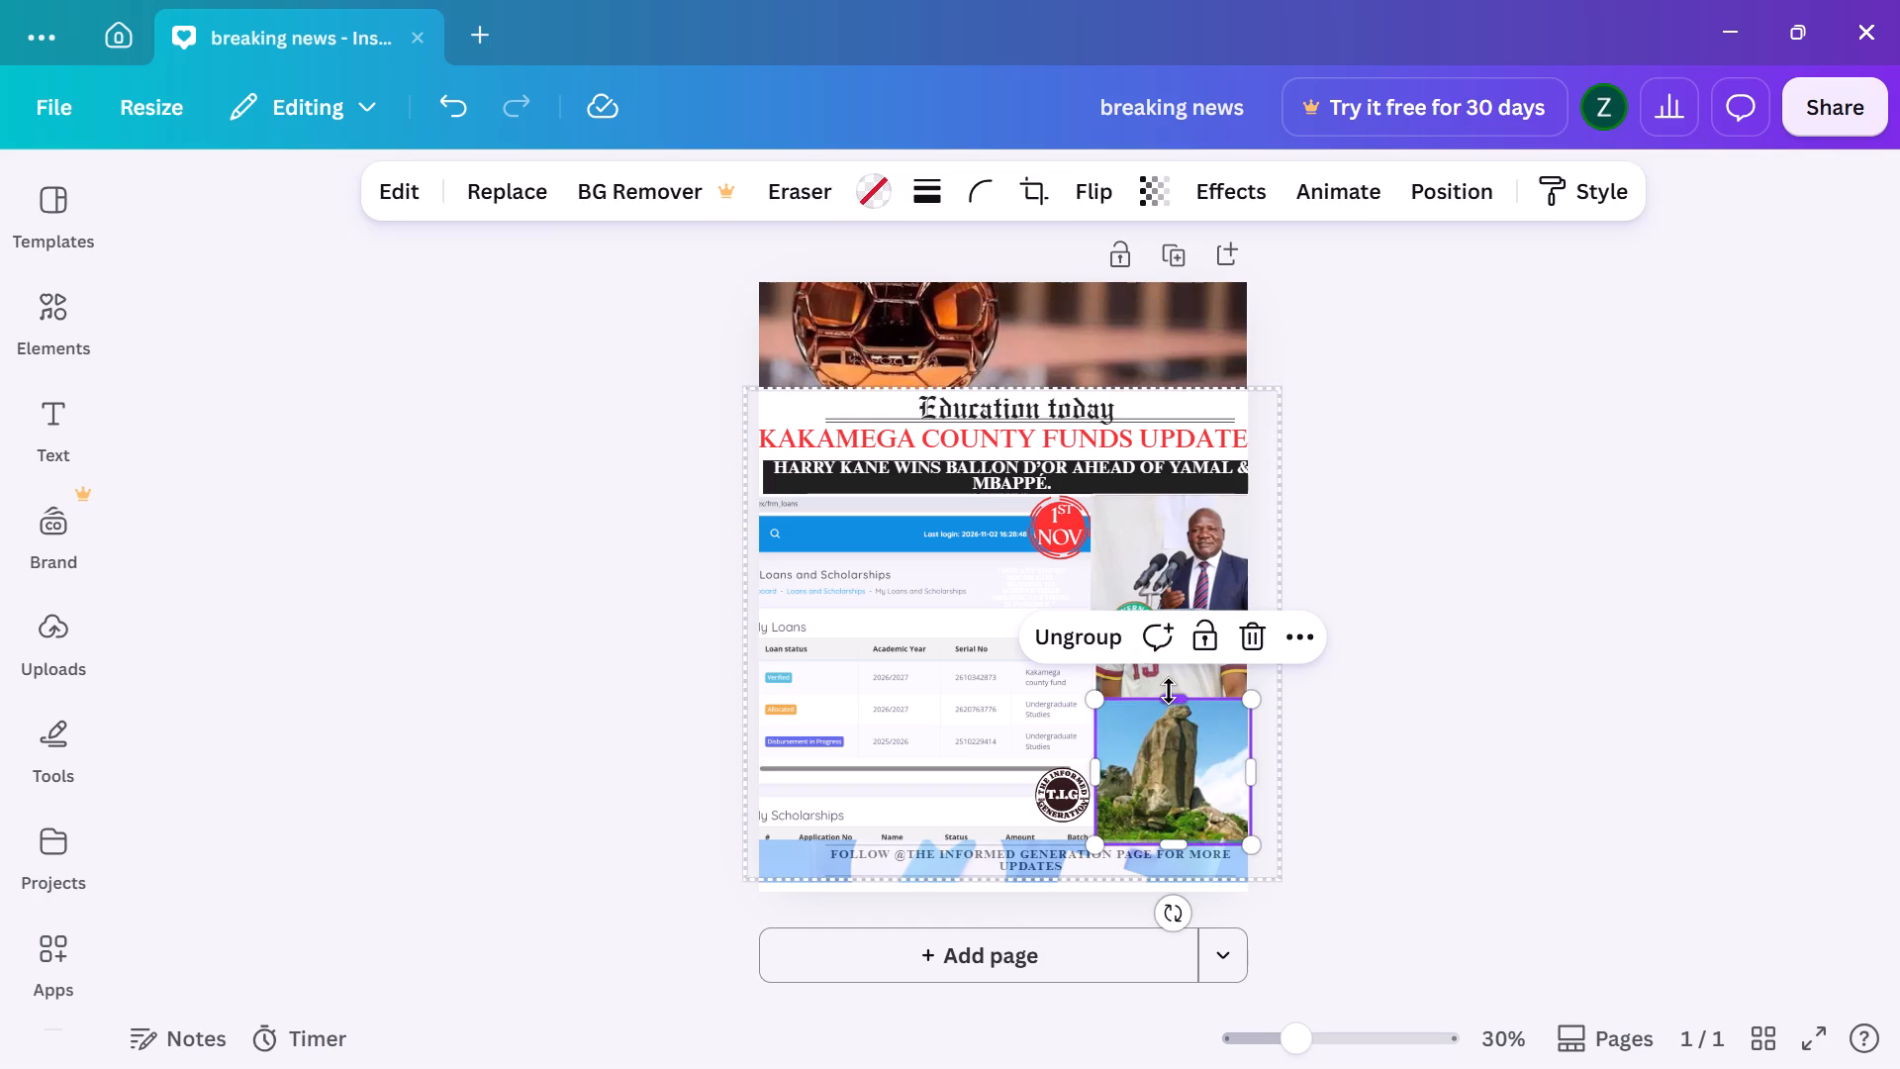
pyautogui.click(1184, 745)
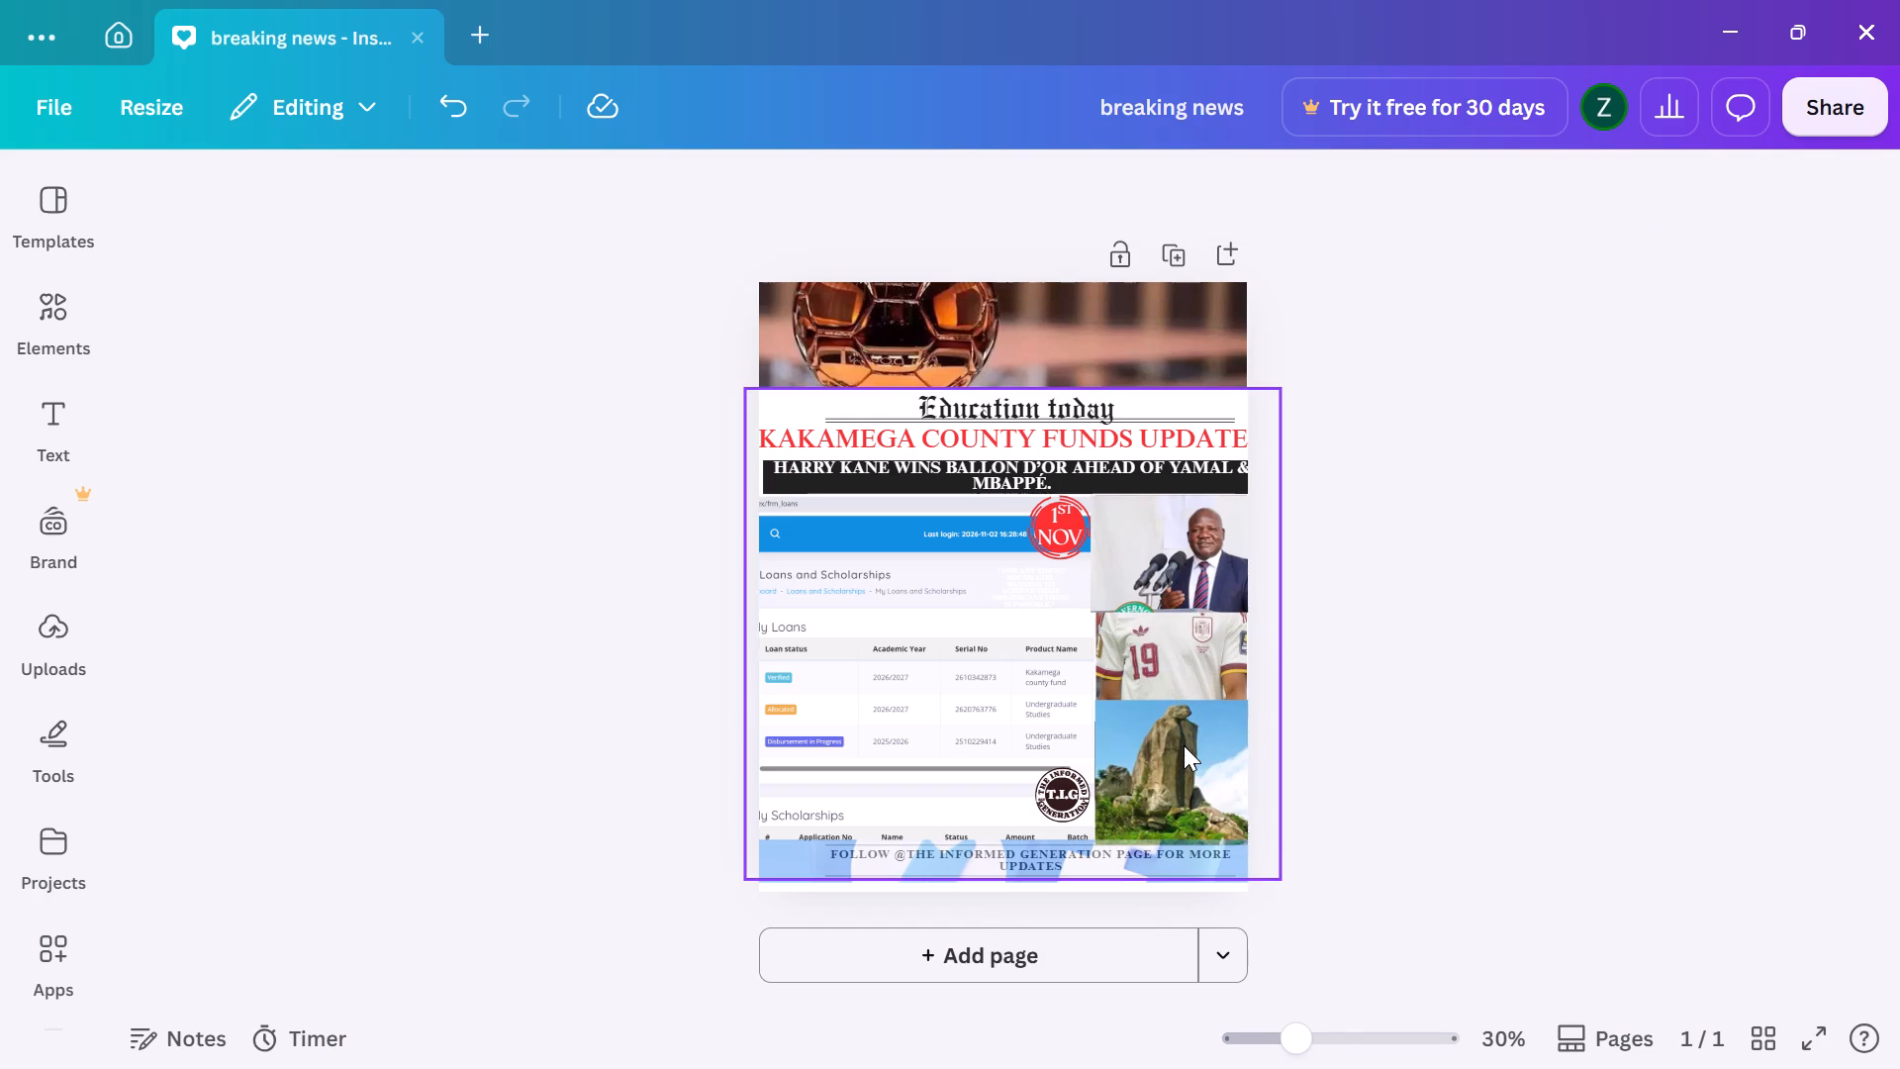
pyautogui.click(1204, 734)
pyautogui.click(1204, 734)
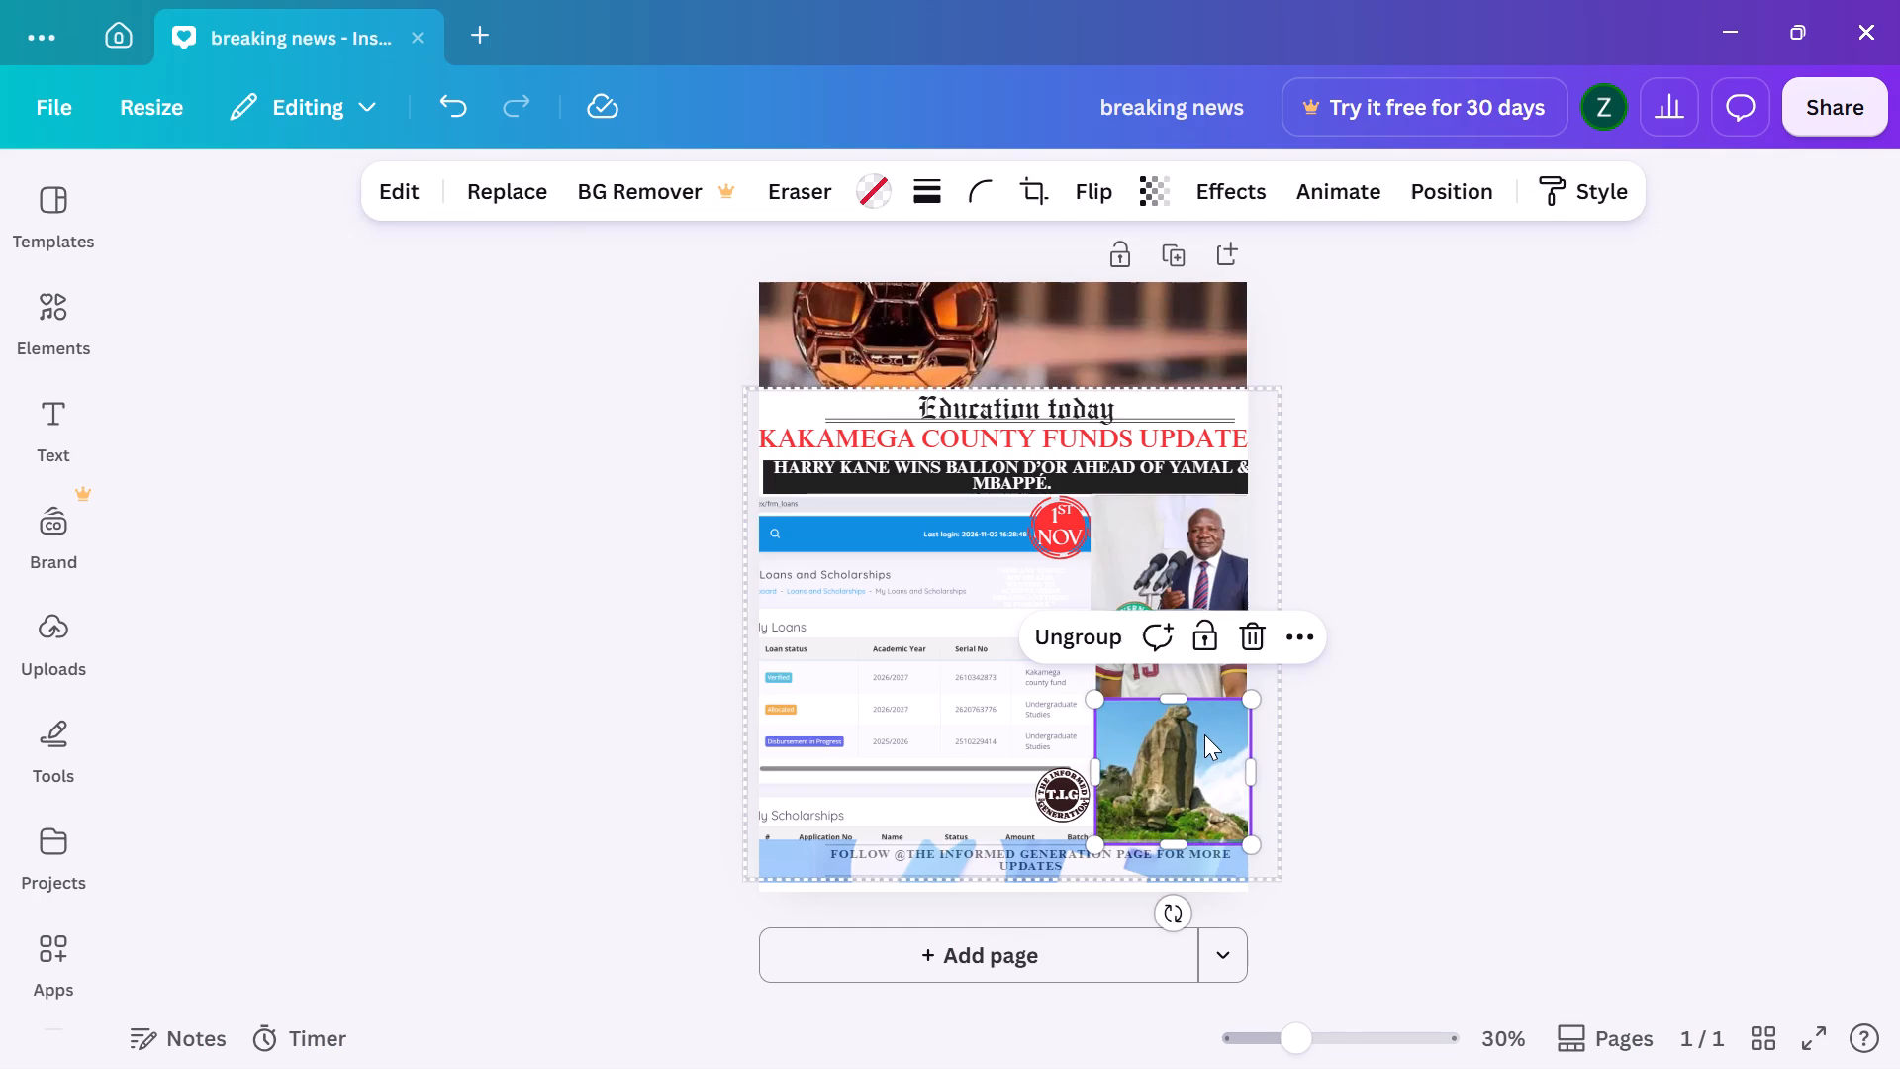
pyautogui.doubleClick(1204, 734)
pyautogui.moveTo(1204, 734); pyautogui.dragTo(1208, 761)
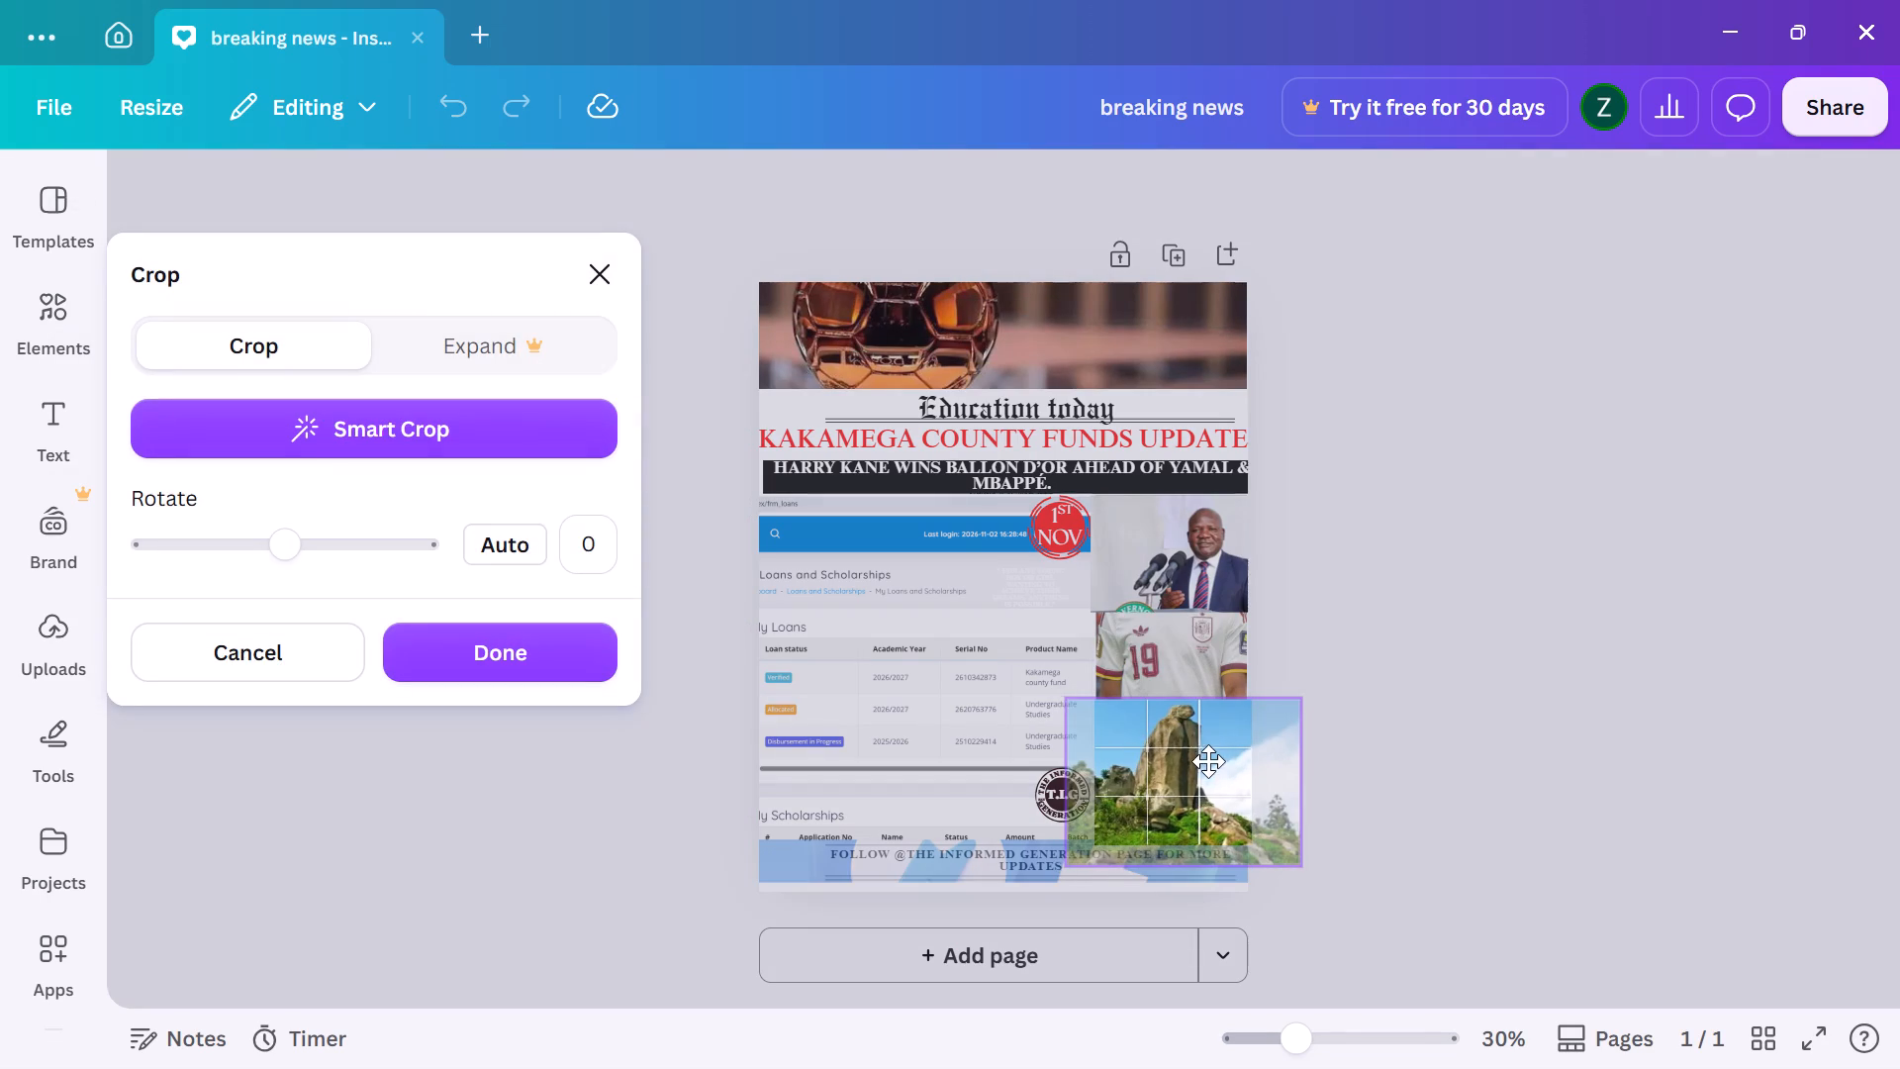
pyautogui.moveTo(1208, 761); pyautogui.dragTo(1209, 766)
pyautogui.moveTo(1209, 766); pyautogui.dragTo(1187, 819)
pyautogui.moveTo(1172, 801); pyautogui.dragTo(1181, 801)
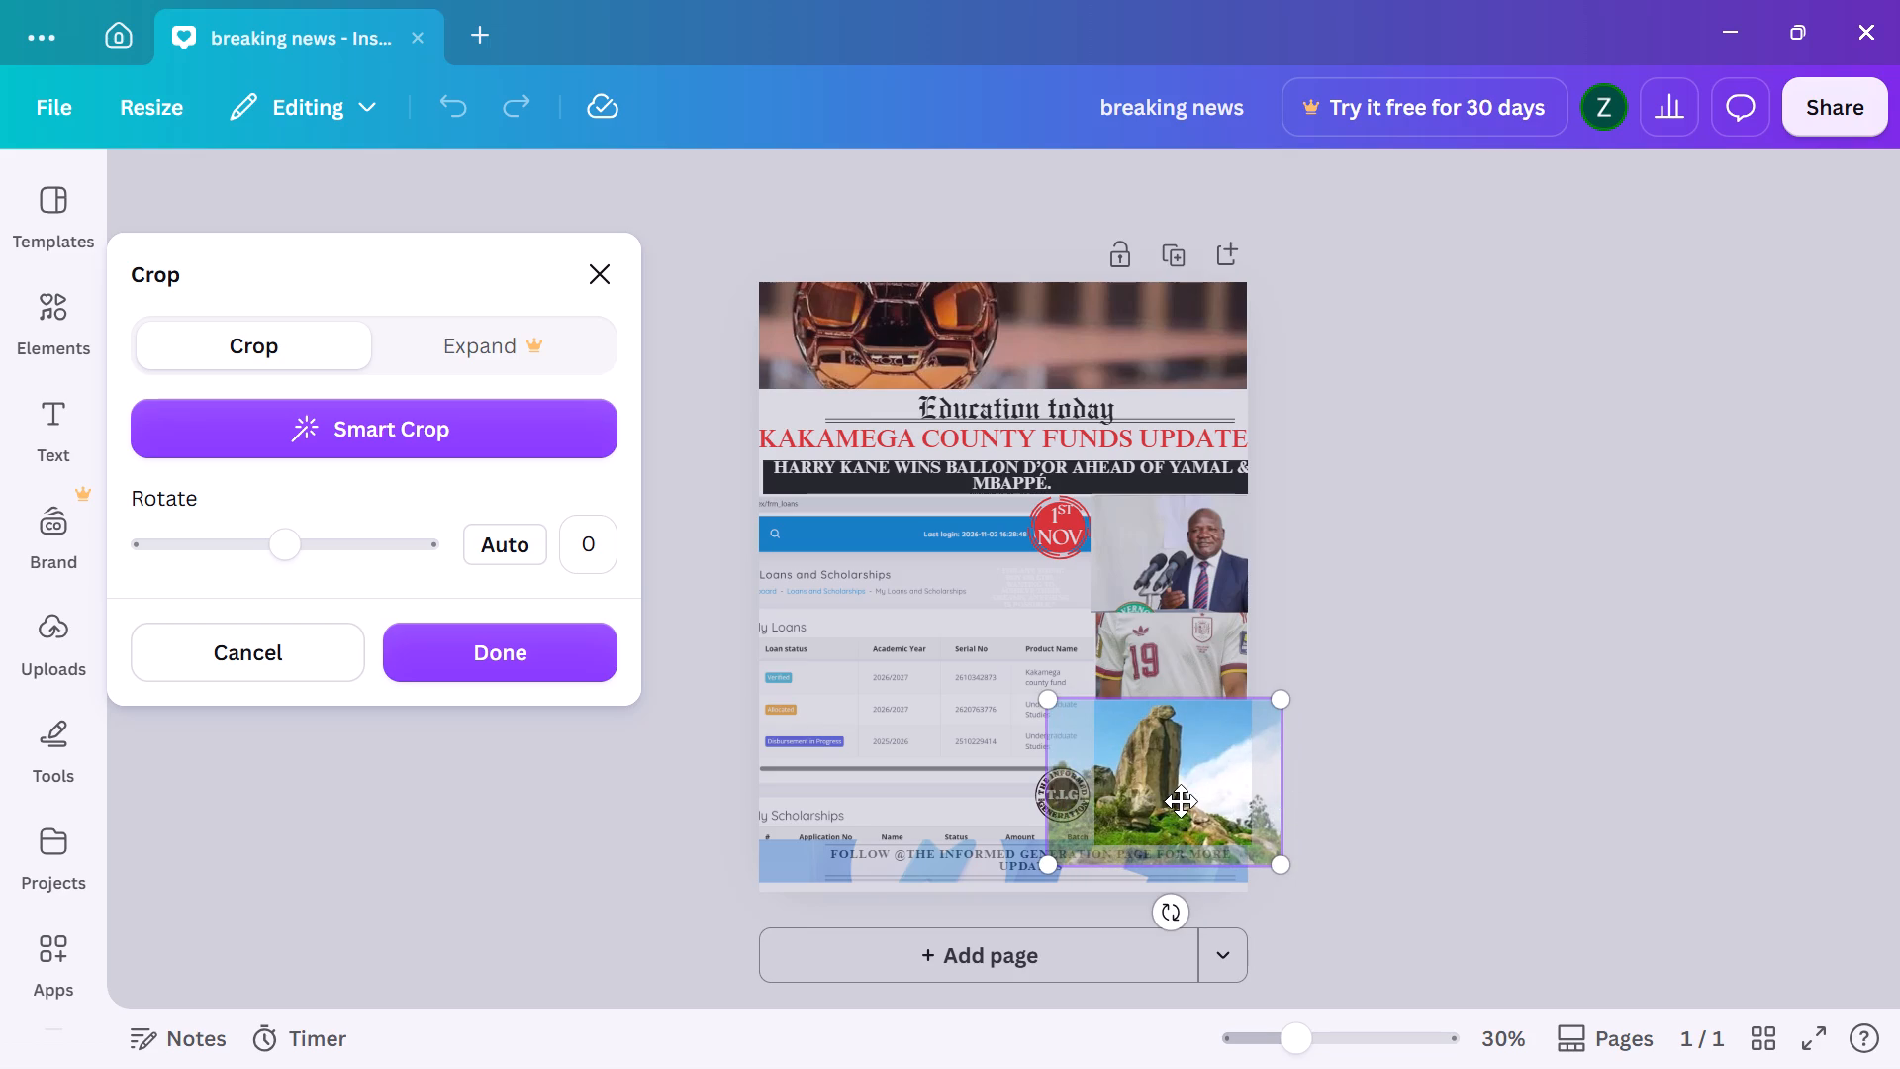
pyautogui.moveTo(1181, 801); pyautogui.dragTo(1193, 801)
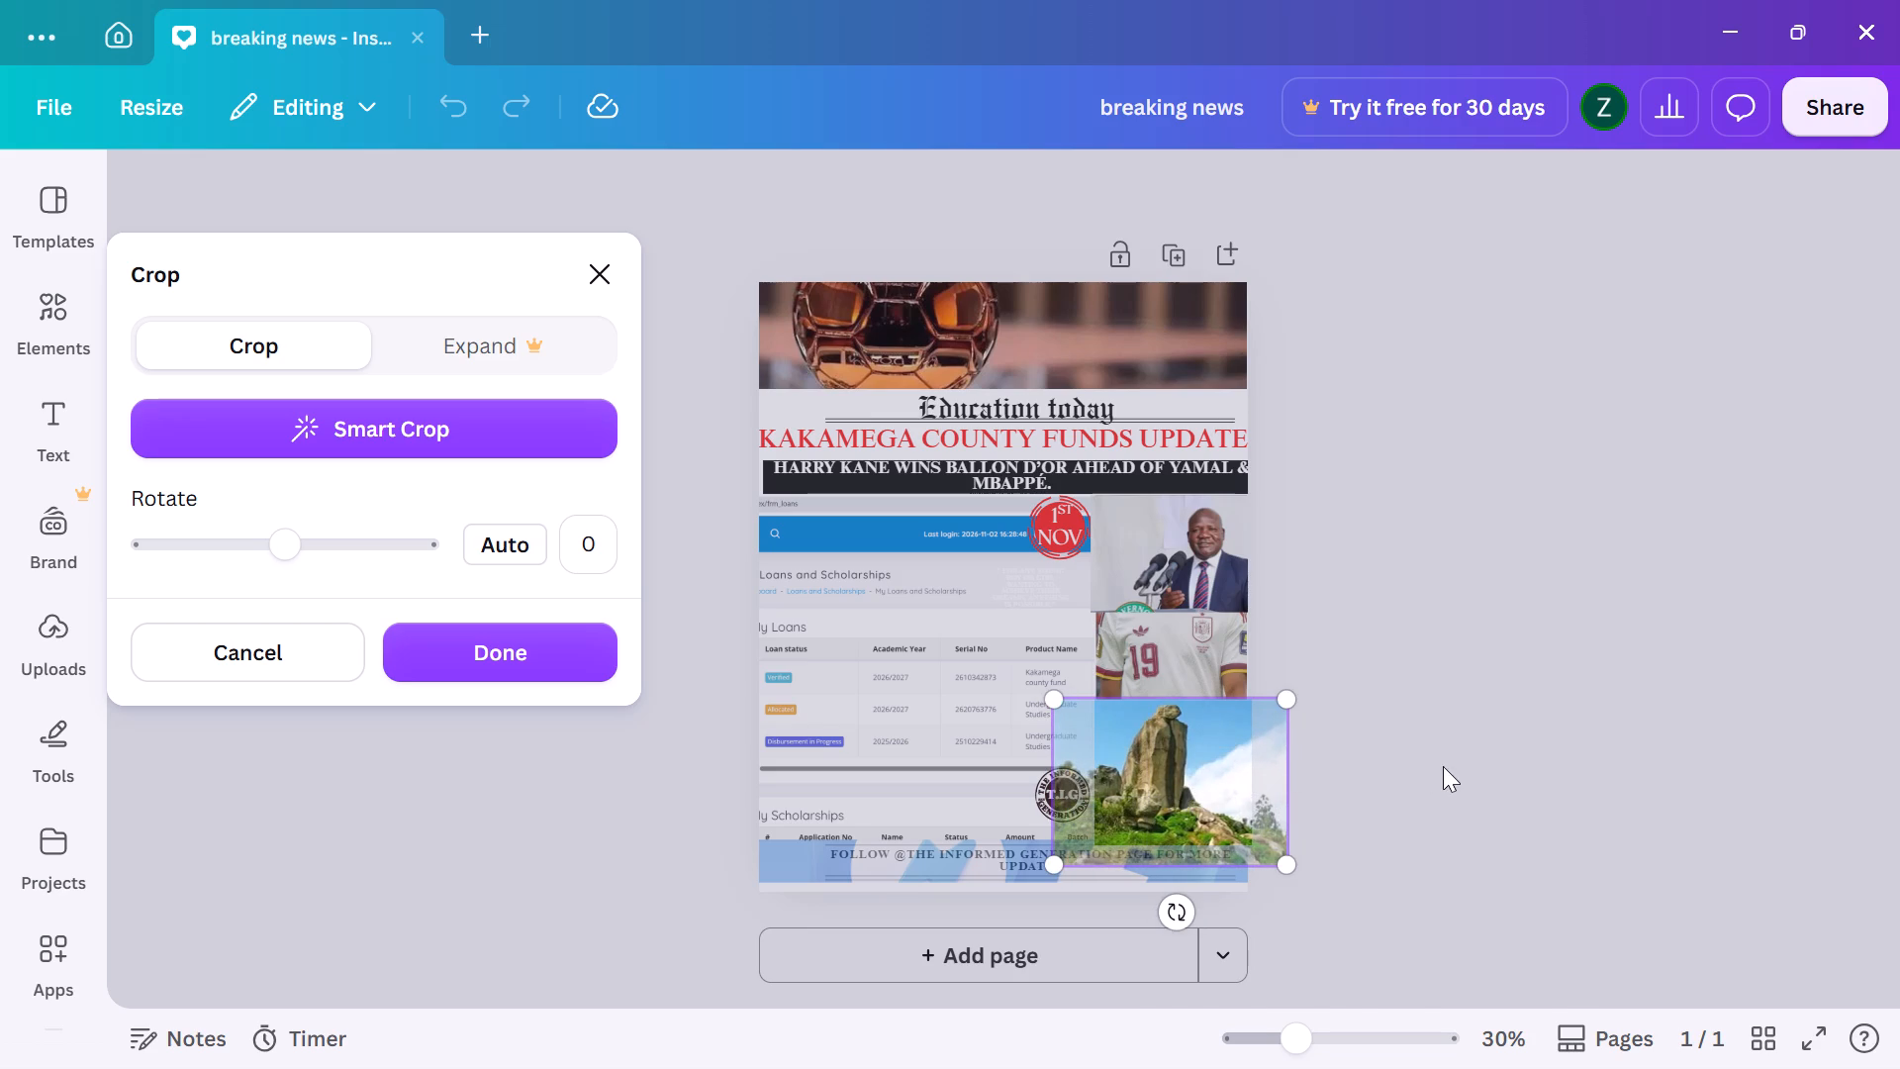
pyautogui.click(1443, 766)
pyautogui.click(1465, 740)
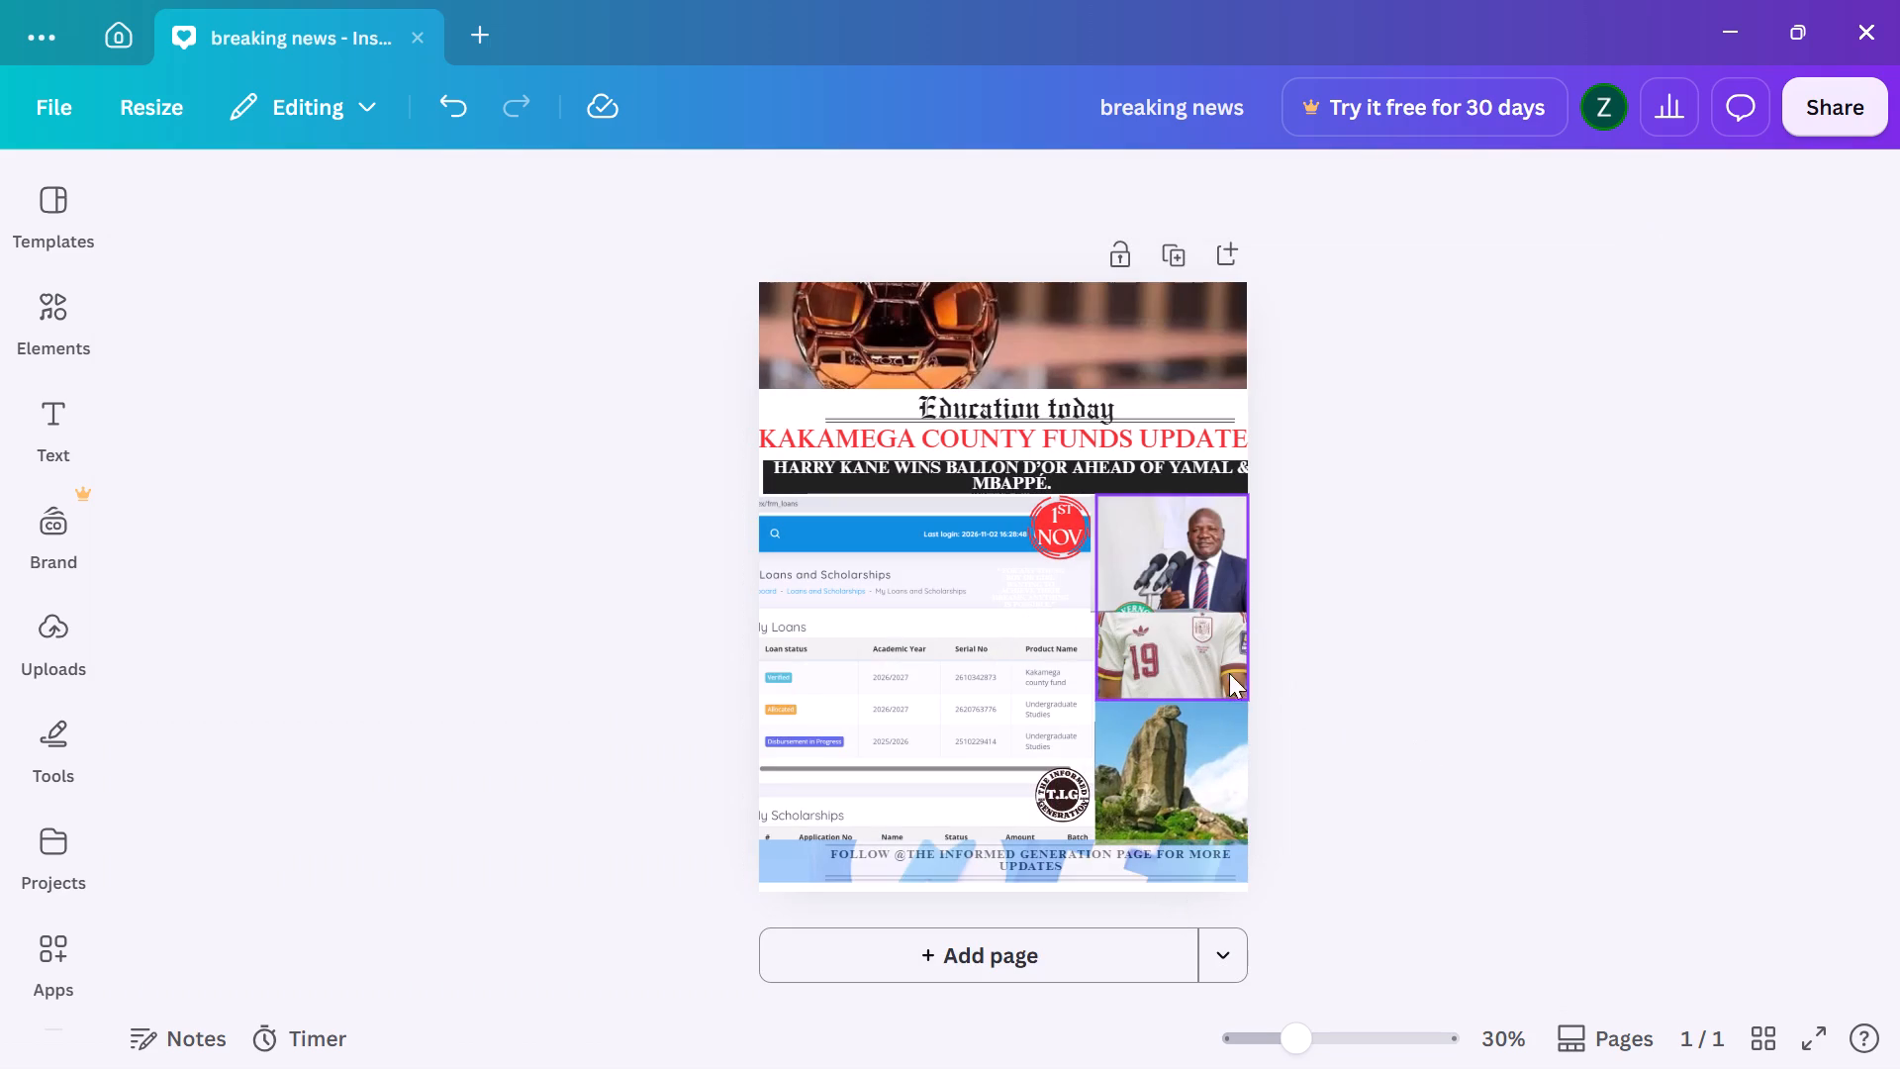
# Extend the bottom edge of the governor photo slightly over the footballer, to about 358 wide by 275 high.
pyautogui.click(1190, 559)
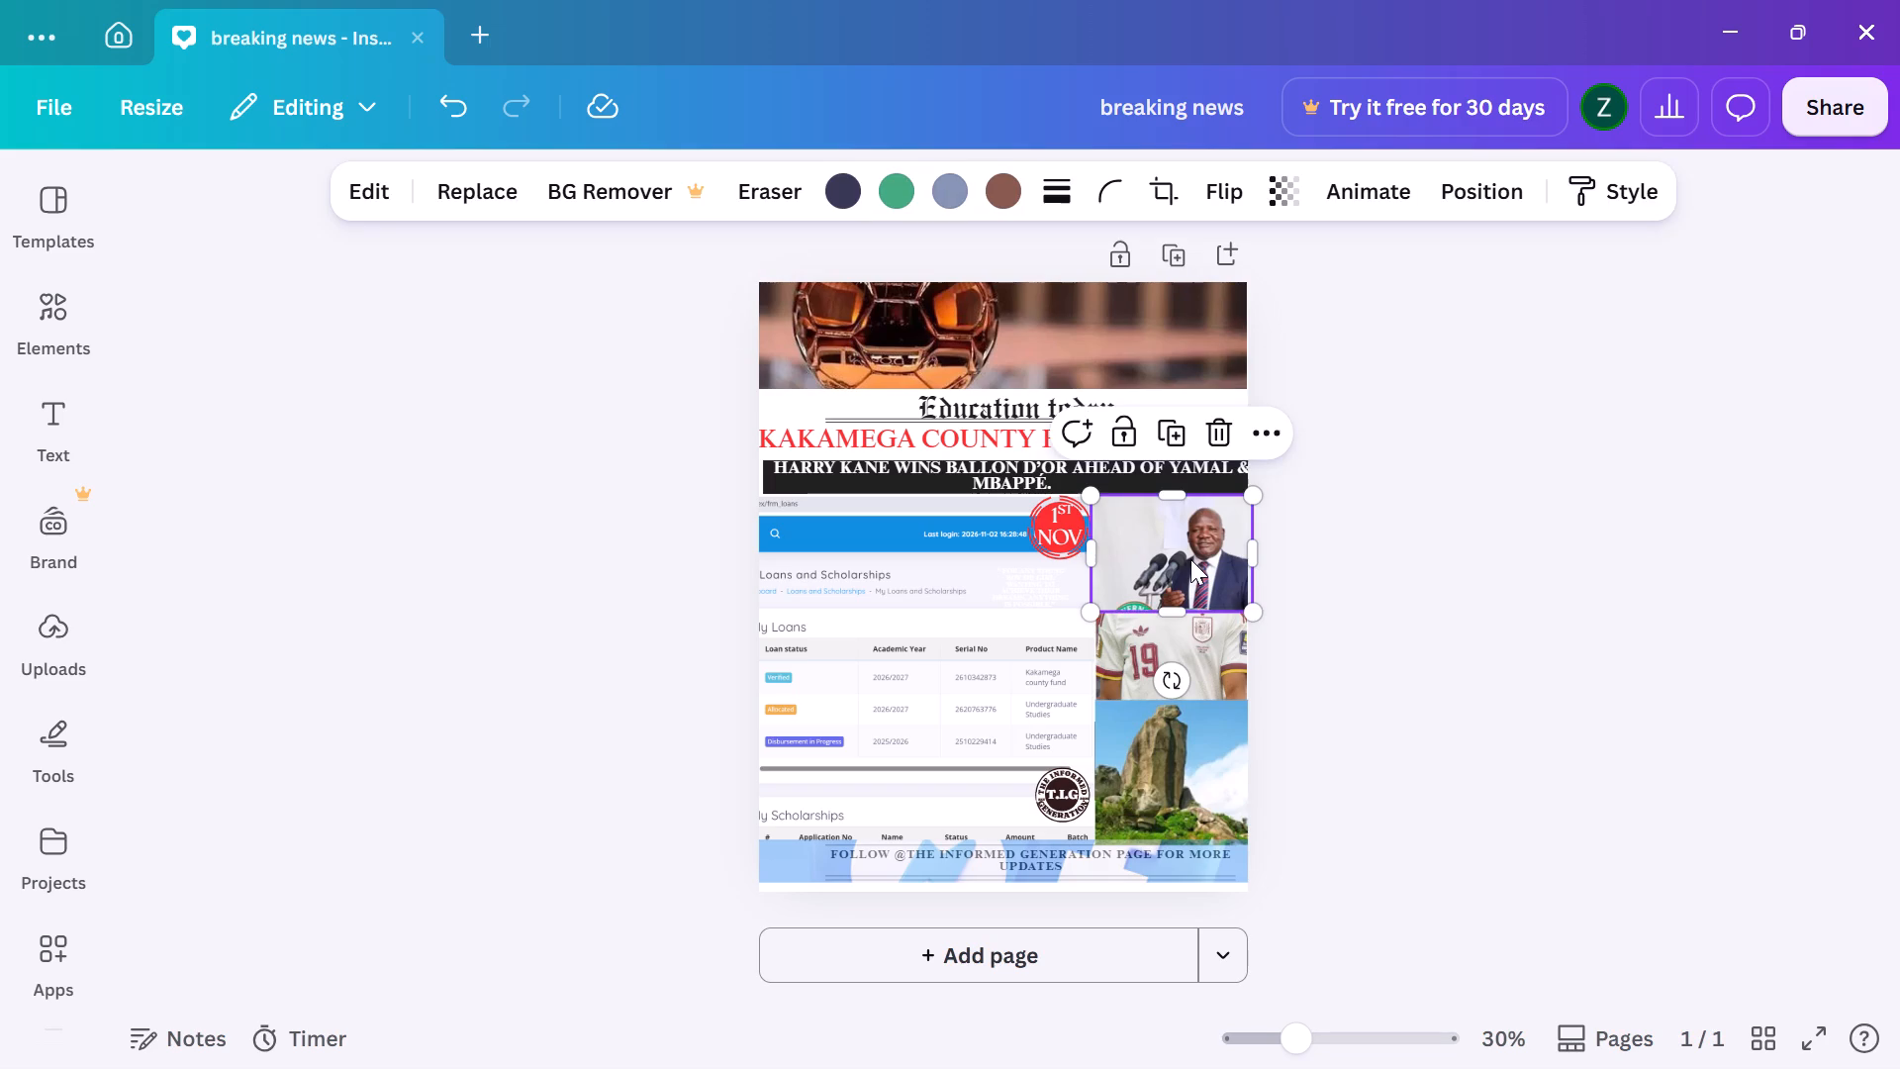
pyautogui.moveTo(1174, 605); pyautogui.dragTo(1174, 610)
pyautogui.moveTo(1174, 610); pyautogui.dragTo(1175, 612)
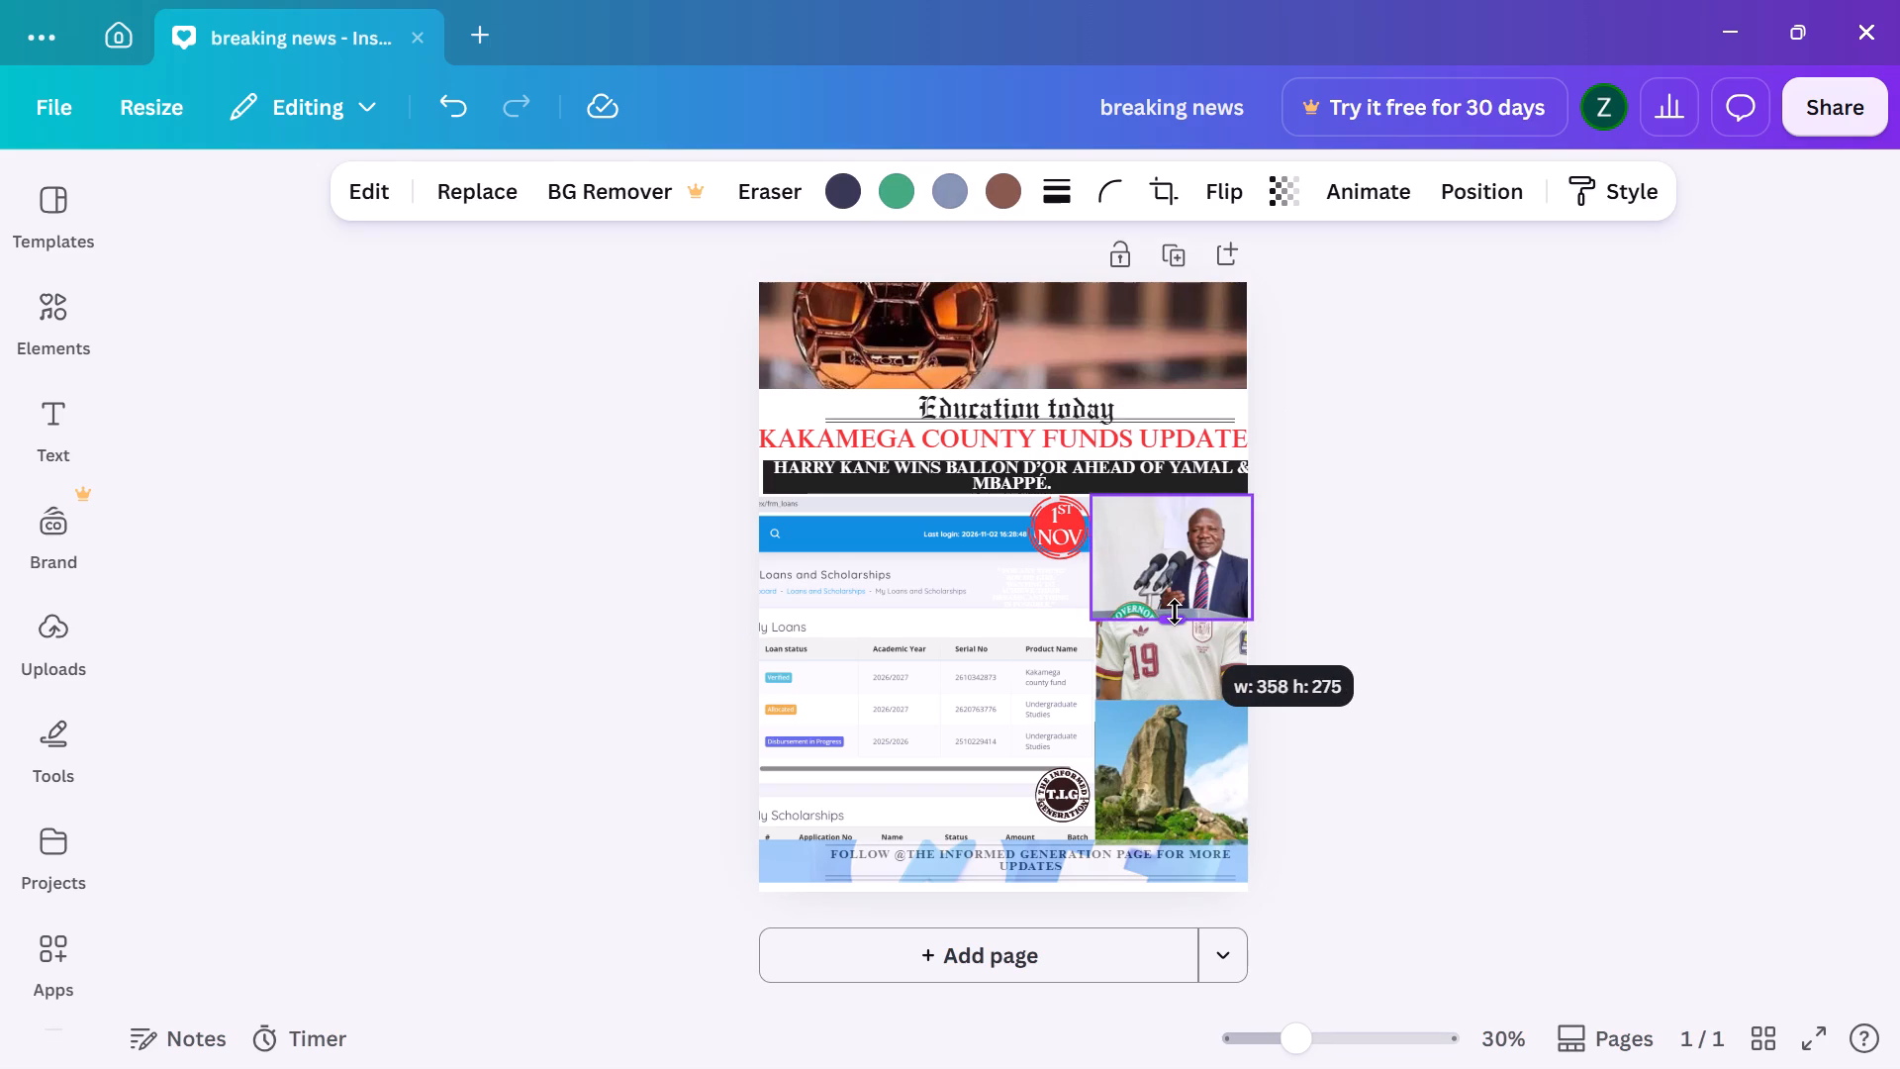
pyautogui.moveTo(1175, 612); pyautogui.dragTo(1175, 618)
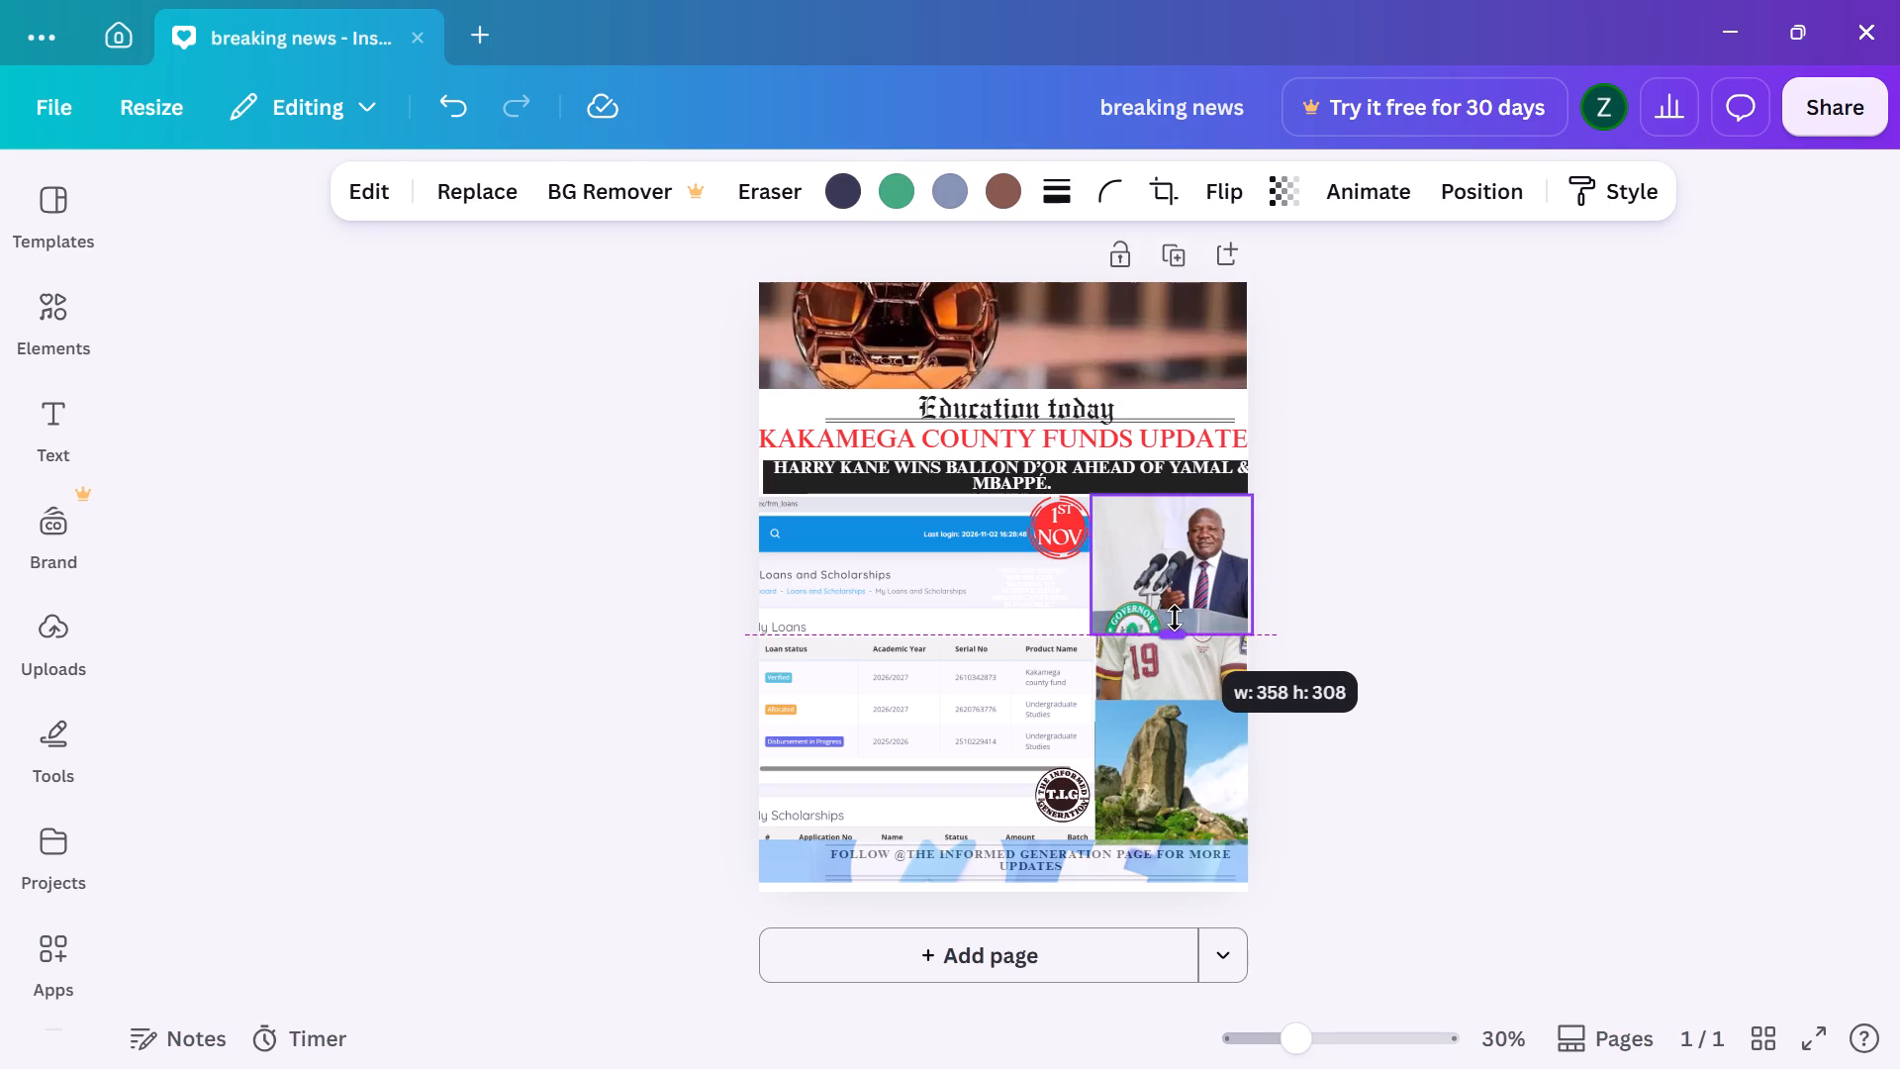
pyautogui.moveTo(1175, 618); pyautogui.dragTo(1174, 675)
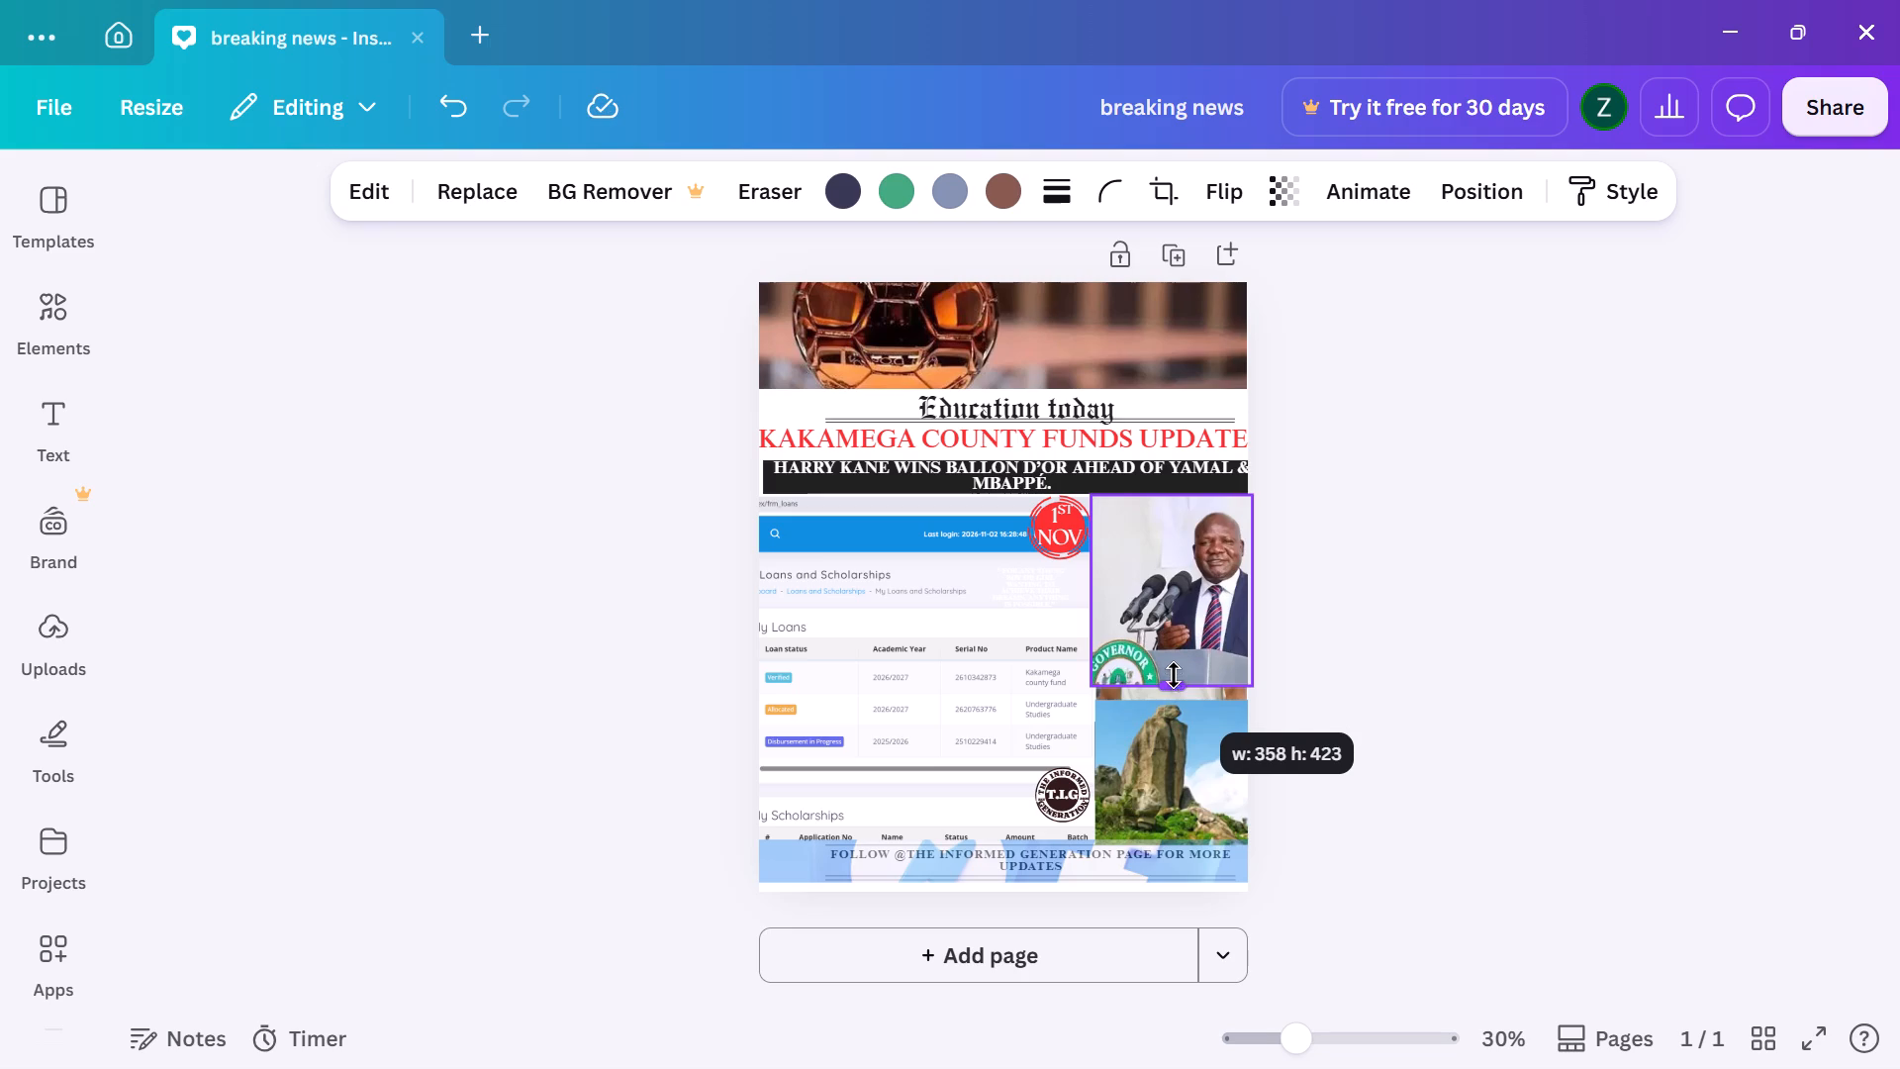
pyautogui.moveTo(1174, 675); pyautogui.dragTo(1197, 613)
pyautogui.click(1339, 601)
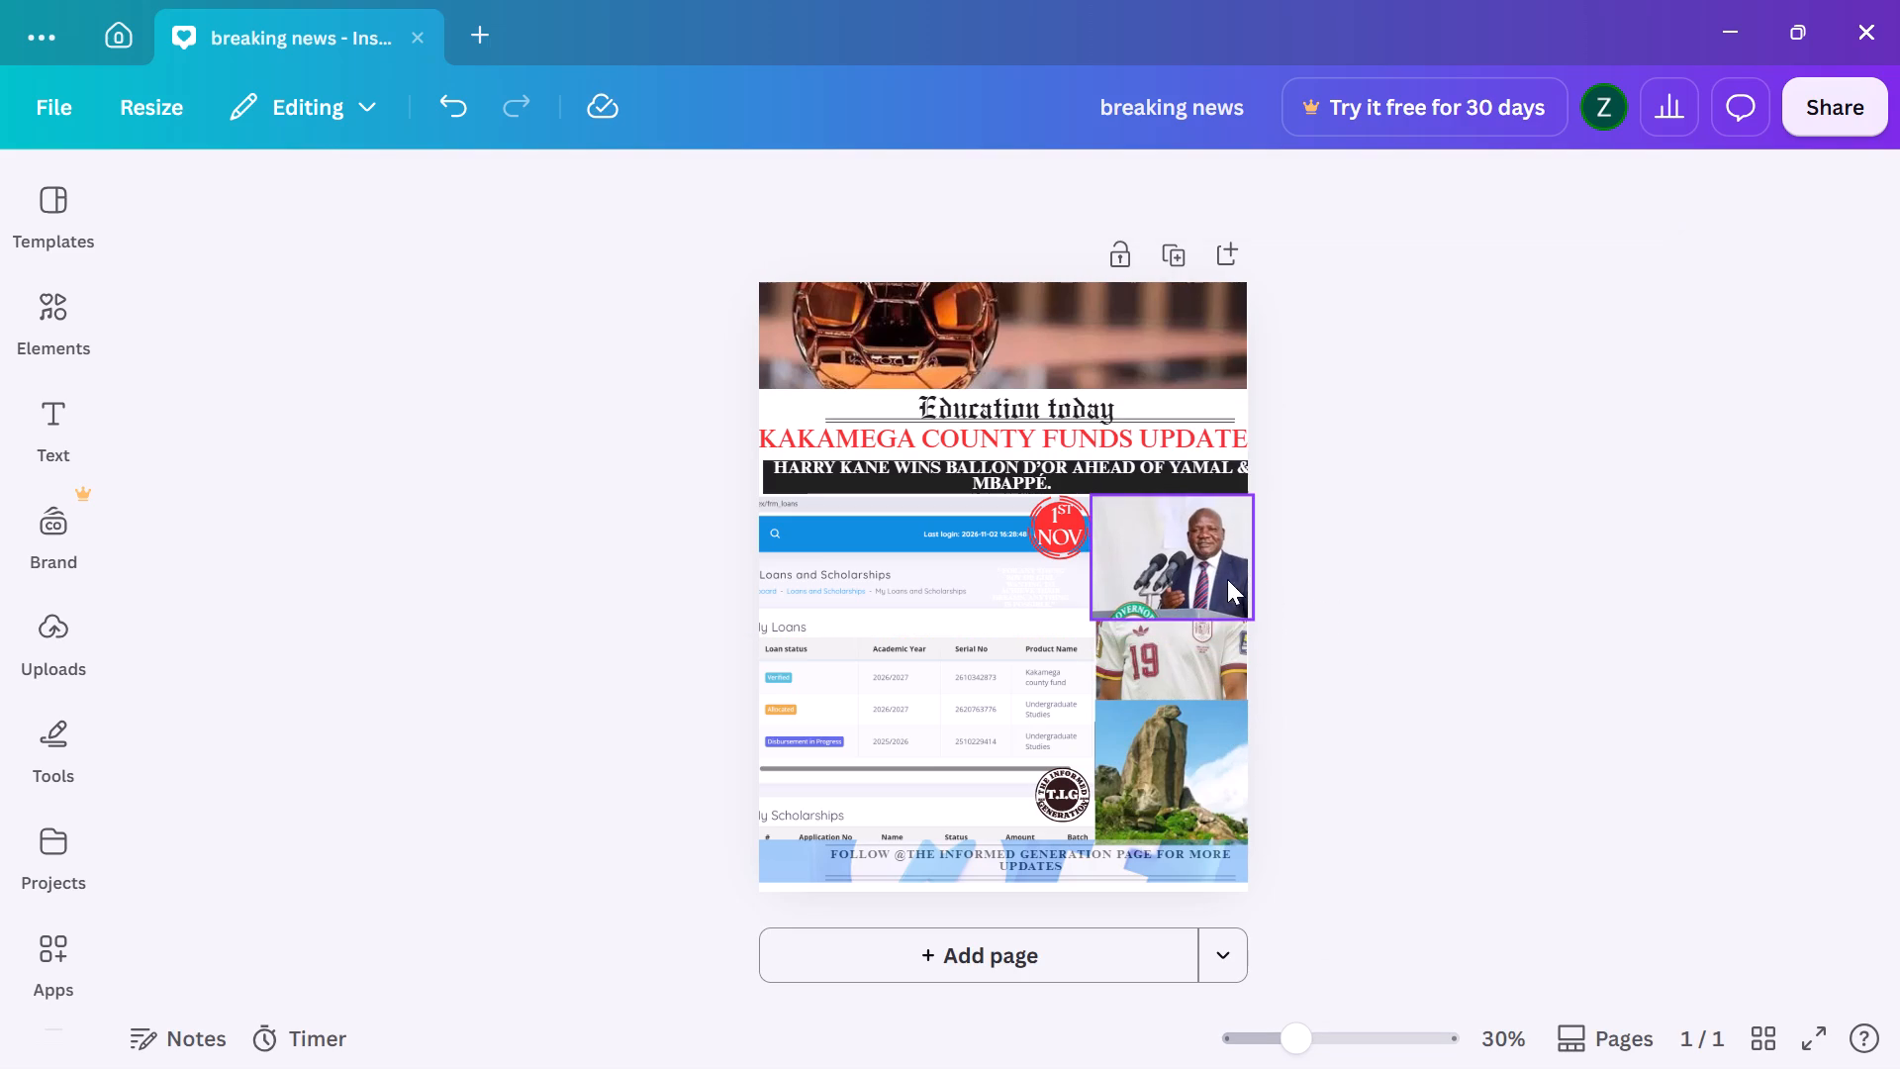
pyautogui.click(1196, 572)
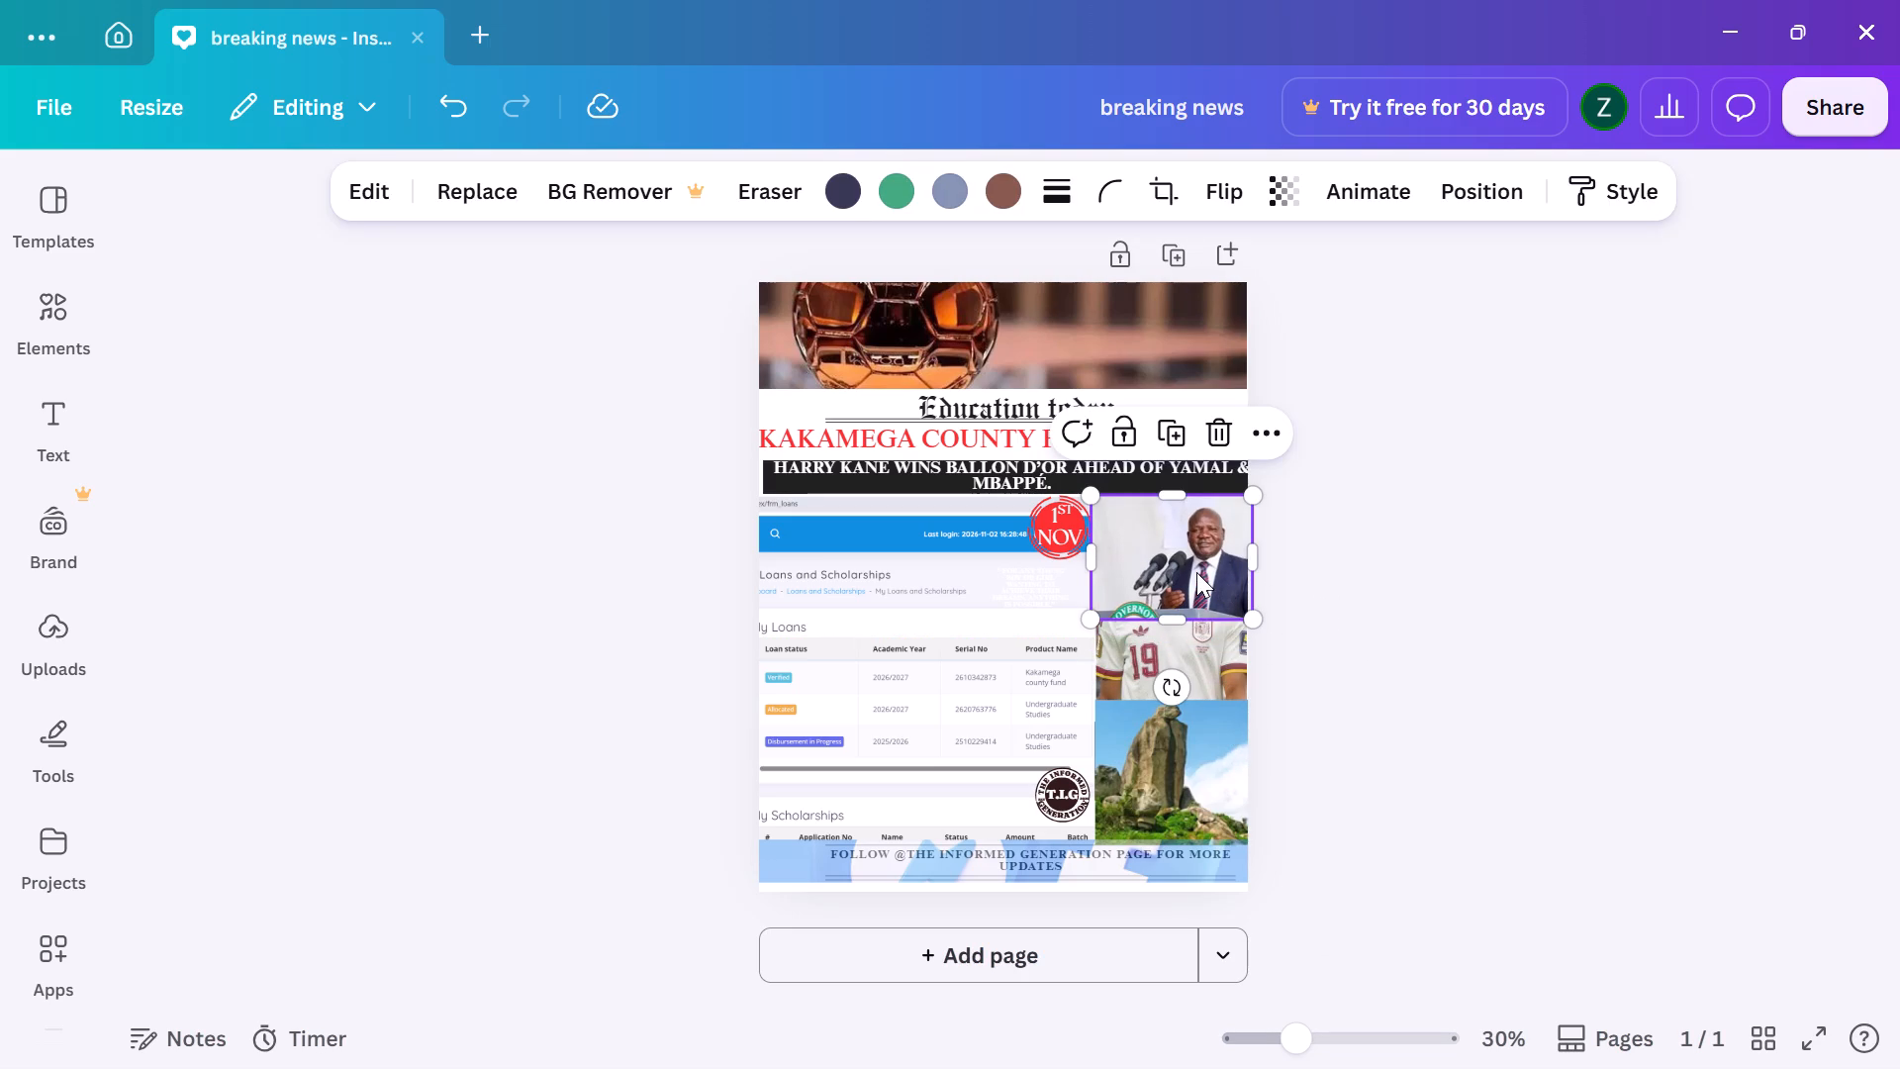
# Switch to Chrome and run an image search for "HELB" in a new tab.
pyautogui.click(1118, 365)
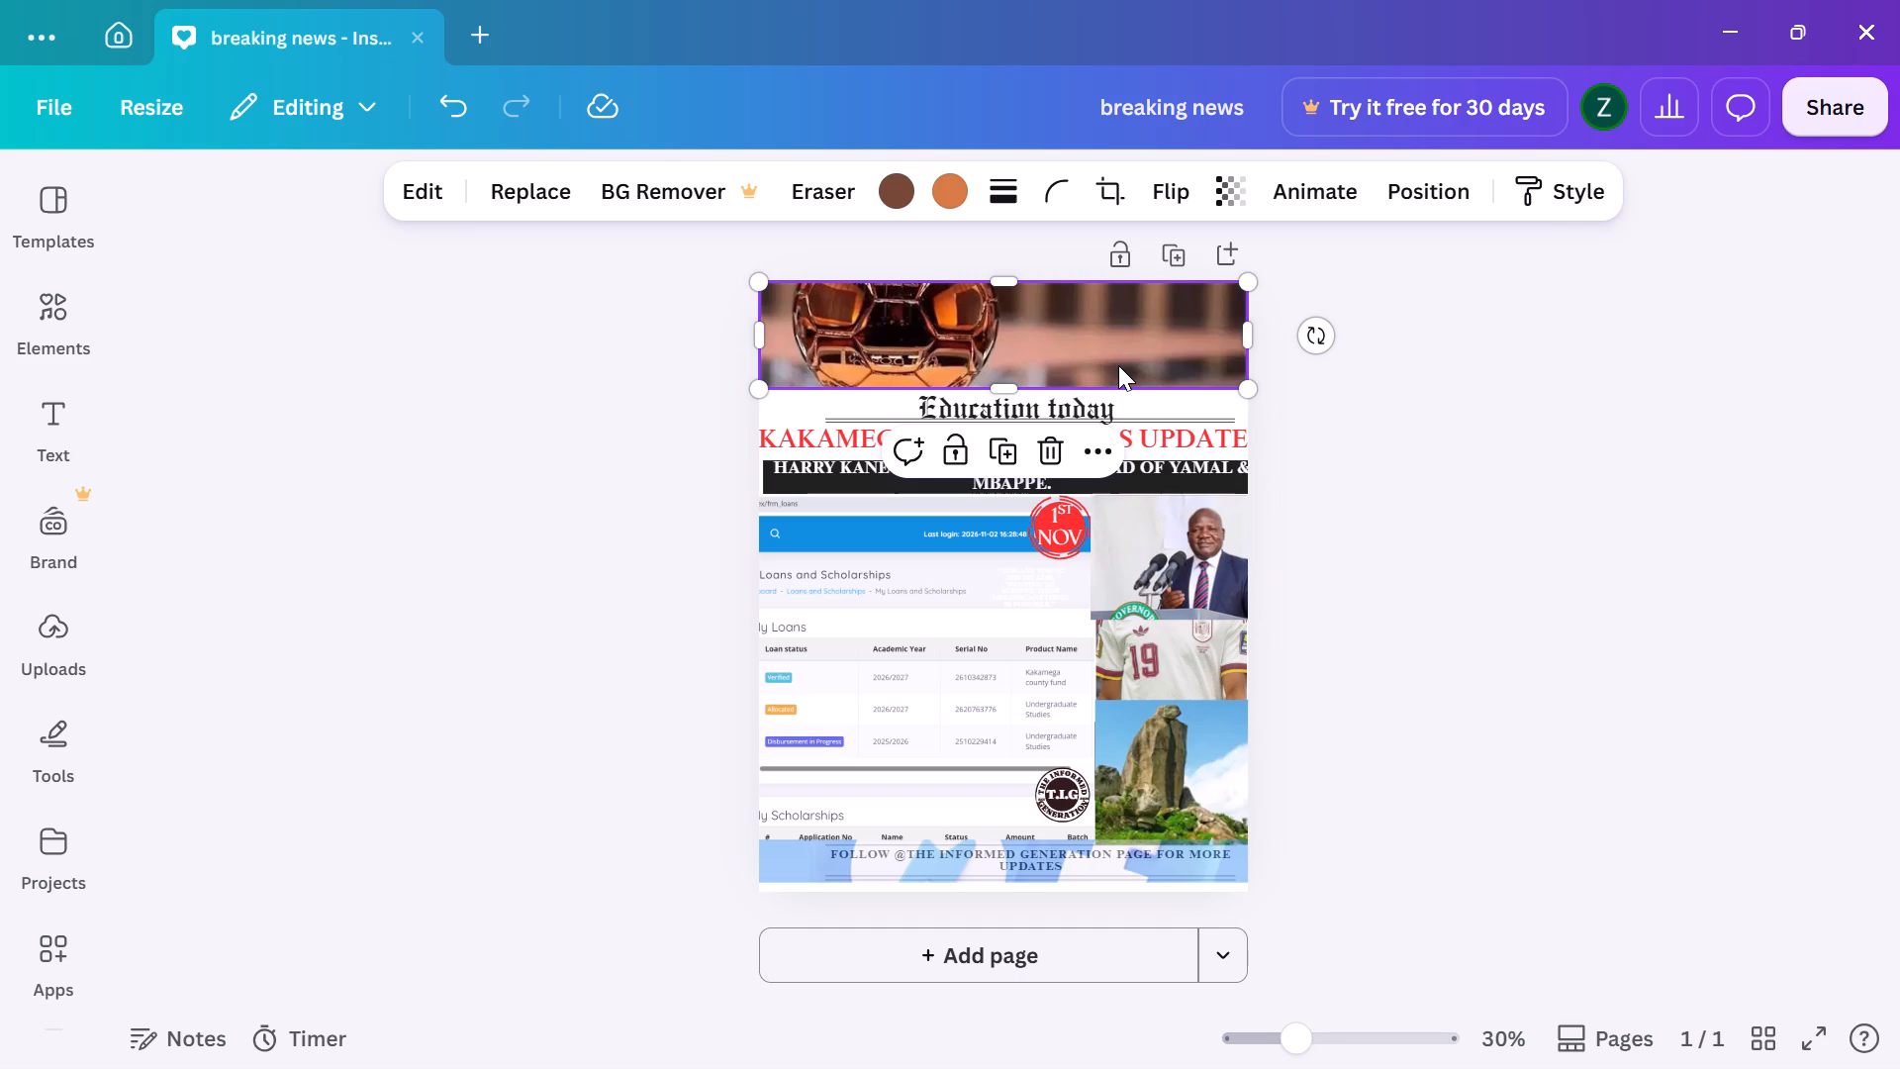
pyautogui.press('super+Tab')
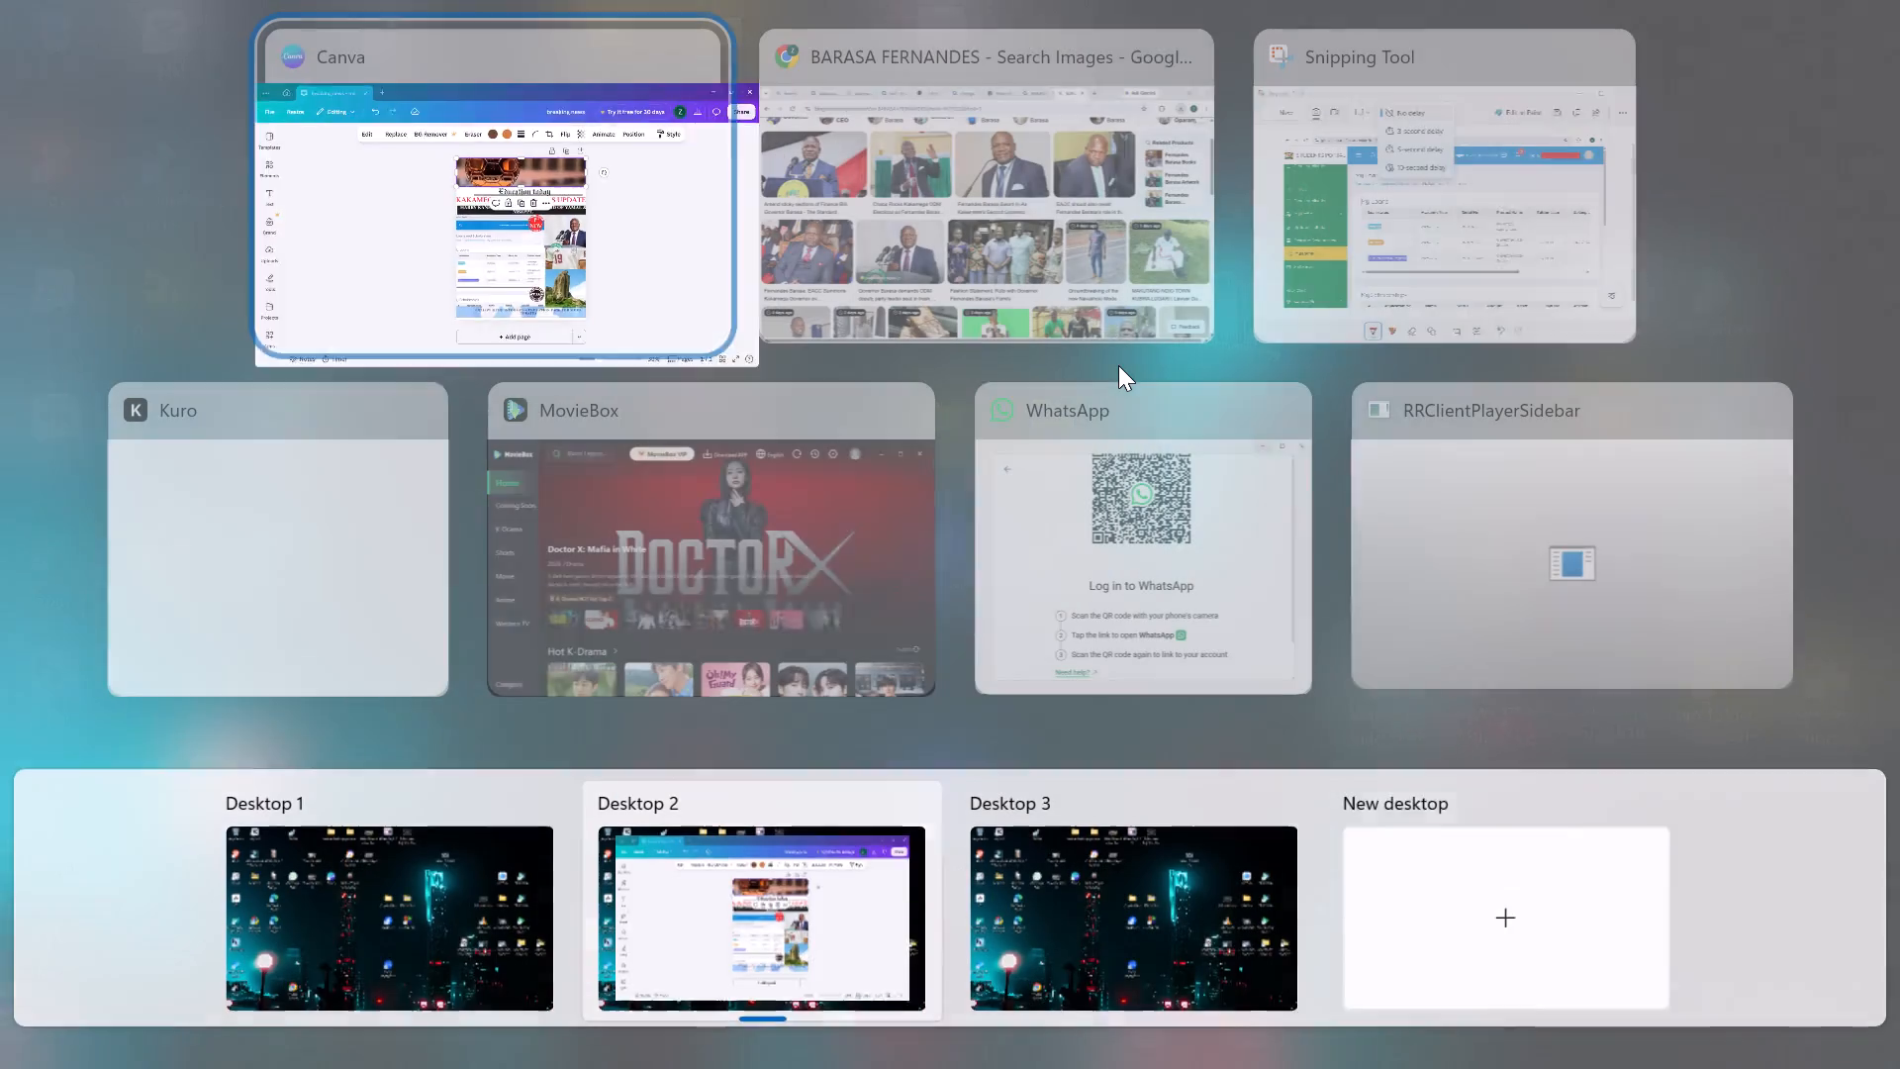
pyautogui.click(1115, 170)
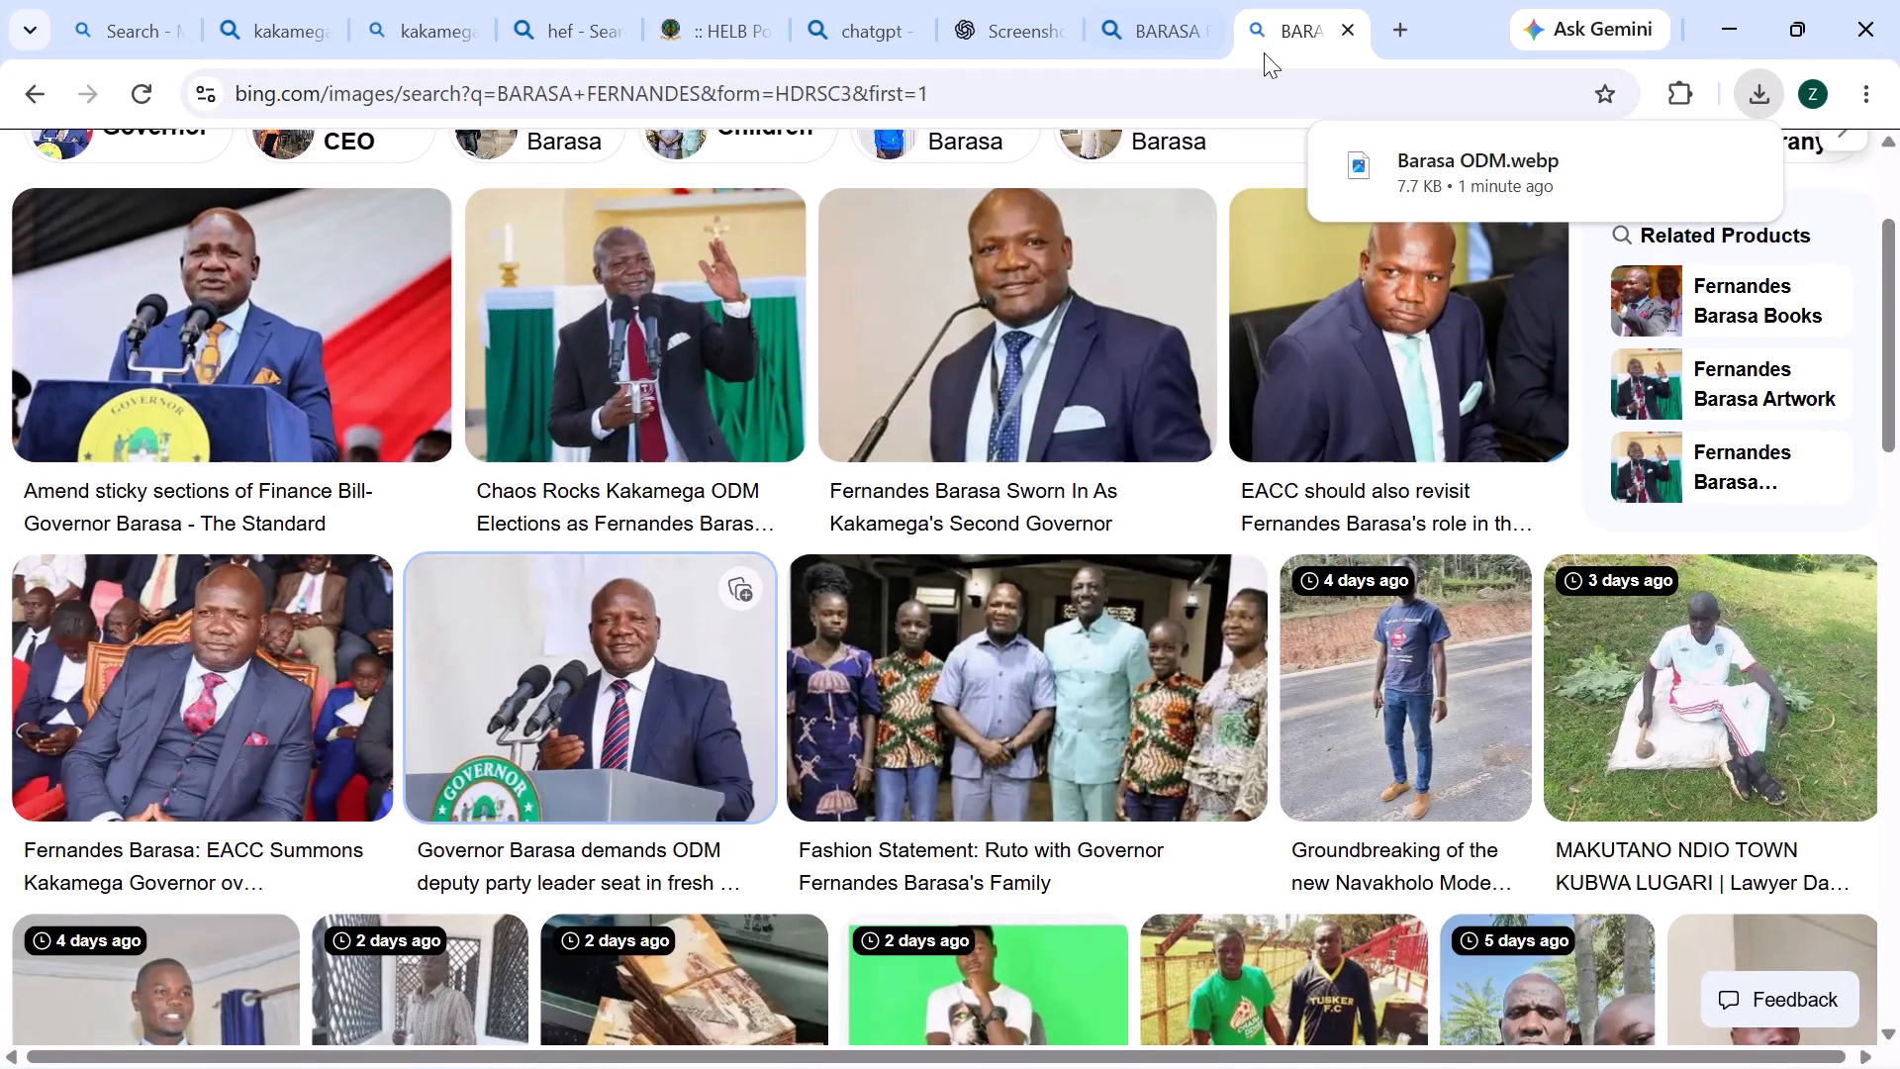
pyautogui.click(1391, 42)
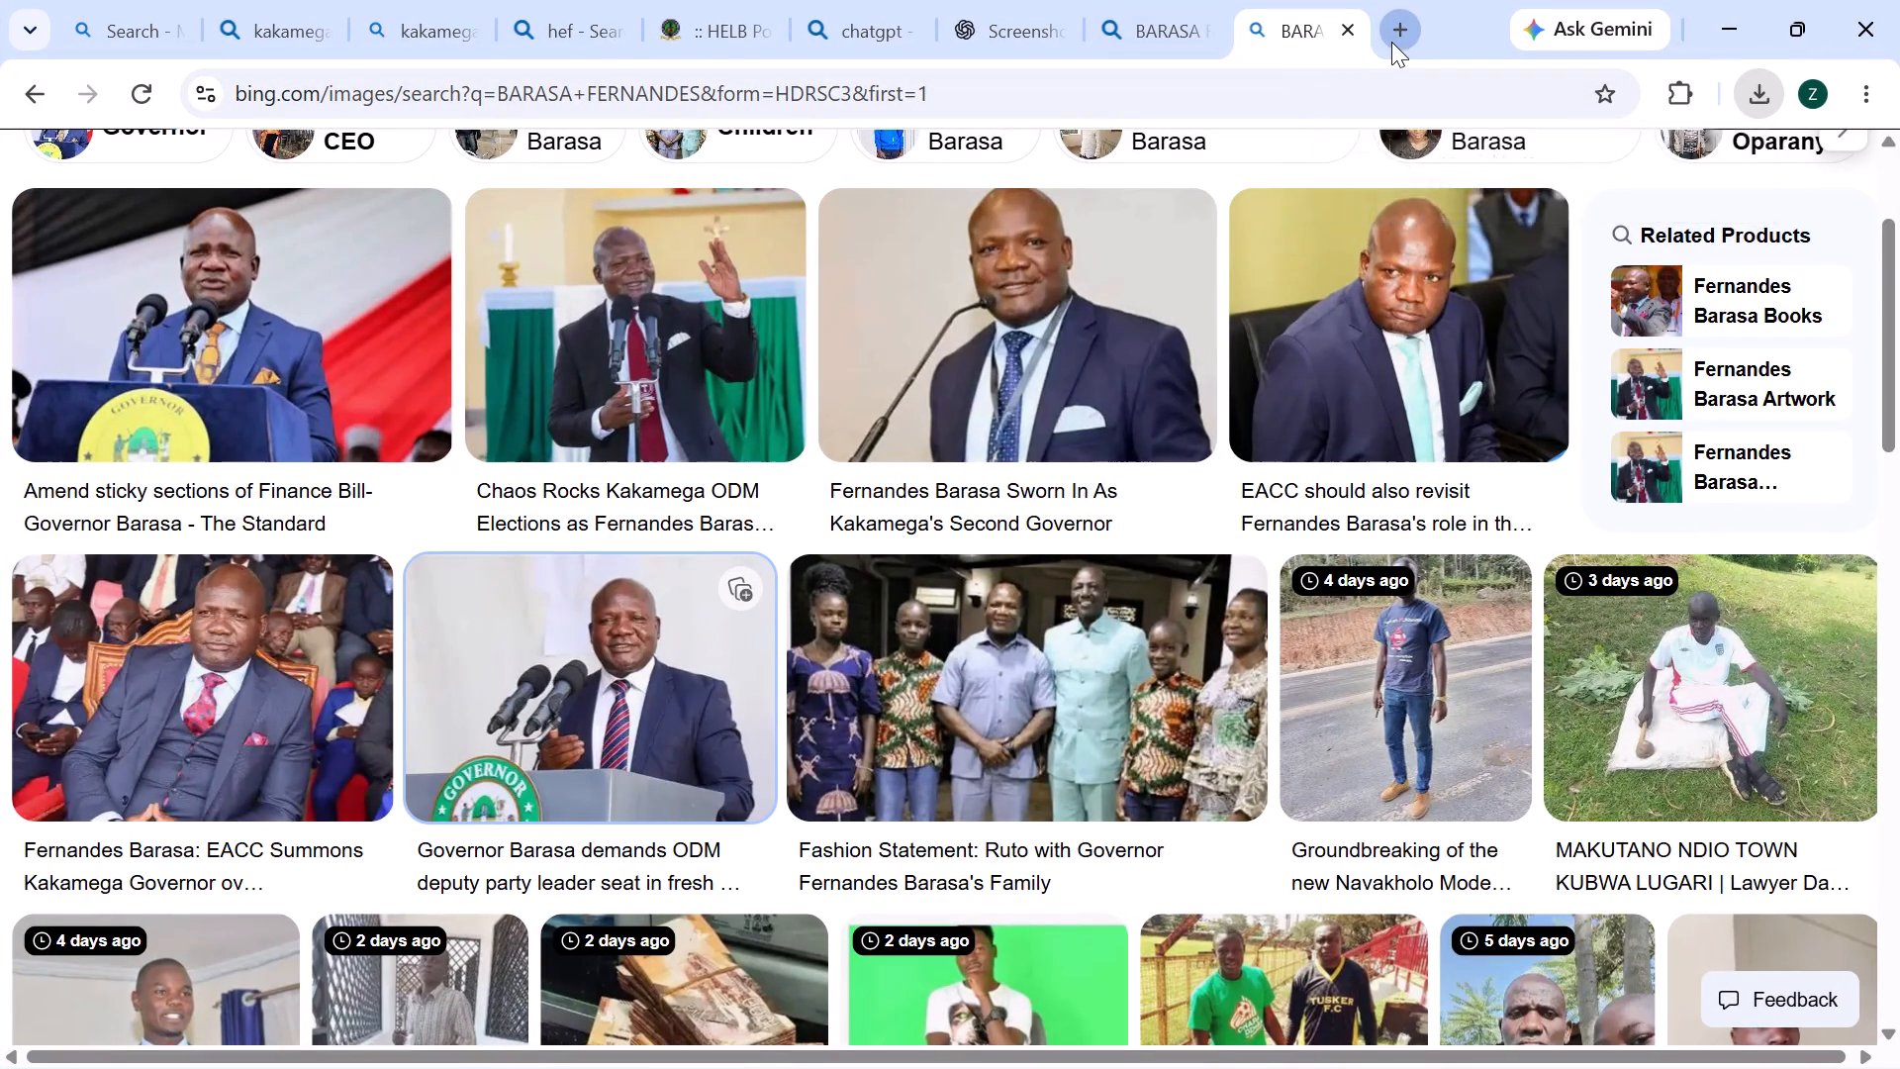
pyautogui.click(1305, 76)
pyautogui.click(1278, 99)
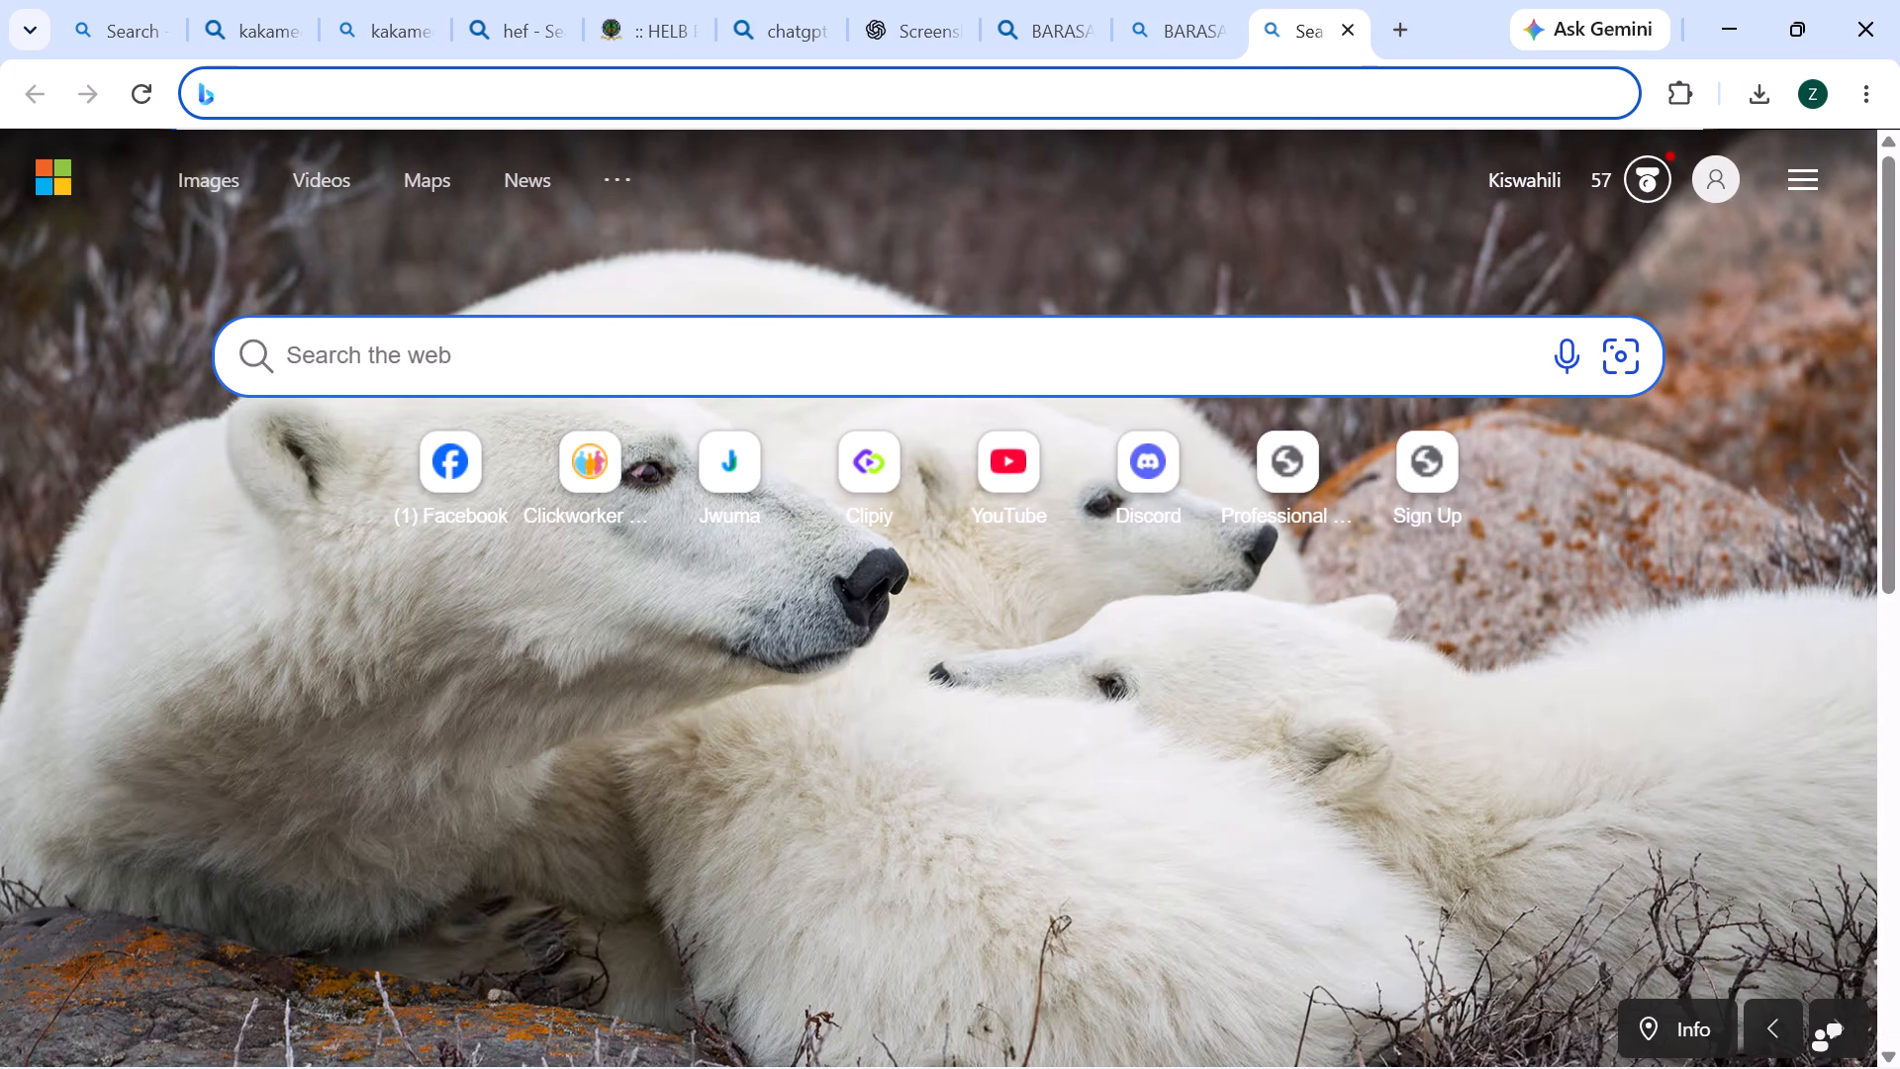
pyautogui.write('HELB')
pyautogui.press('Return')
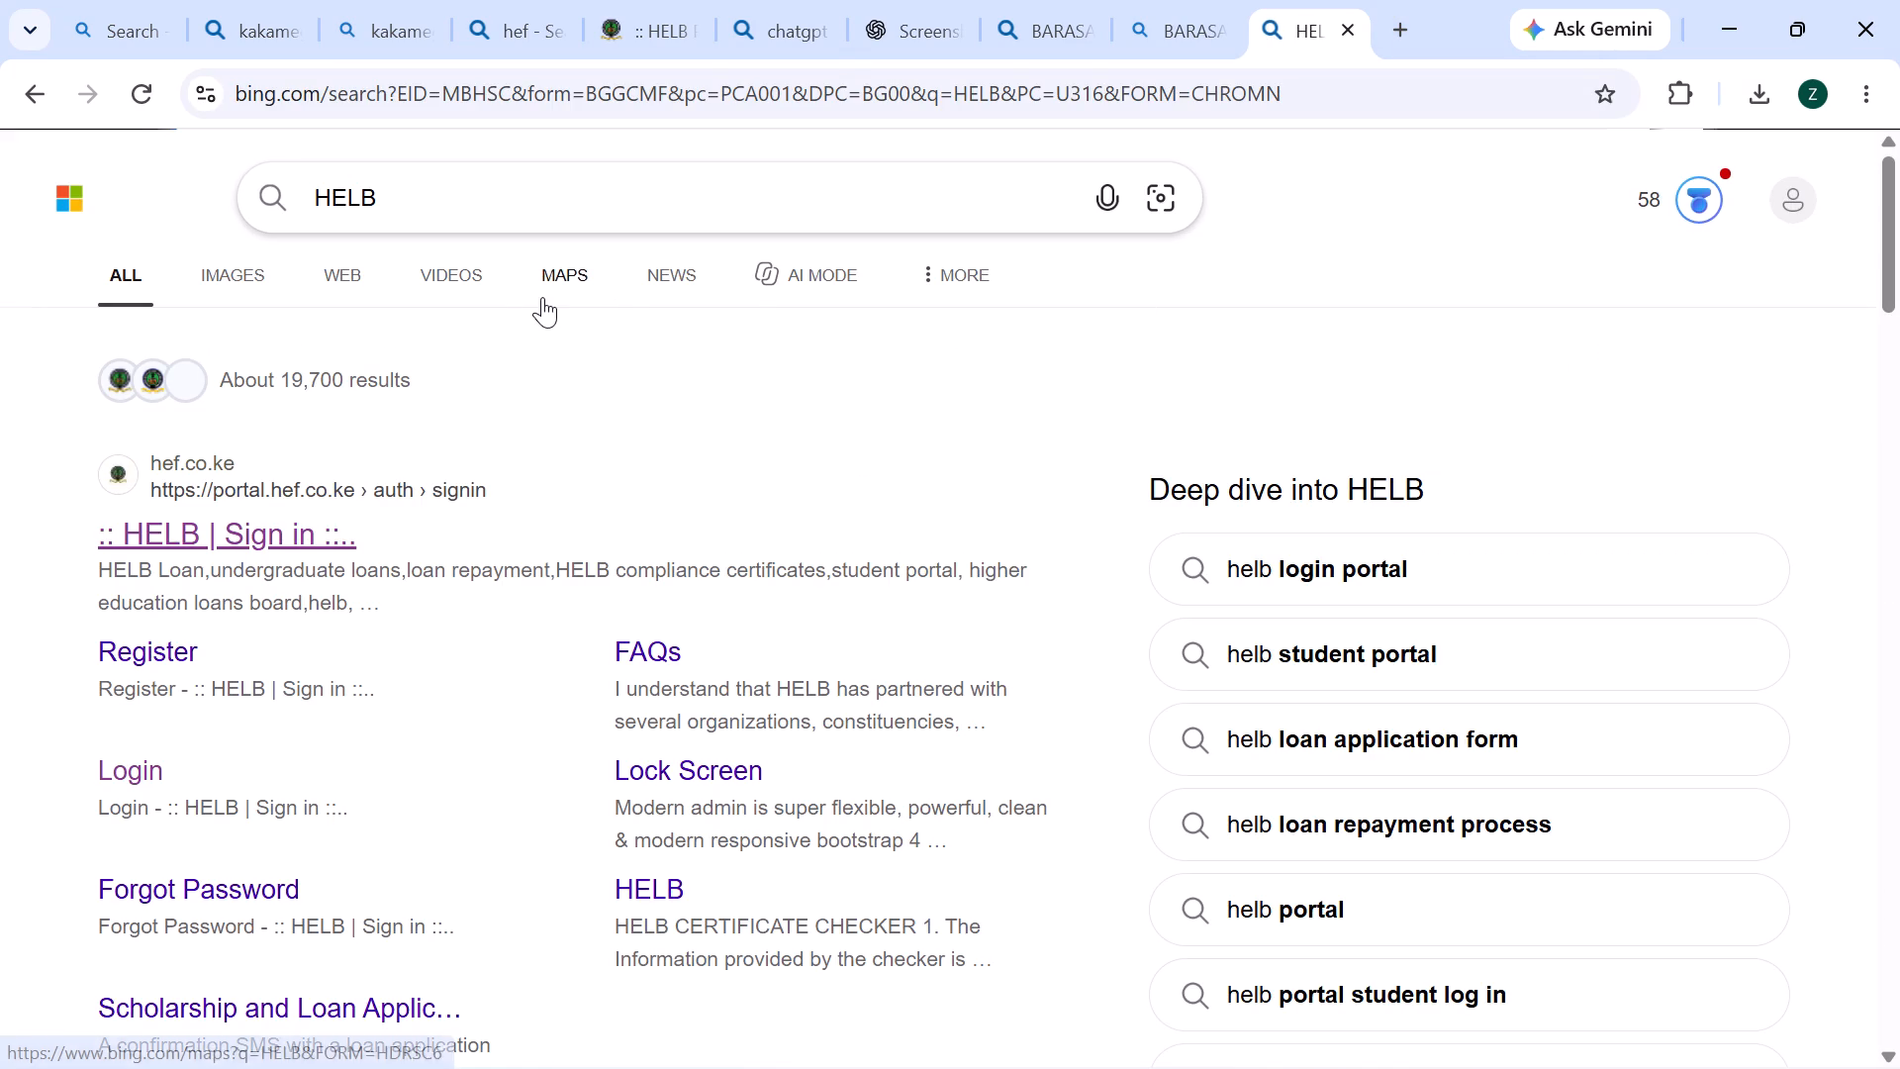
pyautogui.click(241, 271)
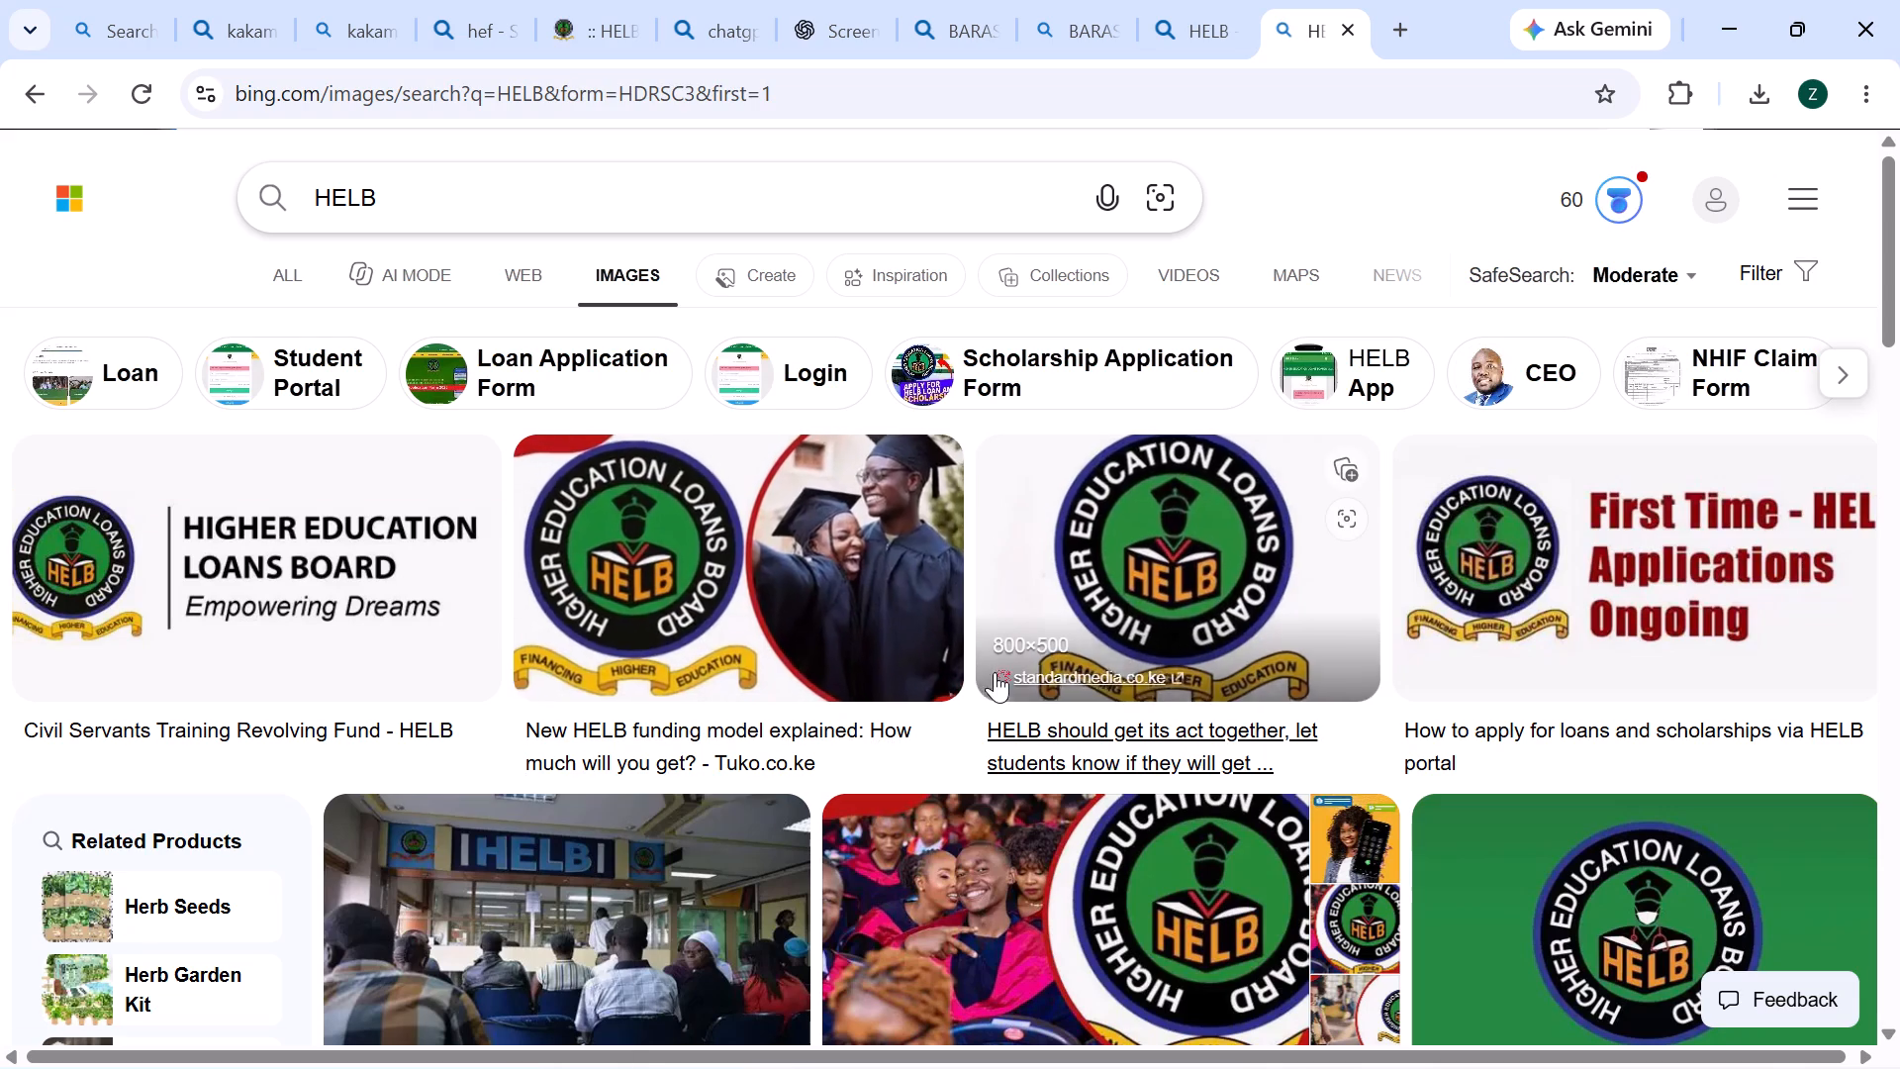
# Open the round Higher Education Loans Board logo on a plain green background and copy the image.
pyautogui.scroll(-2, 1158, 715)
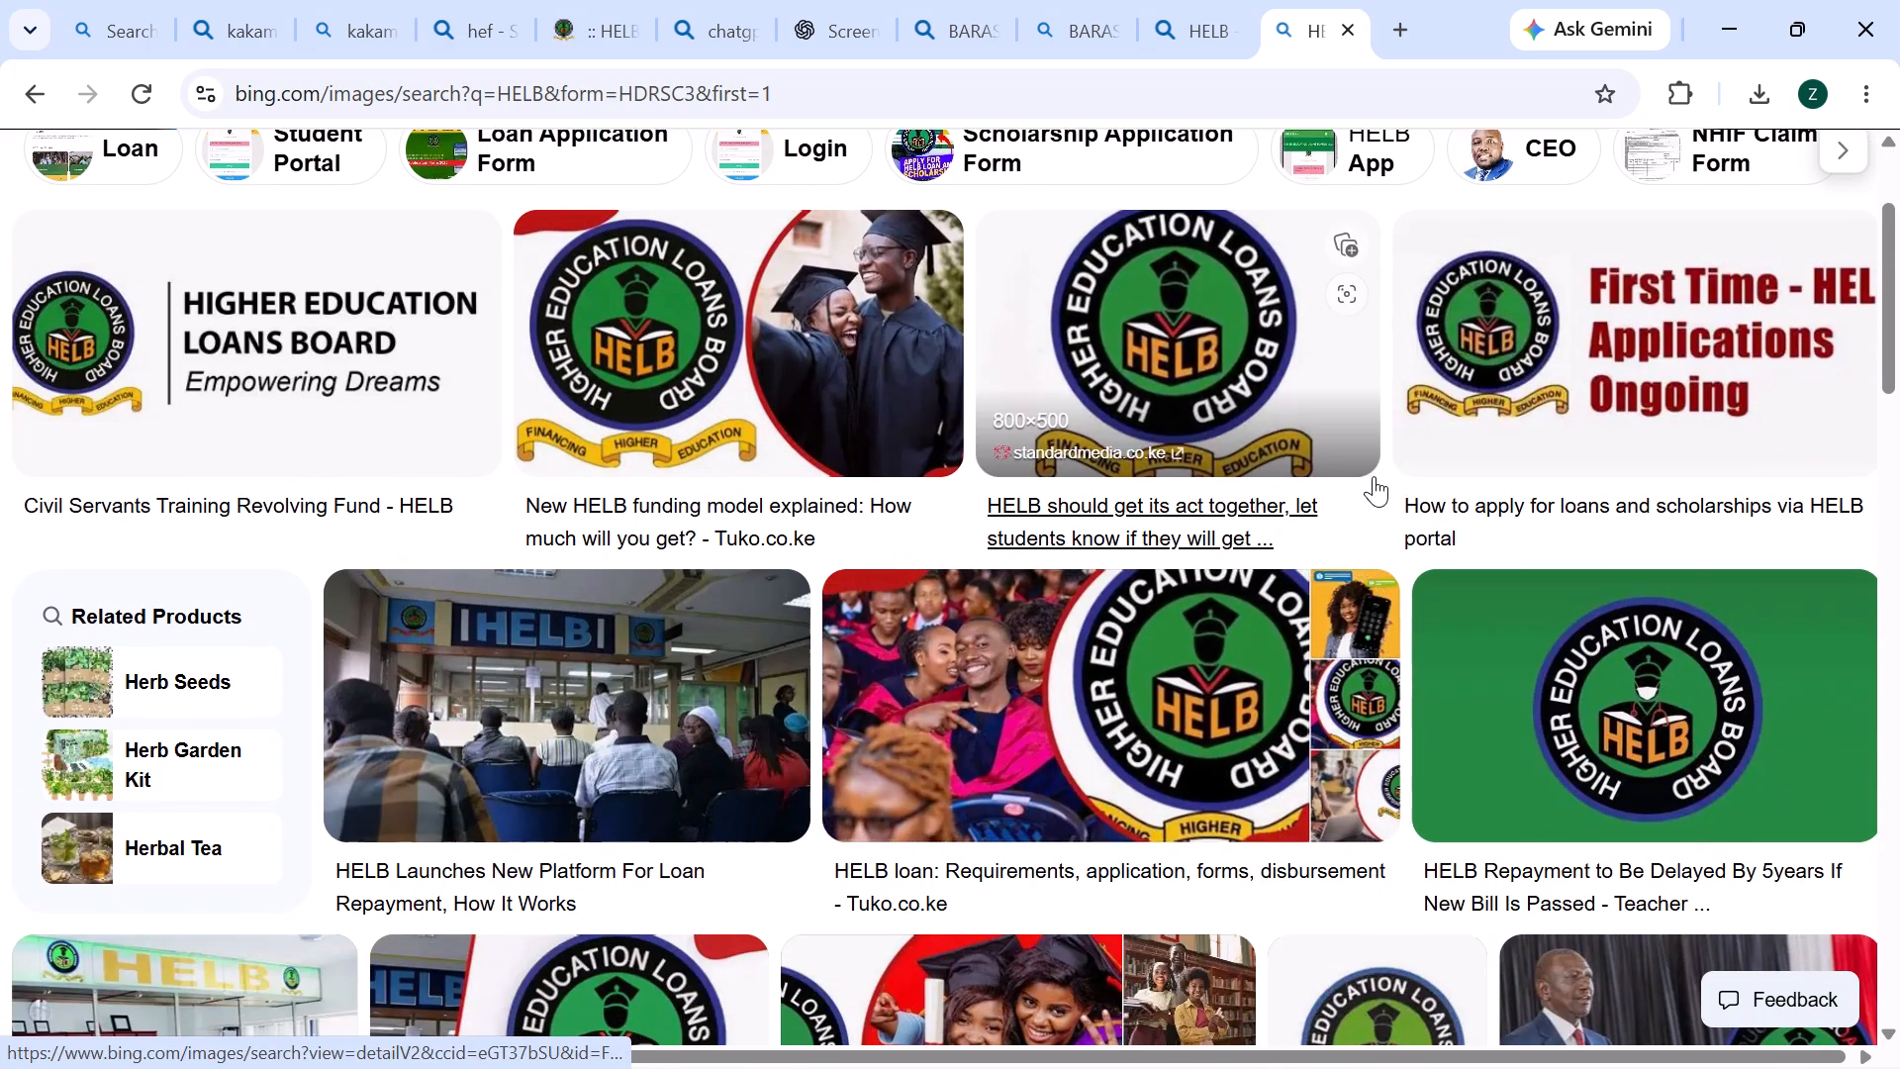
pyautogui.scroll(-2, 1374, 476)
pyautogui.click(1609, 446)
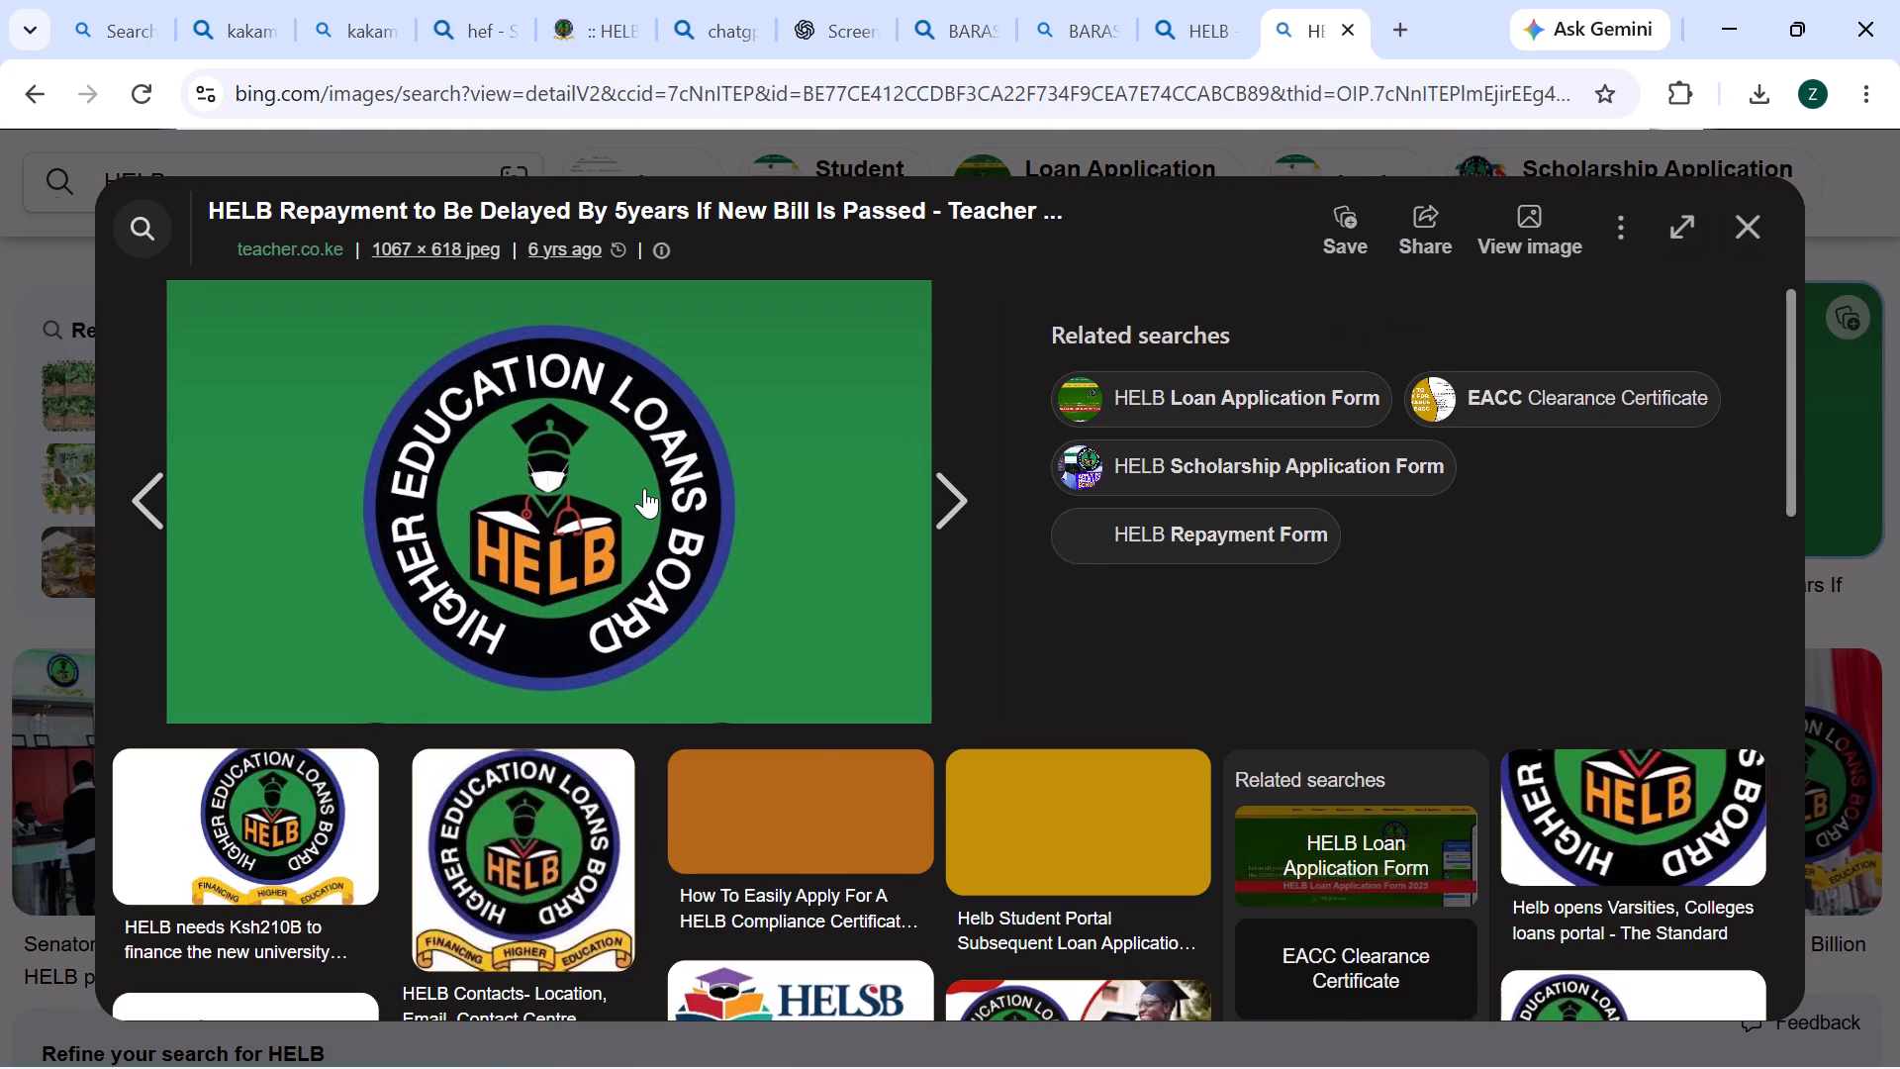
pyautogui.rightClick(644, 488)
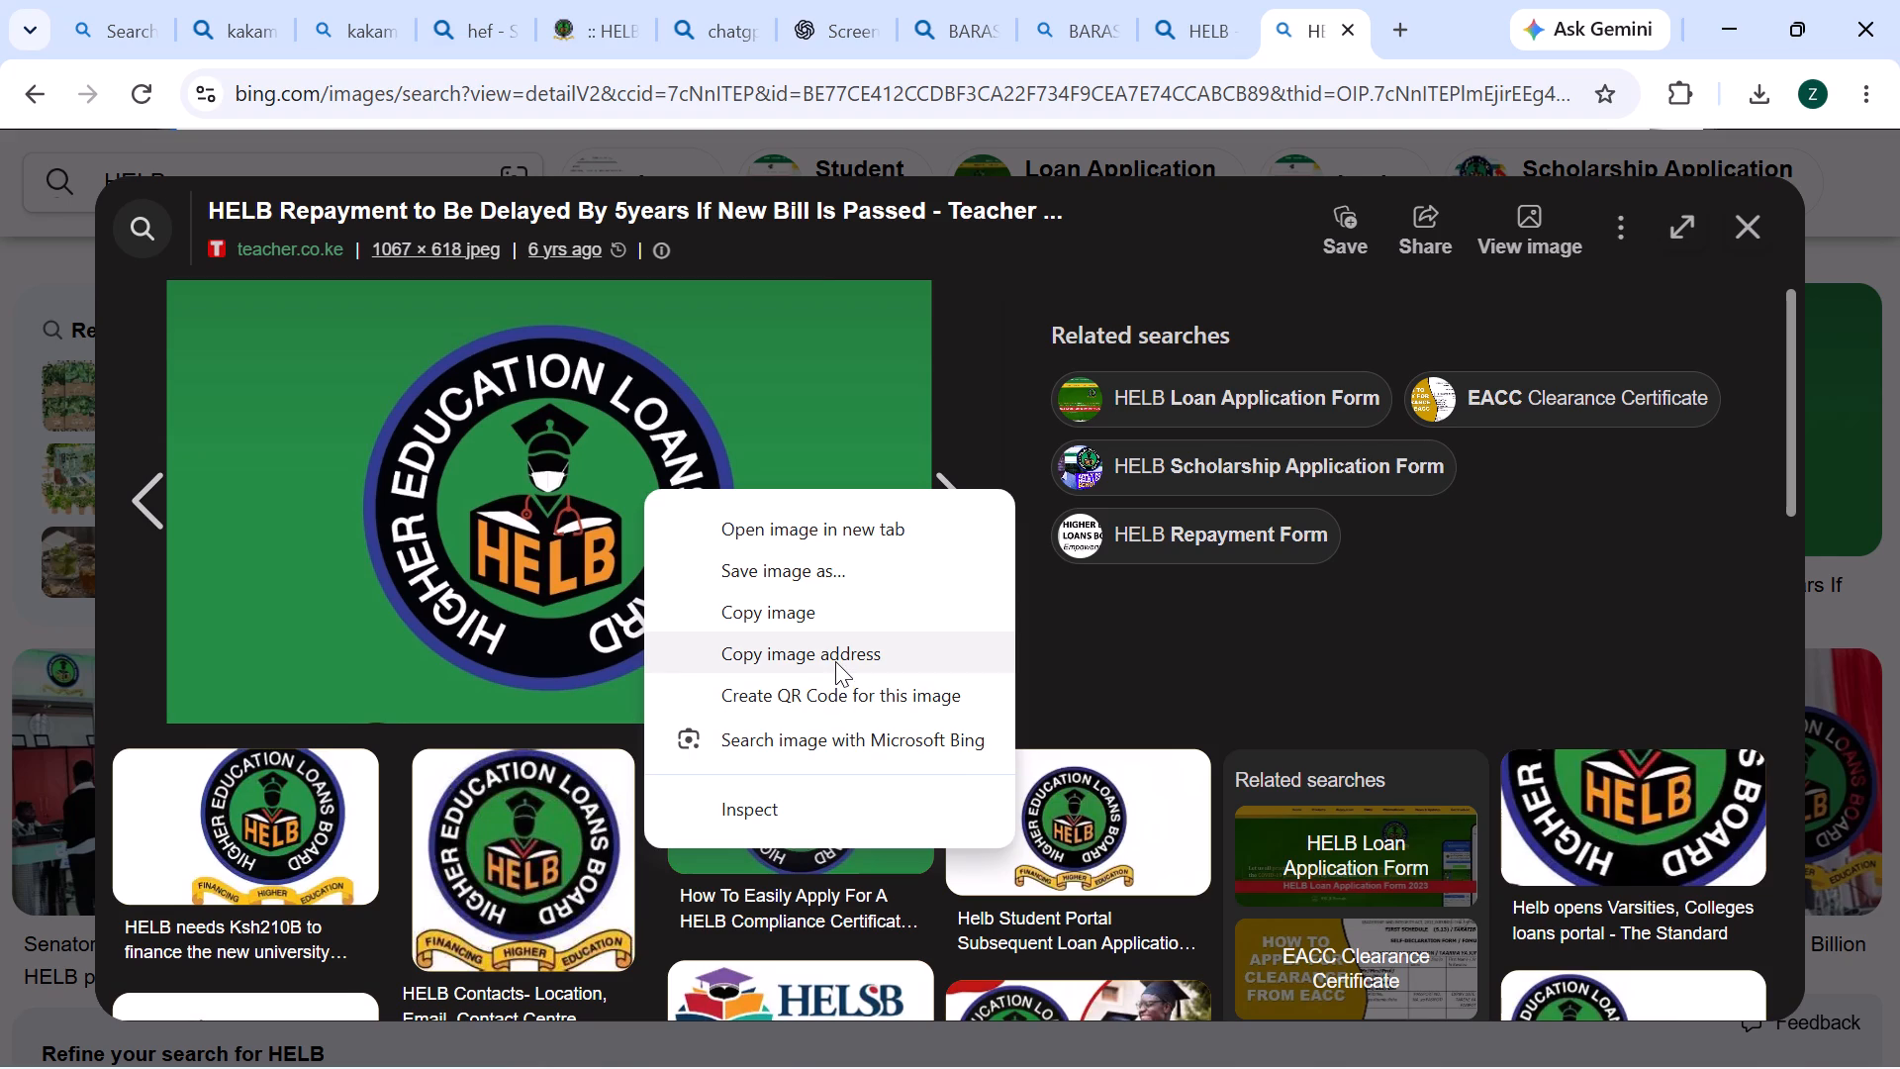
pyautogui.click(830, 610)
# Switch back to Canva, paste the HELB logo image into the poster and move it up over the football banner.
pyautogui.press('super+Tab')
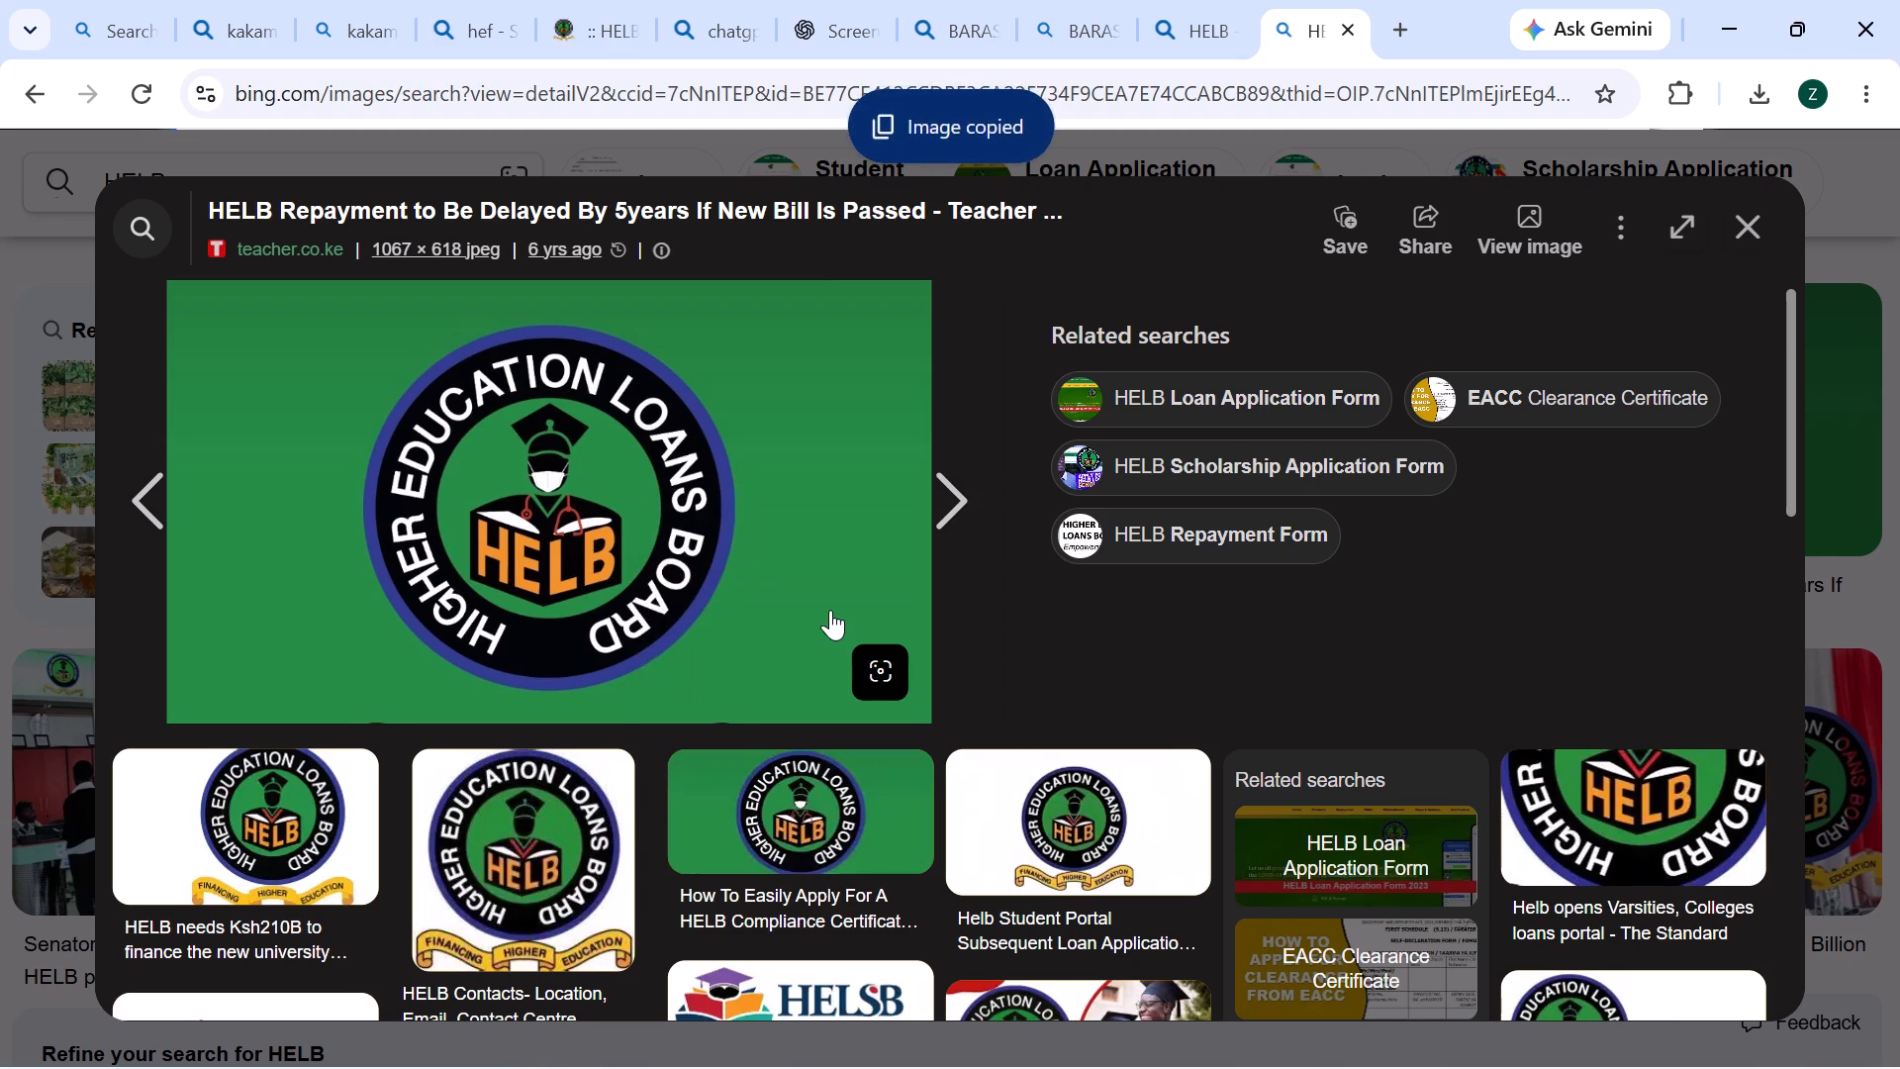
pyautogui.click(962, 297)
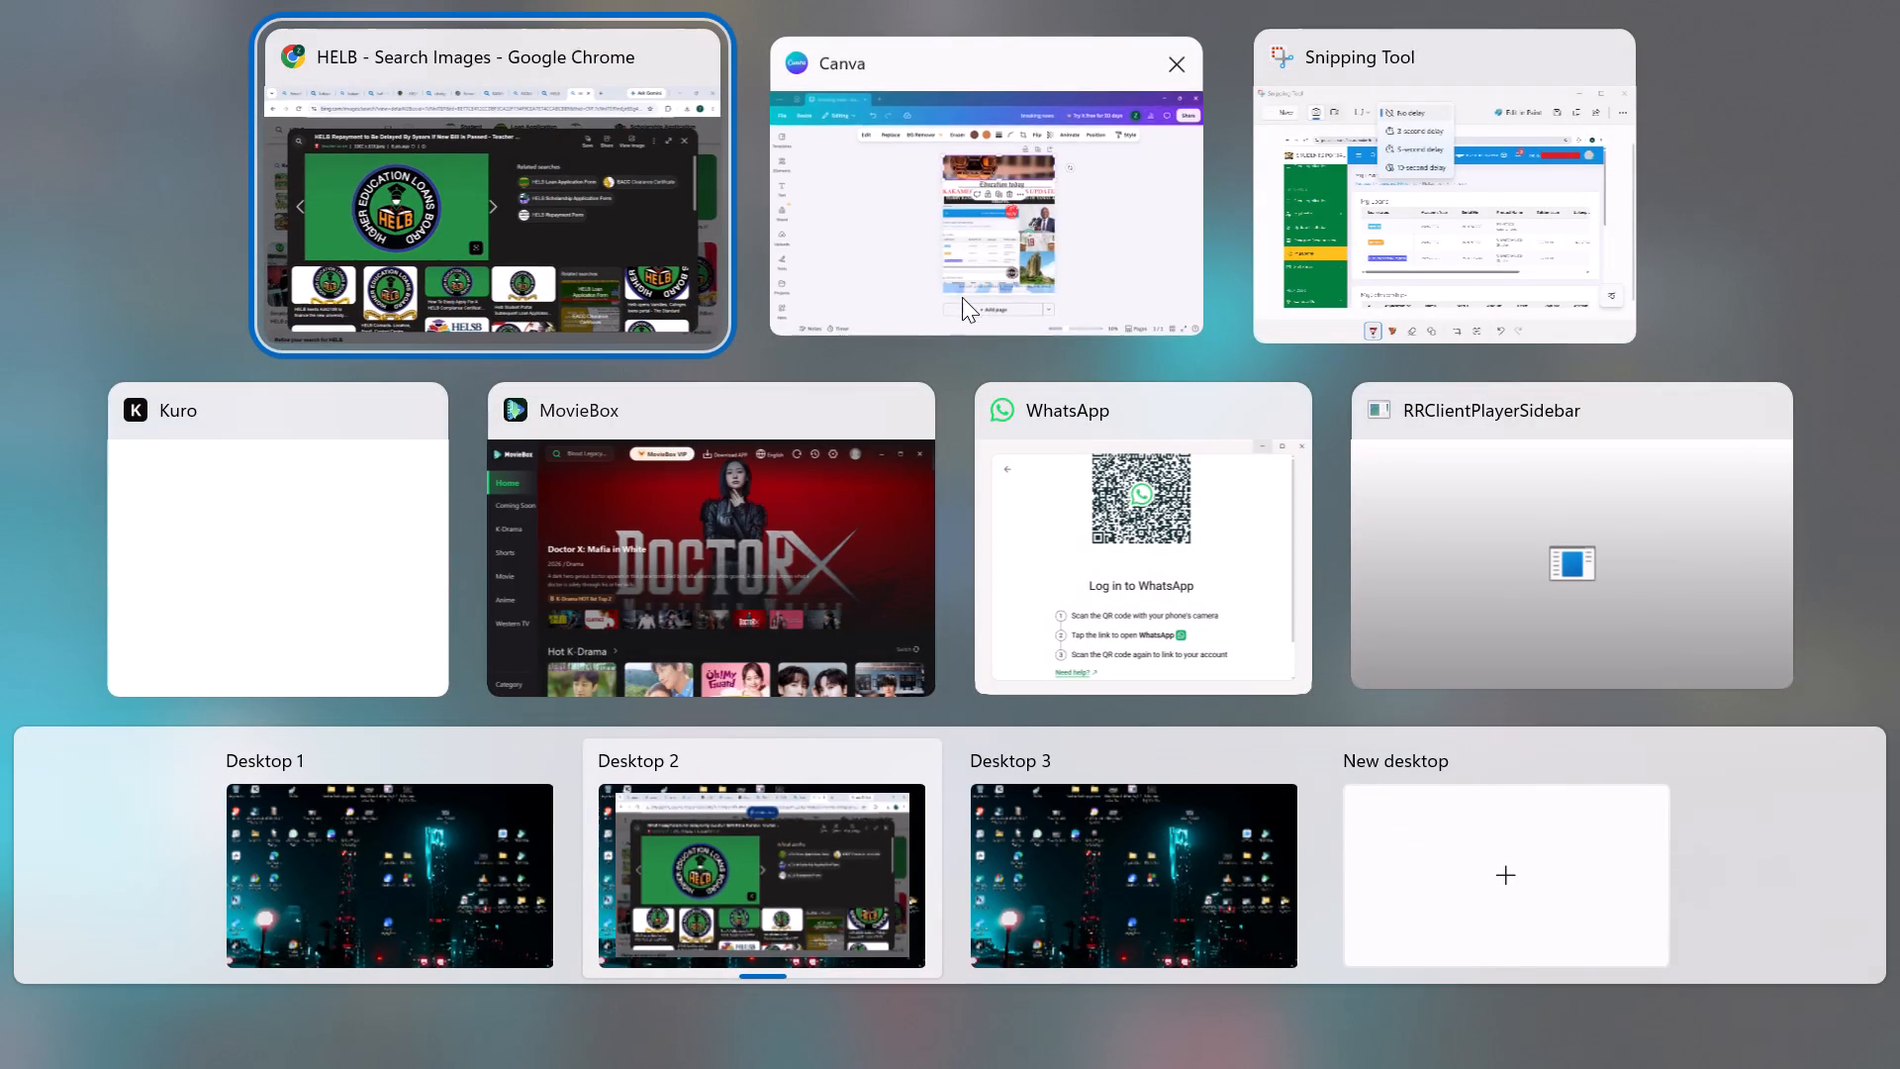
pyautogui.click(1063, 332)
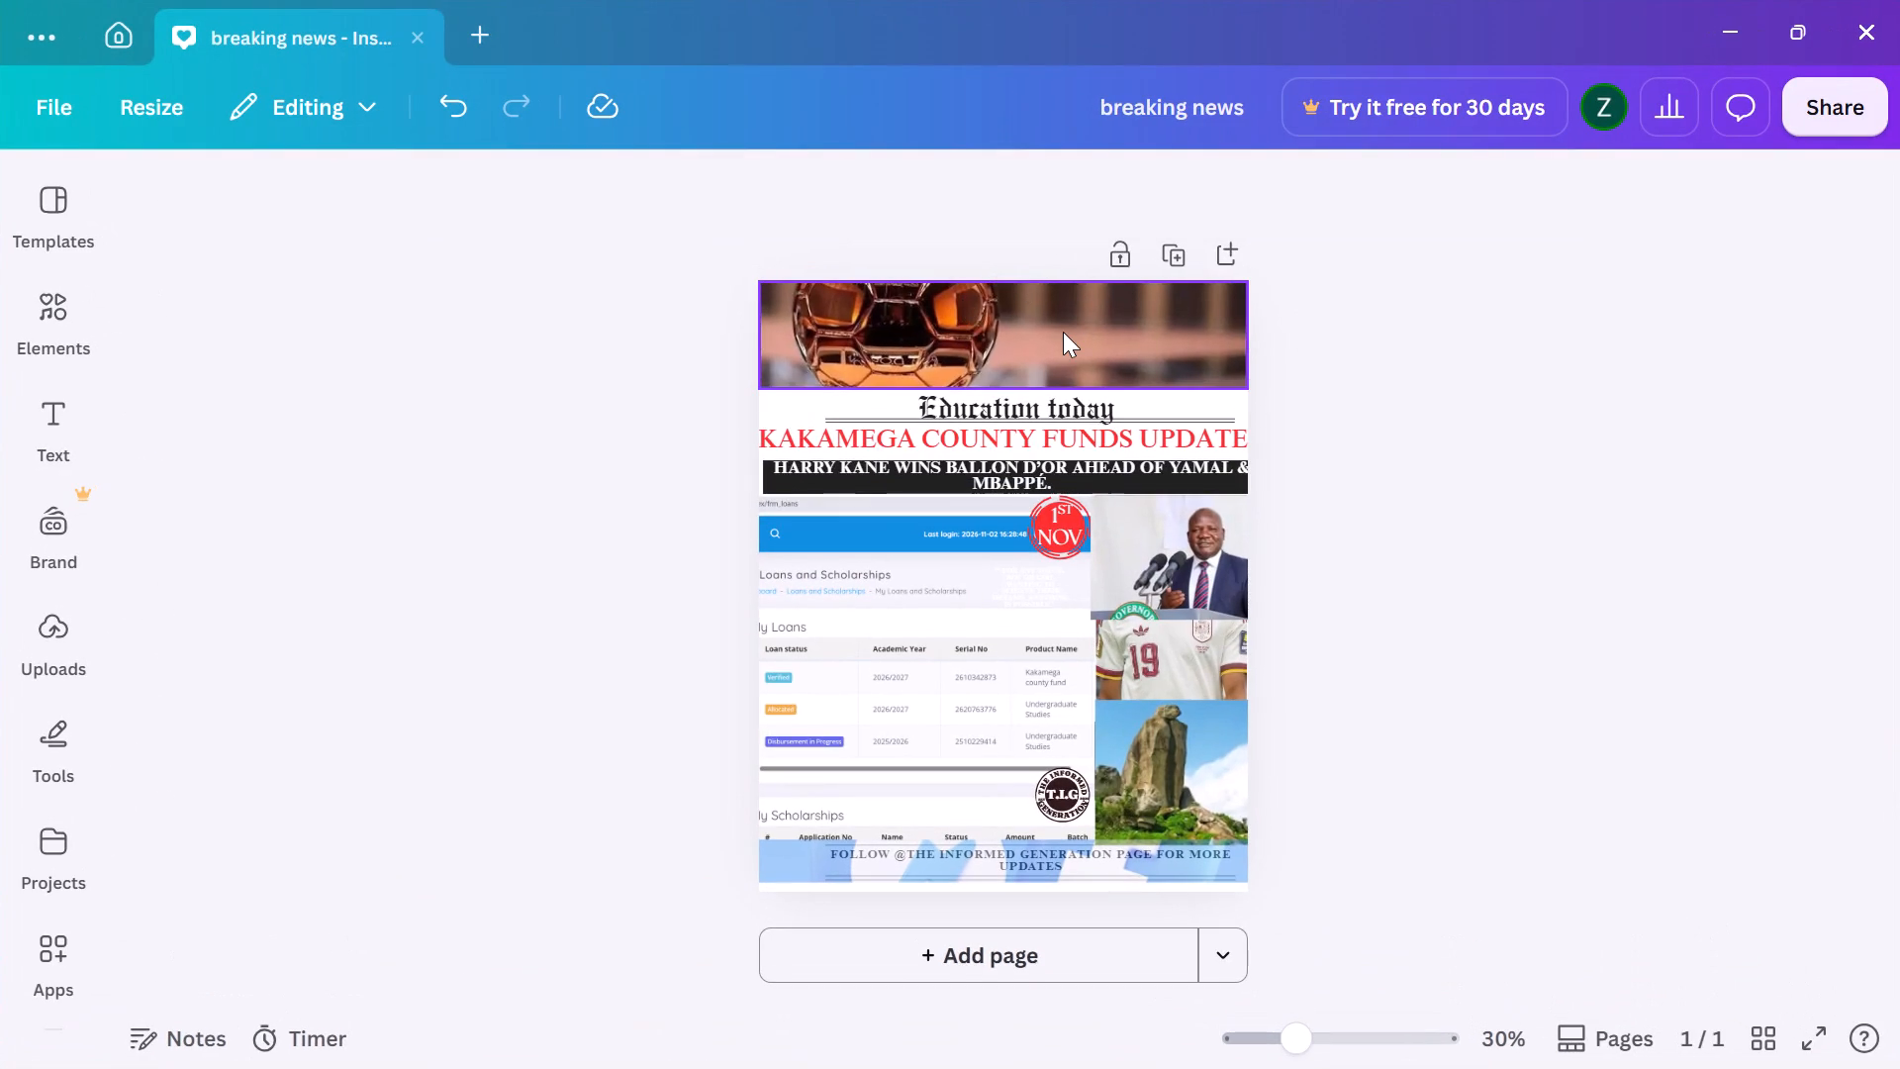
pyautogui.click(1063, 332)
pyautogui.hotkey('ctrl', 'v')
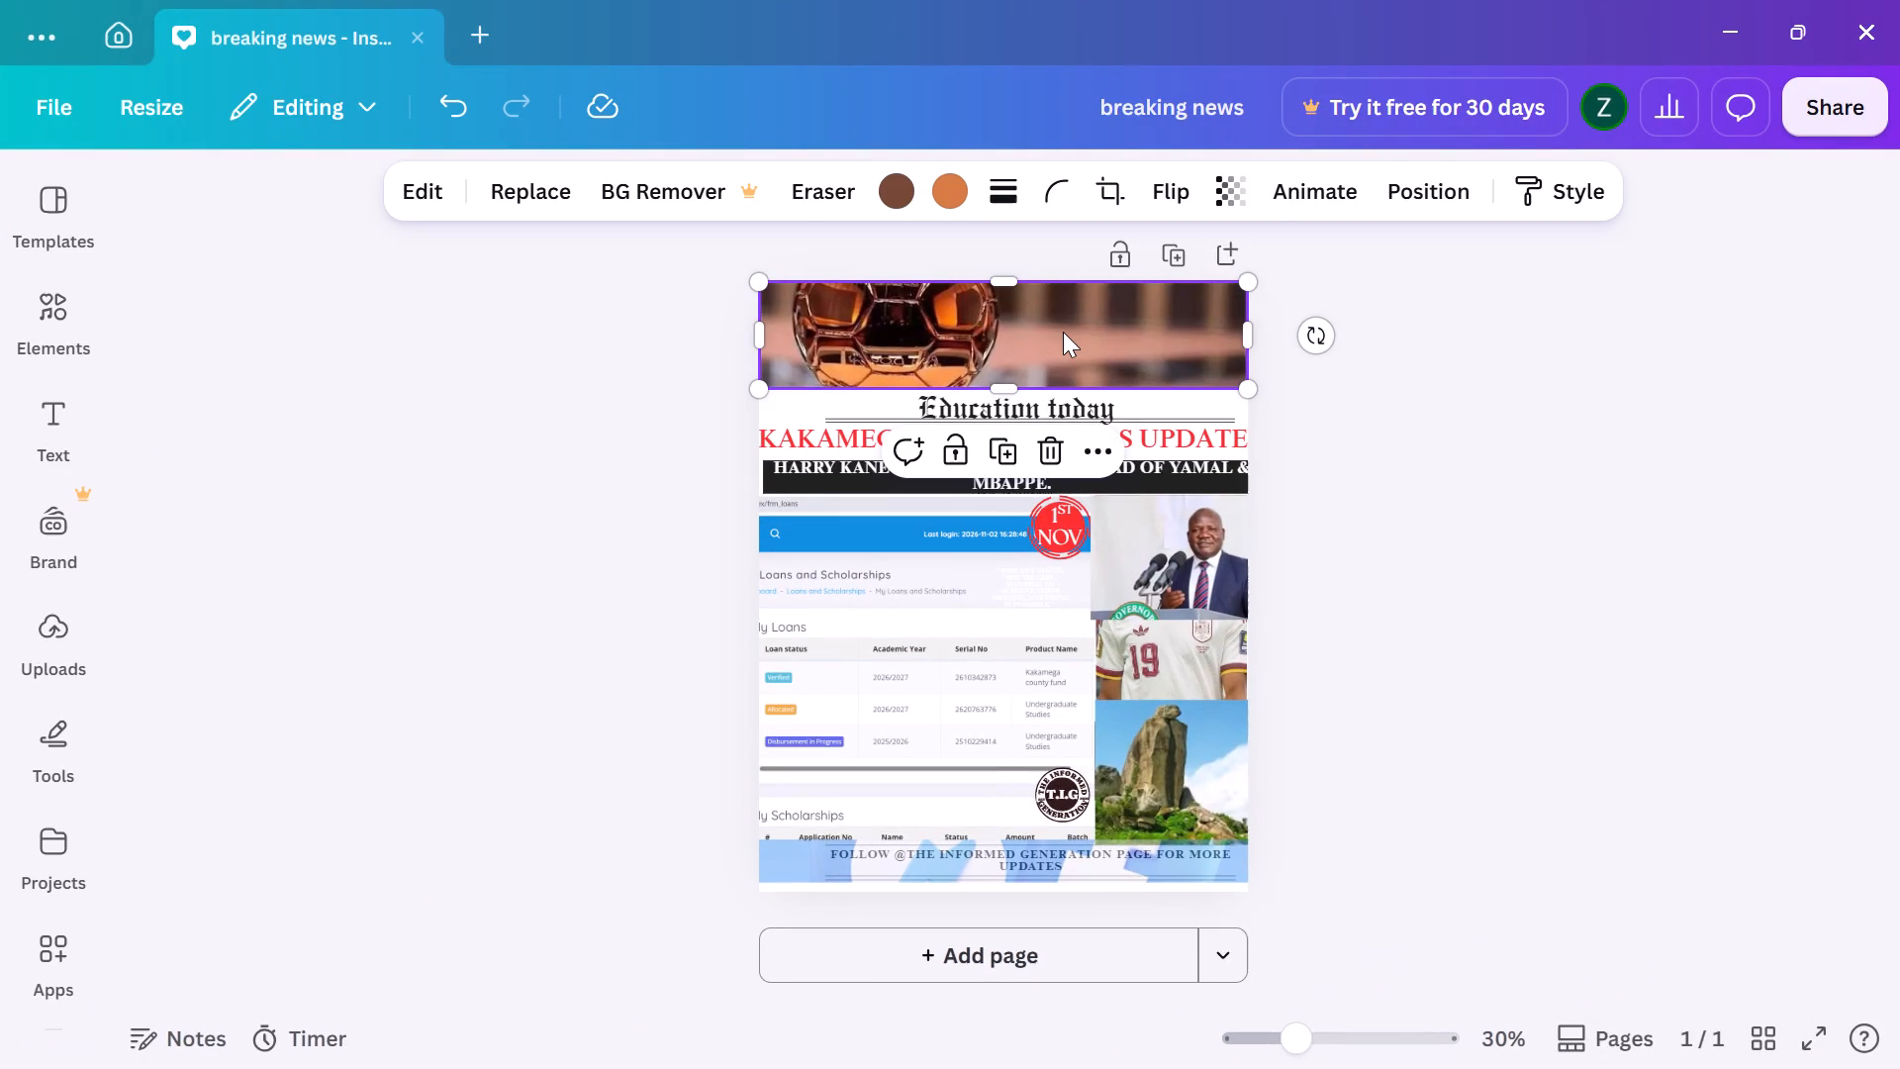
pyautogui.moveTo(975, 554); pyautogui.dragTo(976, 486)
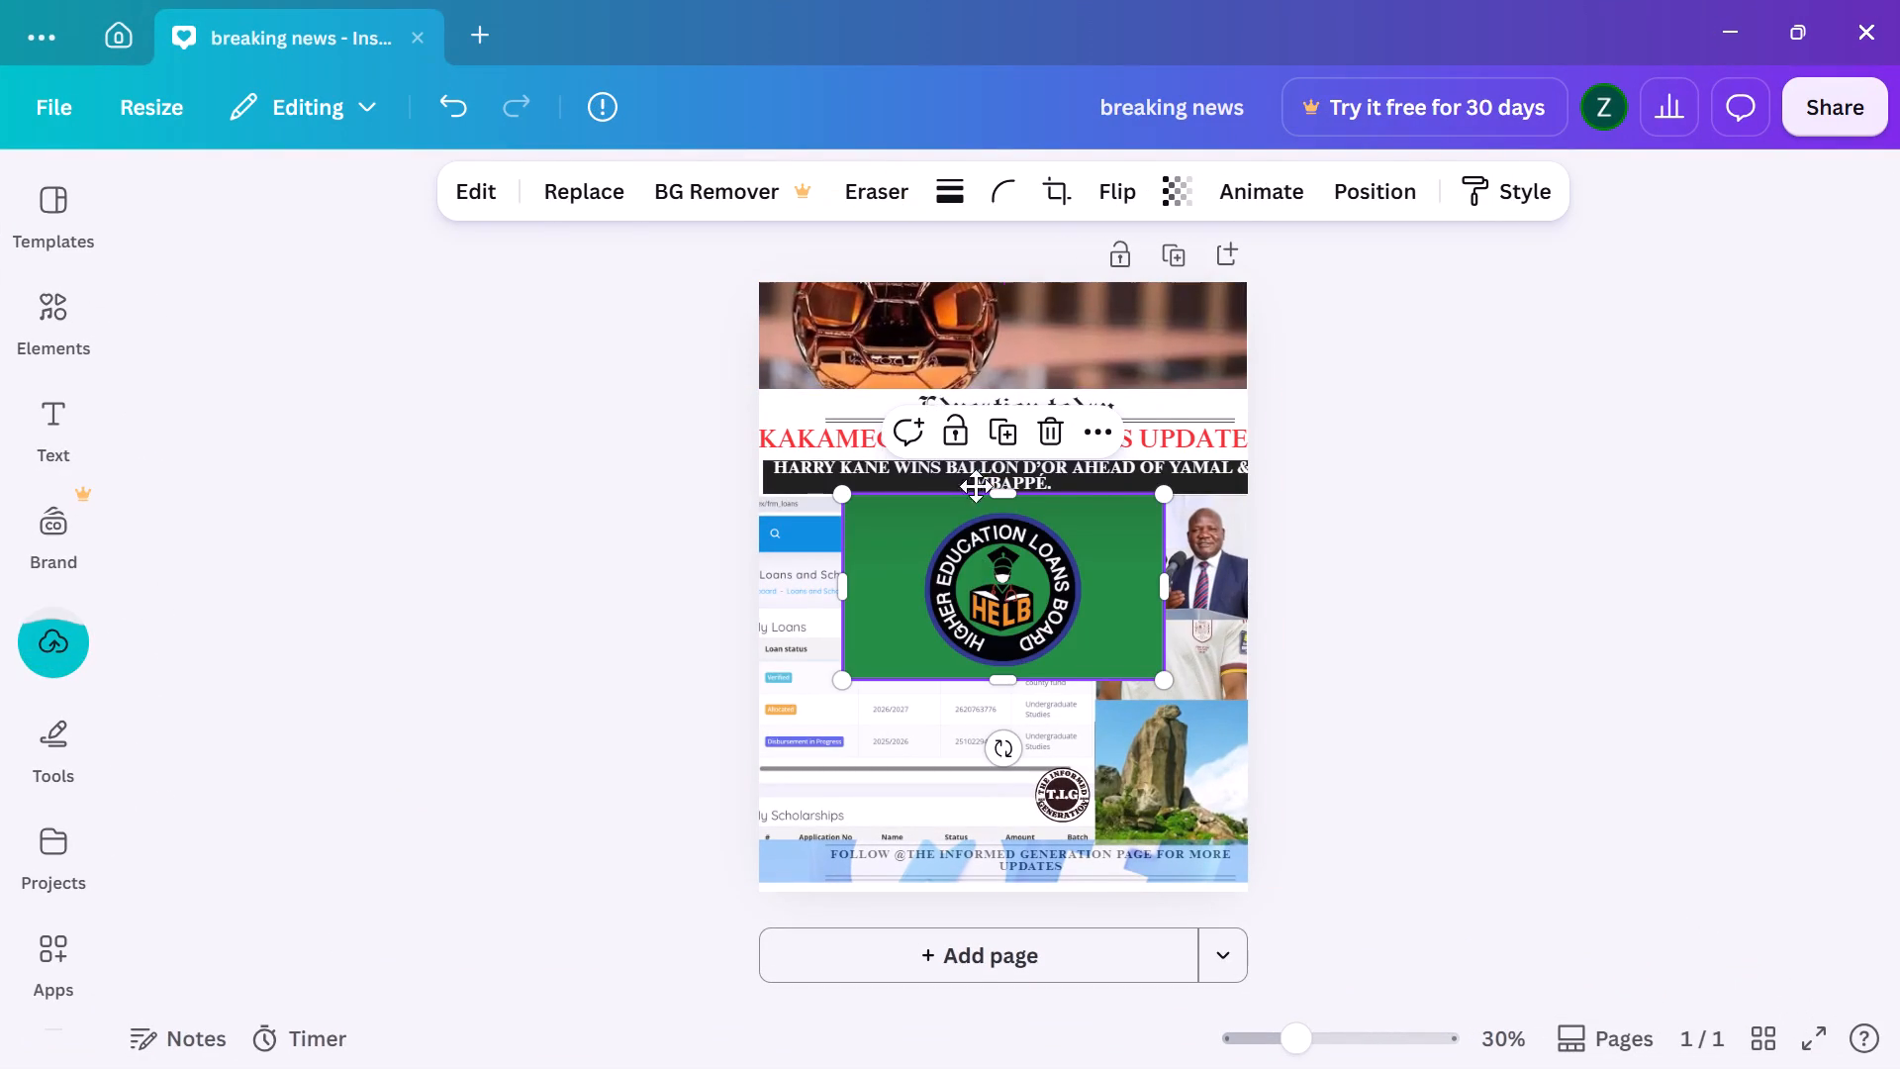
pyautogui.moveTo(976, 486); pyautogui.dragTo(984, 324)
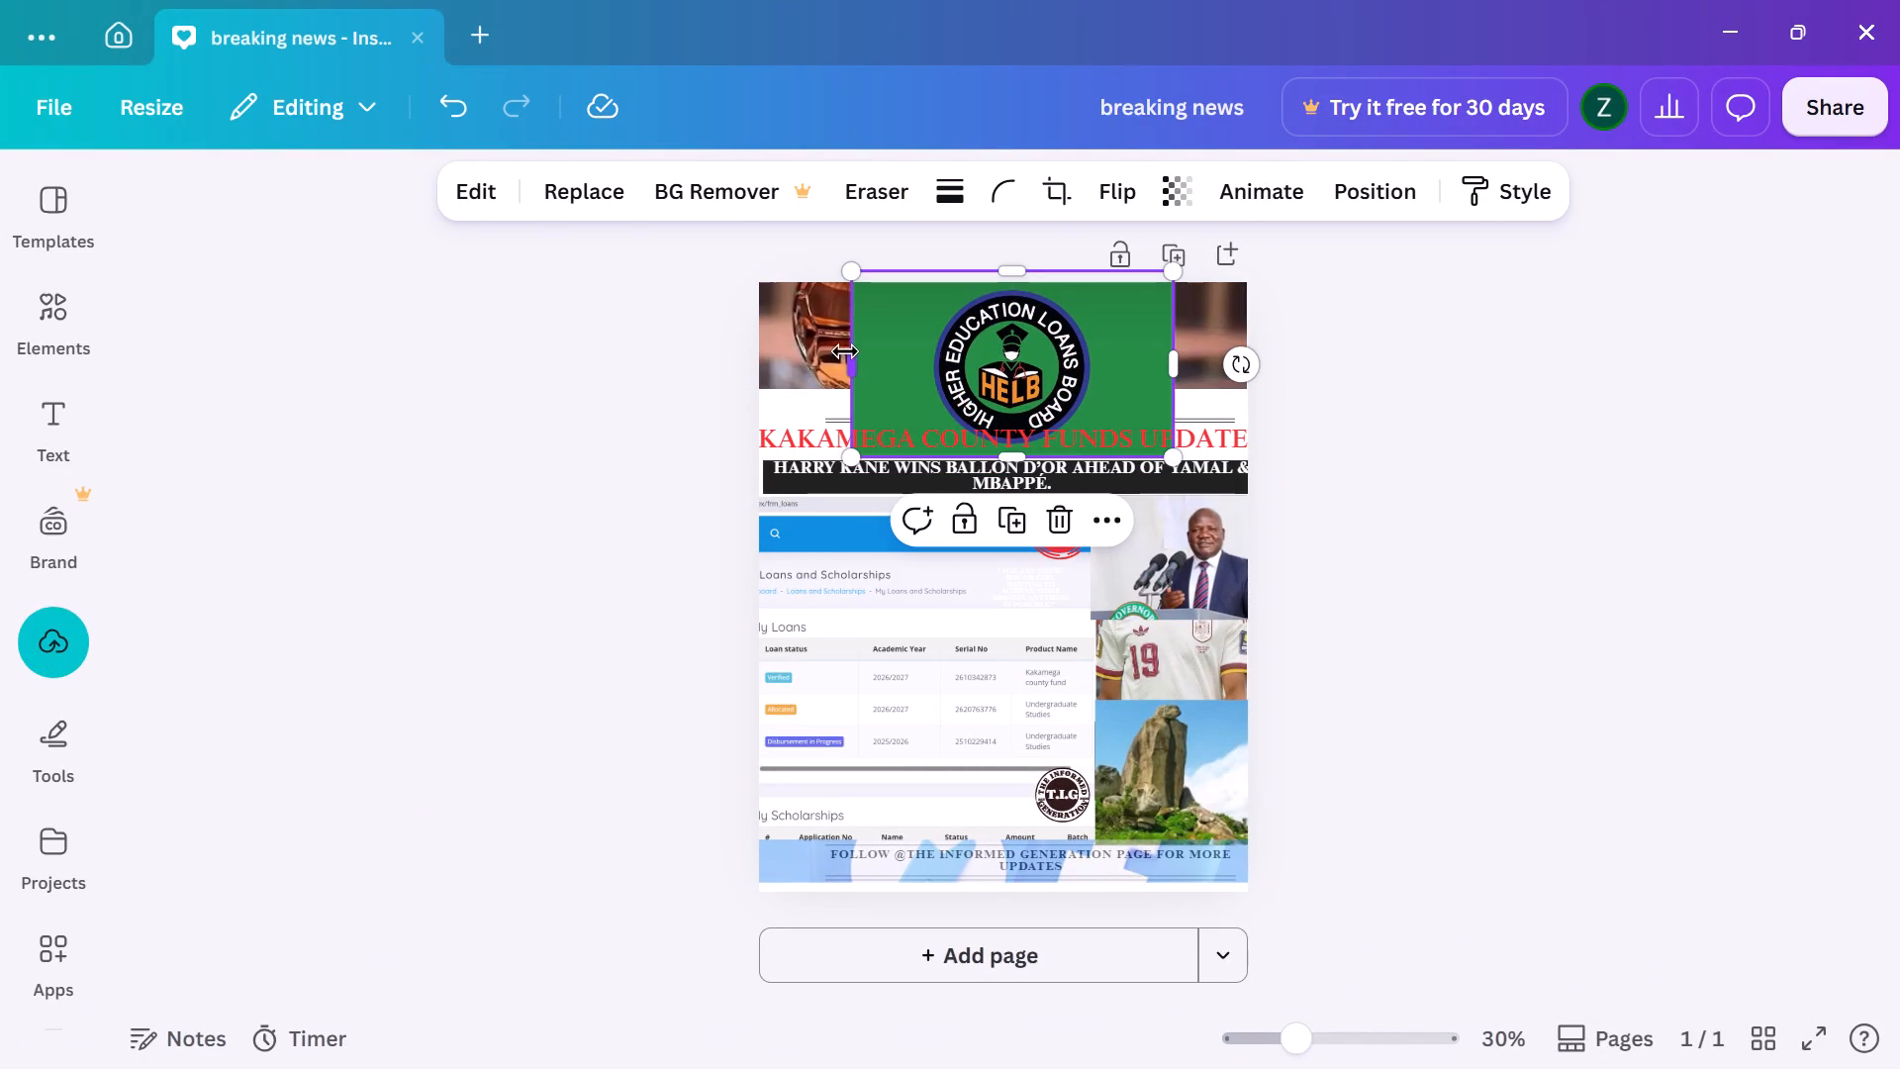
# Stretch the HELB image across the full page width and crop its bottom to the banner's lower edge, about 260 high.
pyautogui.moveTo(847, 358); pyautogui.dragTo(753, 338)
pyautogui.moveTo(965, 451); pyautogui.dragTo(972, 411)
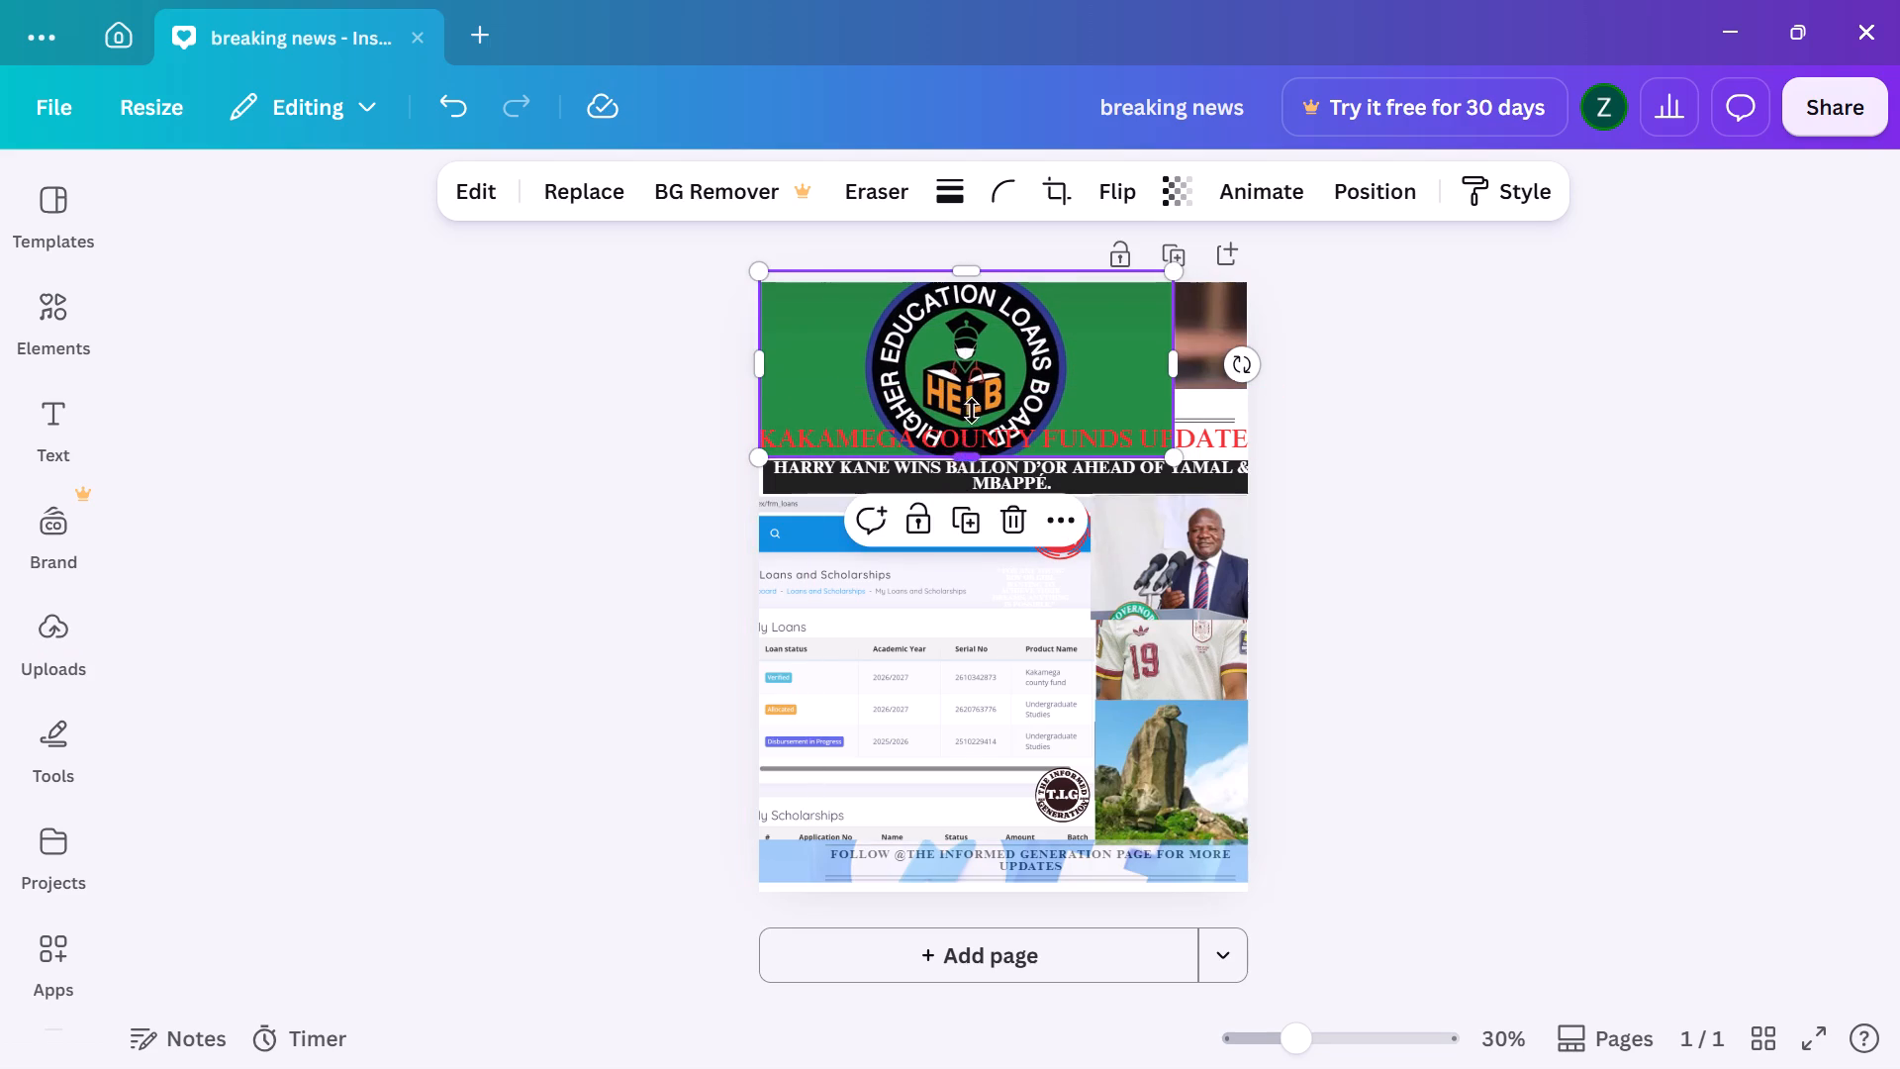
pyautogui.moveTo(972, 411); pyautogui.dragTo(991, 370)
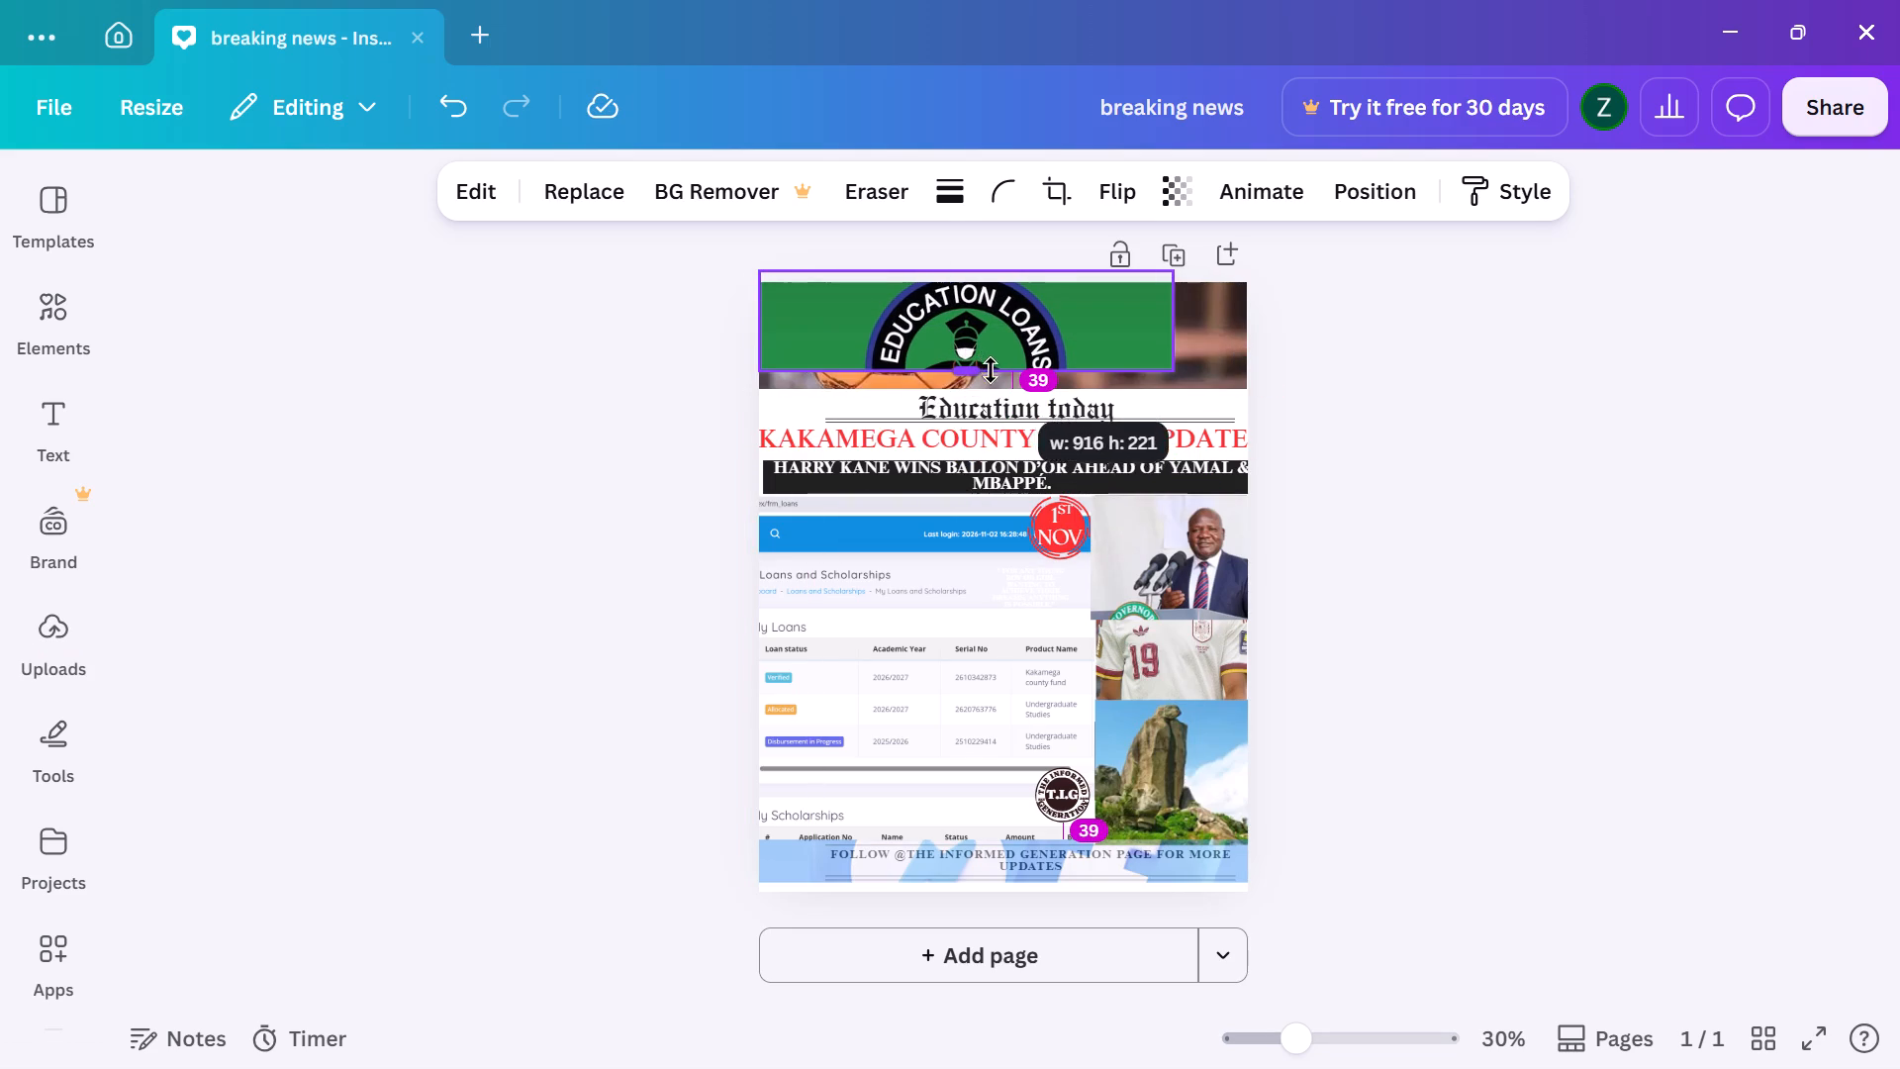
pyautogui.moveTo(991, 370); pyautogui.dragTo(996, 377)
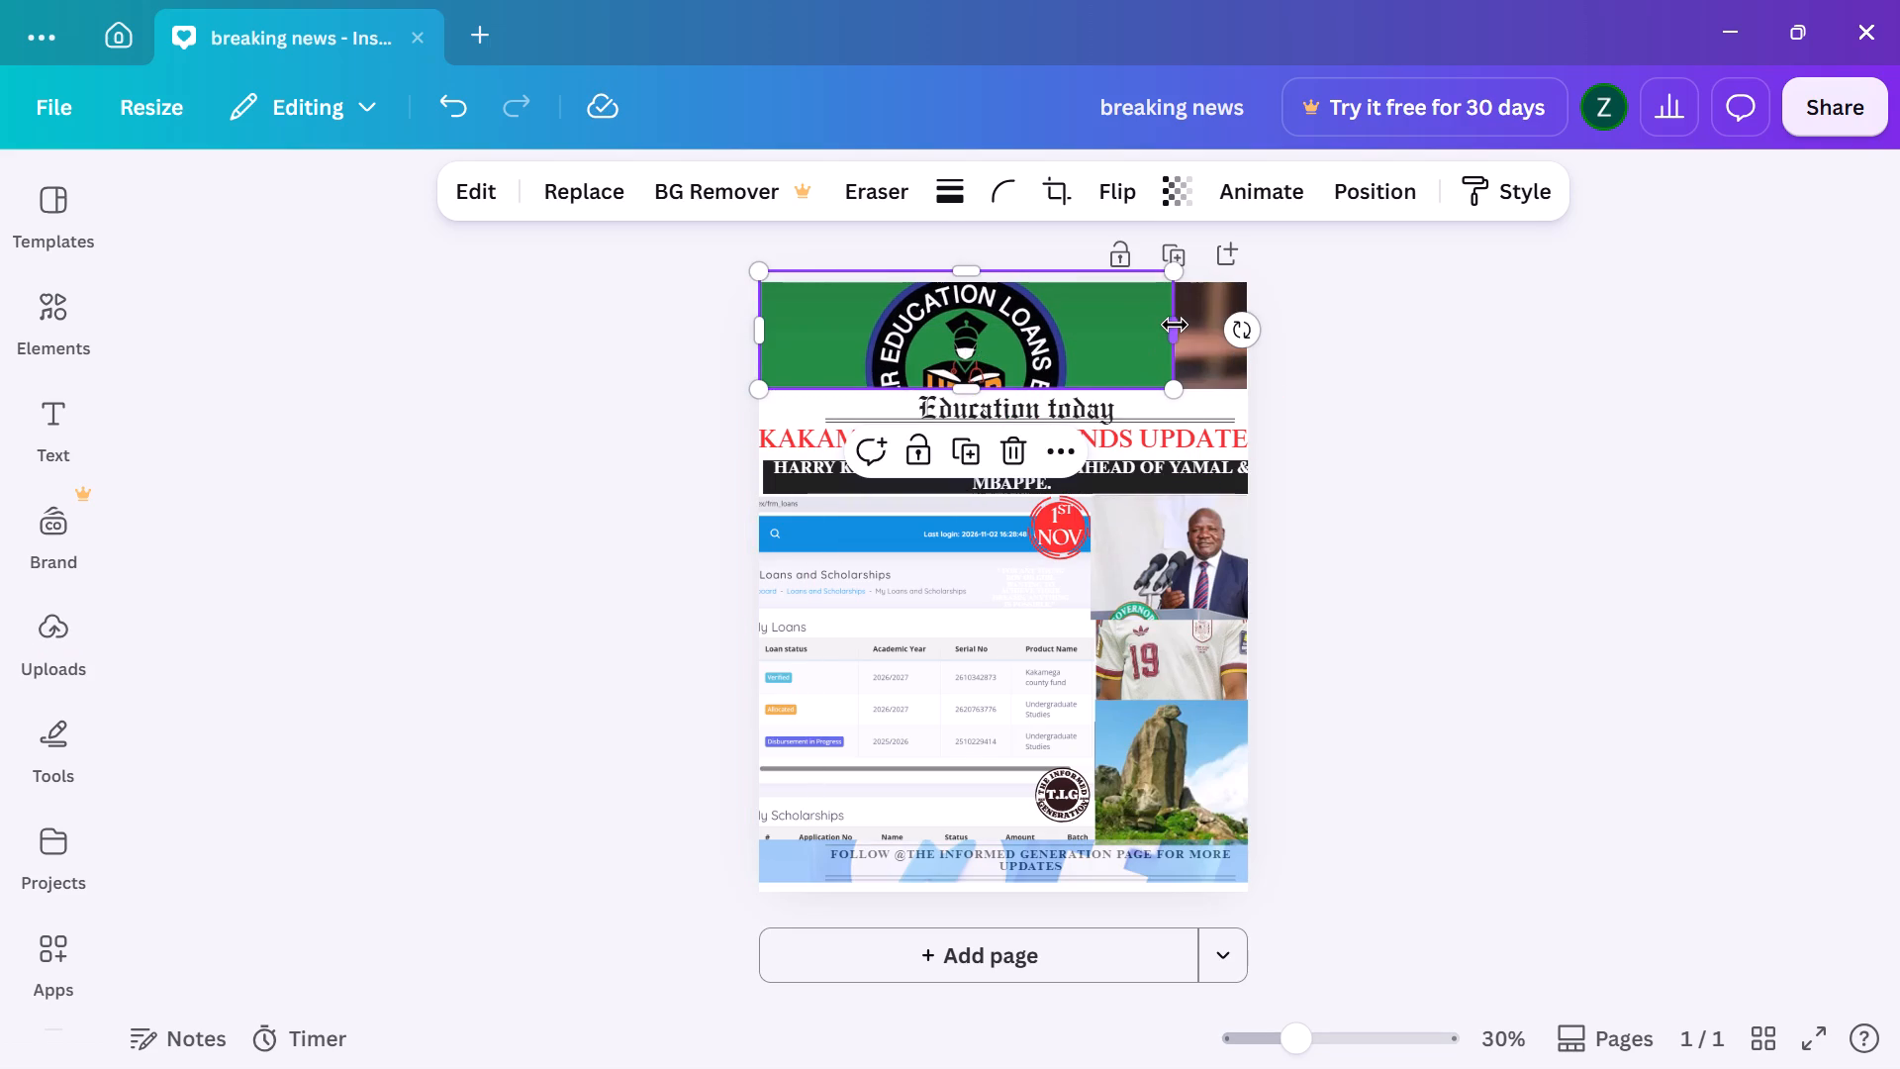
pyautogui.moveTo(1175, 331); pyautogui.dragTo(1389, 334)
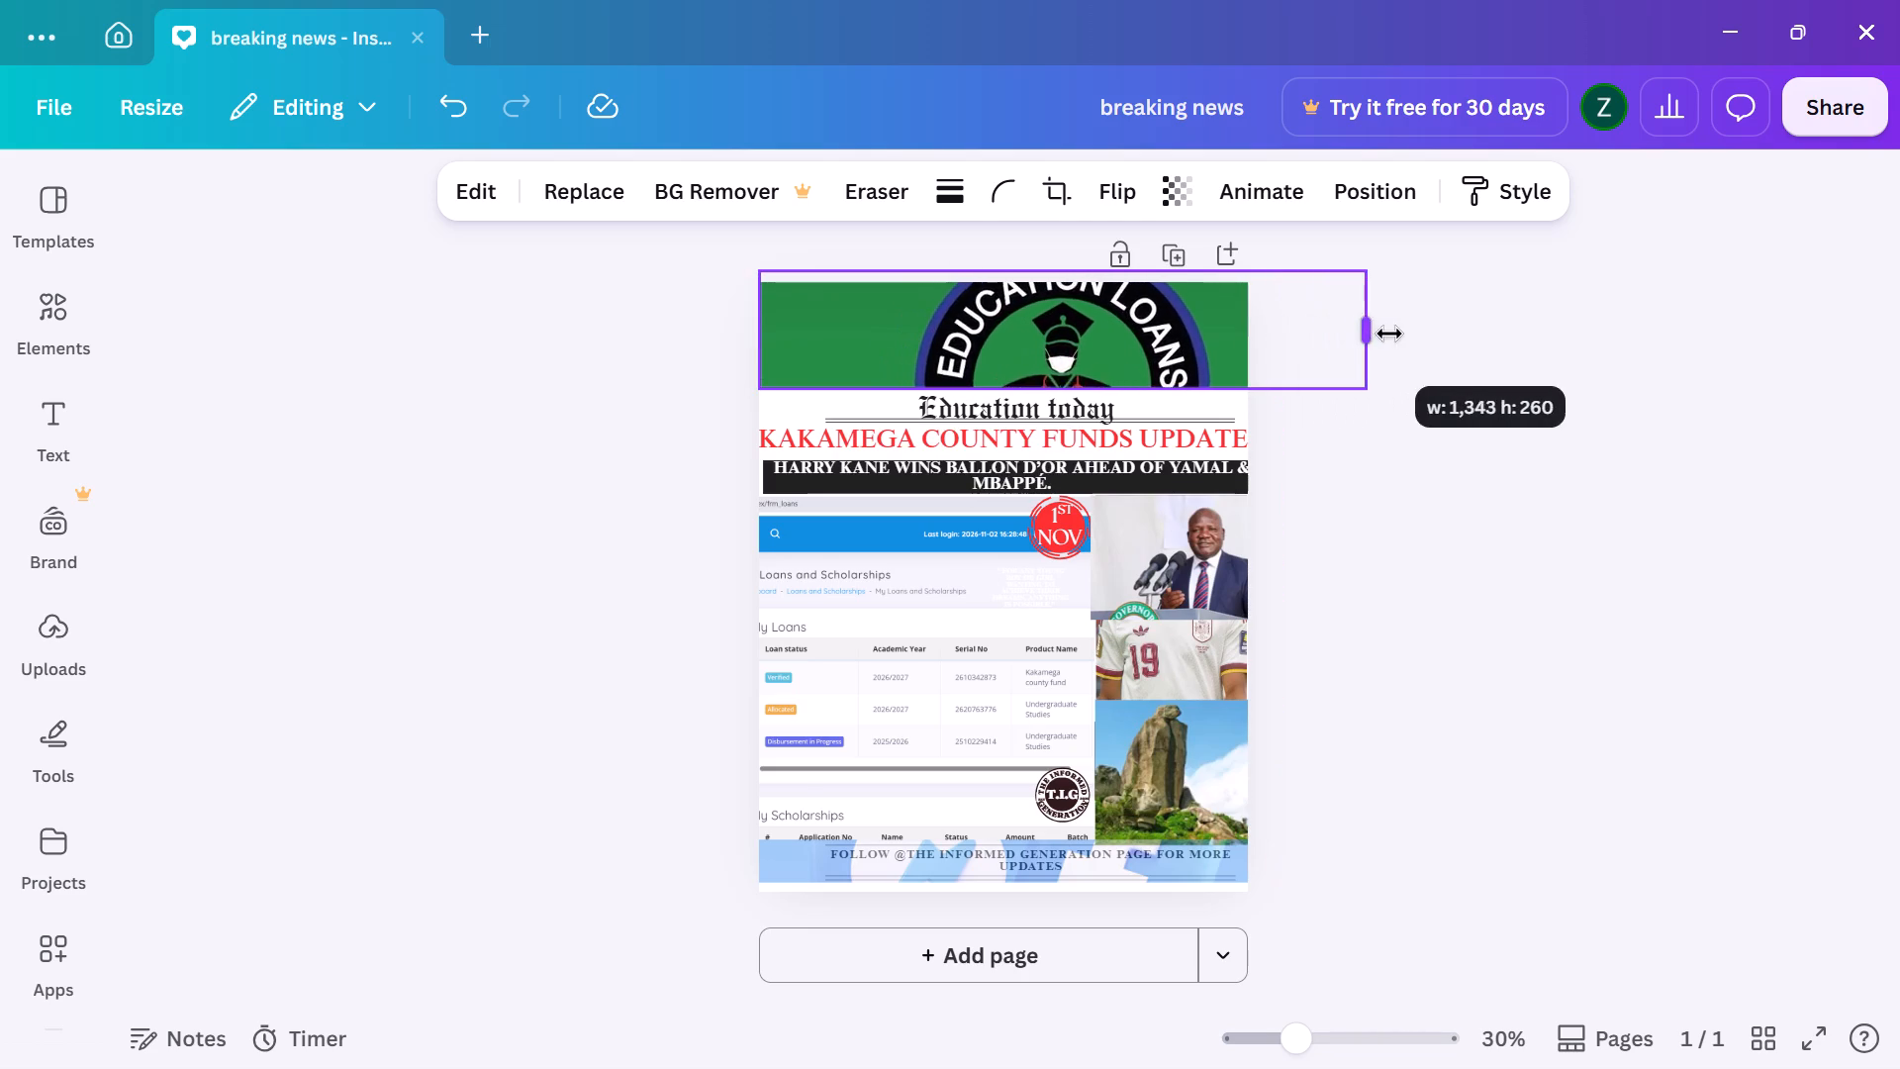
pyautogui.moveTo(1389, 334); pyautogui.dragTo(1248, 347)
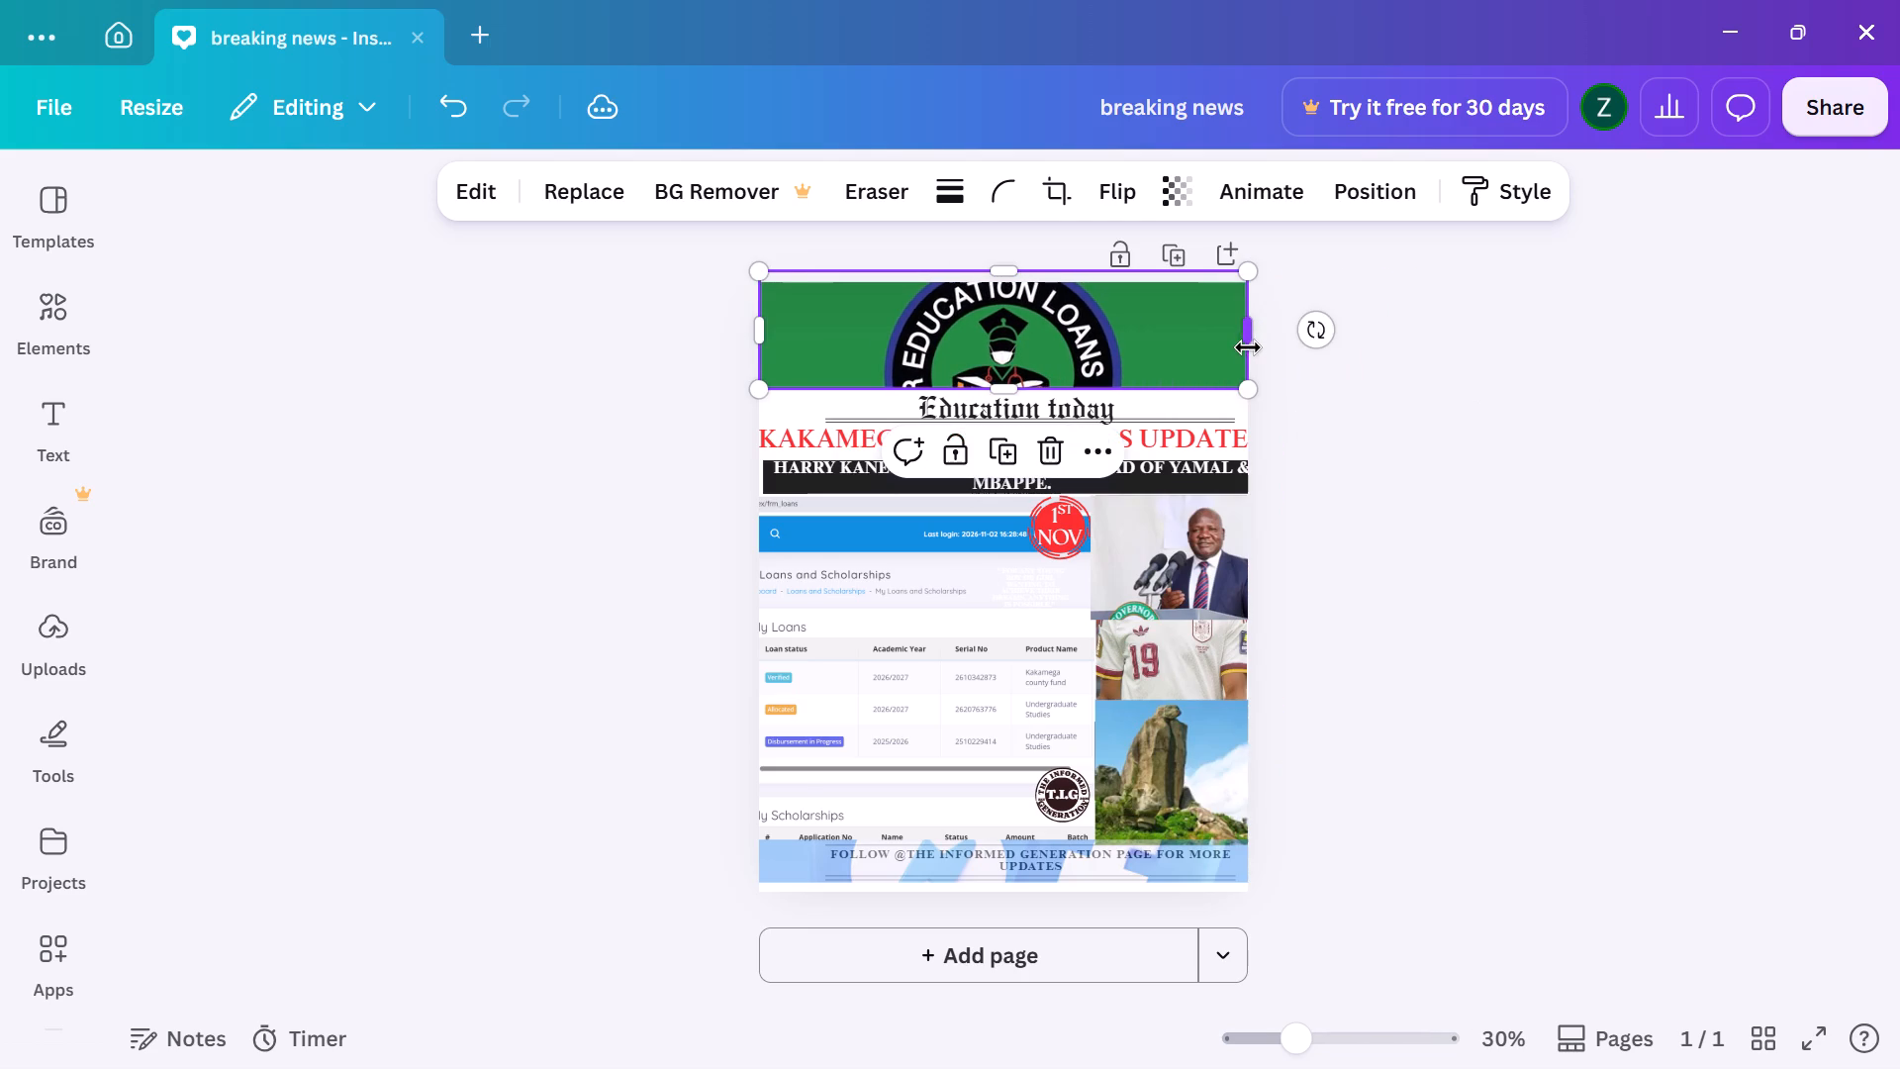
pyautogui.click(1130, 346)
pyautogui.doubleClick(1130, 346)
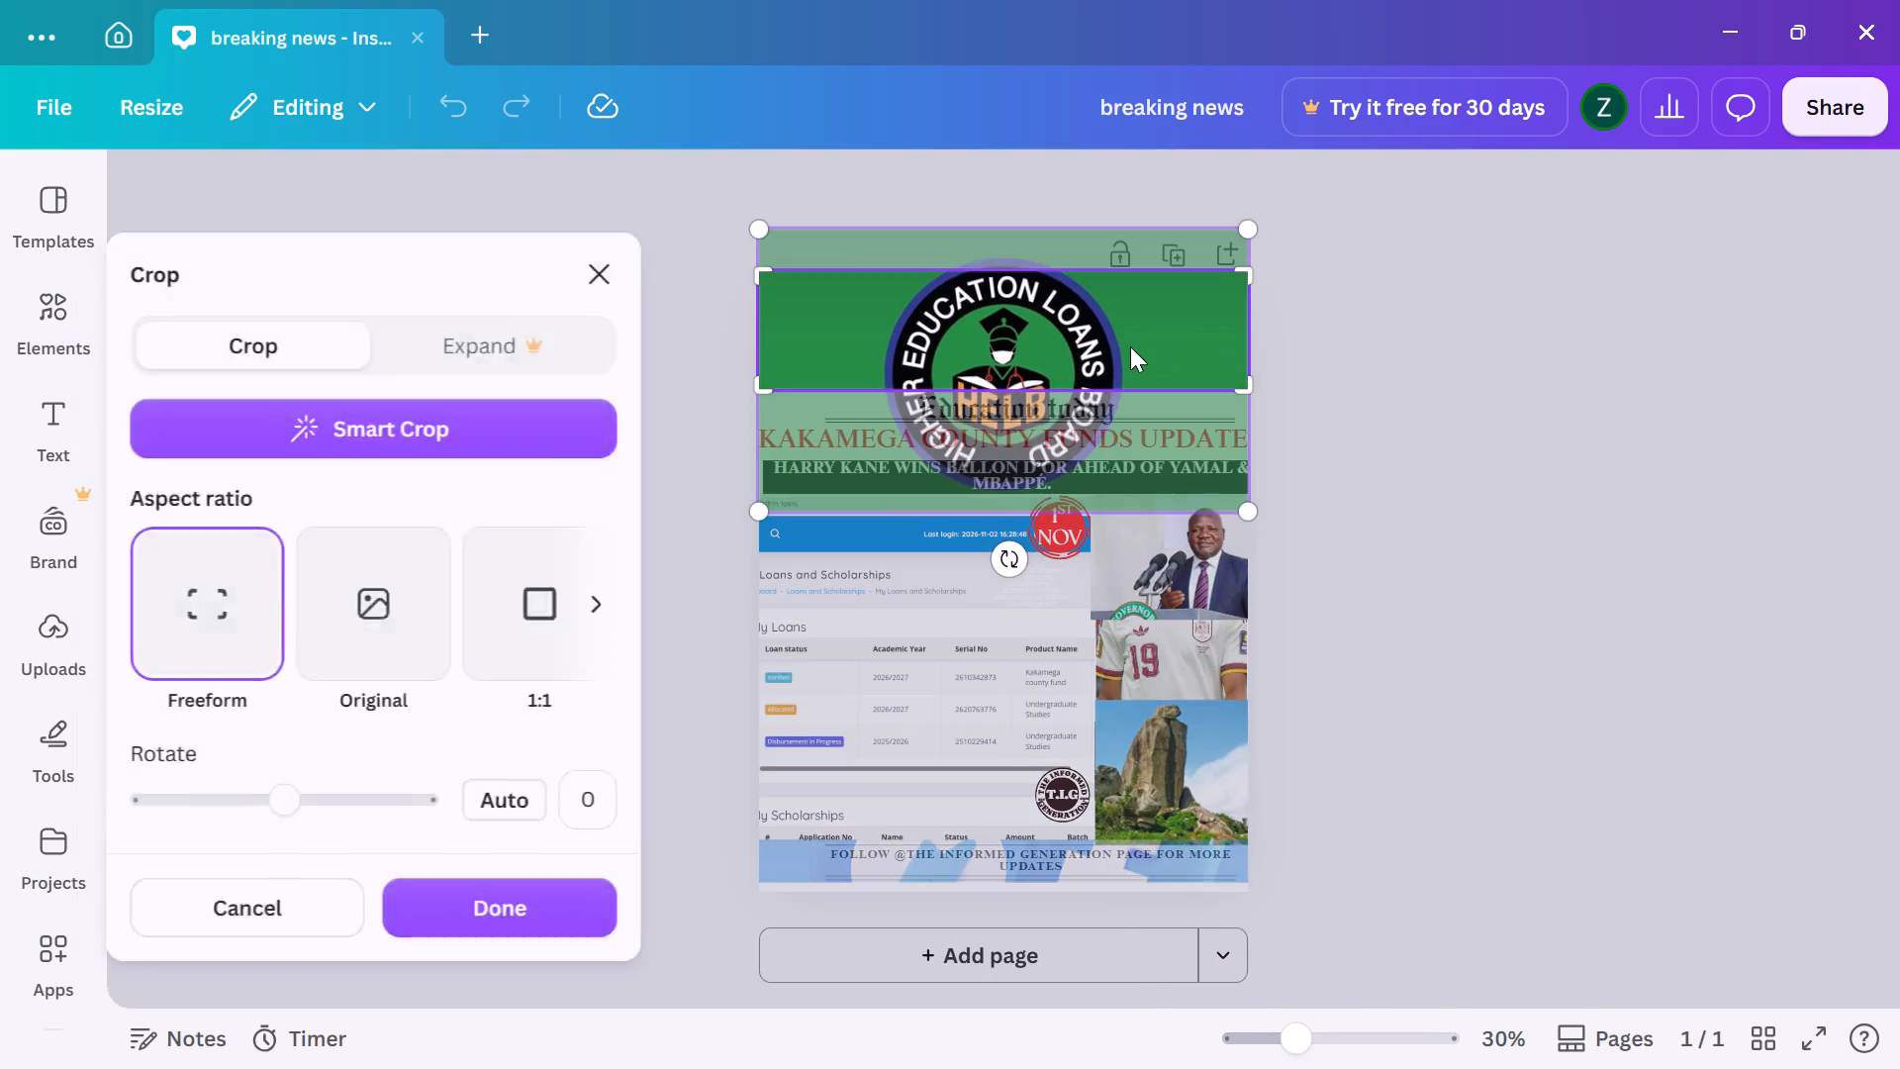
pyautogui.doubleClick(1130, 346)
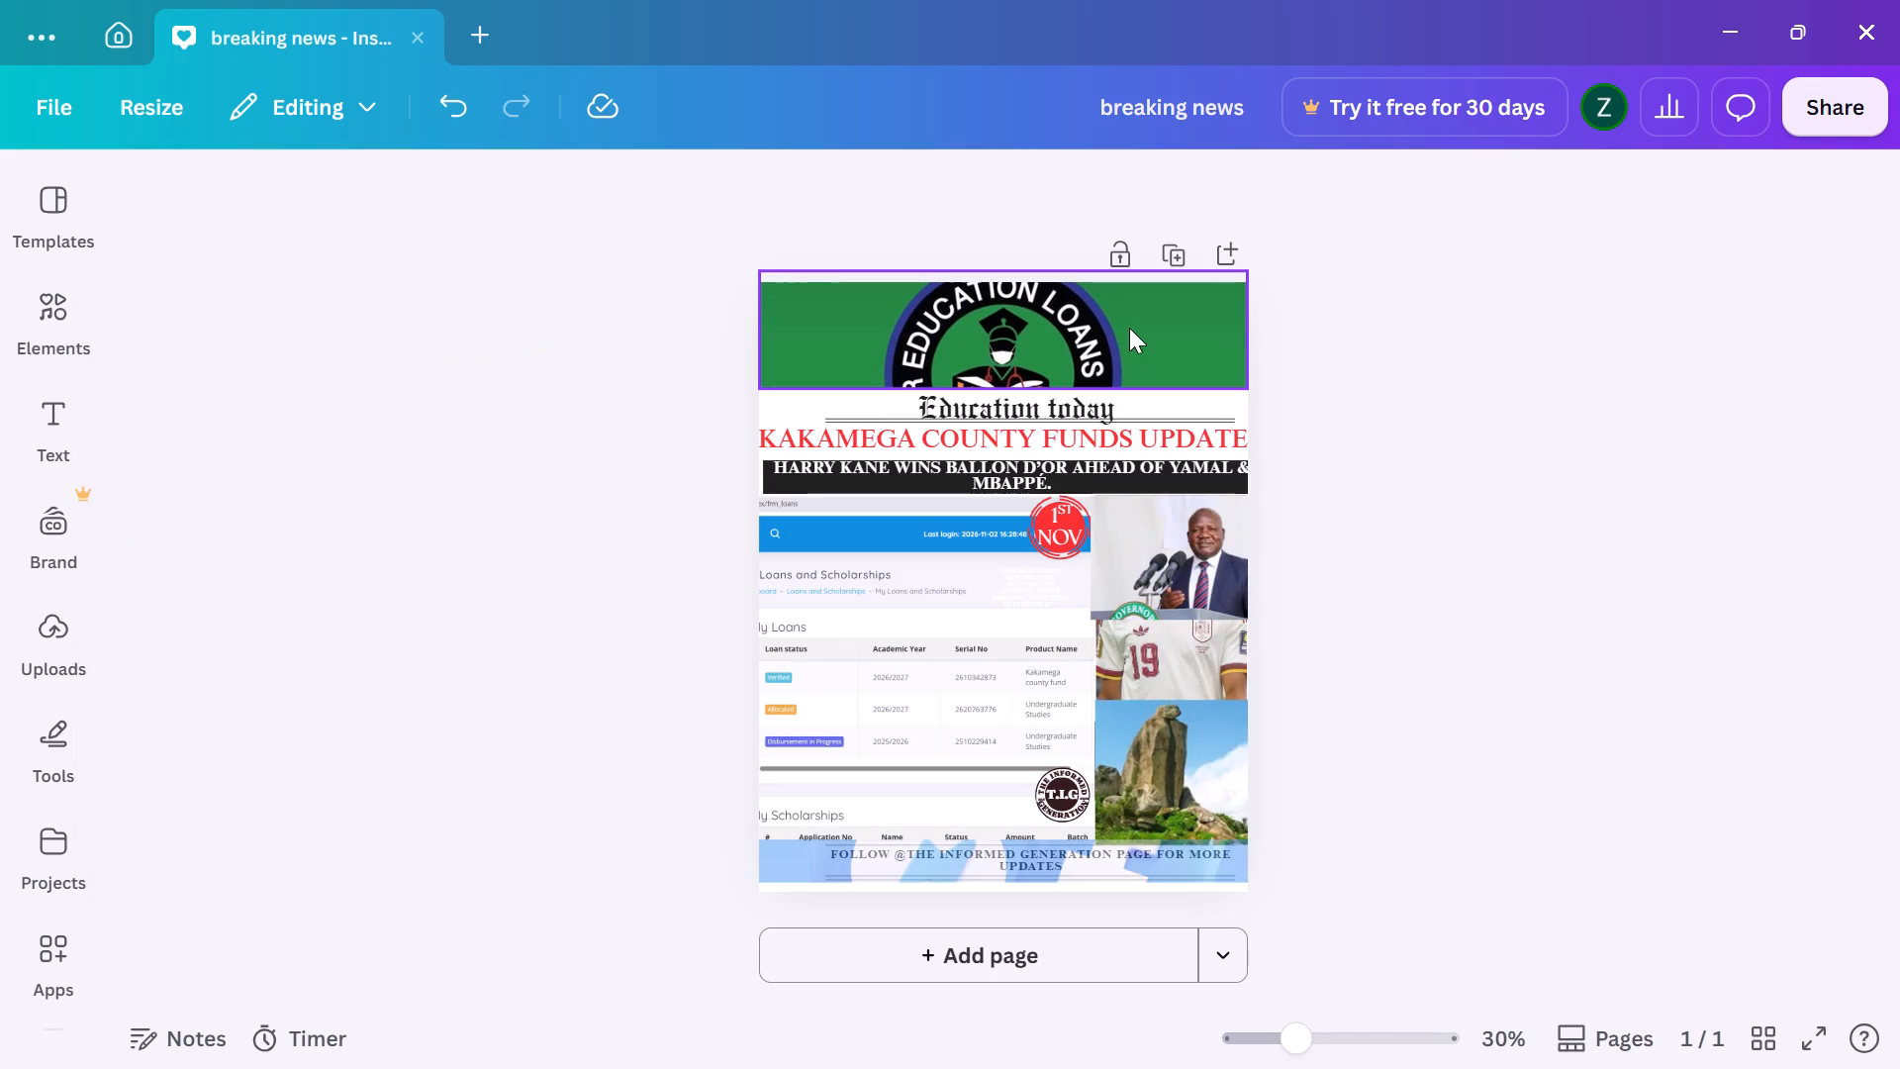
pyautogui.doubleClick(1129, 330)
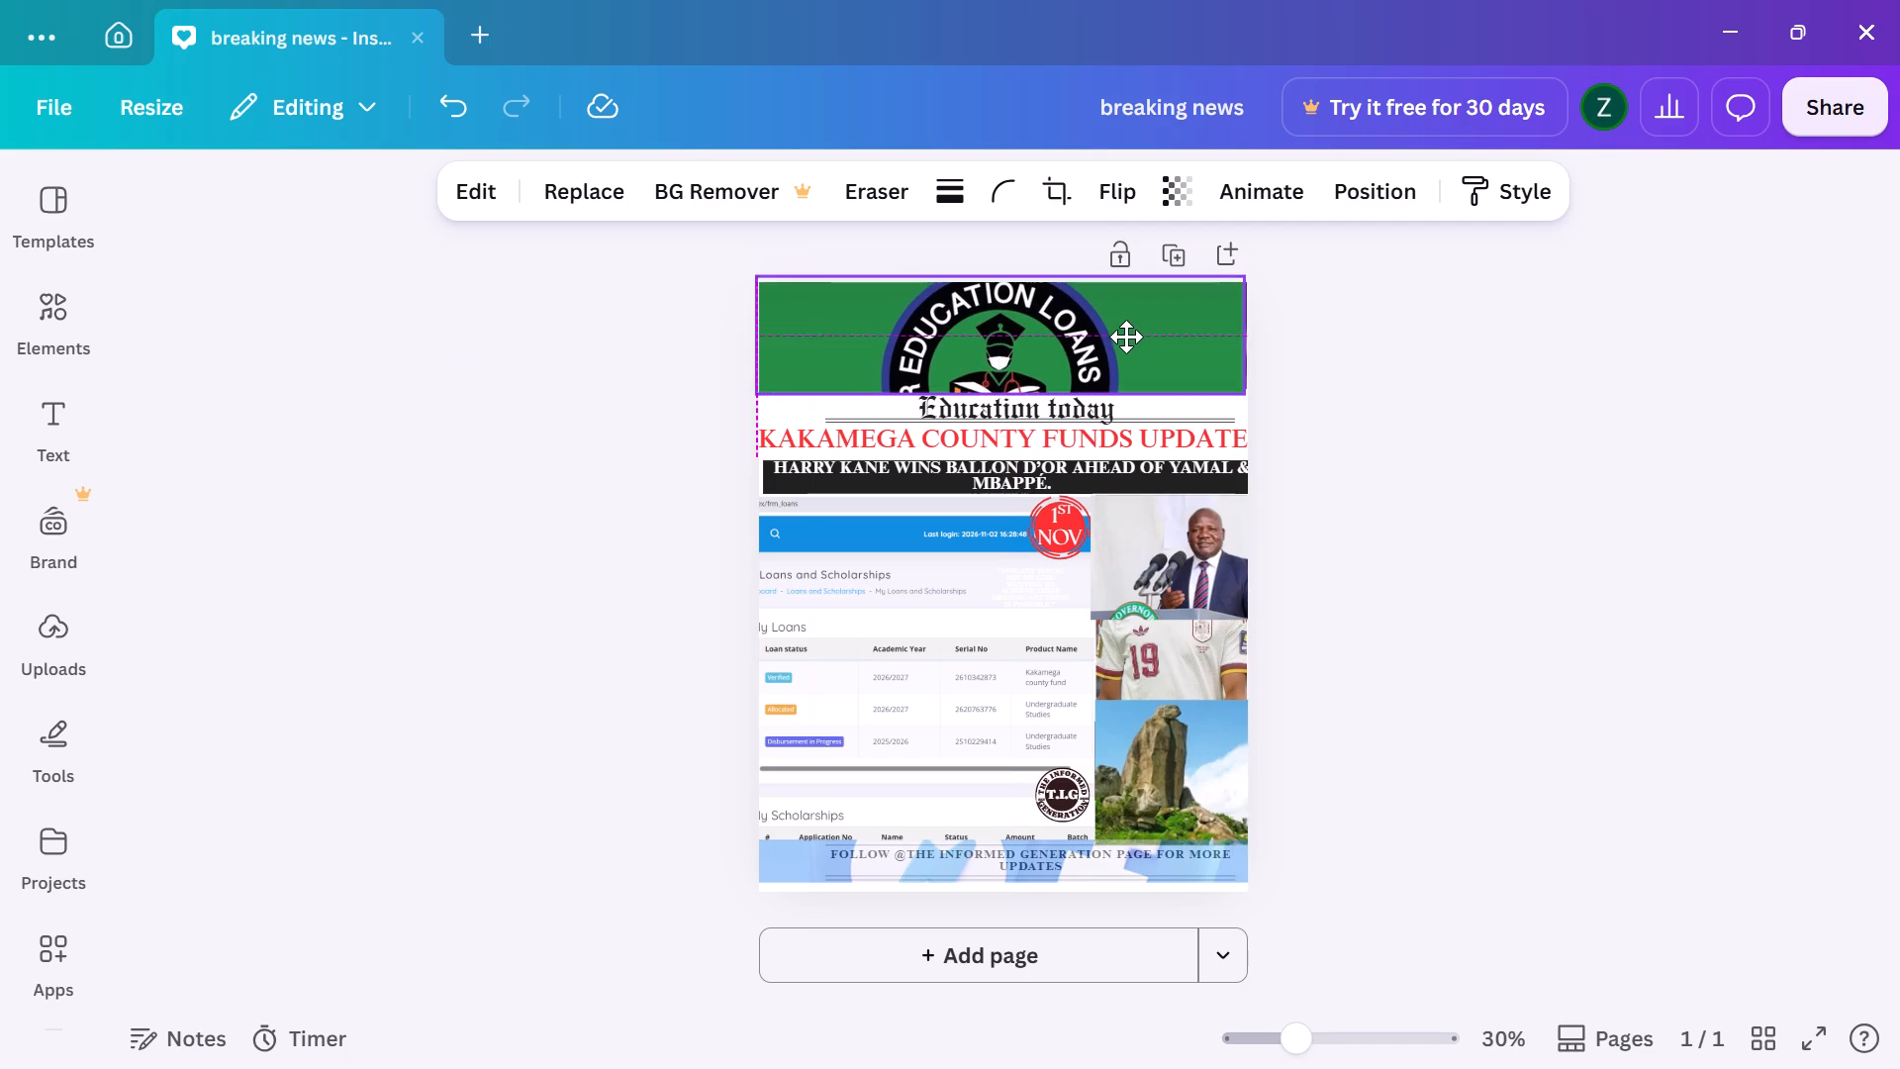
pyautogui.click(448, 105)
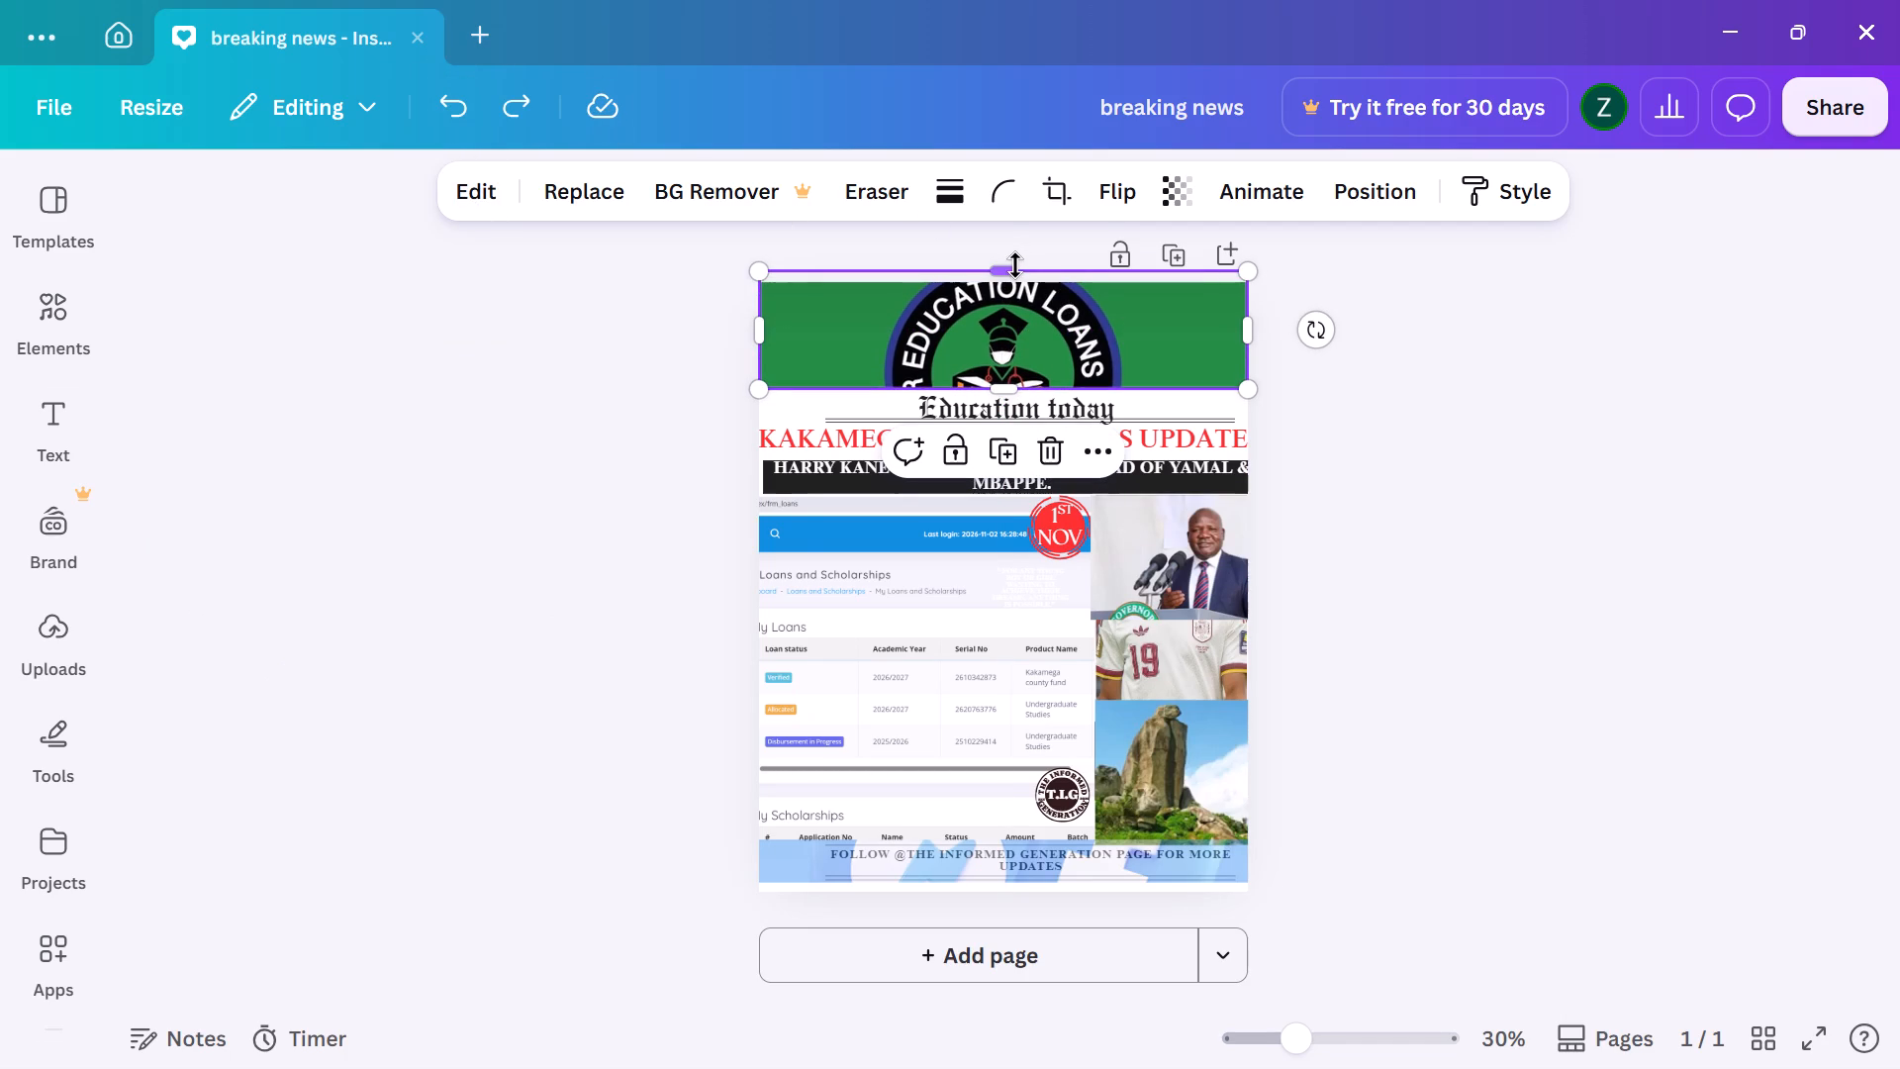
# Trim the top edge of the HELB image so it lines up with the top of the page.
pyautogui.moveTo(1015, 266); pyautogui.dragTo(1016, 279)
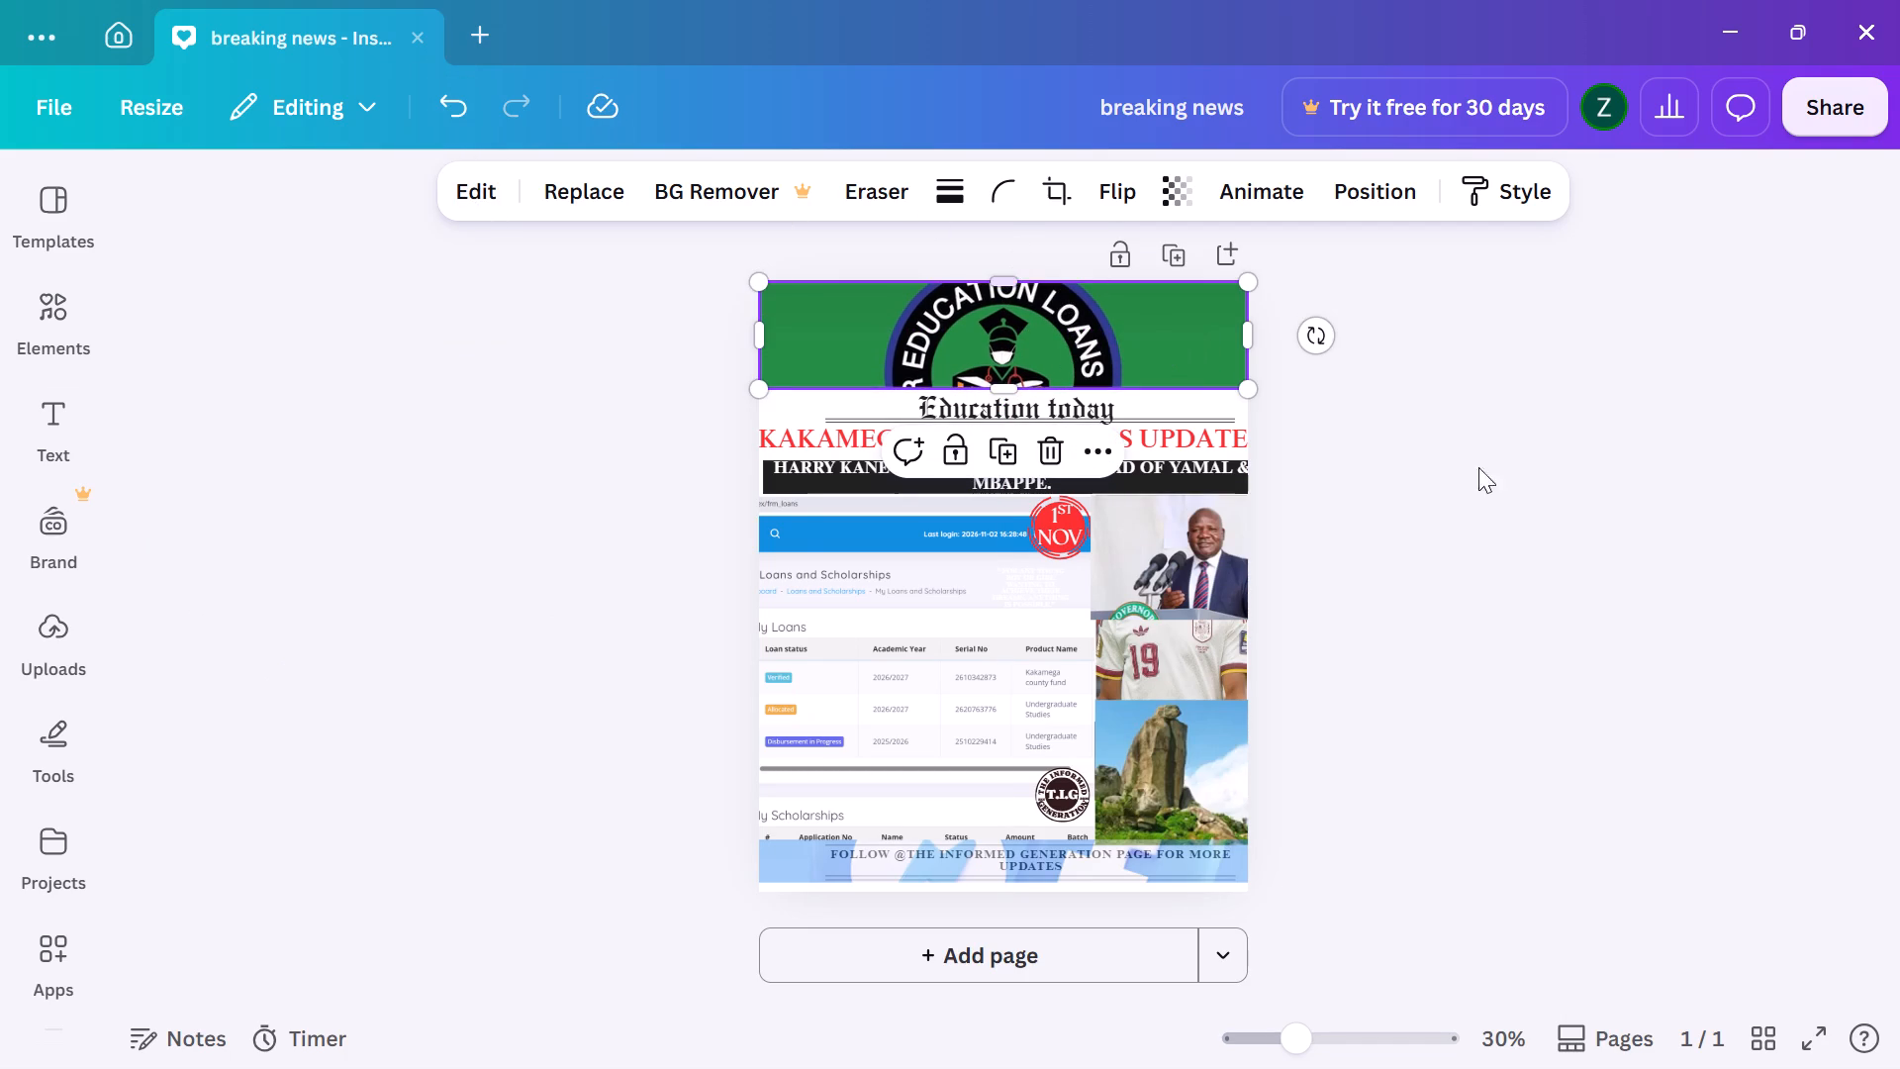
pyautogui.click(1504, 491)
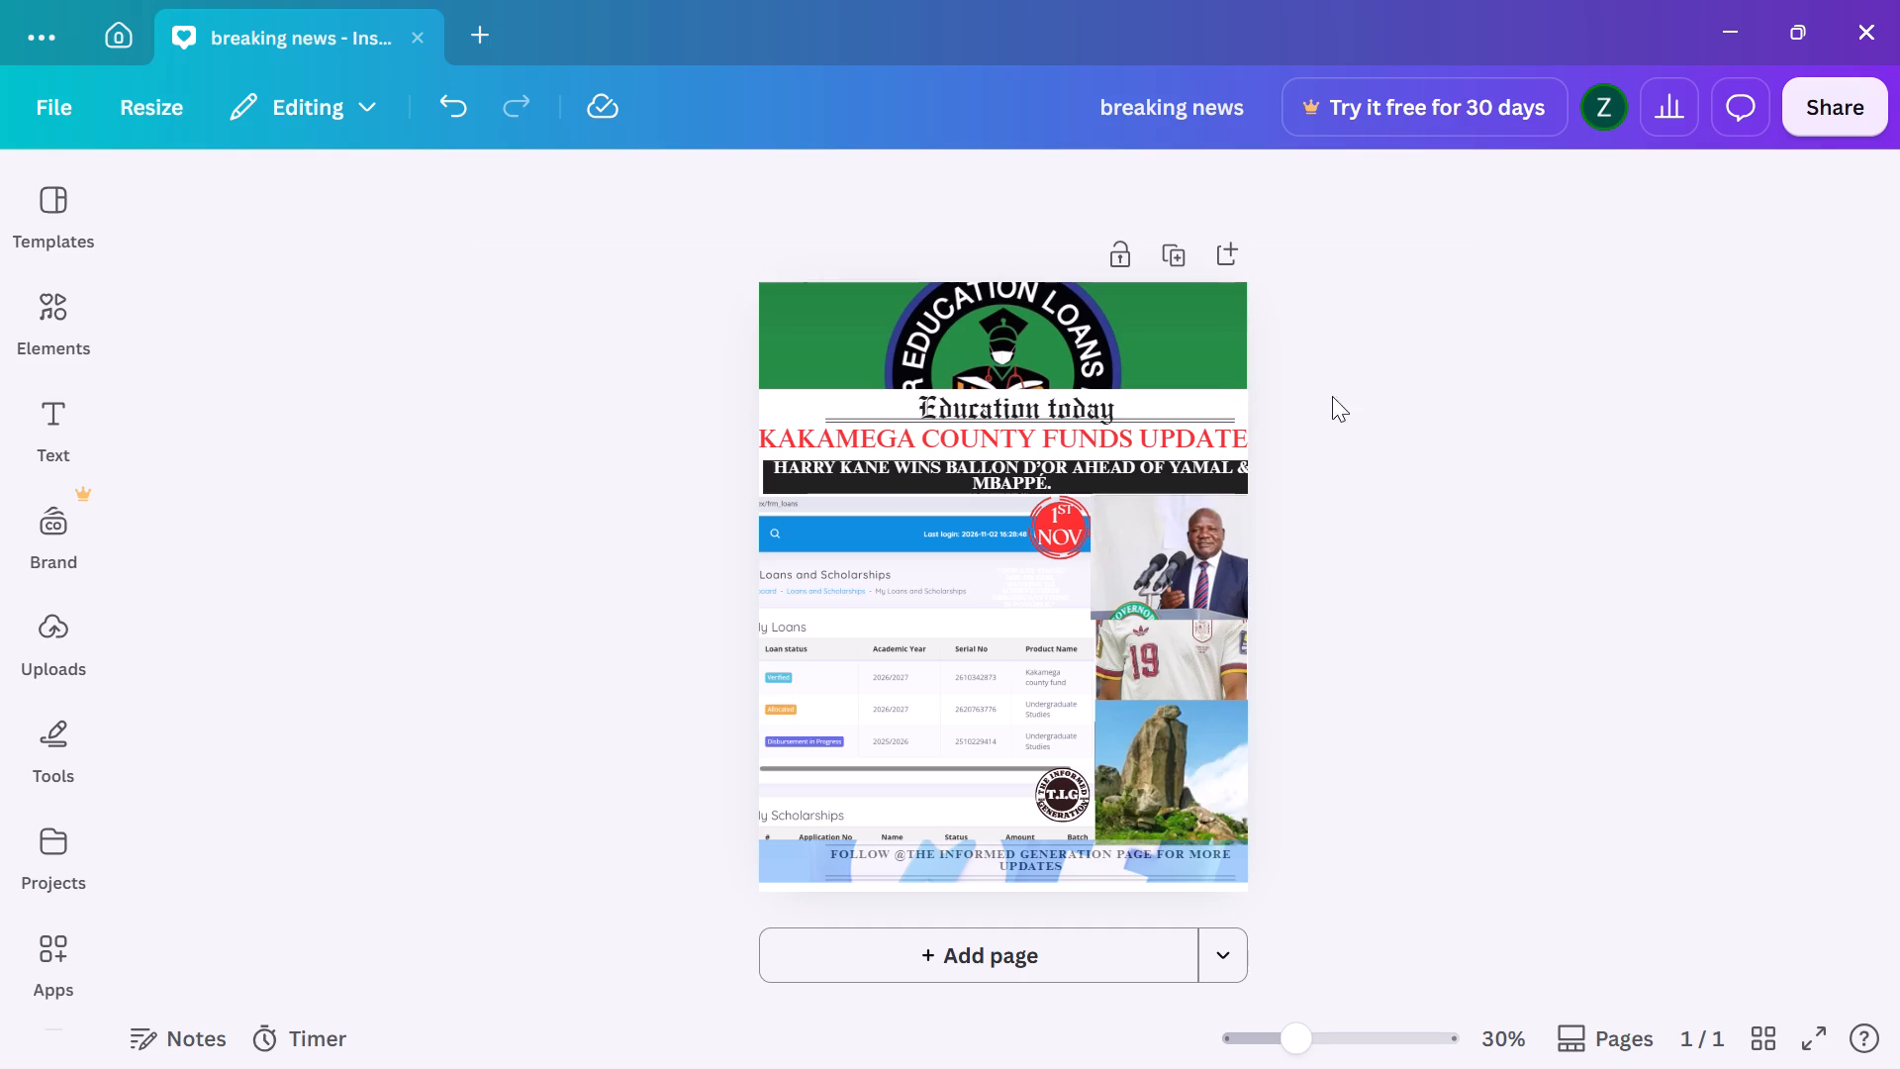
# Reposition the HELB image upward inside its crop frame so the orange HELB lettering and book sit within the banner.
pyautogui.doubleClick(1144, 340)
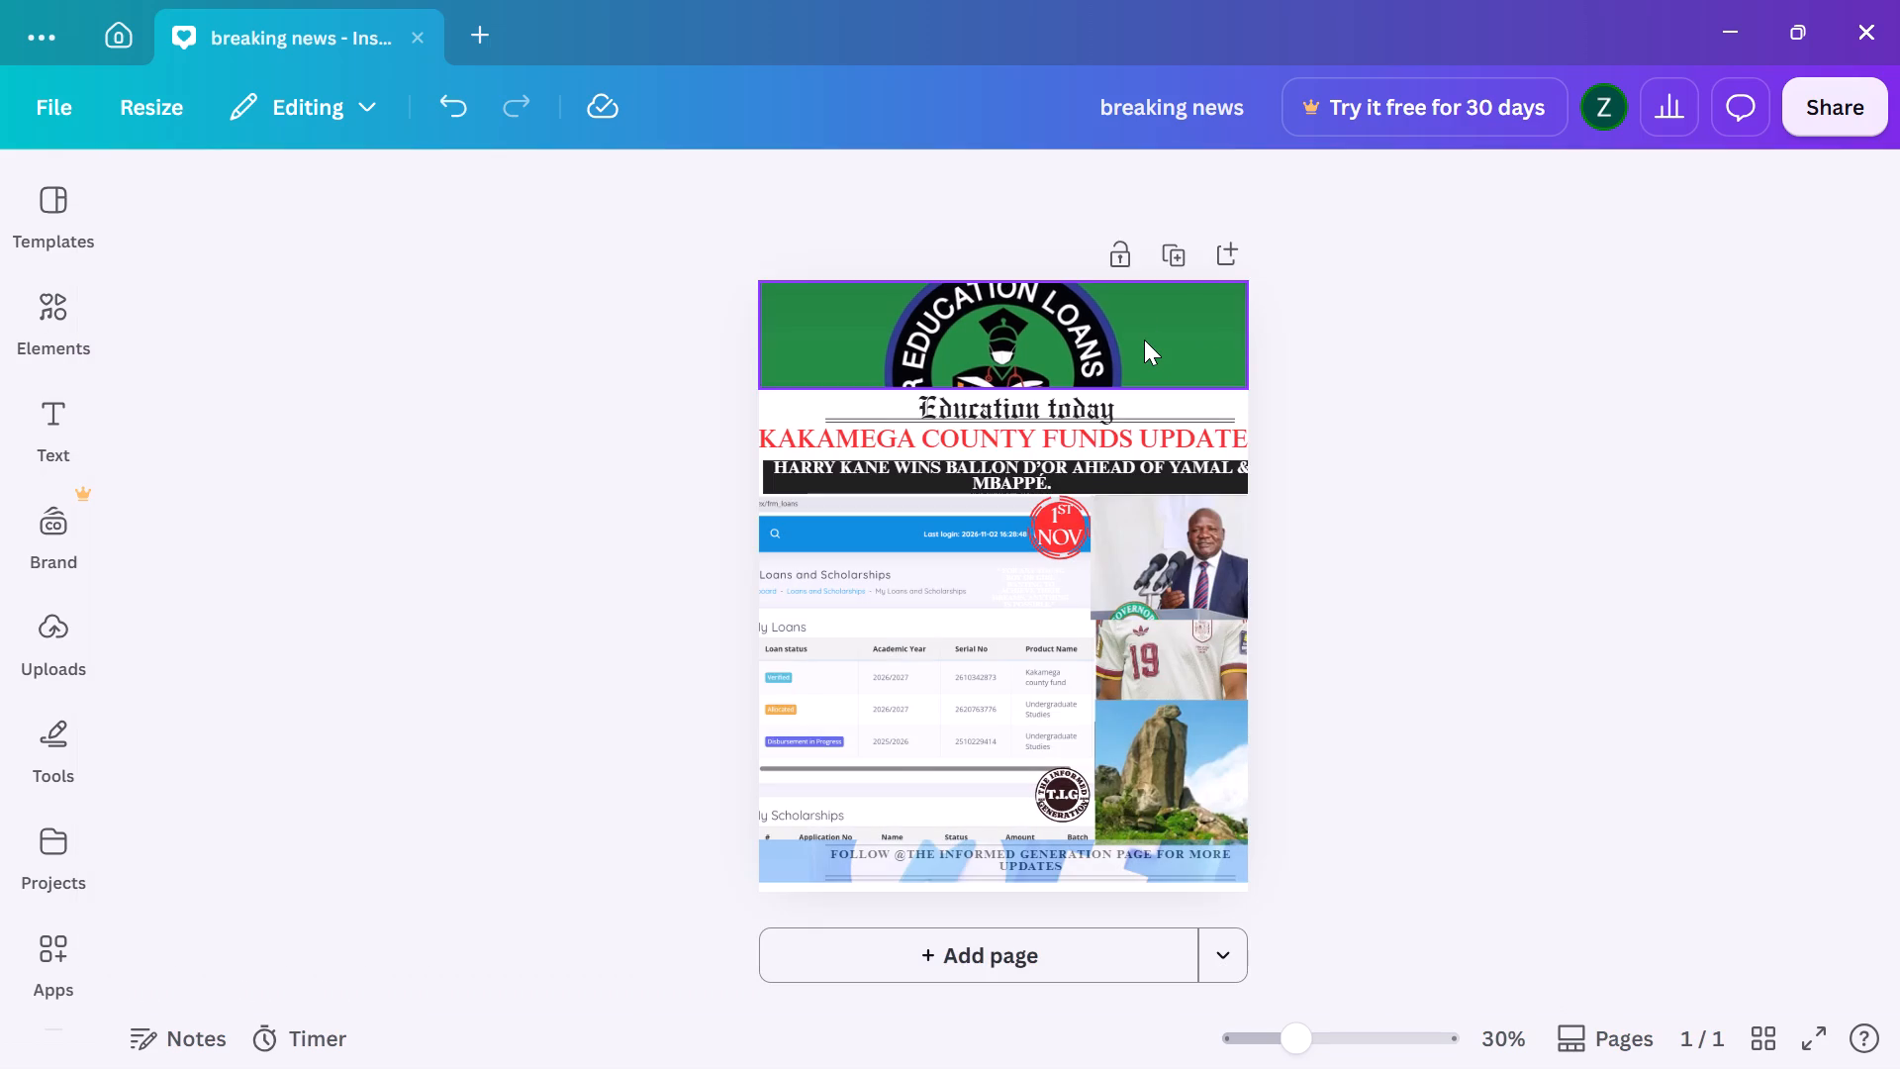
pyautogui.doubleClick(1144, 340)
pyautogui.doubleClick(1144, 317)
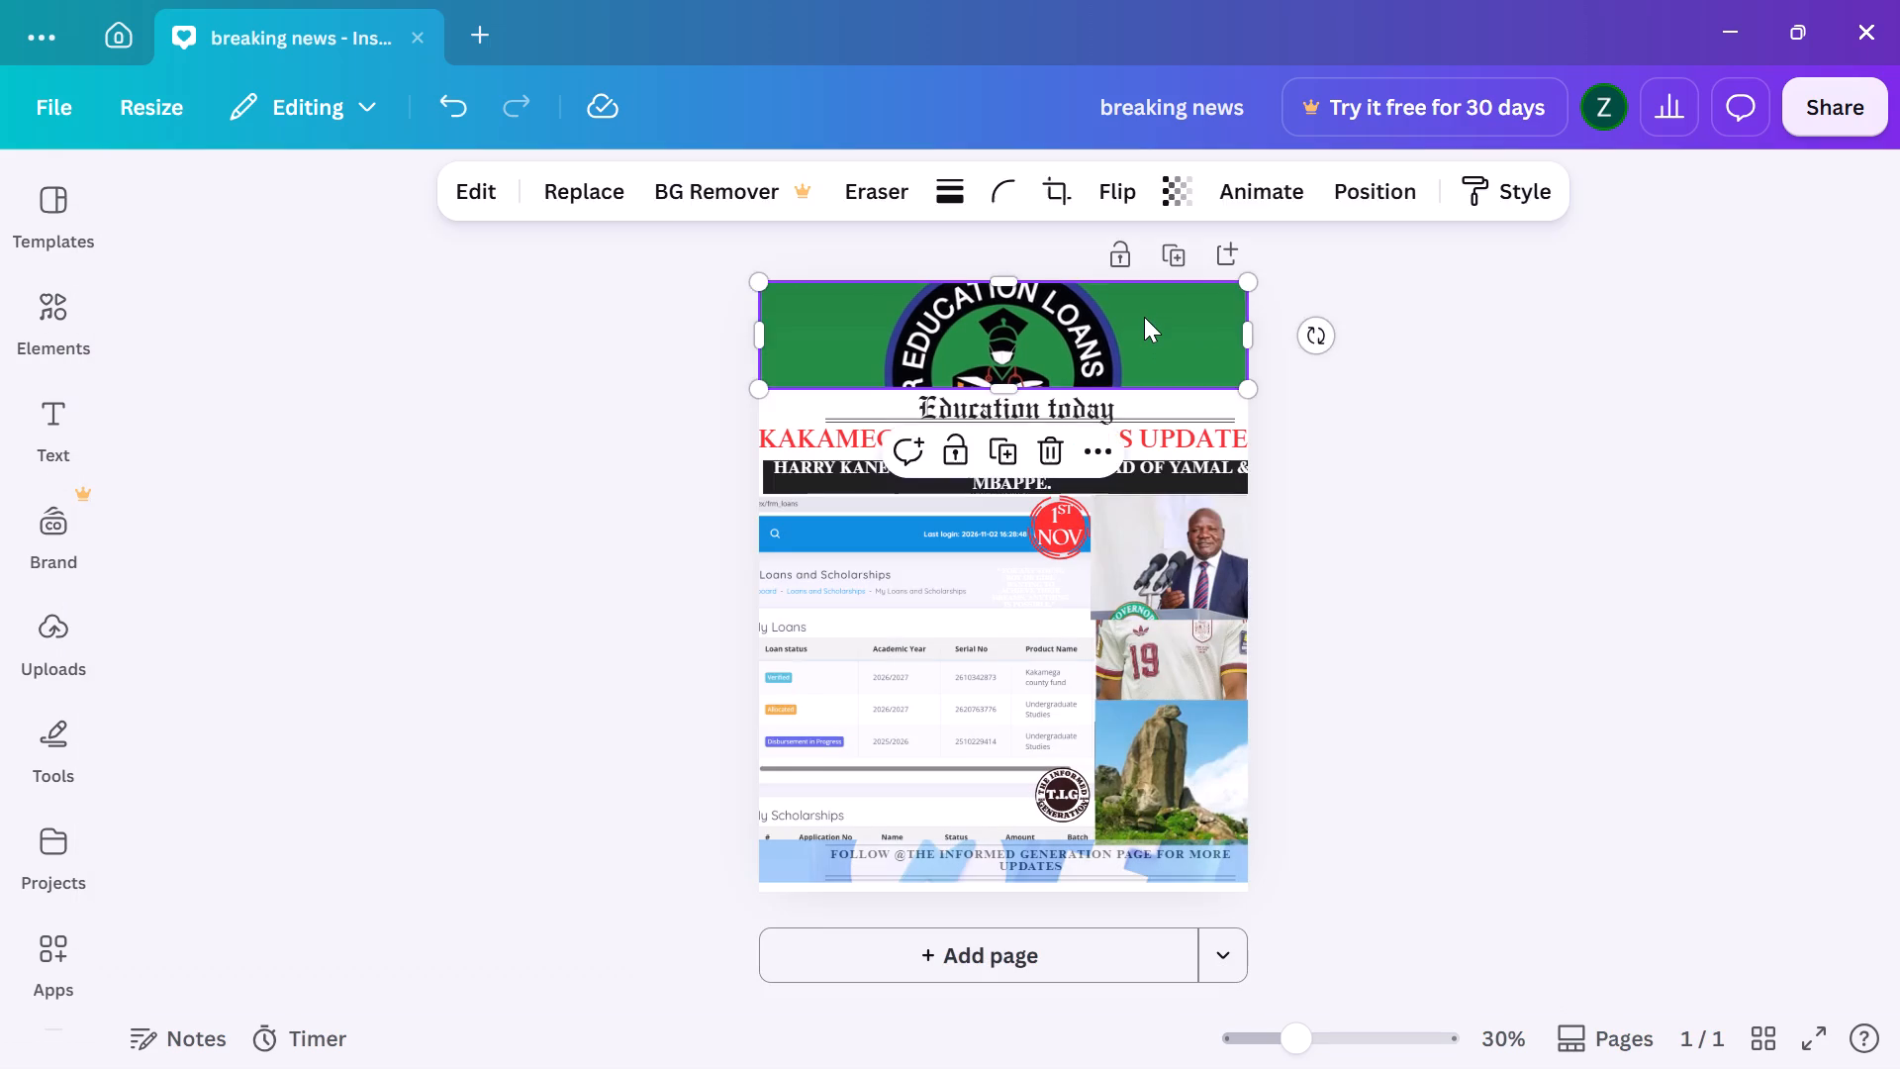
pyautogui.click(1144, 317)
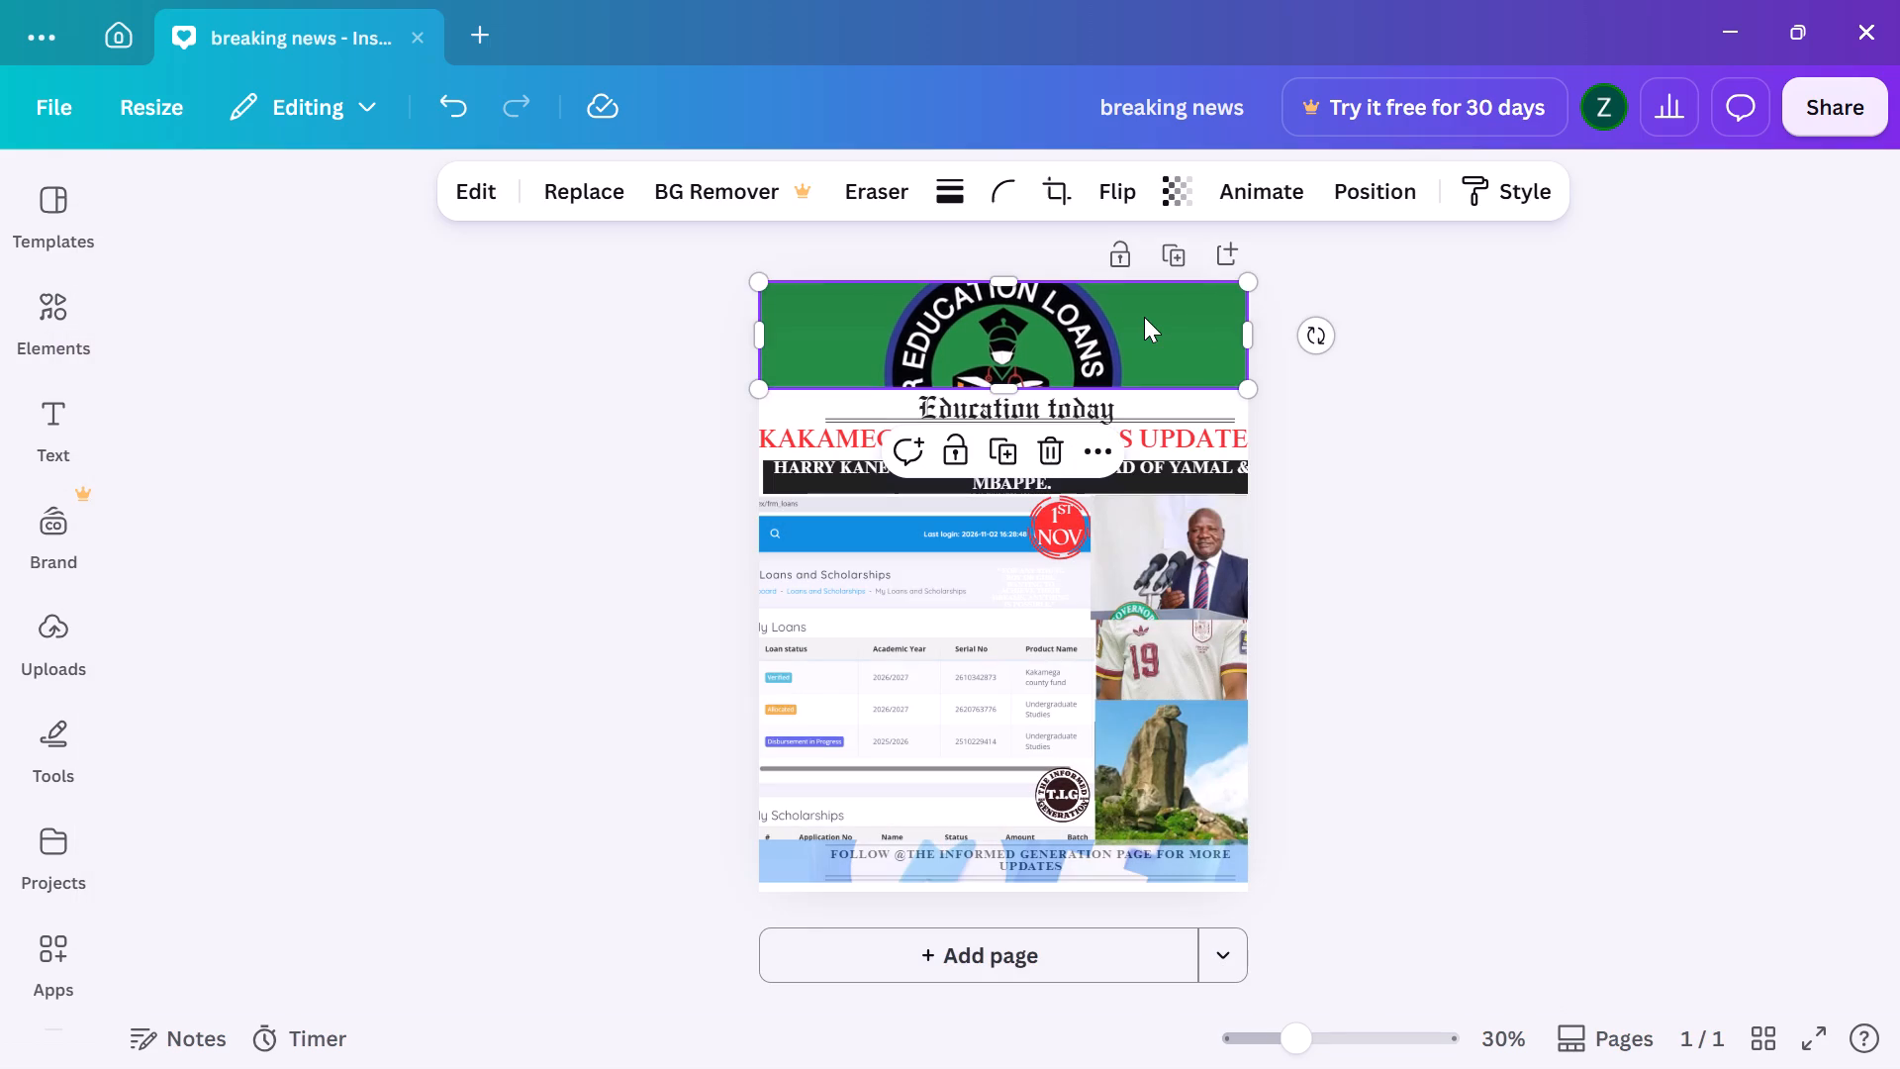
pyautogui.doubleClick(1144, 317)
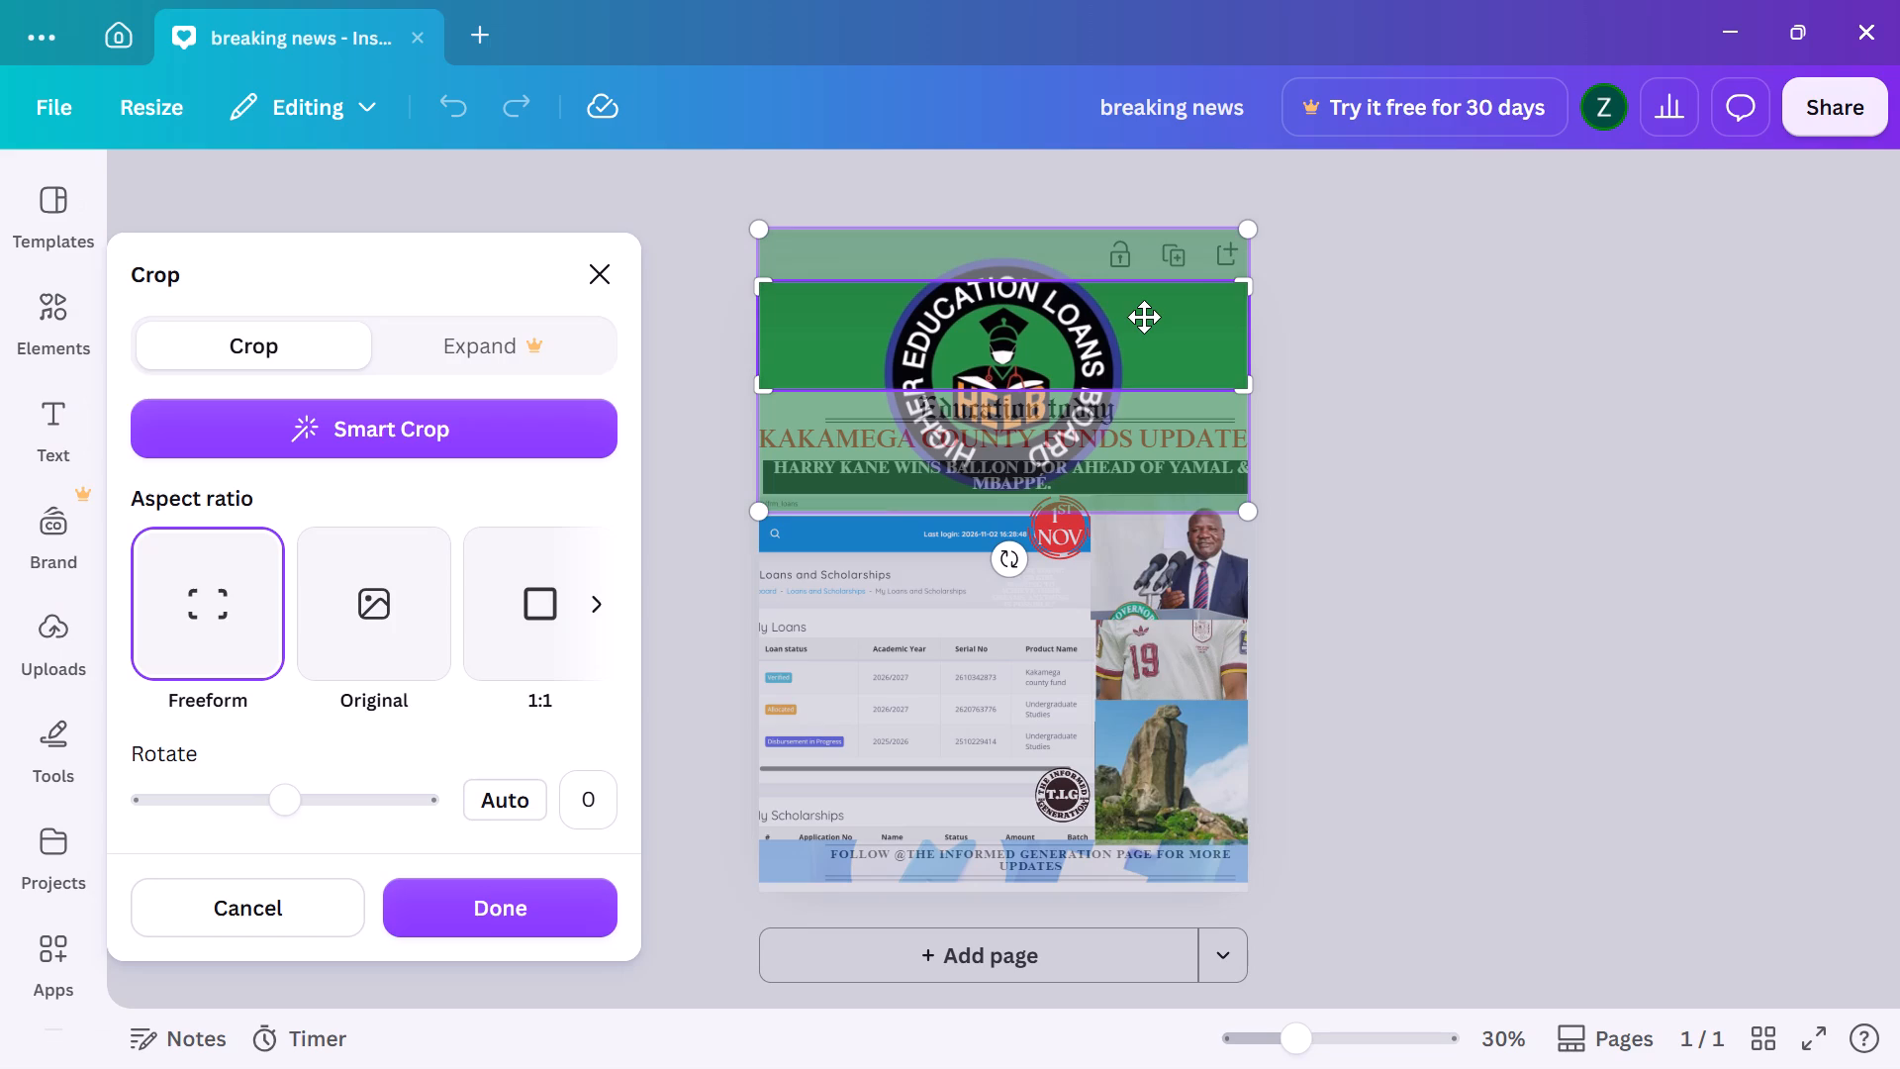
pyautogui.moveTo(1071, 331); pyautogui.dragTo(1072, 309)
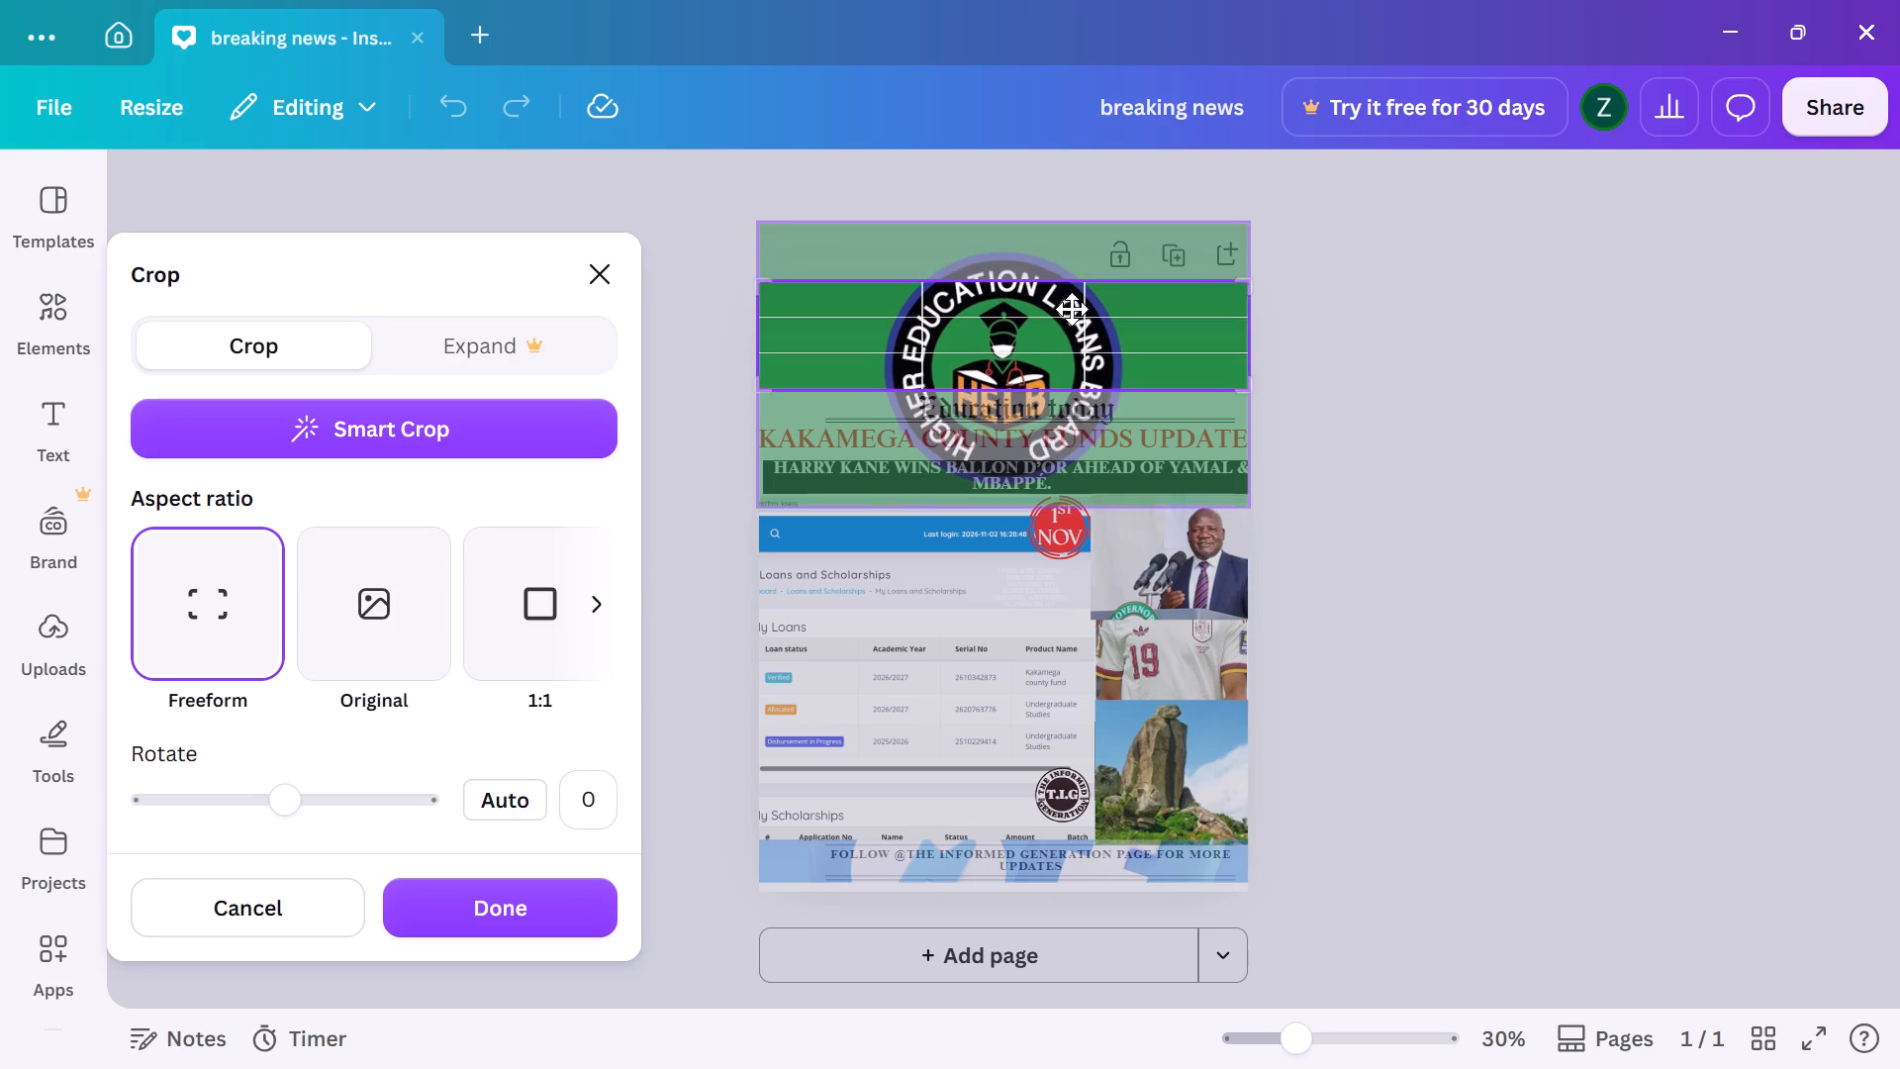
pyautogui.moveTo(1072, 309); pyautogui.dragTo(1074, 273)
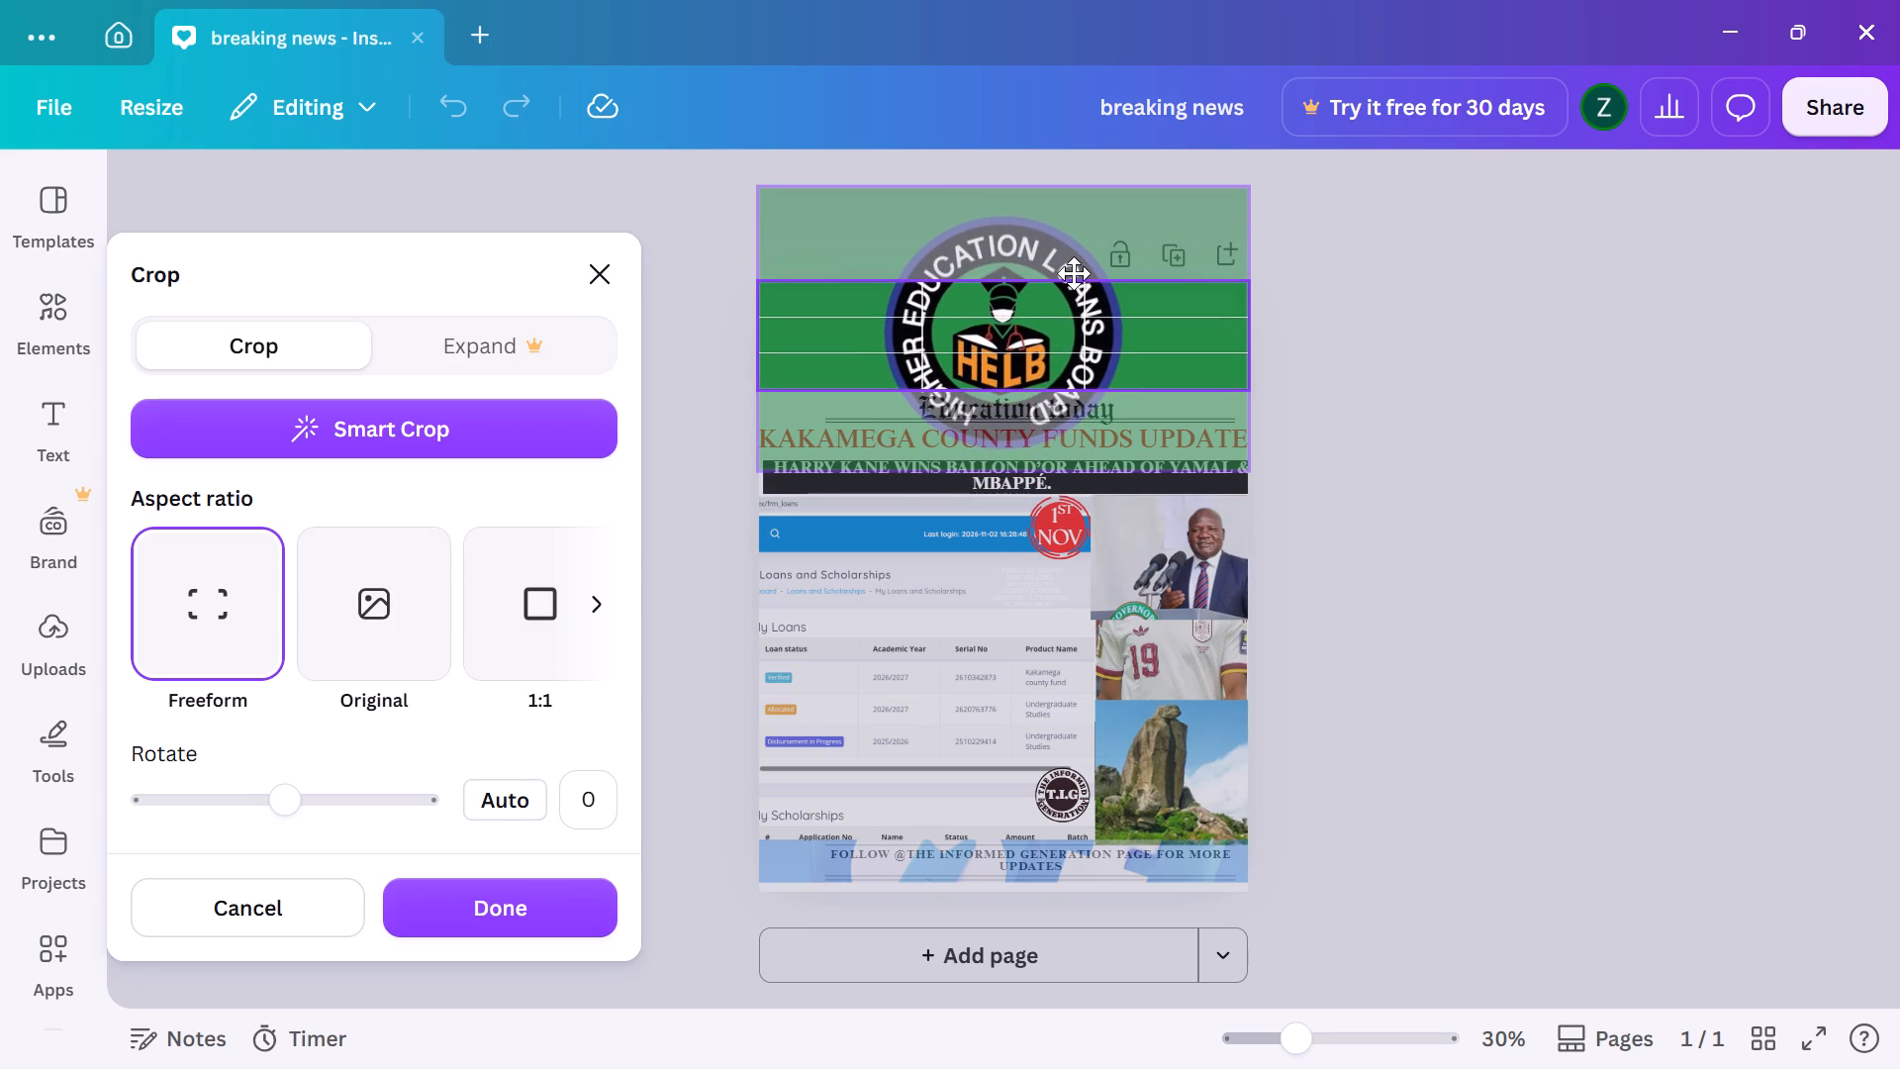
pyautogui.moveTo(1074, 273); pyautogui.dragTo(1075, 267)
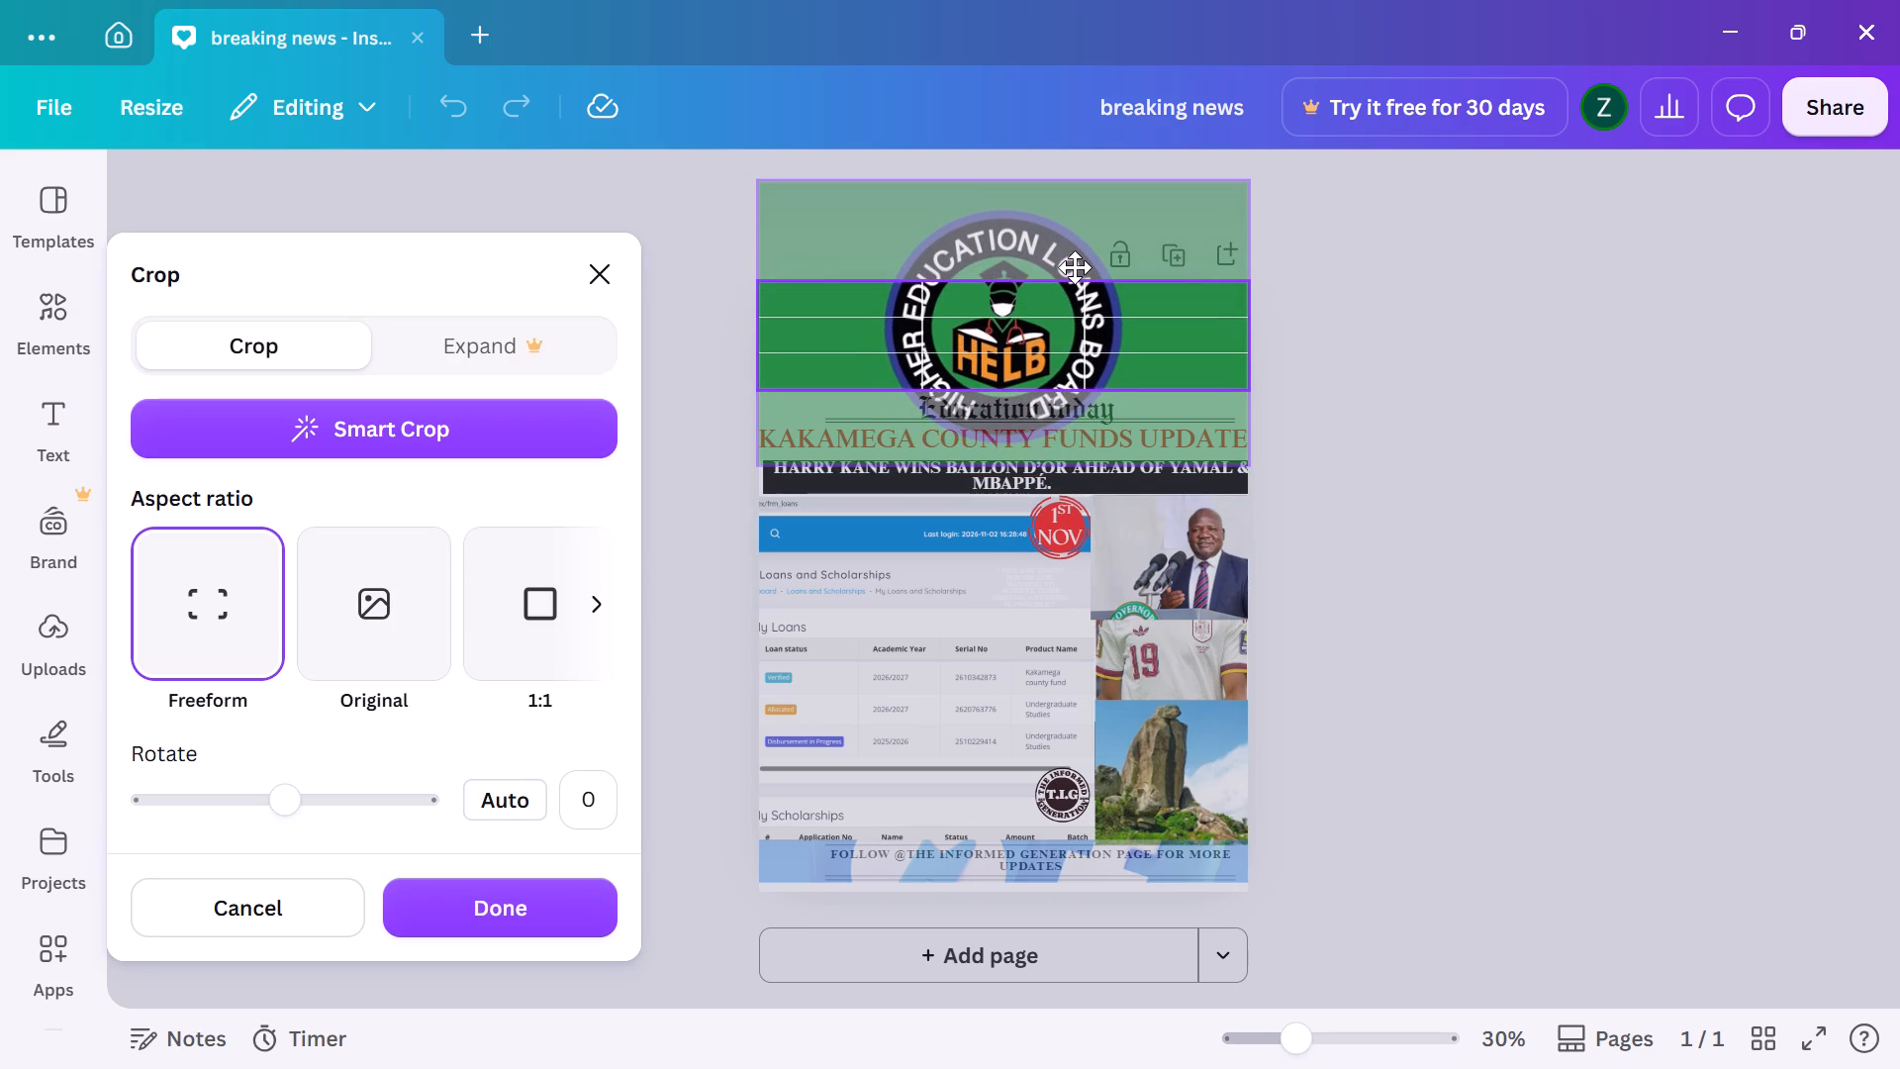
pyautogui.moveTo(1075, 267); pyautogui.dragTo(1075, 268)
pyautogui.click(1319, 358)
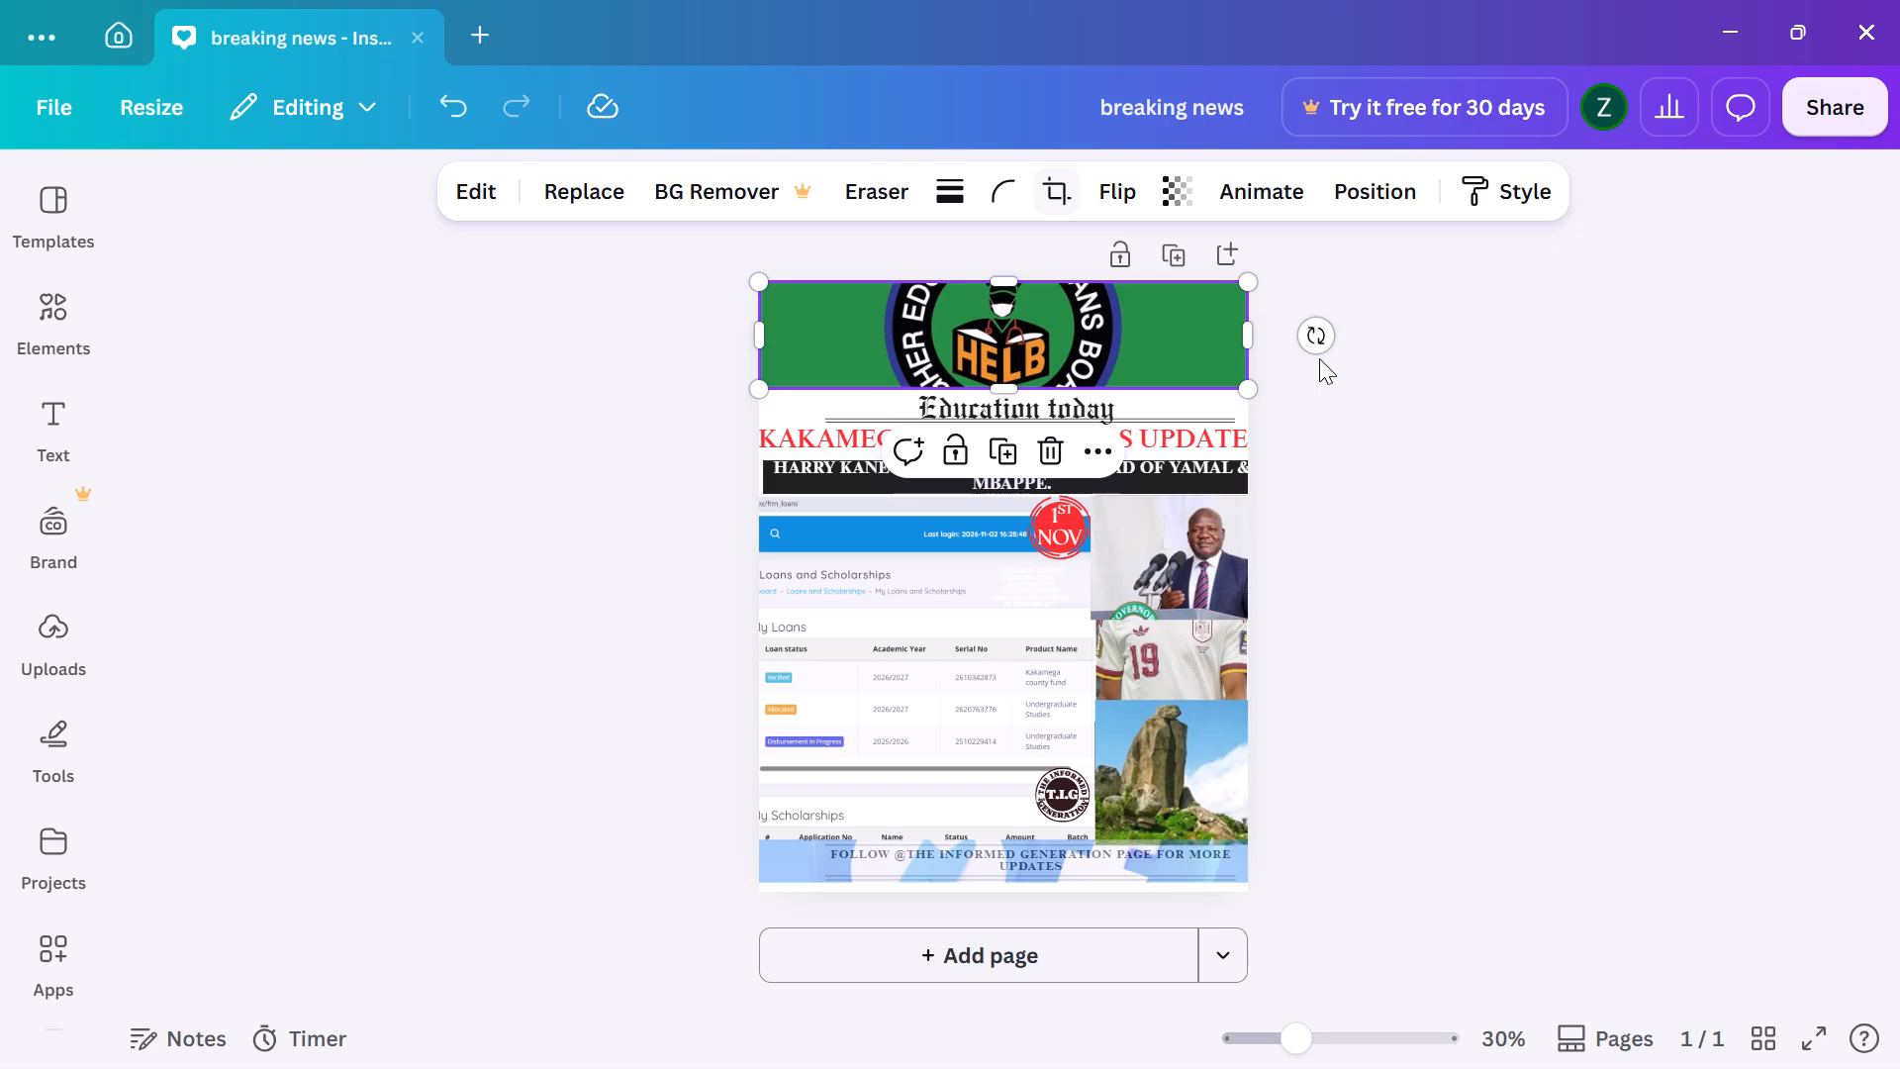
pyautogui.click(1480, 539)
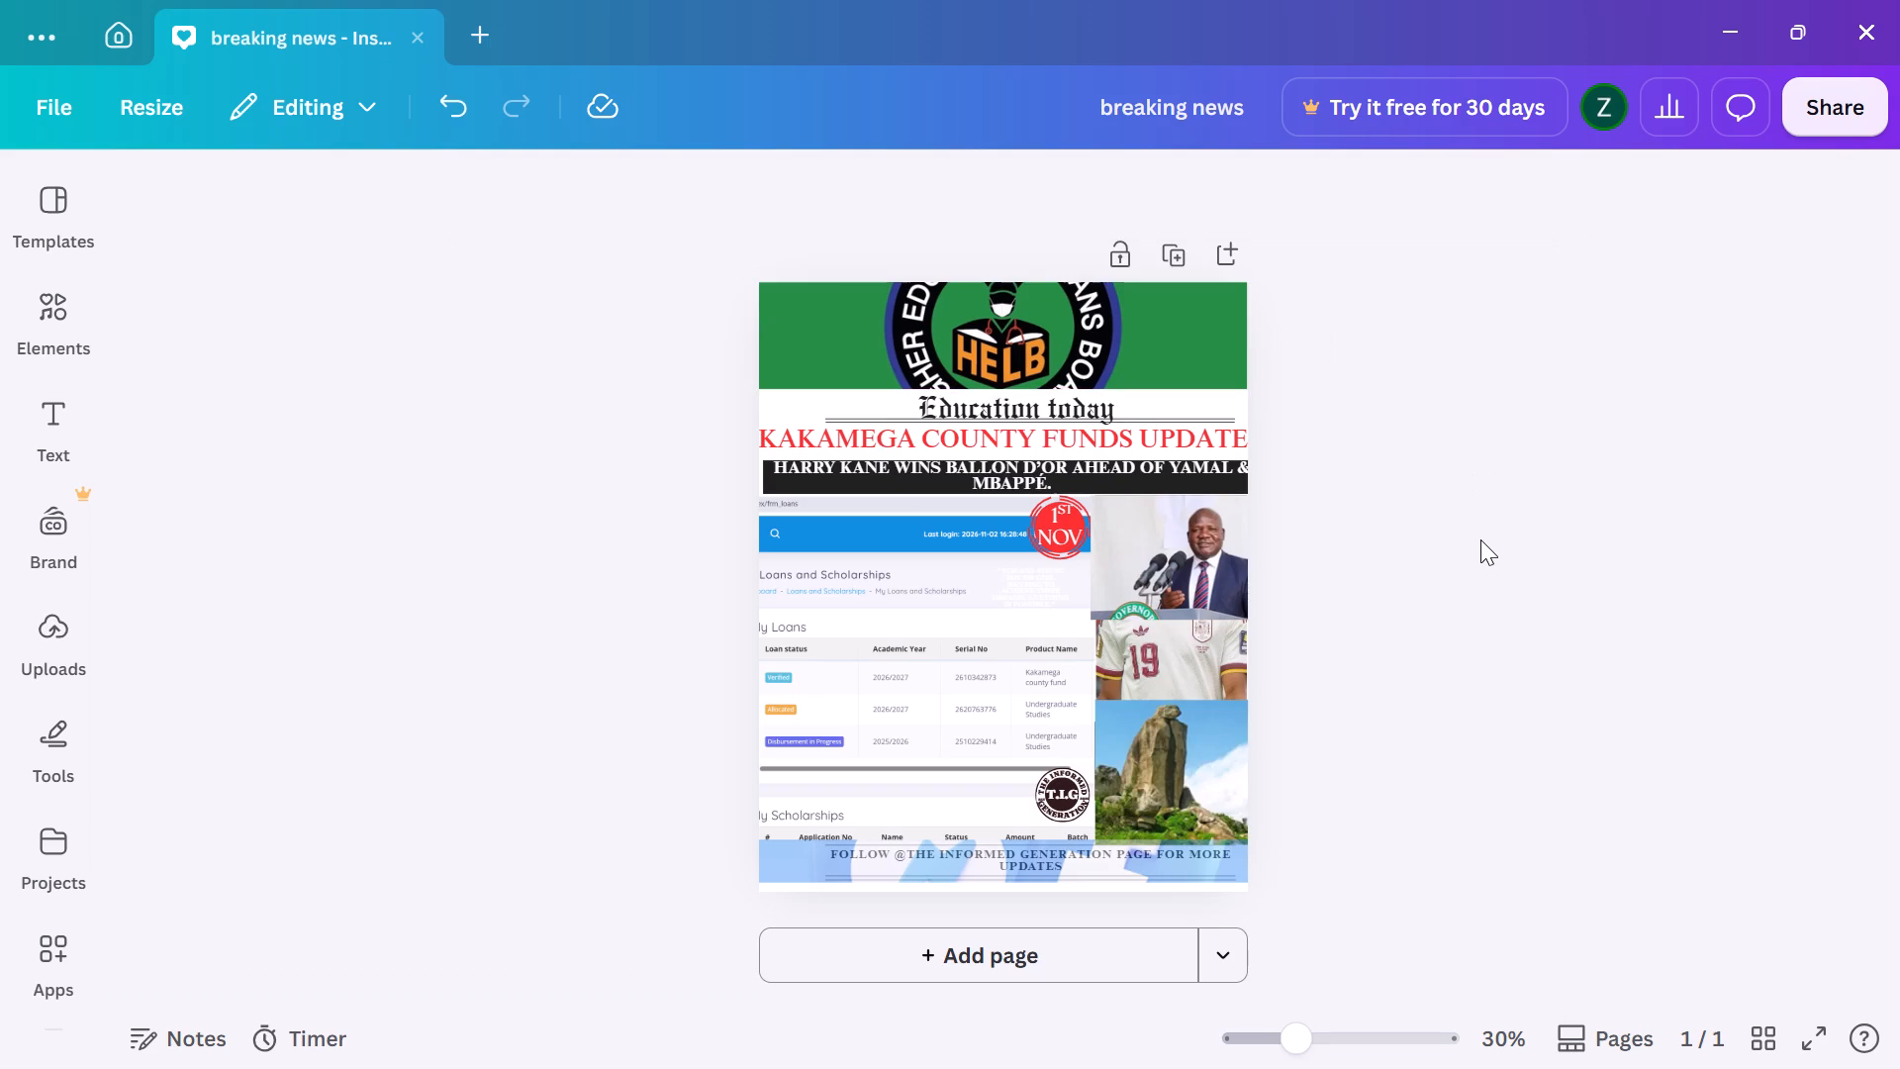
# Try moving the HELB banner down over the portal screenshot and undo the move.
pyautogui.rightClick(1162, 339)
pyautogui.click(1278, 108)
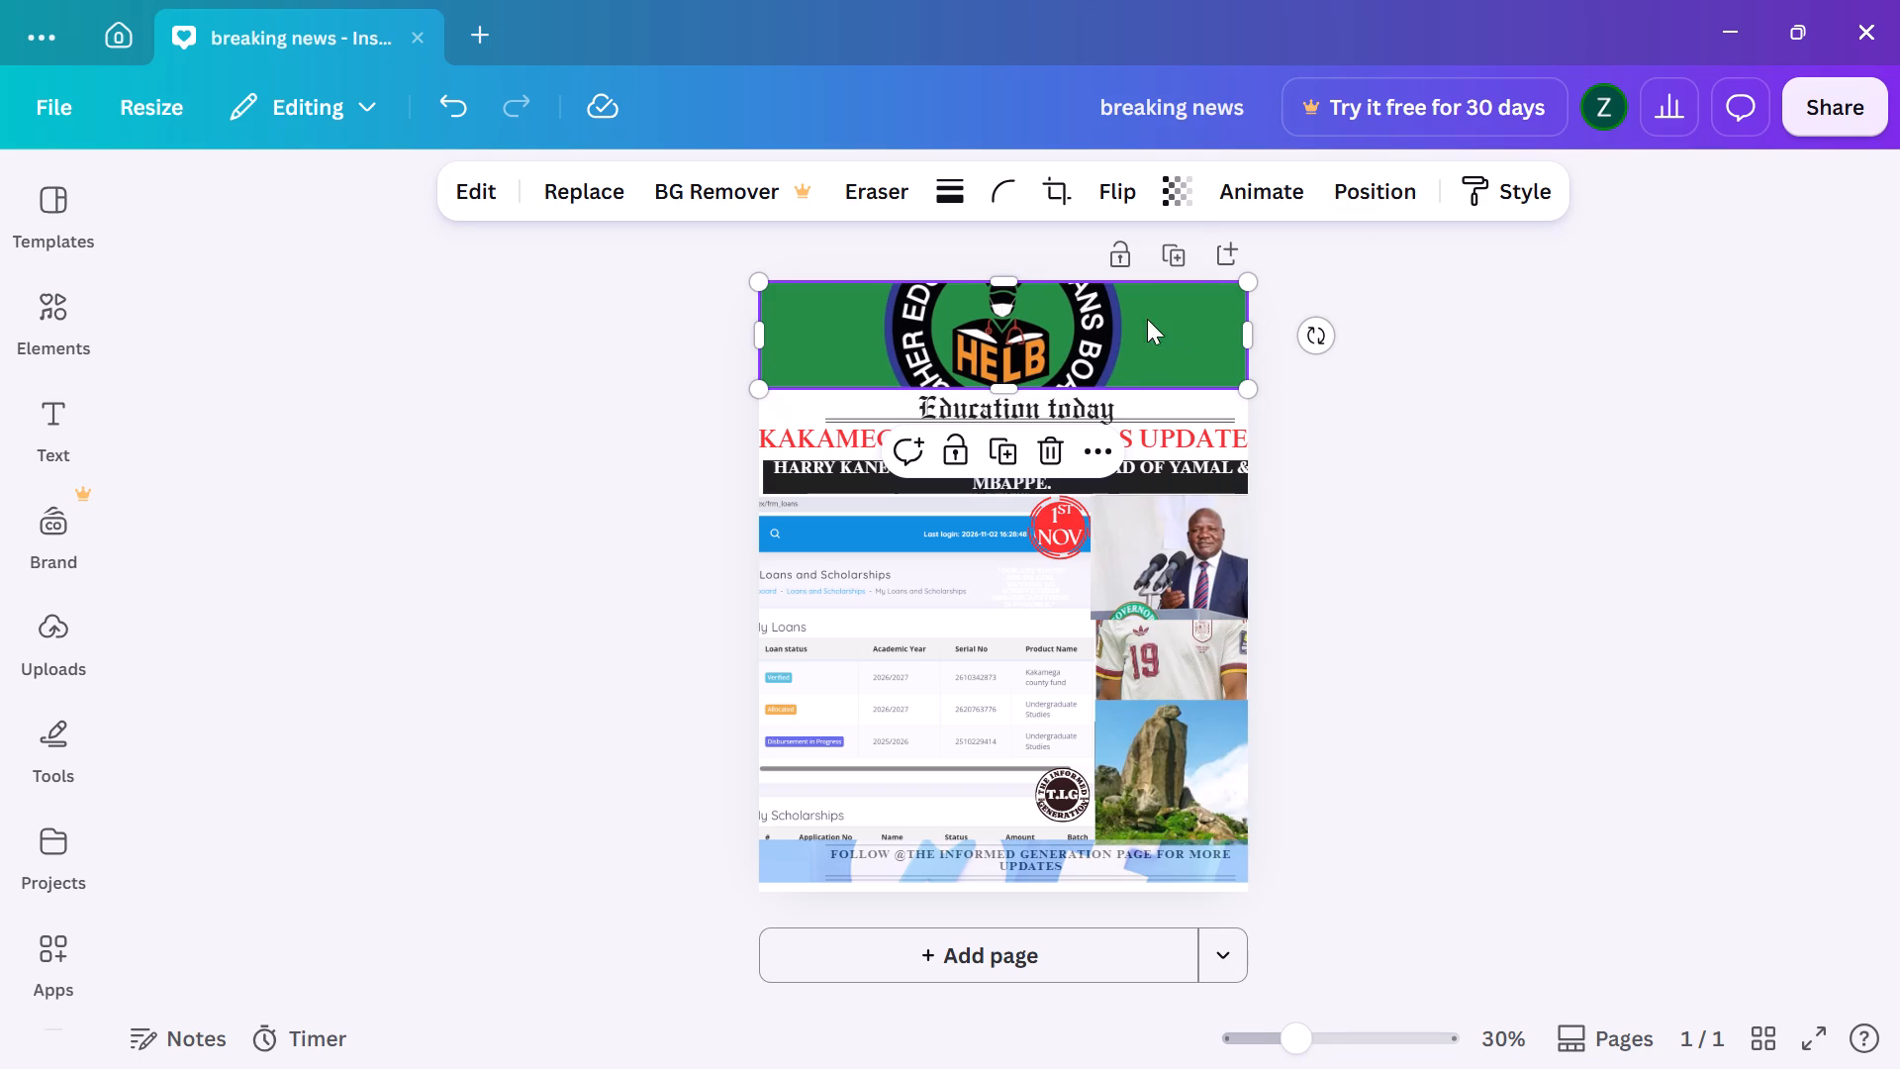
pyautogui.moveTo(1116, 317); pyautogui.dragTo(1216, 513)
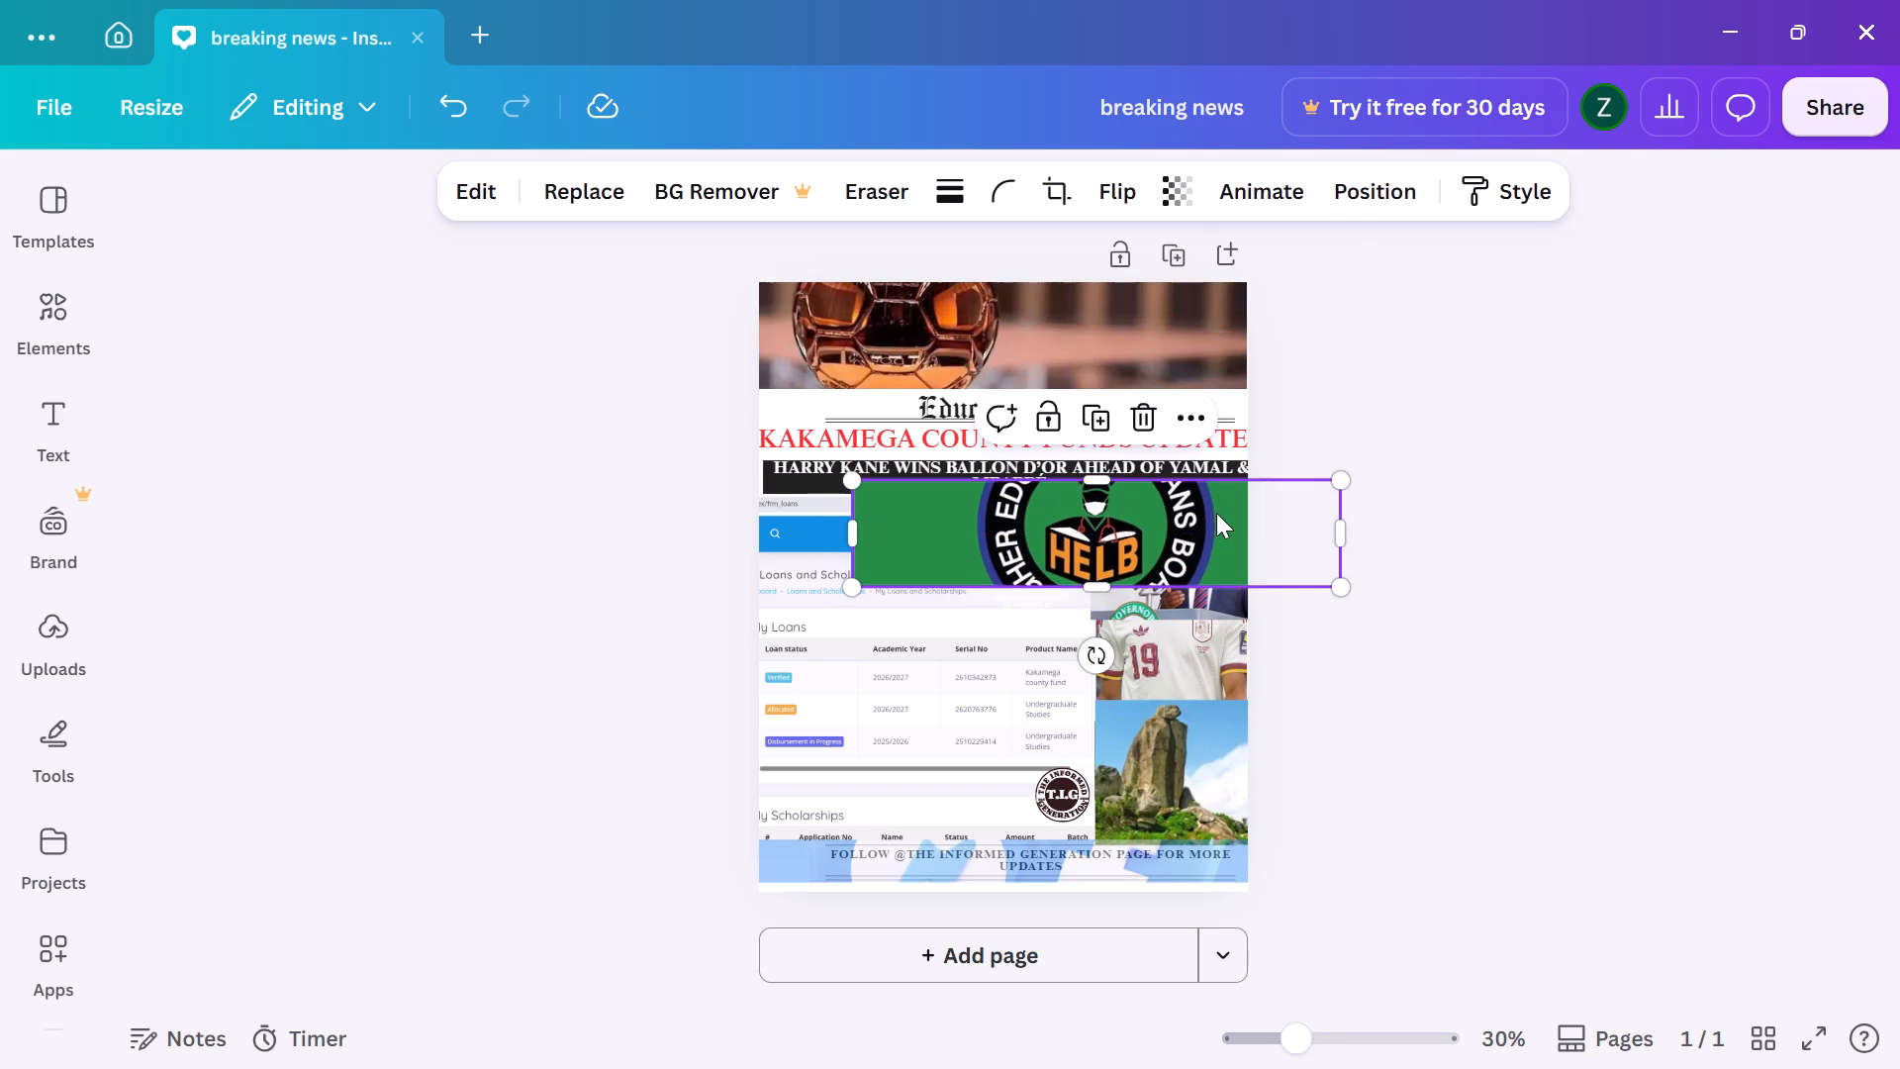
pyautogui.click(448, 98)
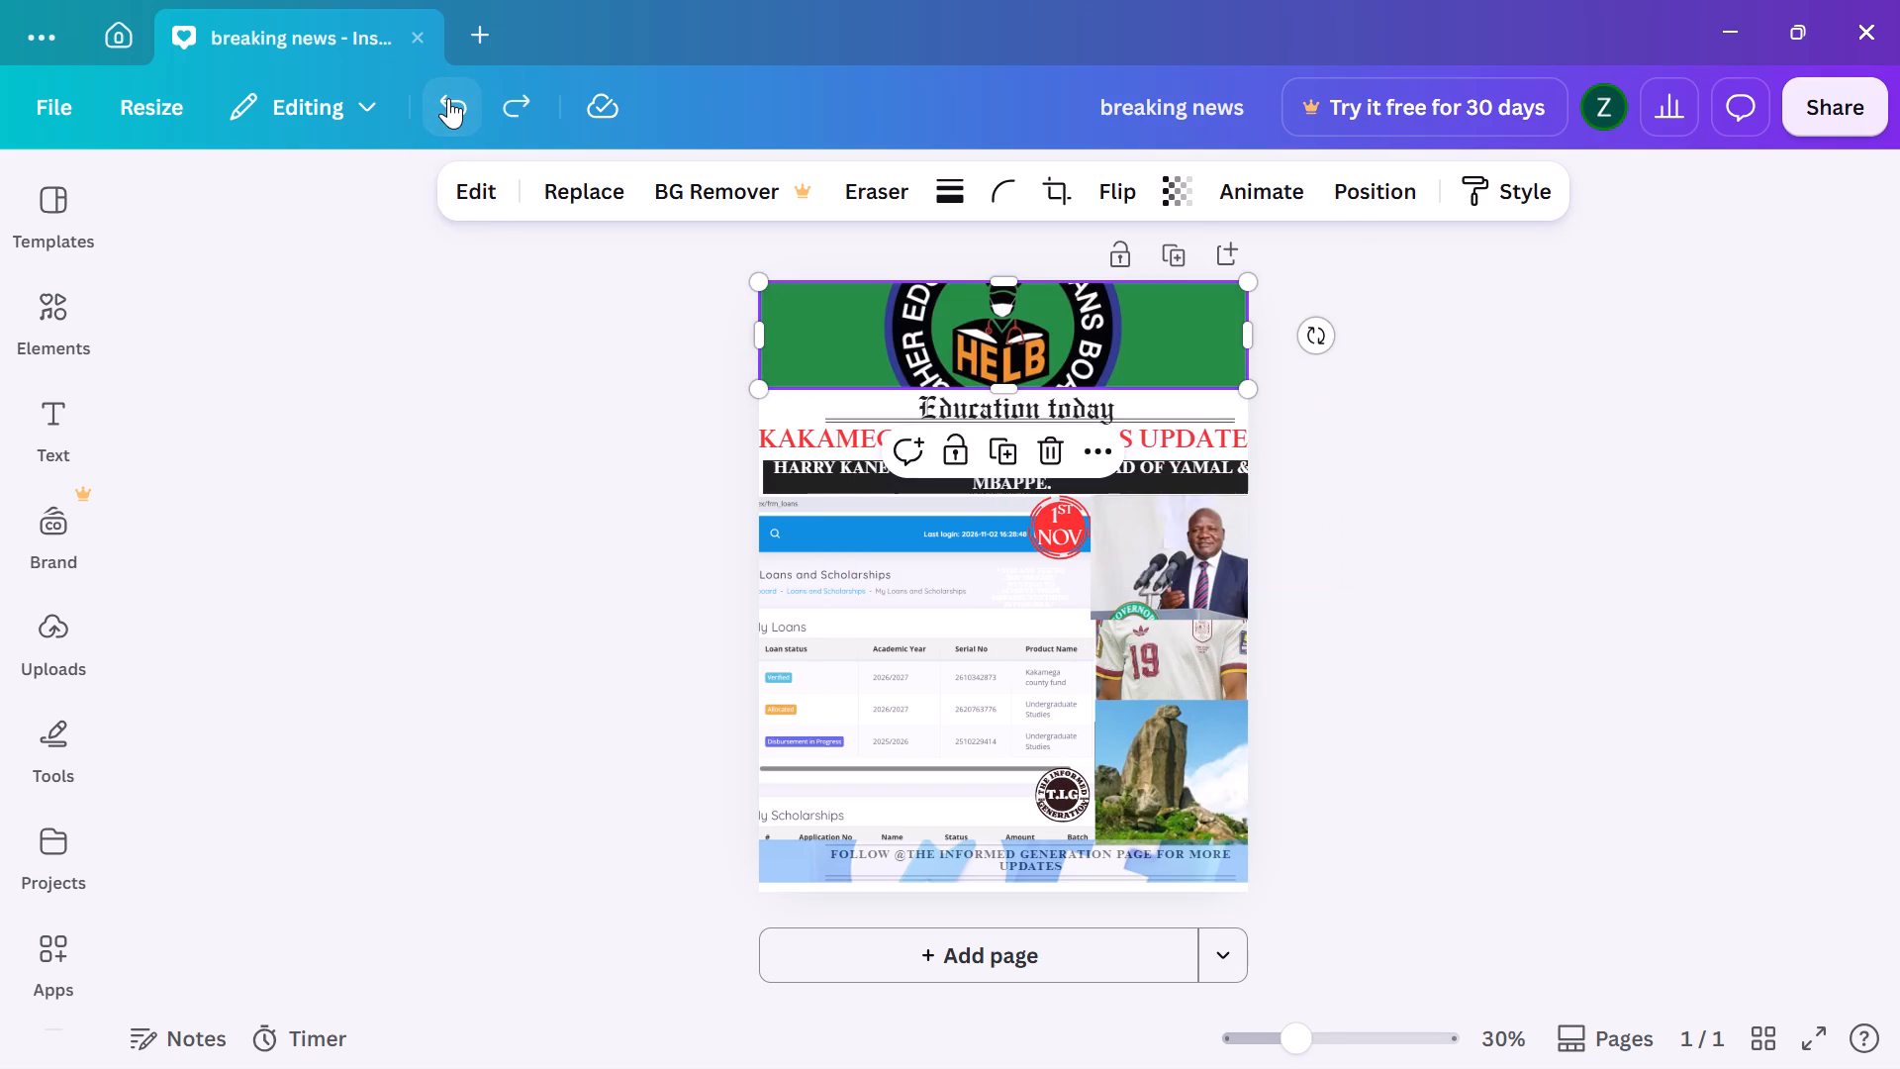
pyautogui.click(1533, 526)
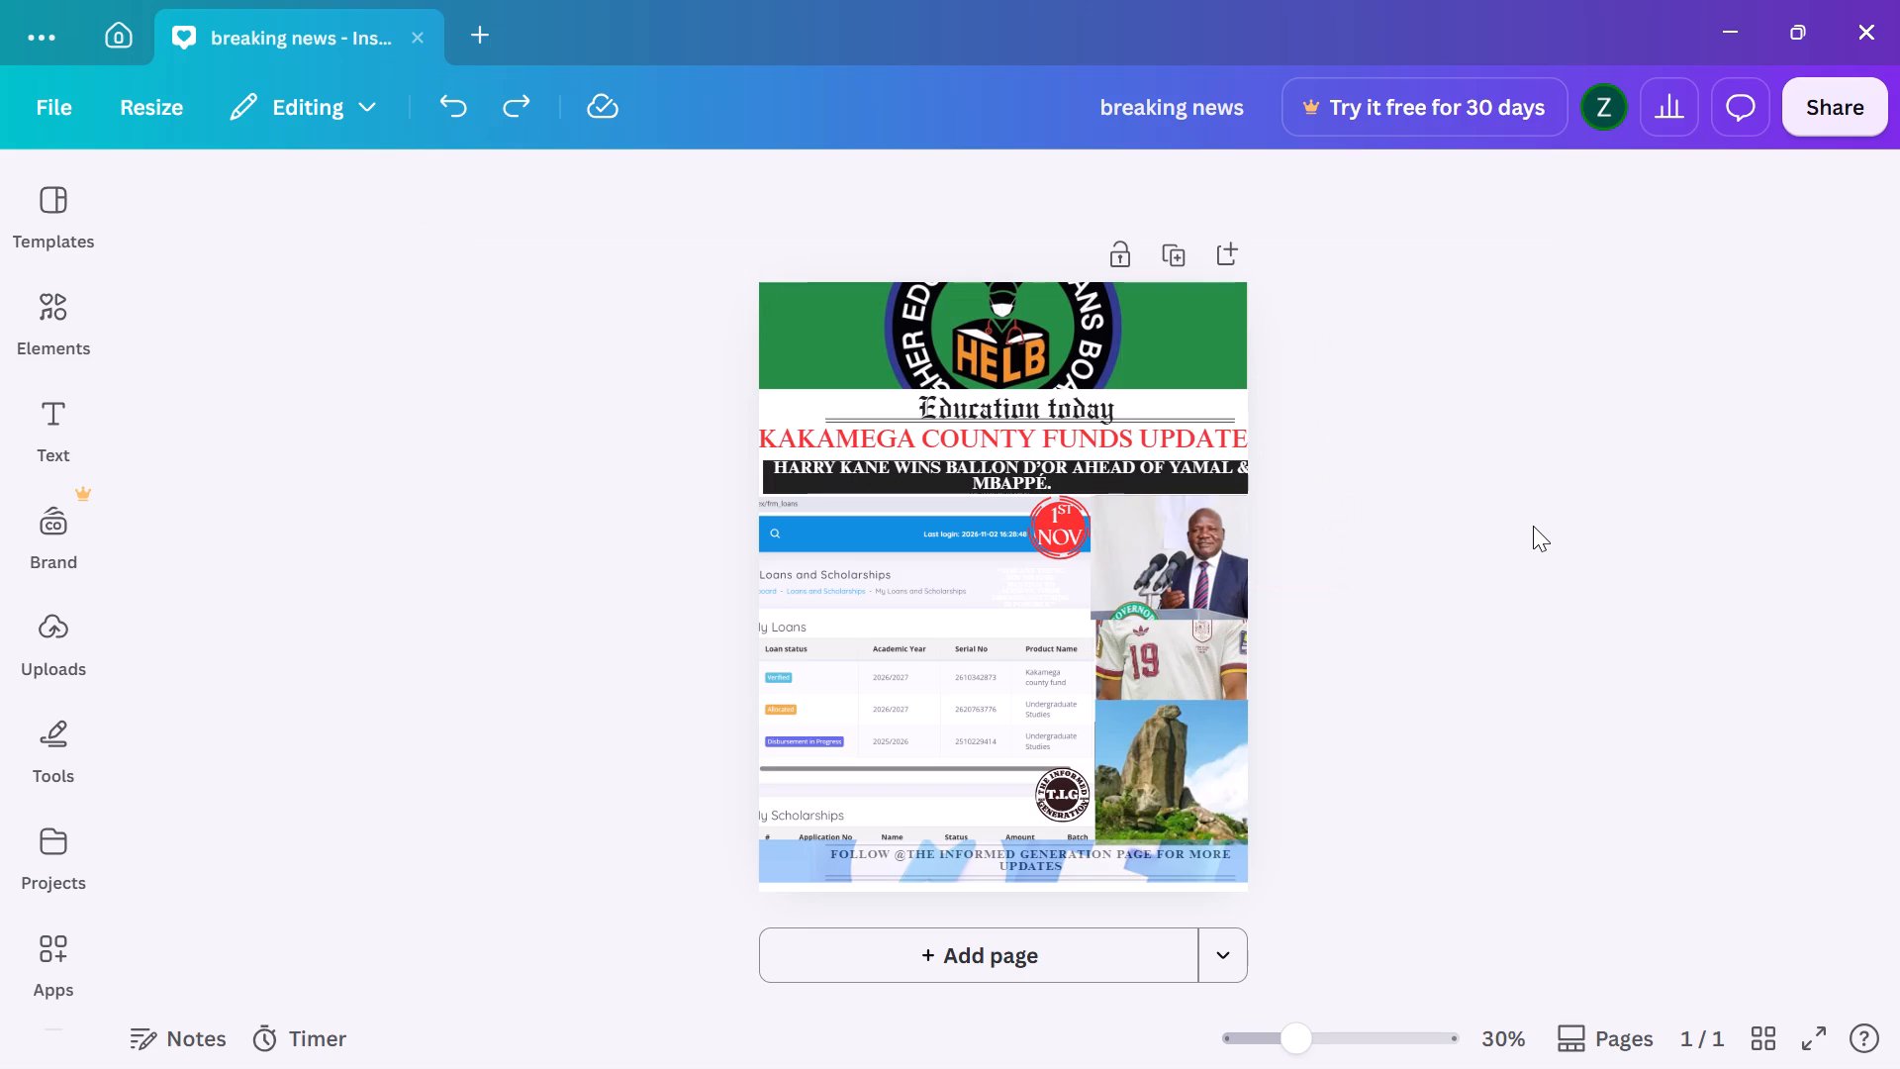
# Switch to Chrome and run an image search for "KAKAMEGA COUNTY EDUCATION COMMITEE" in a new tab.
pyautogui.press('super+Tab')
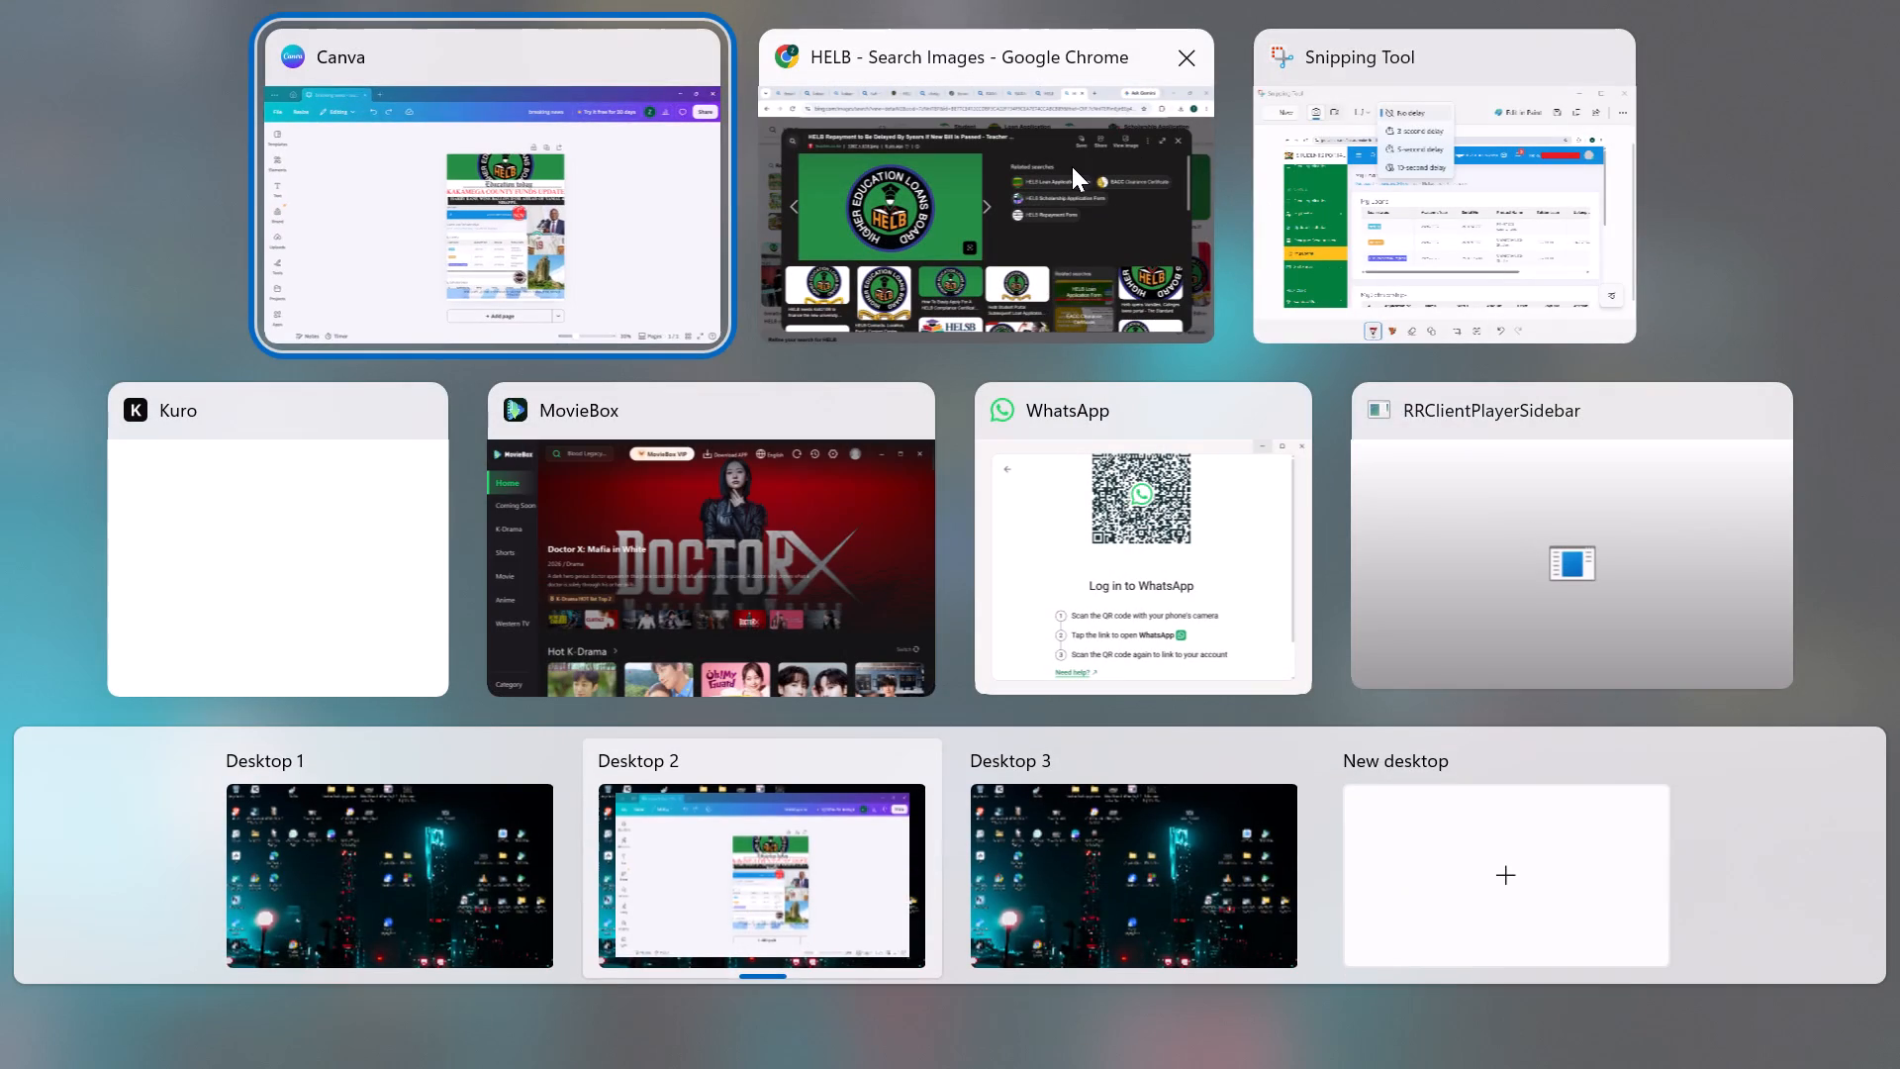
pyautogui.click(1072, 166)
pyautogui.click(1394, 21)
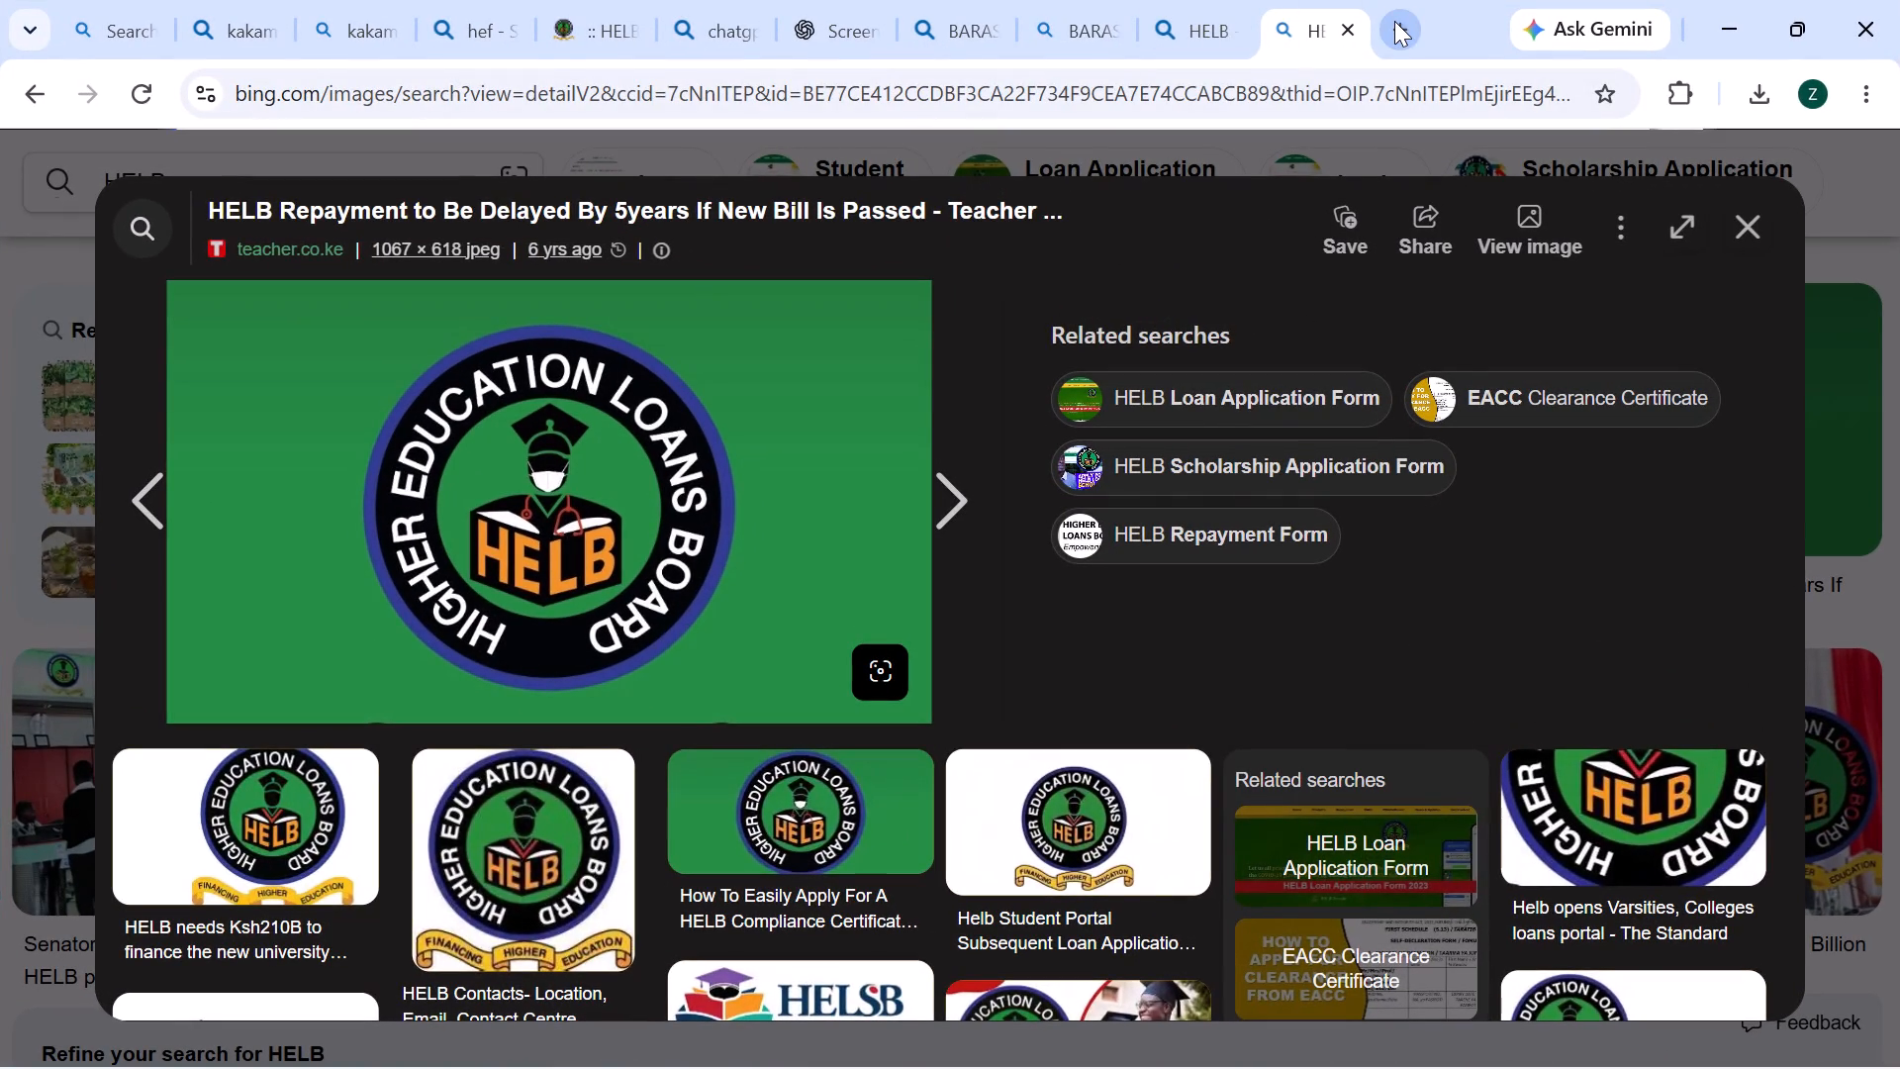
pyautogui.click(1344, 95)
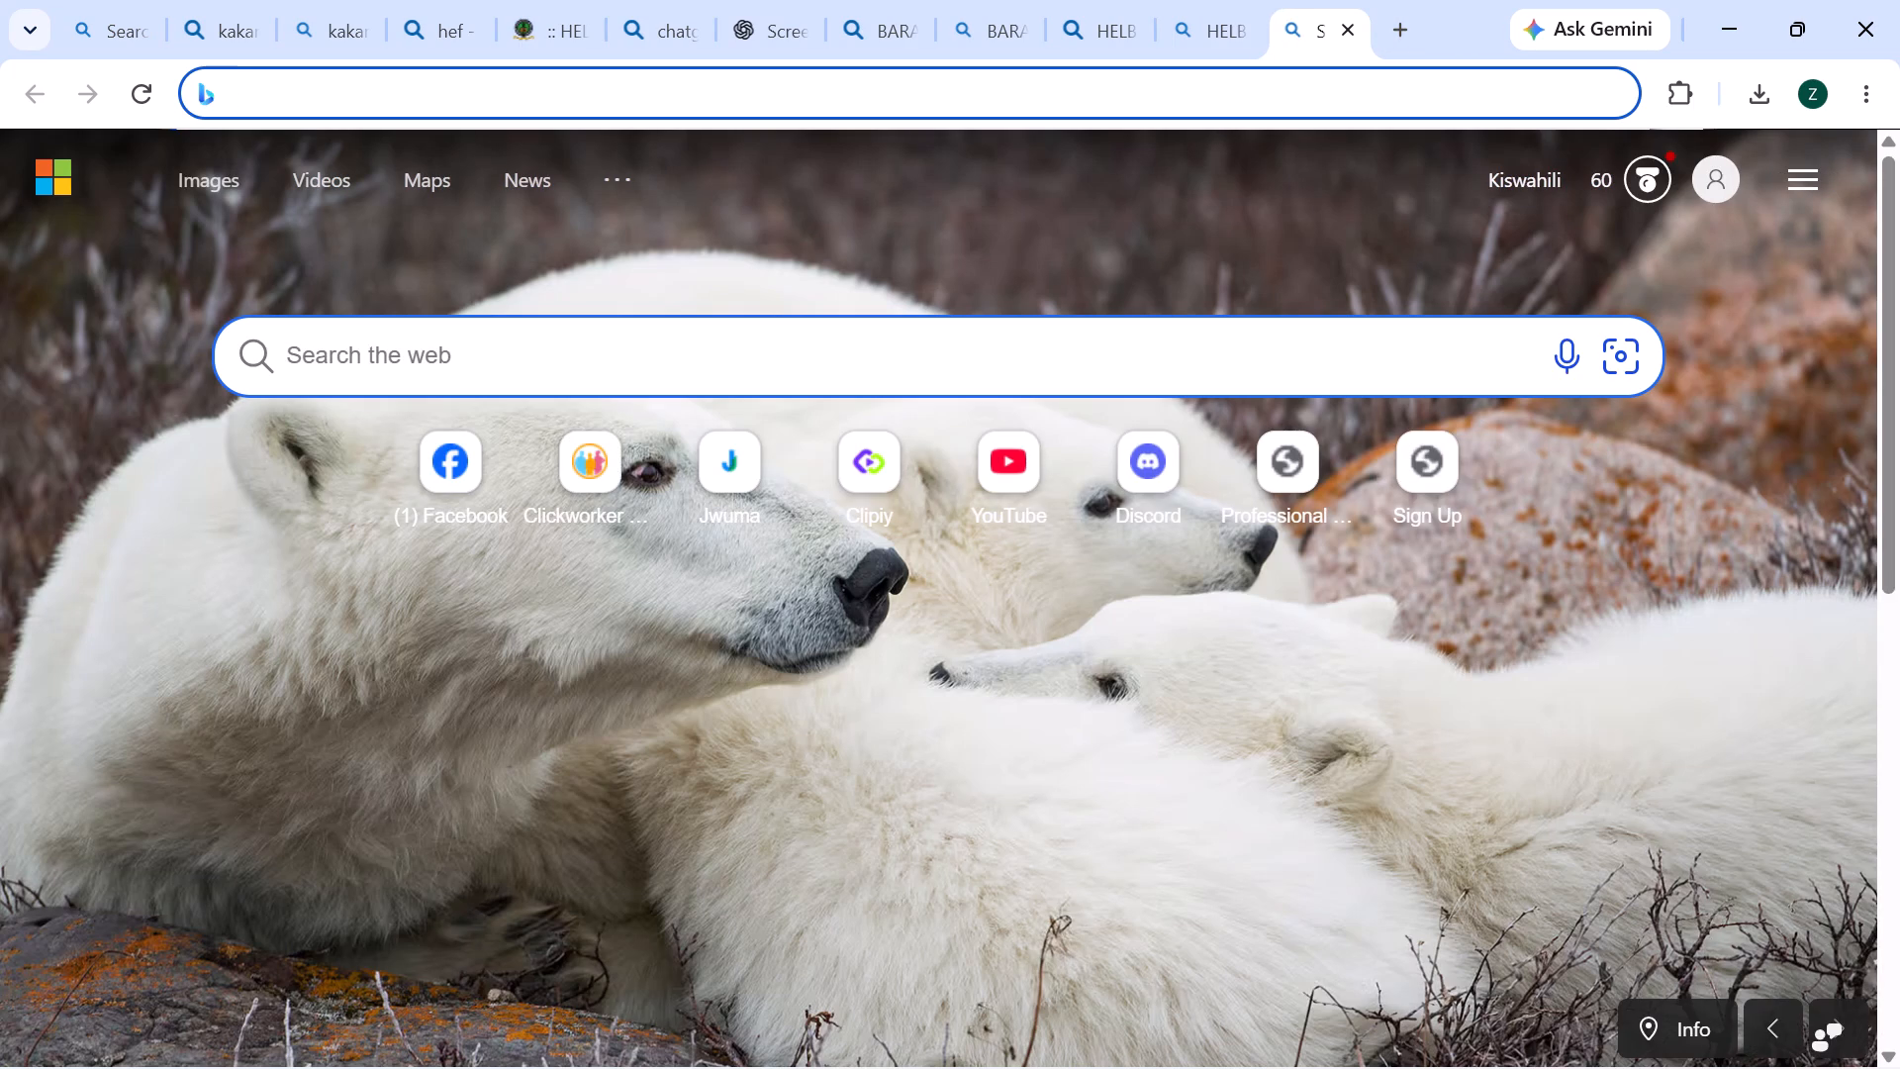
pyautogui.write('KAKAMEGA COUNTY')
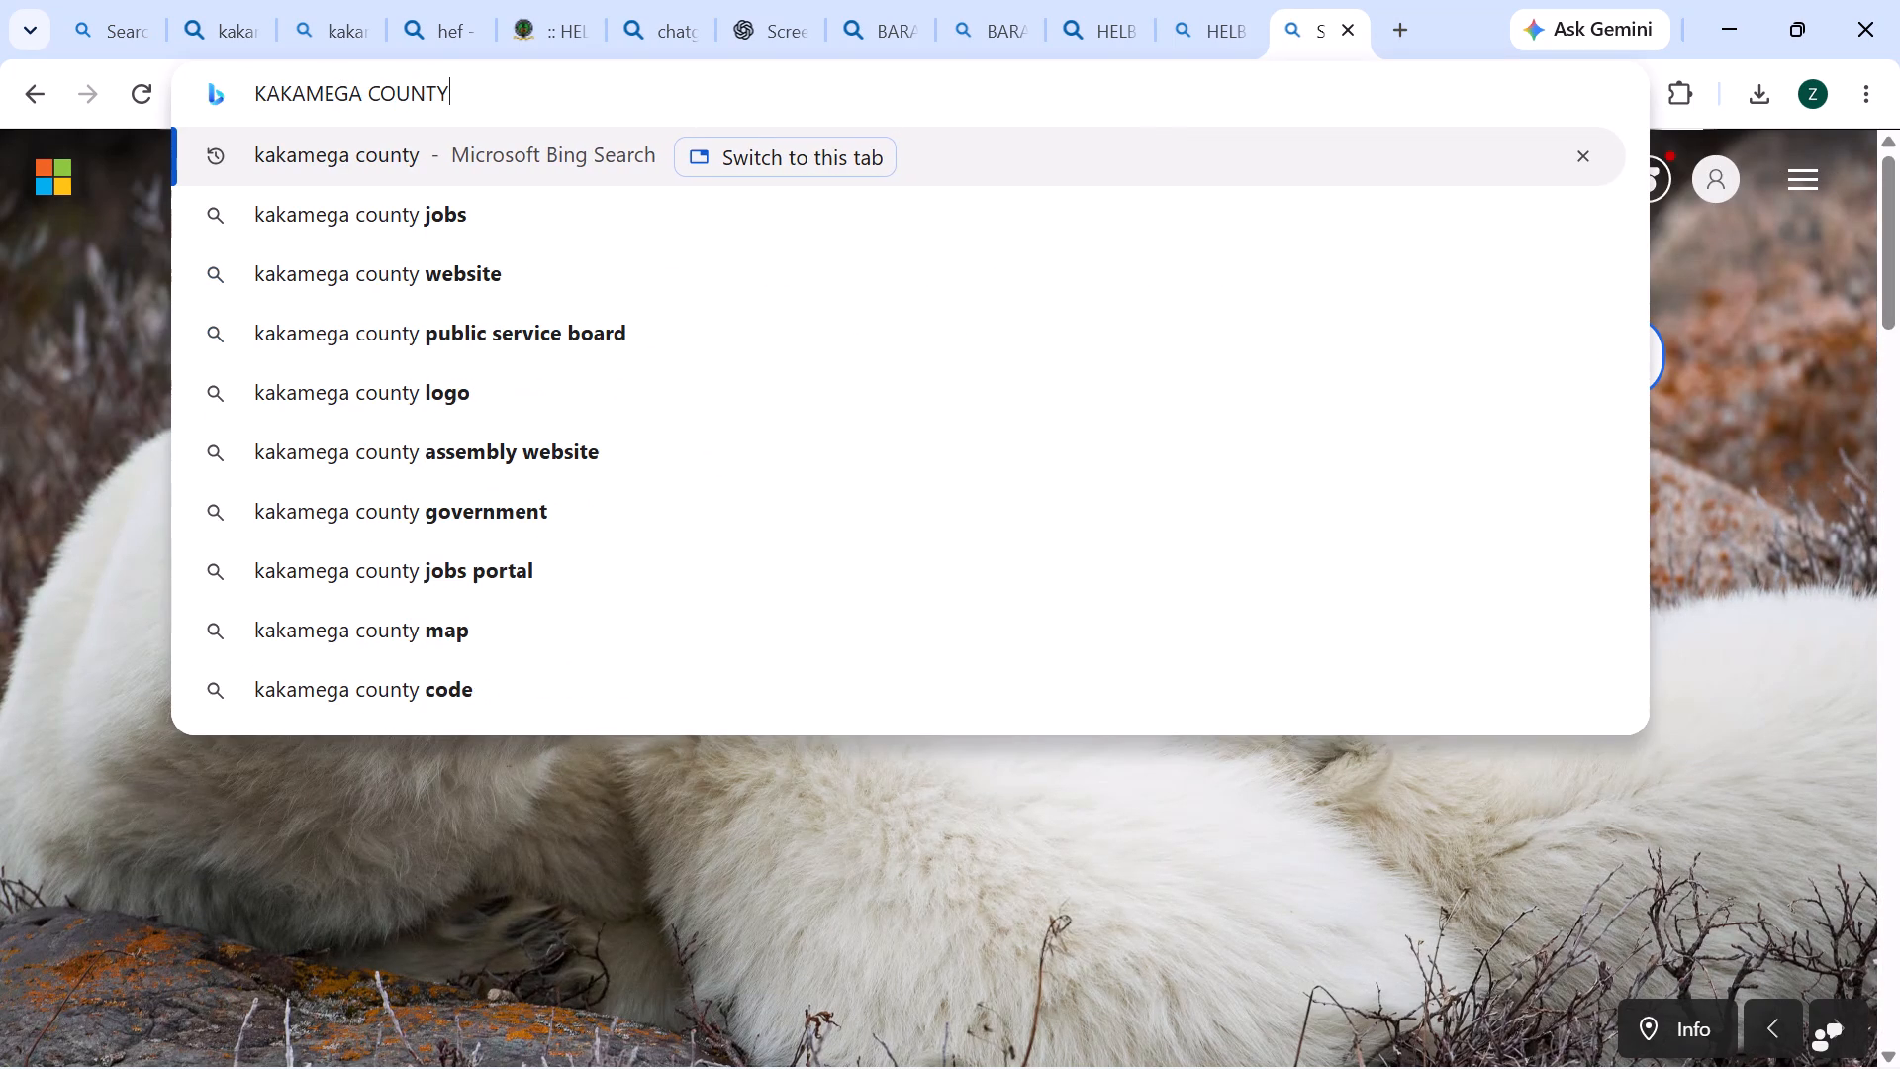
pyautogui.press('space')
pyautogui.write('EDUCATION COMMITEE')
pyautogui.press('Return')
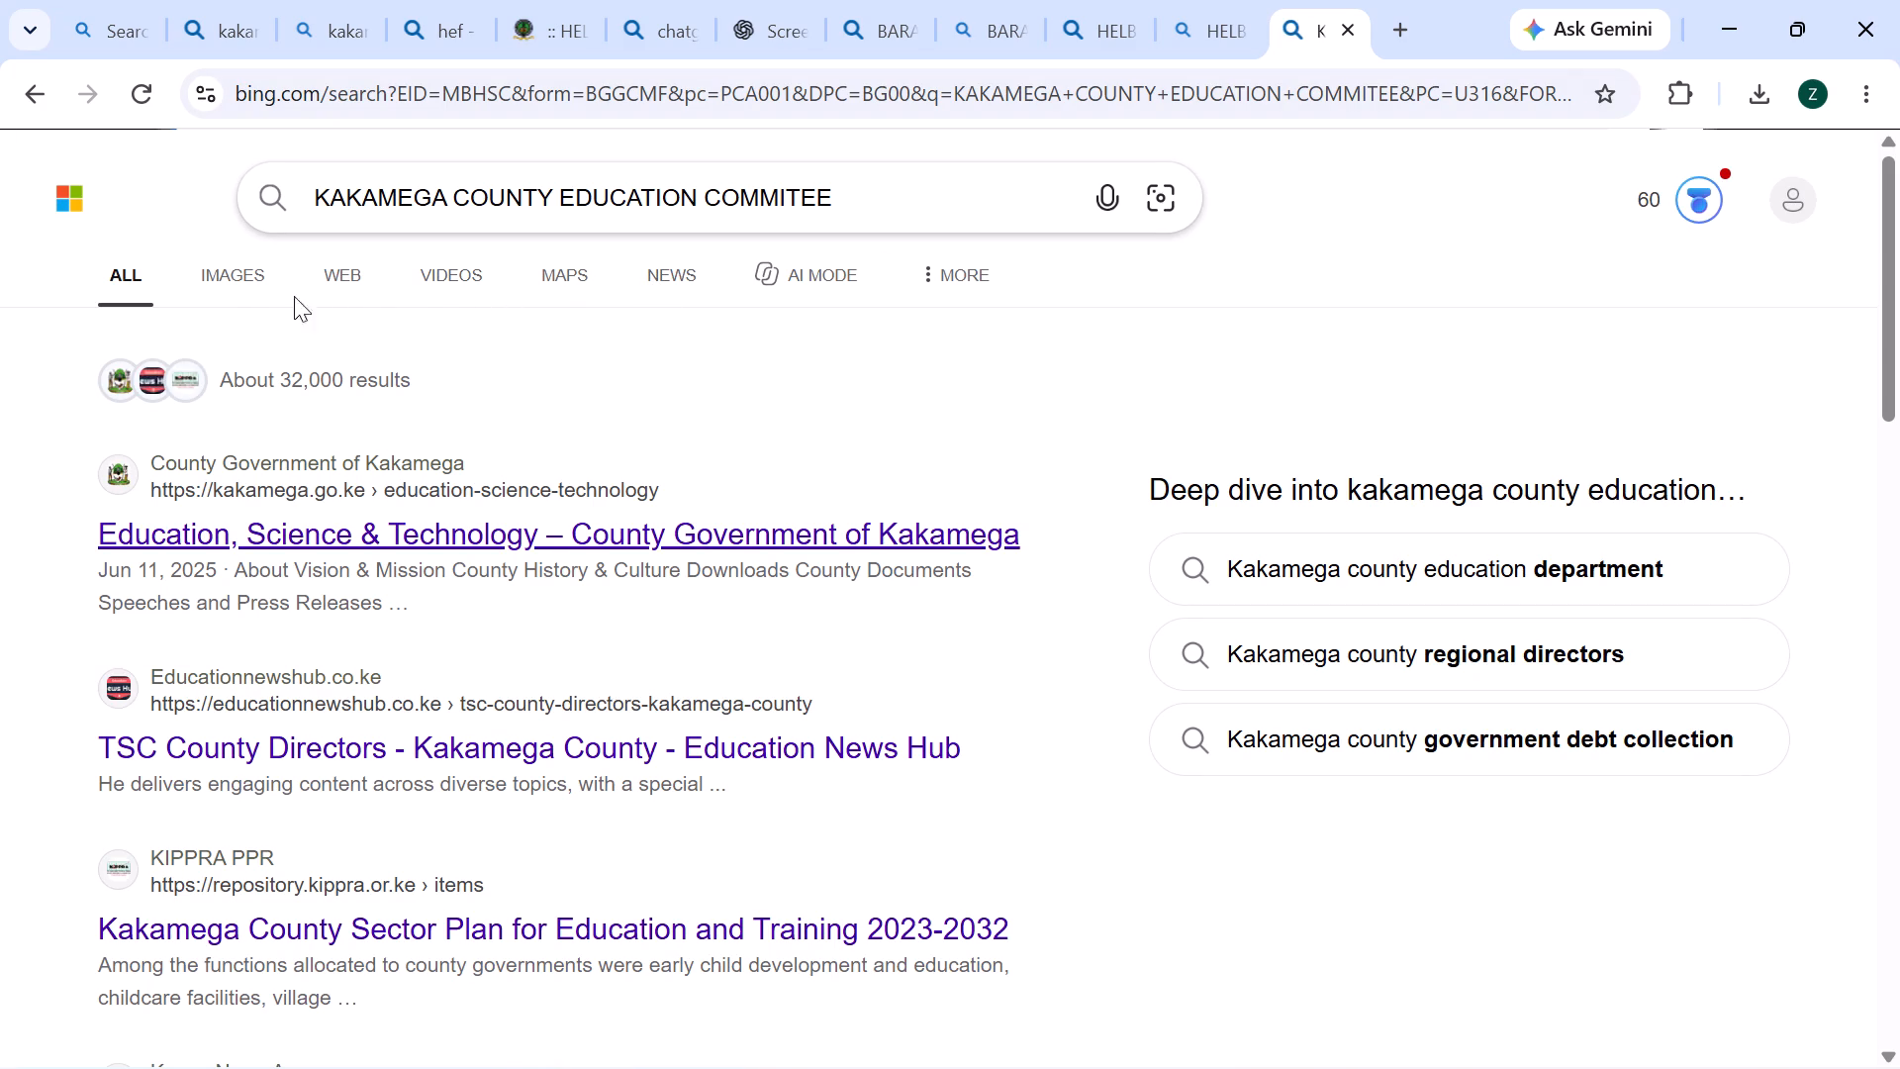
pyautogui.click(250, 275)
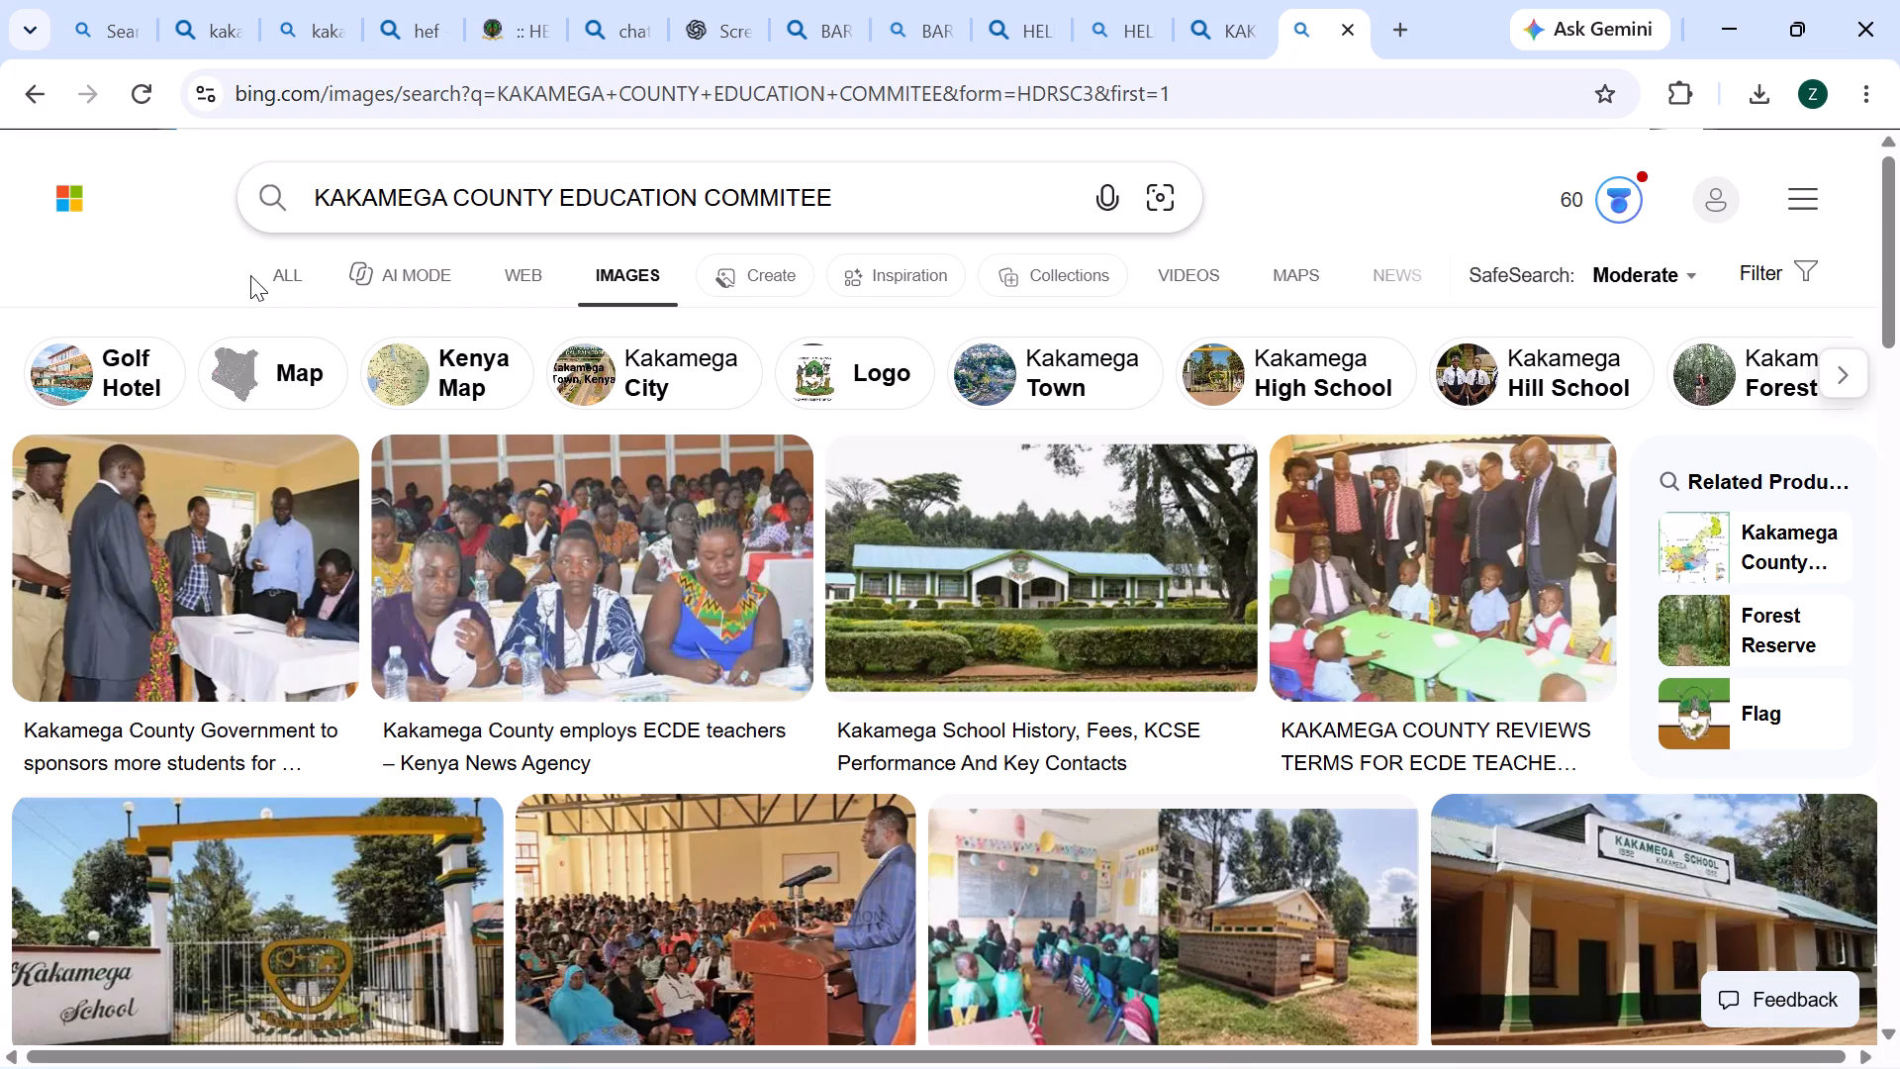
# Find the green Kakamega County Government emblem in the image results and copy the image.
pyautogui.scroll(-1, 250, 275)
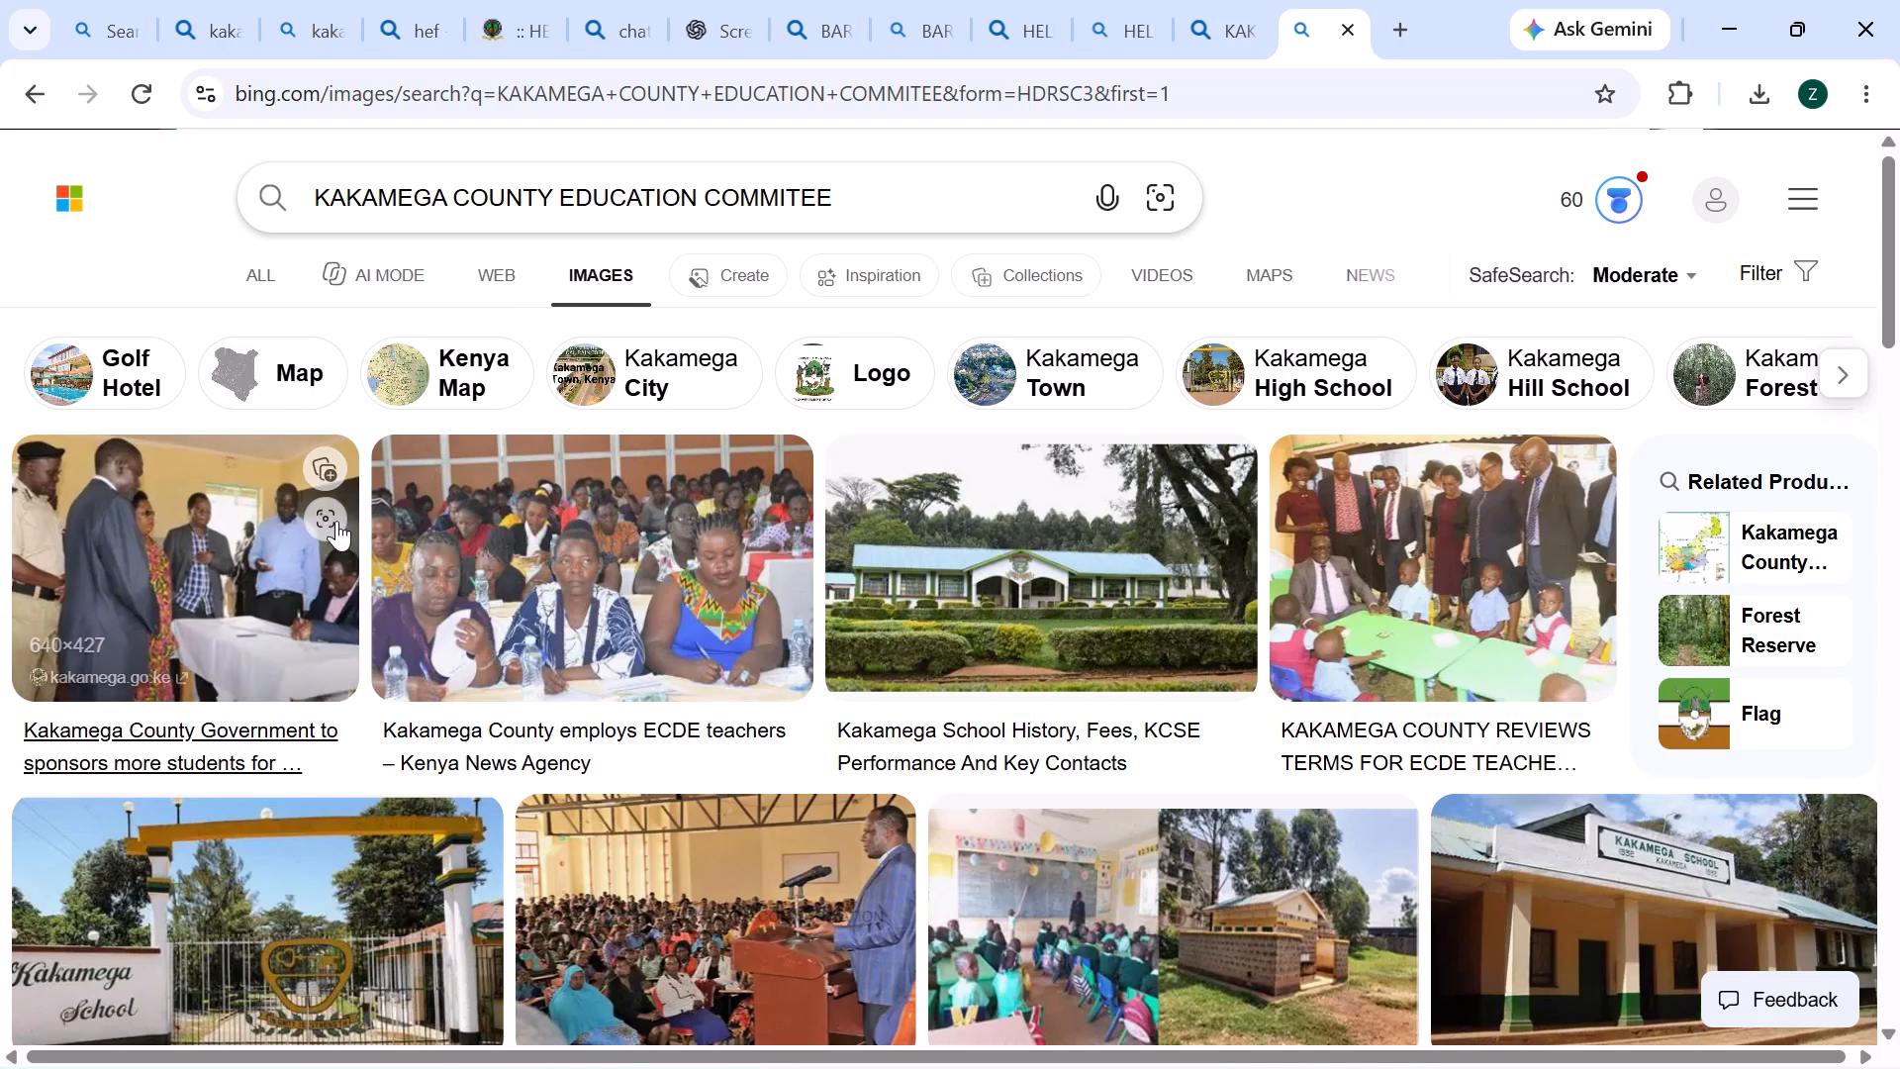
pyautogui.scroll(-3, 340, 534)
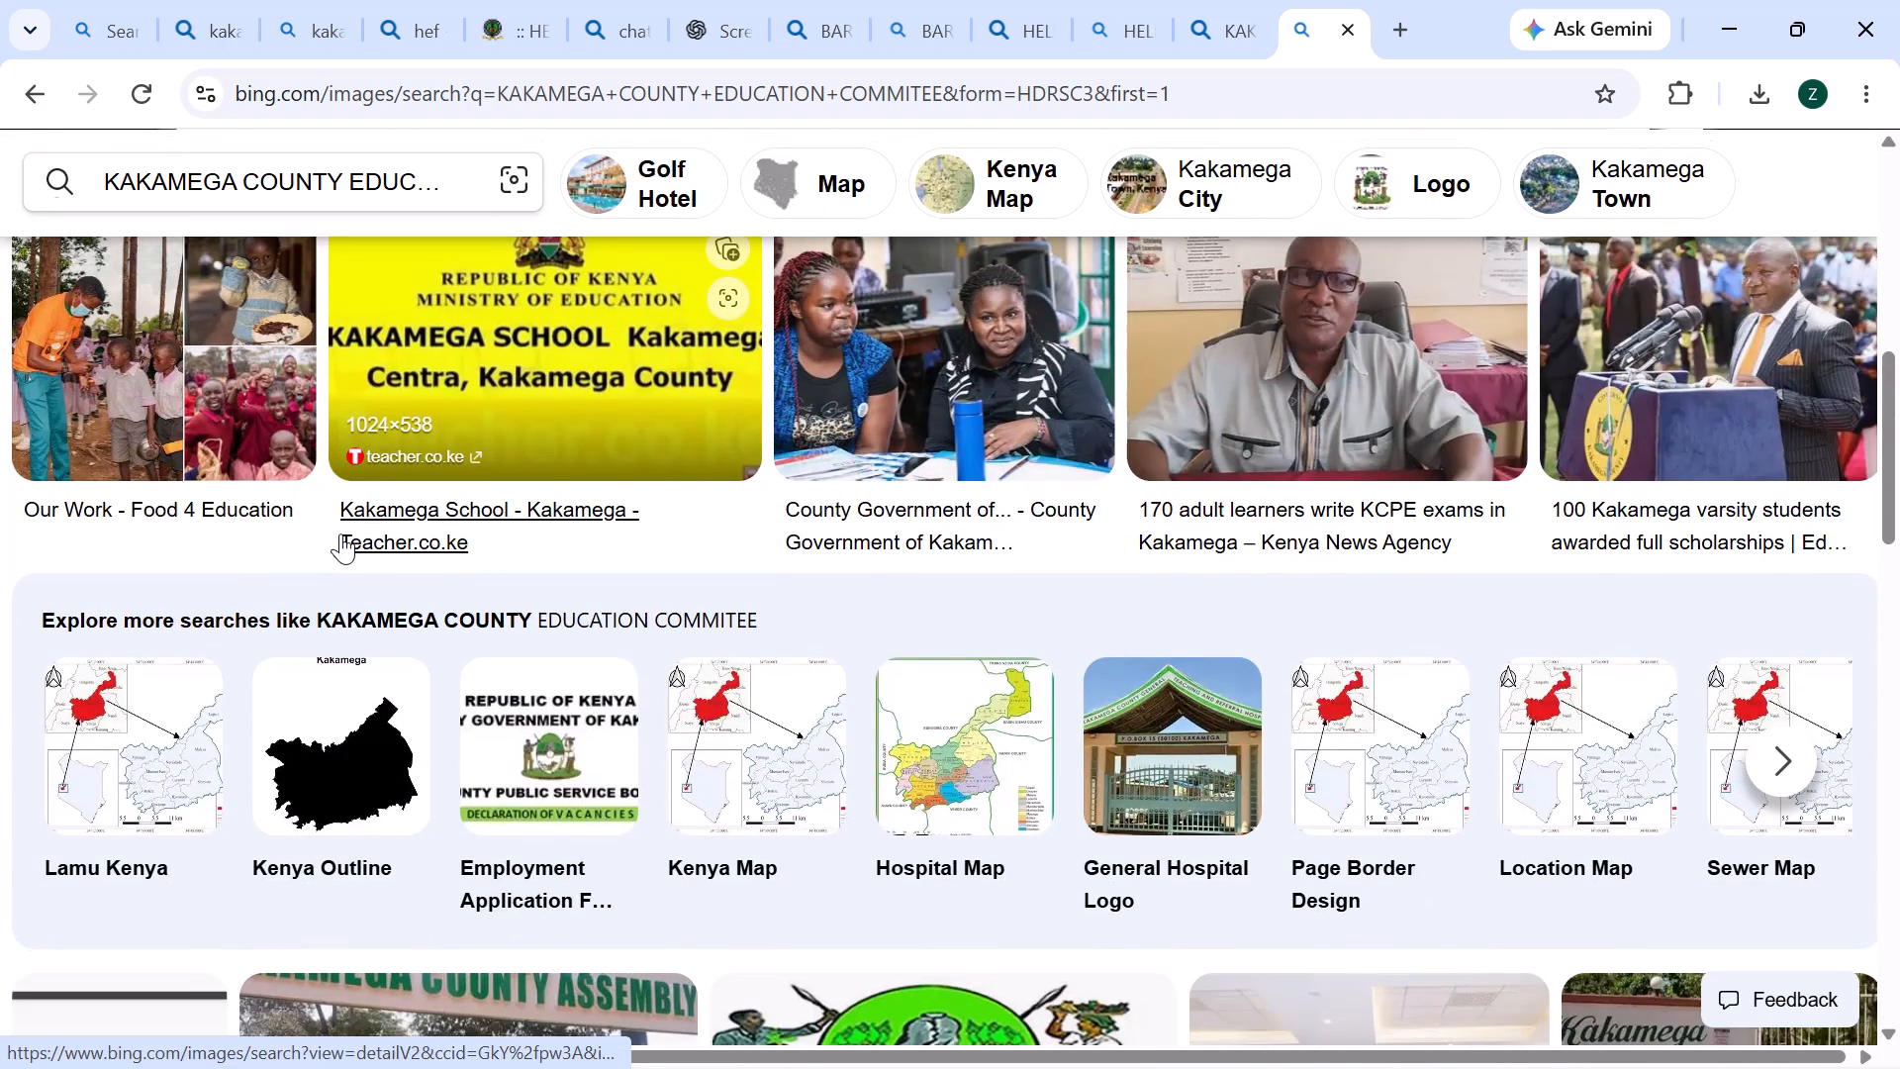
pyautogui.scroll(-1, 340, 534)
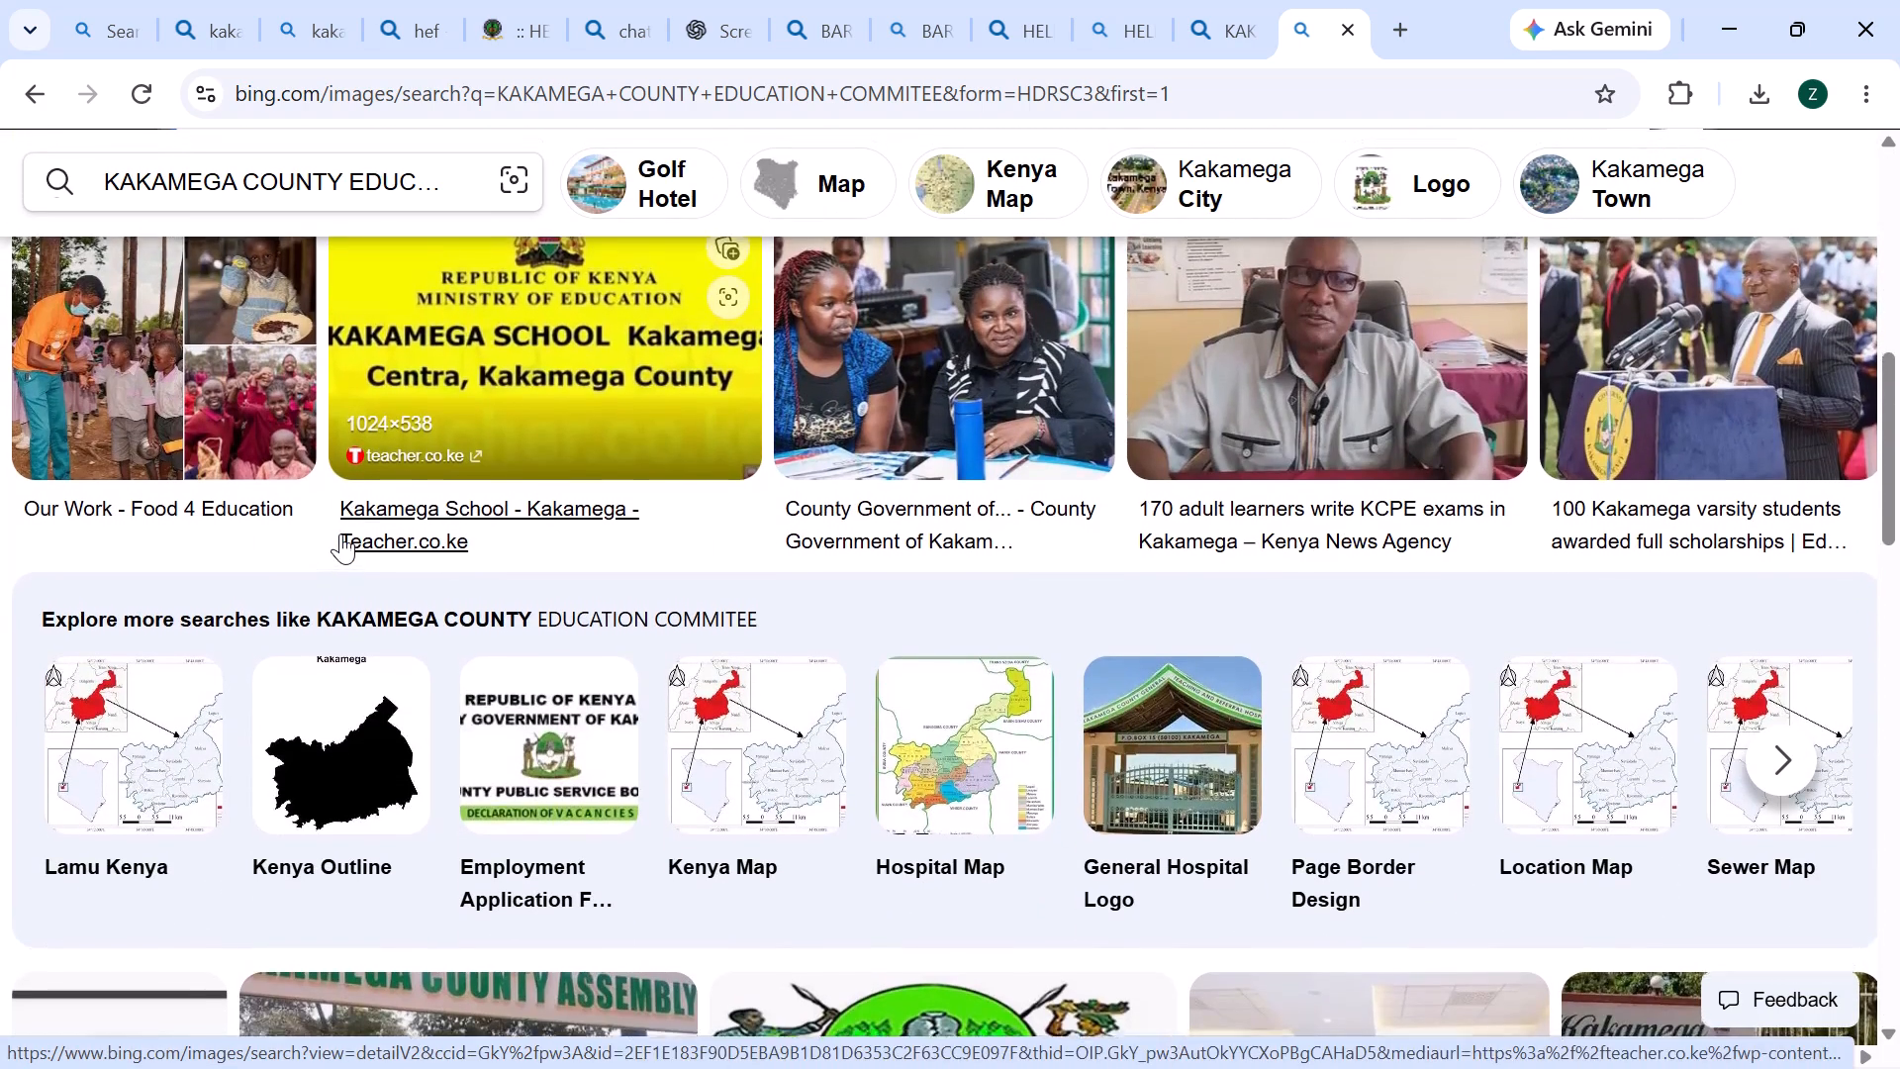
pyautogui.scroll(-2, 340, 534)
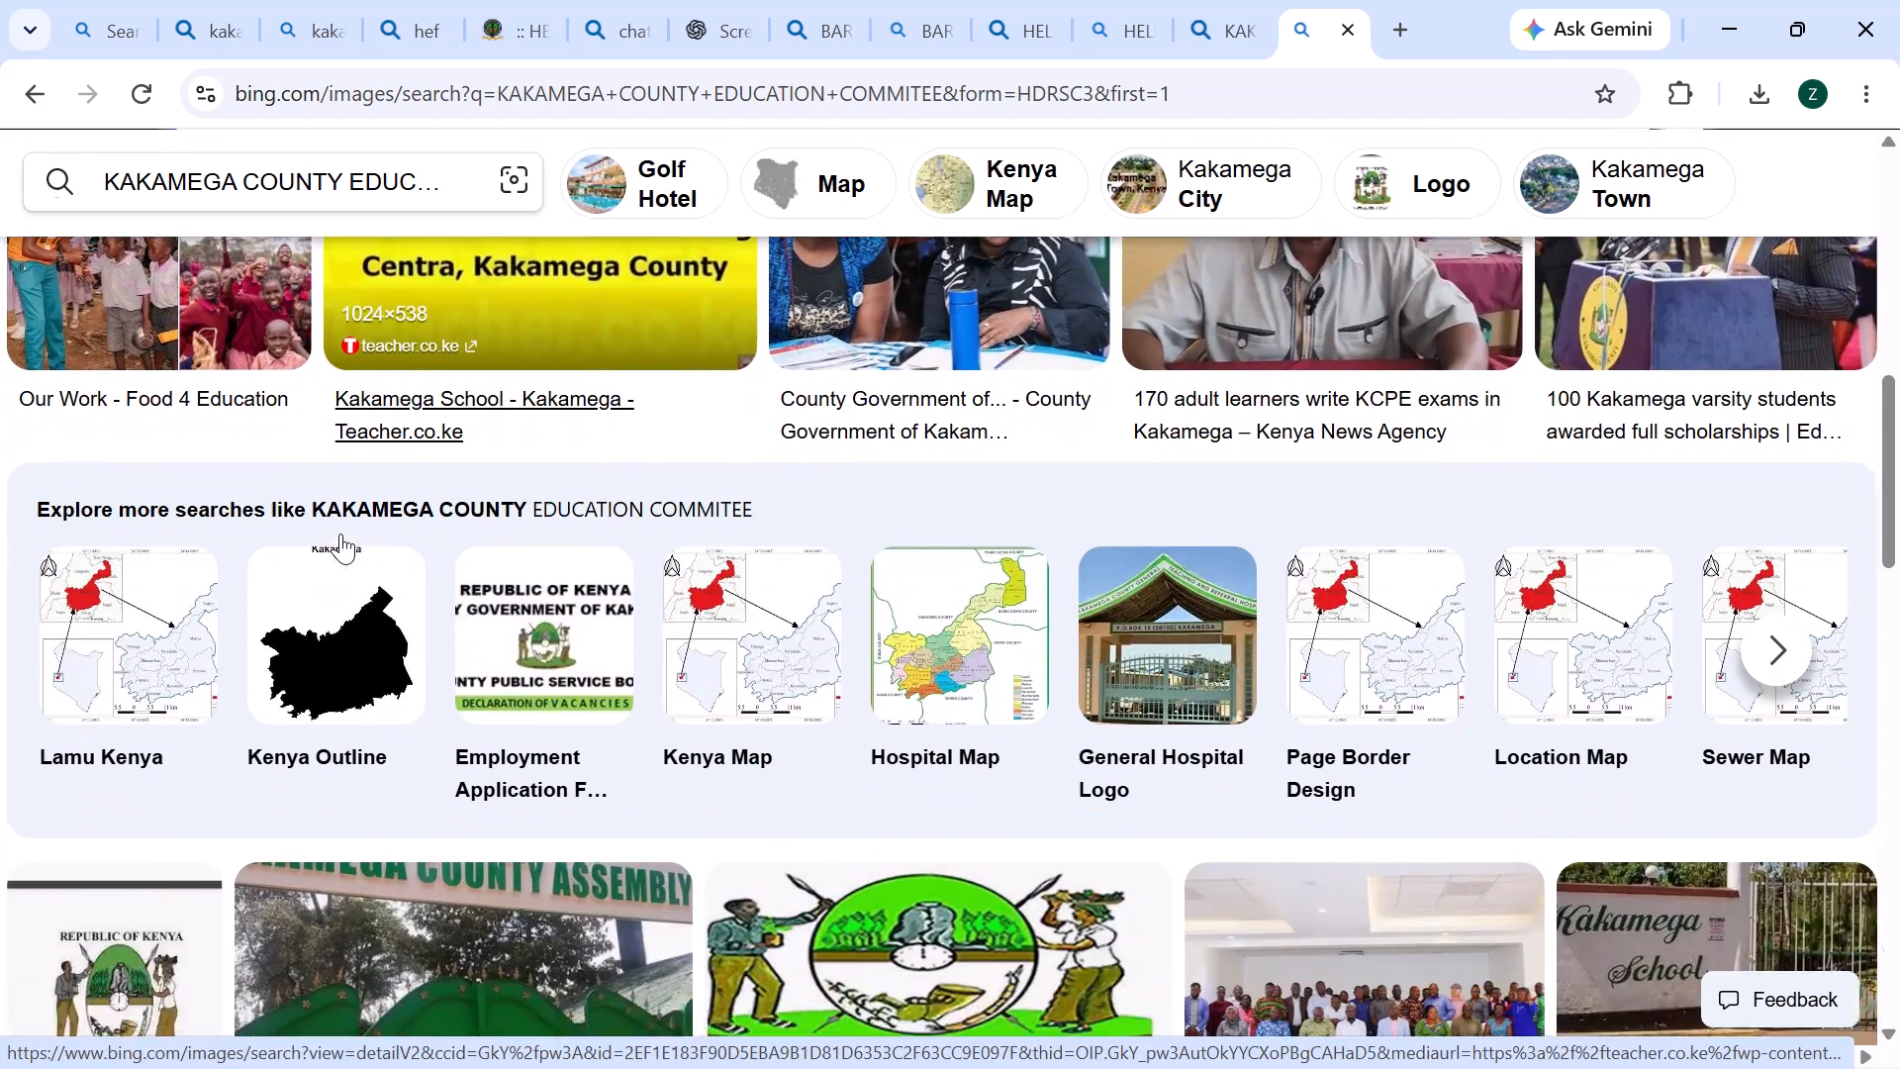
pyautogui.scroll(-3, 340, 534)
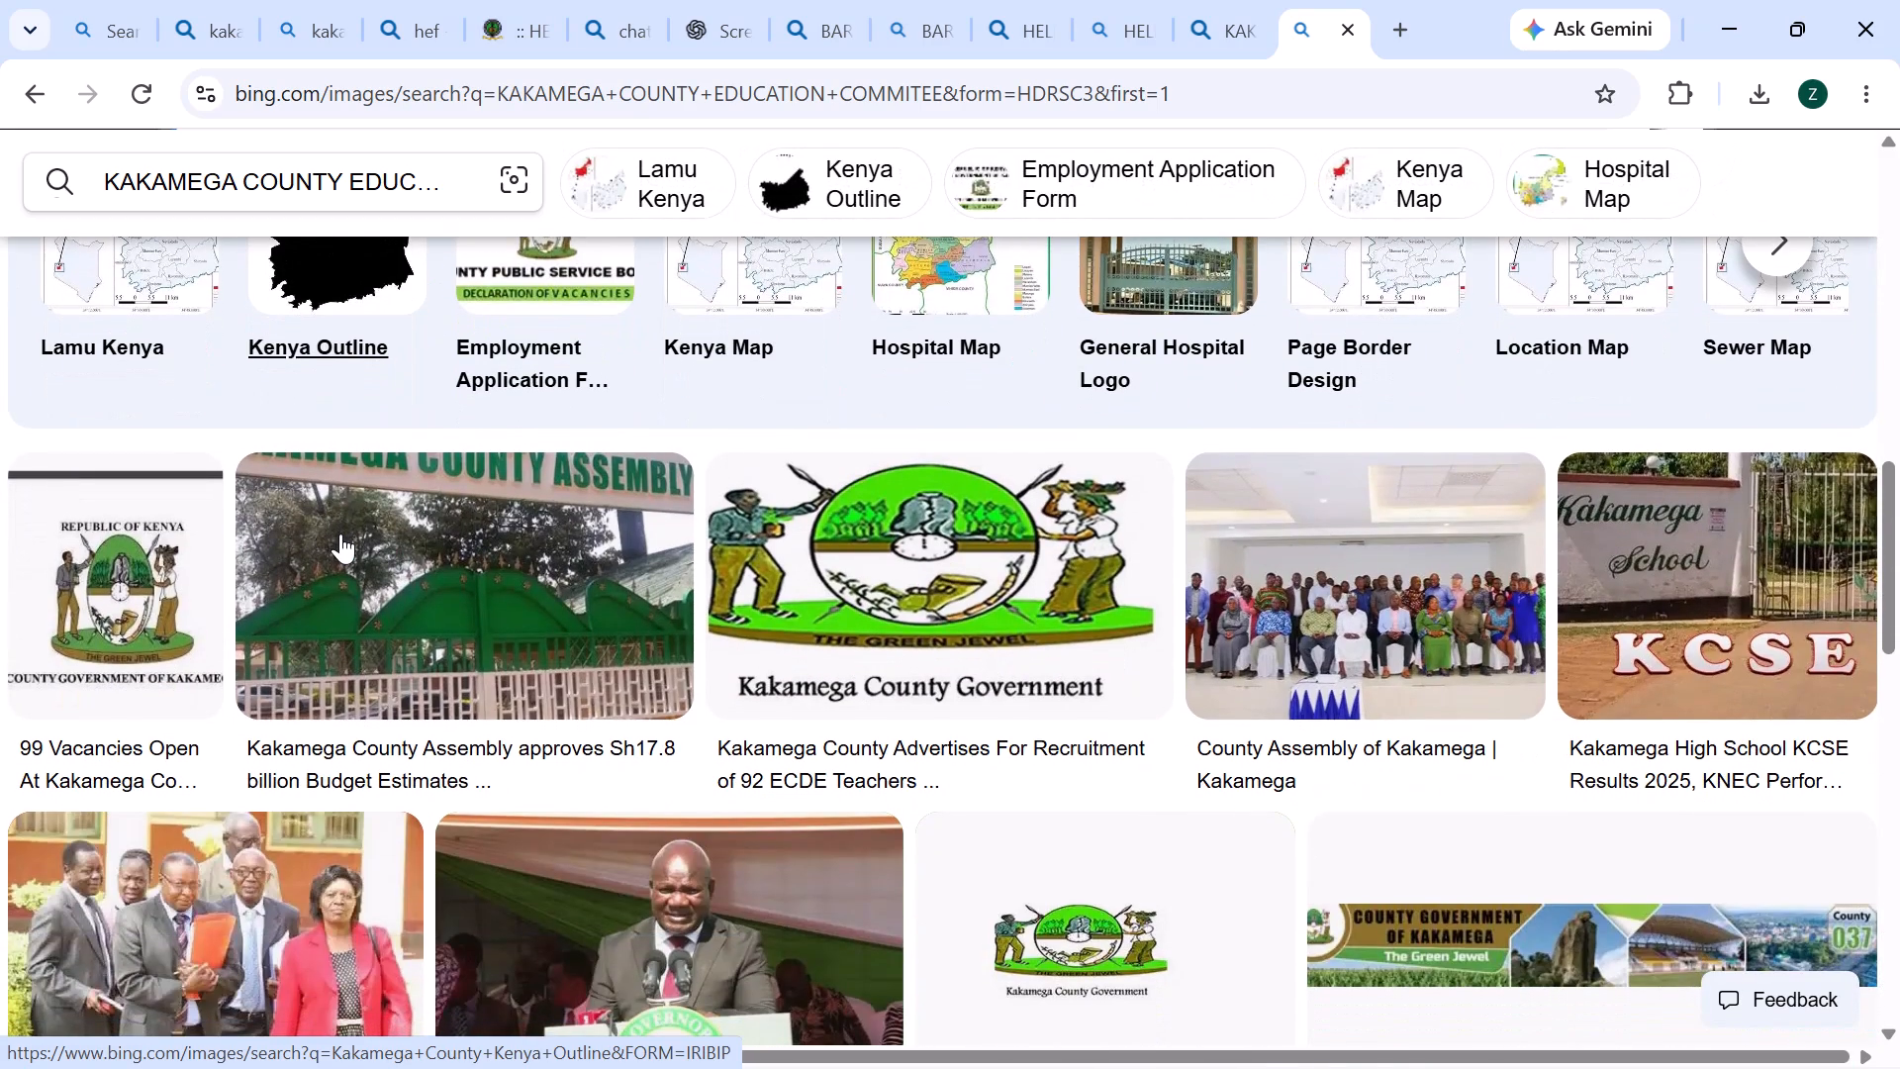
pyautogui.scroll(-1, 340, 534)
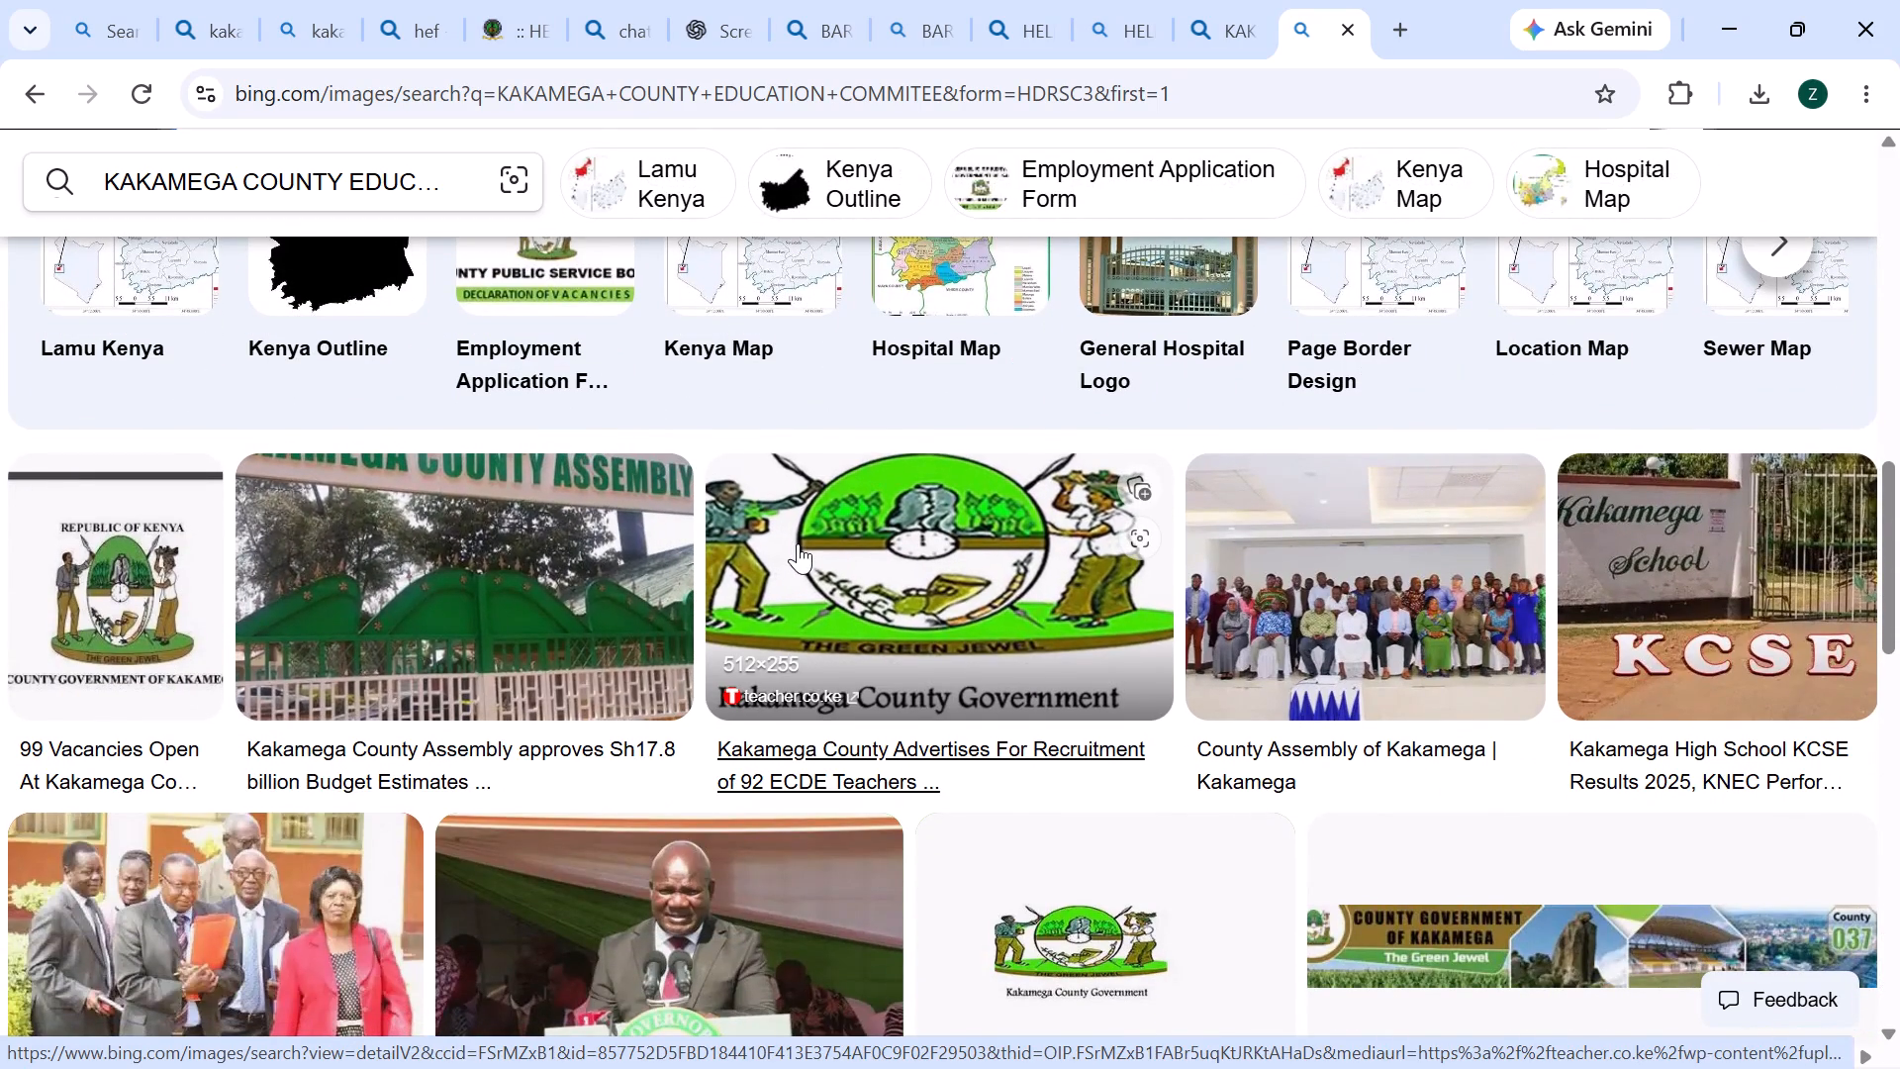
pyautogui.rightClick(798, 543)
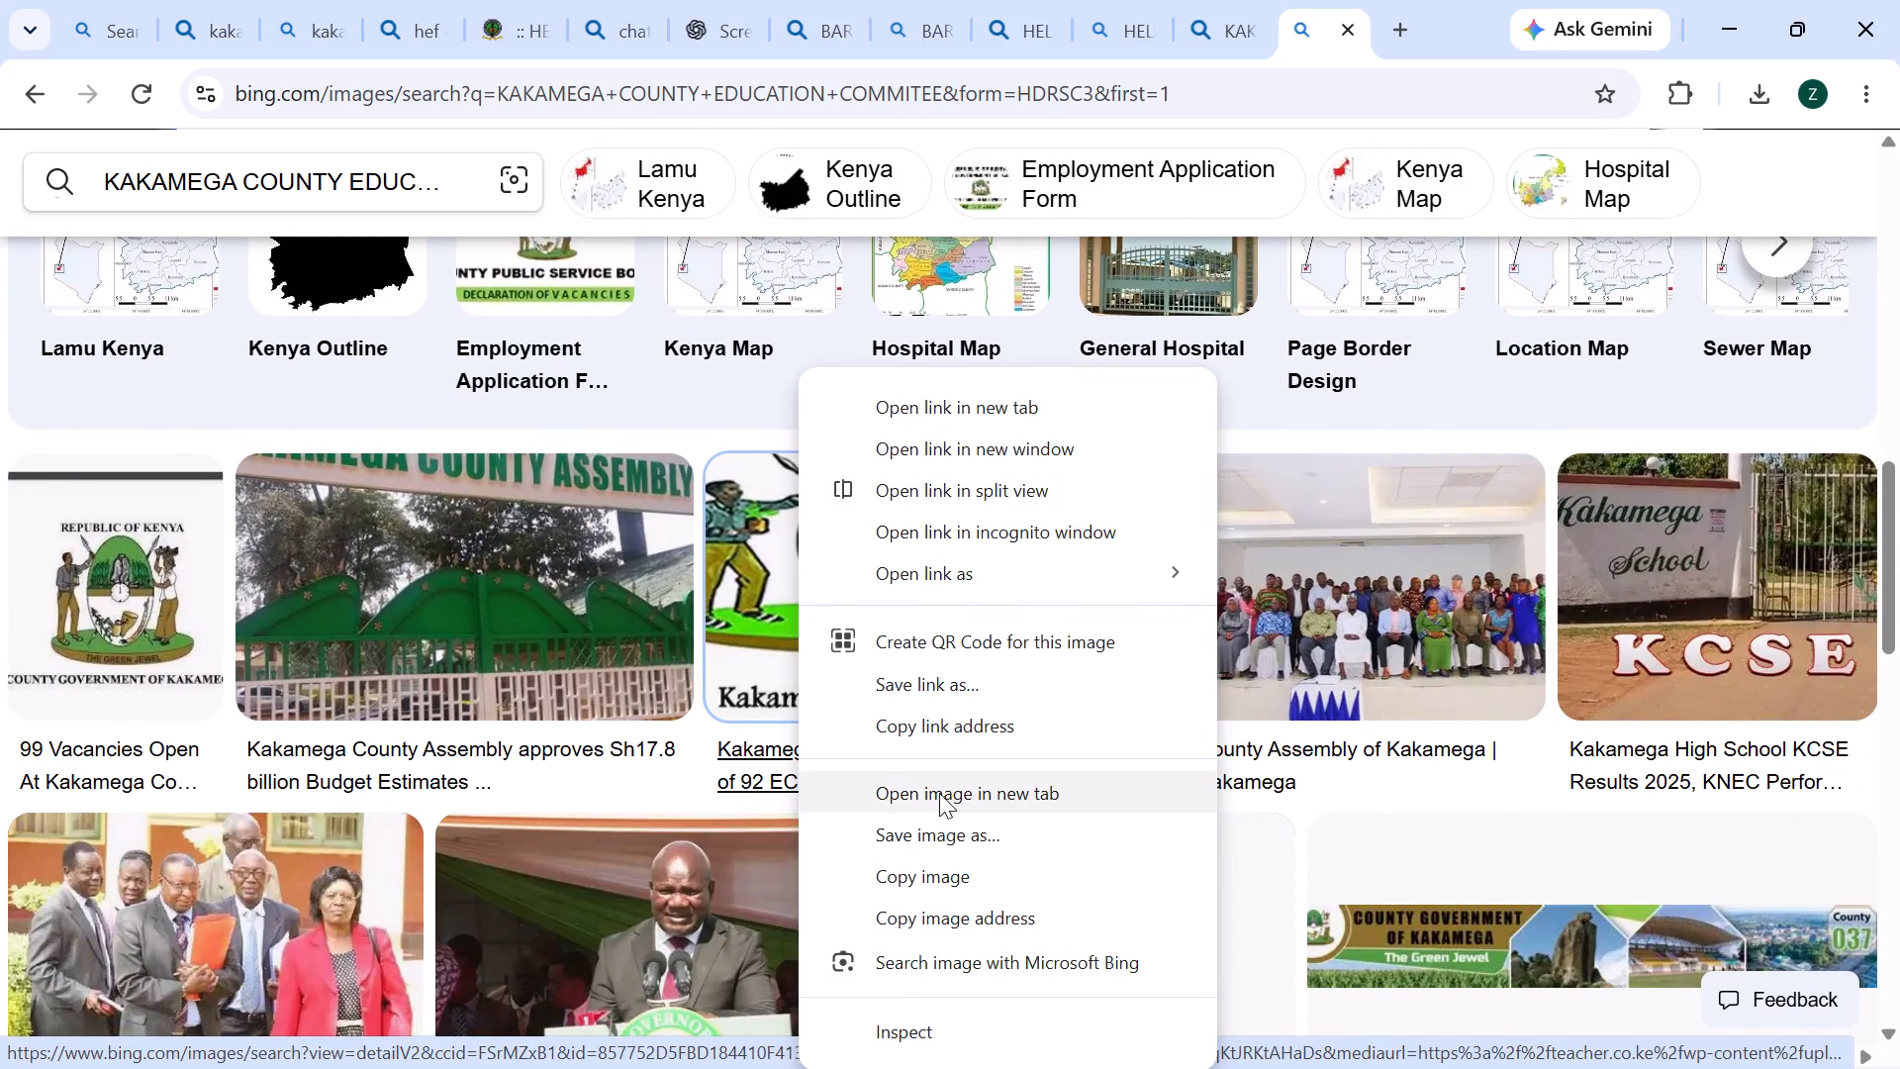
pyautogui.click(951, 875)
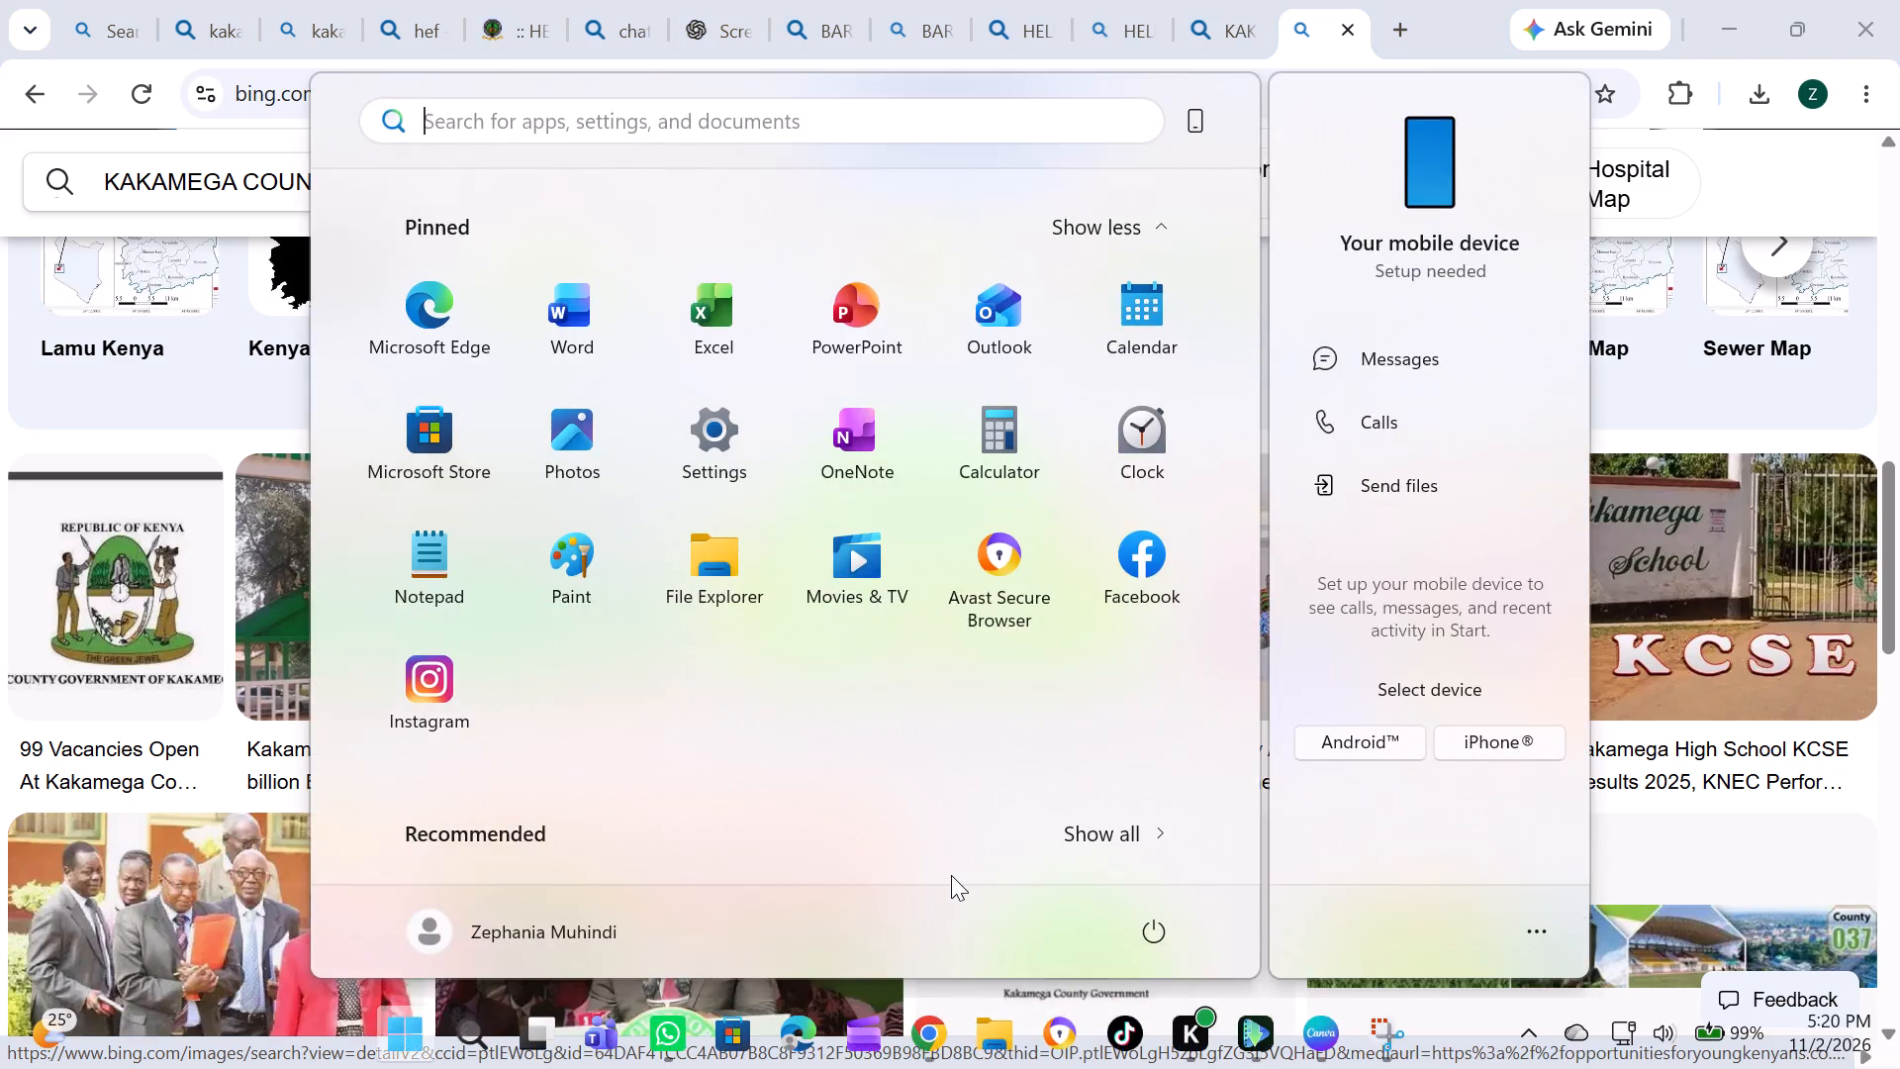
# Switch back to Canva, paste the Kakamega County Government emblem and move it over the number 19 jersey photo.
pyautogui.press('super+Tab')
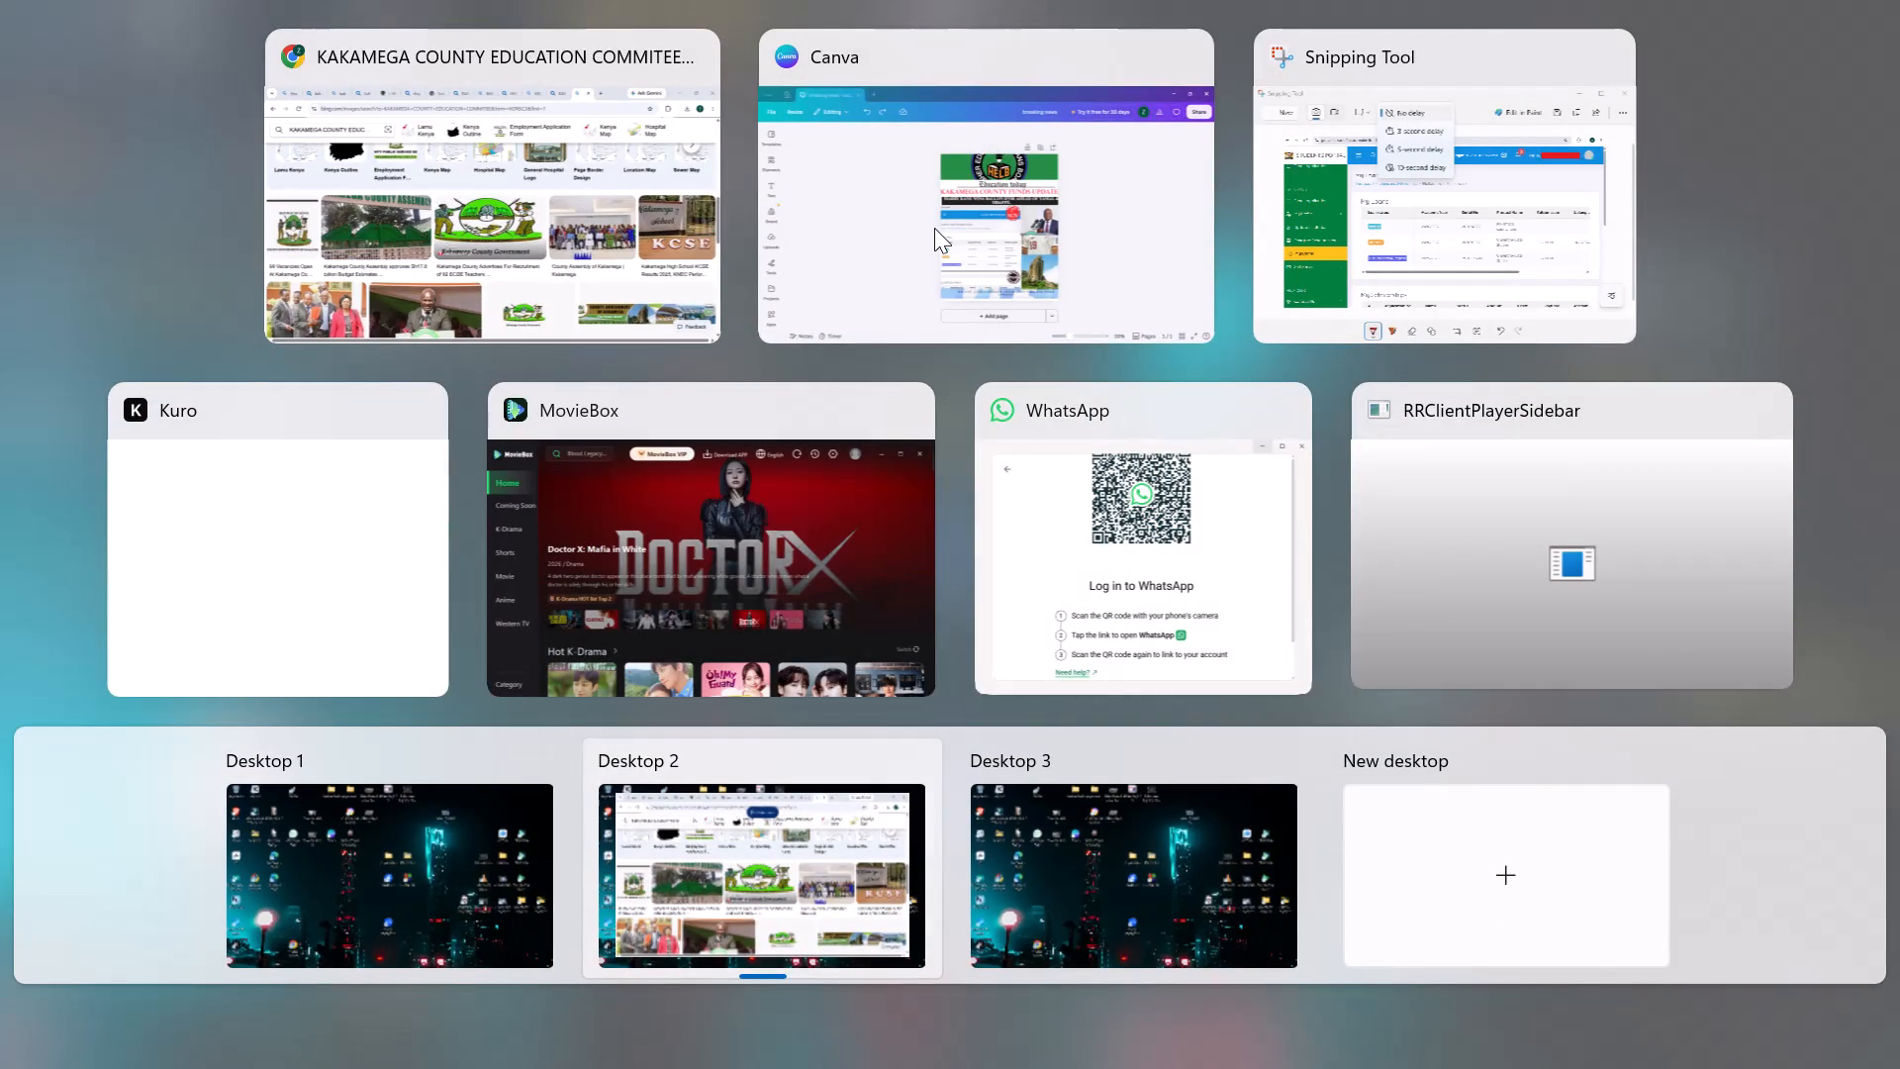
pyautogui.click(934, 228)
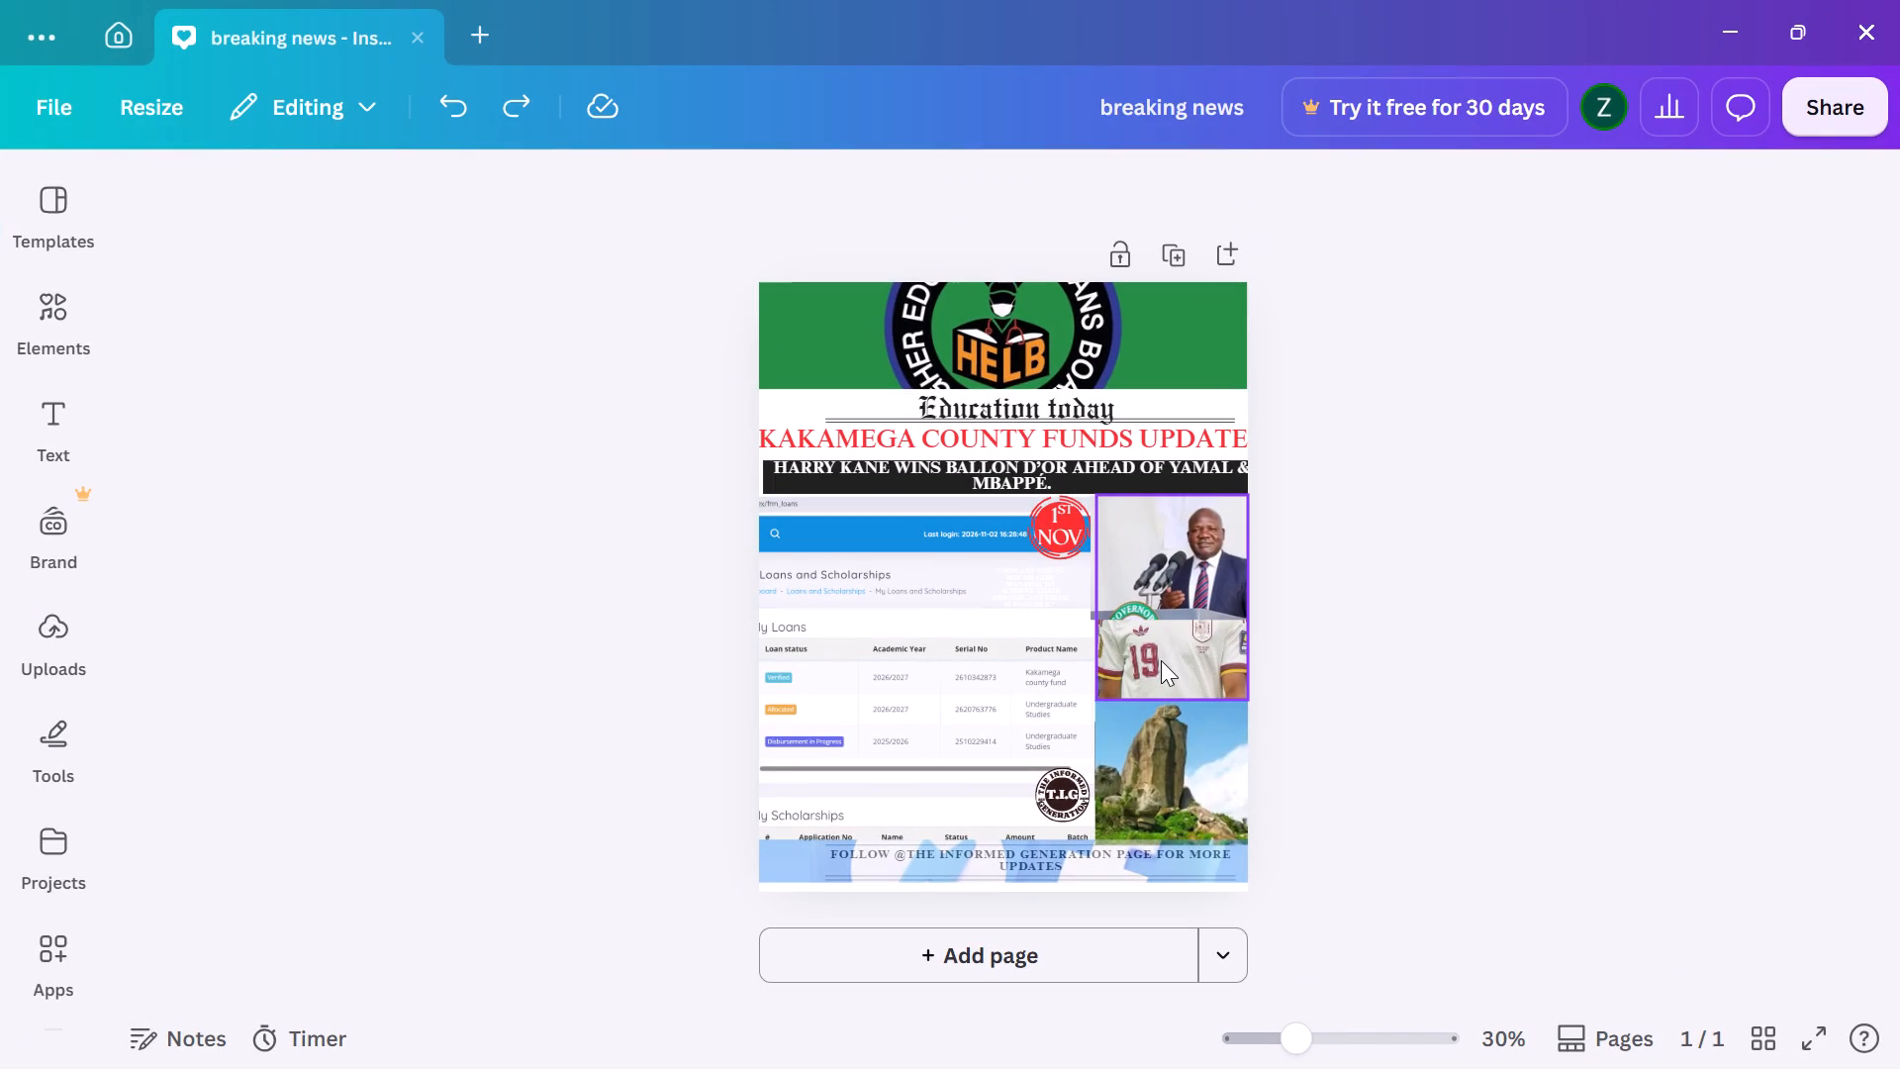
pyautogui.hotkey('ctrl', 'v')
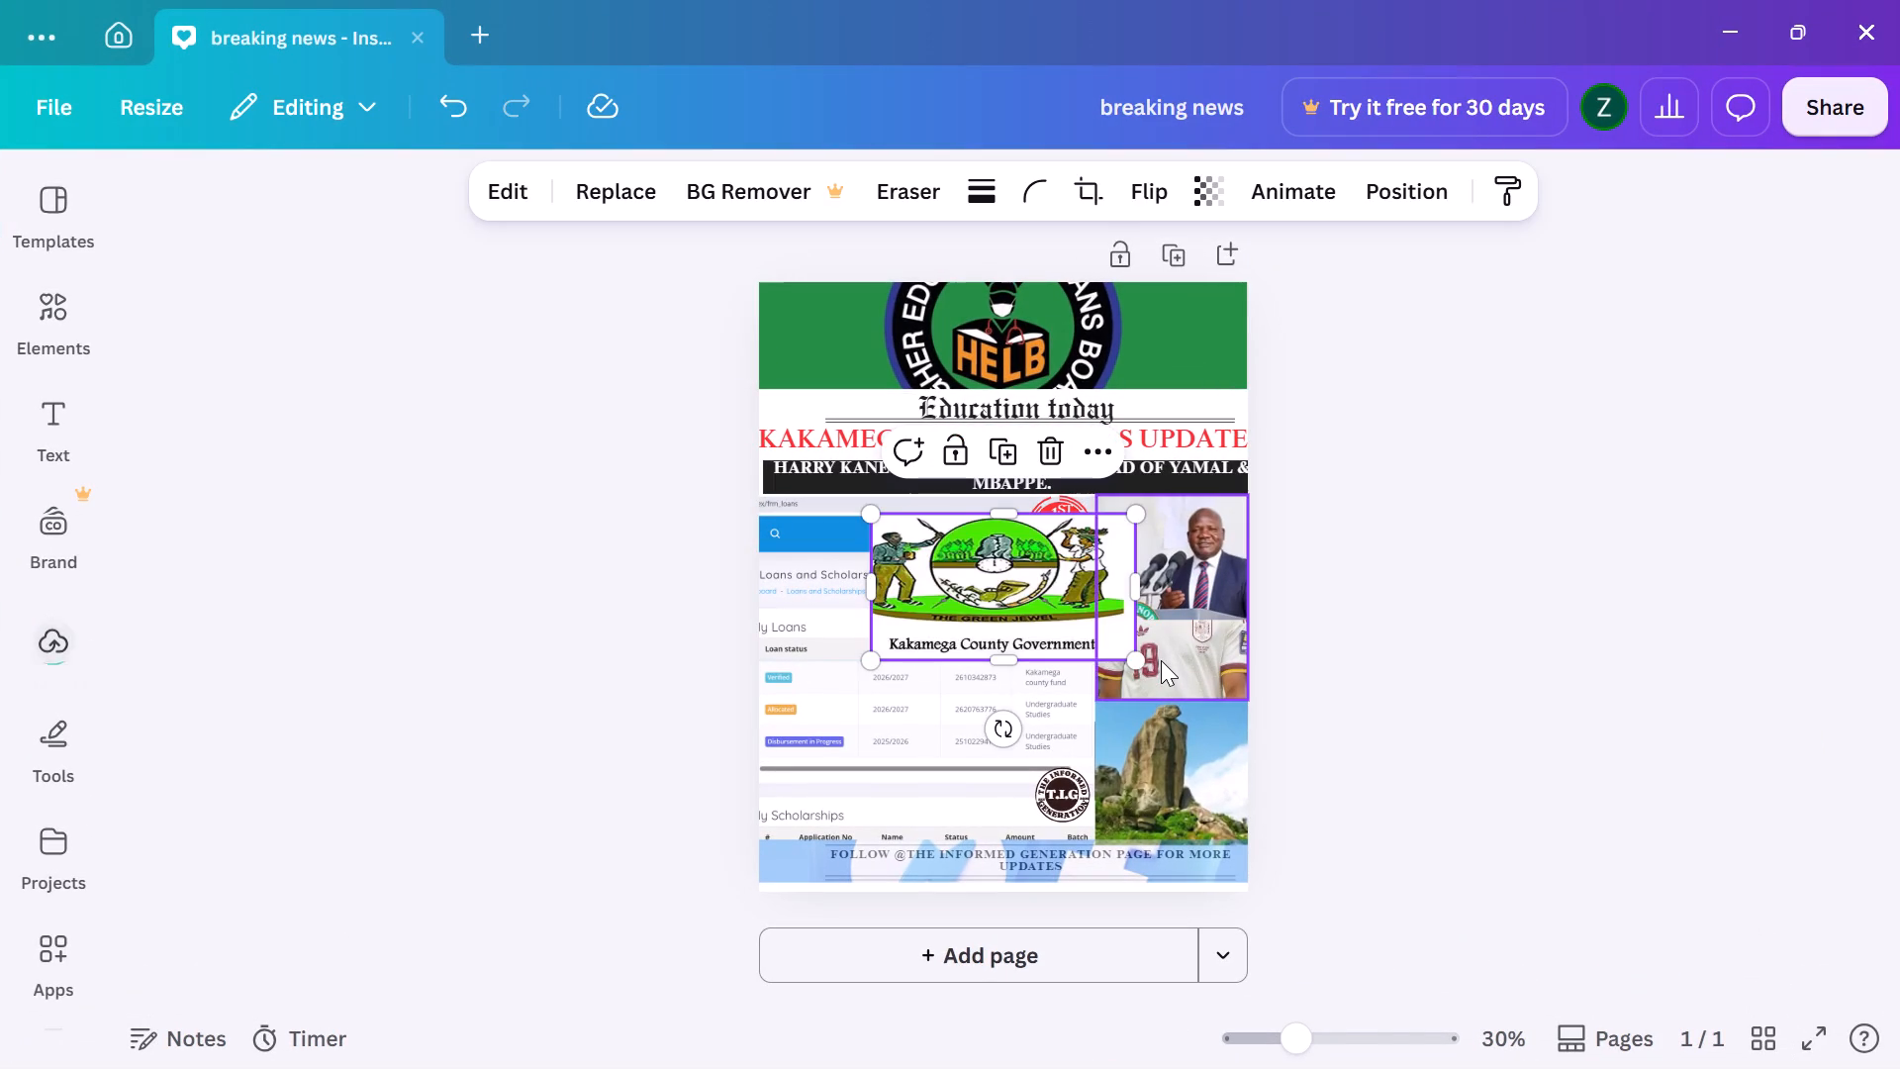
pyautogui.moveTo(981, 567); pyautogui.dragTo(1105, 646)
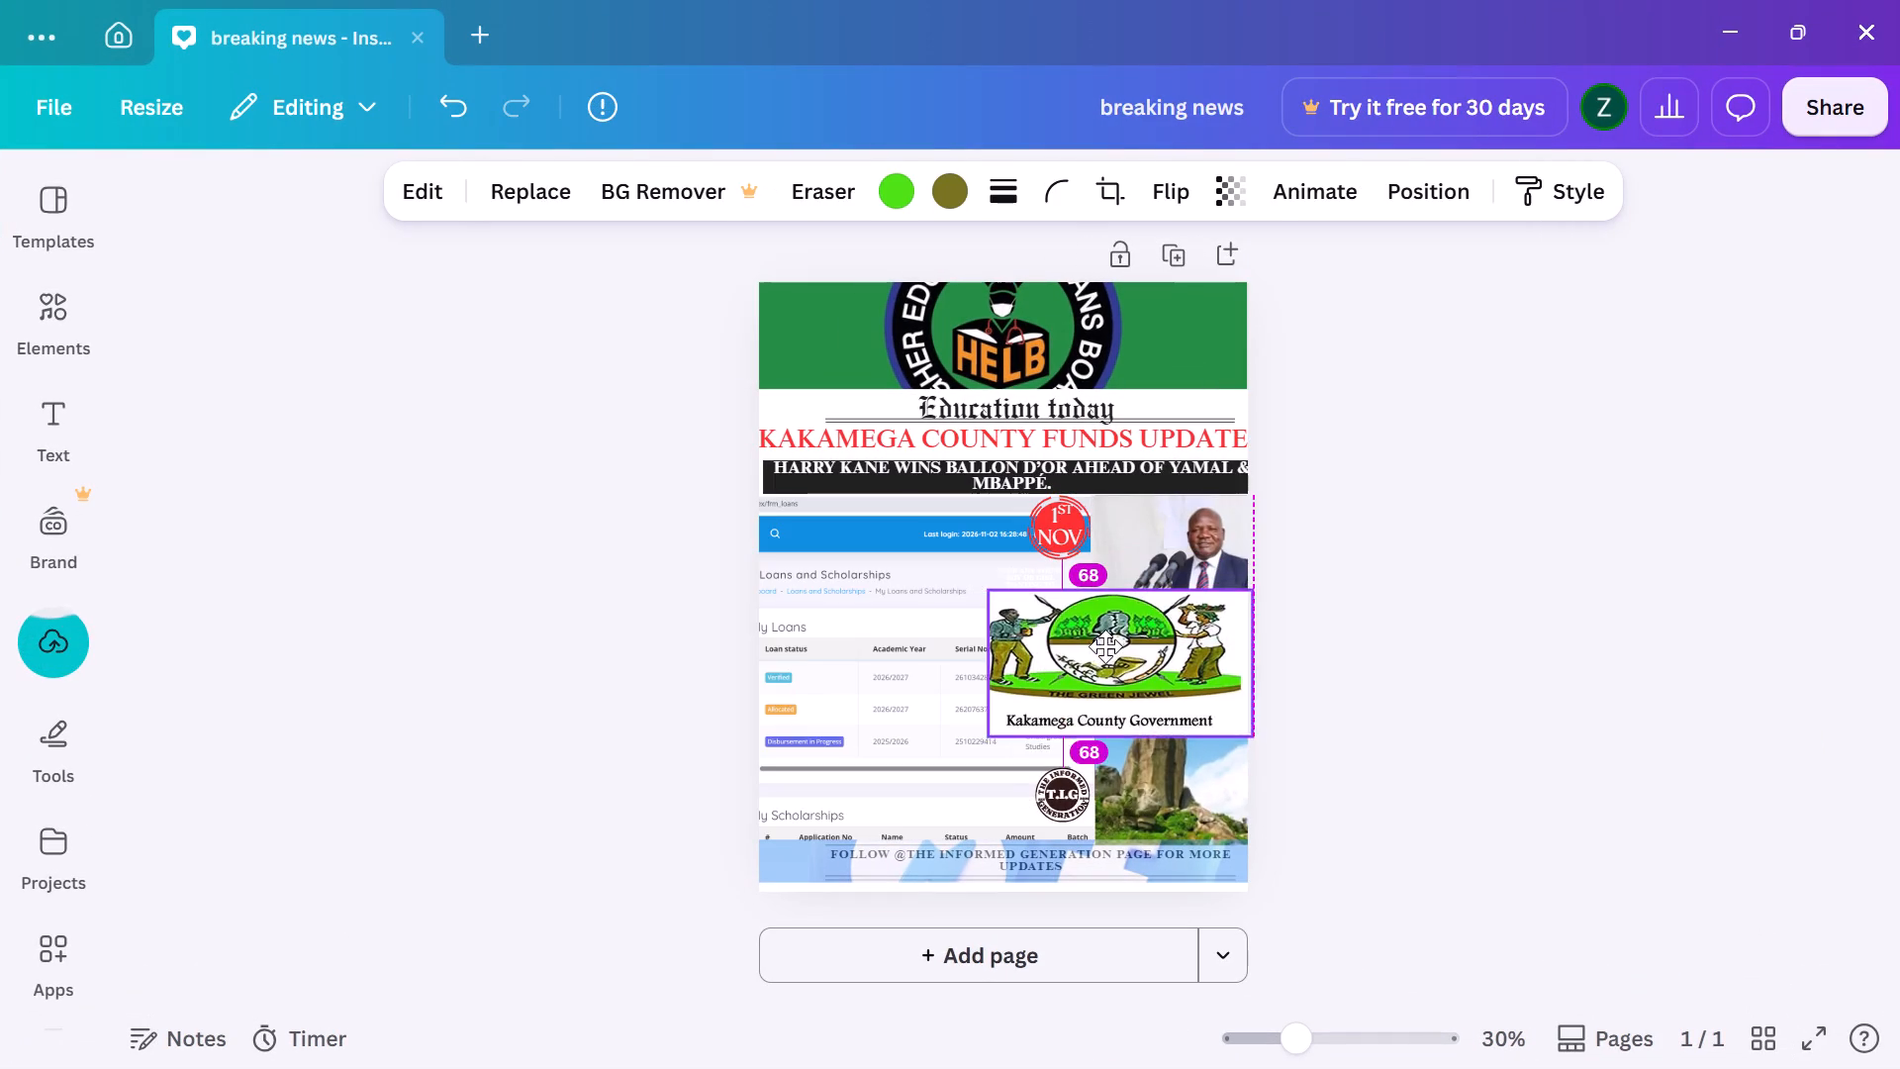
pyautogui.moveTo(1105, 646); pyautogui.dragTo(1148, 673)
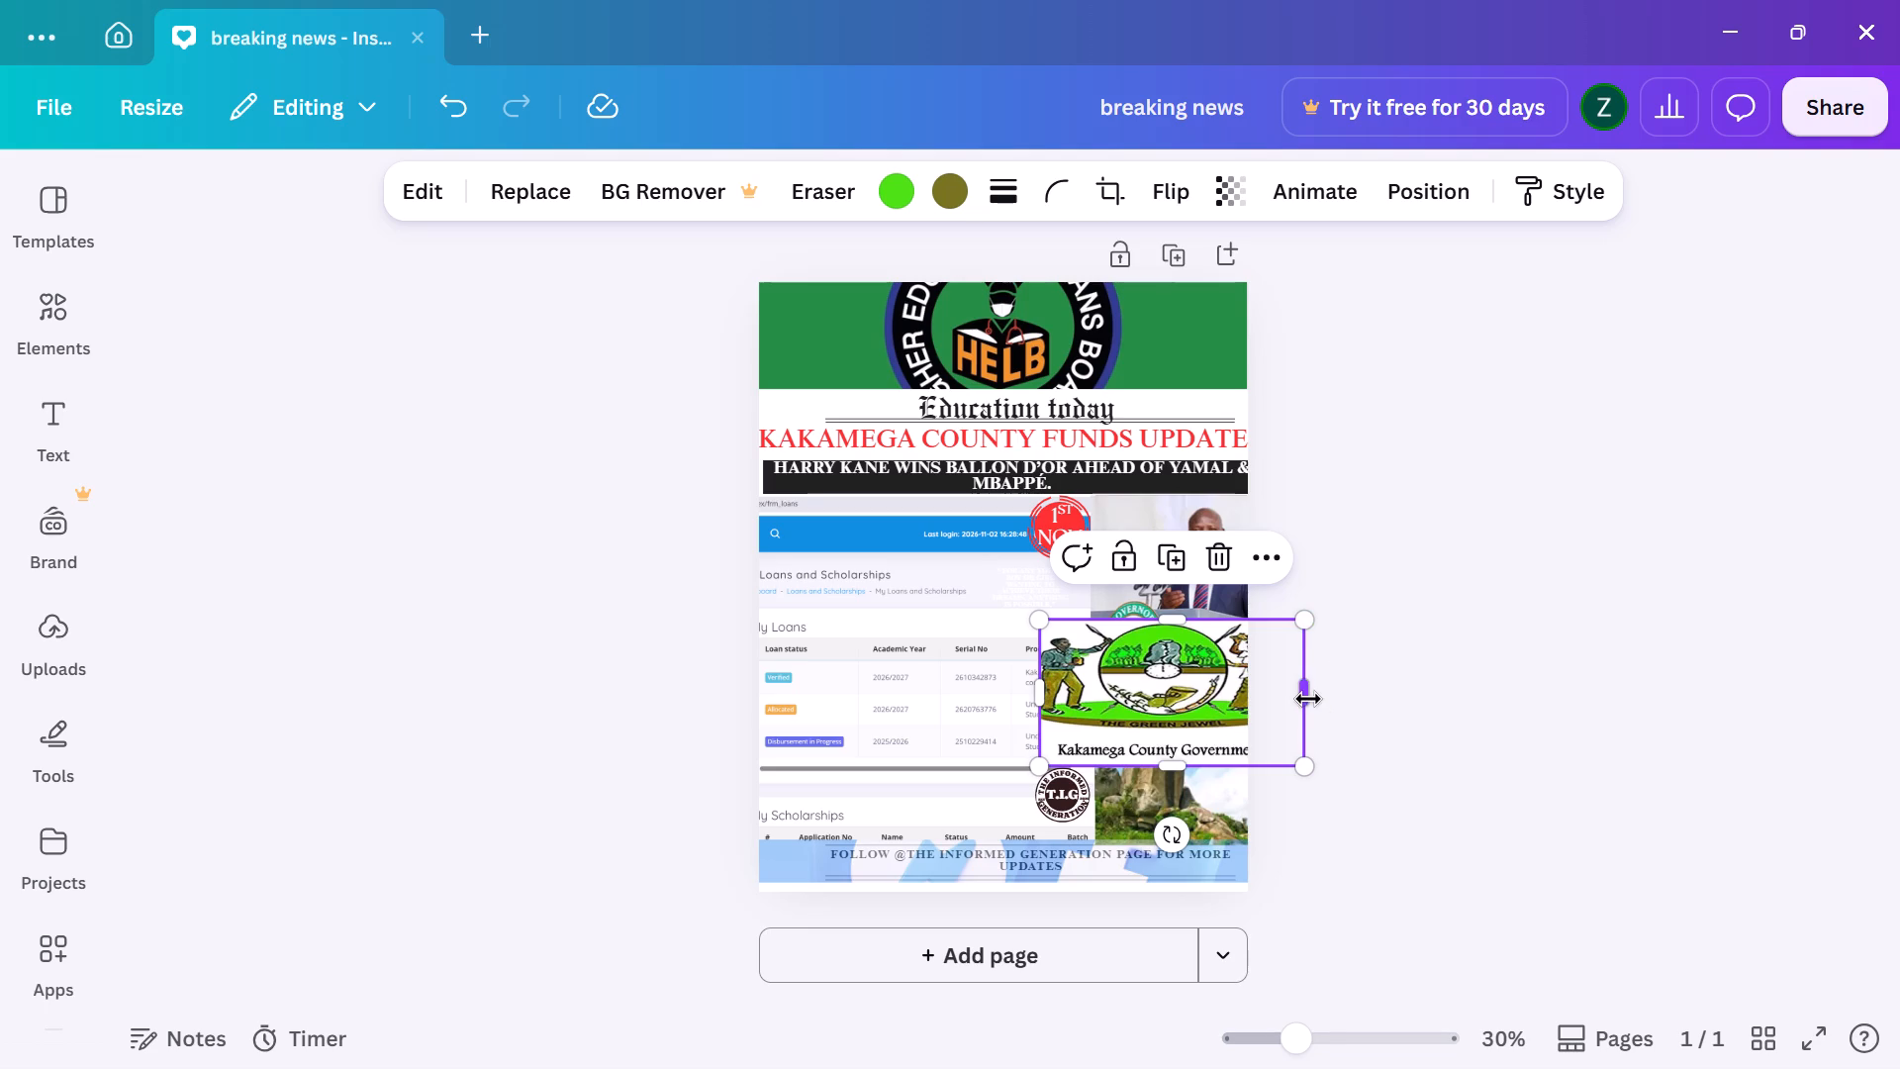
# Move the Kakamega County Government emblem into the photo column beside the portal screenshot and scale it down, keeping its full width uncropped.
pyautogui.moveTo(1308, 699); pyautogui.dragTo(1259, 688)
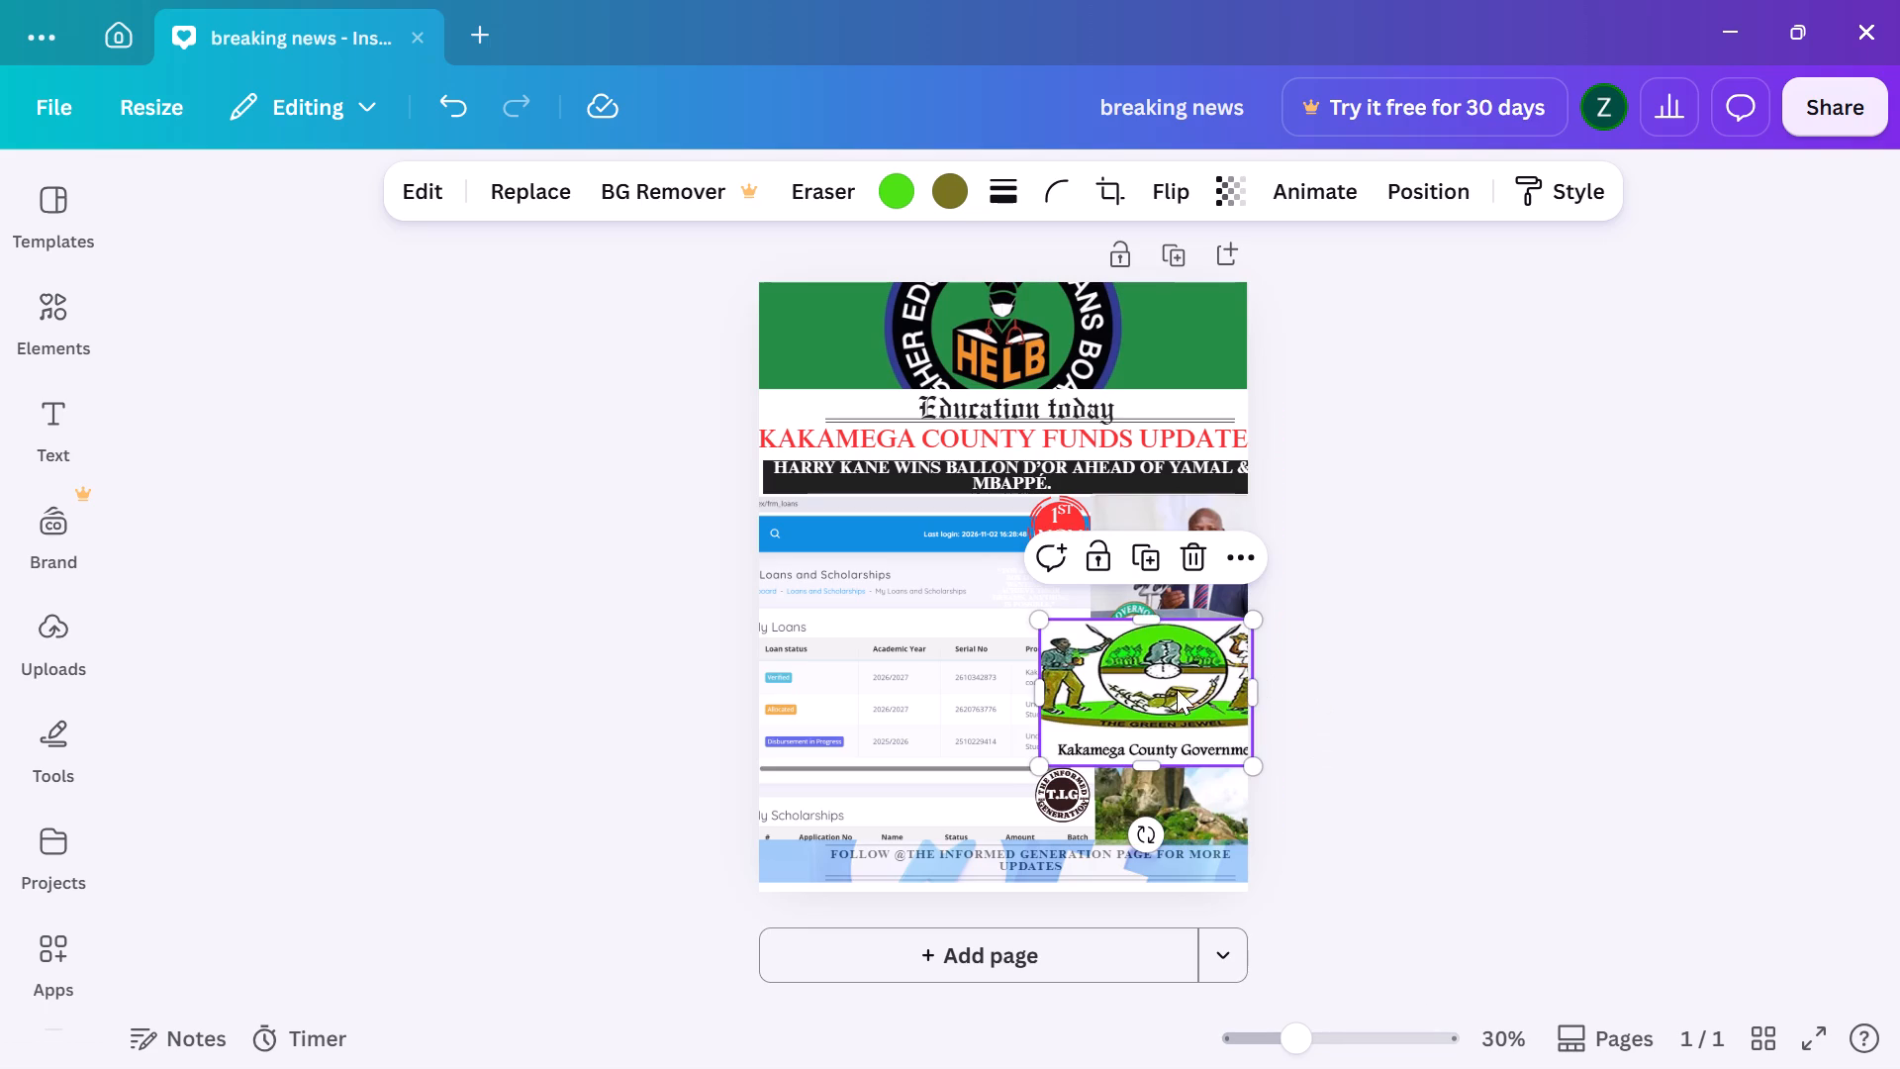
pyautogui.click(1174, 689)
pyautogui.click(1174, 689)
pyautogui.moveTo(1174, 689); pyautogui.dragTo(1236, 676)
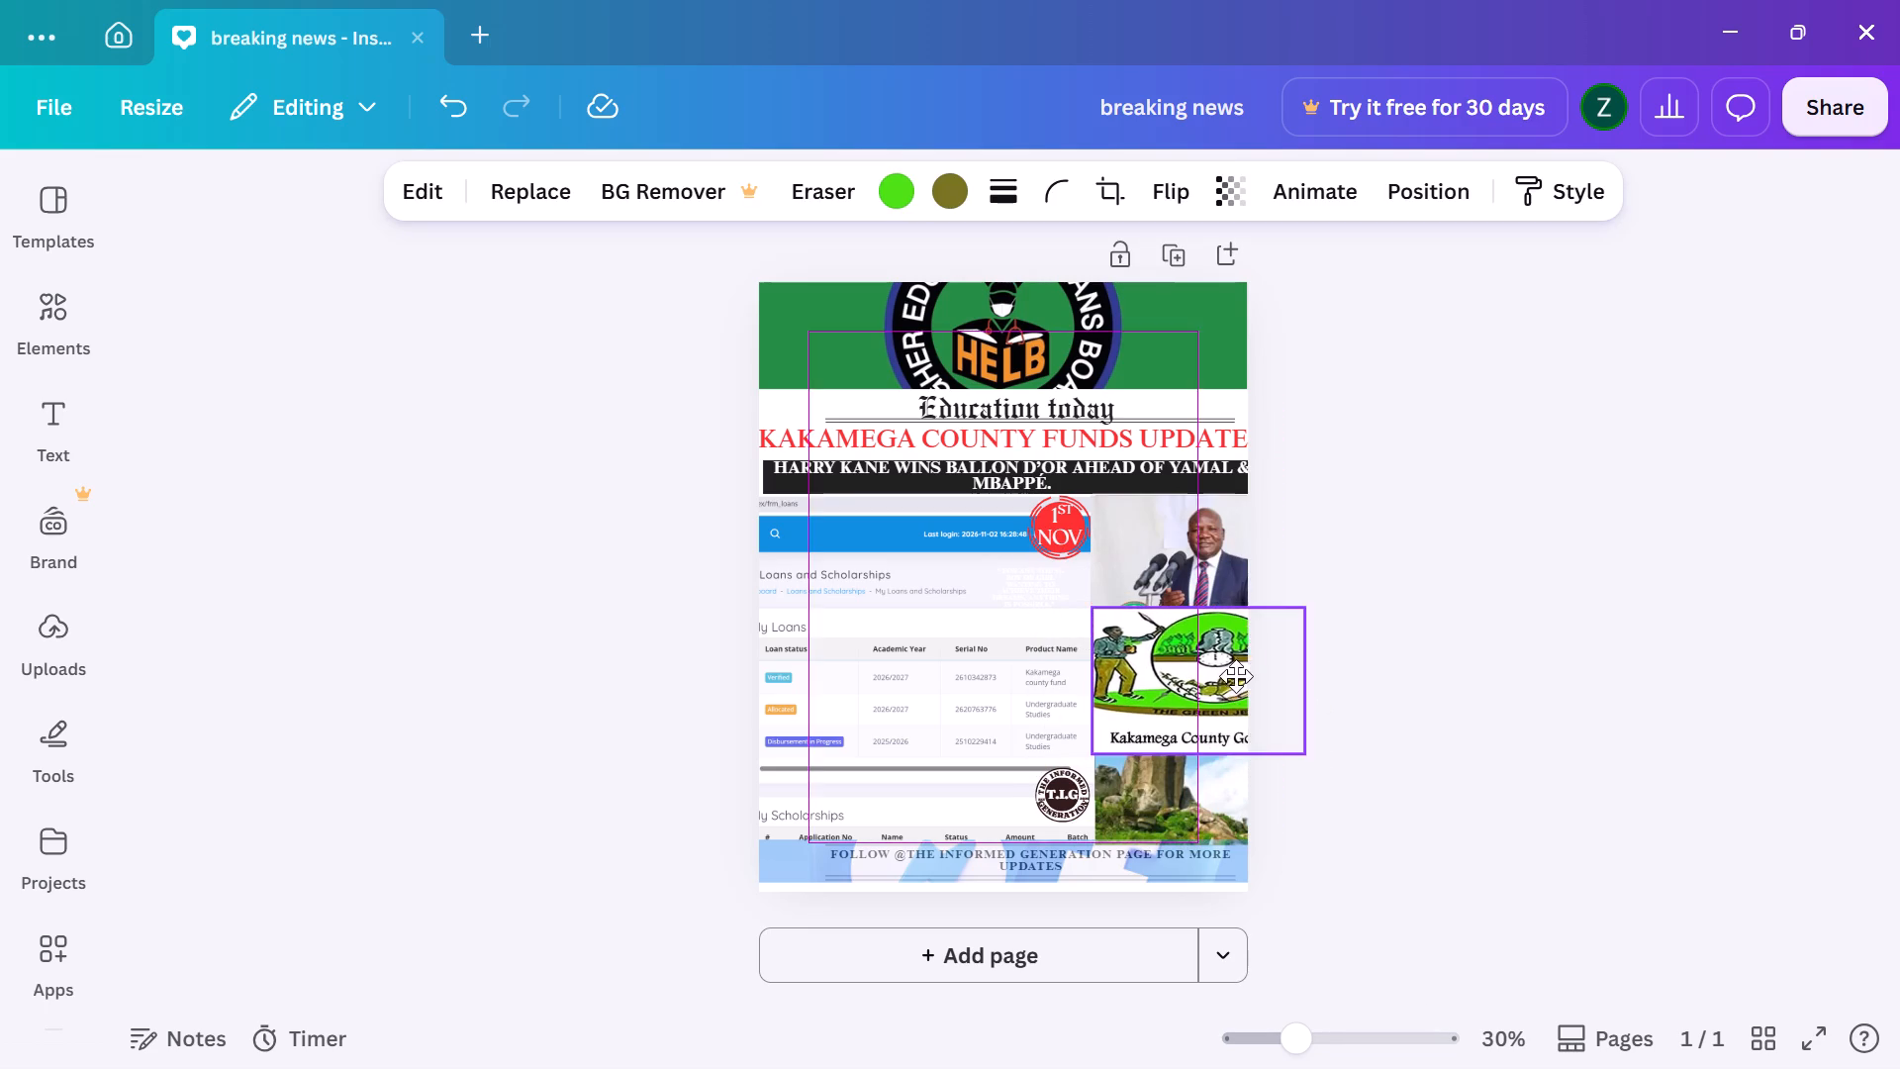
pyautogui.moveTo(1236, 676); pyautogui.dragTo(1235, 649)
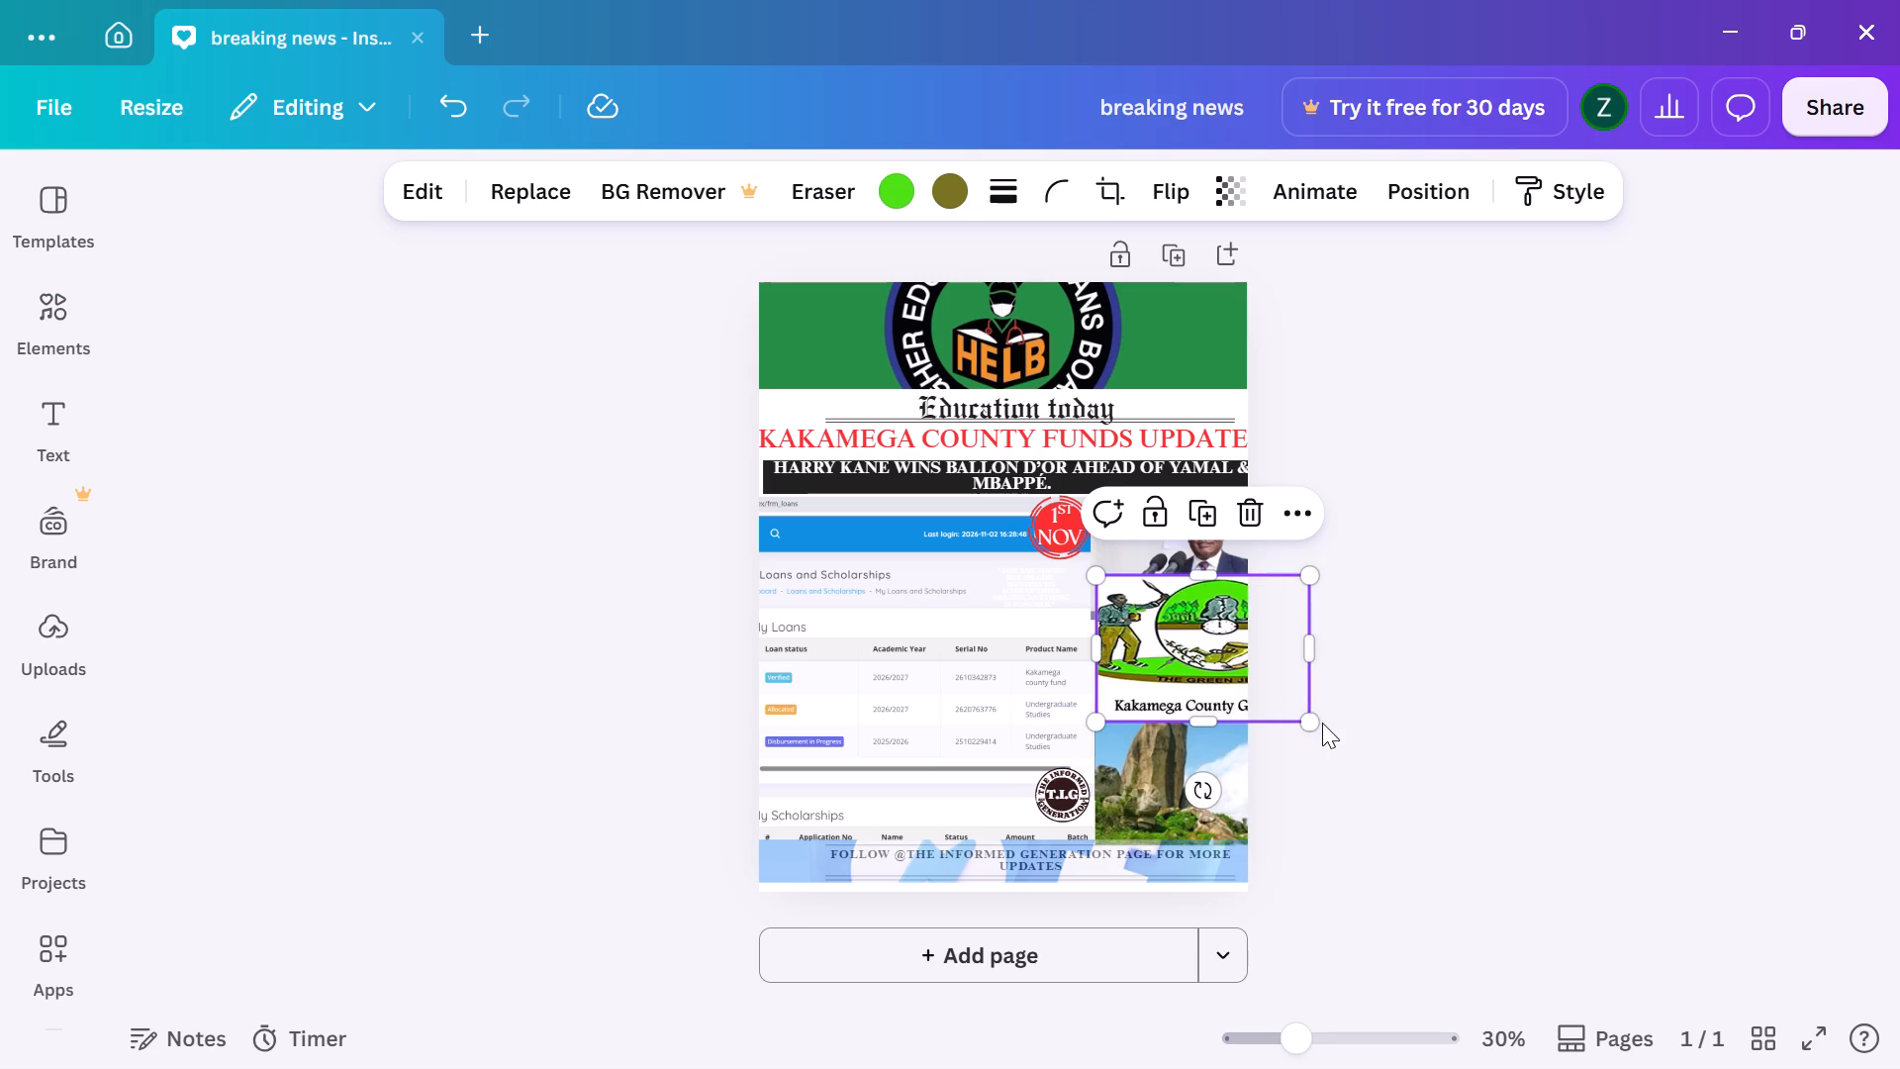
pyautogui.moveTo(1314, 723); pyautogui.dragTo(1258, 698)
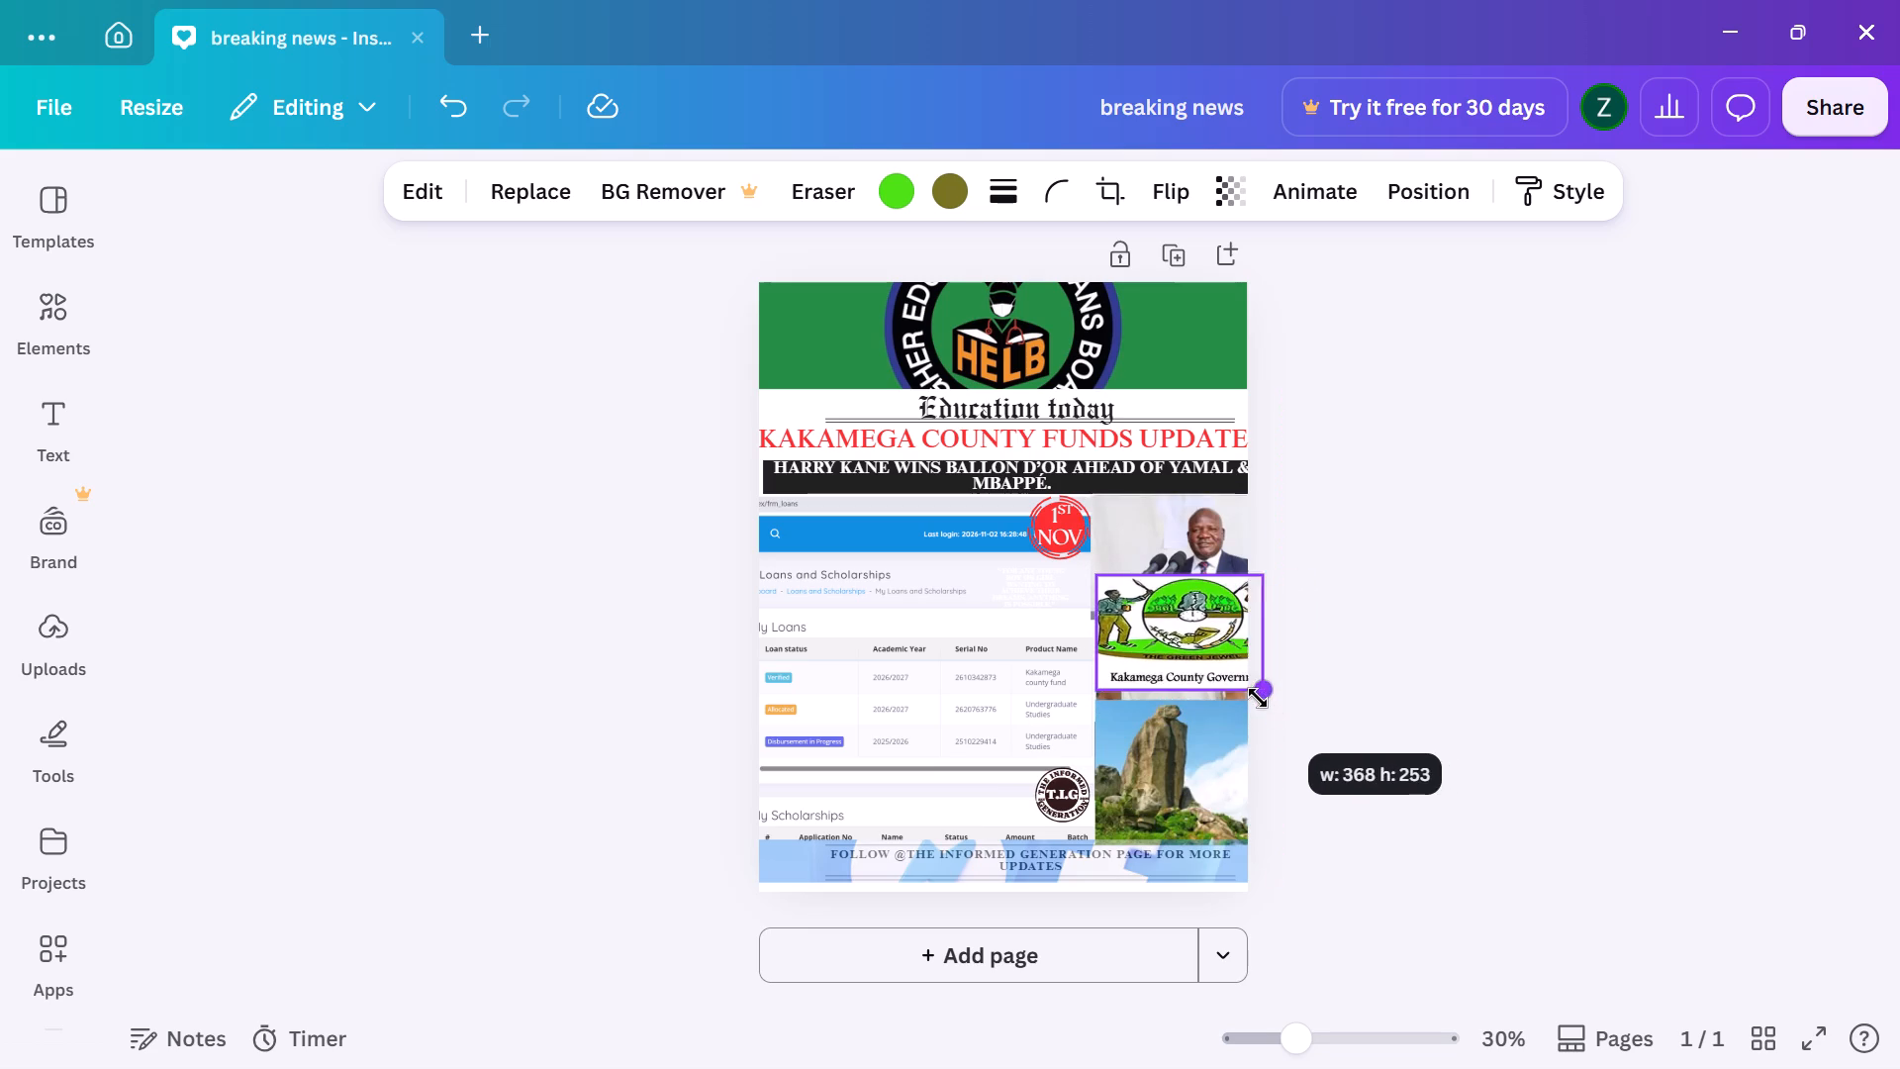
pyautogui.moveTo(1258, 698); pyautogui.dragTo(1239, 691)
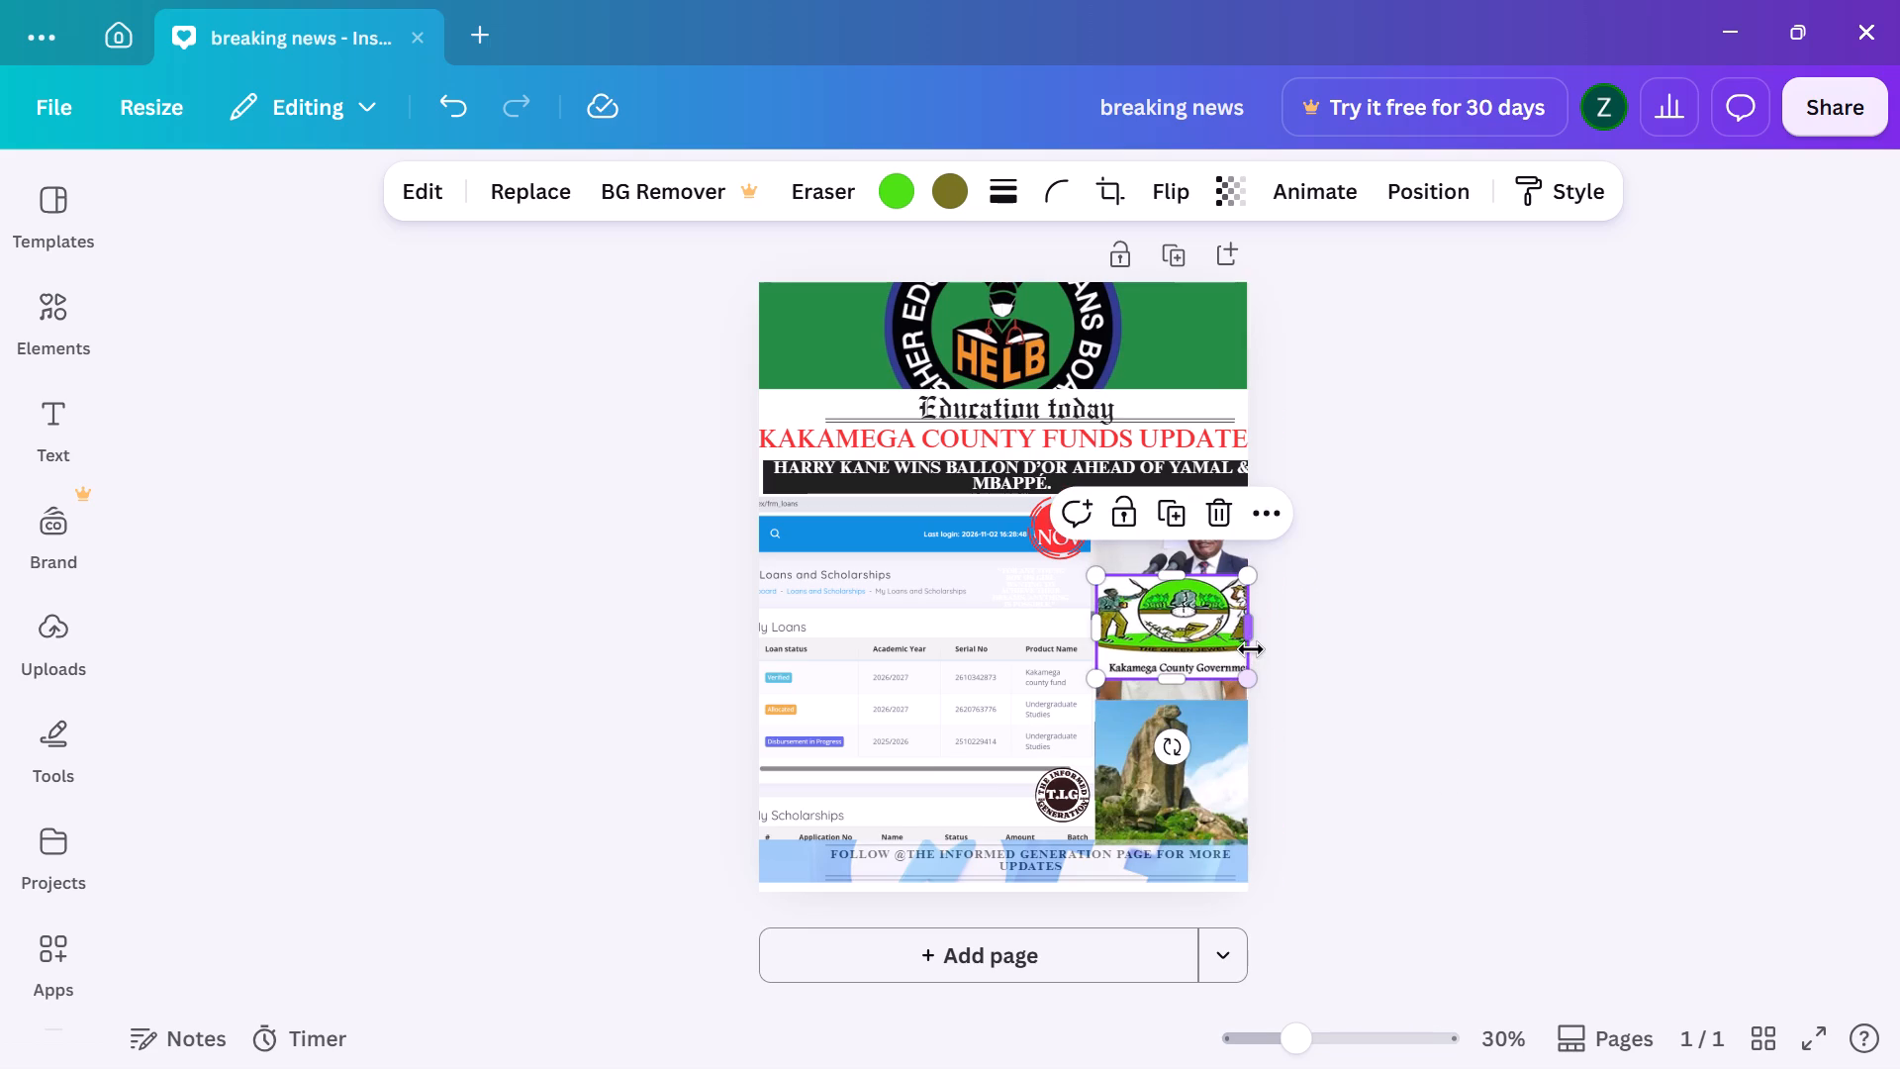
pyautogui.moveTo(1251, 634); pyautogui.dragTo(1281, 634)
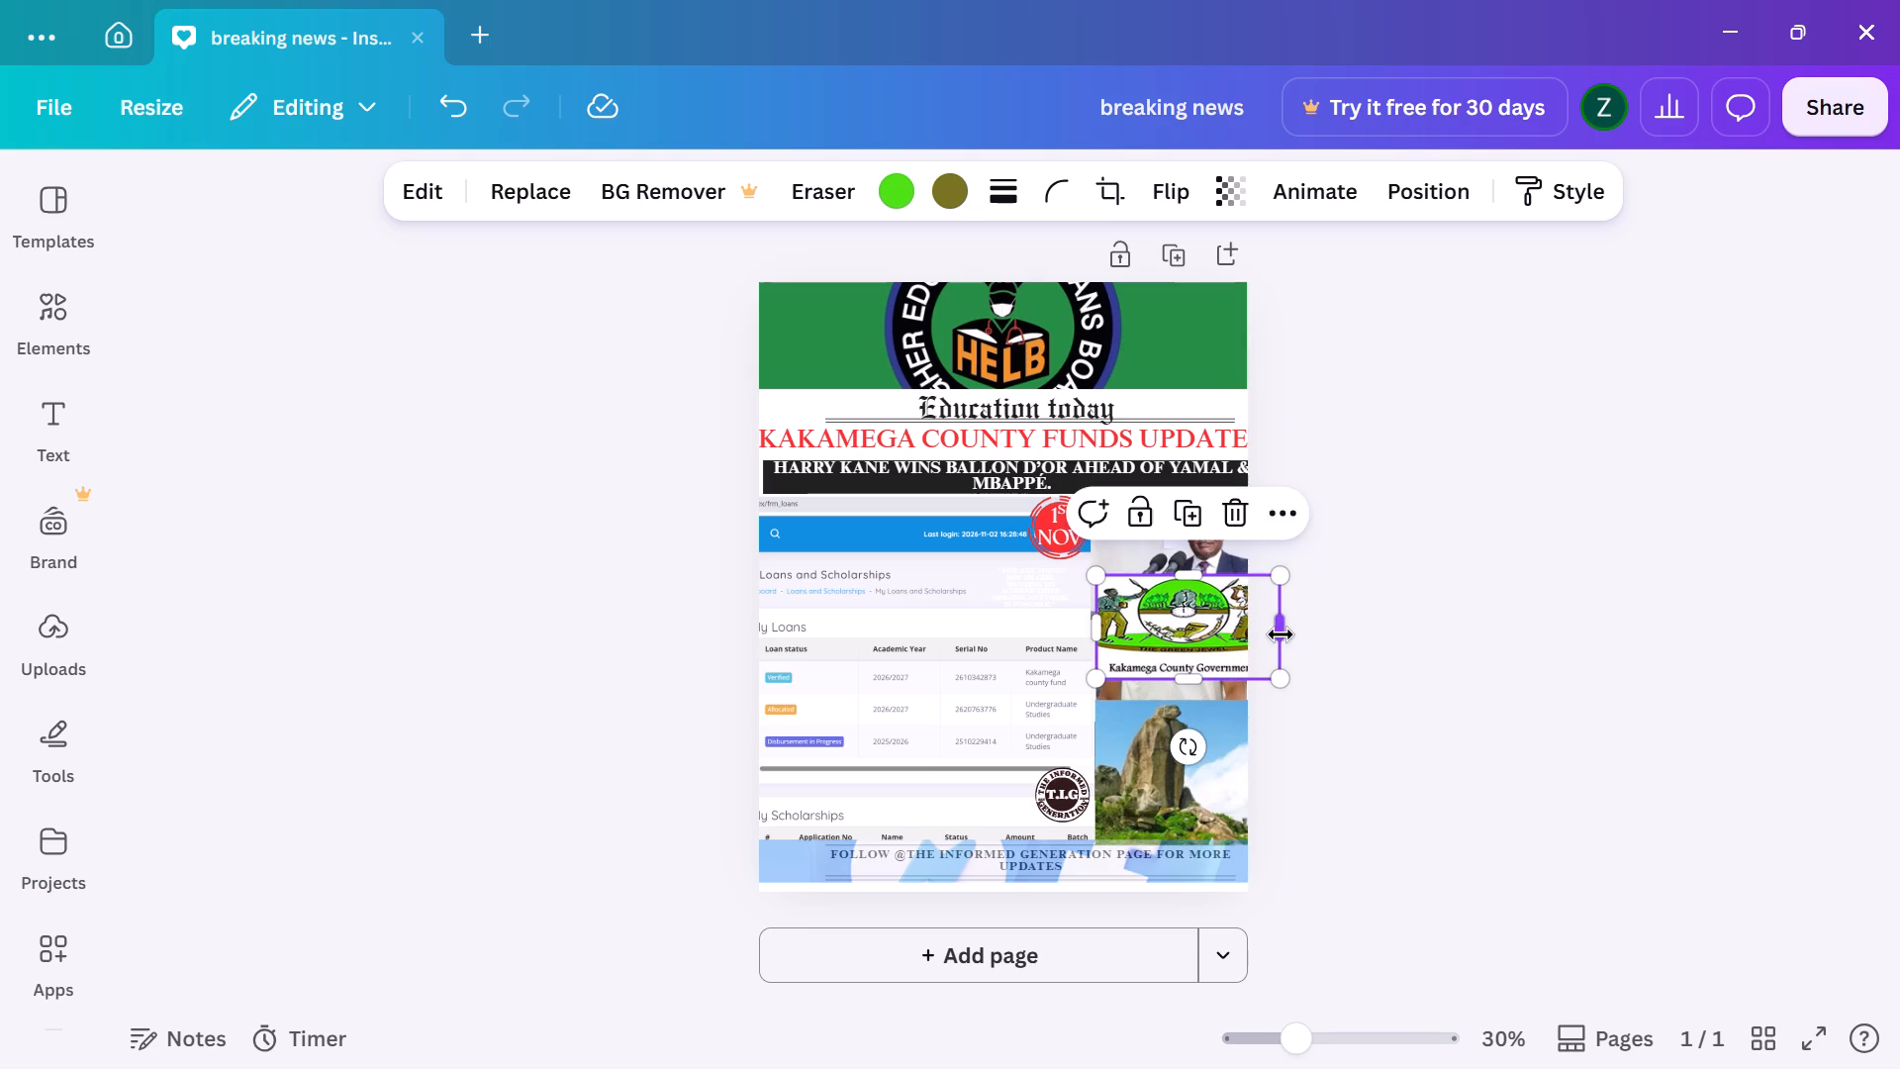
# Fit the emblem to the photo column's width and centre it so it fills the gap between the governor and rock photos.
pyautogui.moveTo(1221, 635); pyautogui.dragTo(1203, 655)
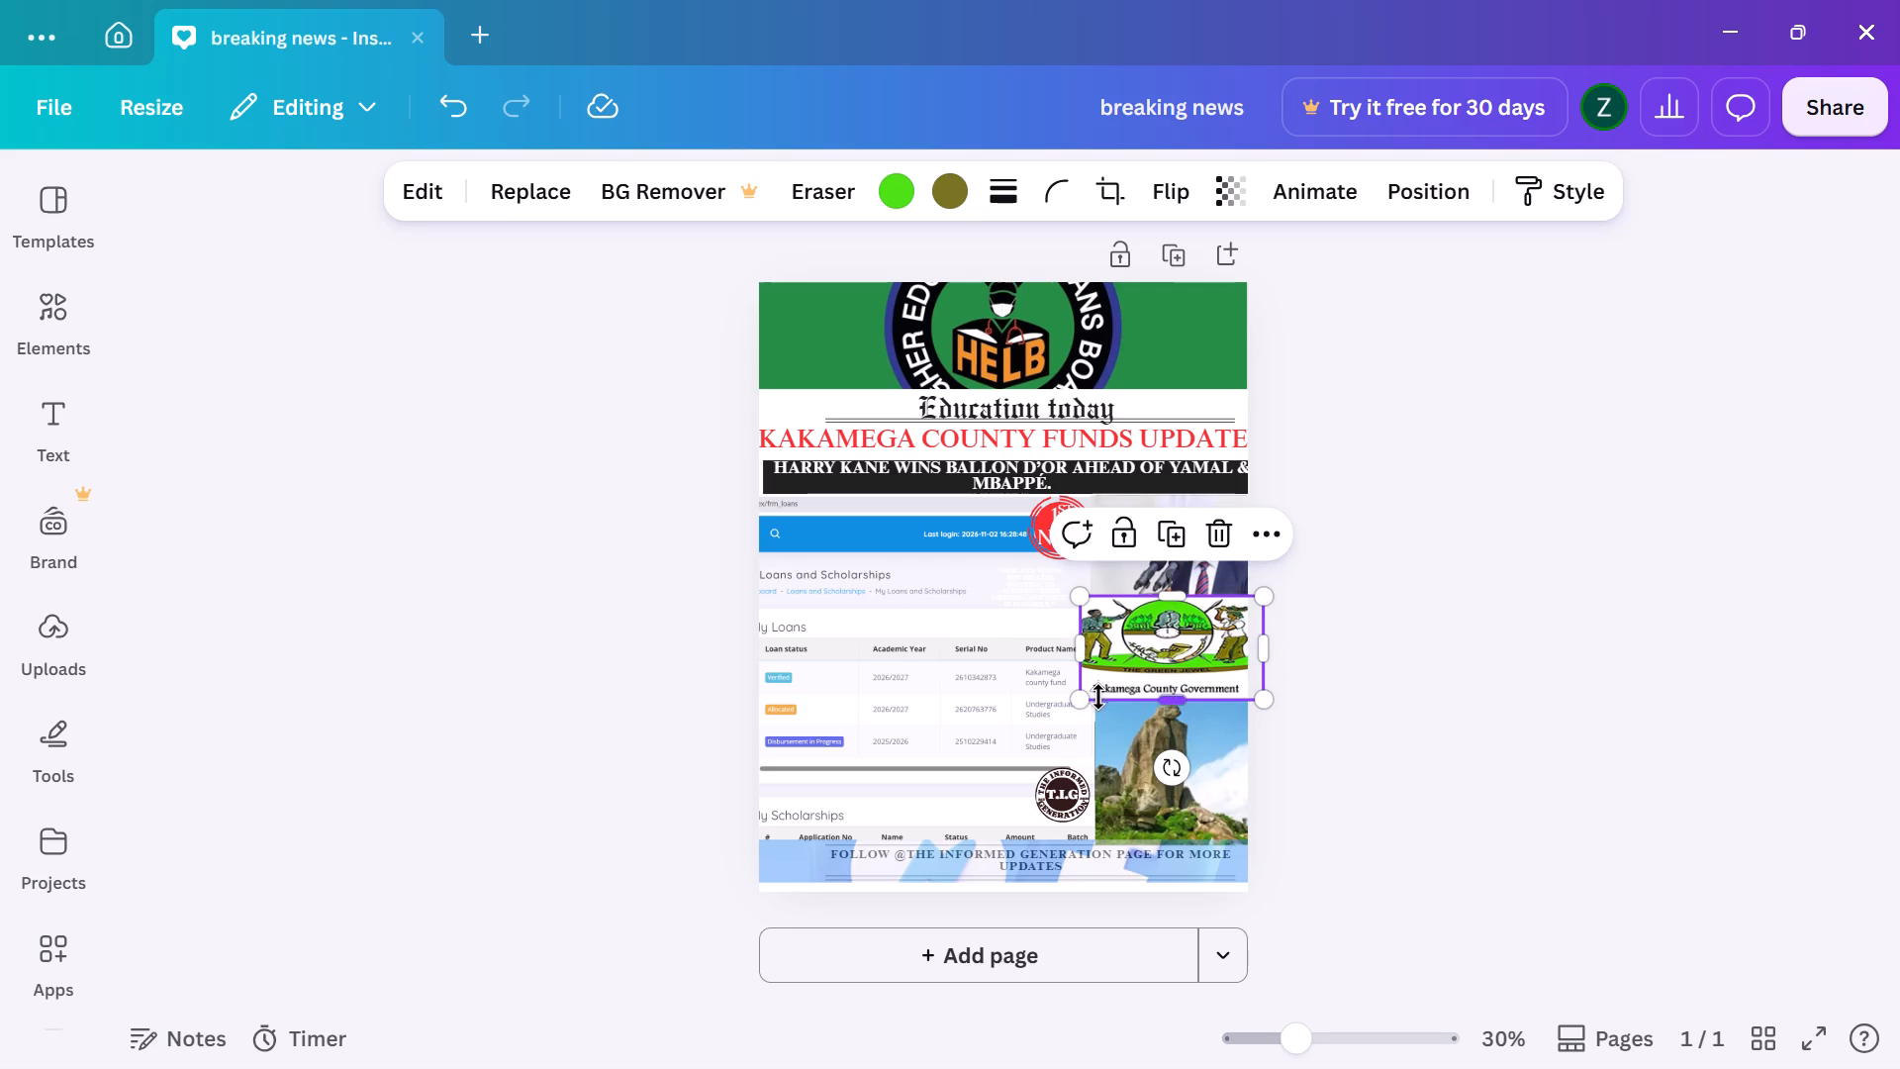
pyautogui.moveTo(1086, 699); pyautogui.dragTo(1107, 679)
pyautogui.click(1357, 636)
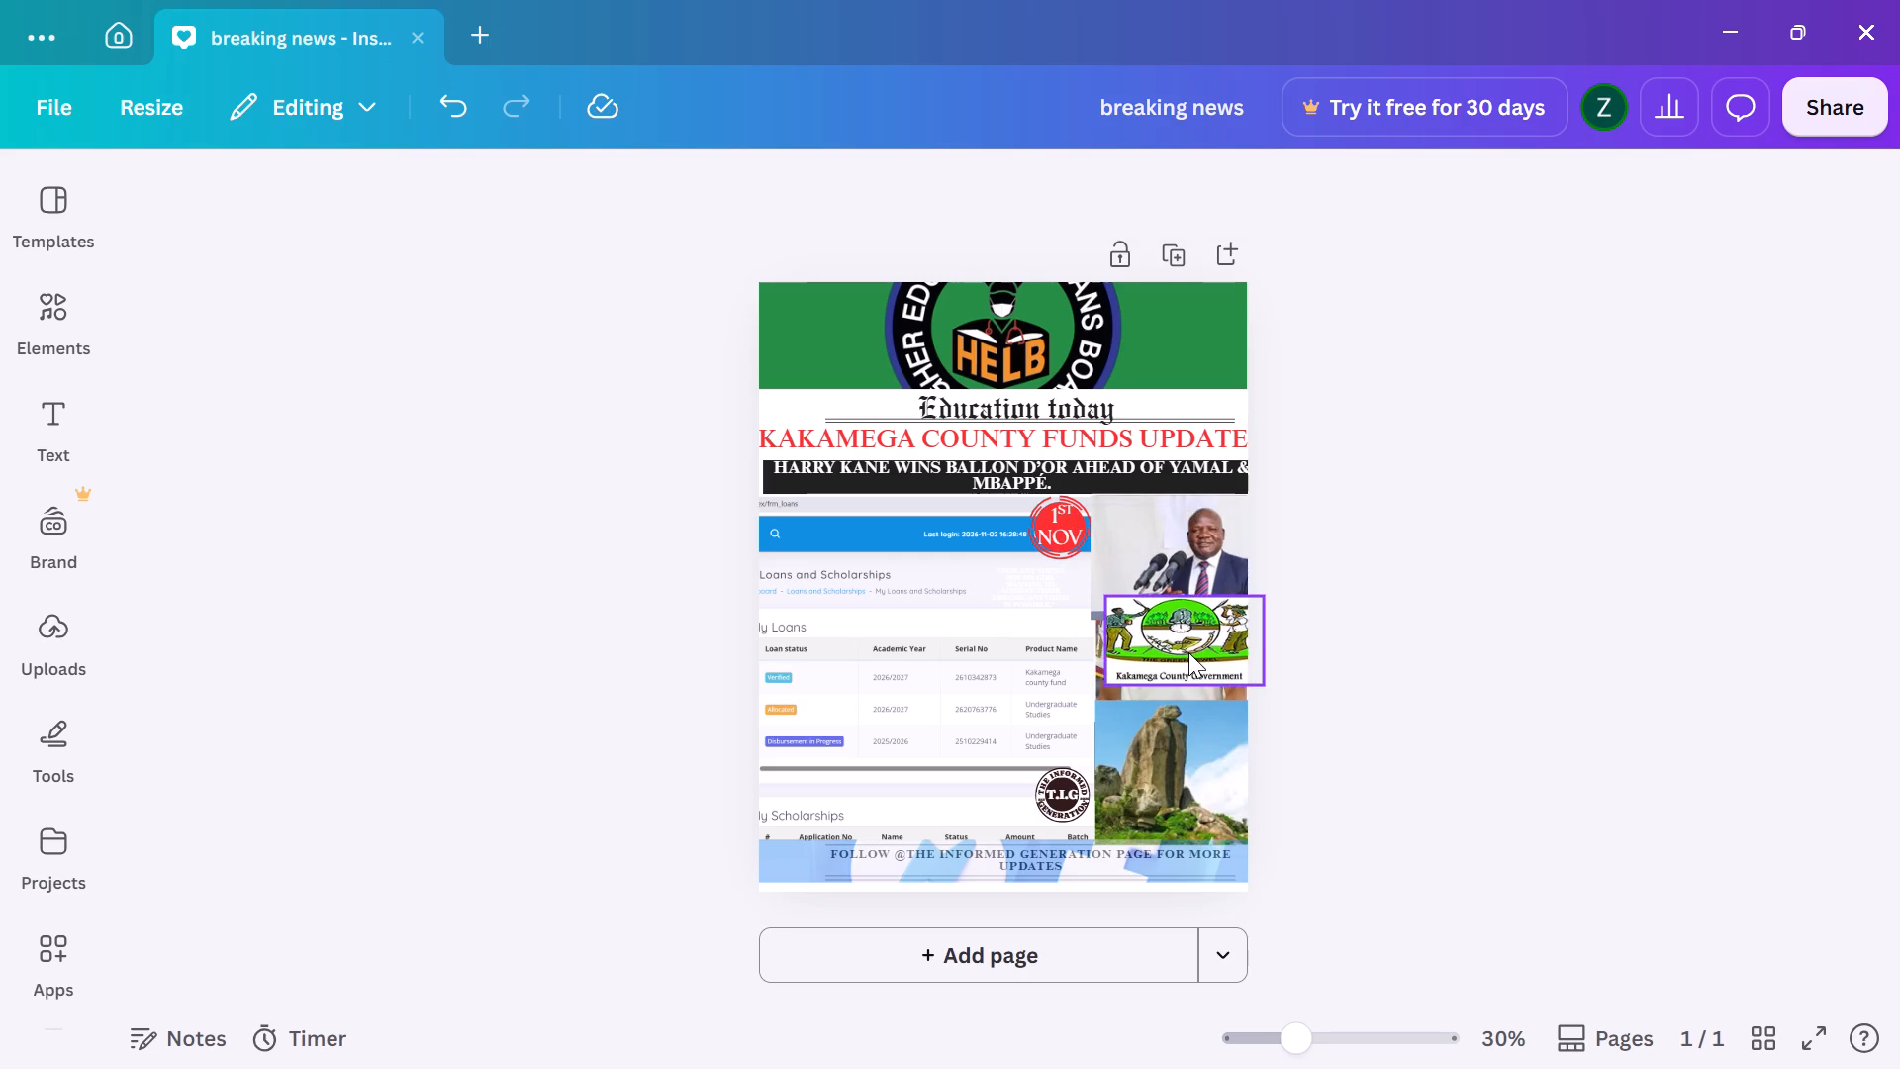
pyautogui.moveTo(1188, 652); pyautogui.dragTo(1176, 651)
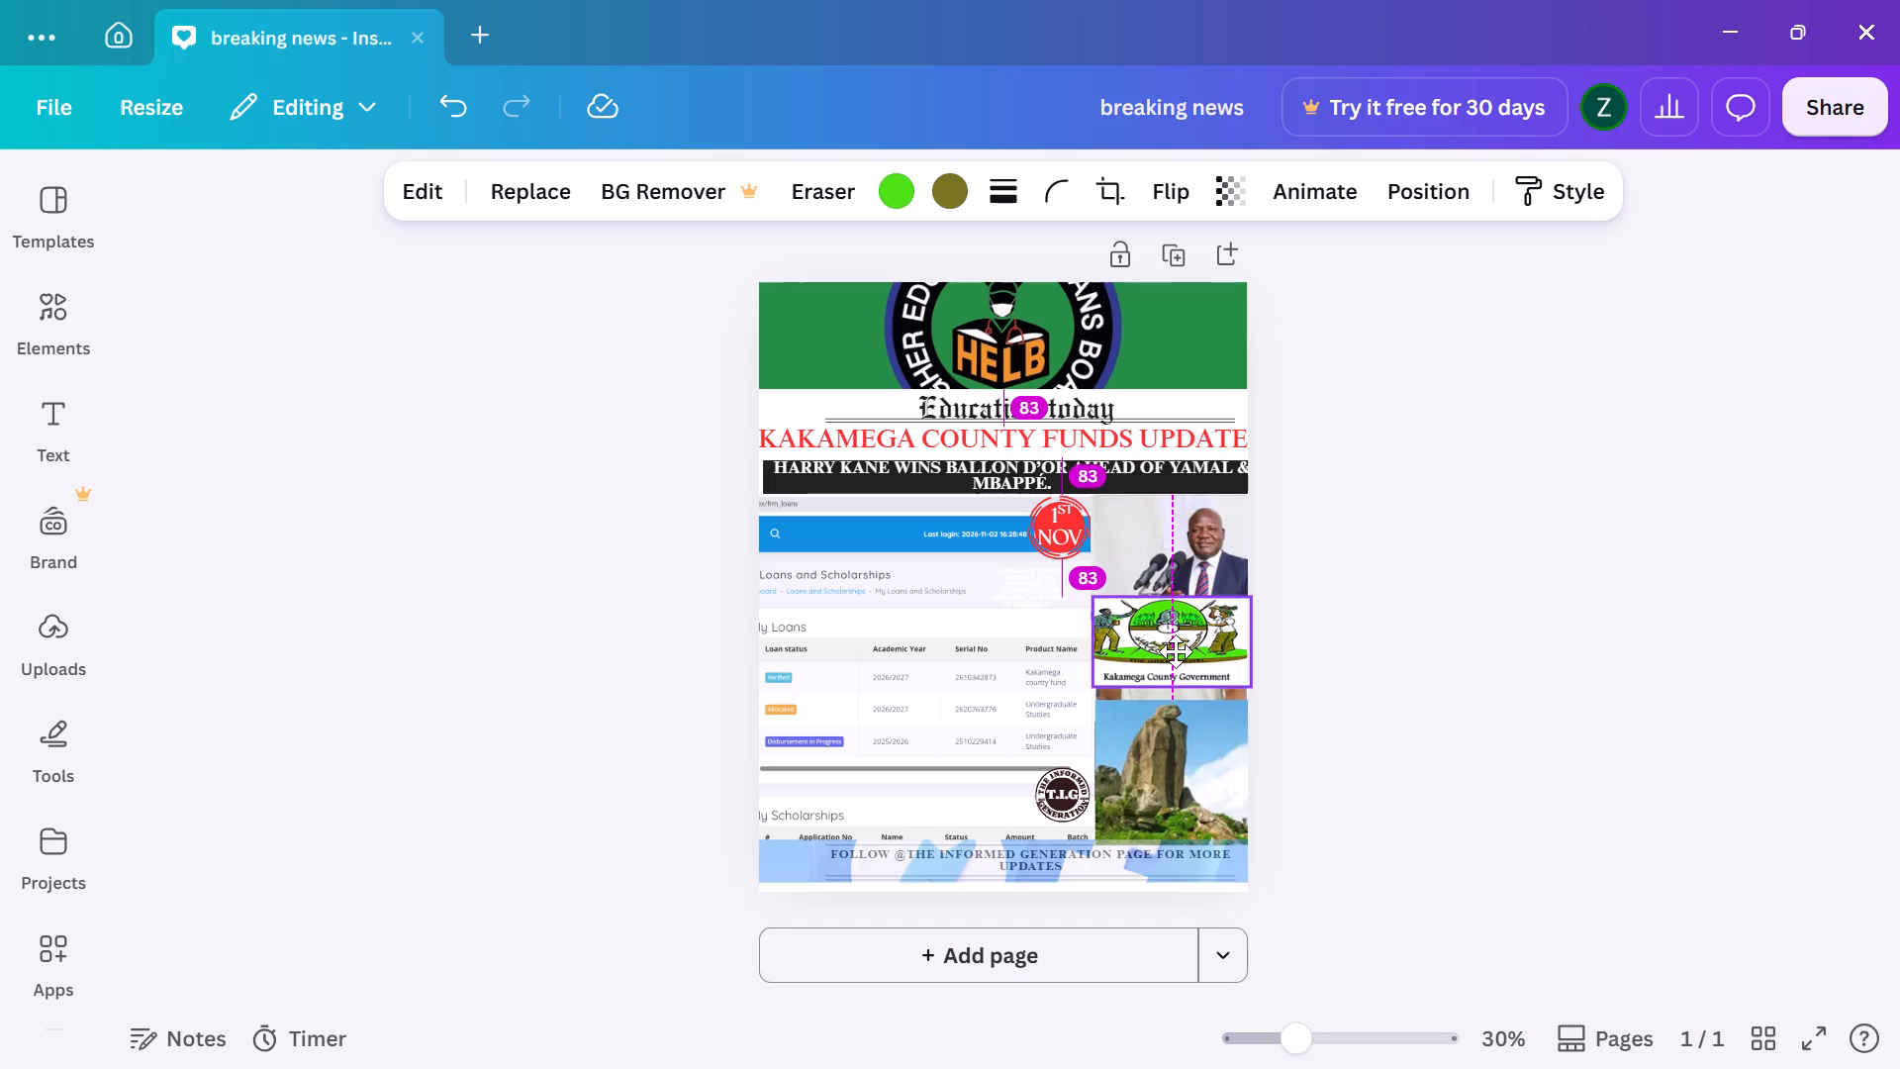
pyautogui.moveTo(1176, 651); pyautogui.dragTo(1177, 651)
pyautogui.click(1315, 647)
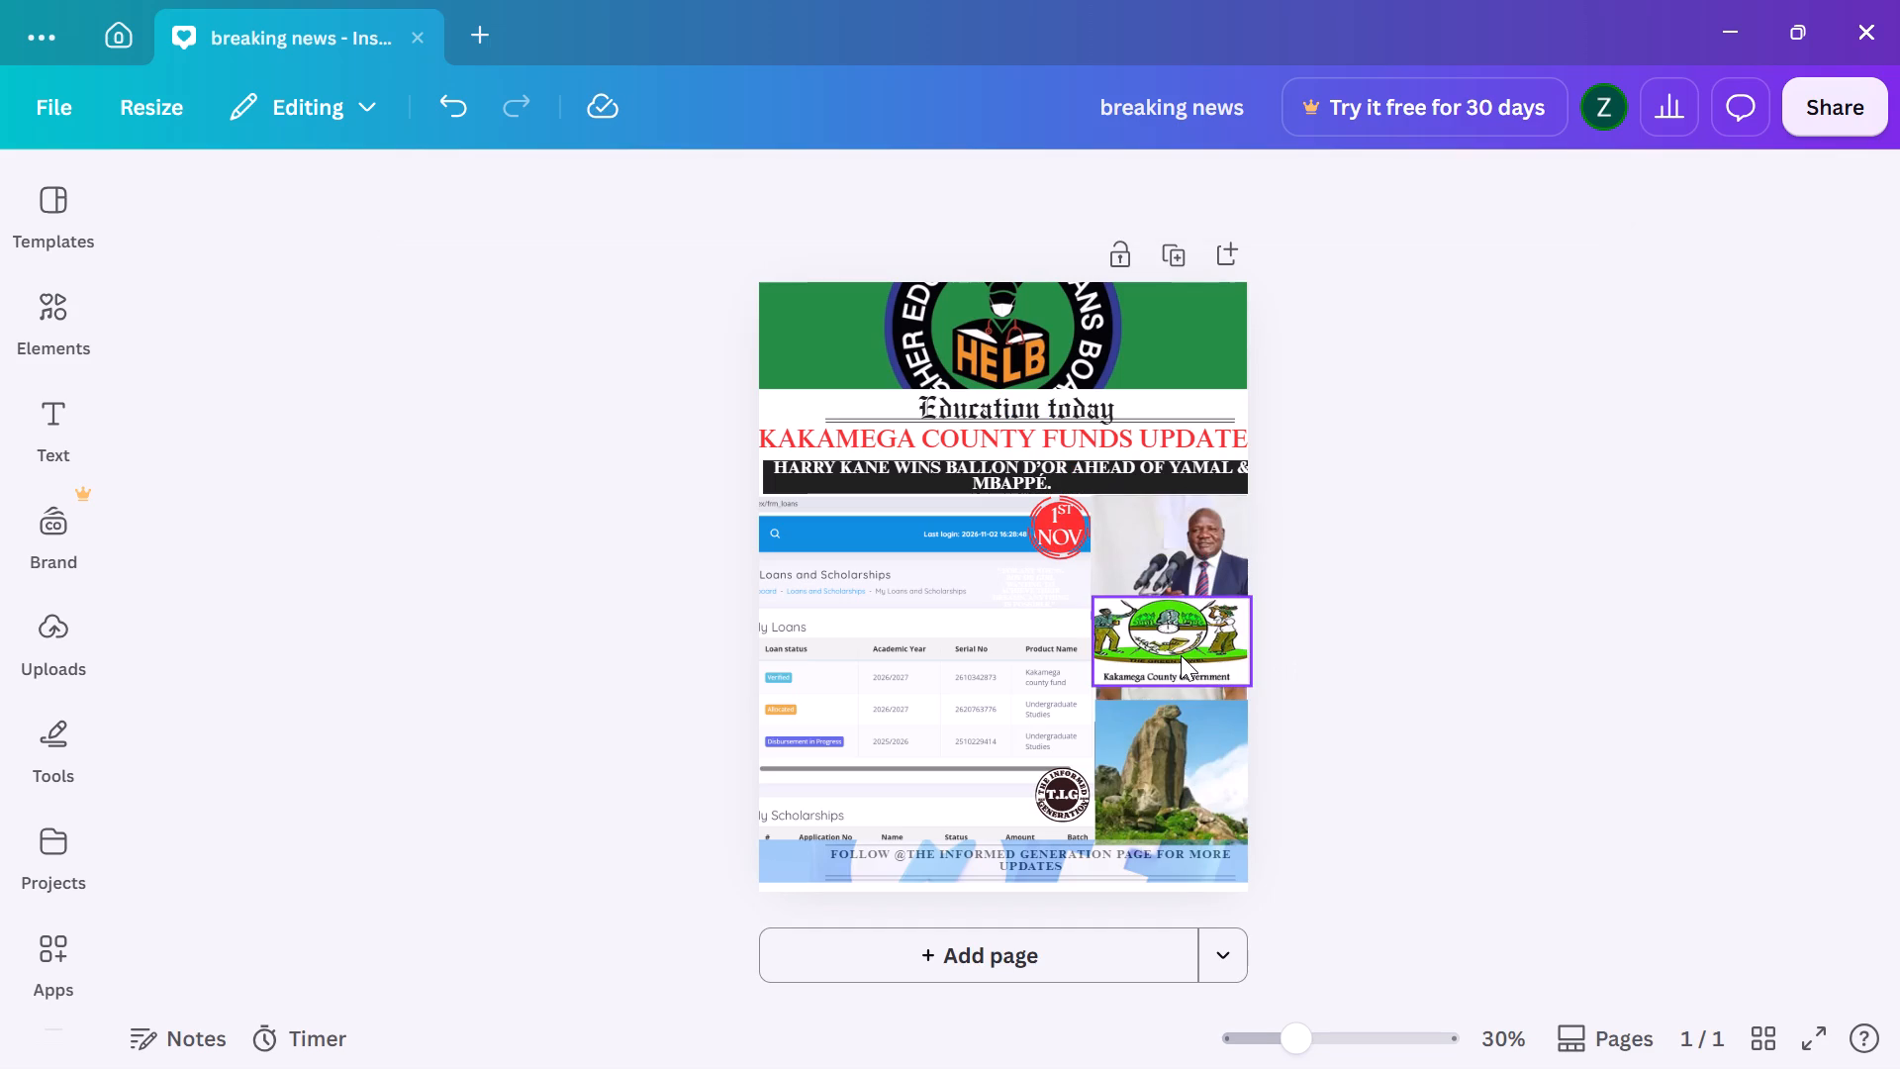
pyautogui.click(1181, 655)
pyautogui.moveTo(1176, 681); pyautogui.dragTo(1176, 687)
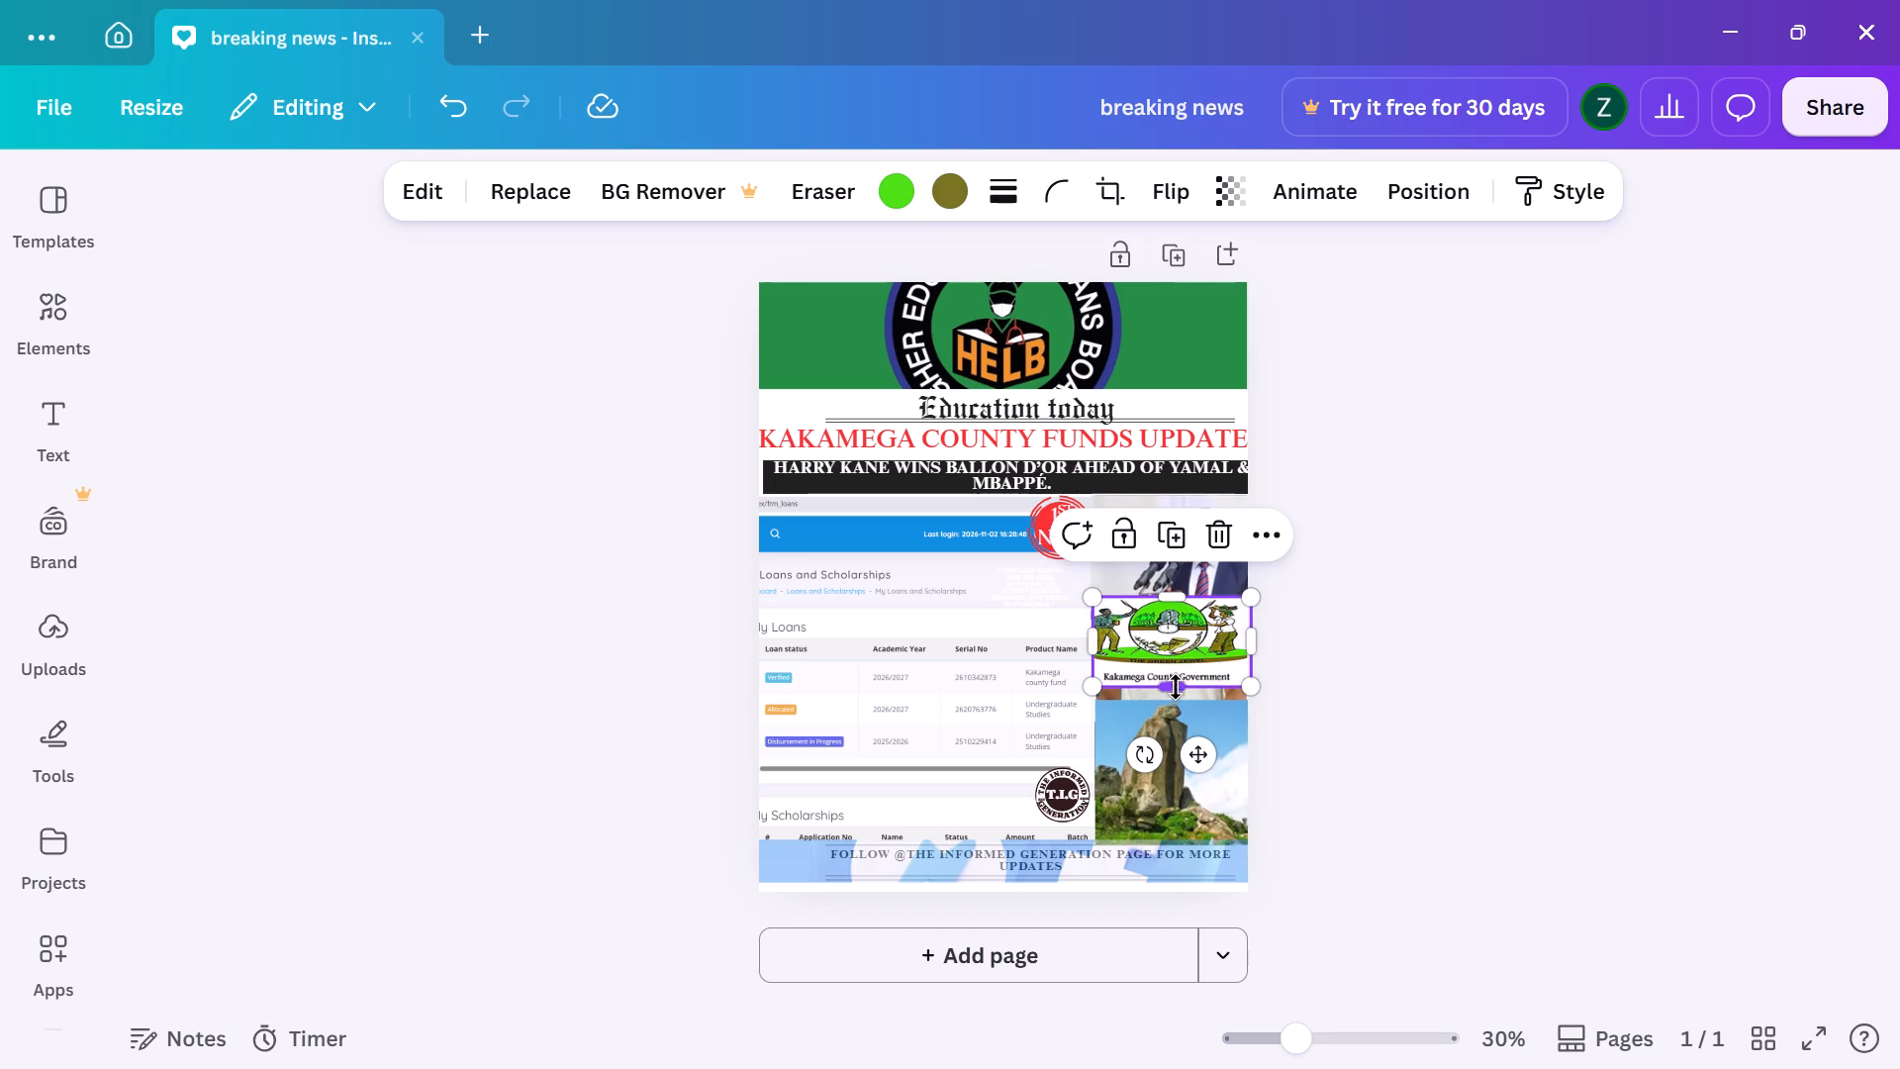
pyautogui.moveTo(1176, 687); pyautogui.dragTo(1176, 693)
pyautogui.click(1345, 681)
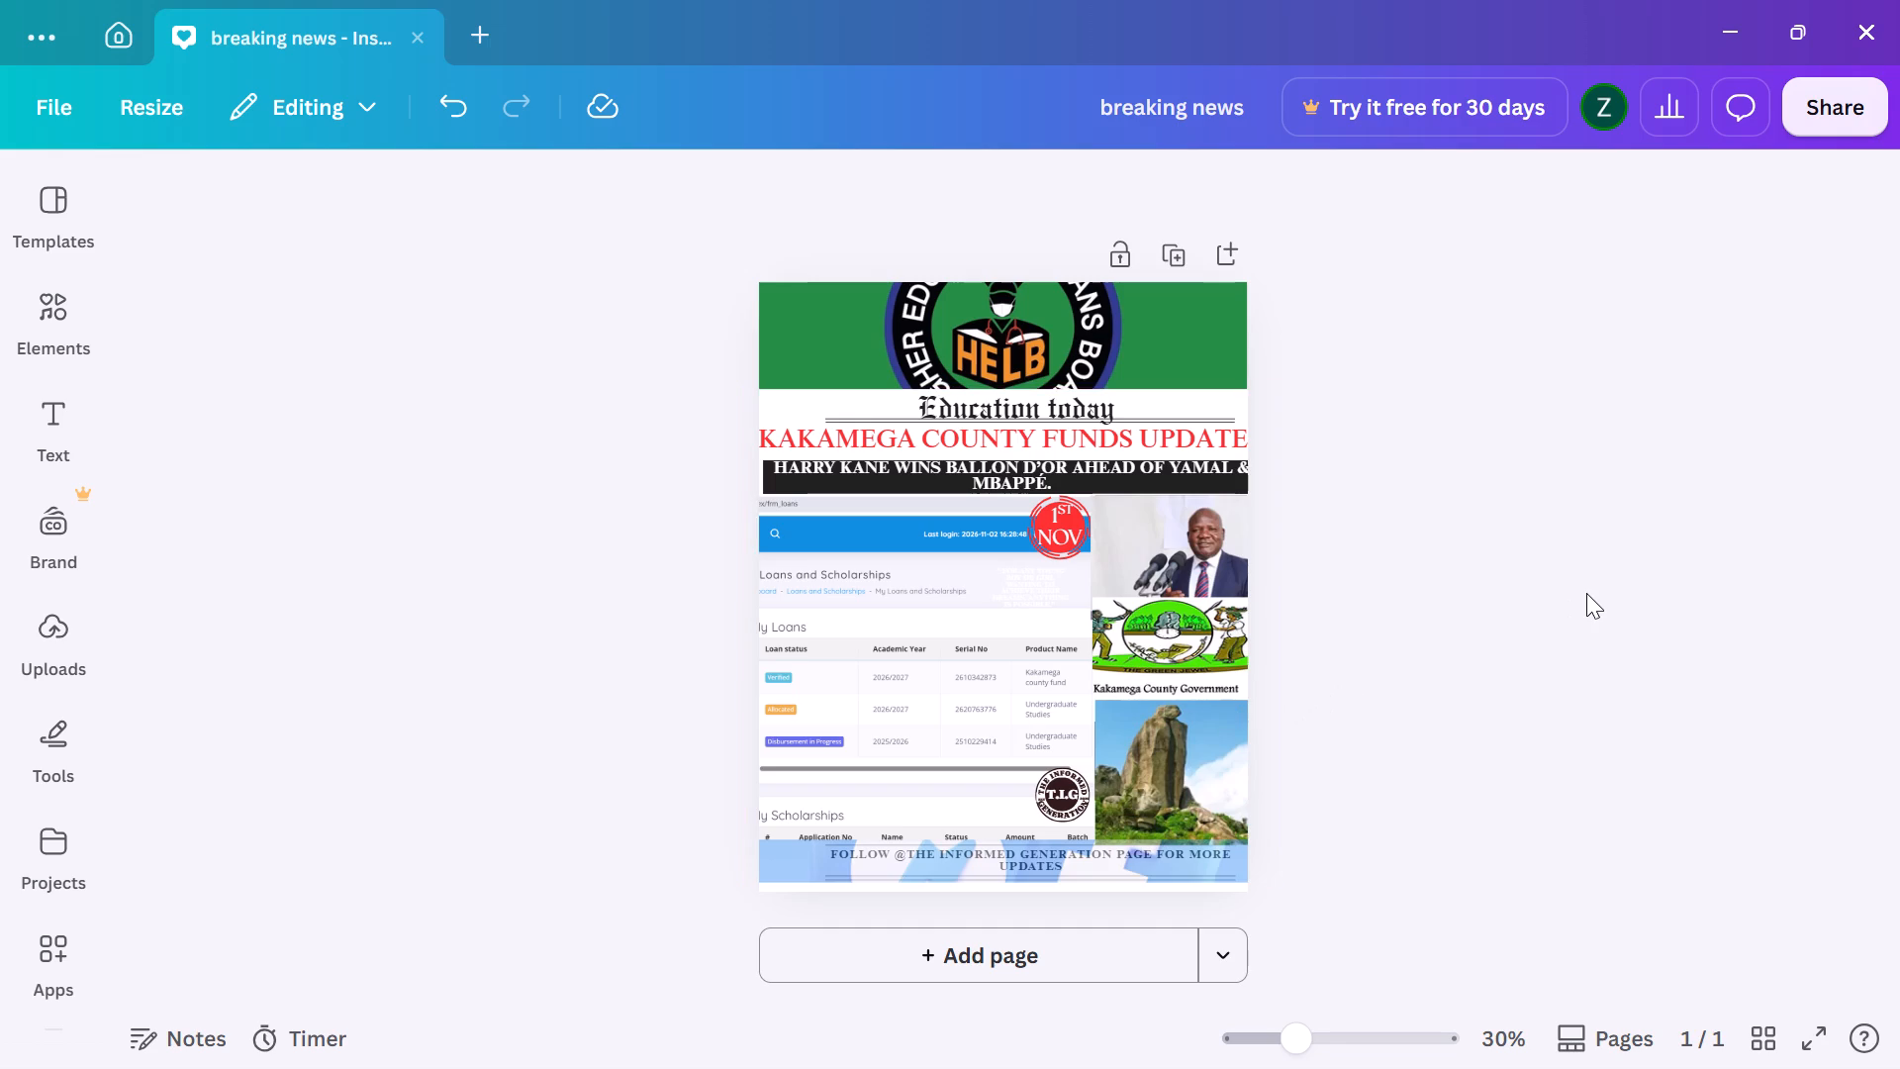
pyautogui.press('super+Tab')
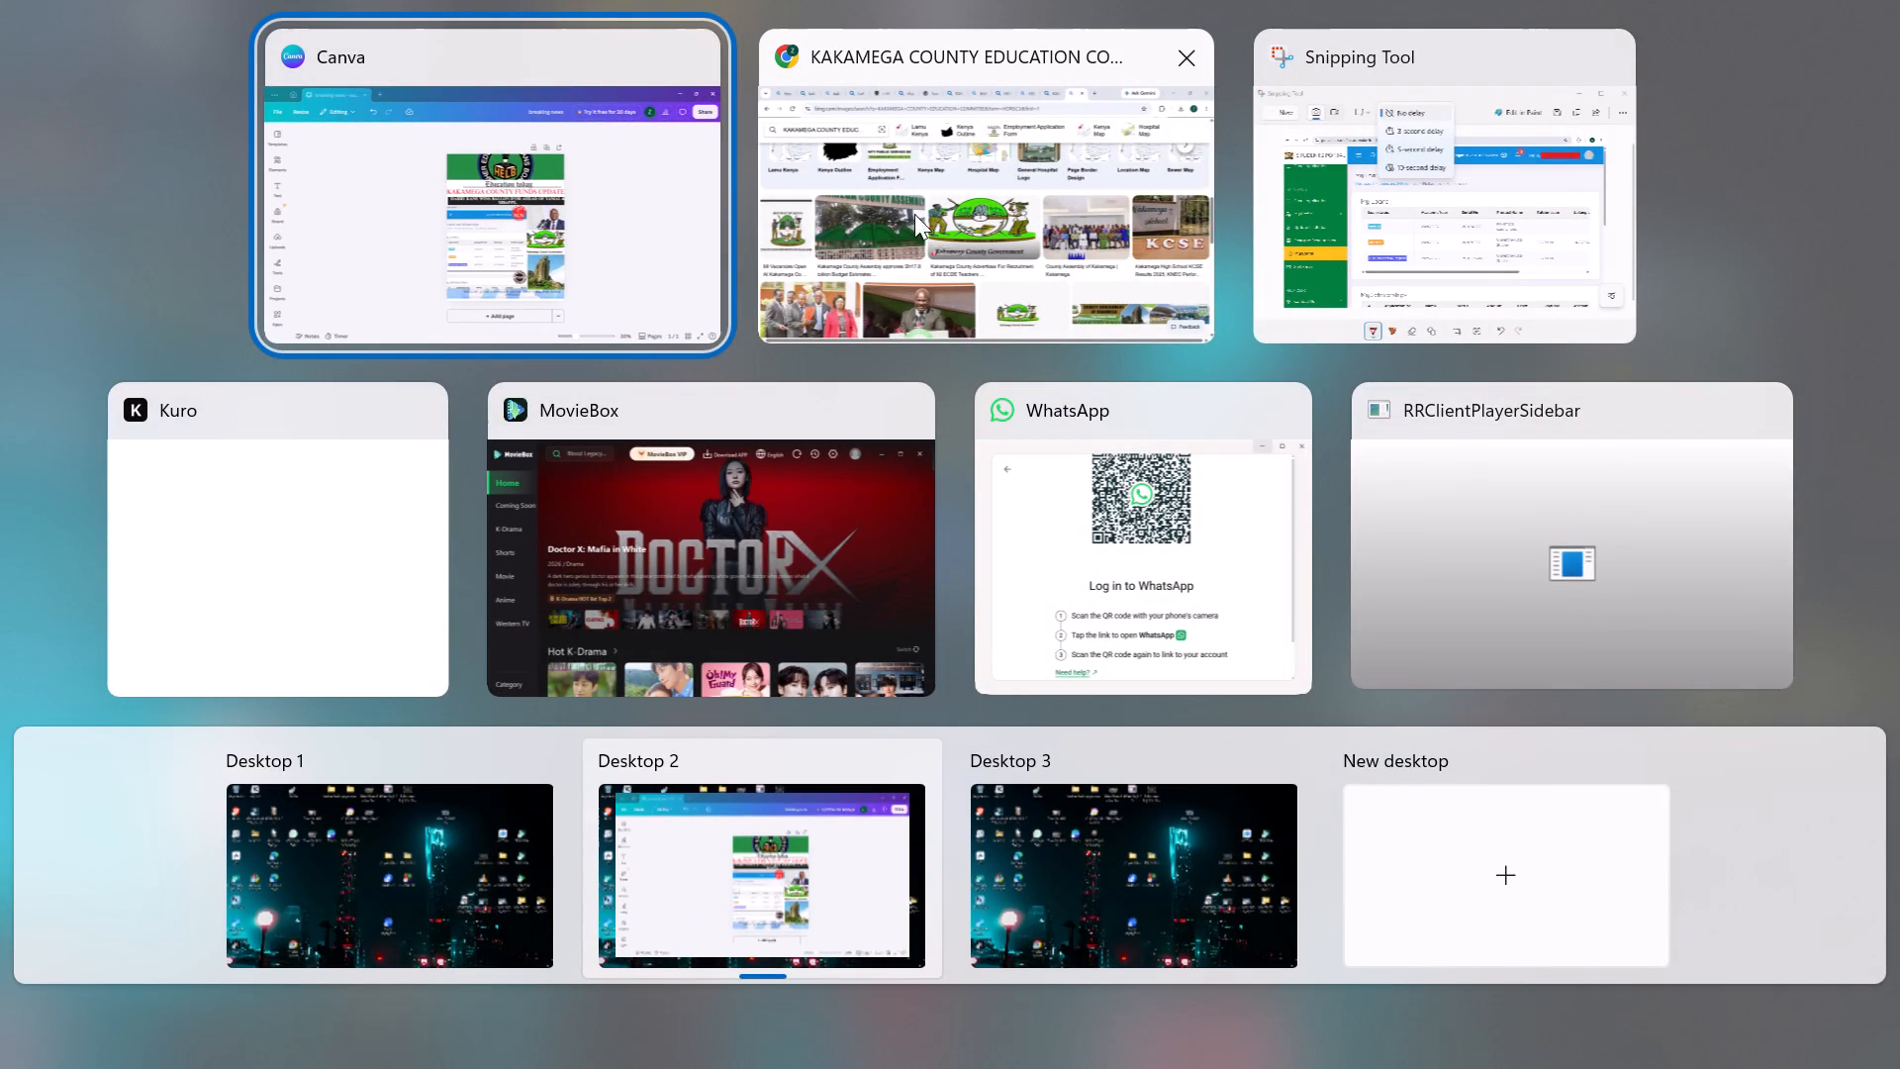
pyautogui.click(987, 216)
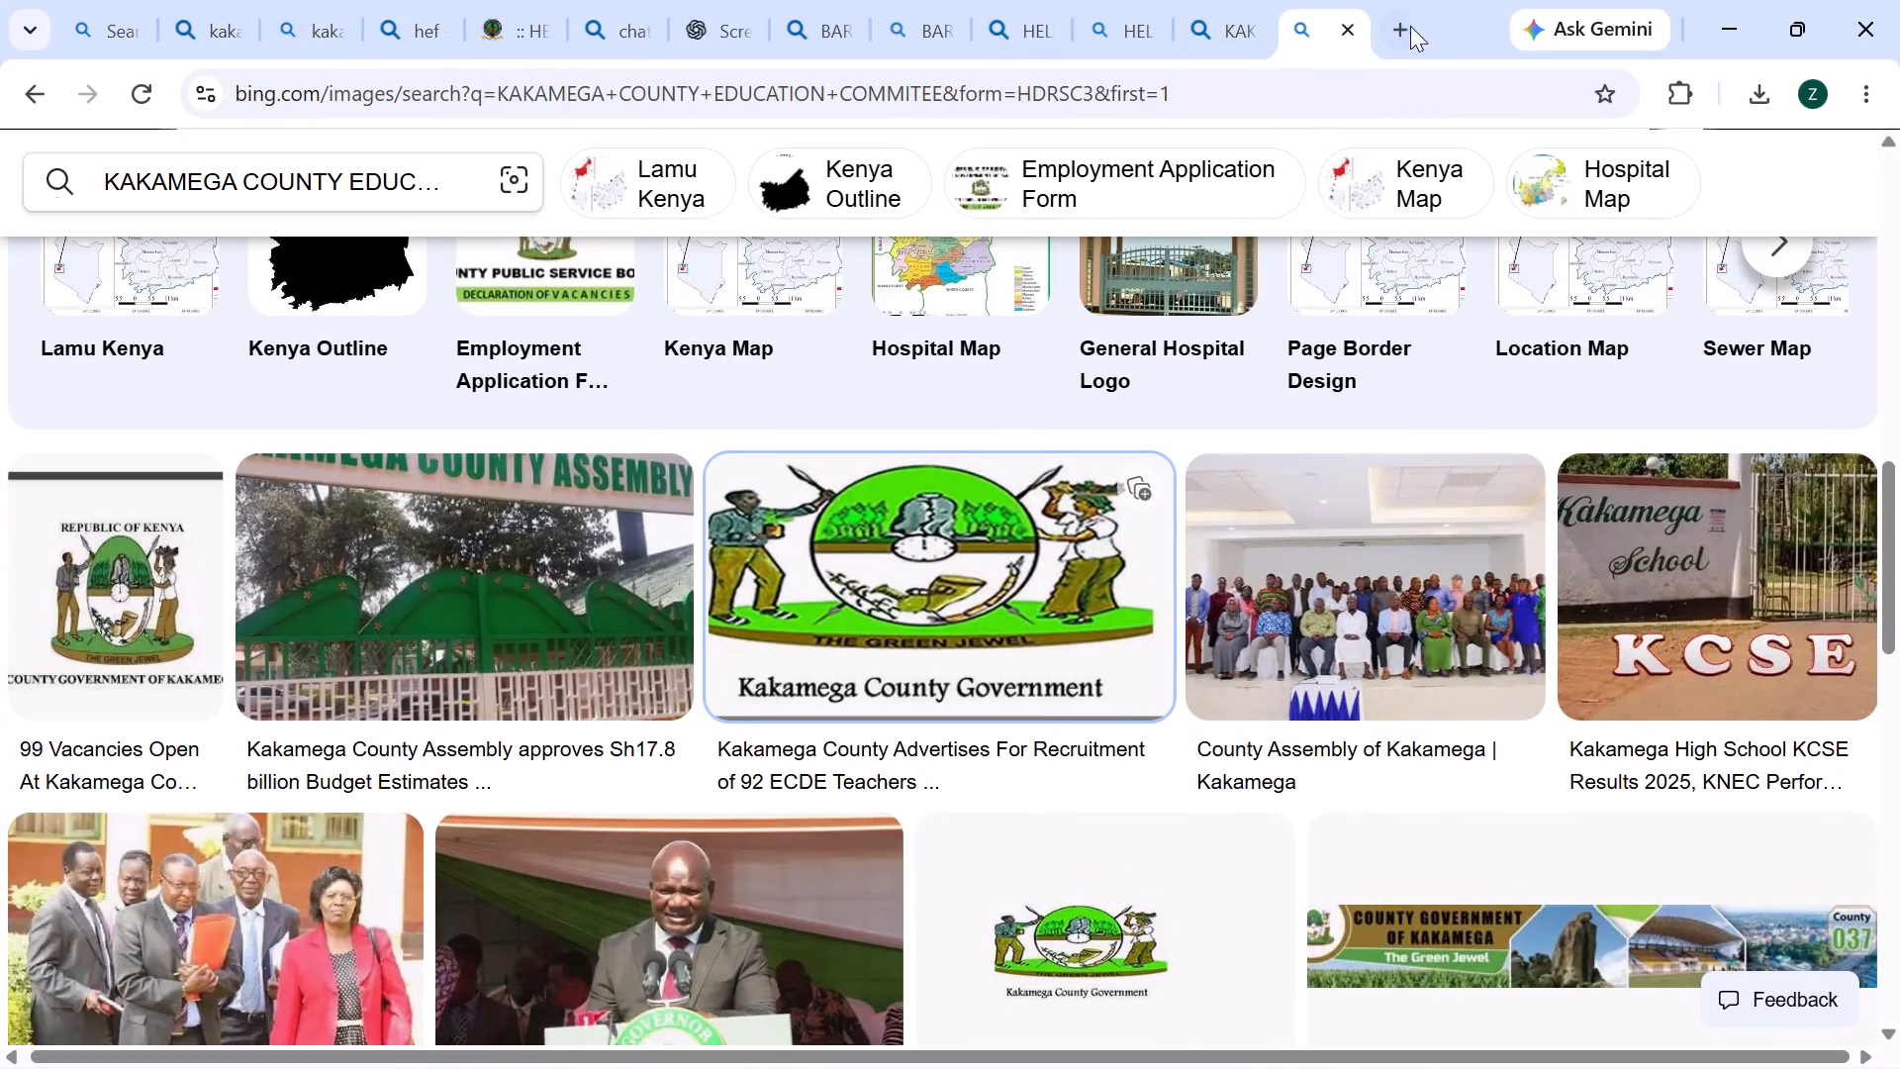
pyautogui.click(1414, 32)
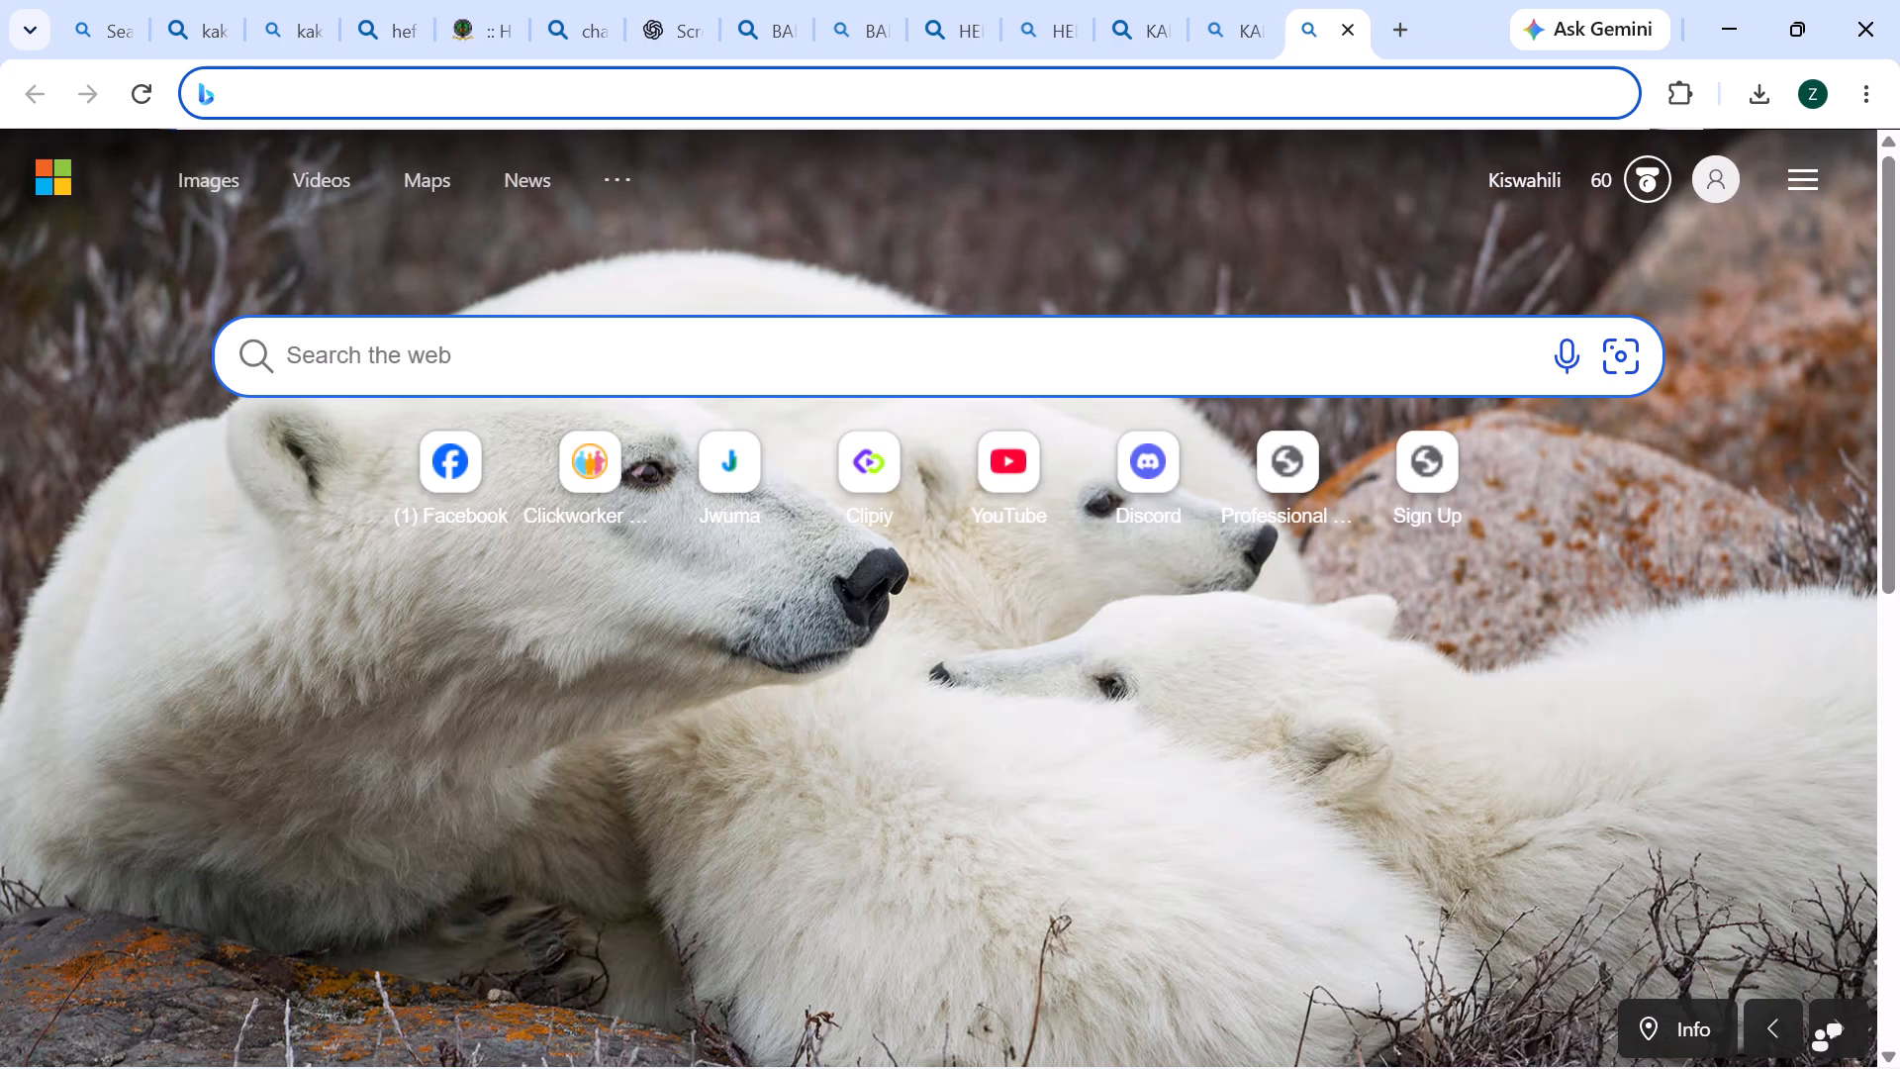
pyautogui.click(1311, 100)
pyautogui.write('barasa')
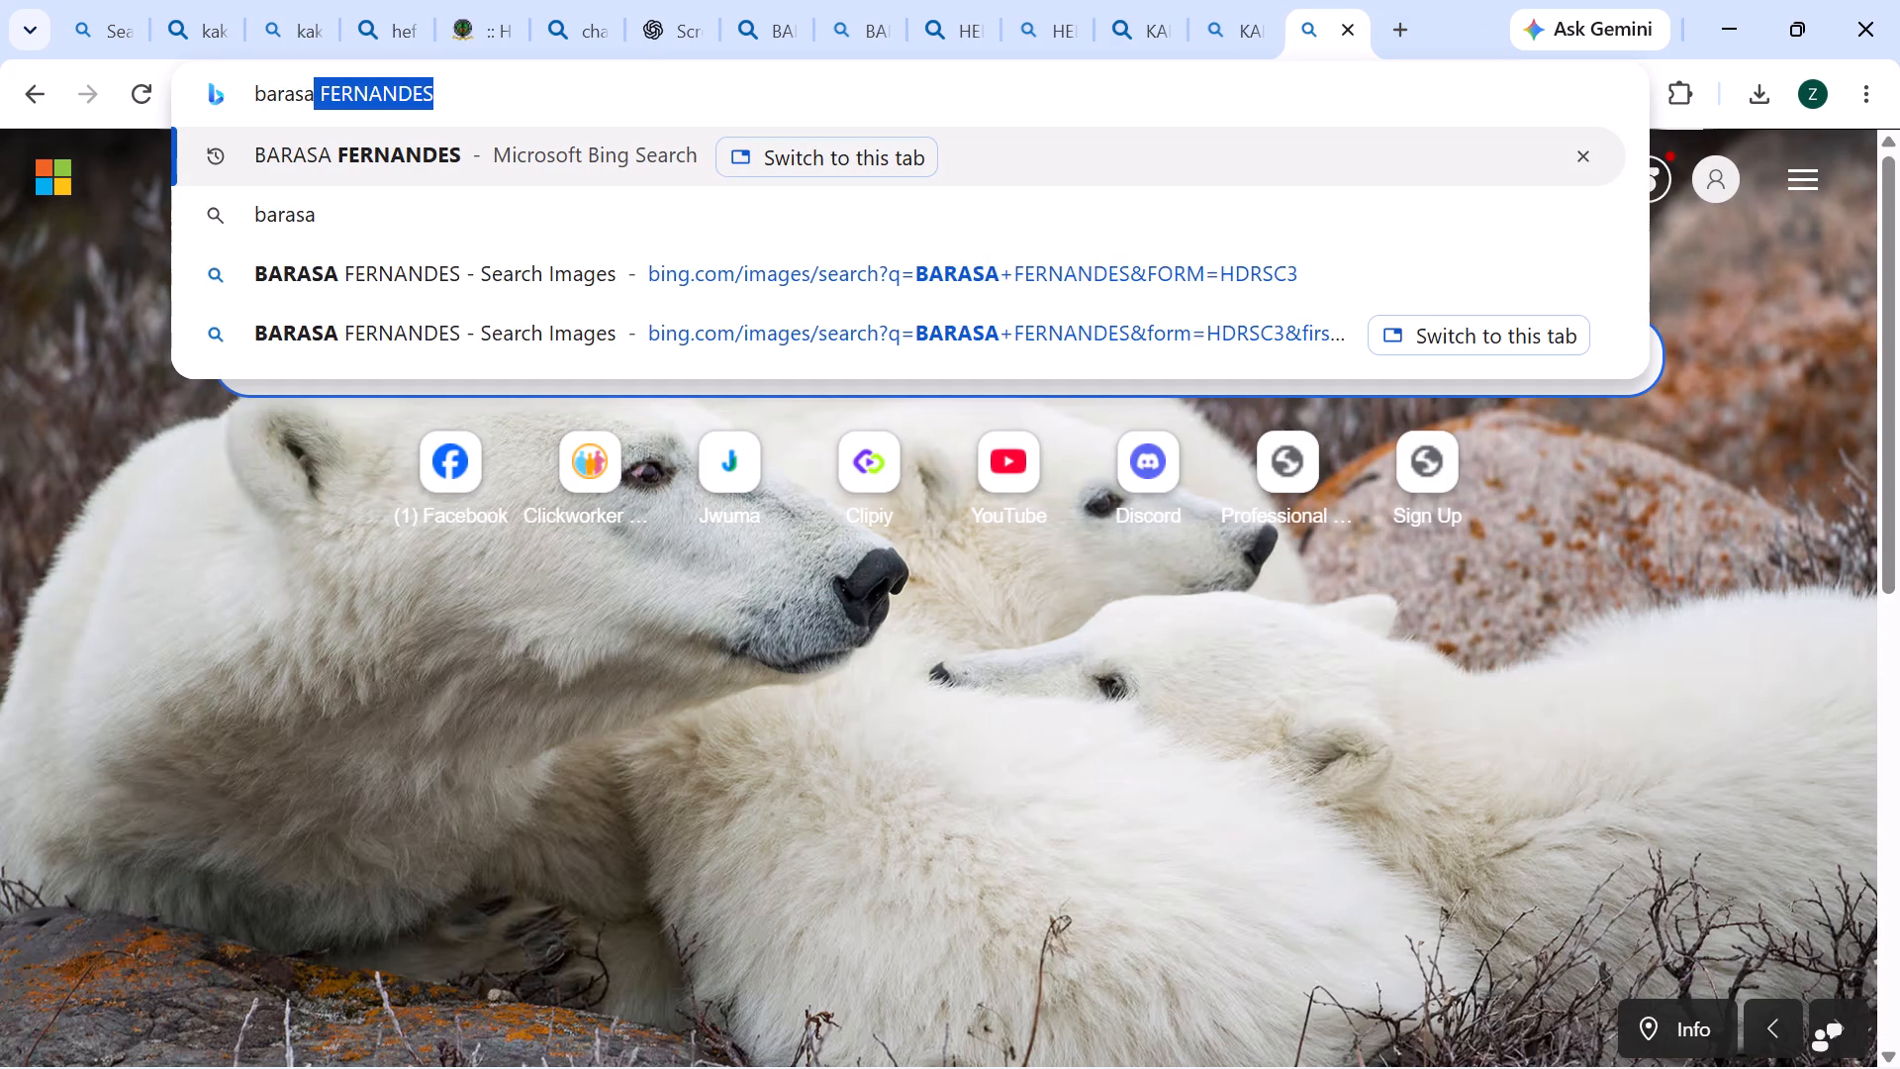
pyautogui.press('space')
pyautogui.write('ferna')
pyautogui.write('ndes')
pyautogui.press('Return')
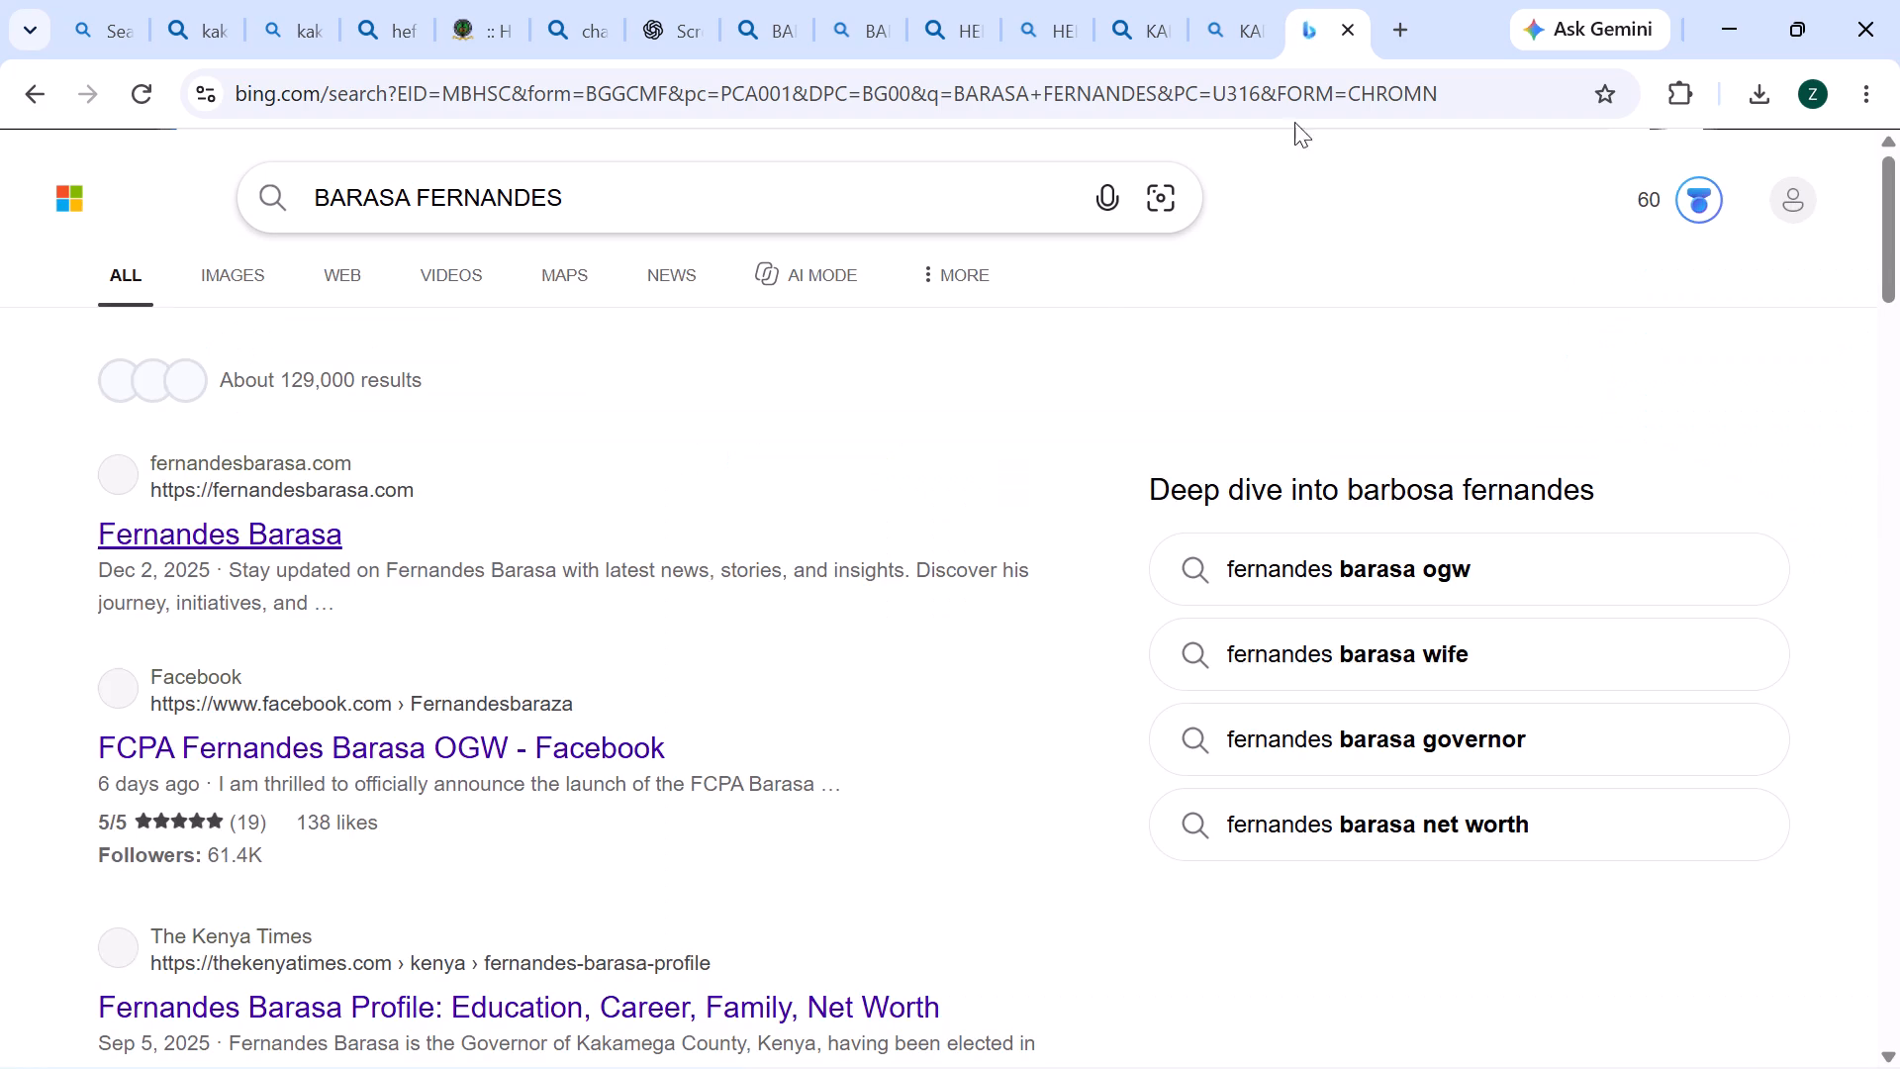
pyautogui.click(271, 277)
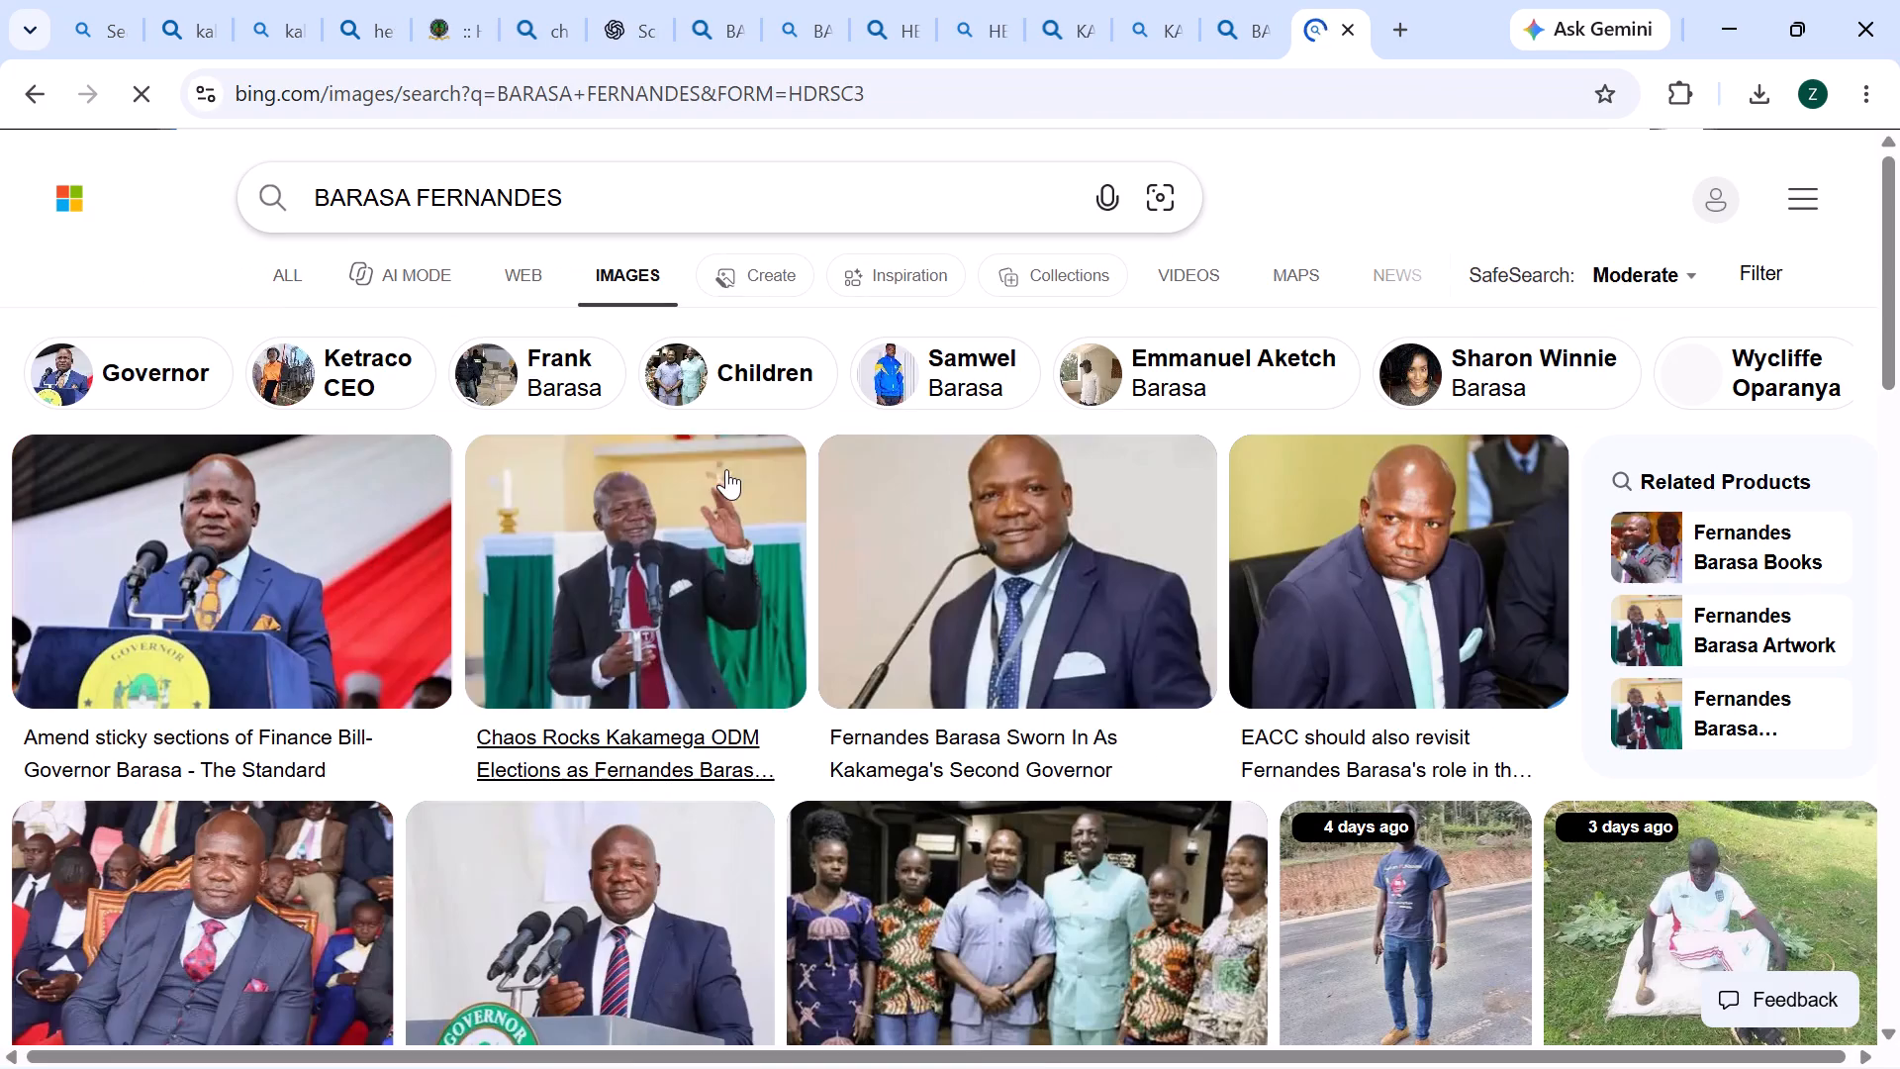
# Look through the "BARASA FERNANDES" image results for another photo of the Kakamega governor to use on the poster.
pyautogui.scroll(-5, 975, 592)
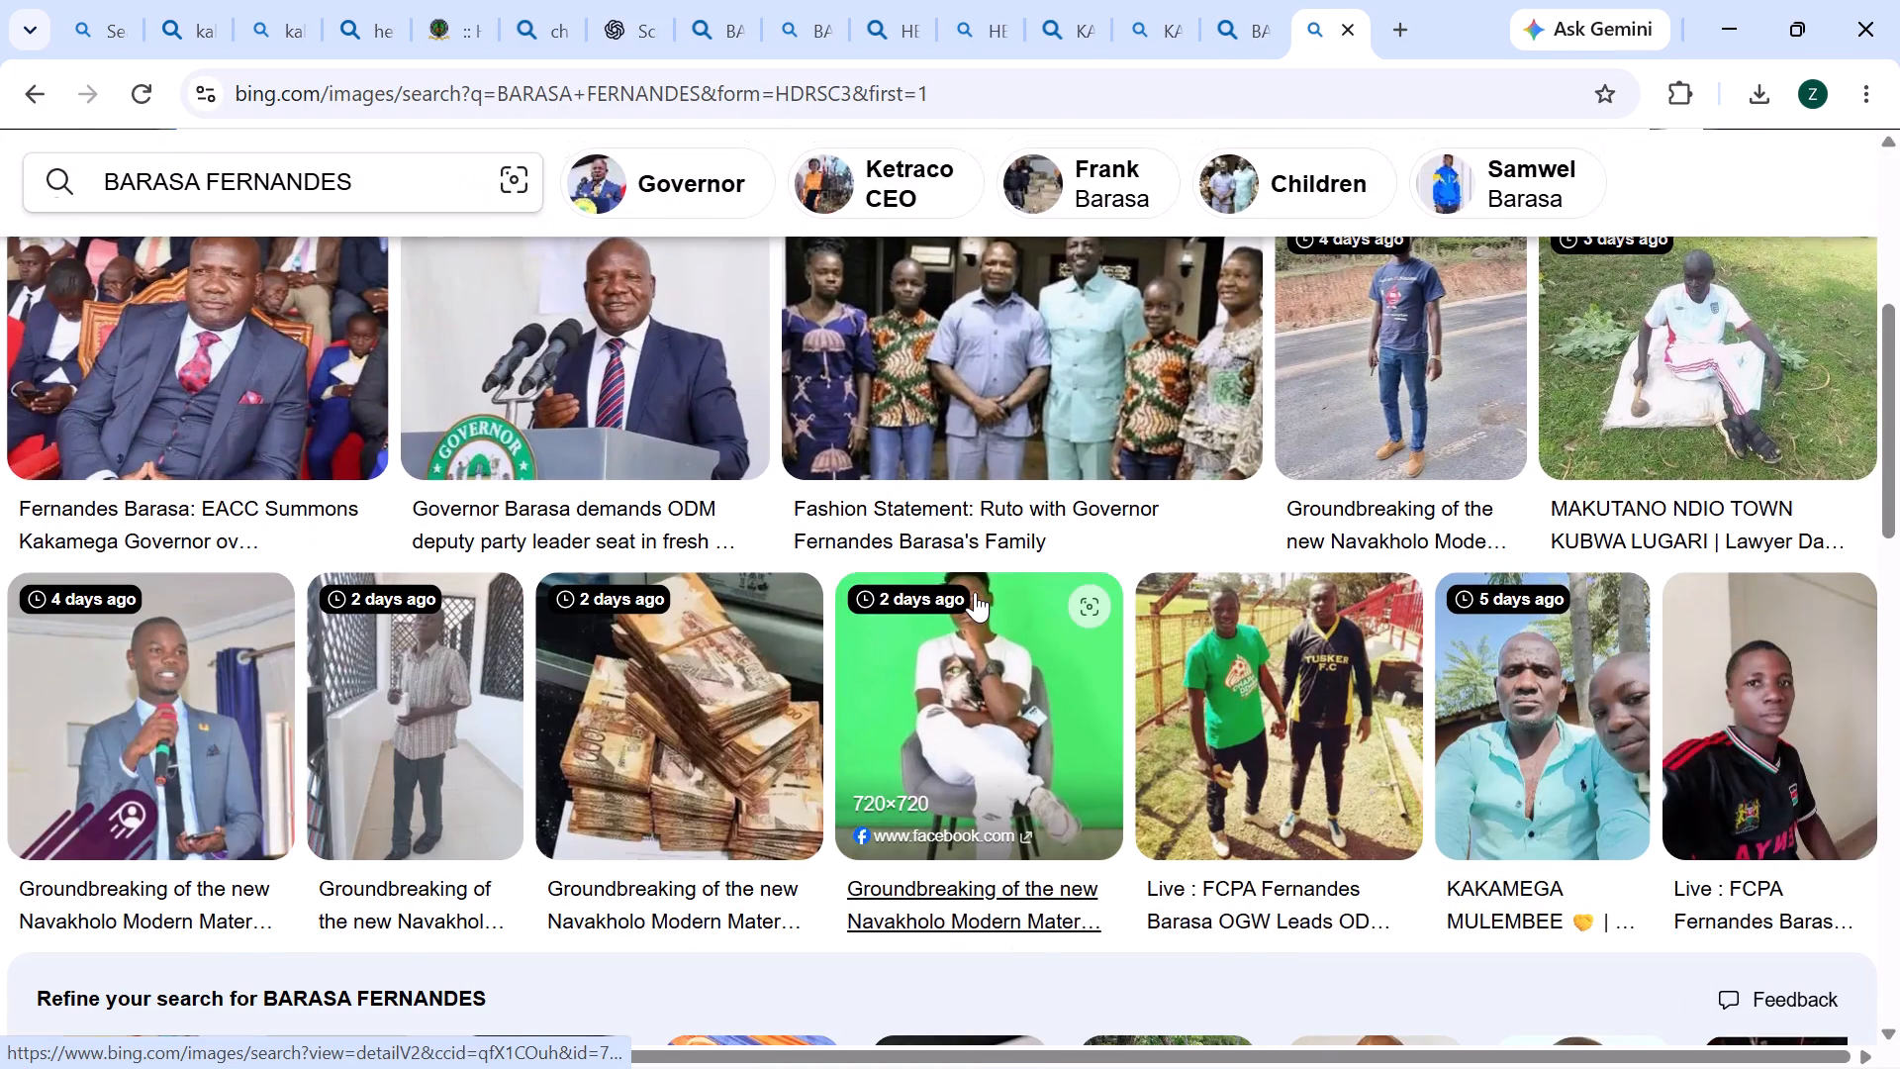
pyautogui.scroll(-3, 975, 592)
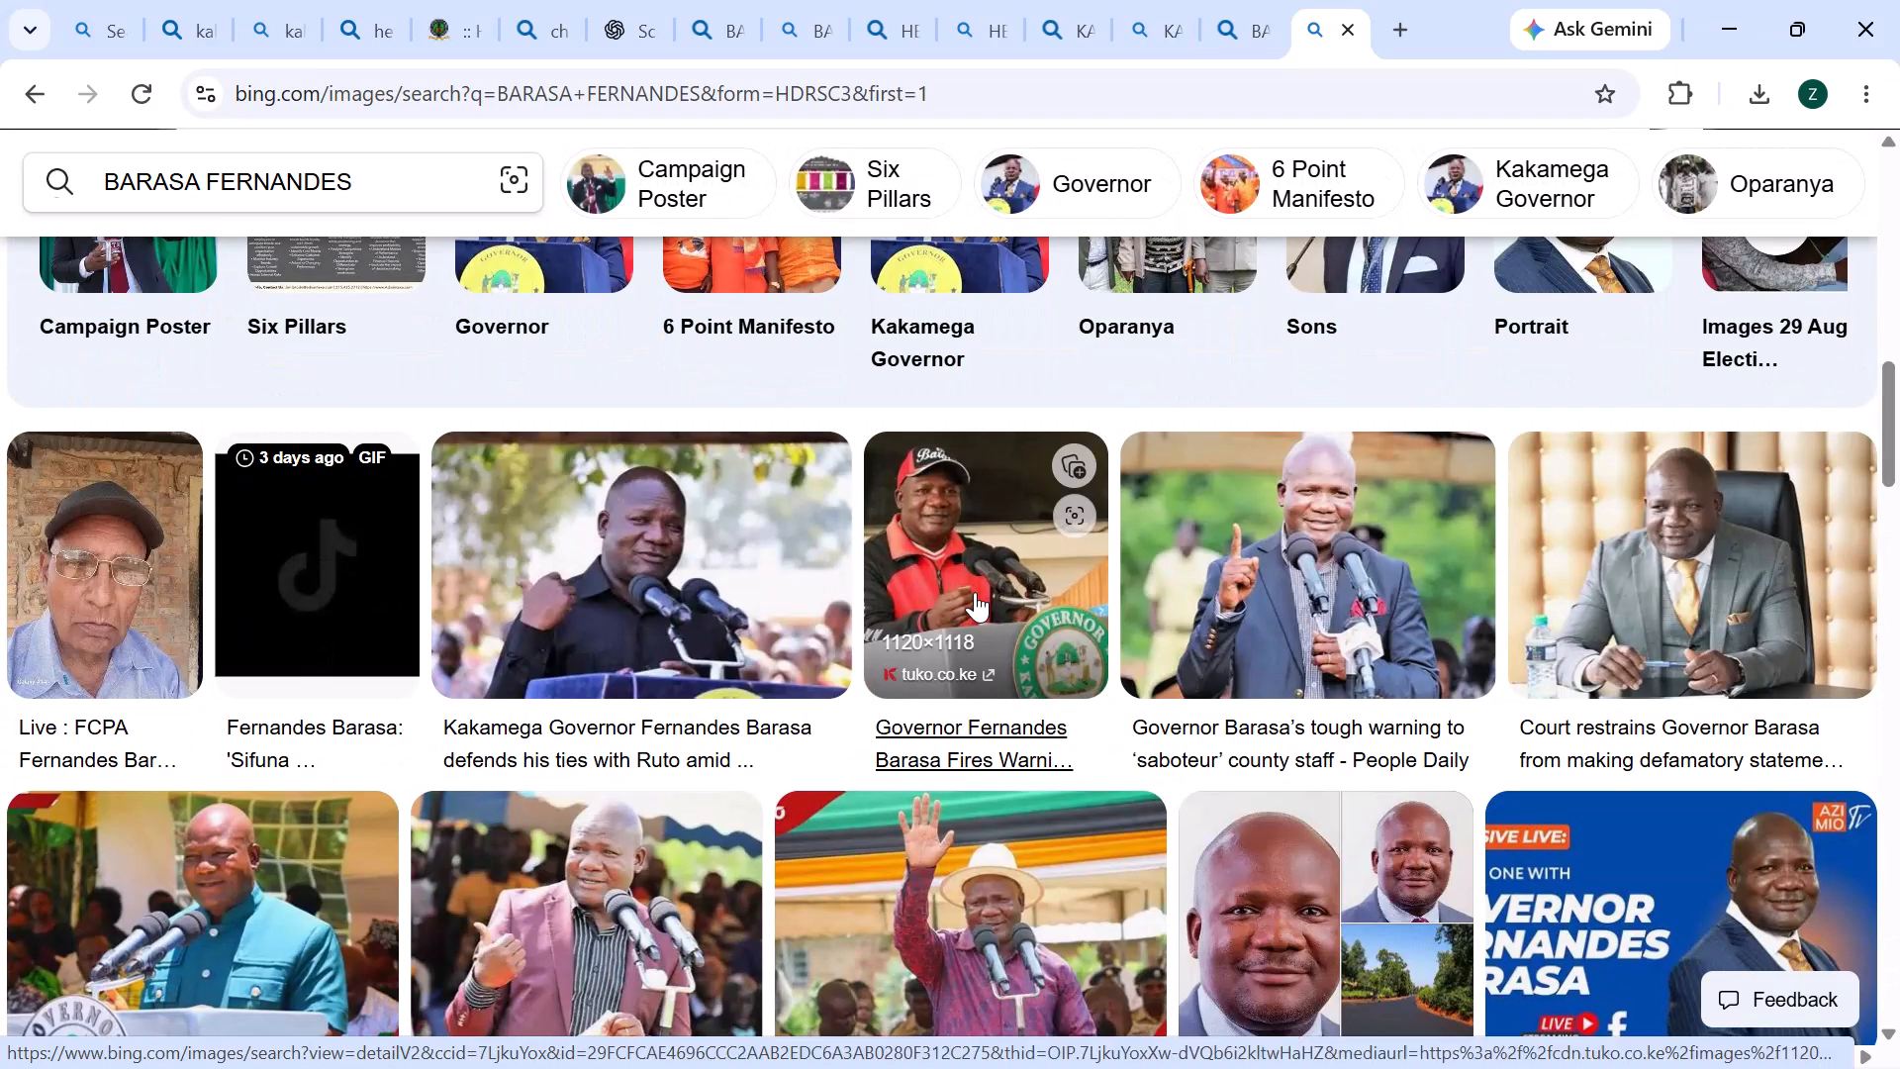
pyautogui.scroll(-2, 975, 592)
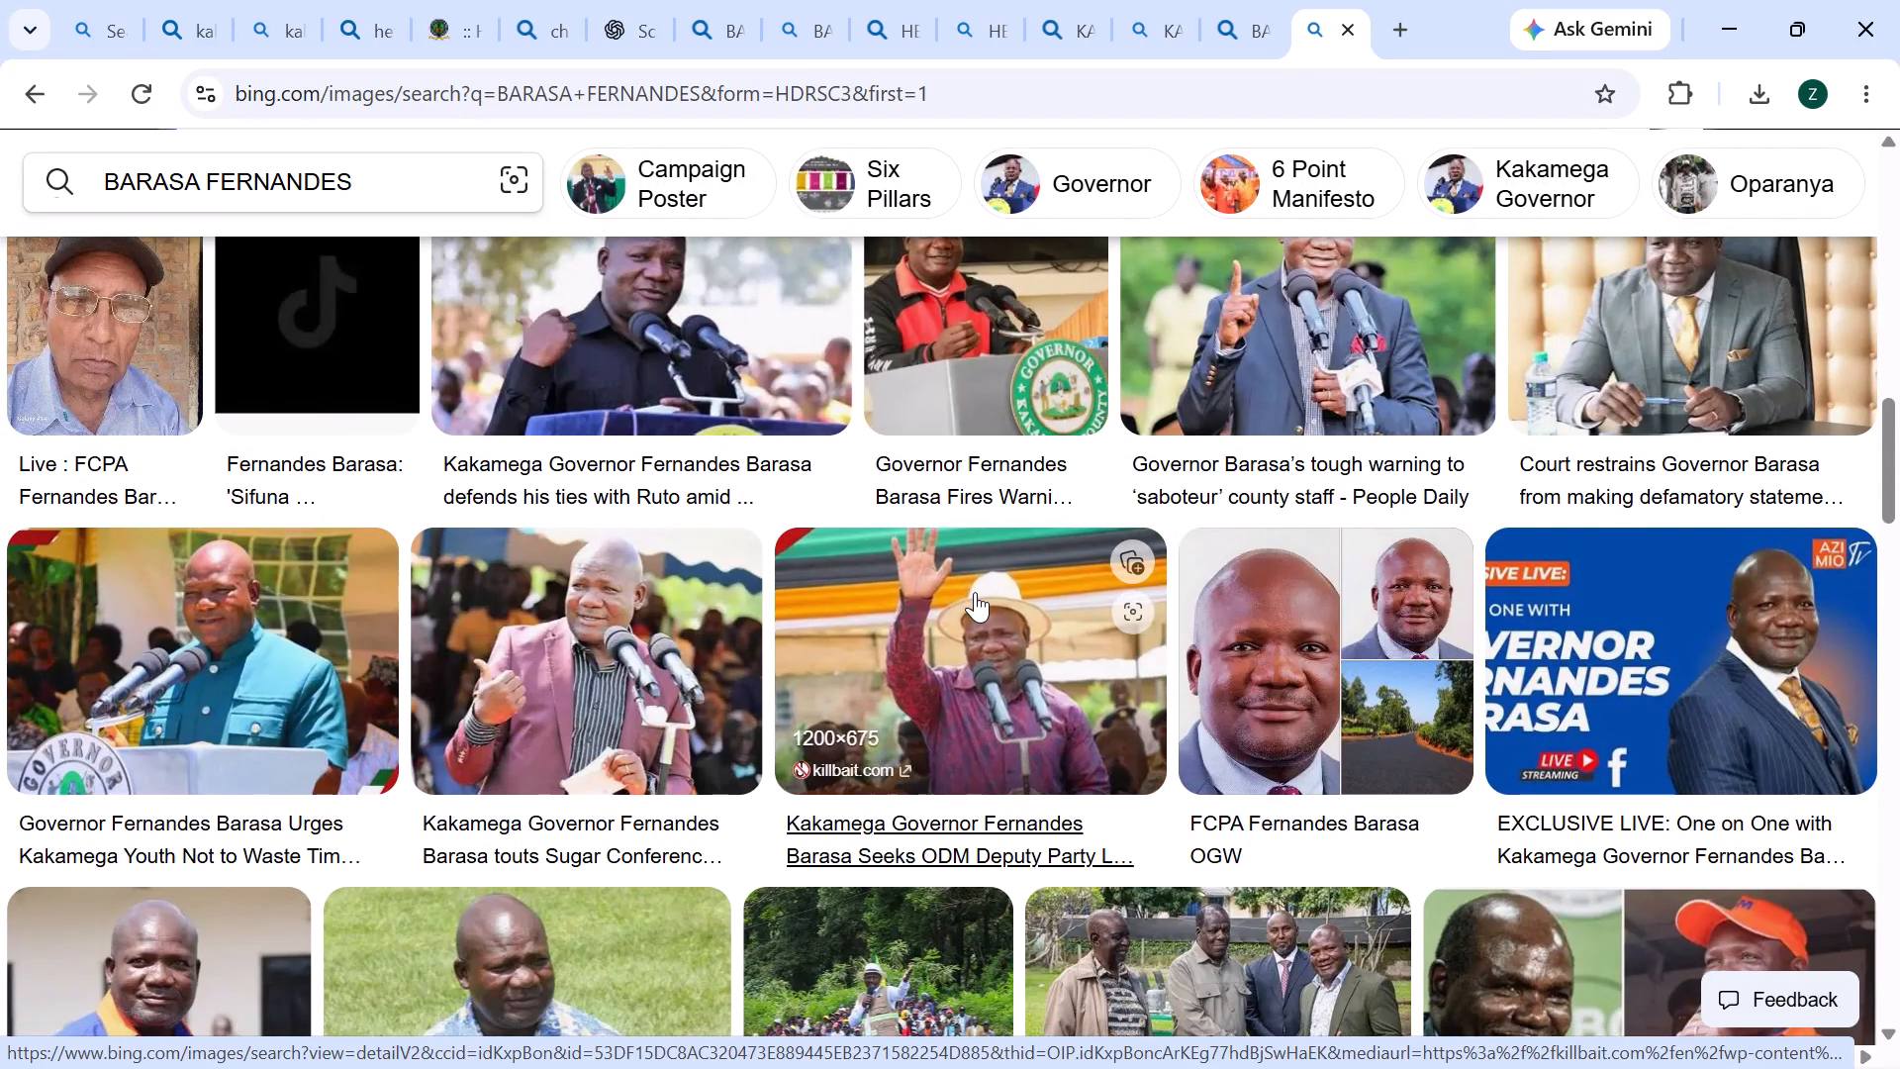
pyautogui.scroll(-4, 975, 592)
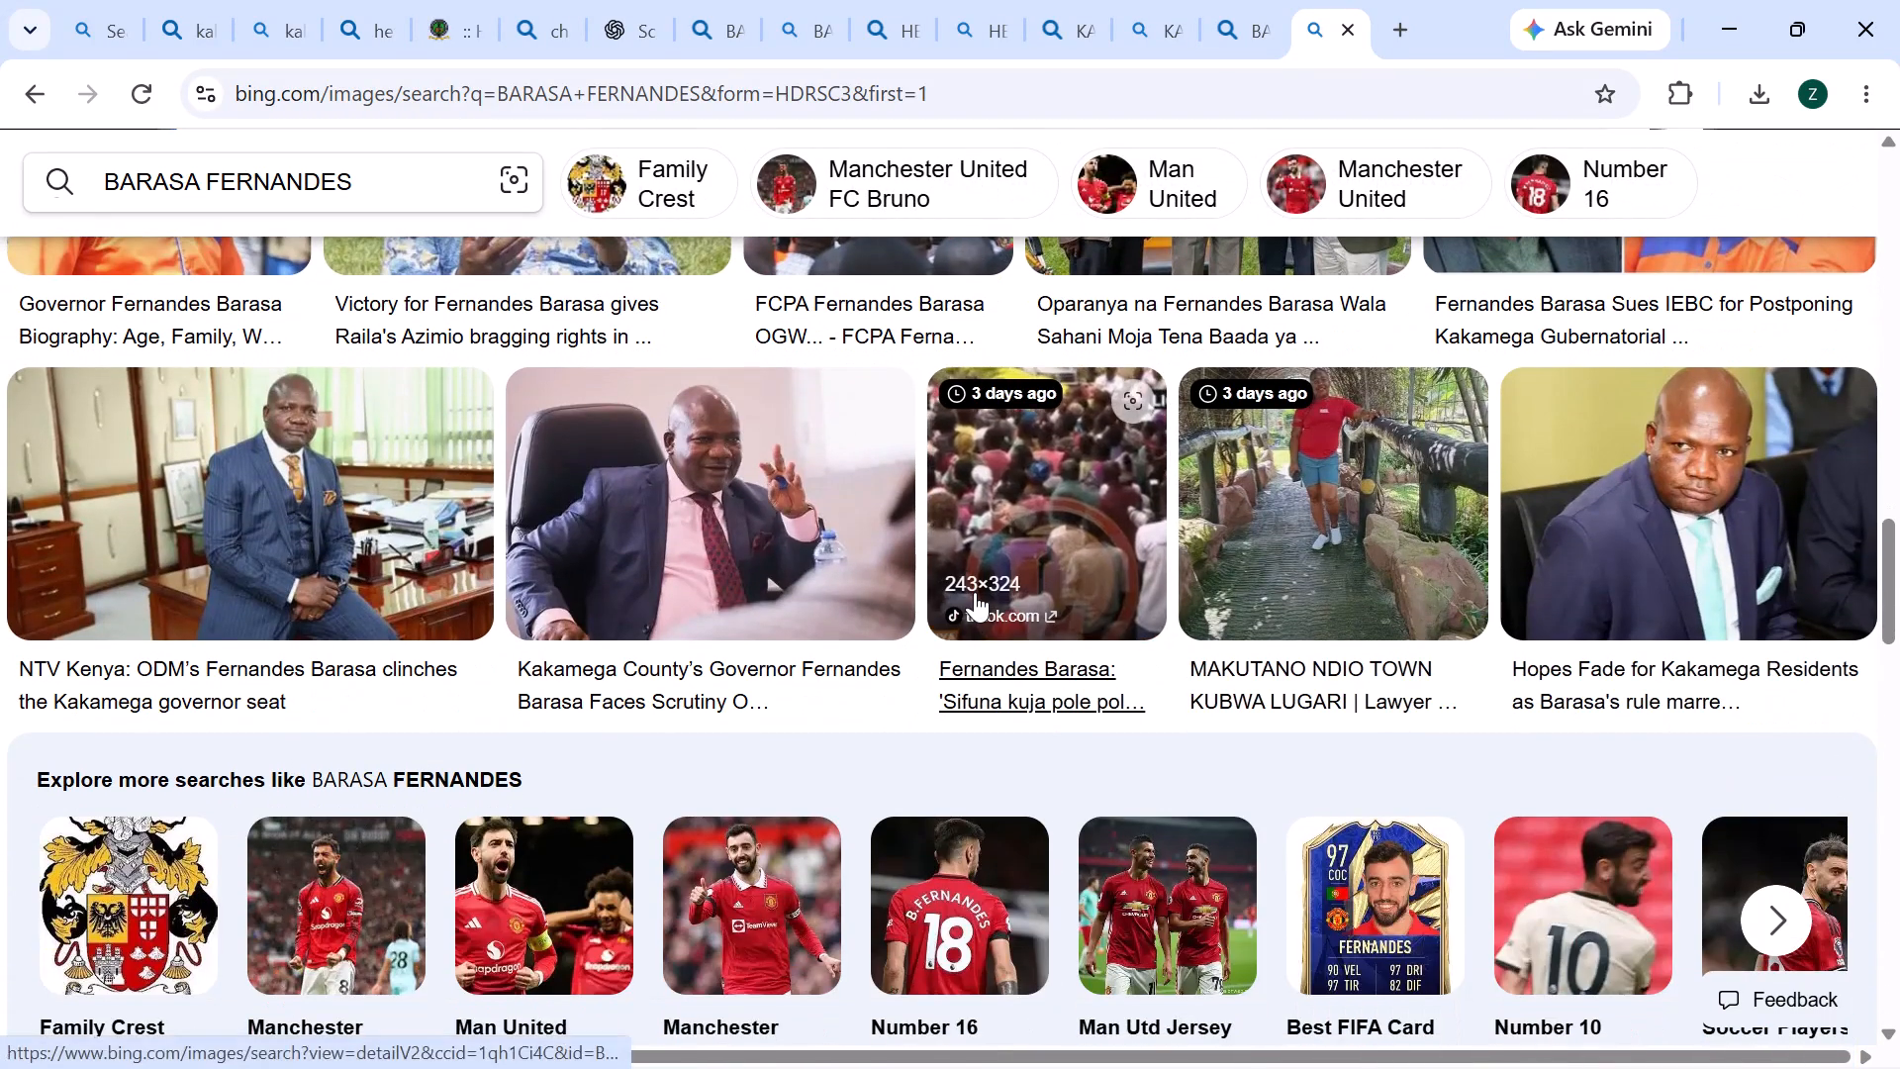
pyautogui.scroll(-2, 975, 592)
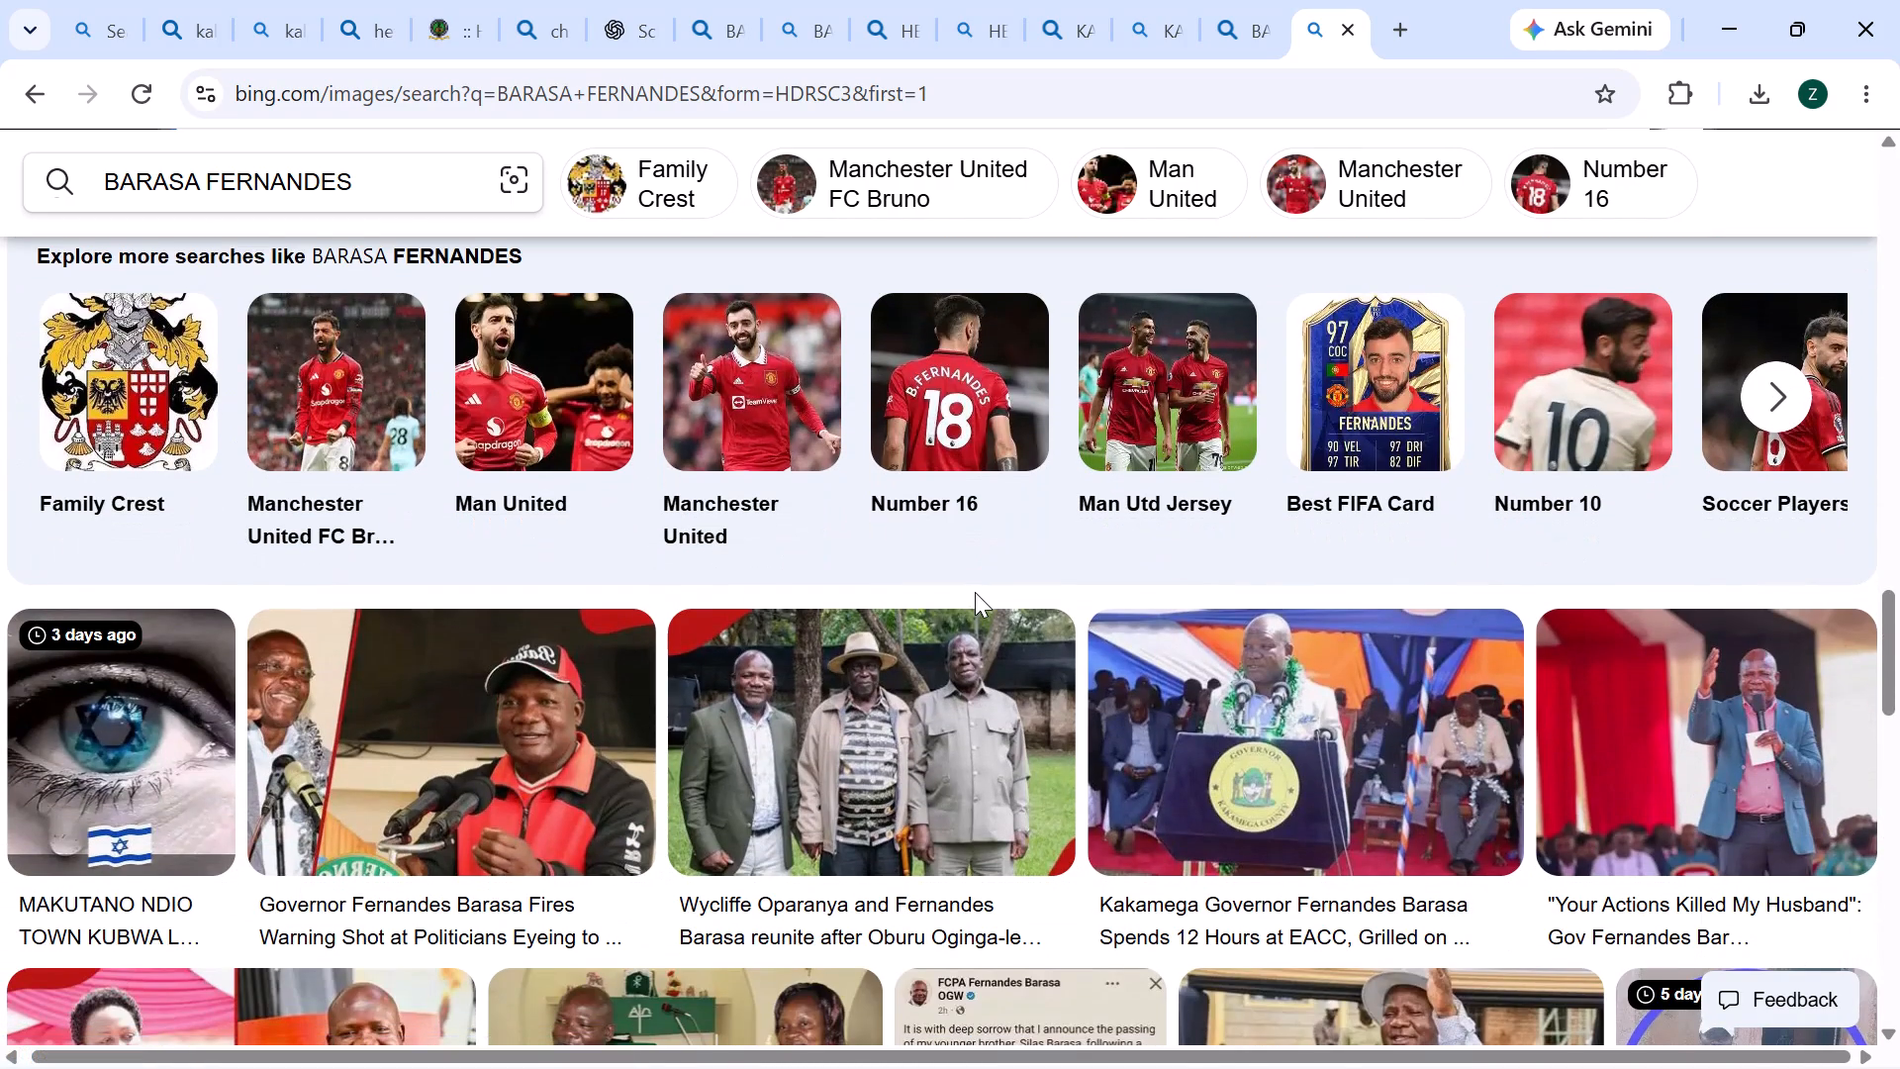
pyautogui.scroll(-1, 975, 592)
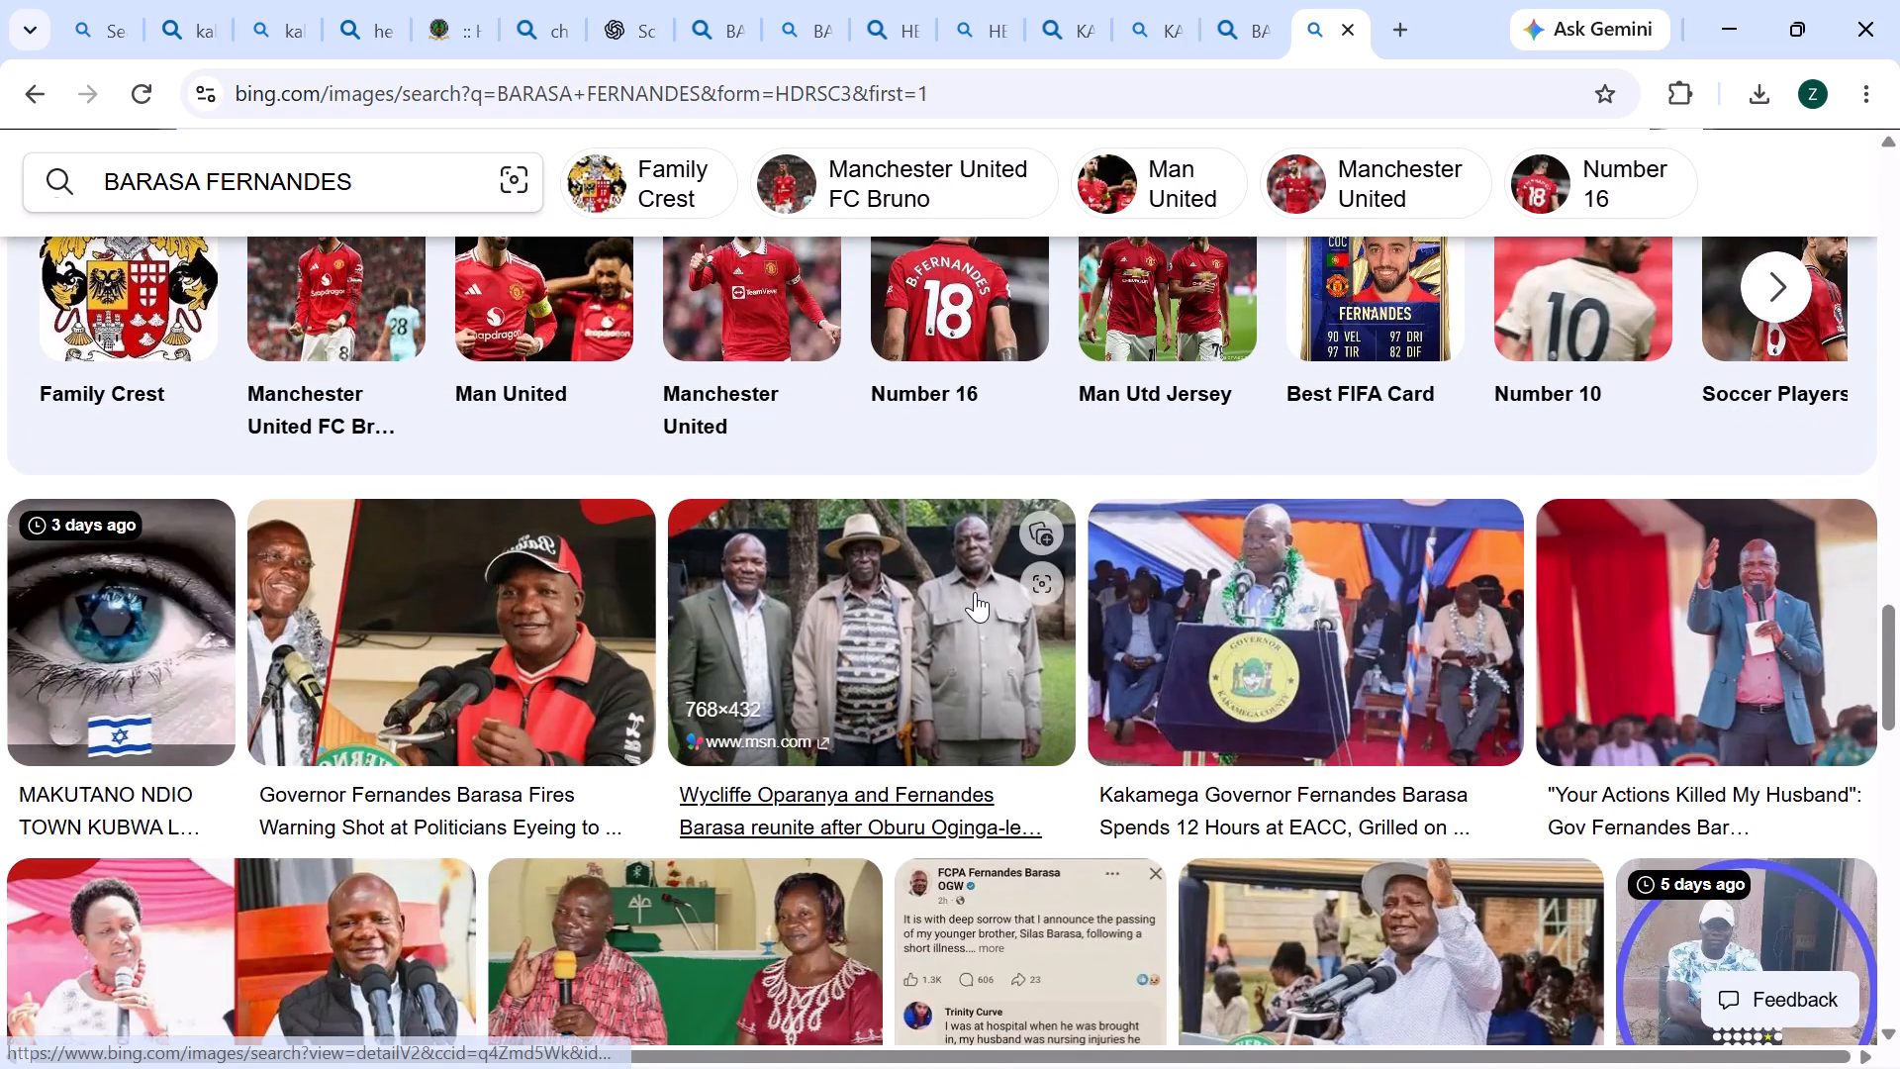
pyautogui.scroll(-2, 975, 592)
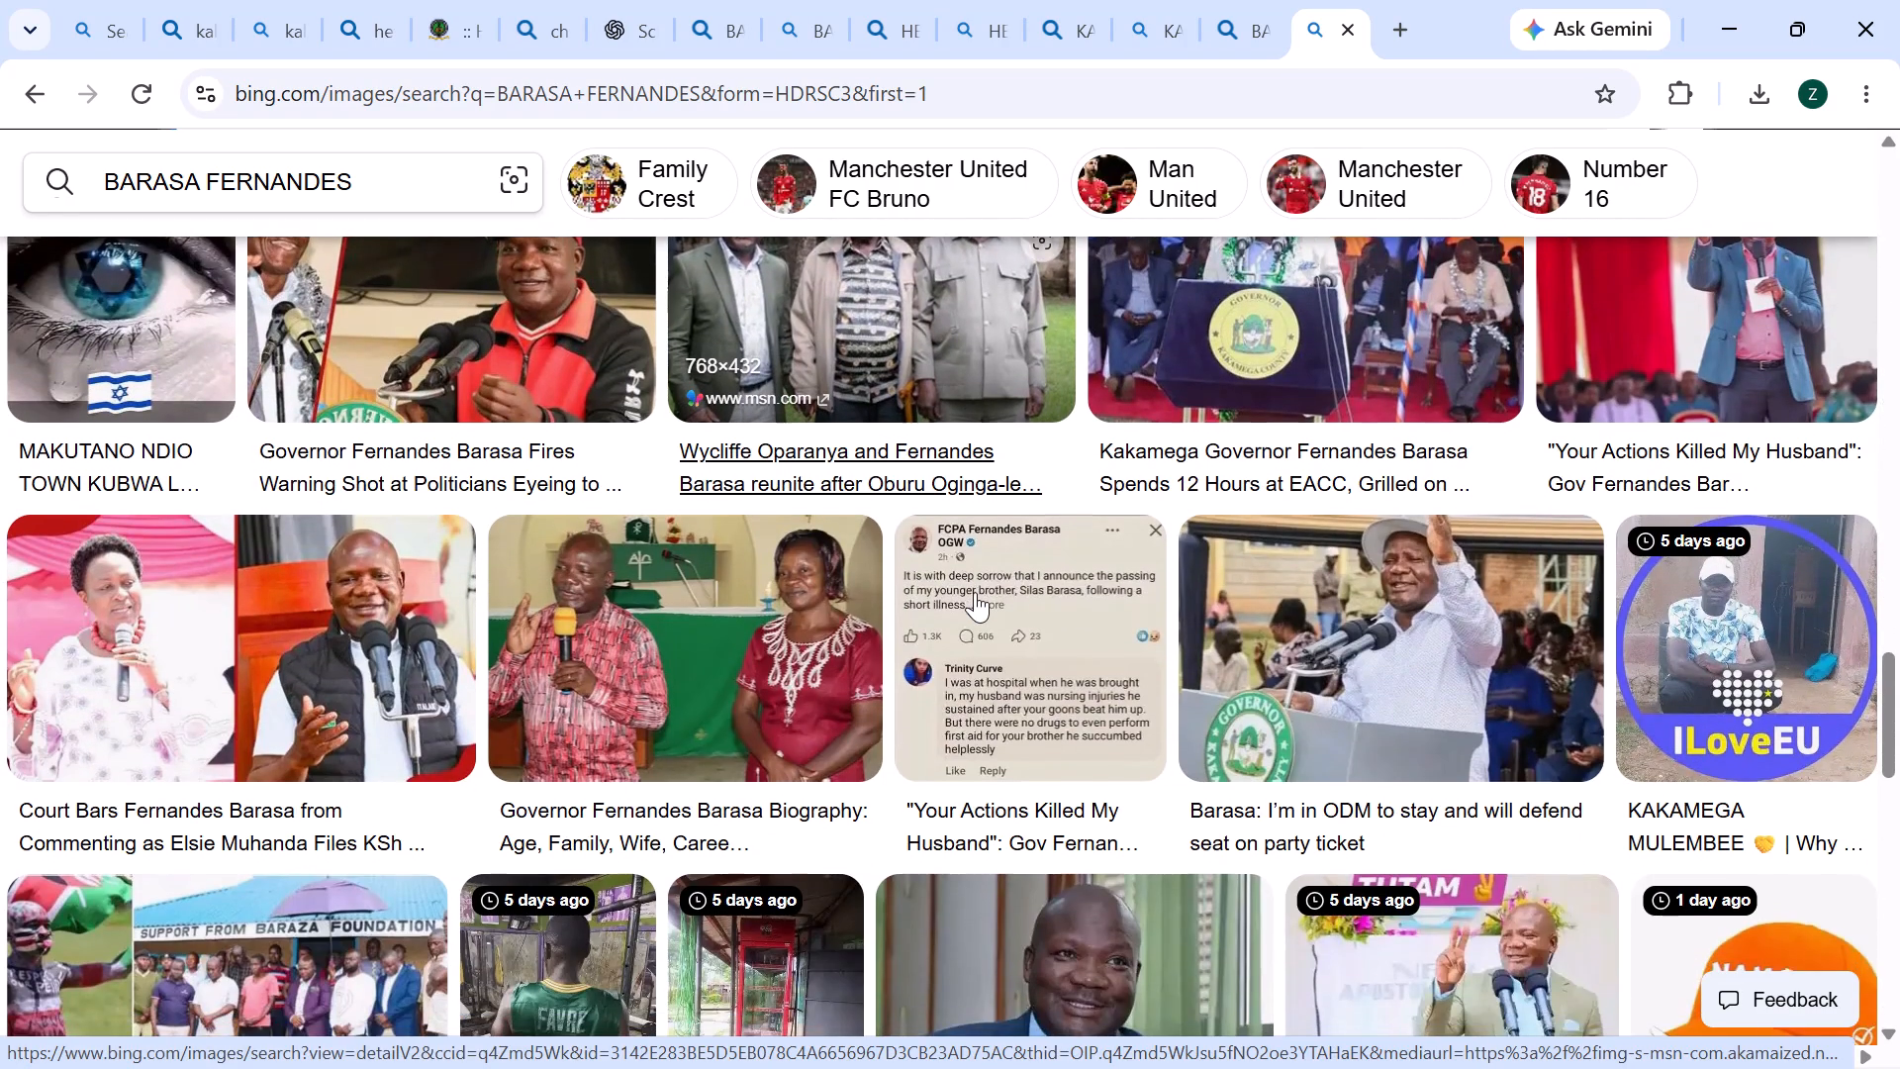
pyautogui.scroll(-5, 975, 592)
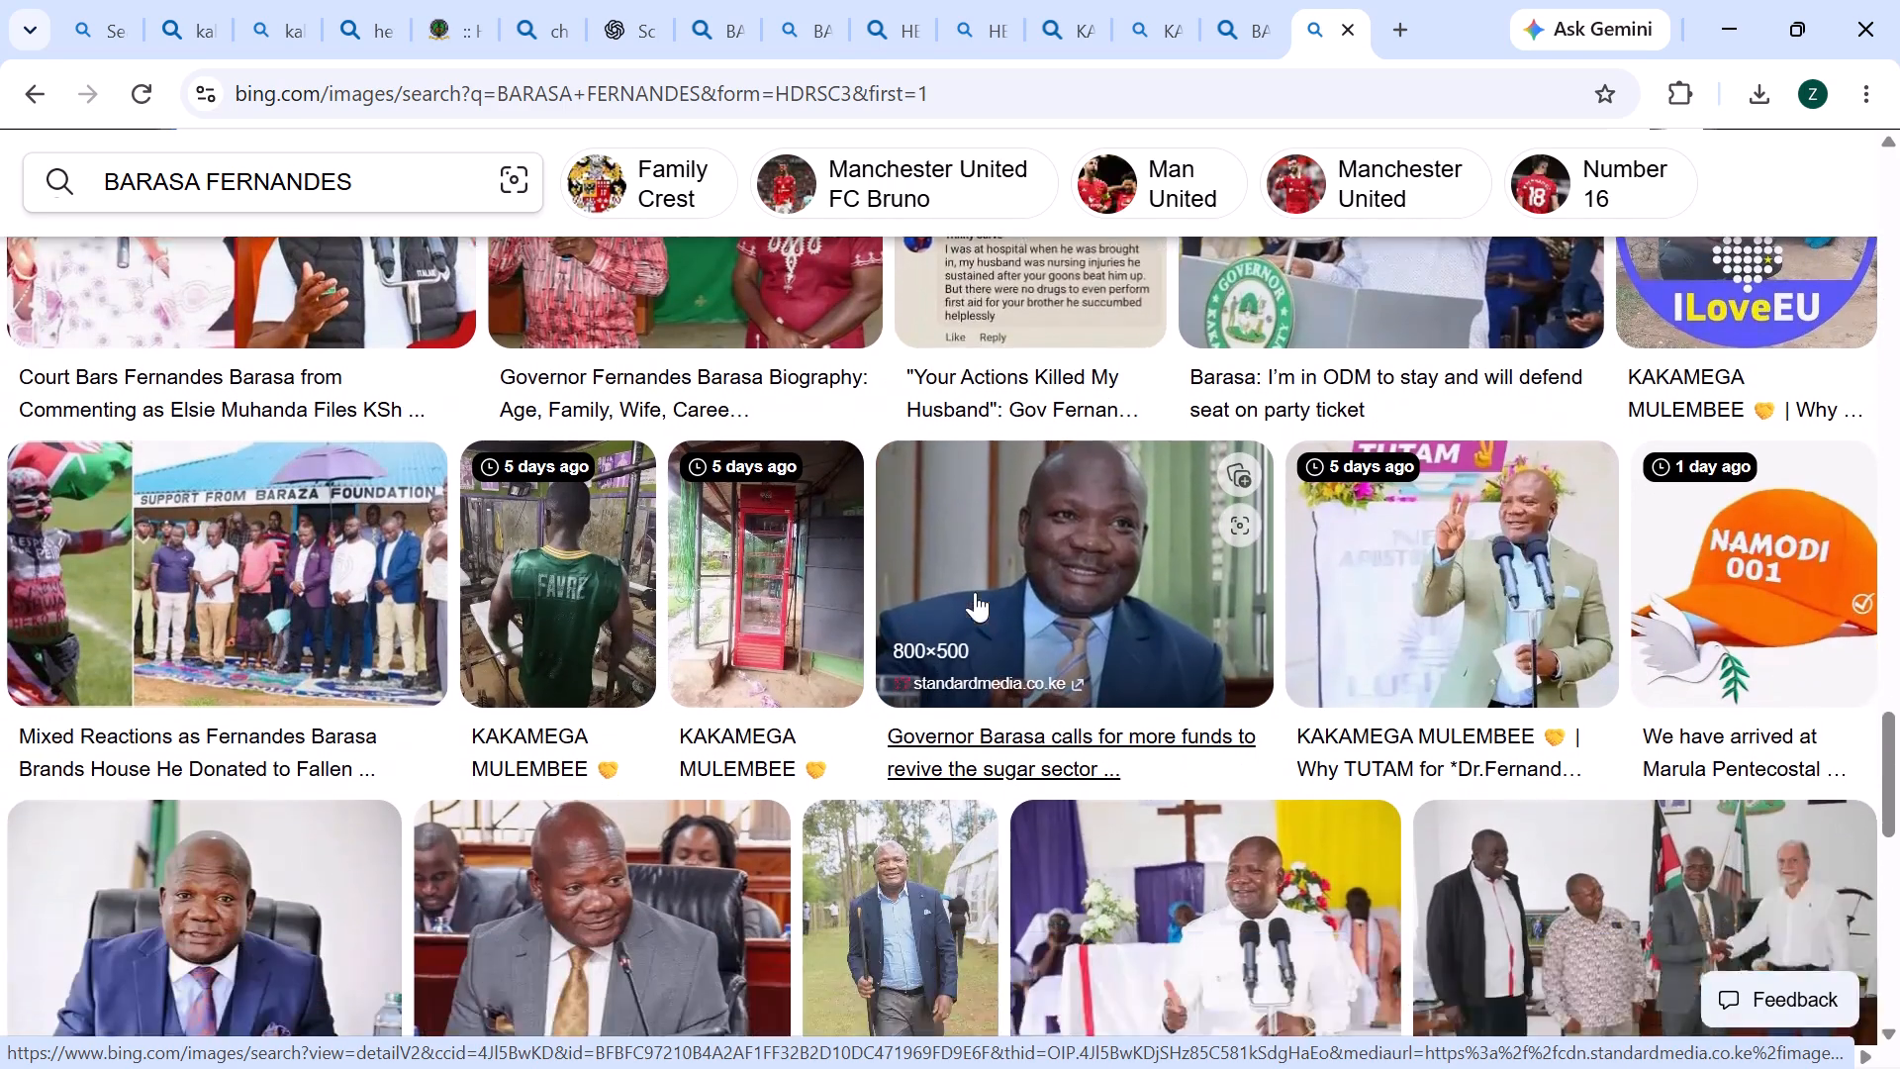
pyautogui.scroll(-1, 975, 592)
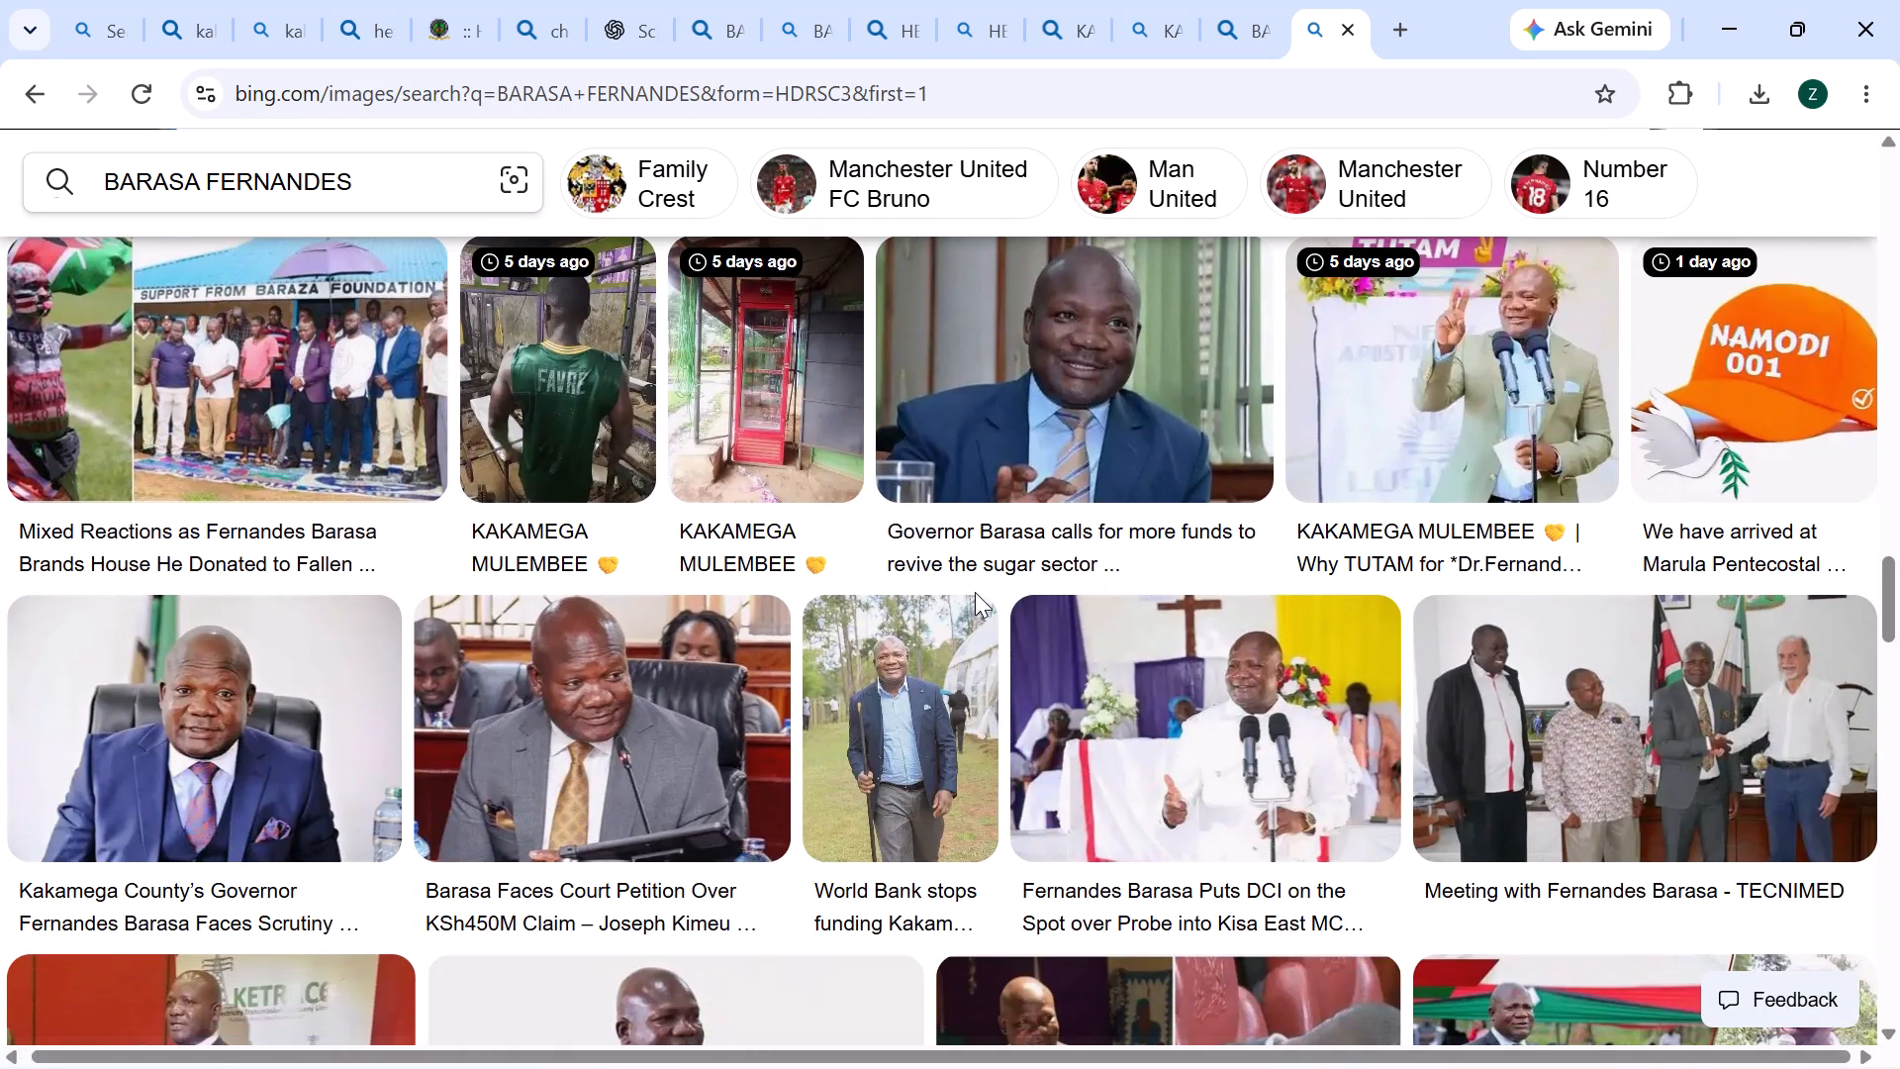
pyautogui.scroll(-5, 975, 592)
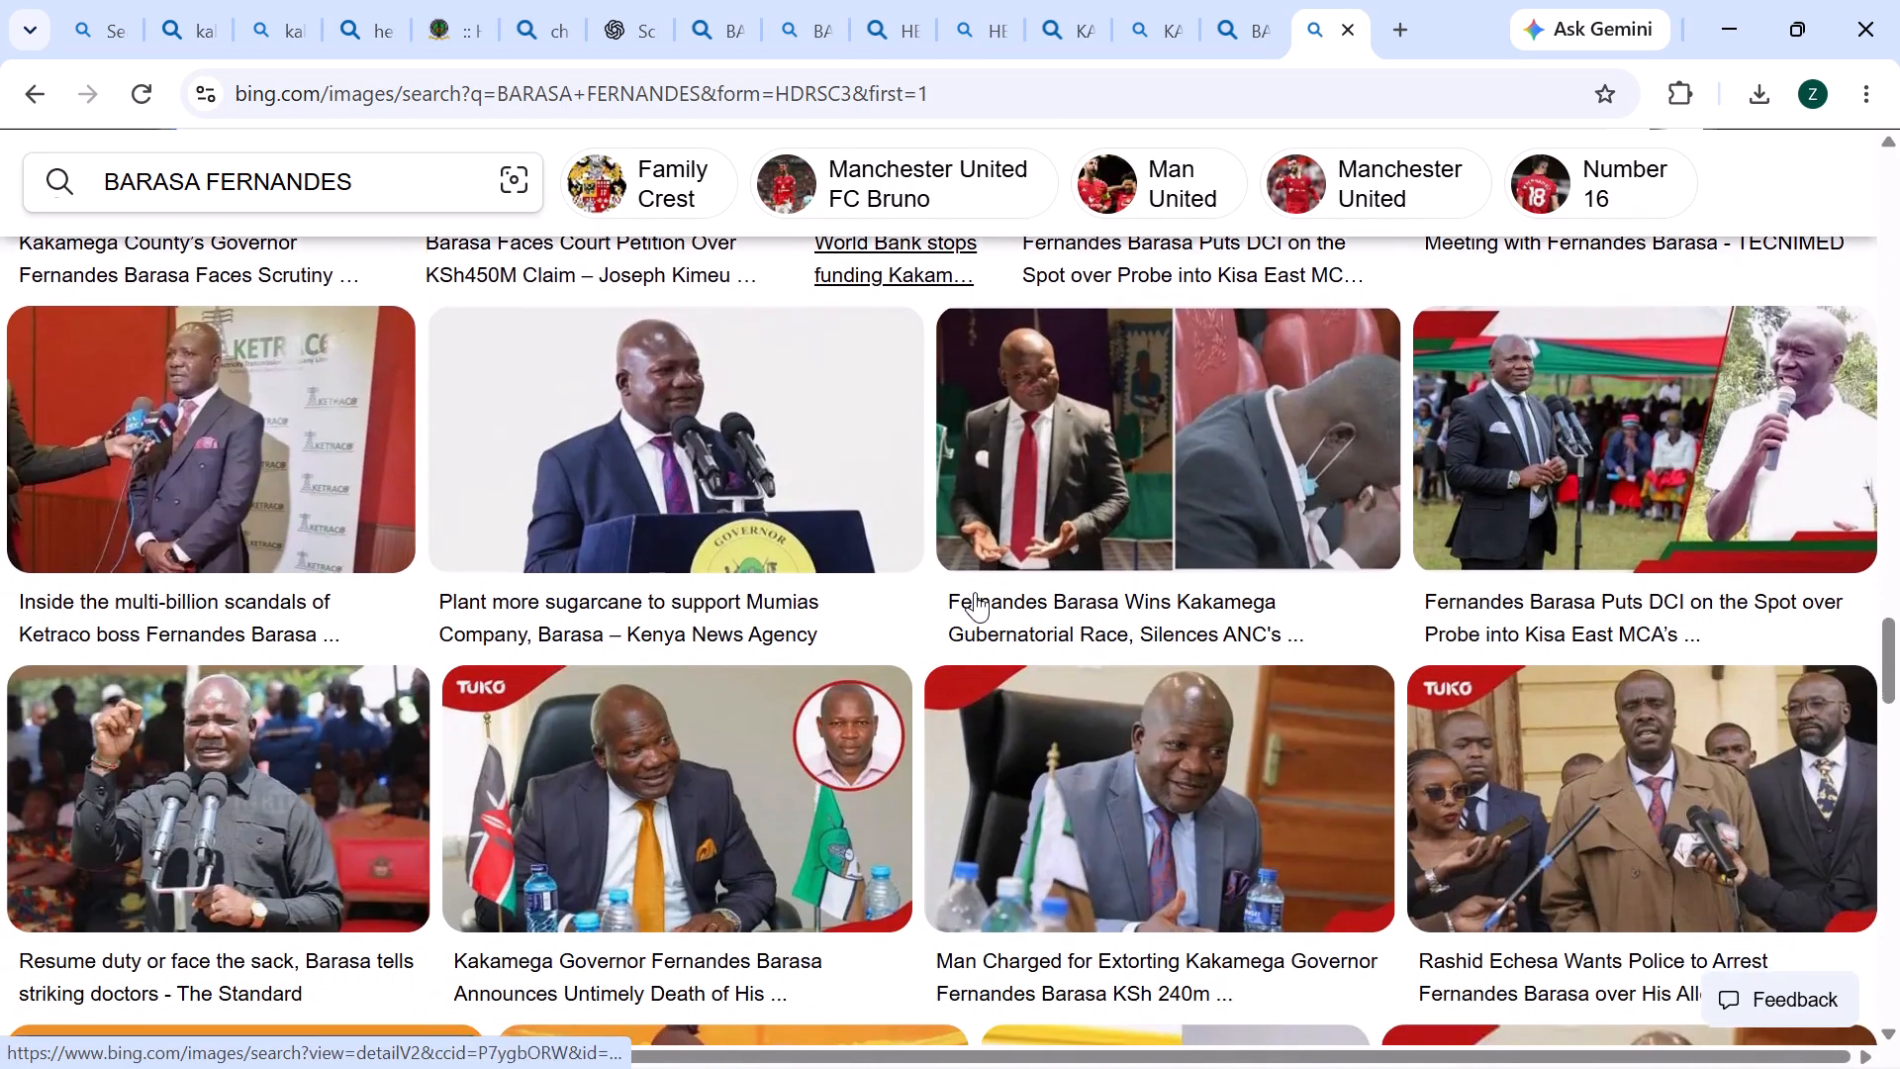
pyautogui.scroll(-2, 975, 592)
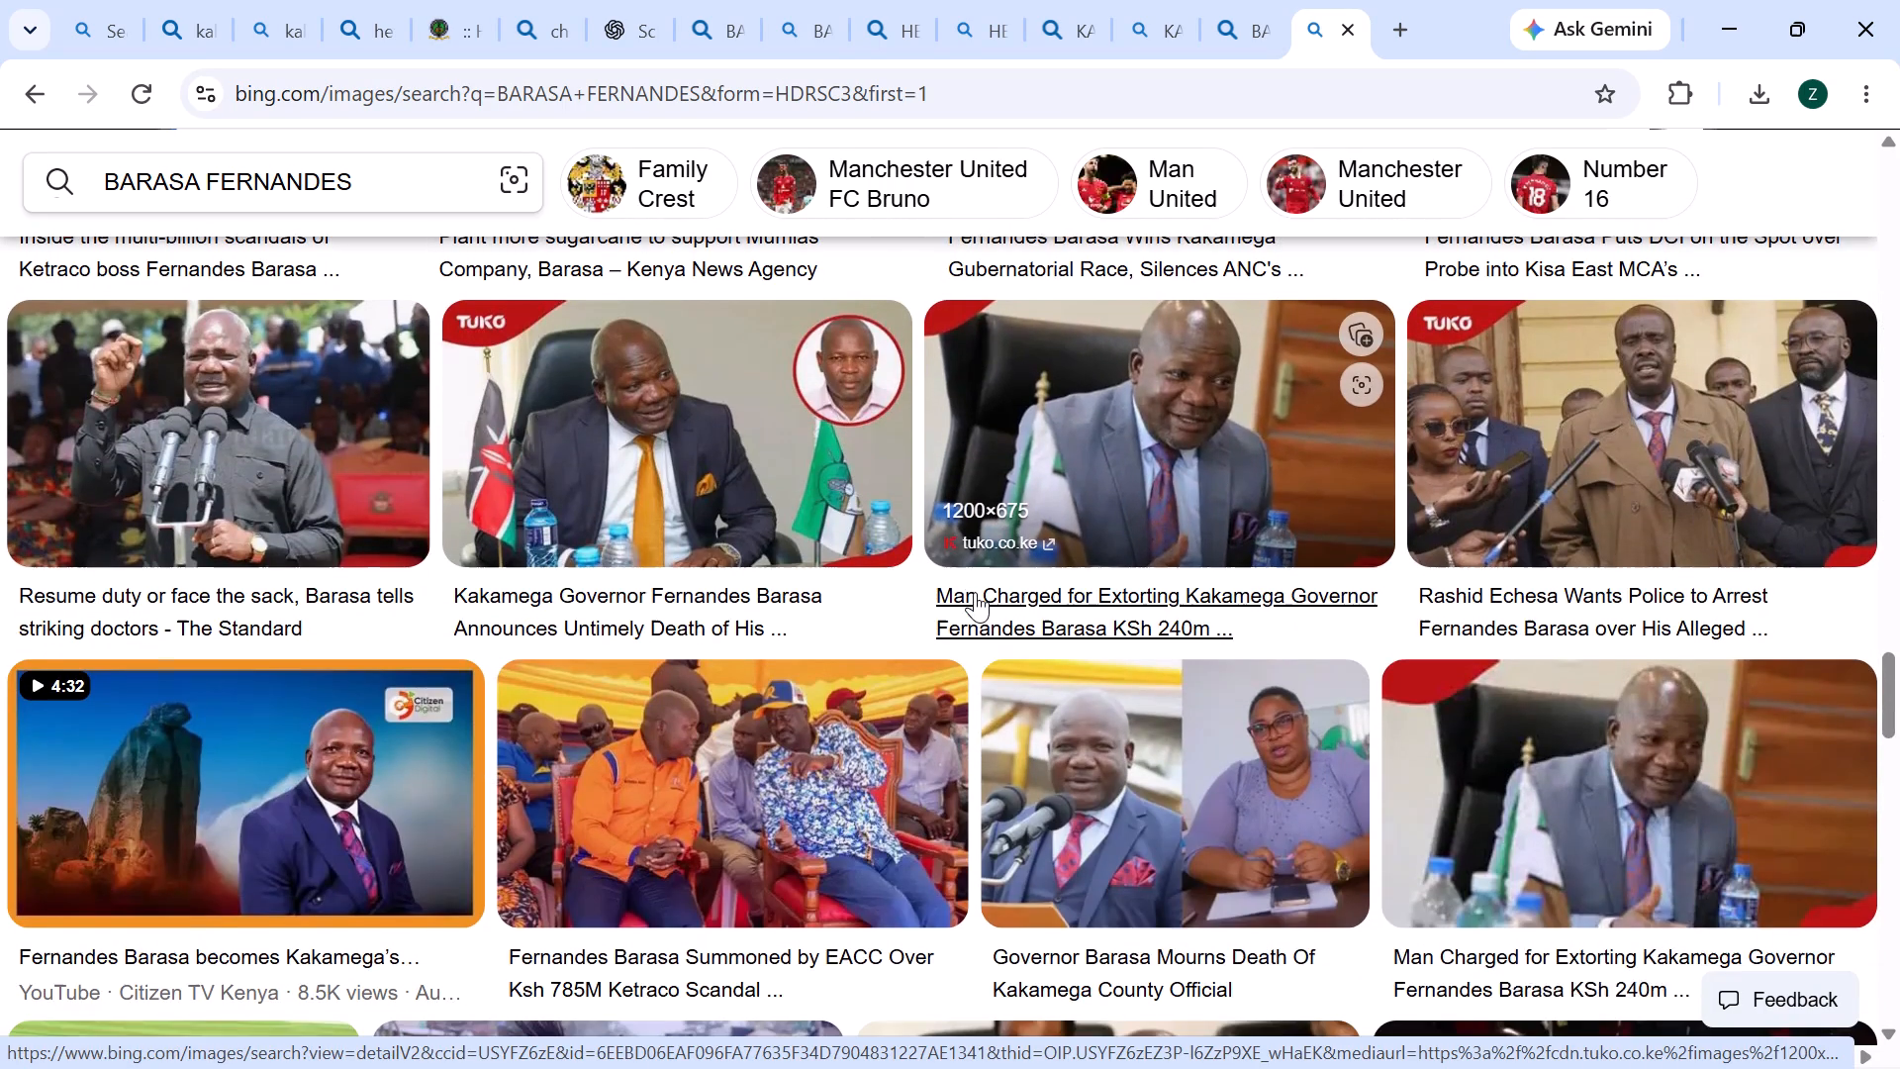
pyautogui.scroll(-1, 975, 592)
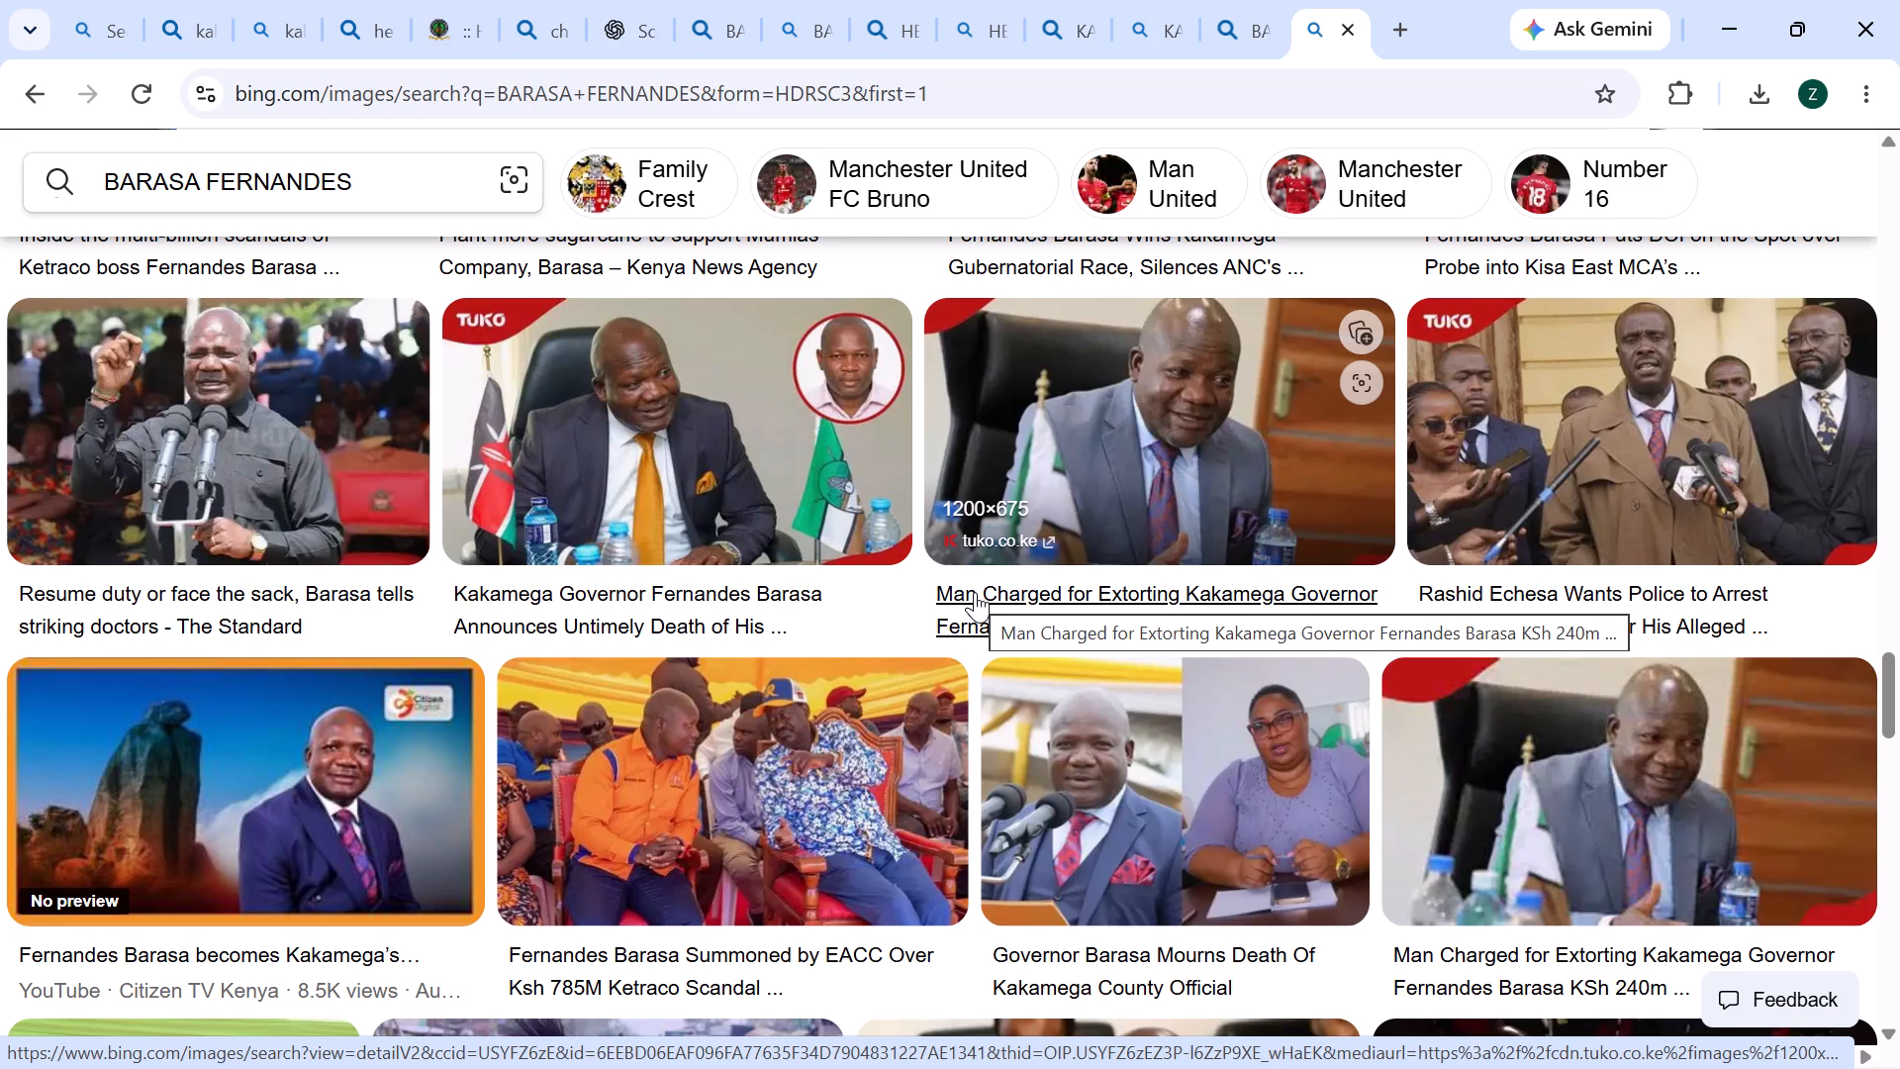
pyautogui.scroll(-2, 975, 592)
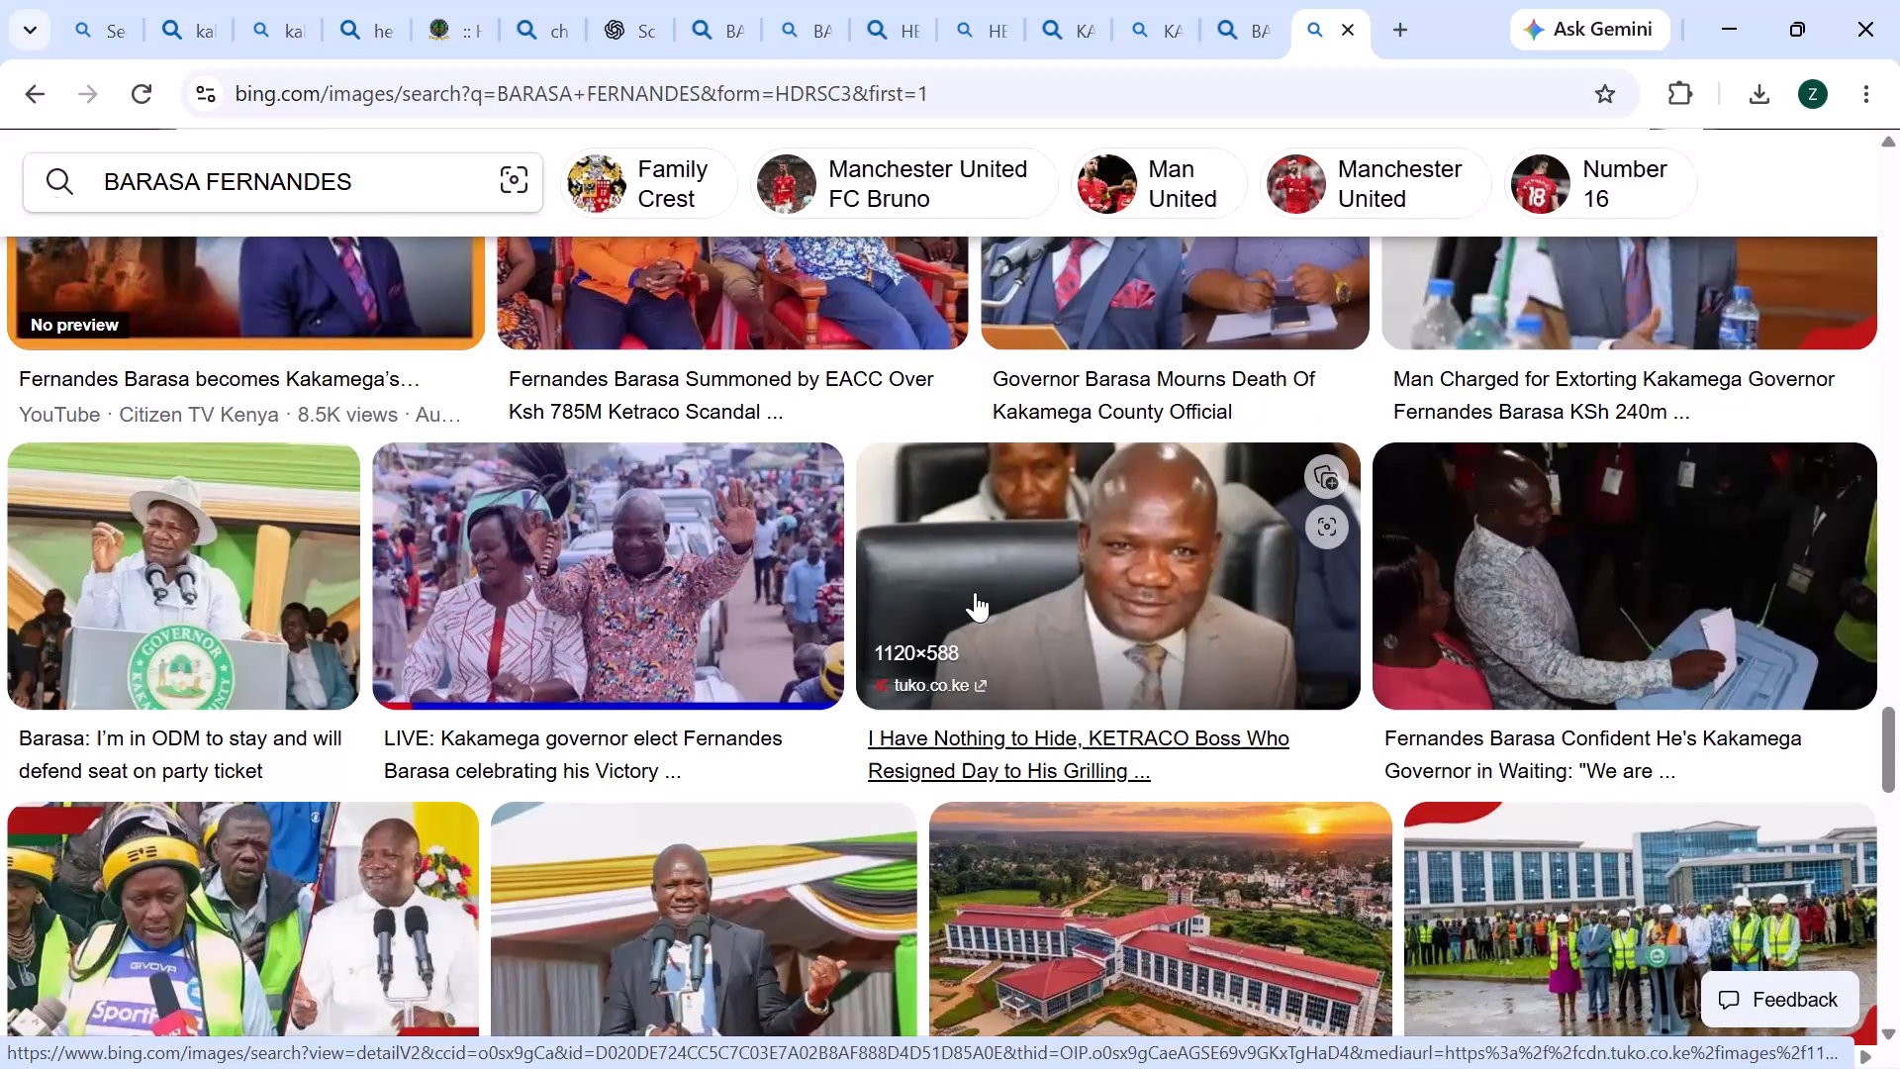
pyautogui.scroll(-1, 975, 592)
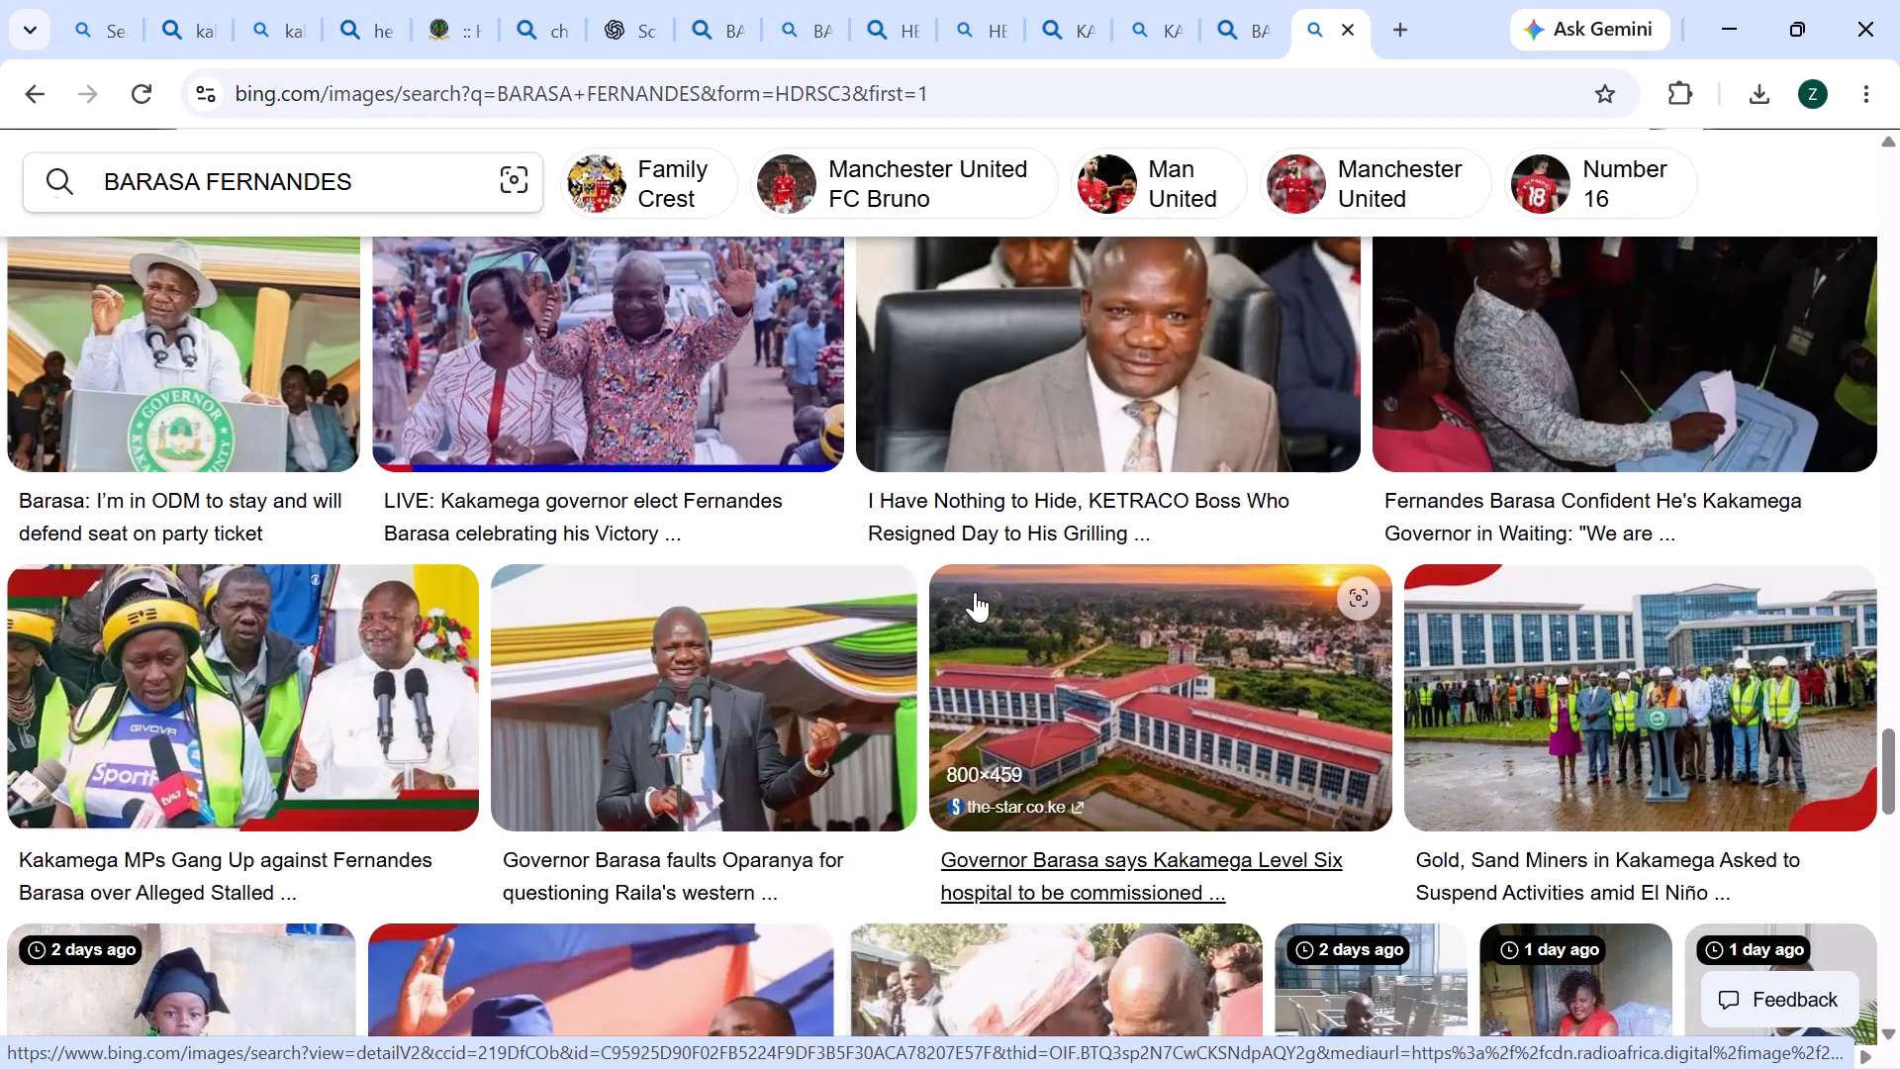
pyautogui.scroll(-2, 975, 592)
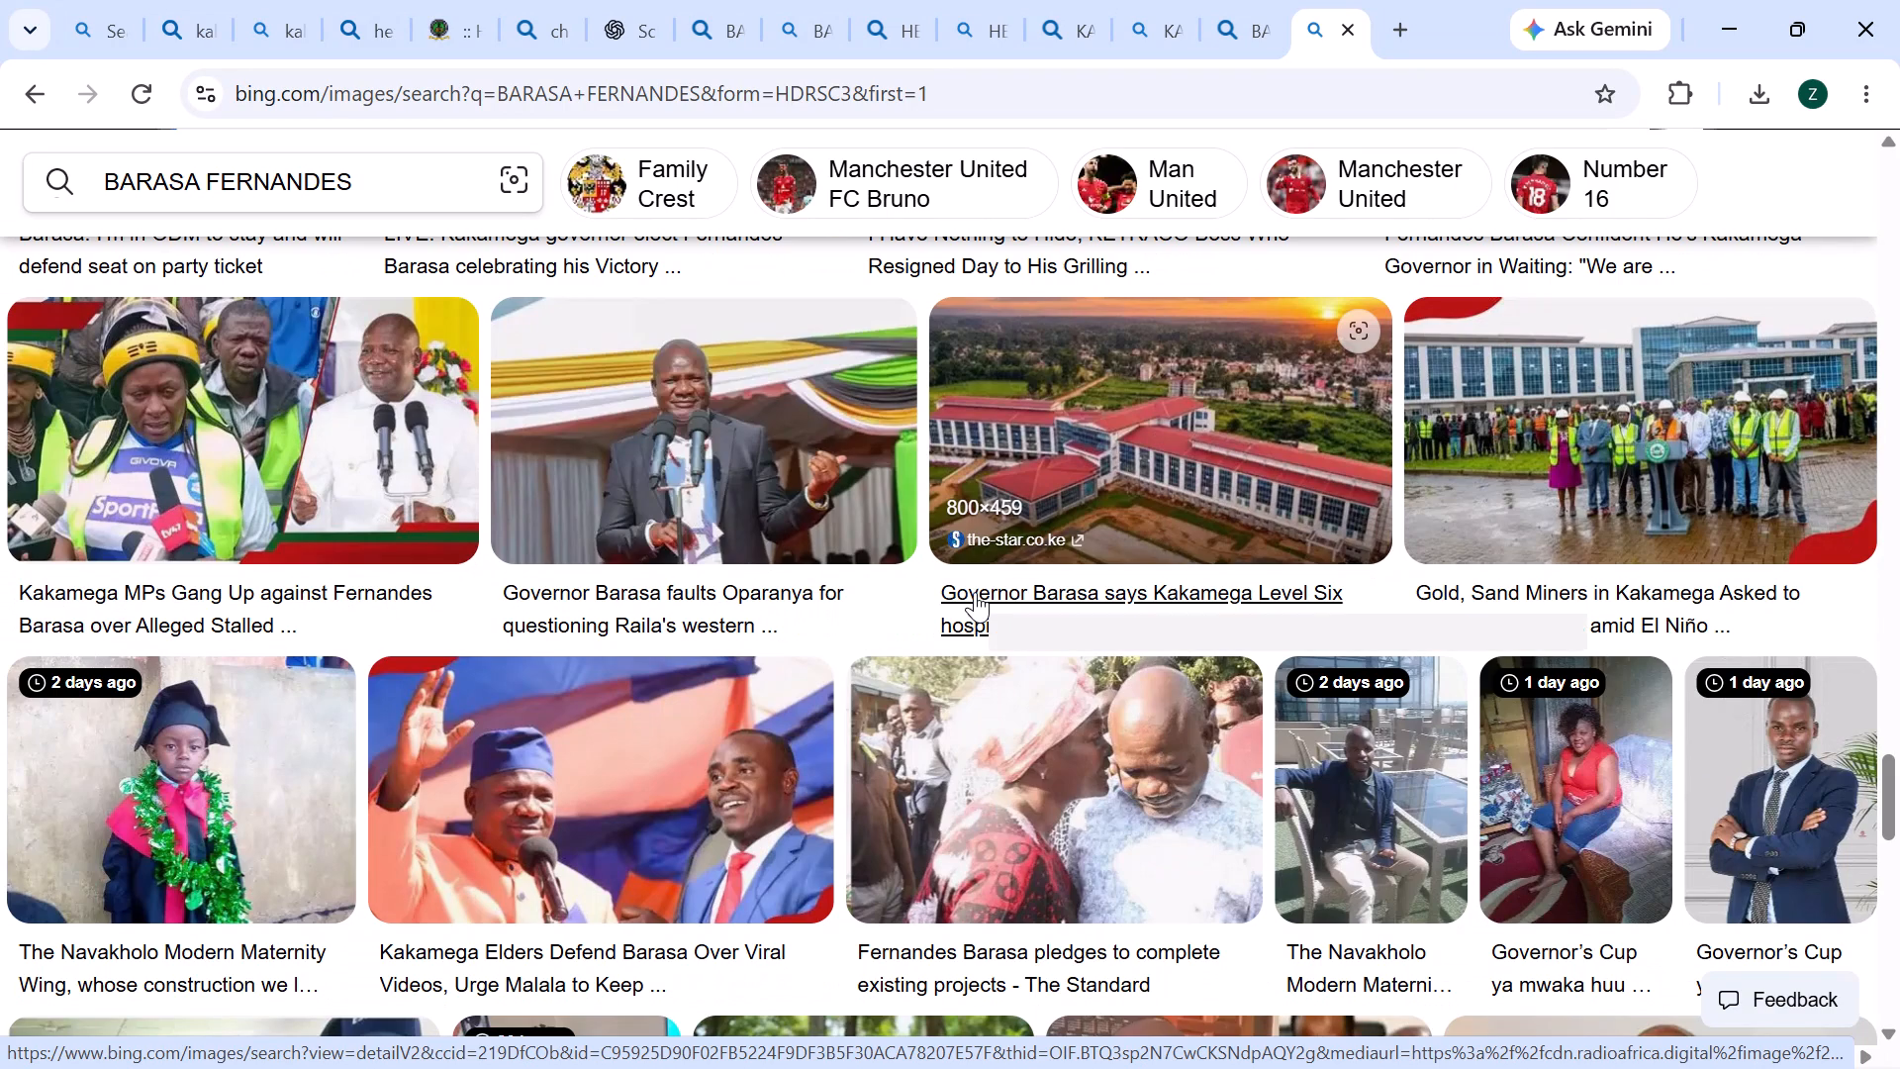
pyautogui.scroll(-1, 975, 592)
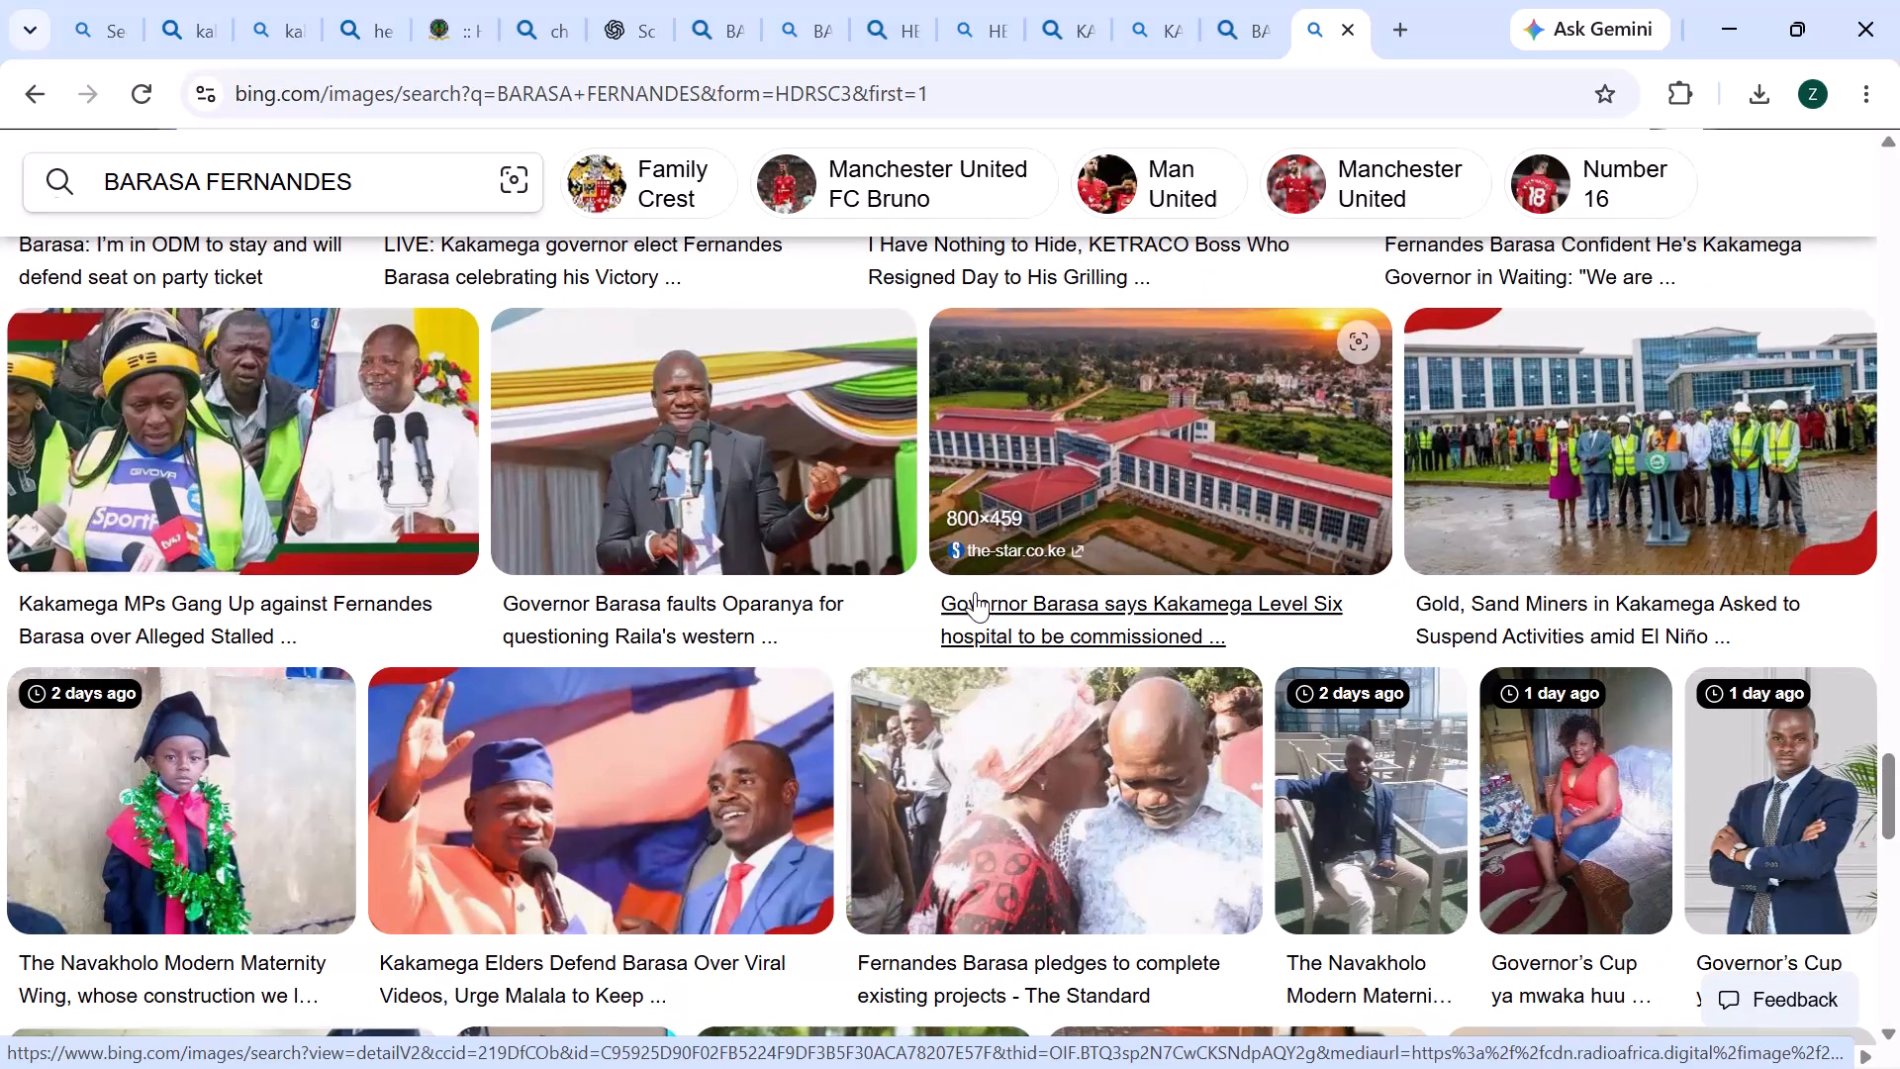
pyautogui.scroll(-1, 975, 592)
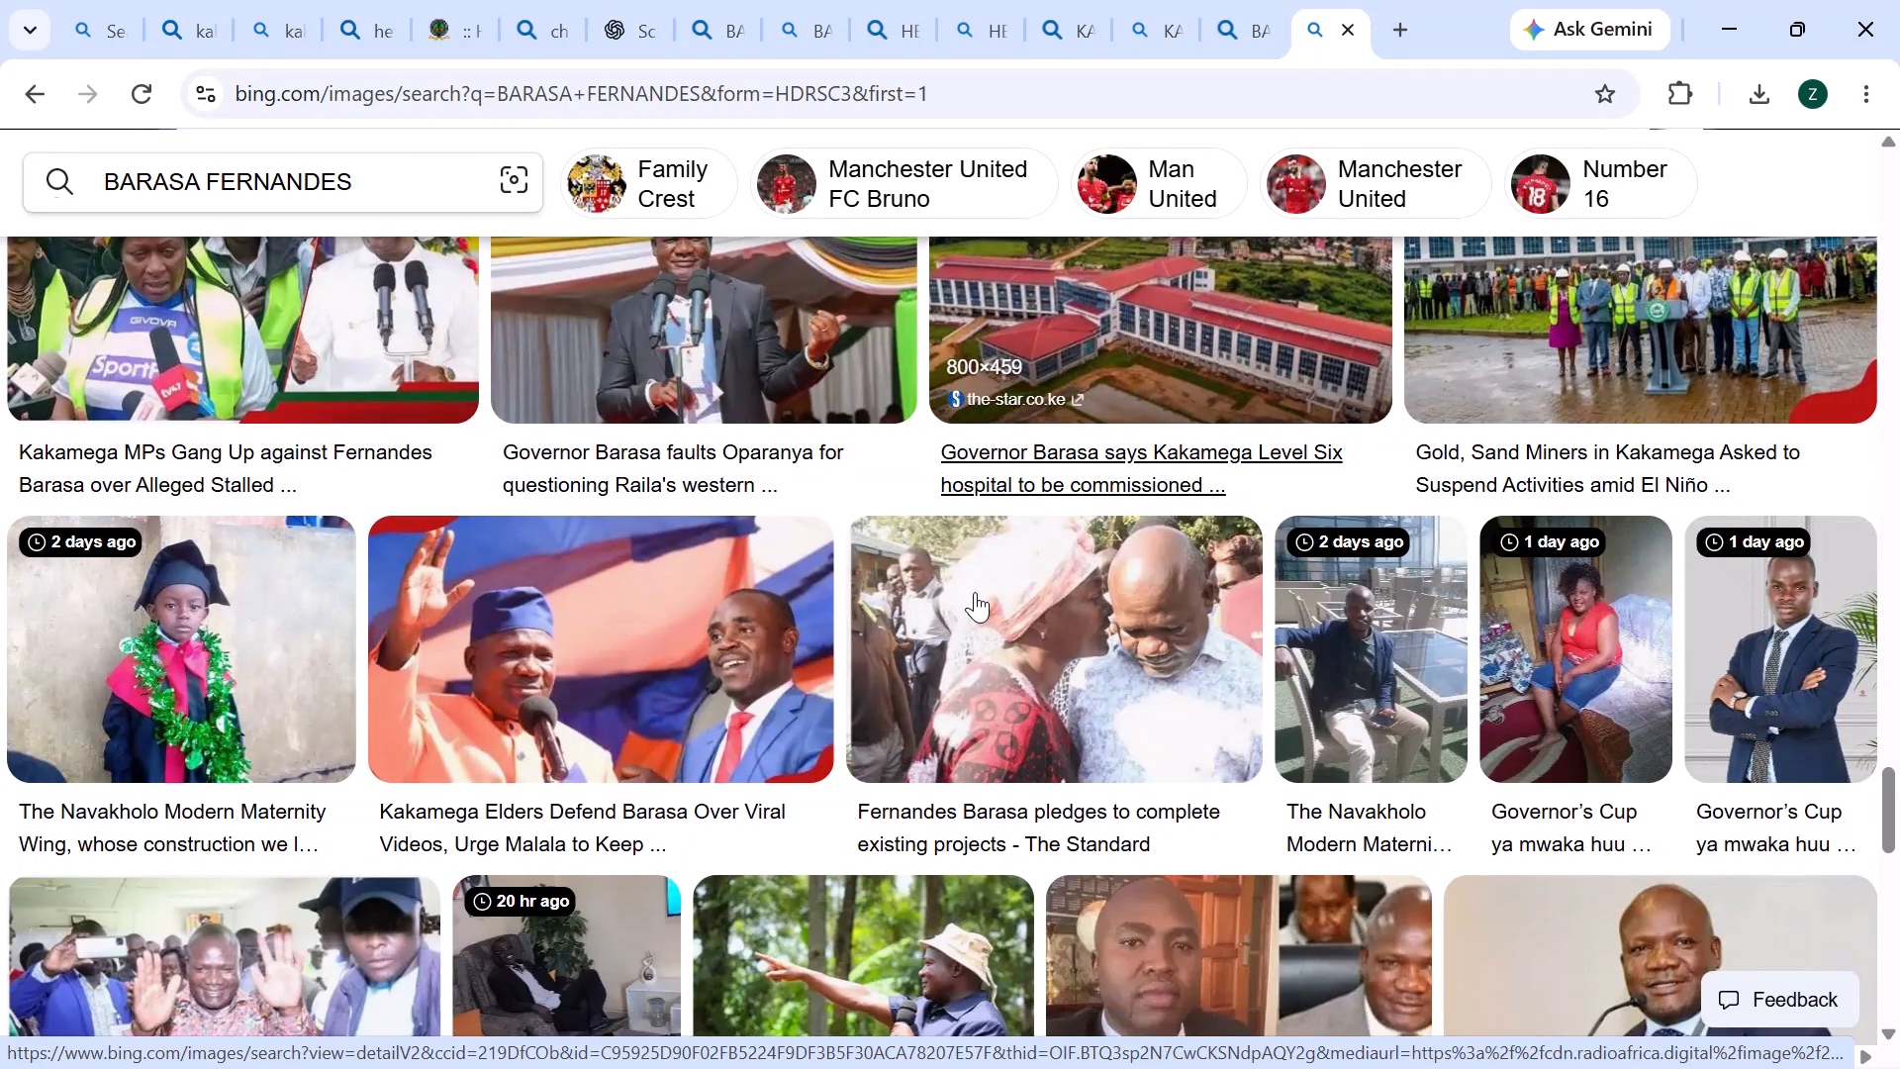
pyautogui.scroll(-3, 975, 592)
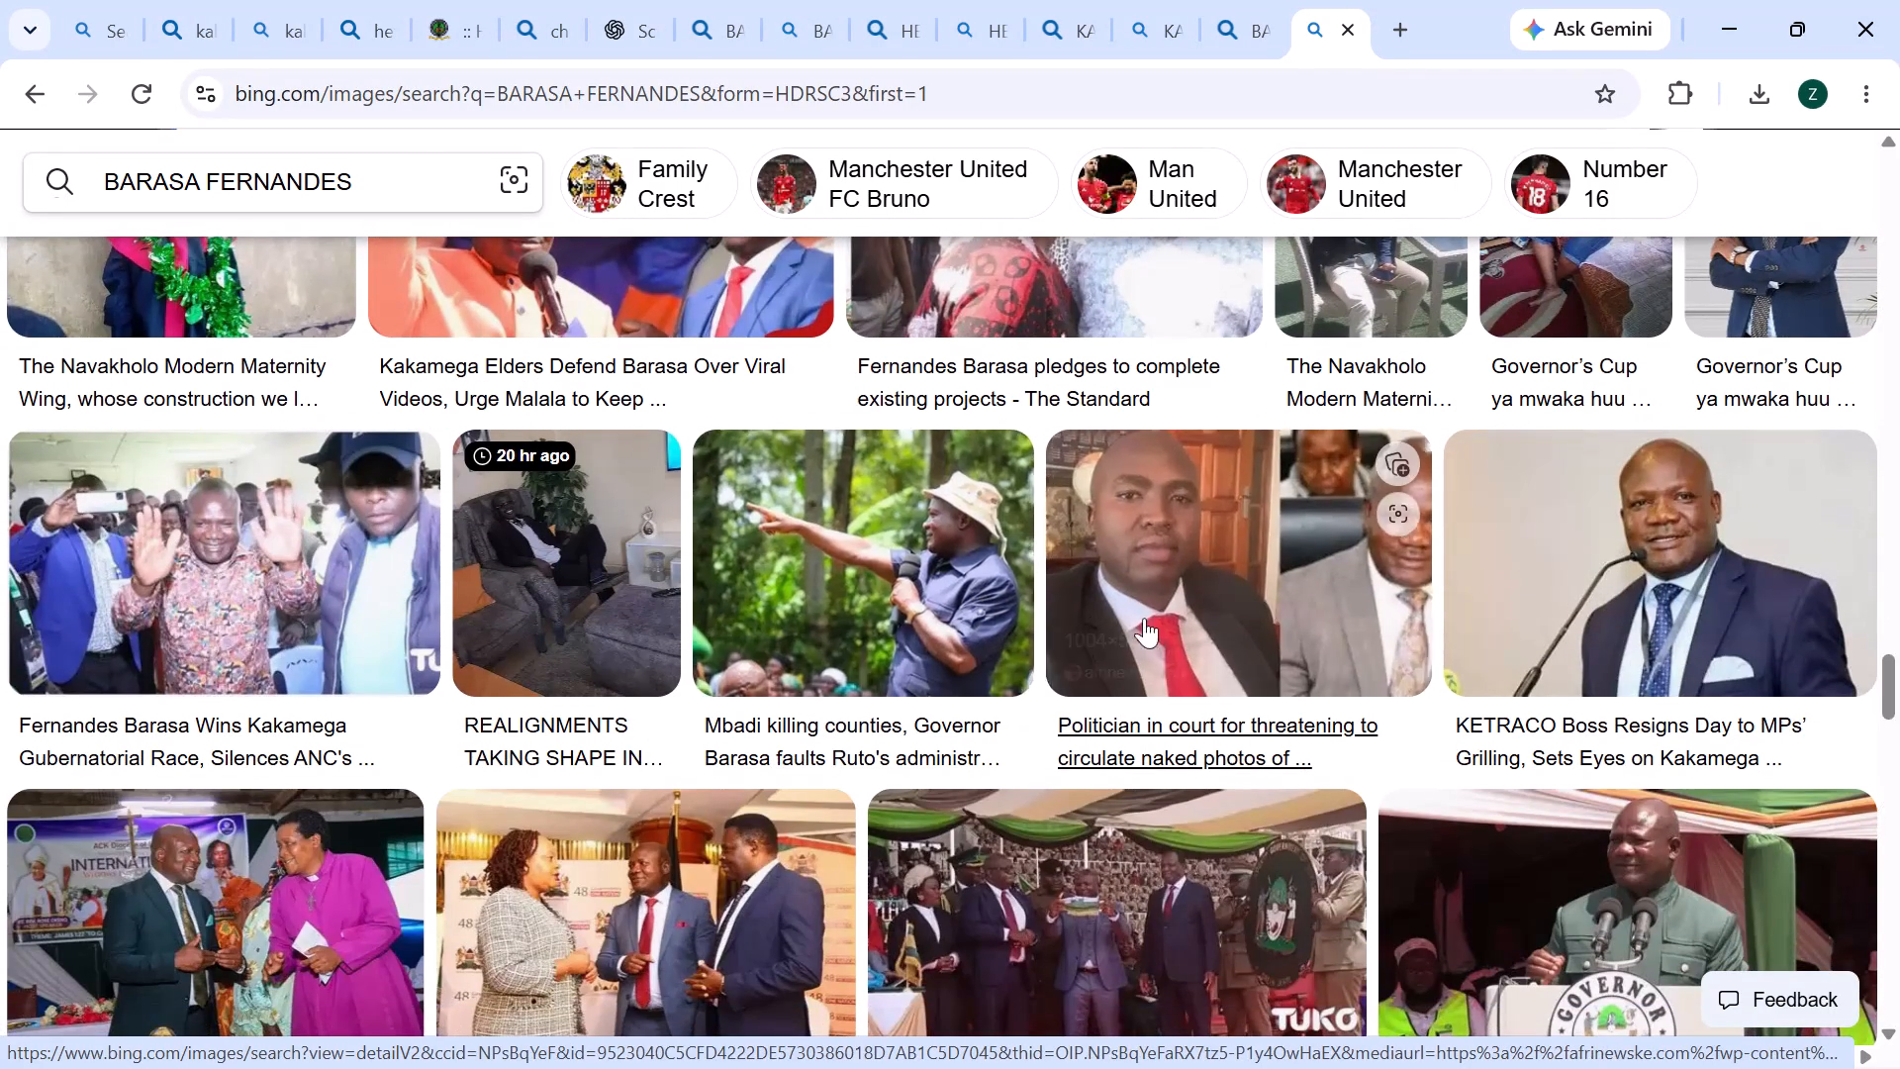
pyautogui.scroll(-1, 1430, 802)
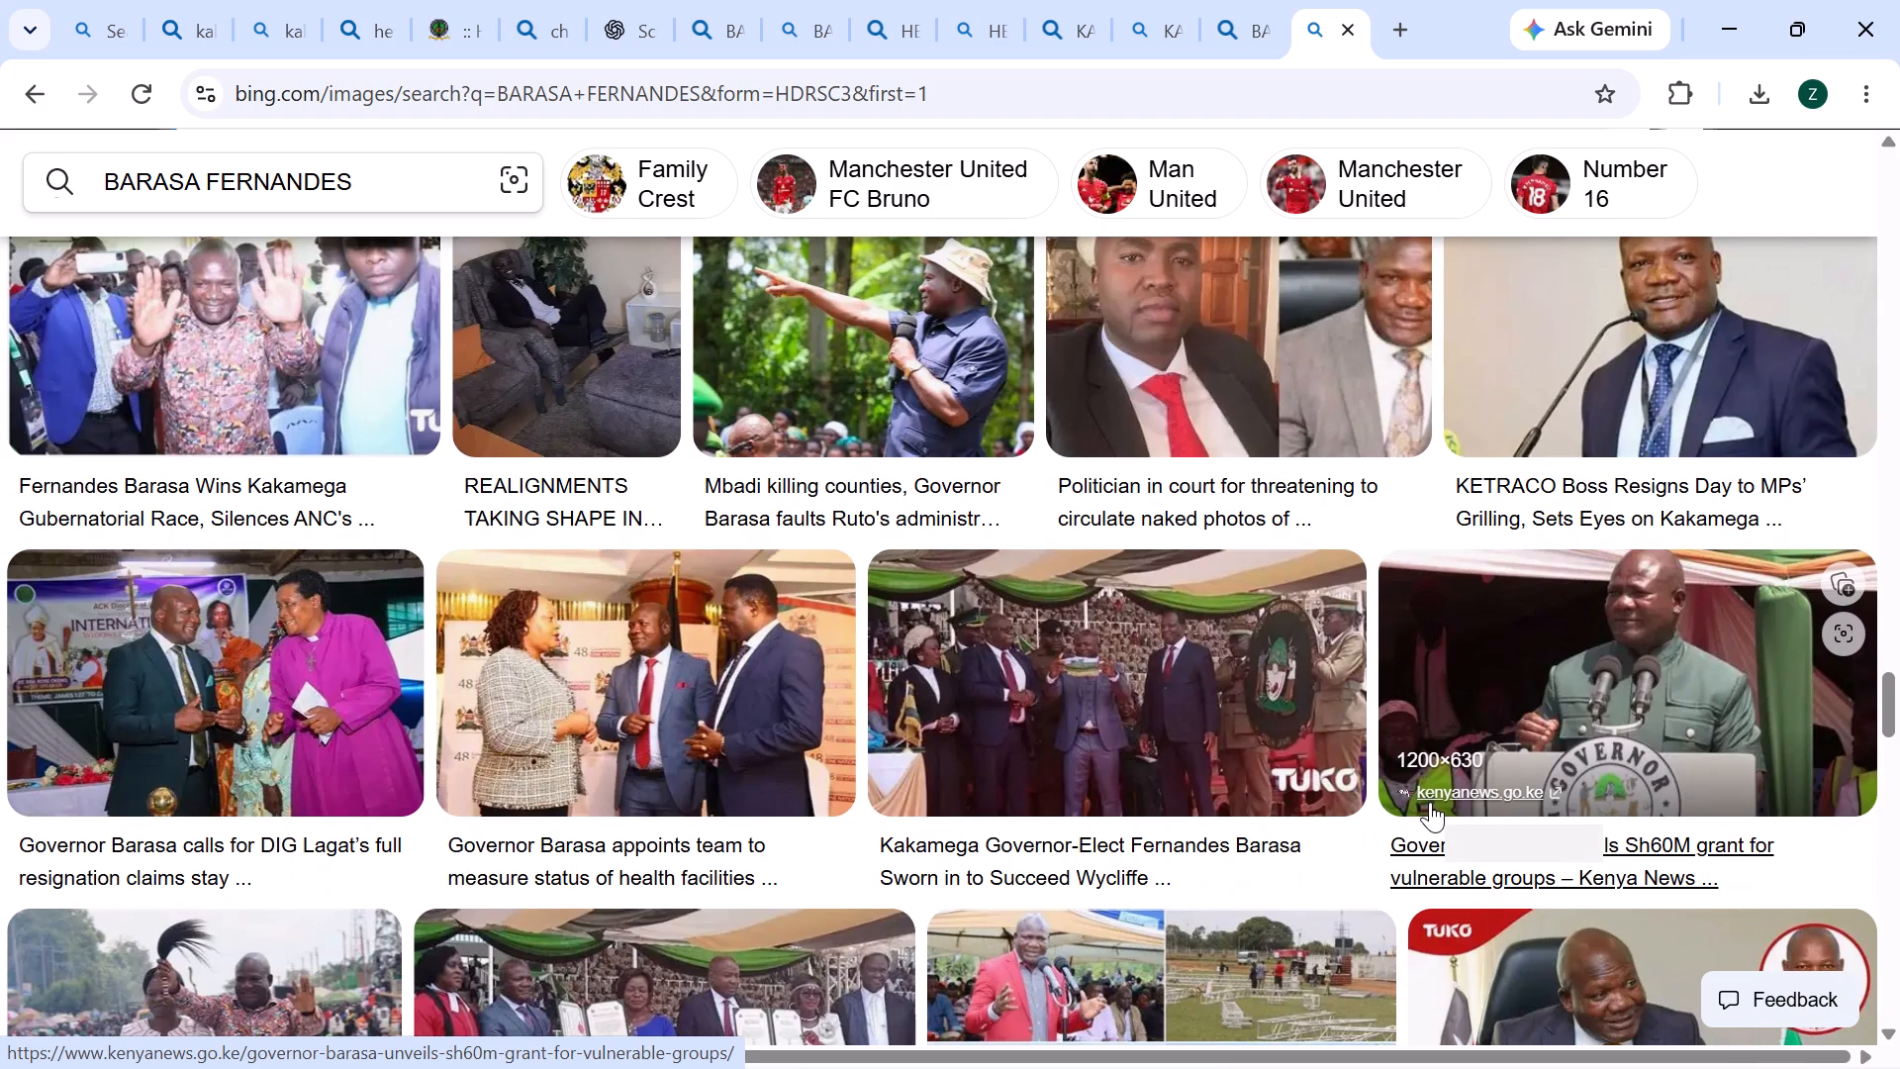
# Open the kenyanews.go.ke photo of the governor in a green suit at the podium and save it to Downloads as Governor-Fernandes-Barasa-1200x630 PNG.
pyautogui.click(1572, 739)
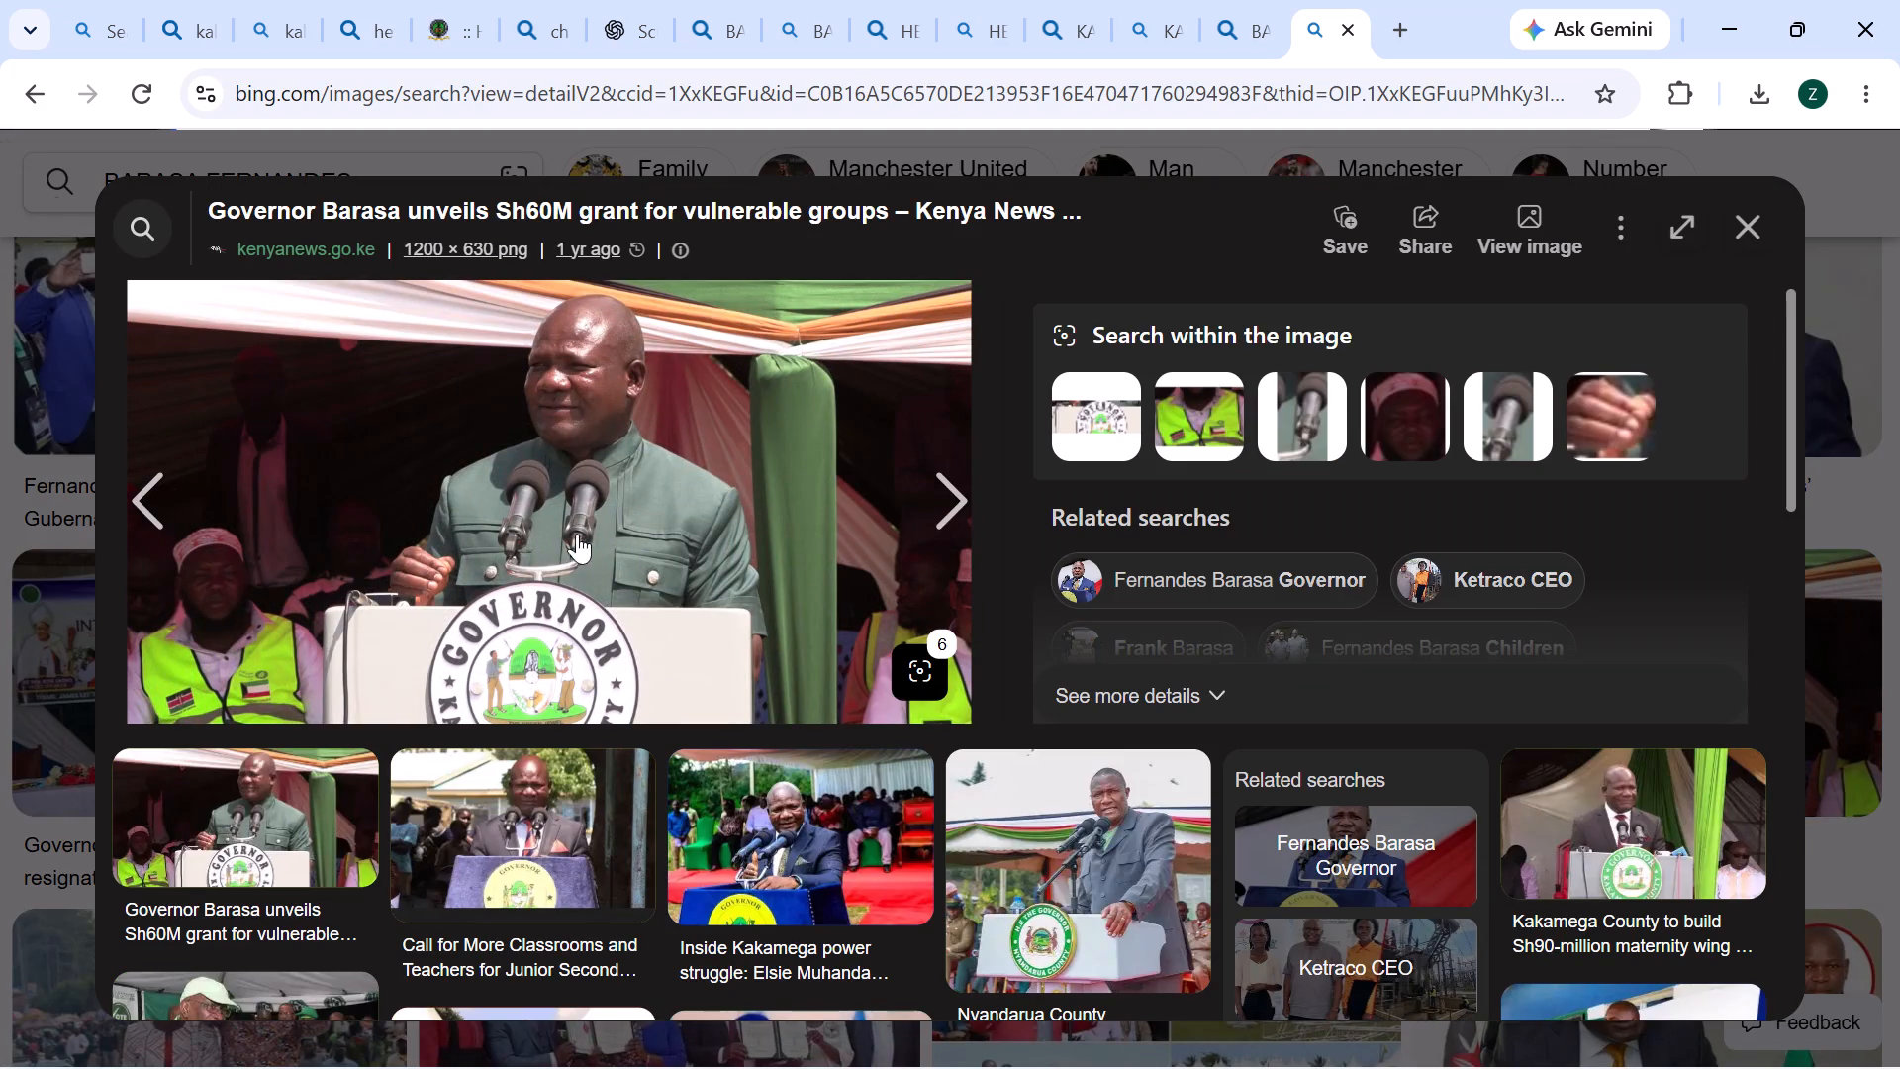
pyautogui.click(729, 522)
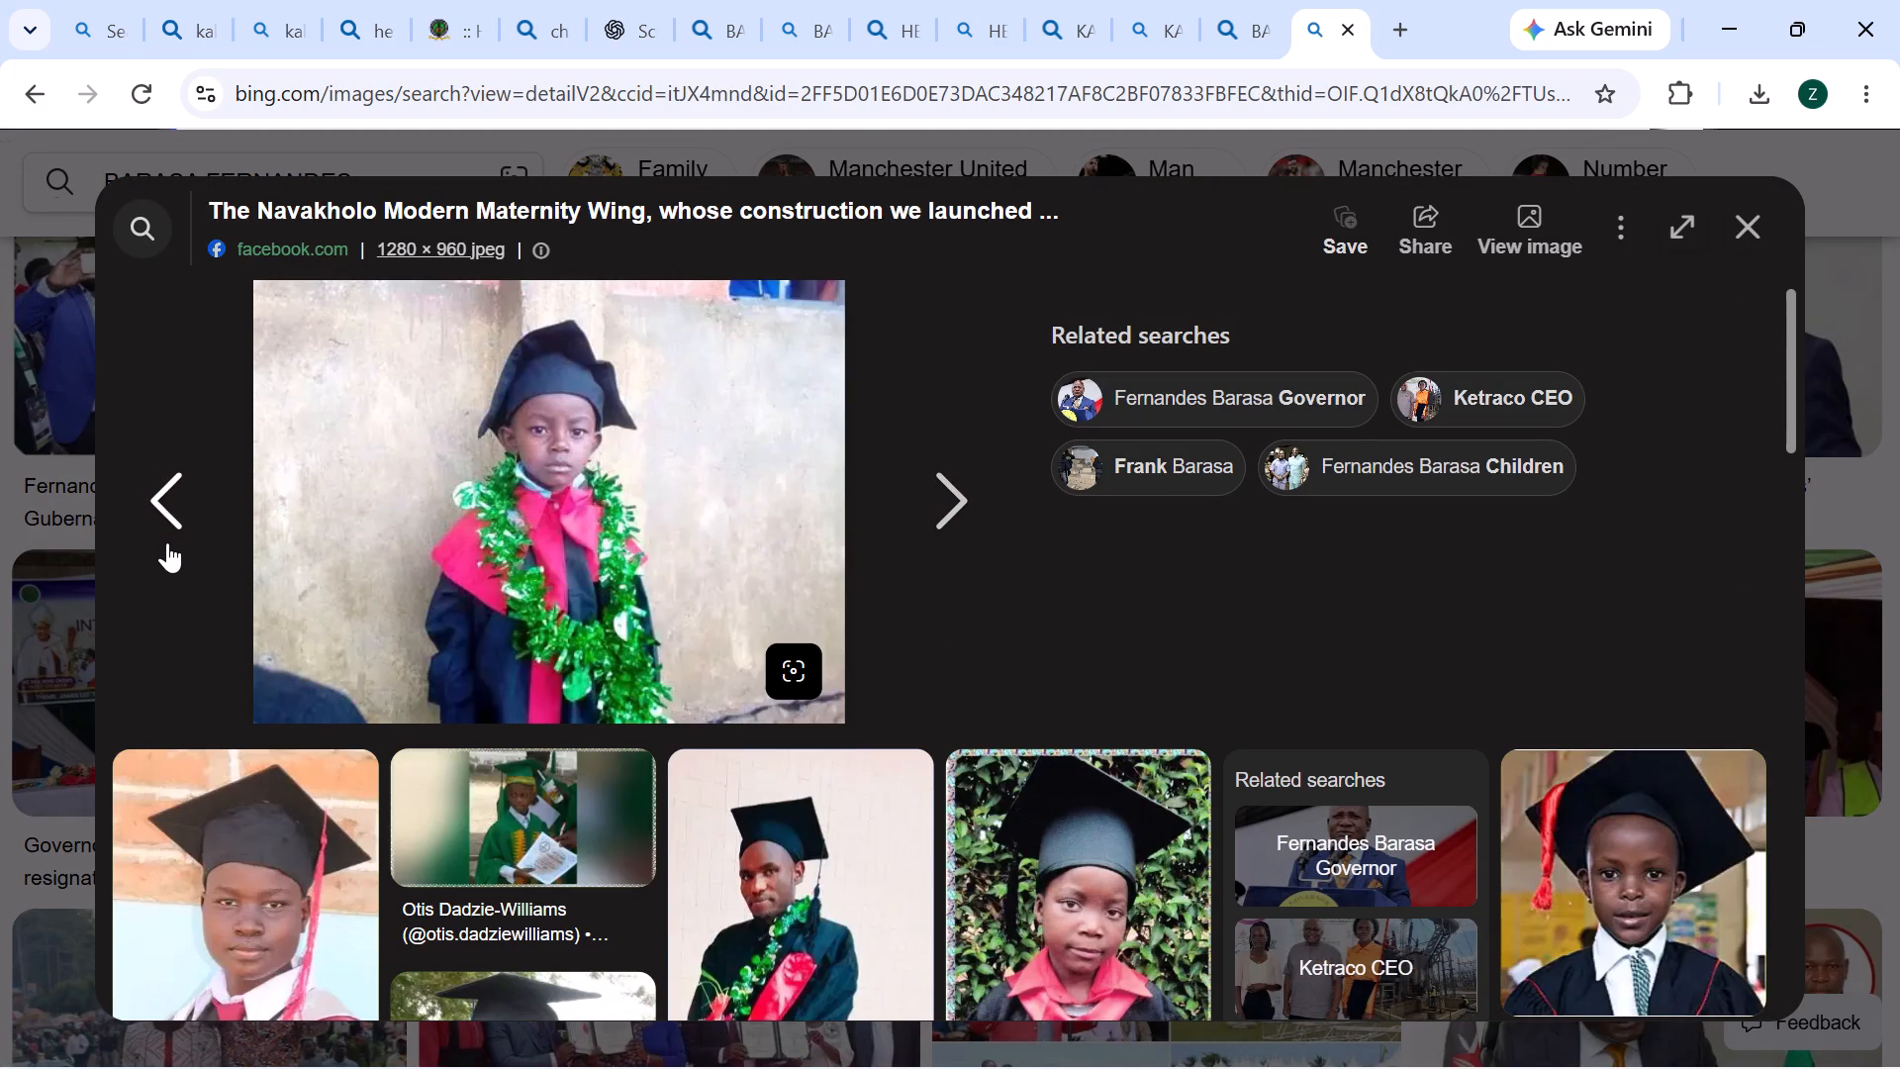
pyautogui.click(167, 542)
pyautogui.rightClick(383, 526)
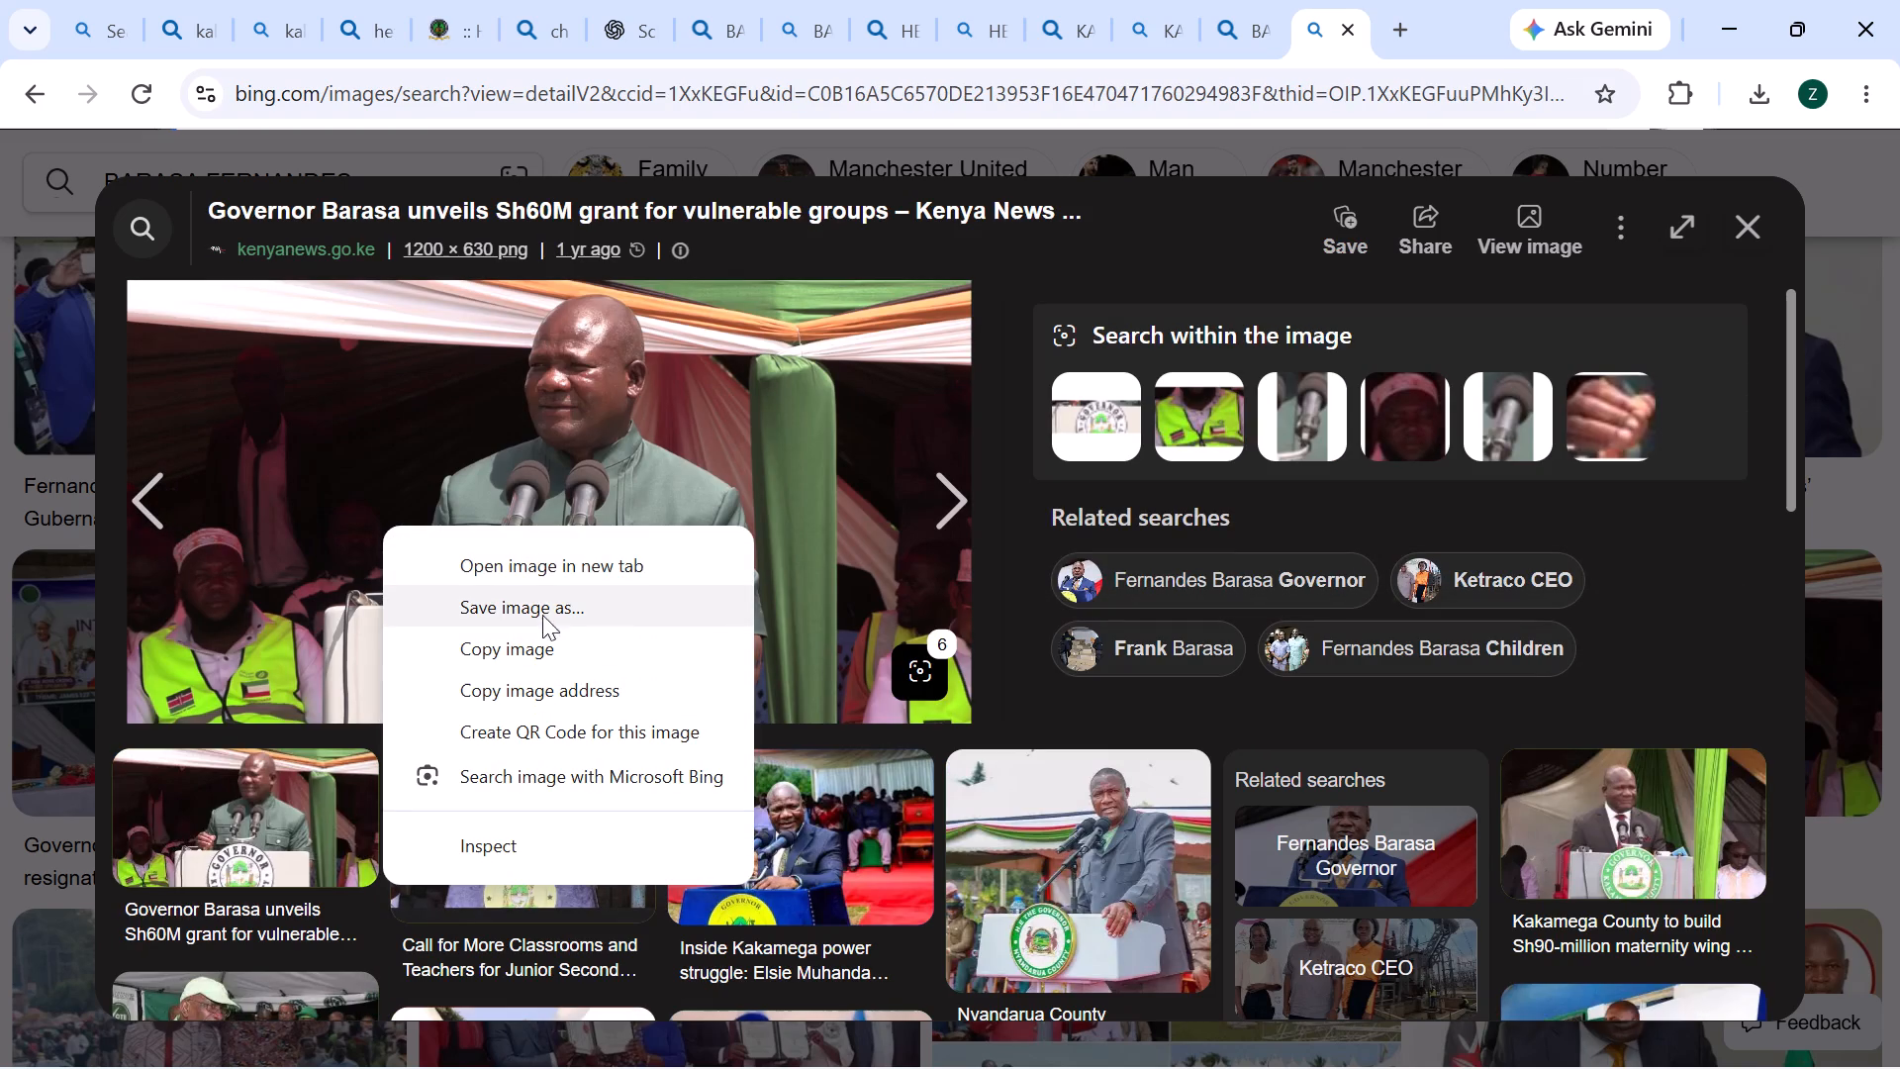
pyautogui.click(550, 603)
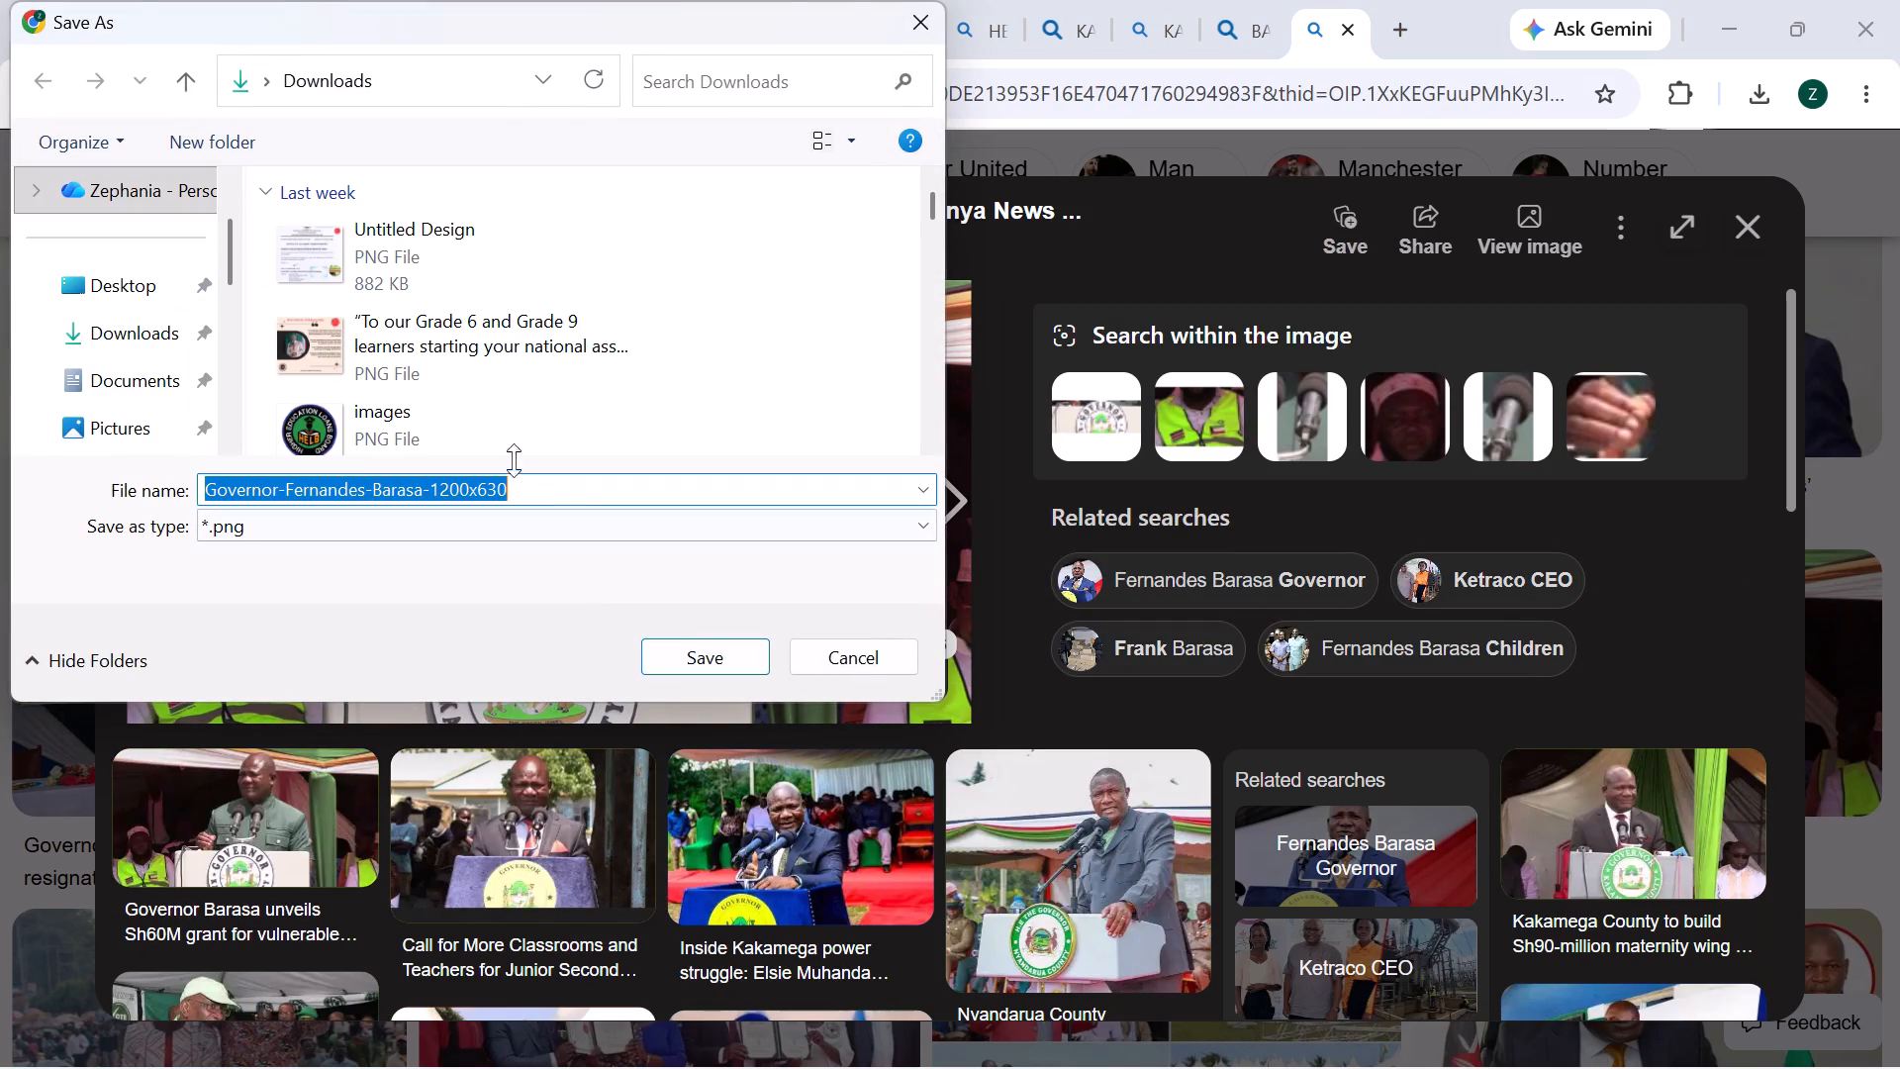
pyautogui.click(716, 657)
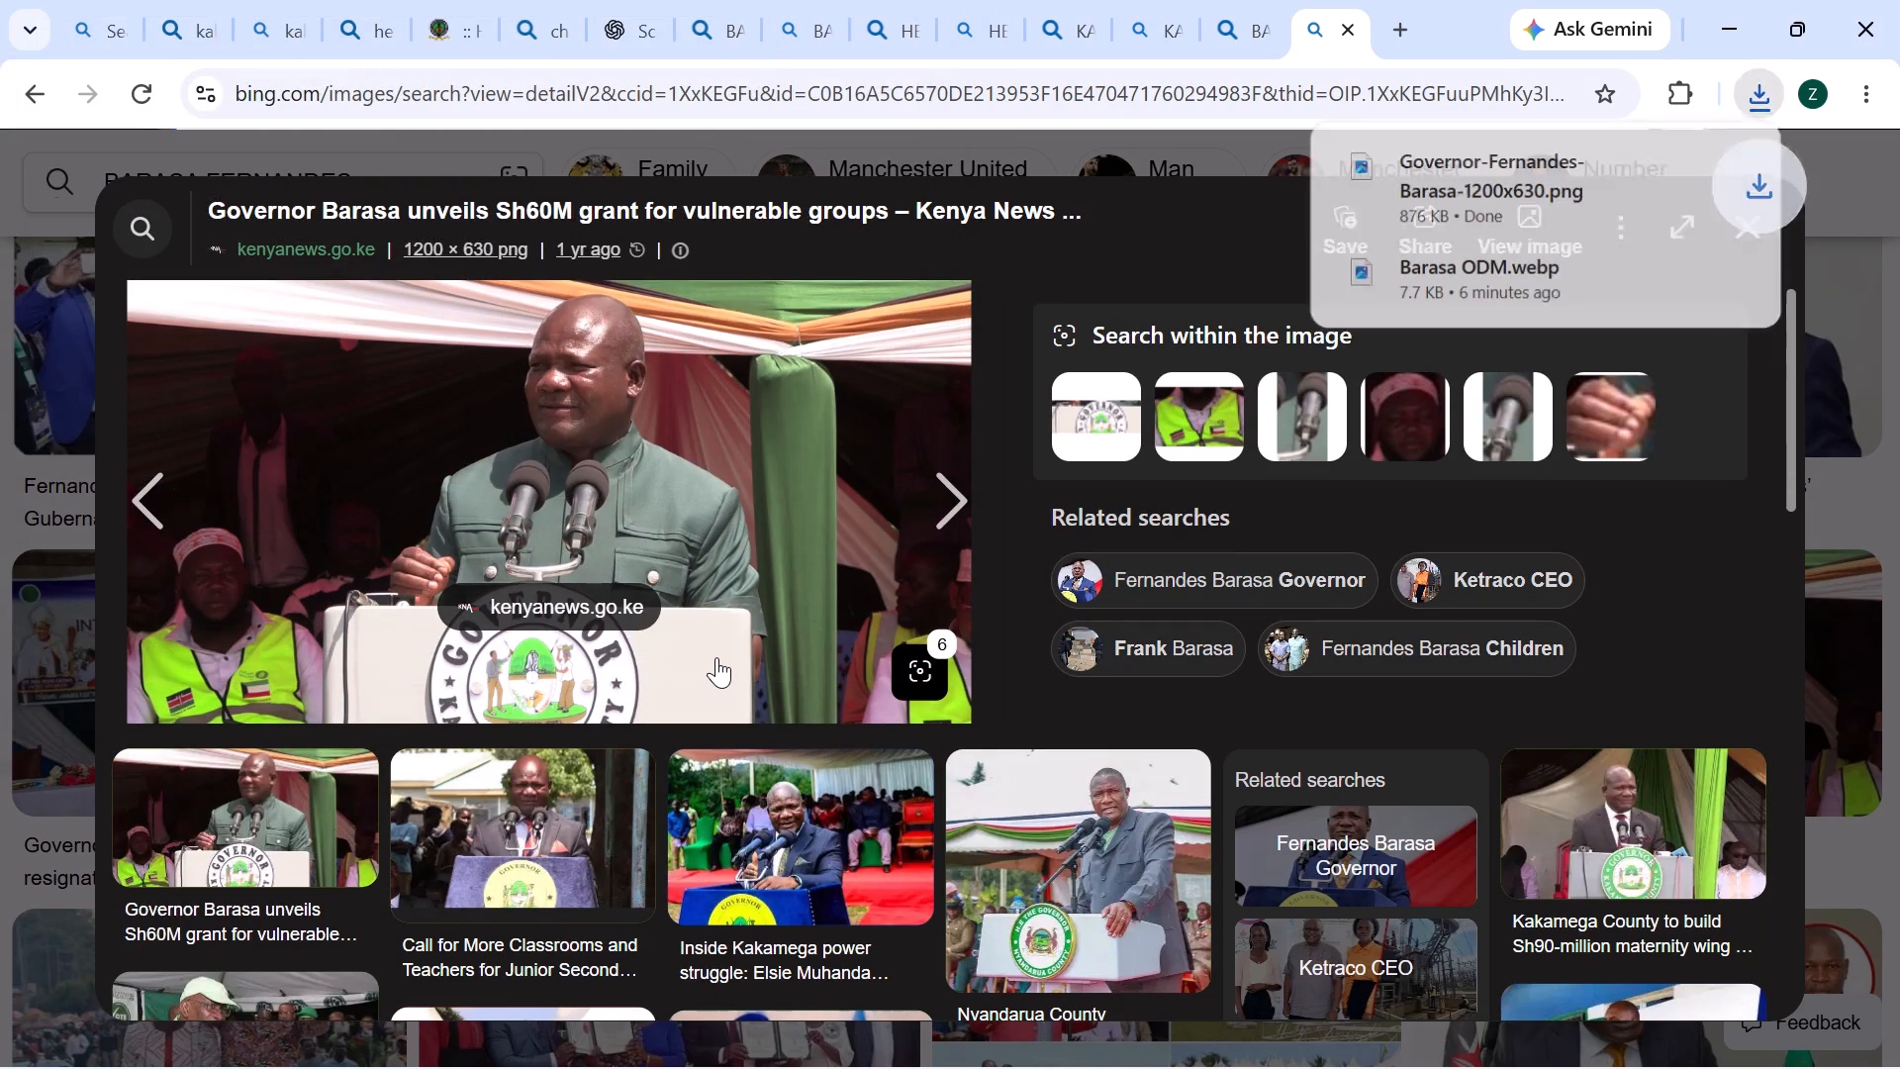
# Switch to Canva and upload Governor-Fernandes-Barasa-1200x630 from Downloads as a replacement image for the selected governor photo.
pyautogui.press('super+Tab')
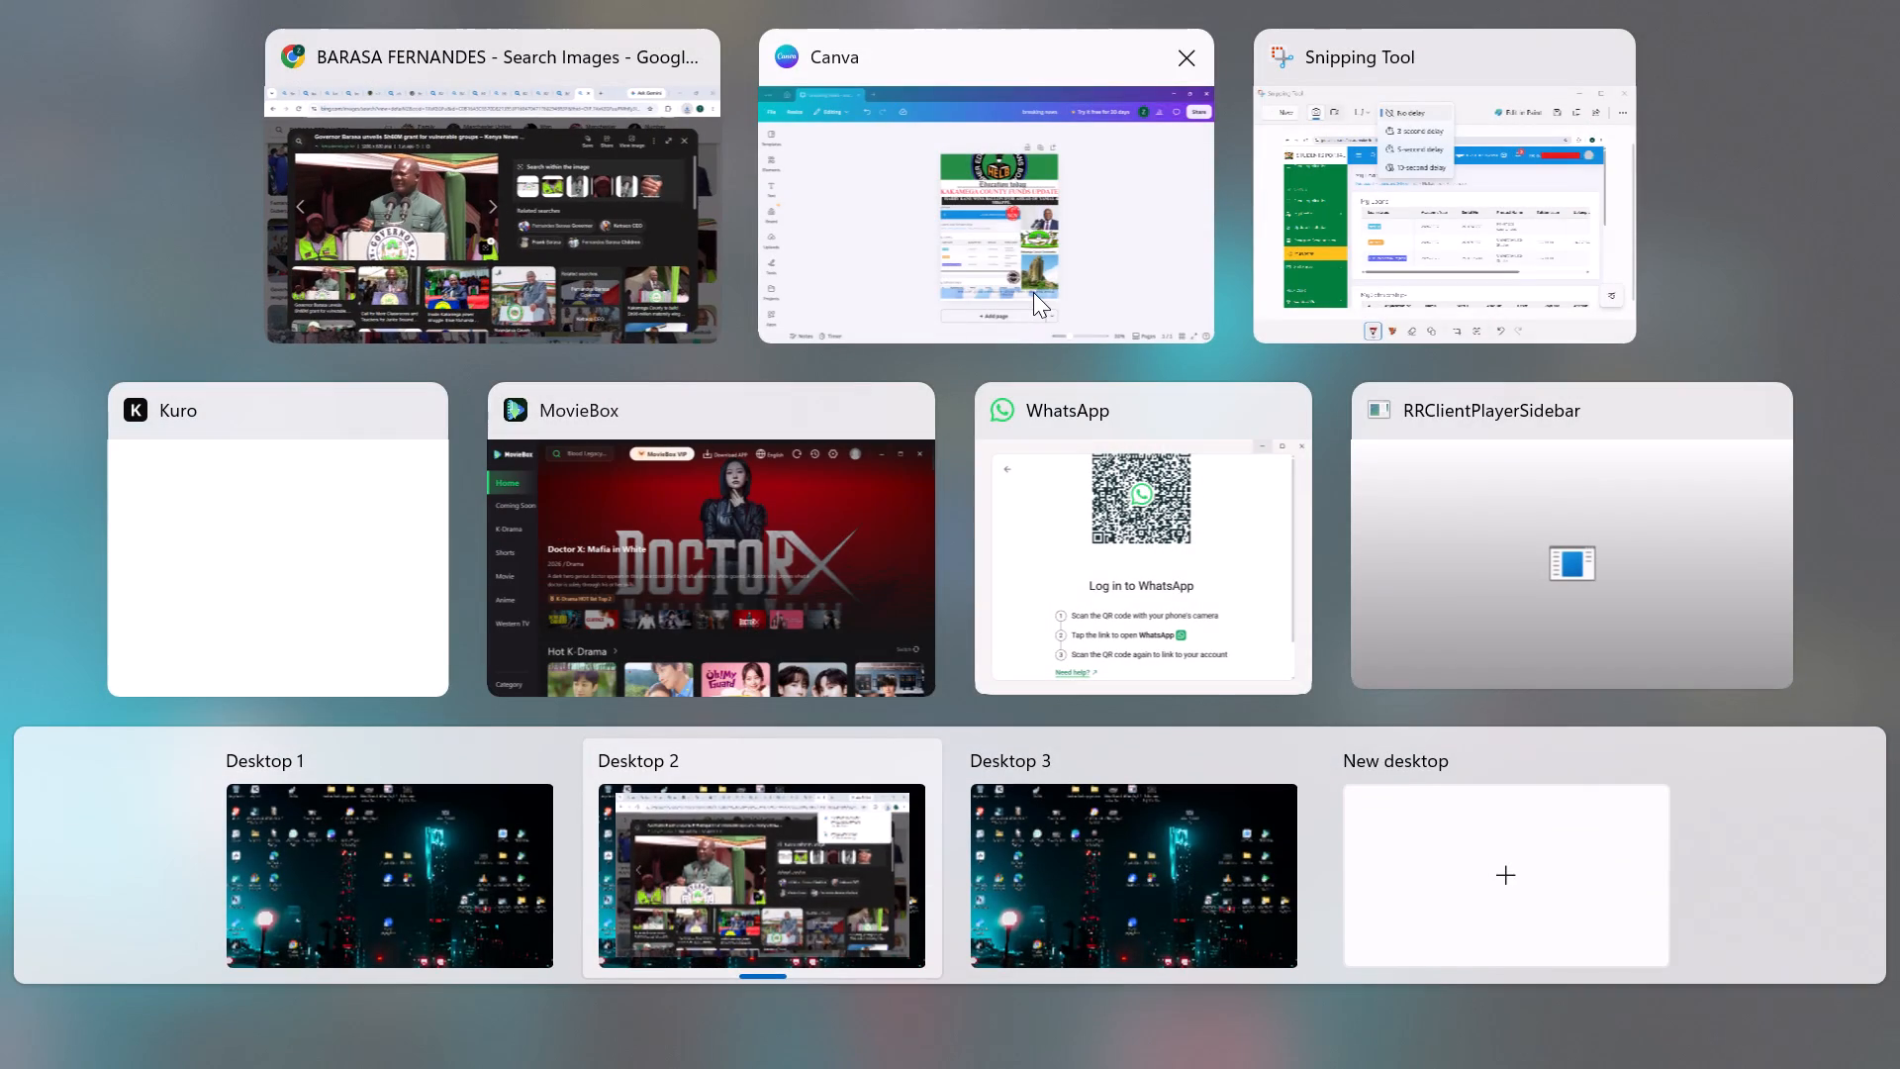
pyautogui.click(1033, 292)
pyautogui.click(1183, 517)
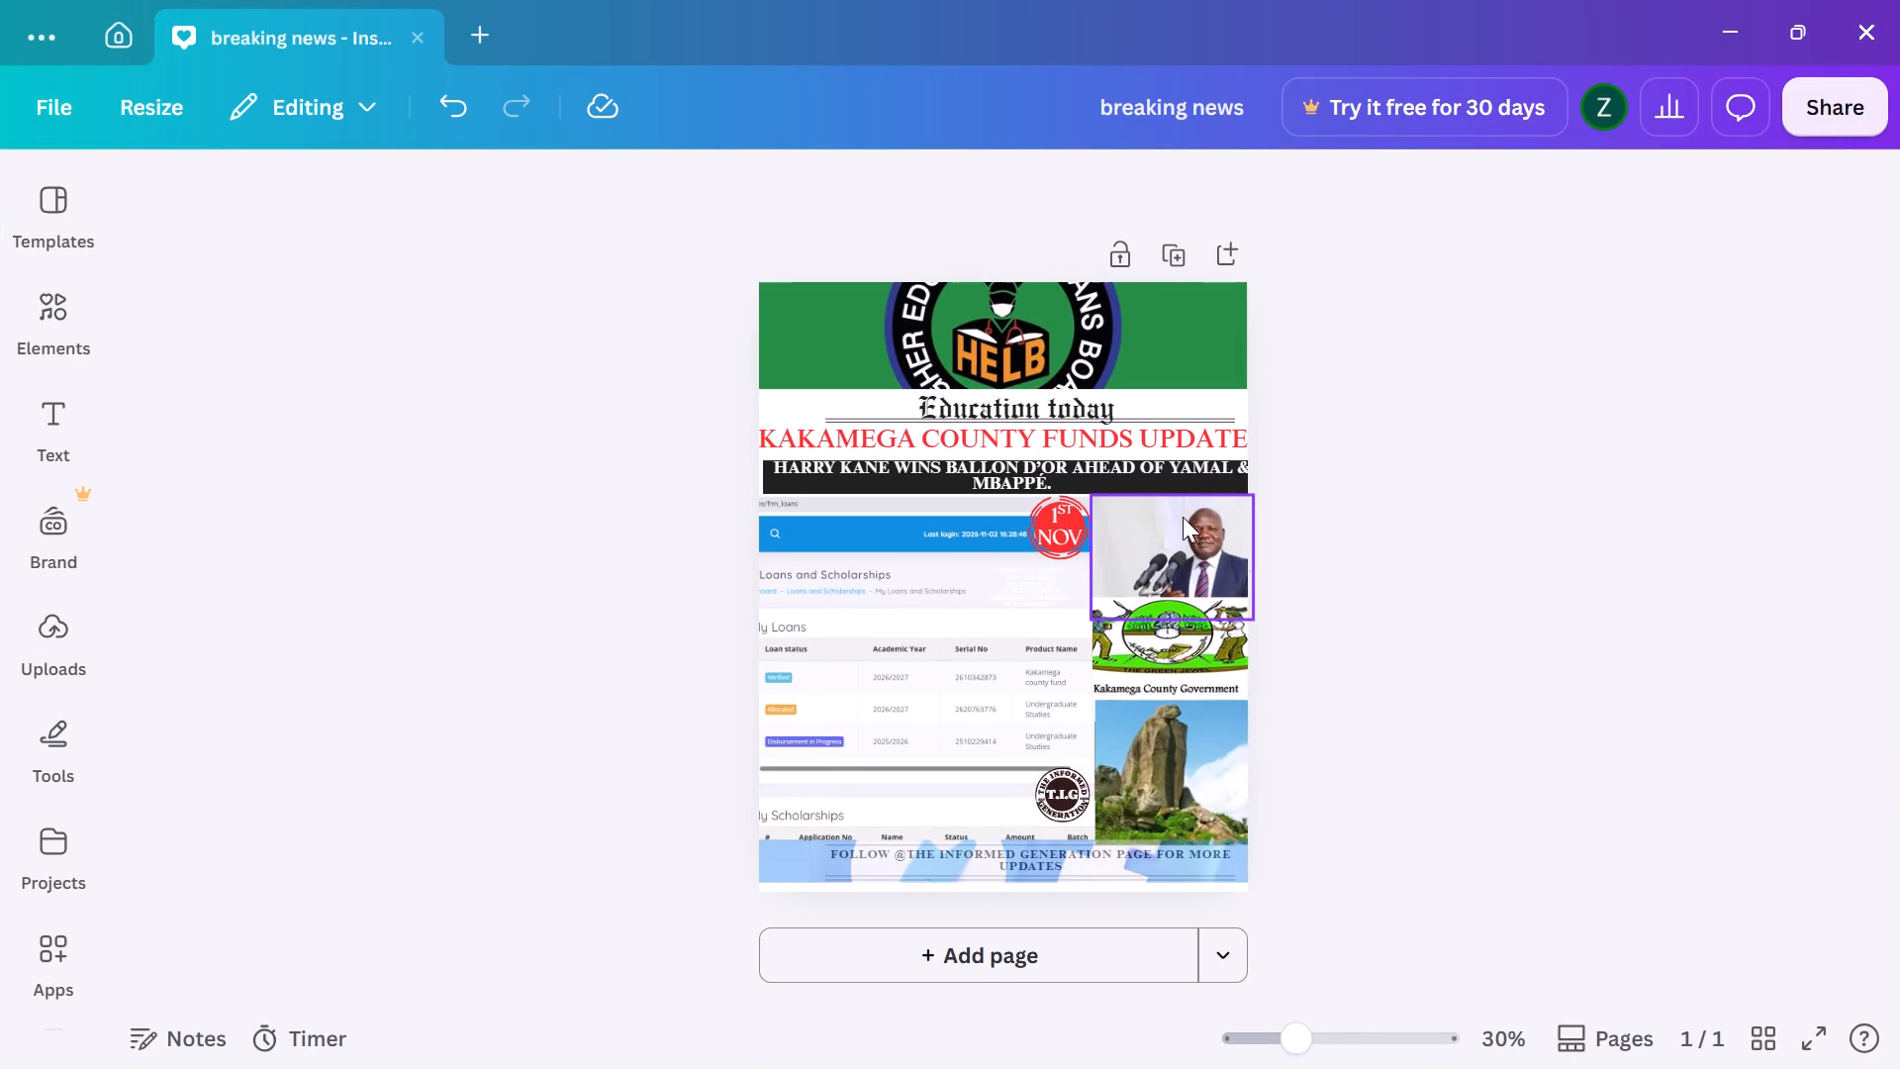
pyautogui.click(1183, 517)
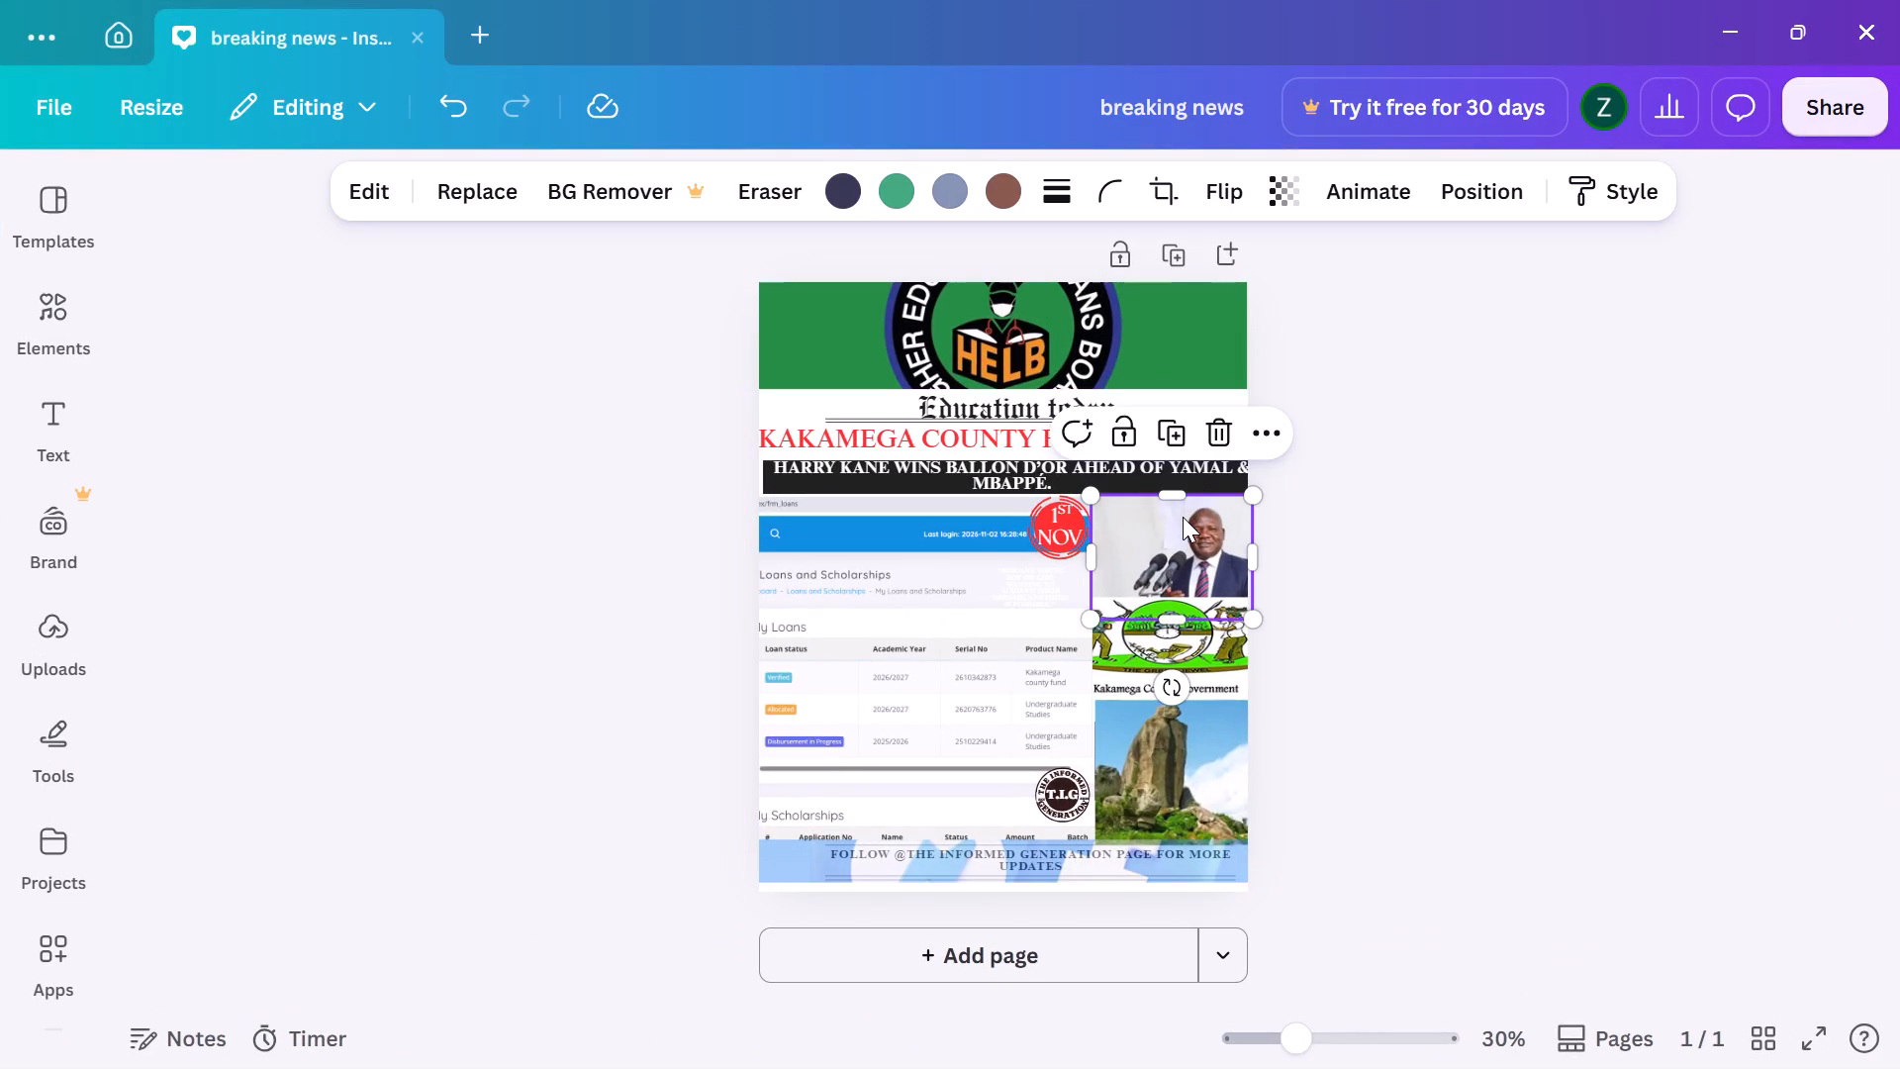
pyautogui.click(1142, 525)
pyautogui.click(484, 190)
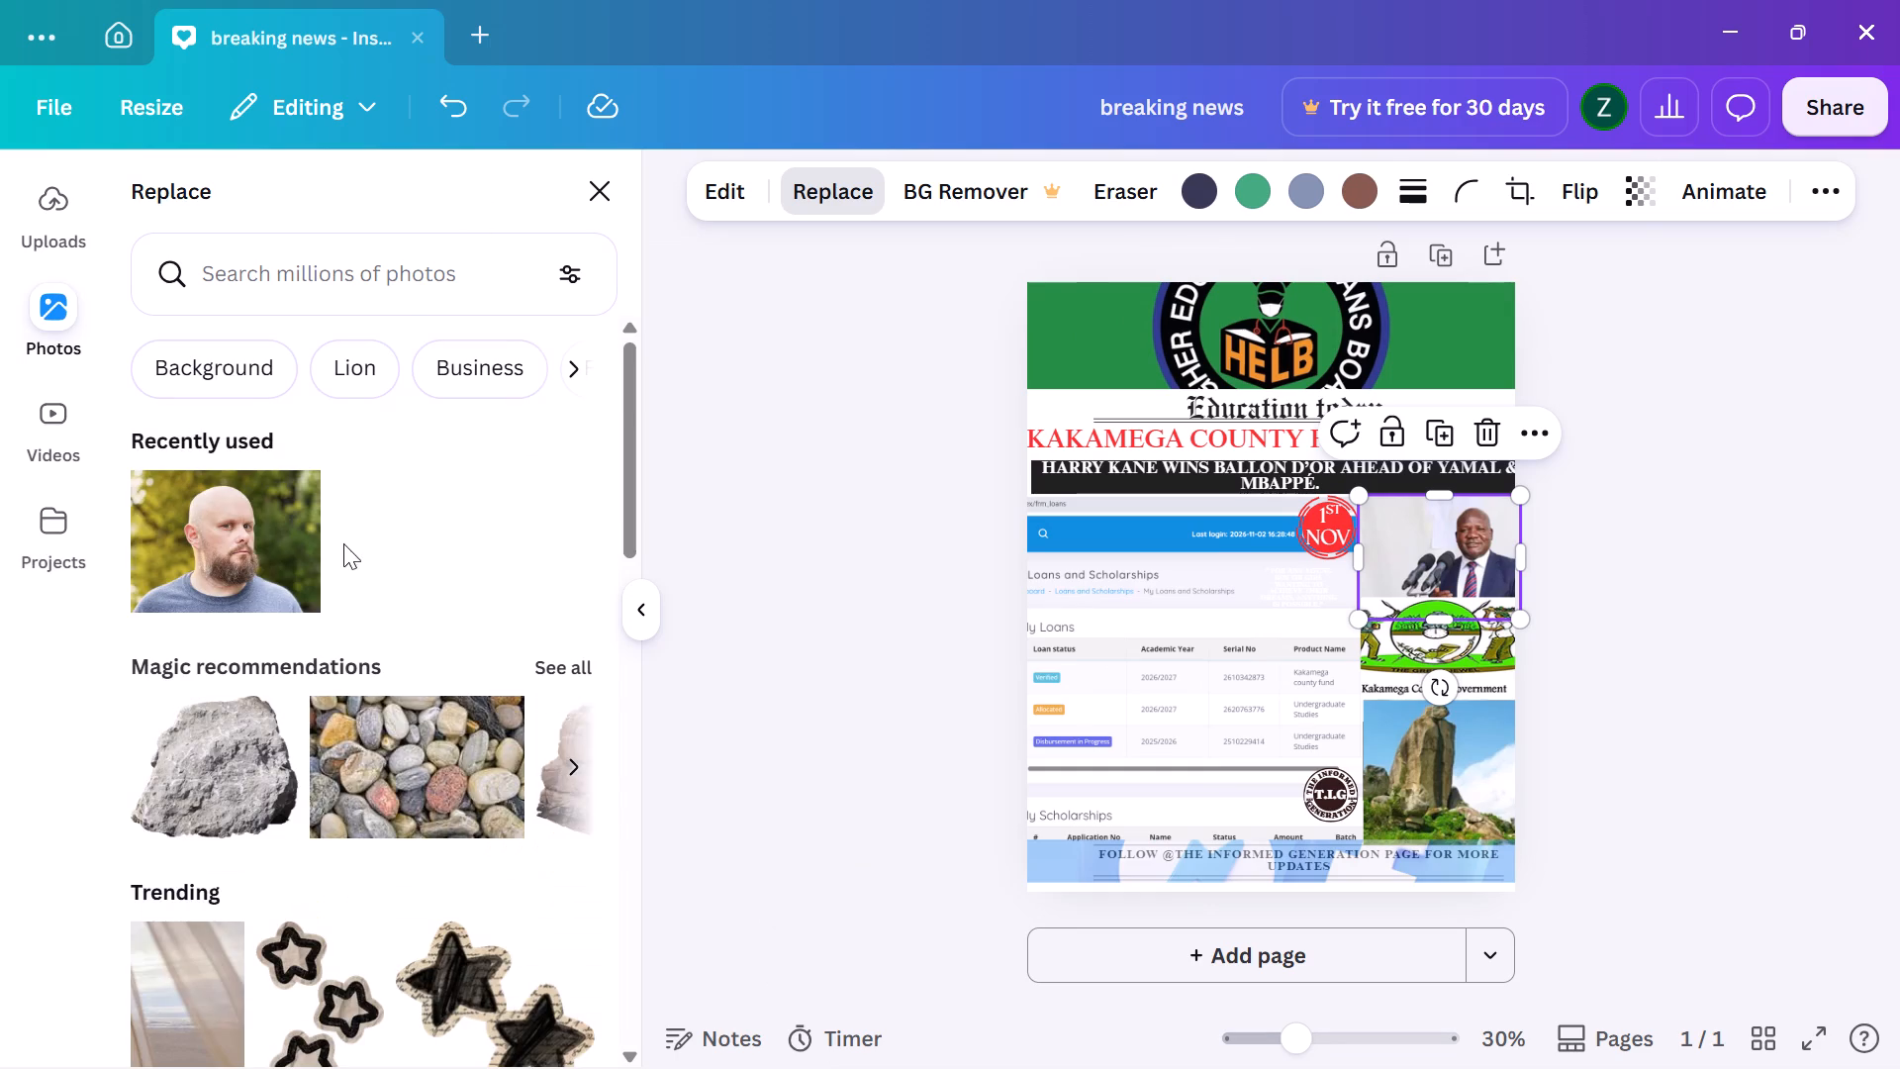
pyautogui.scroll(-7, 343, 543)
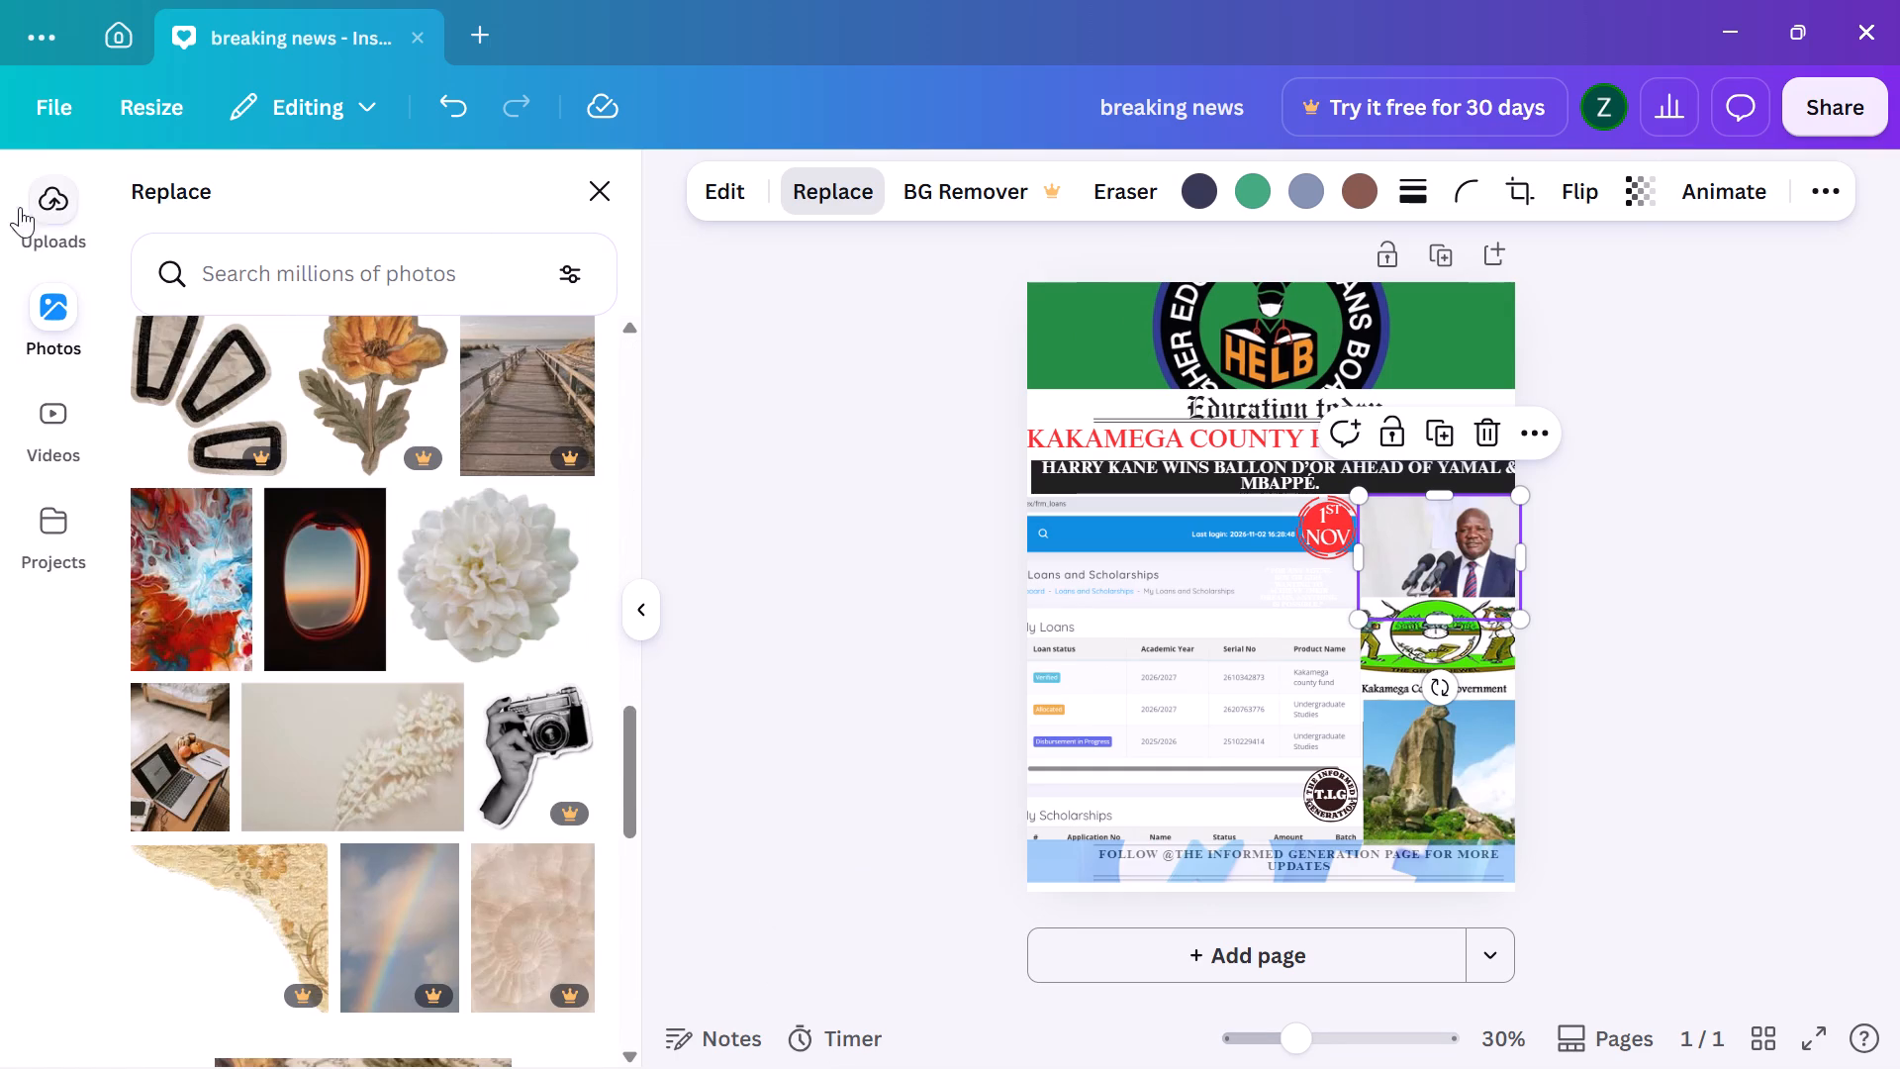
pyautogui.click(20, 195)
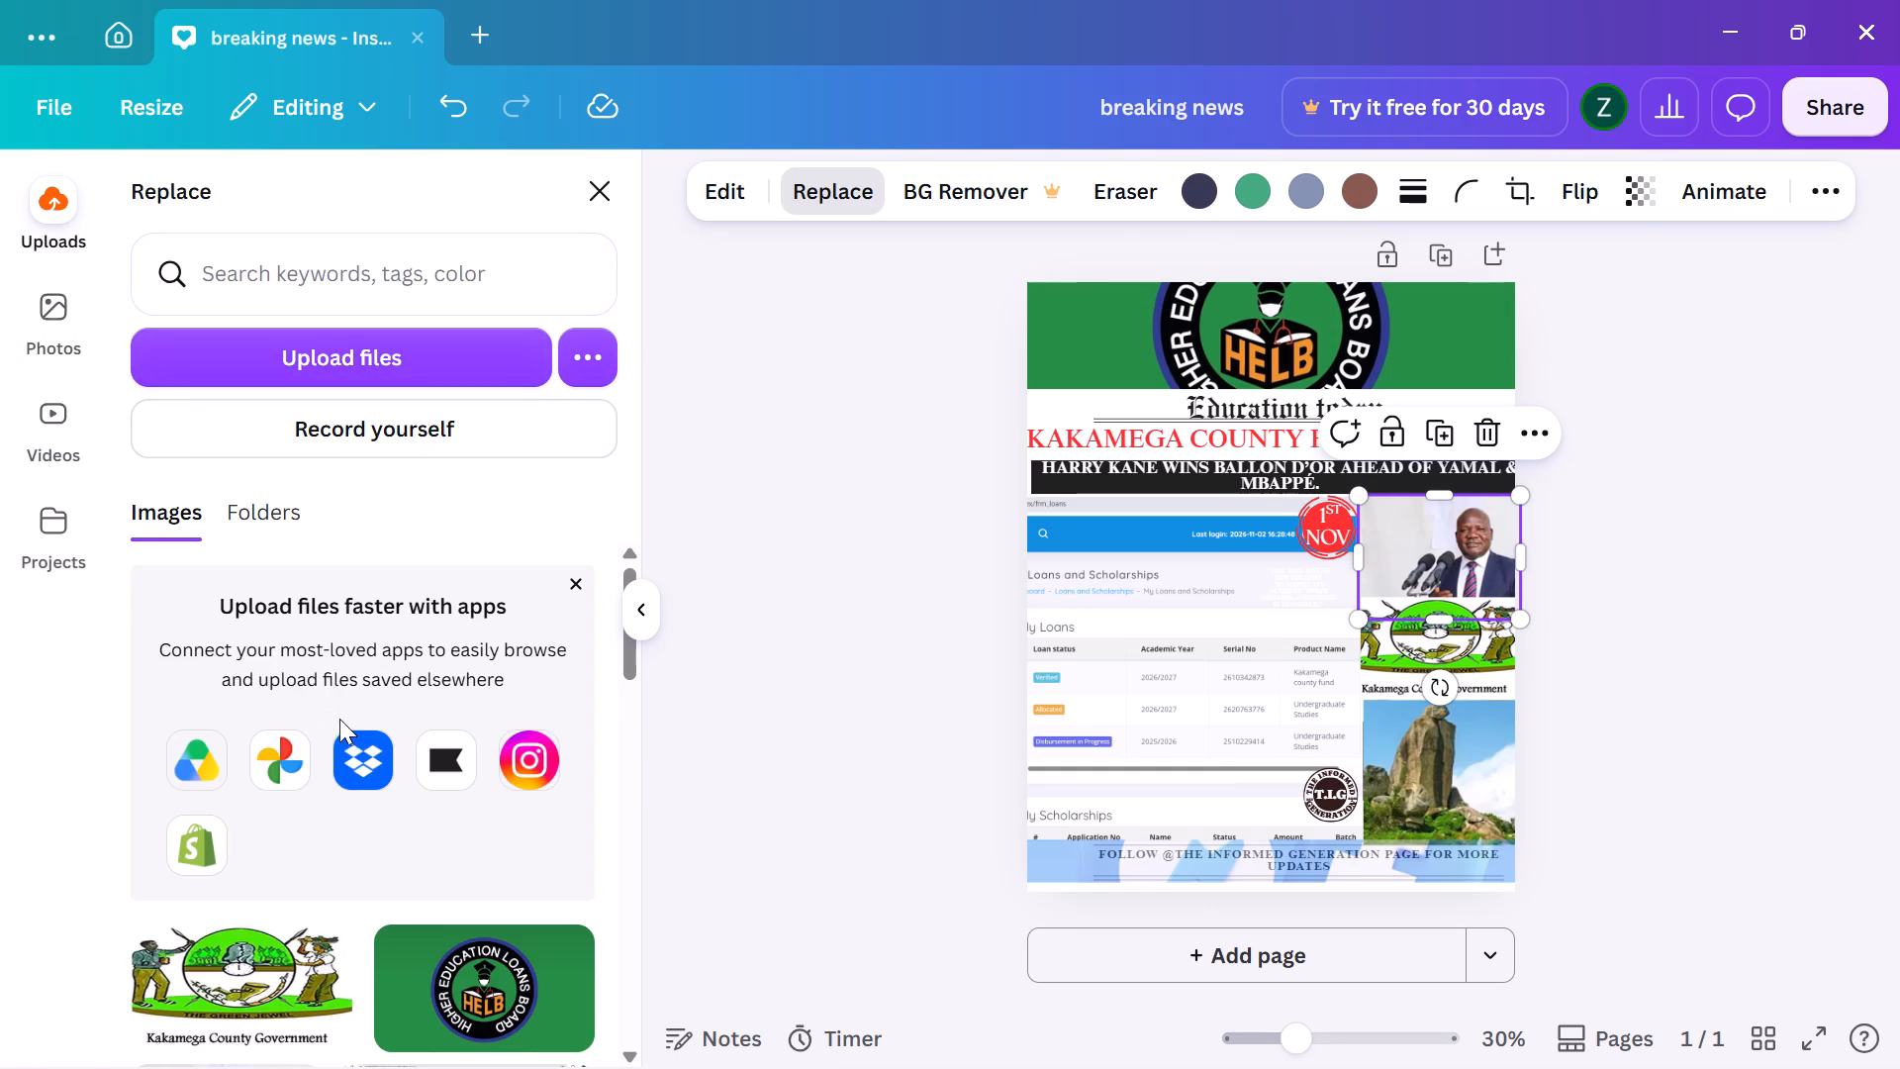
pyautogui.scroll(-3, 338, 819)
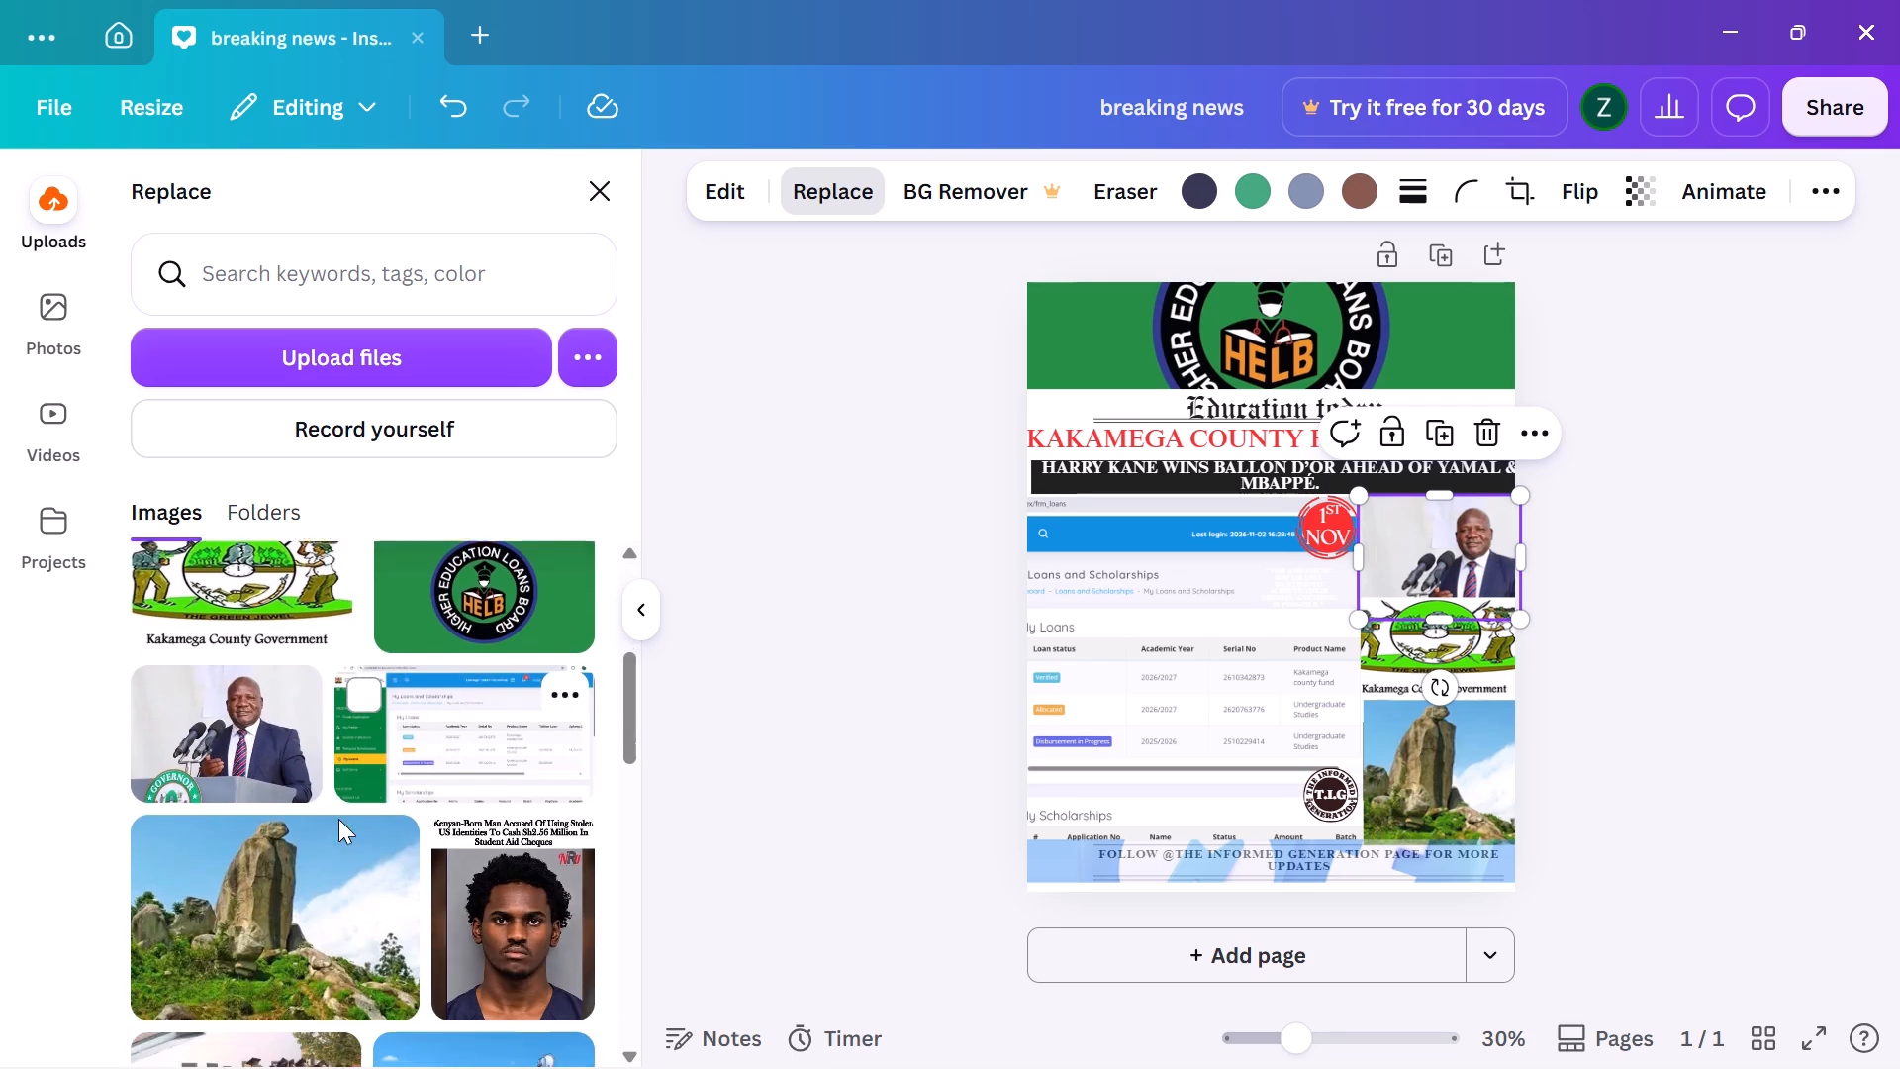
pyautogui.scroll(-3, 338, 819)
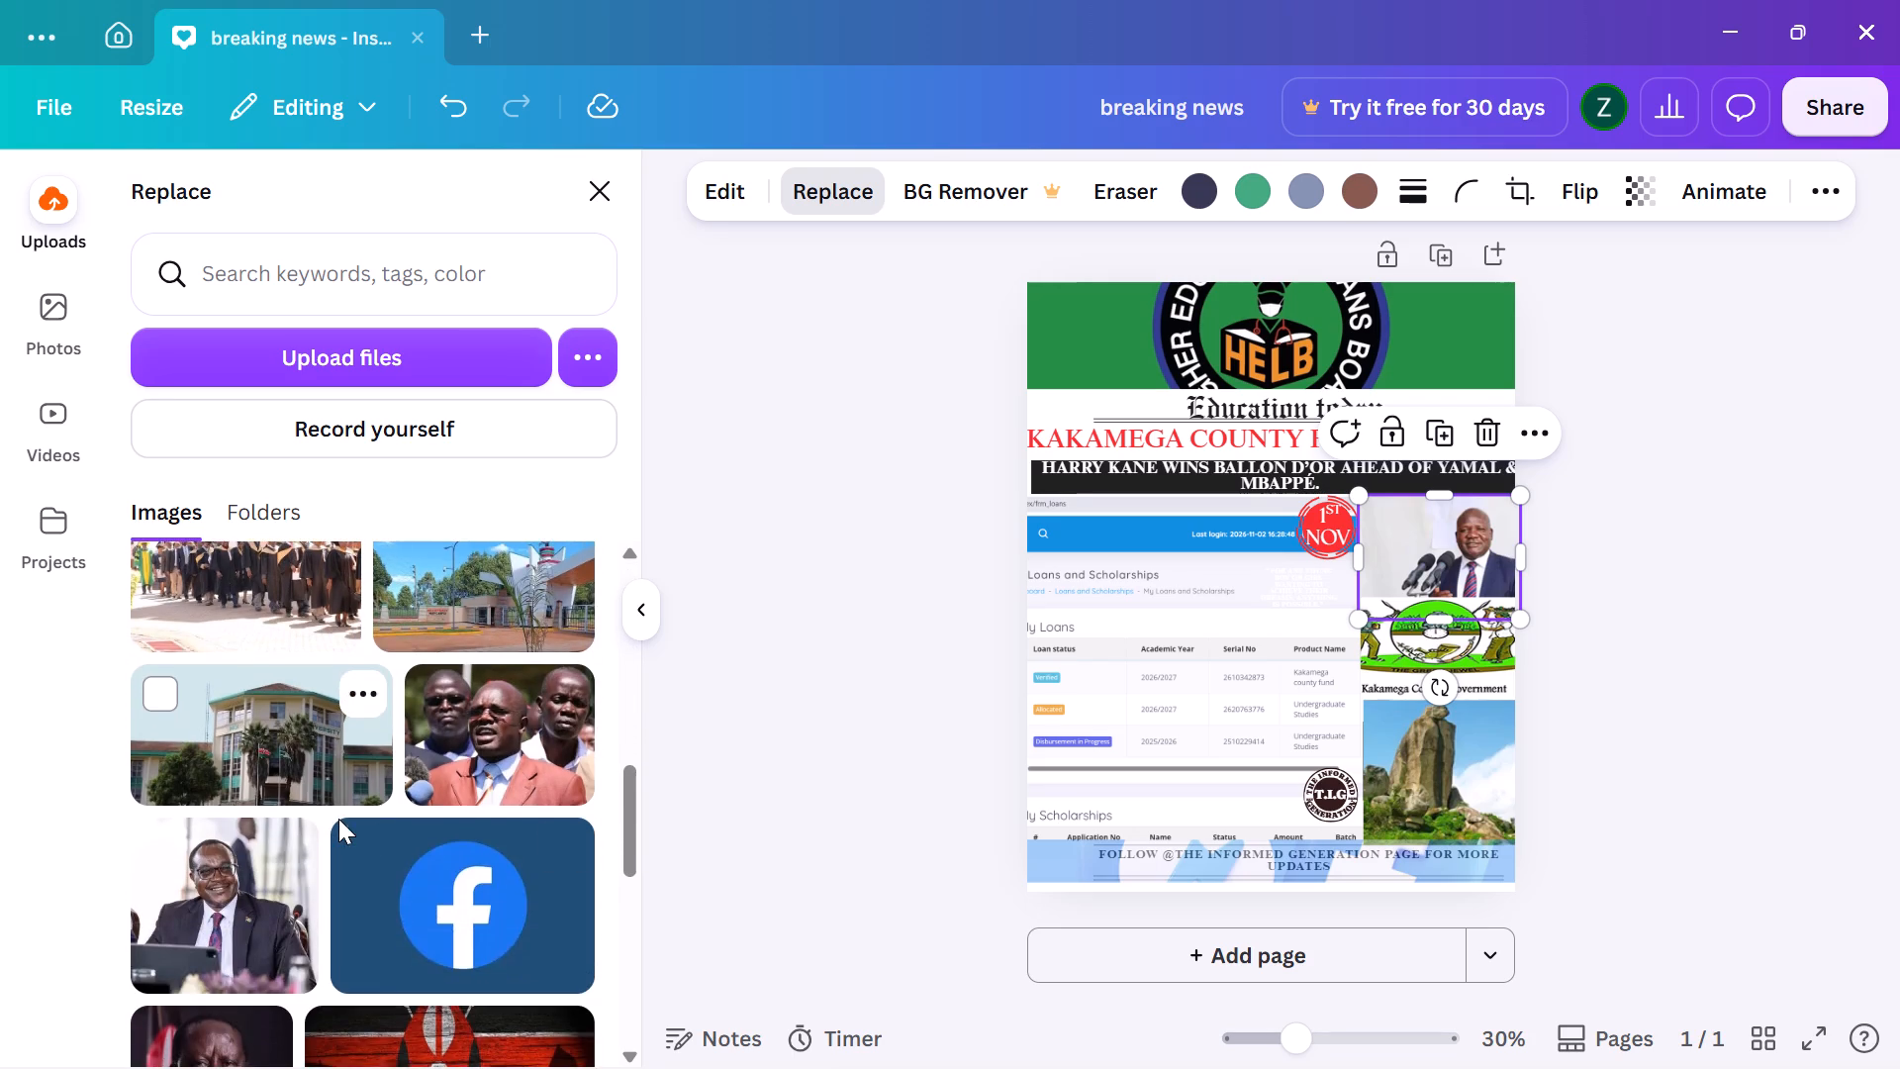
pyautogui.scroll(5, 338, 819)
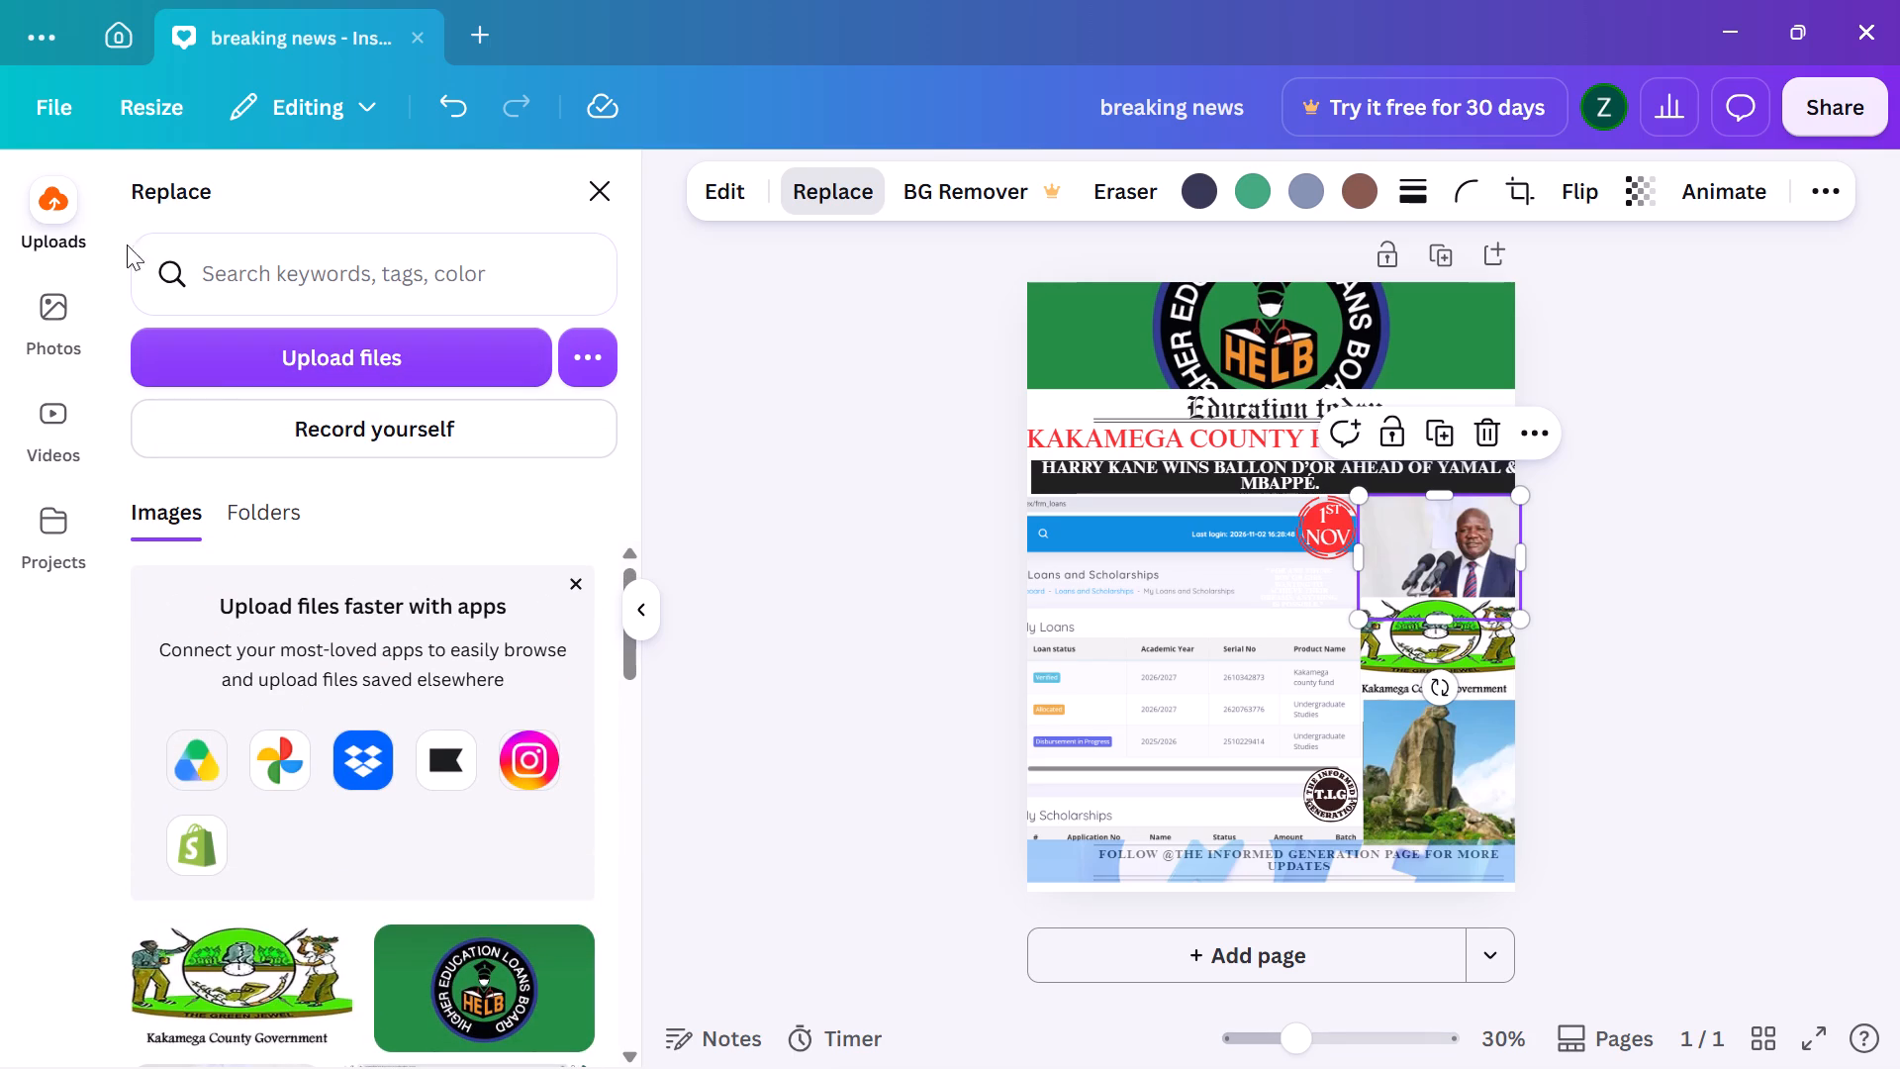
pyautogui.click(267, 373)
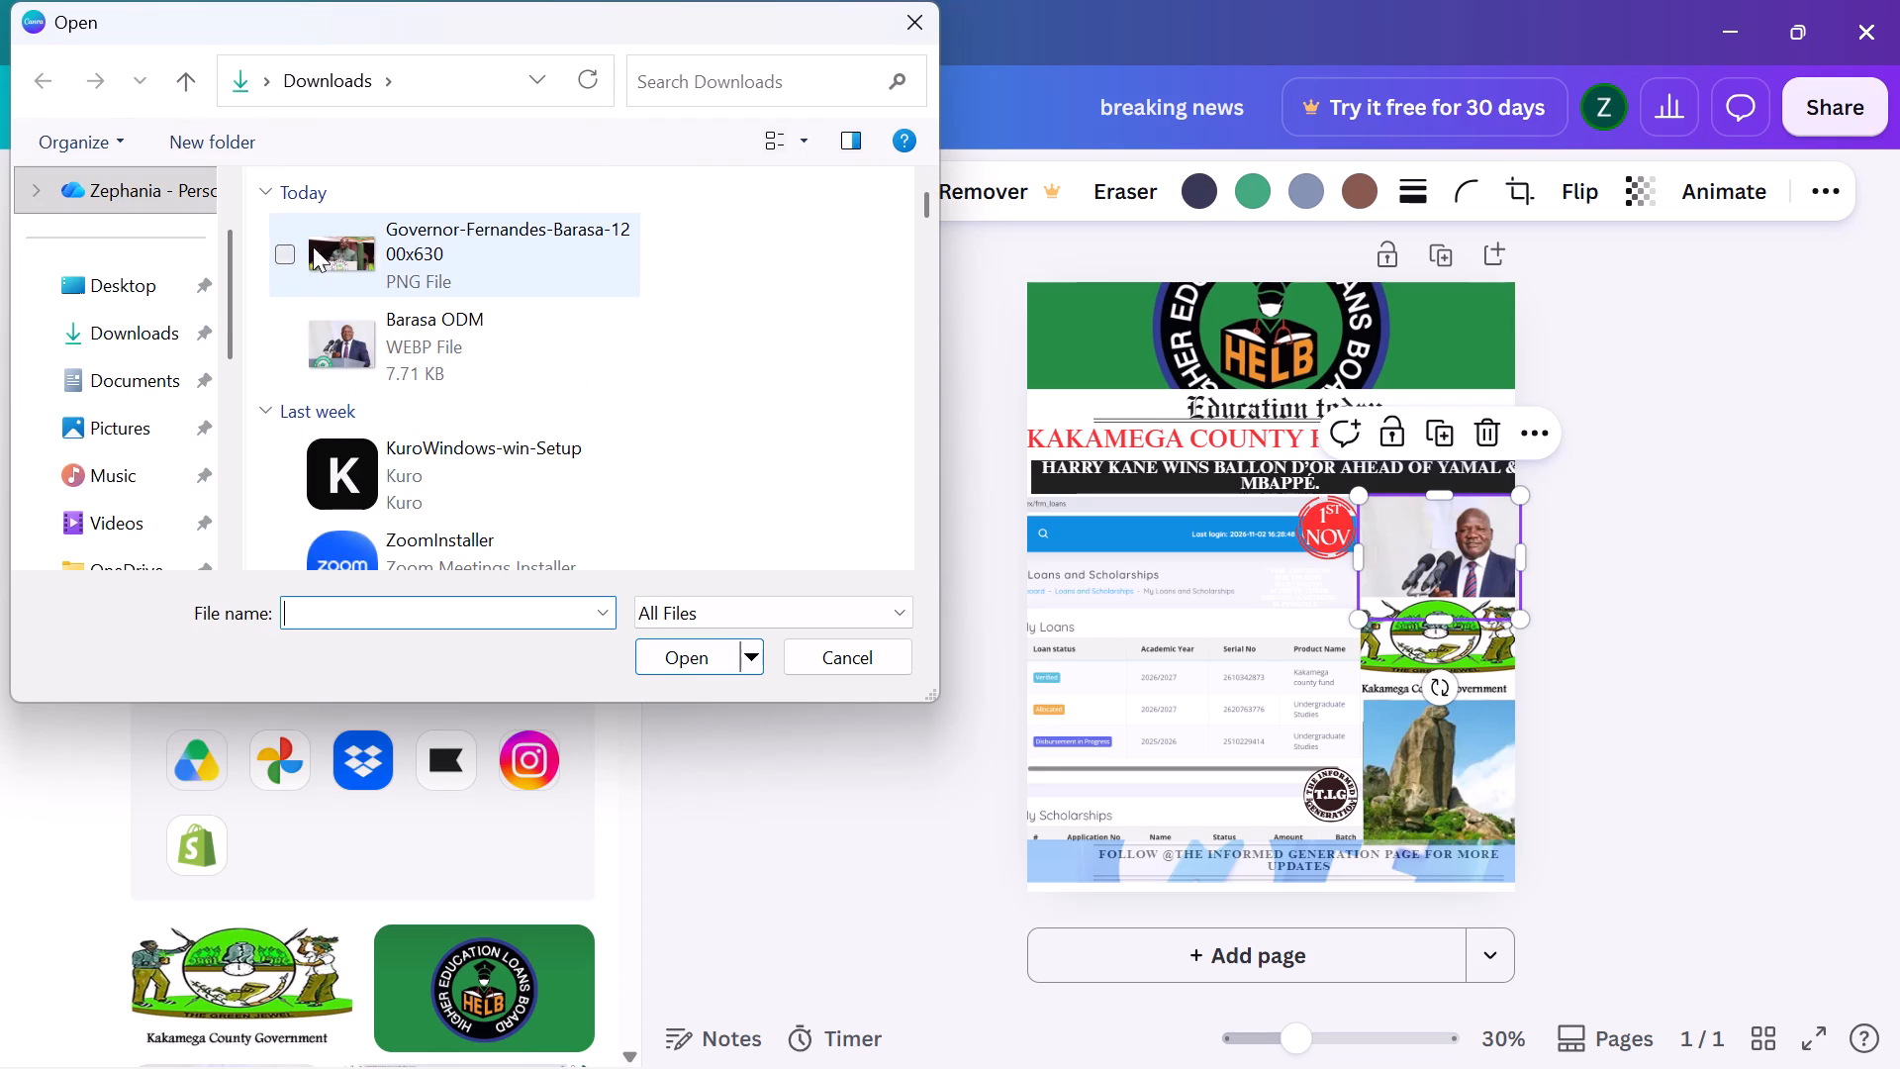
pyautogui.click(482, 226)
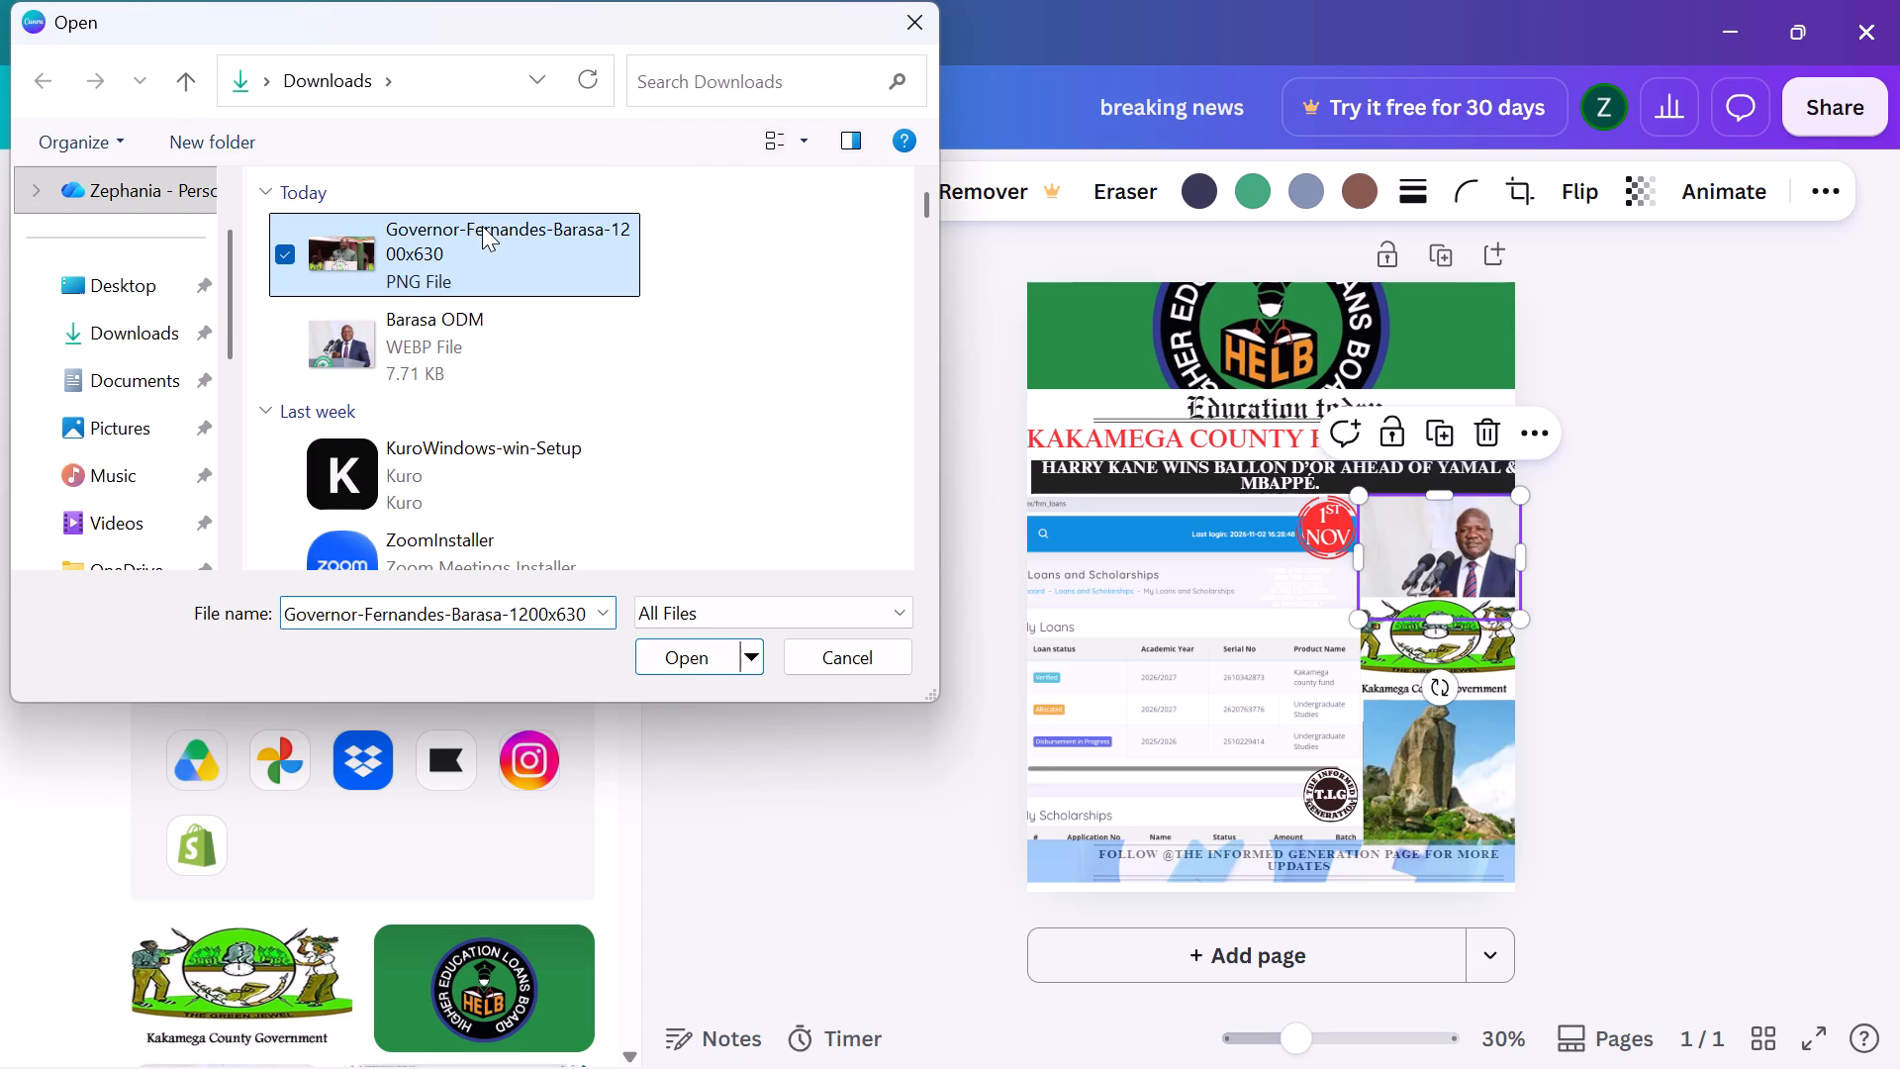
pyautogui.doubleClick(692, 652)
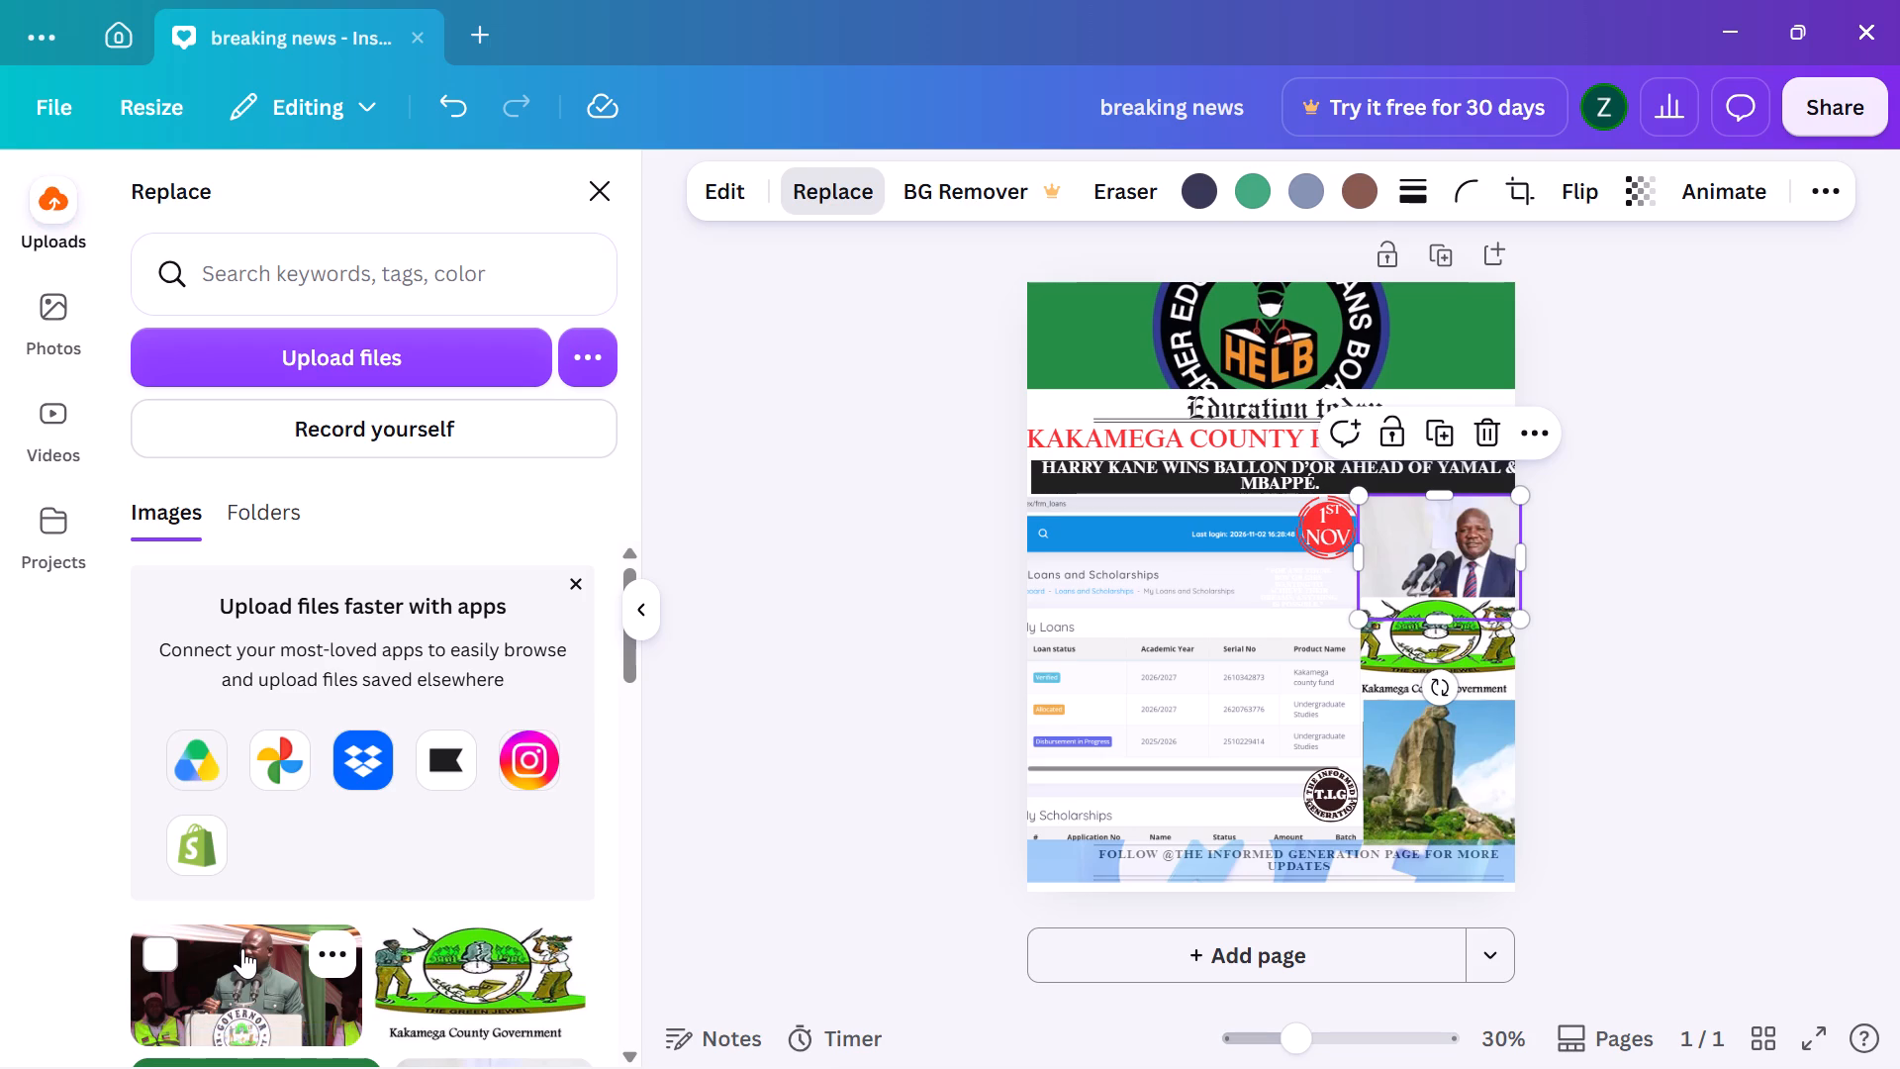
# Replace the governor photo above the county emblem with the uploaded picture of him in a green suit at the podium.
pyautogui.click(242, 948)
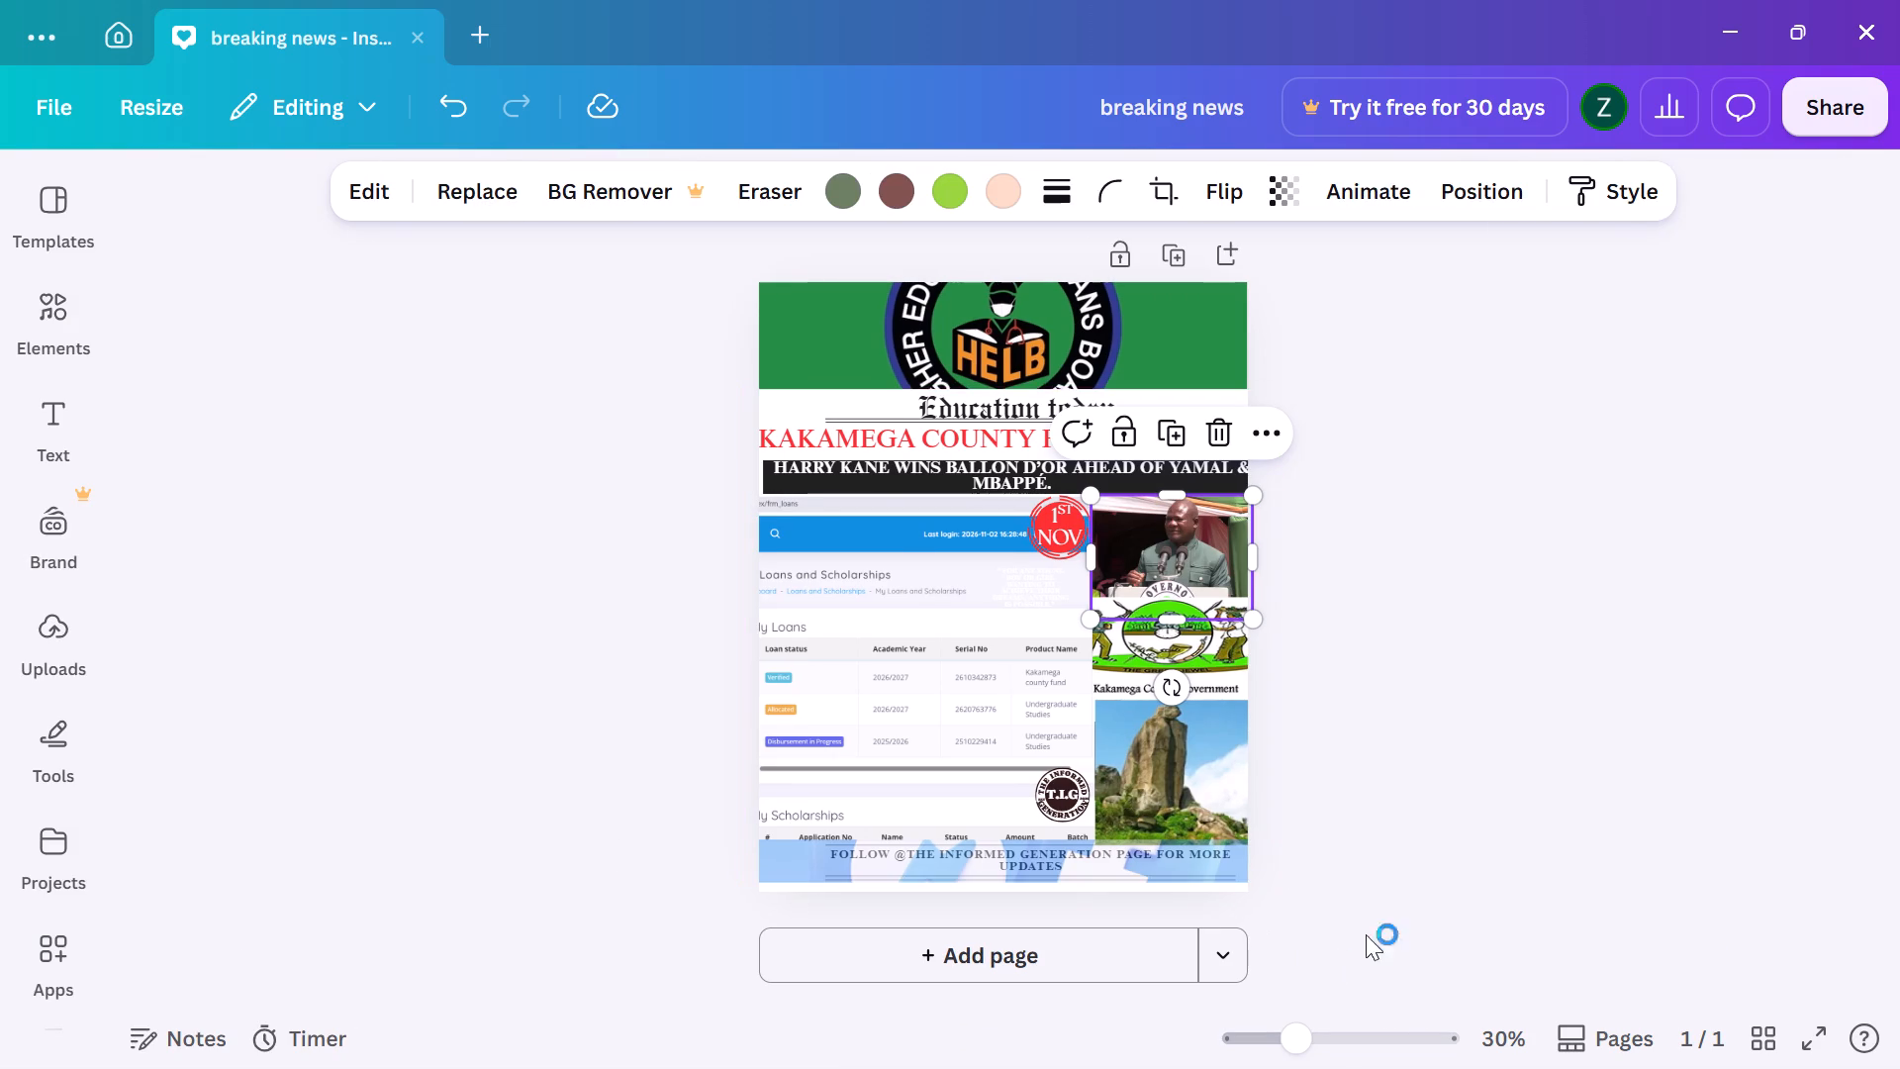
pyautogui.click(1419, 866)
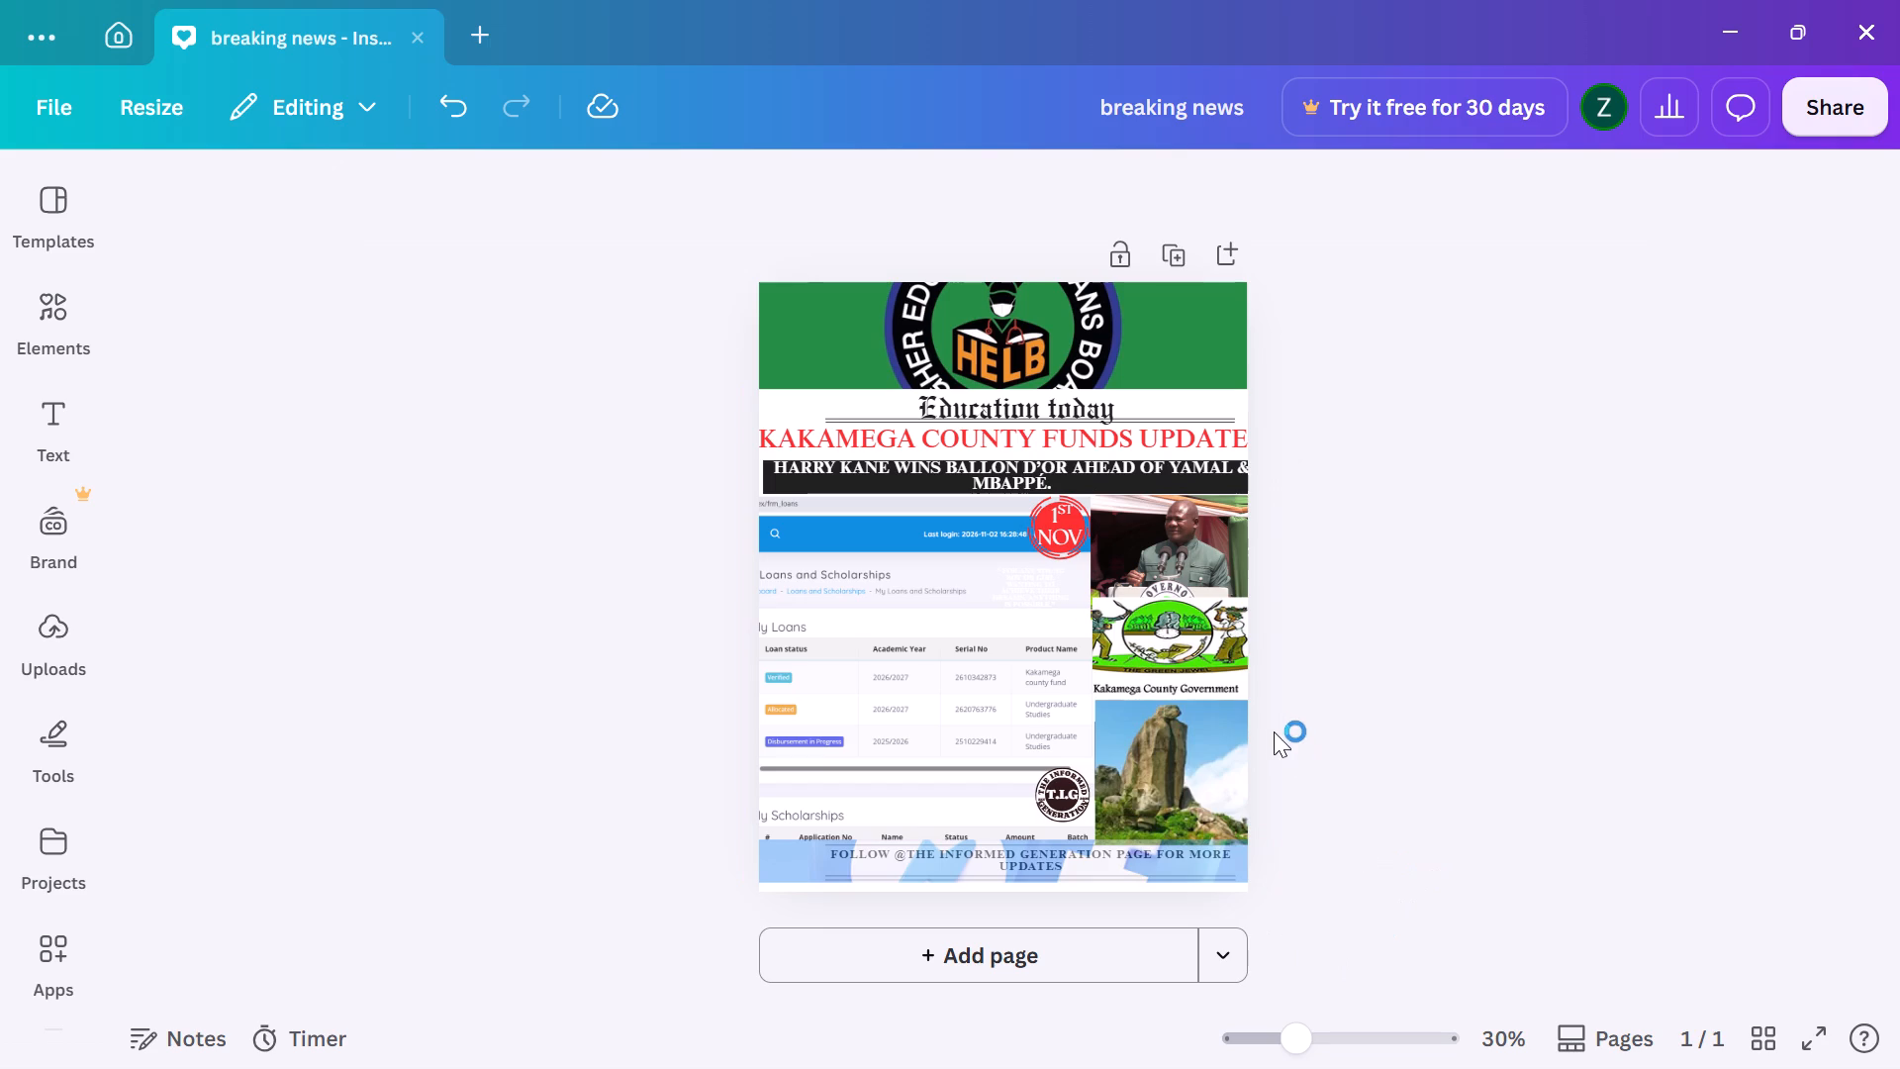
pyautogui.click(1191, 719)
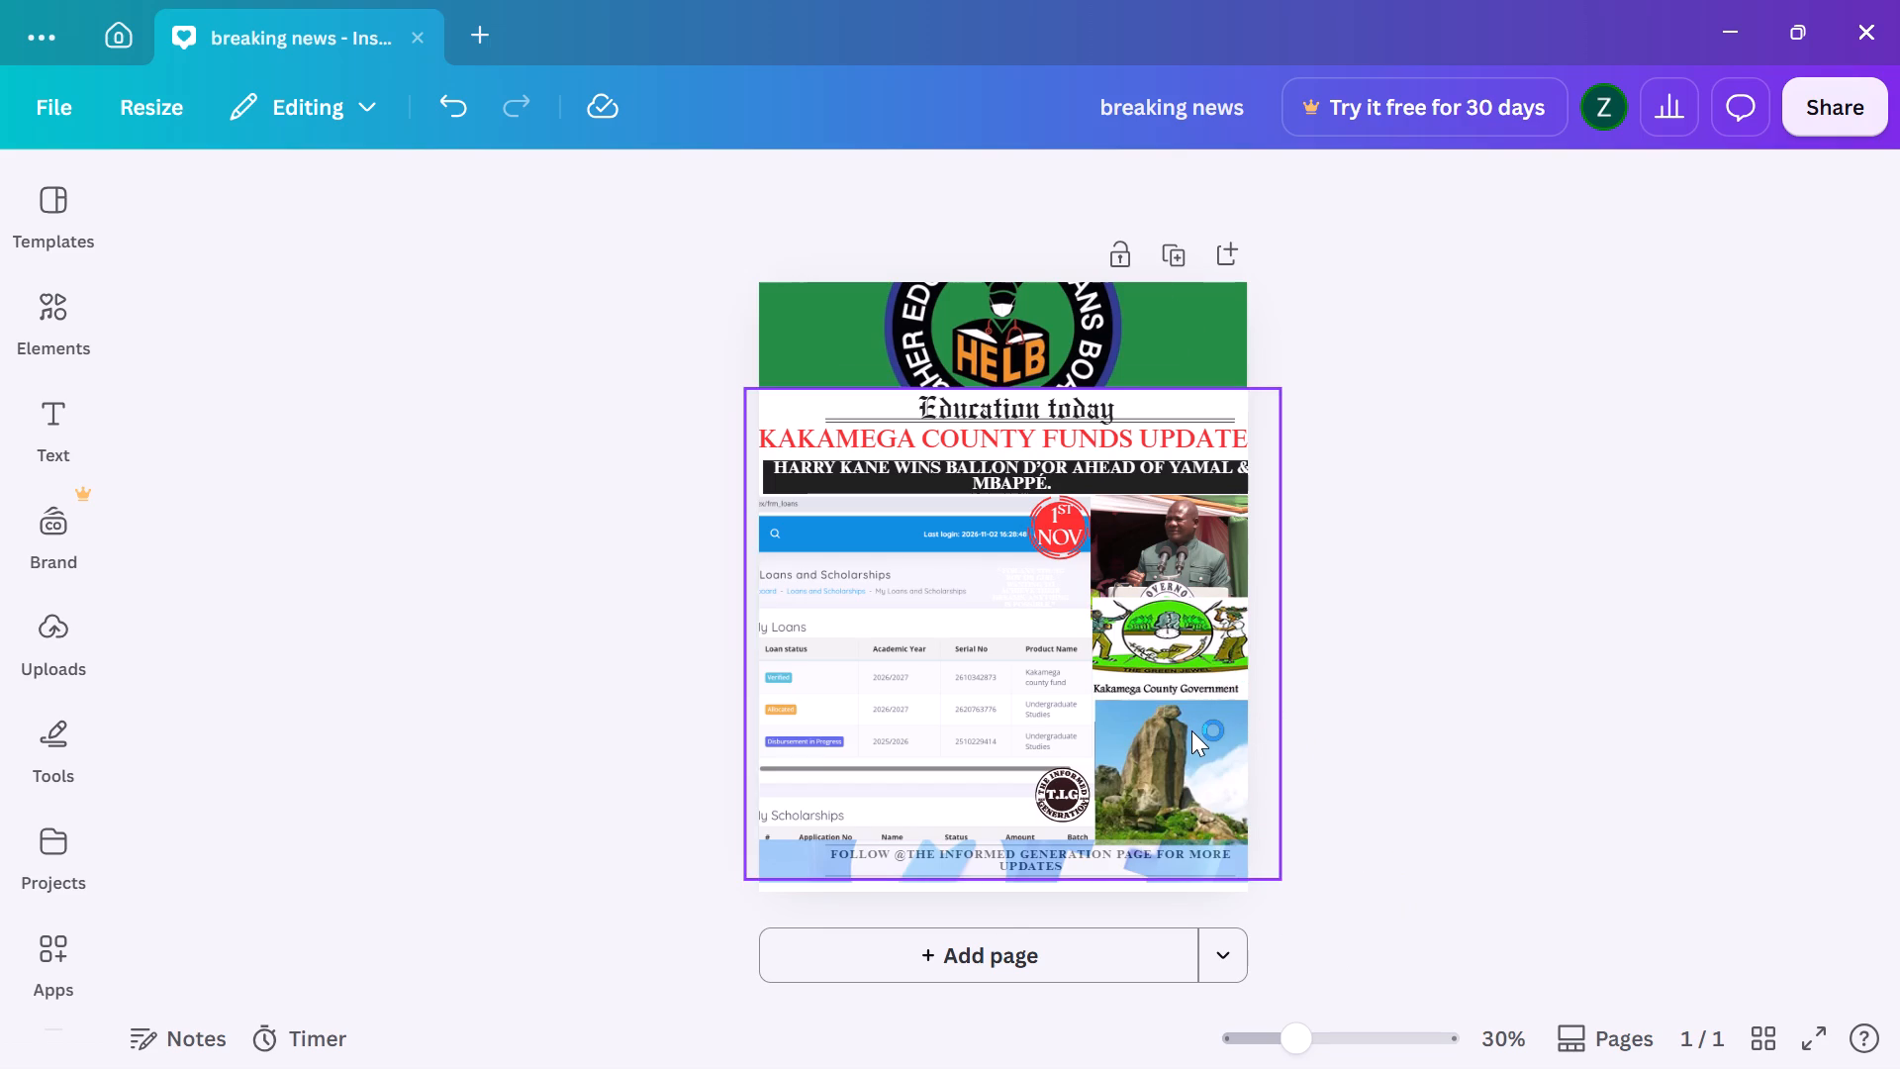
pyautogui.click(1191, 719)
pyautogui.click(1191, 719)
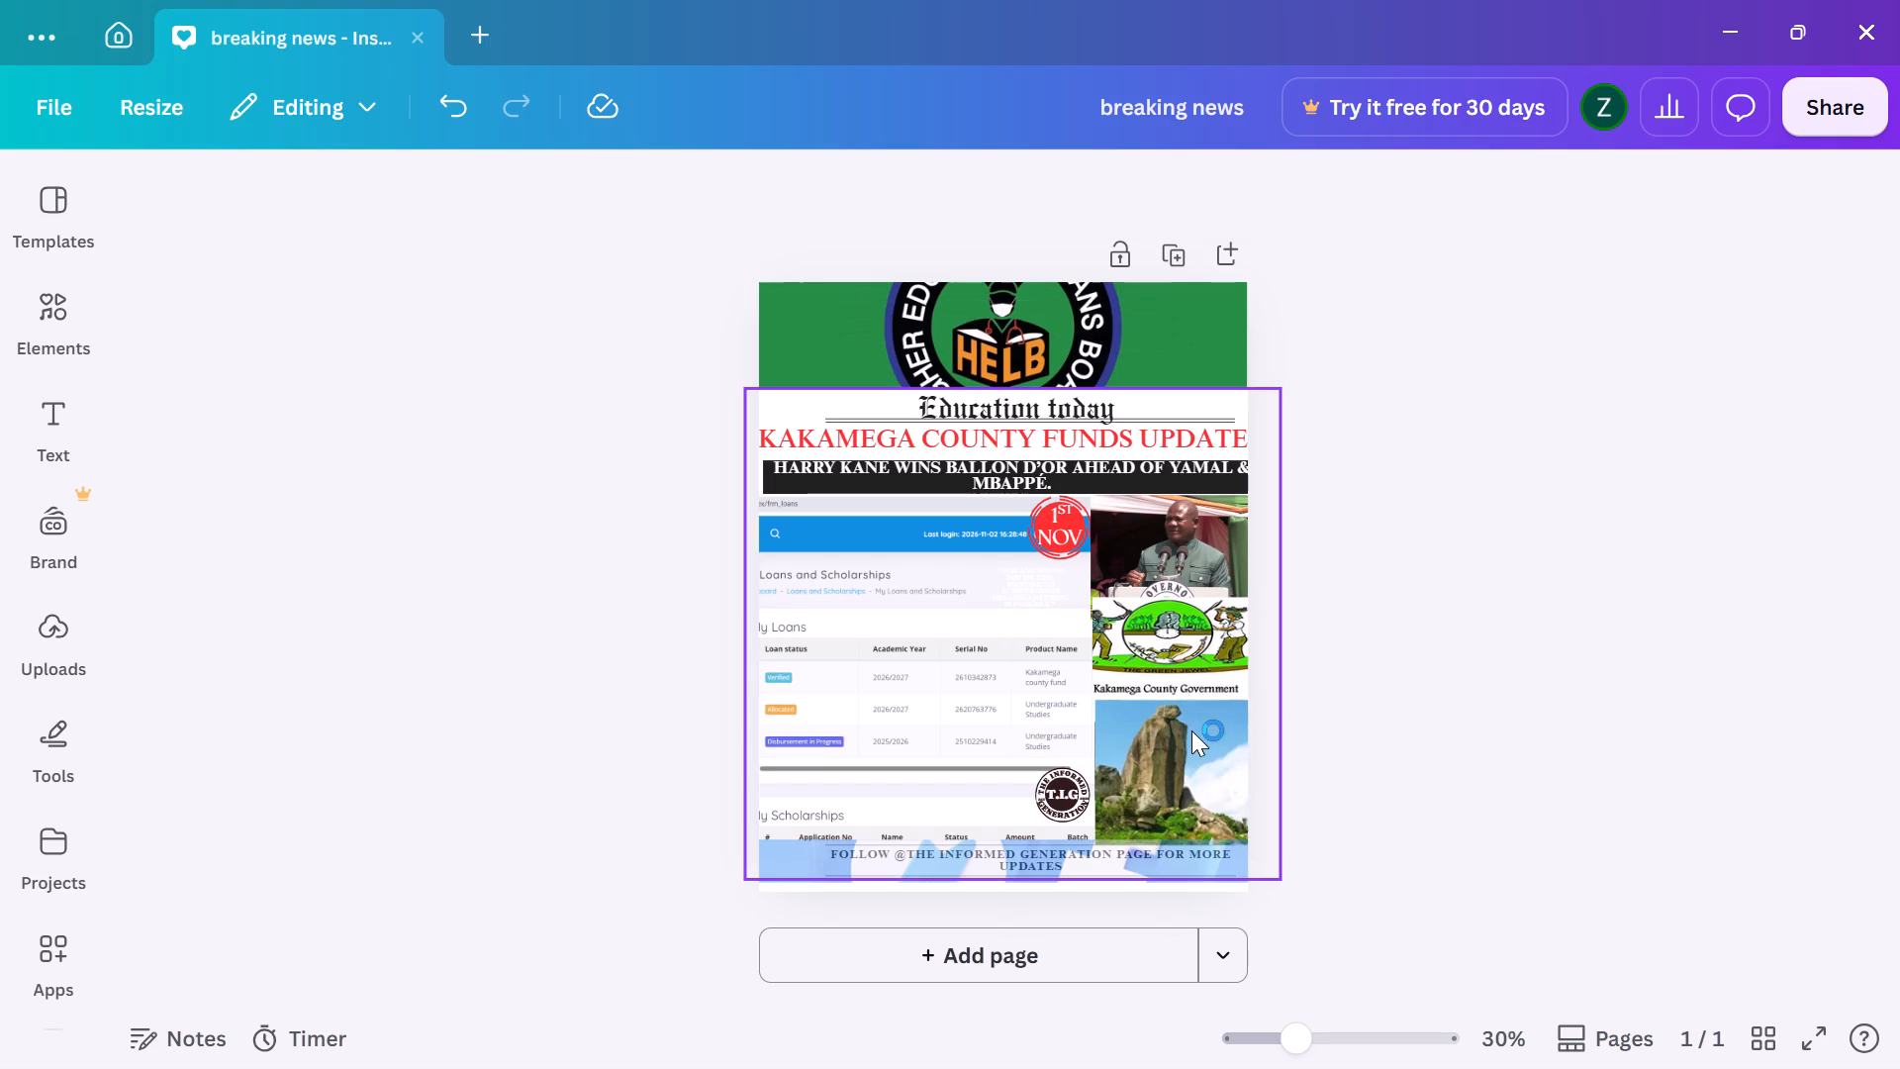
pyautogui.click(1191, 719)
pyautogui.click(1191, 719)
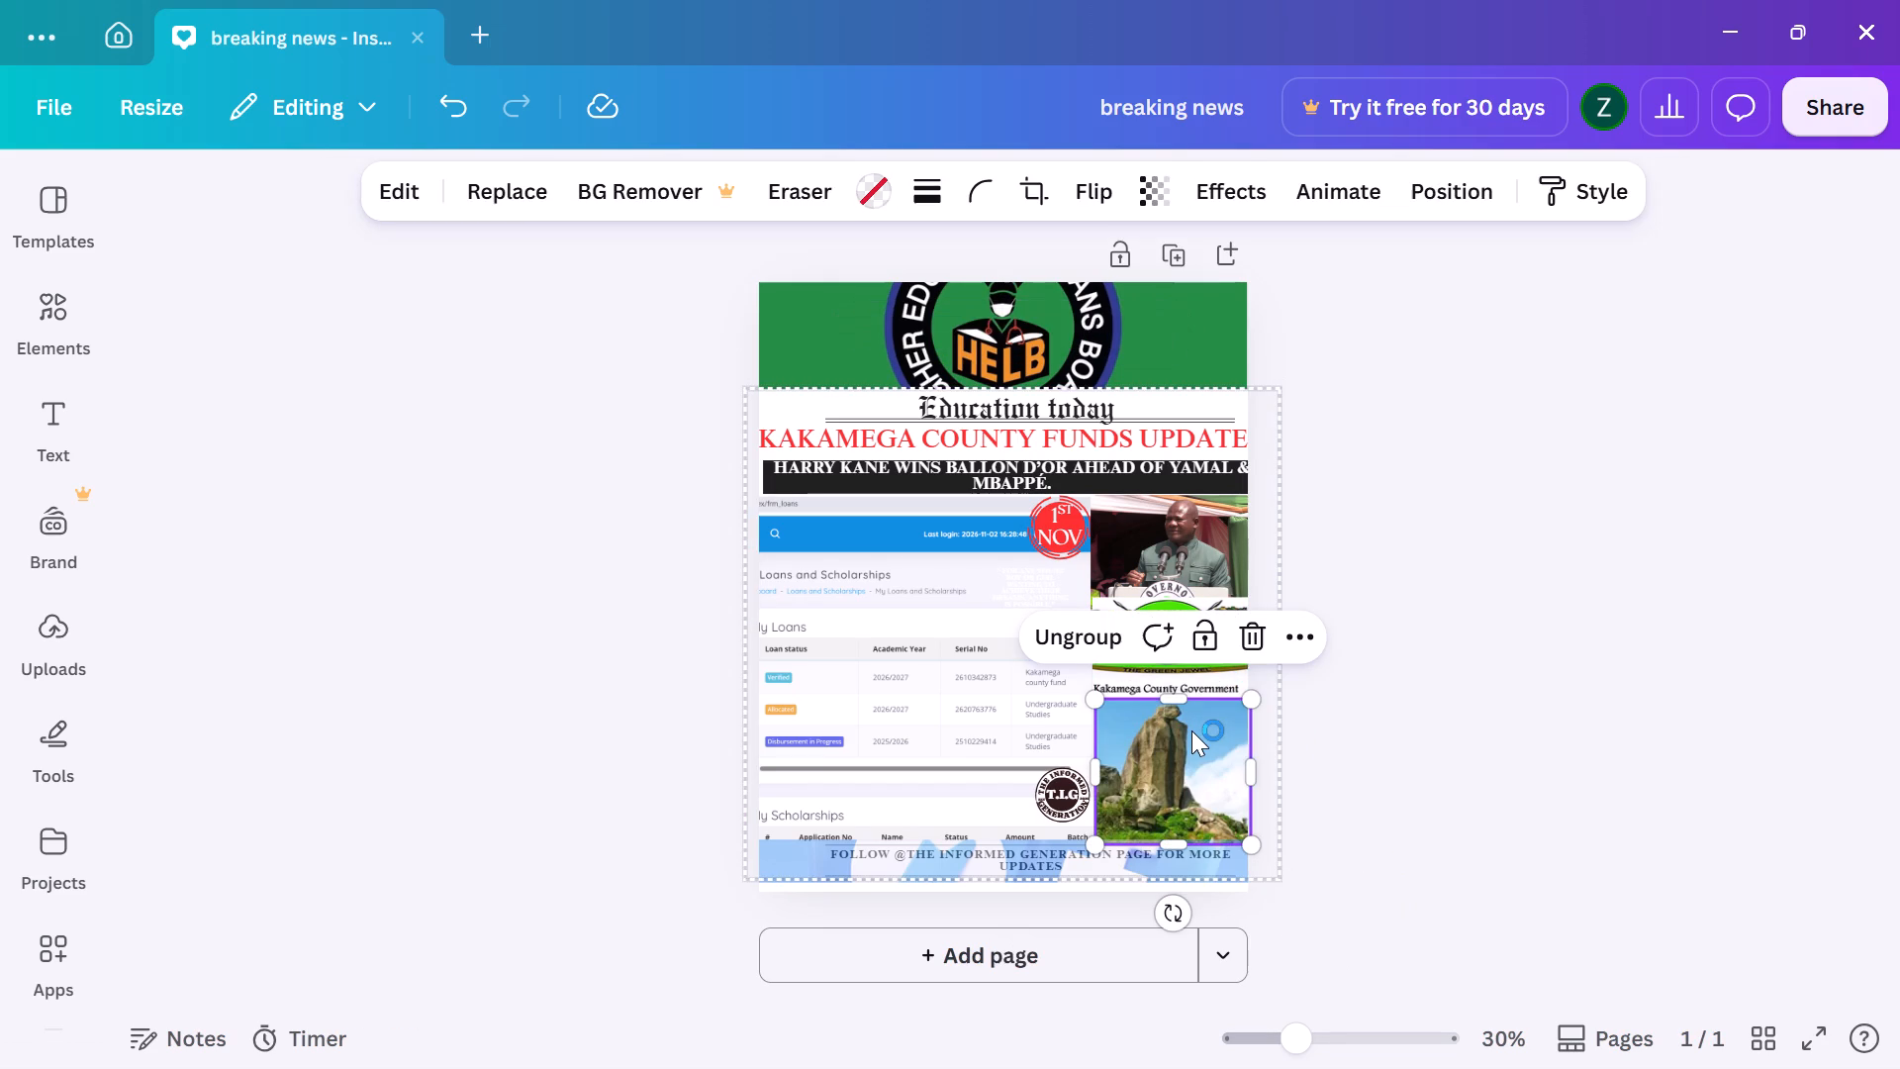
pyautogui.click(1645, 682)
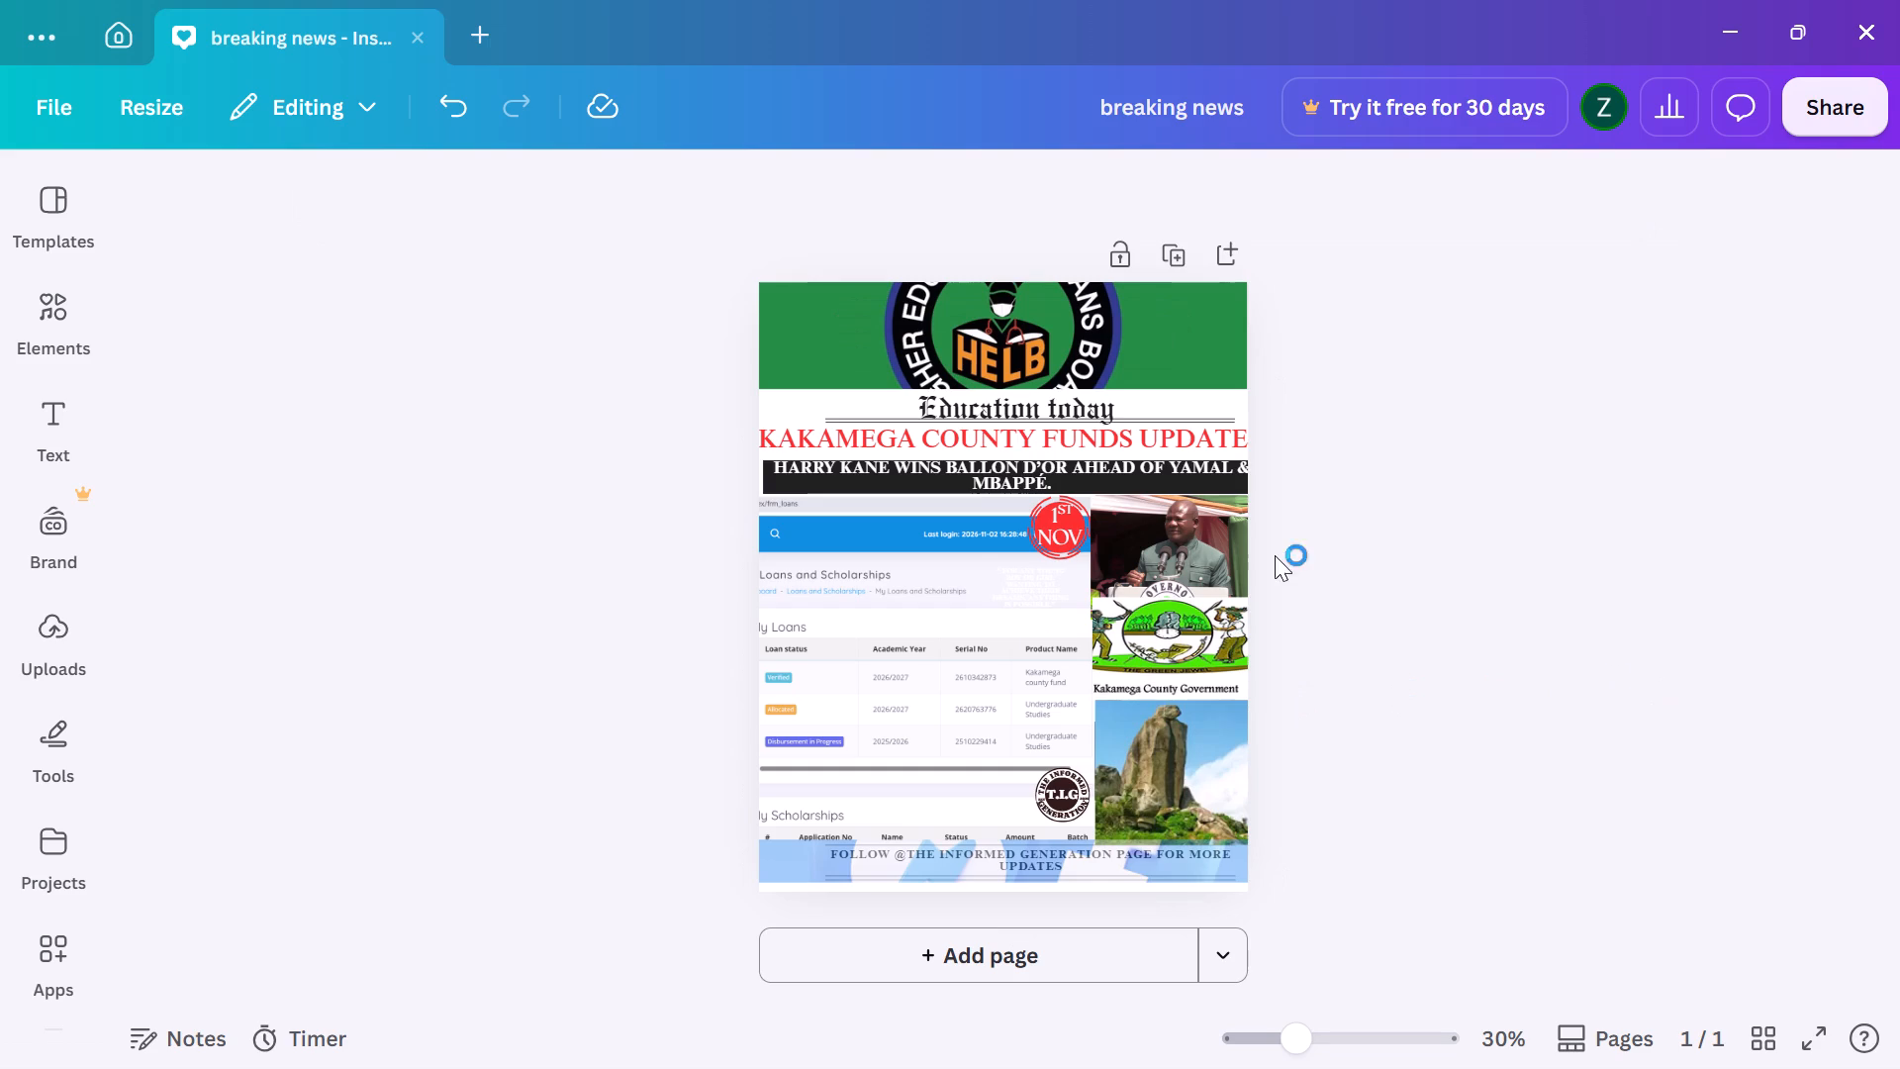
# Replace the Harry Kane subheading in the black band with "After months of waiting application status for Kakamega County funds 'VERIFIED'".
pyautogui.click(1076, 472)
pyautogui.click(1076, 472)
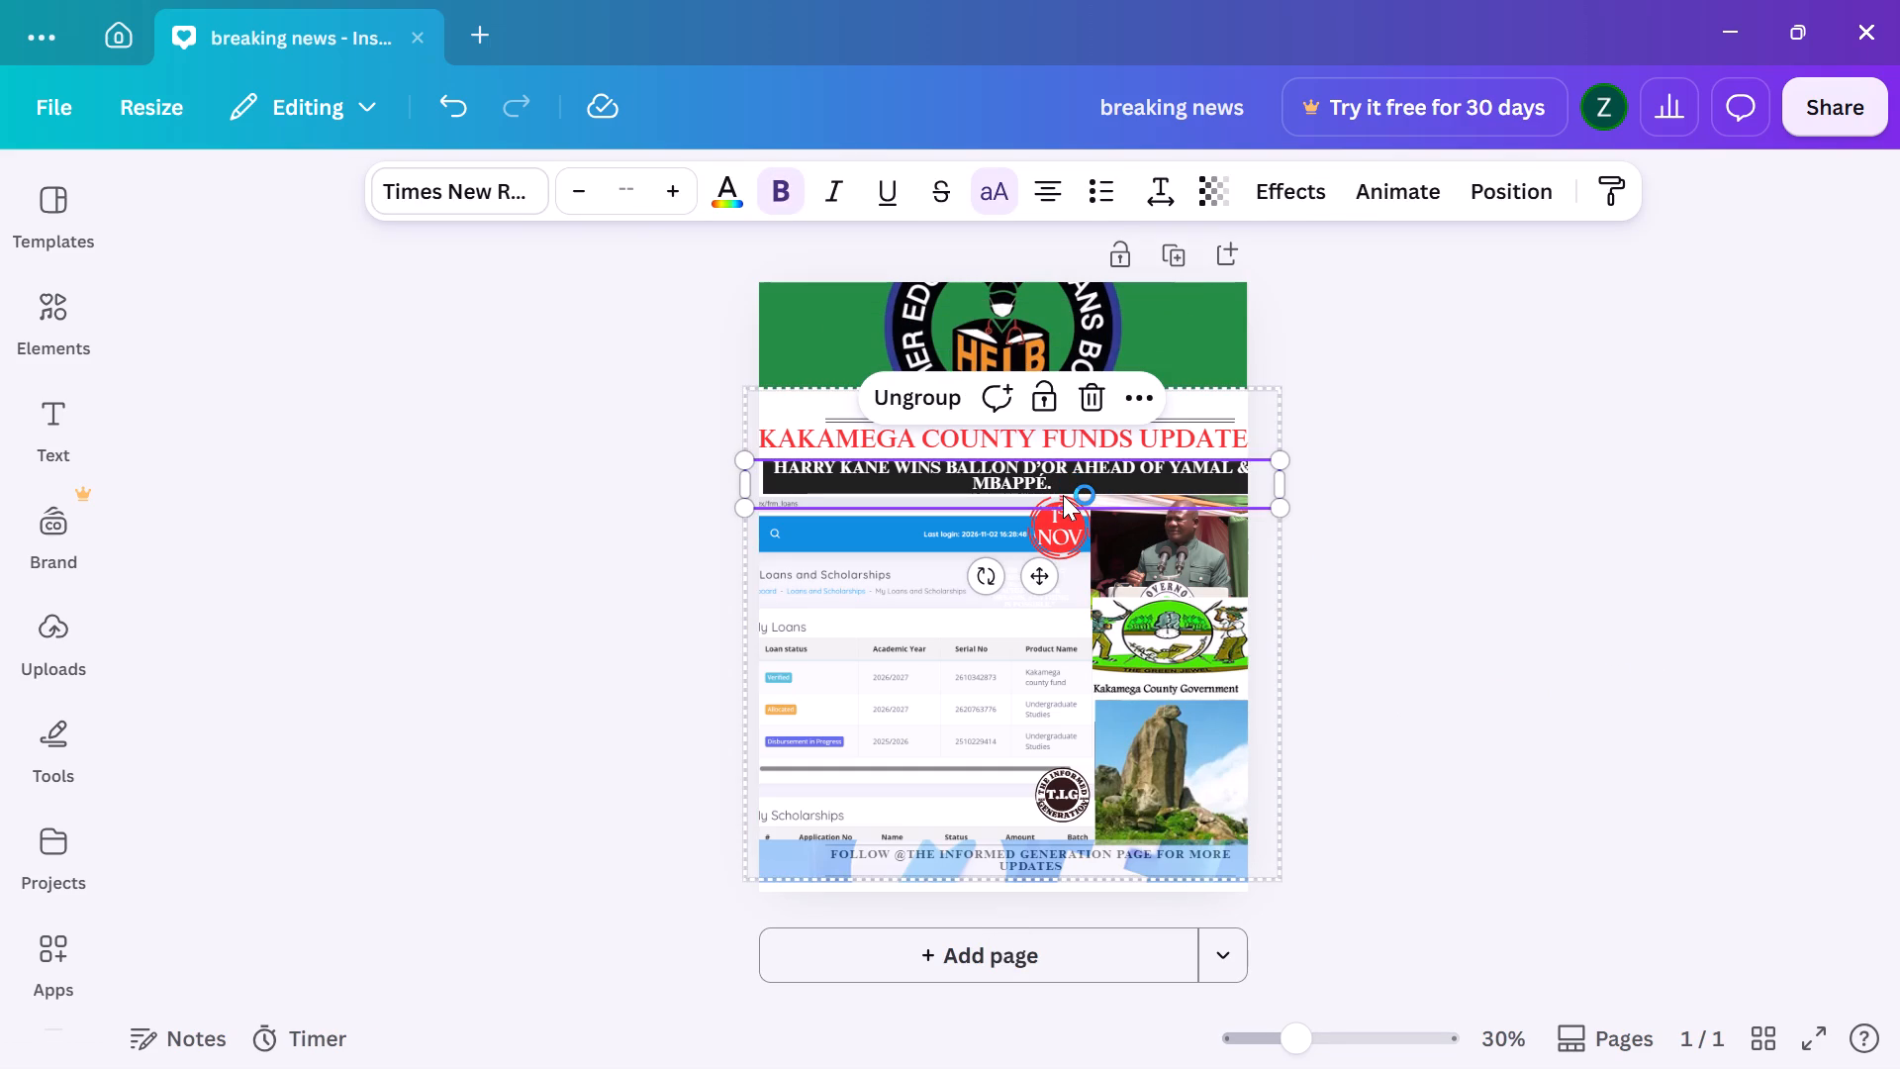
pyautogui.click(1063, 483)
pyautogui.press('BackSpace')
pyautogui.press('BackSpace')
pyautogui.press('BackSpace')
pyautogui.press('BackSpace')
pyautogui.press('BackSpace')
pyautogui.press('BackSpace')
pyautogui.press('BackSpace')
pyautogui.press('BackSpace')
pyautogui.press('BackSpace')
pyautogui.press('BackSpace')
pyautogui.press('BackSpace')
pyautogui.press('BackSpace')
pyautogui.press('BackSpace')
pyautogui.press('BackSpace')
pyautogui.press('BackSpace')
pyautogui.press('BackSpace')
pyautogui.press('BackSpace')
pyautogui.press('BackSpace')
pyautogui.press('BackSpace')
pyautogui.press('BackSpace')
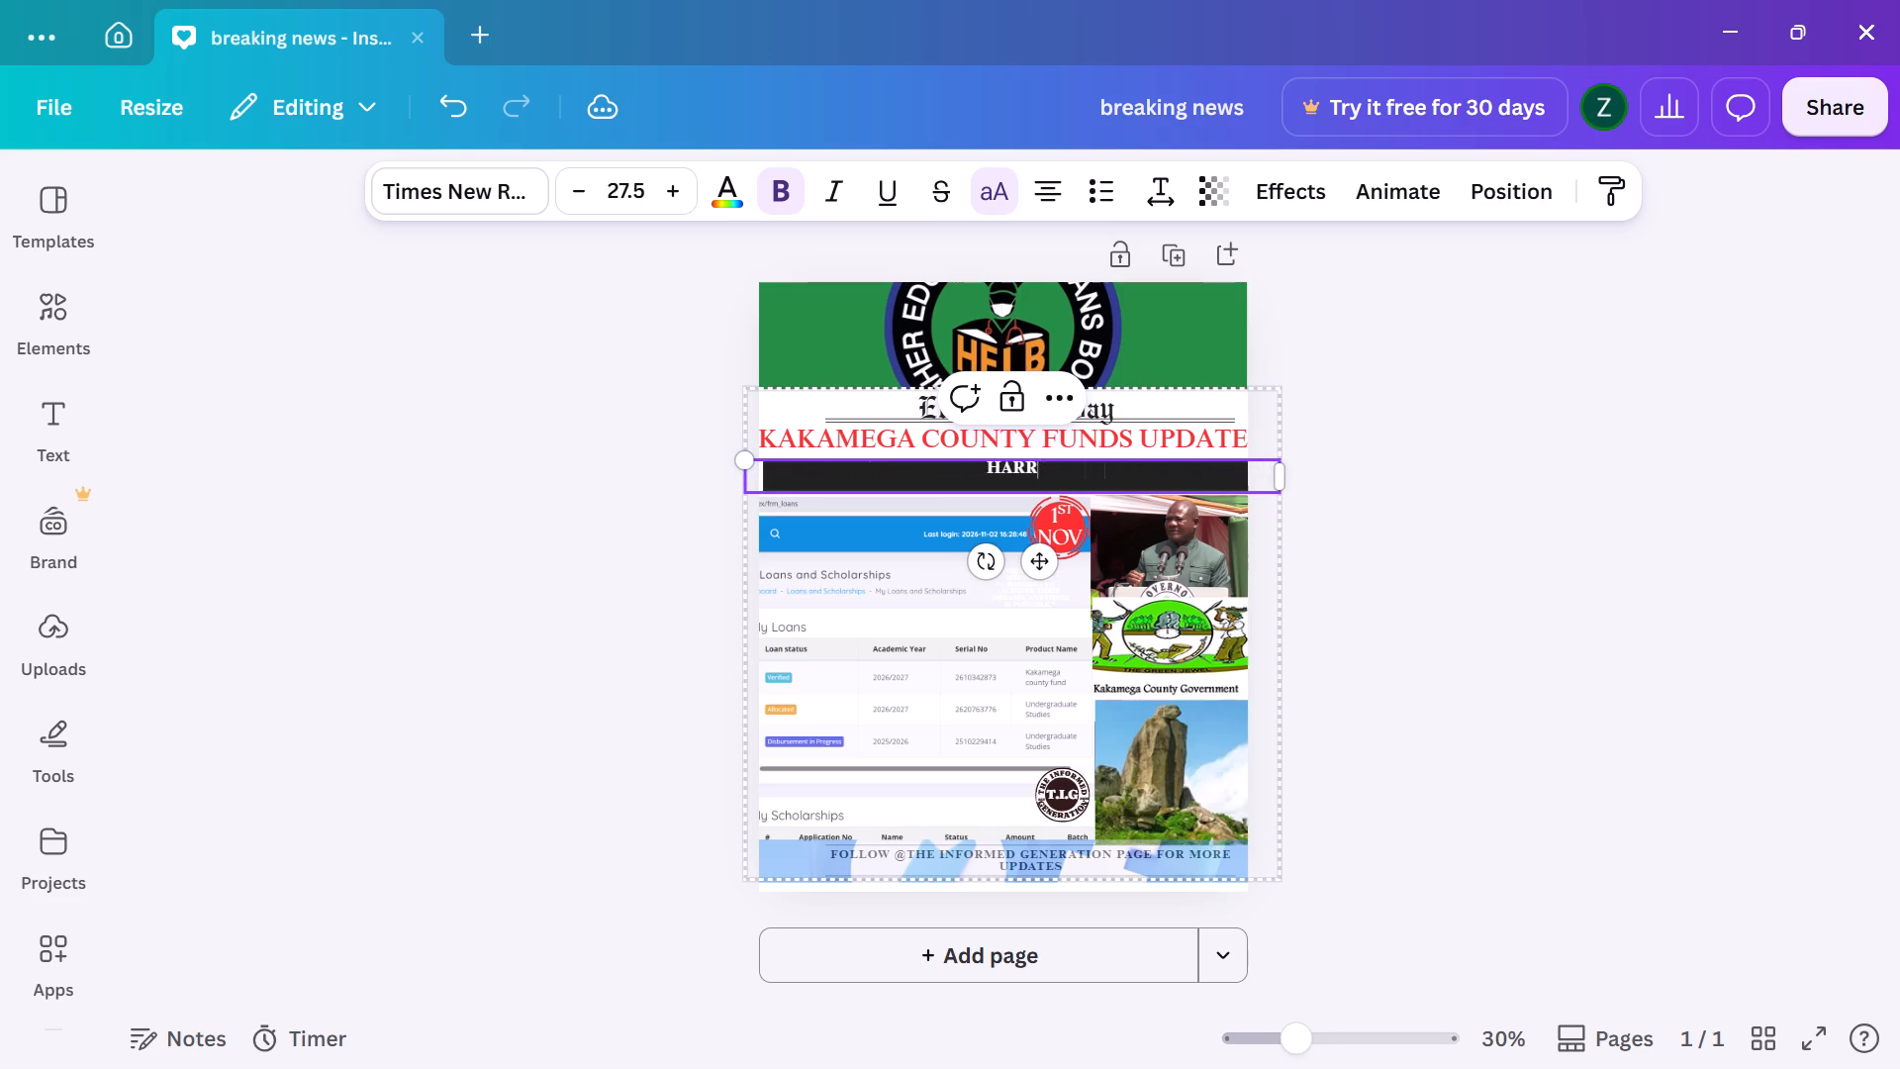
pyautogui.write('afr')
pyautogui.press('BackSpace')
pyautogui.write('ter months')
pyautogui.press('space')
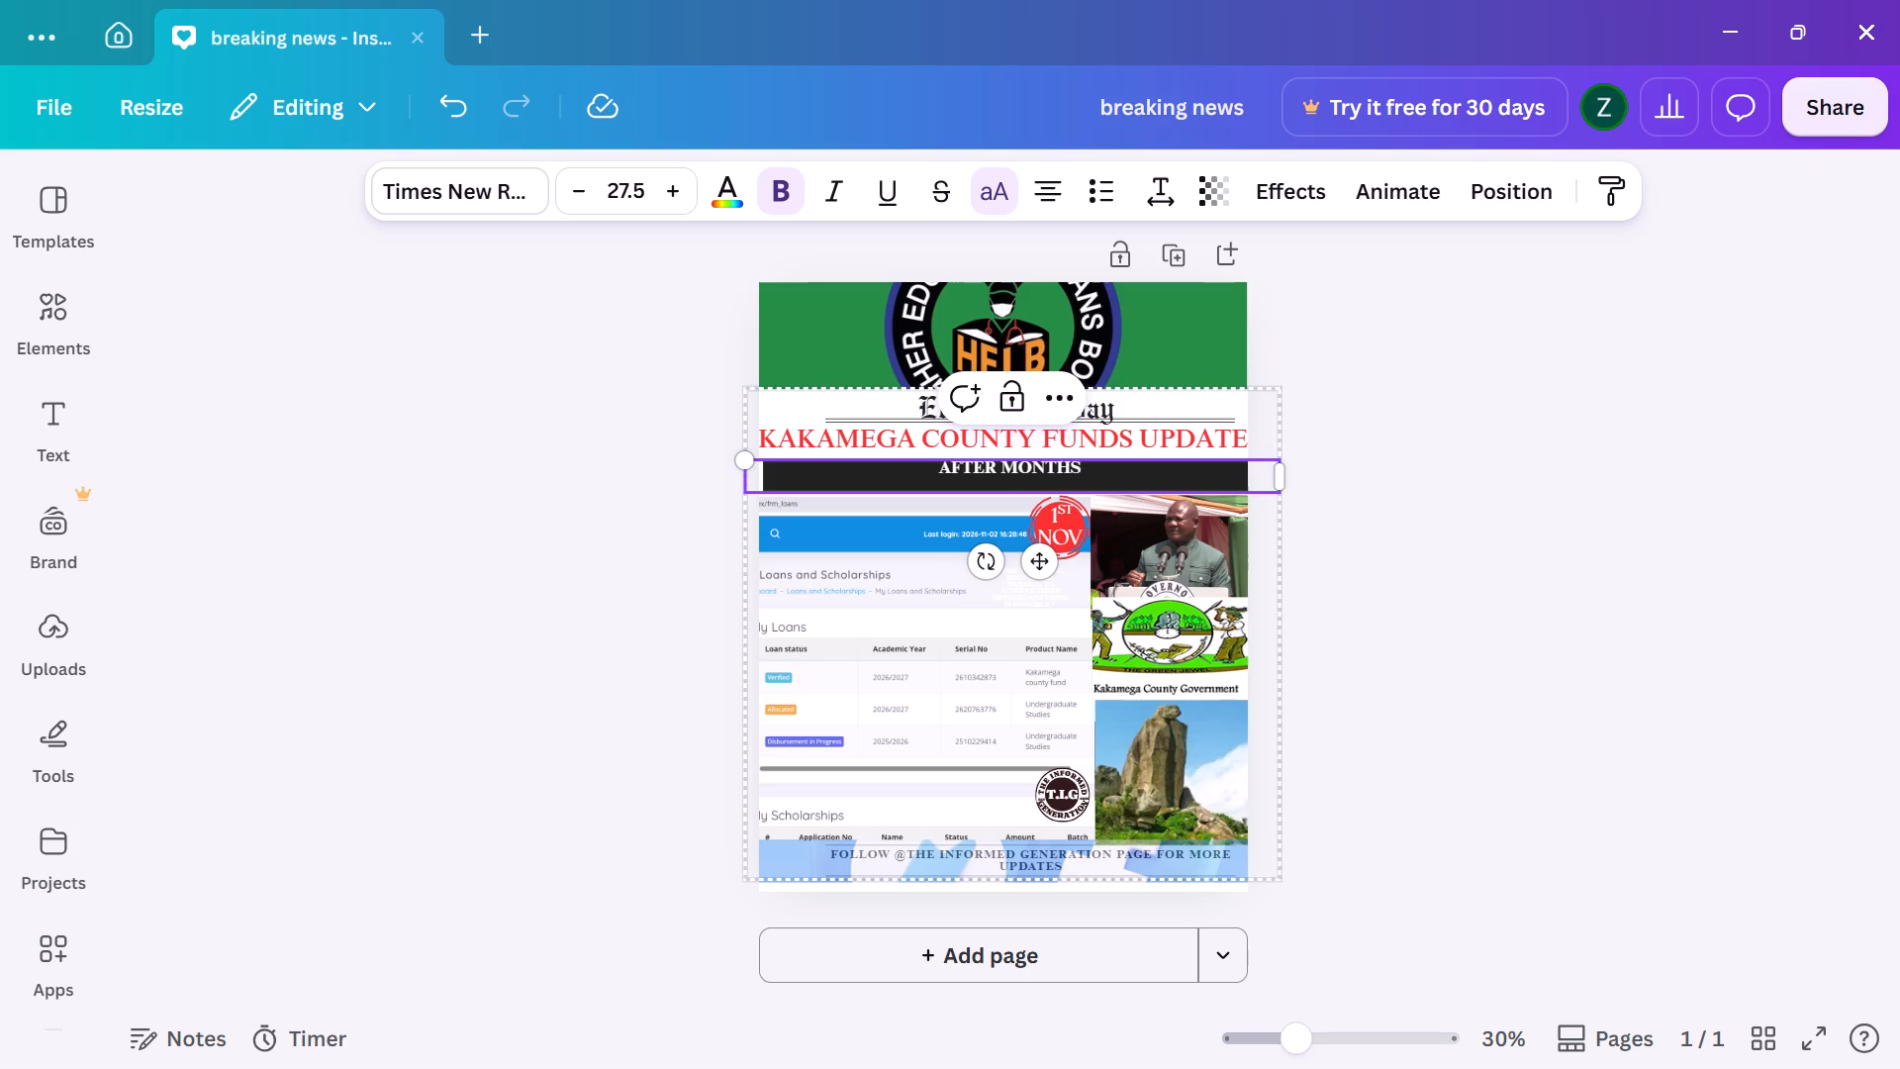
pyautogui.write('of waiting')
pyautogui.press('space')
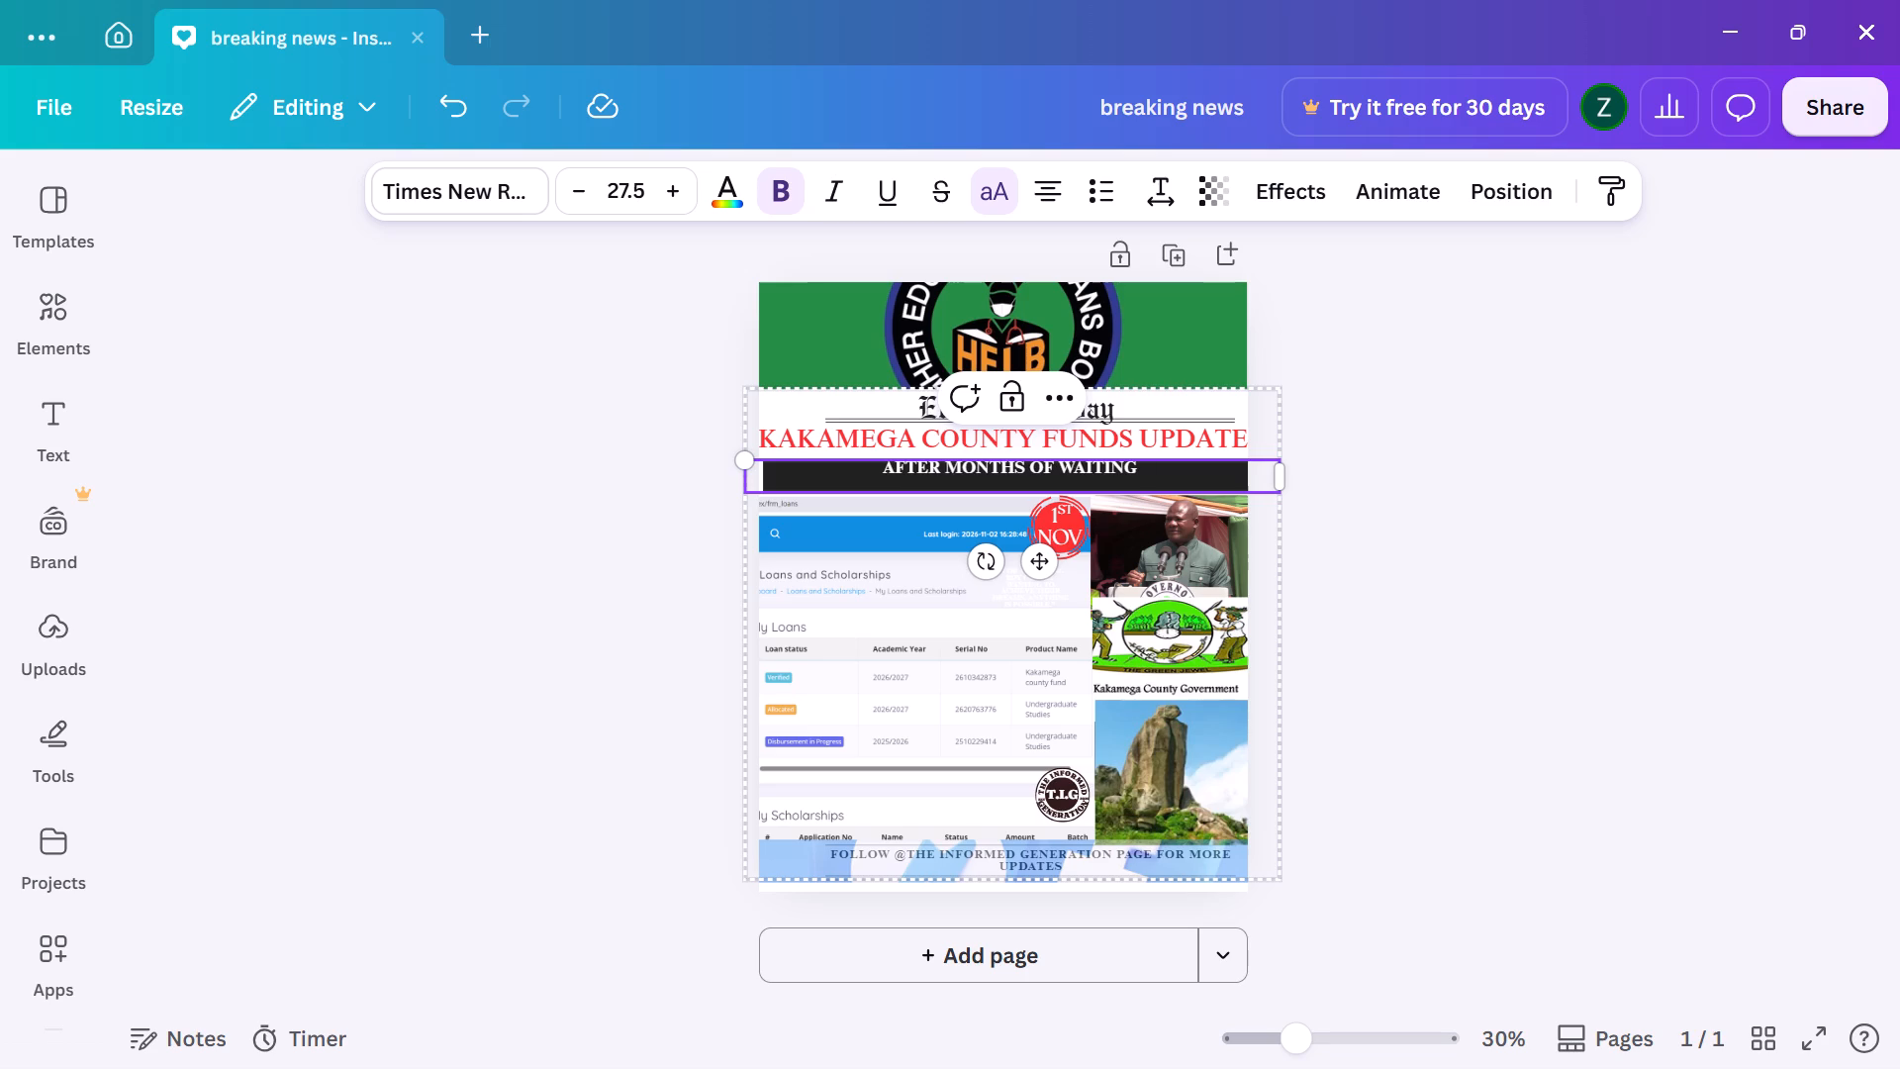
pyautogui.write('appl')
pyautogui.write('iv')
pyautogui.press('BackSpace')
pyautogui.press('v')
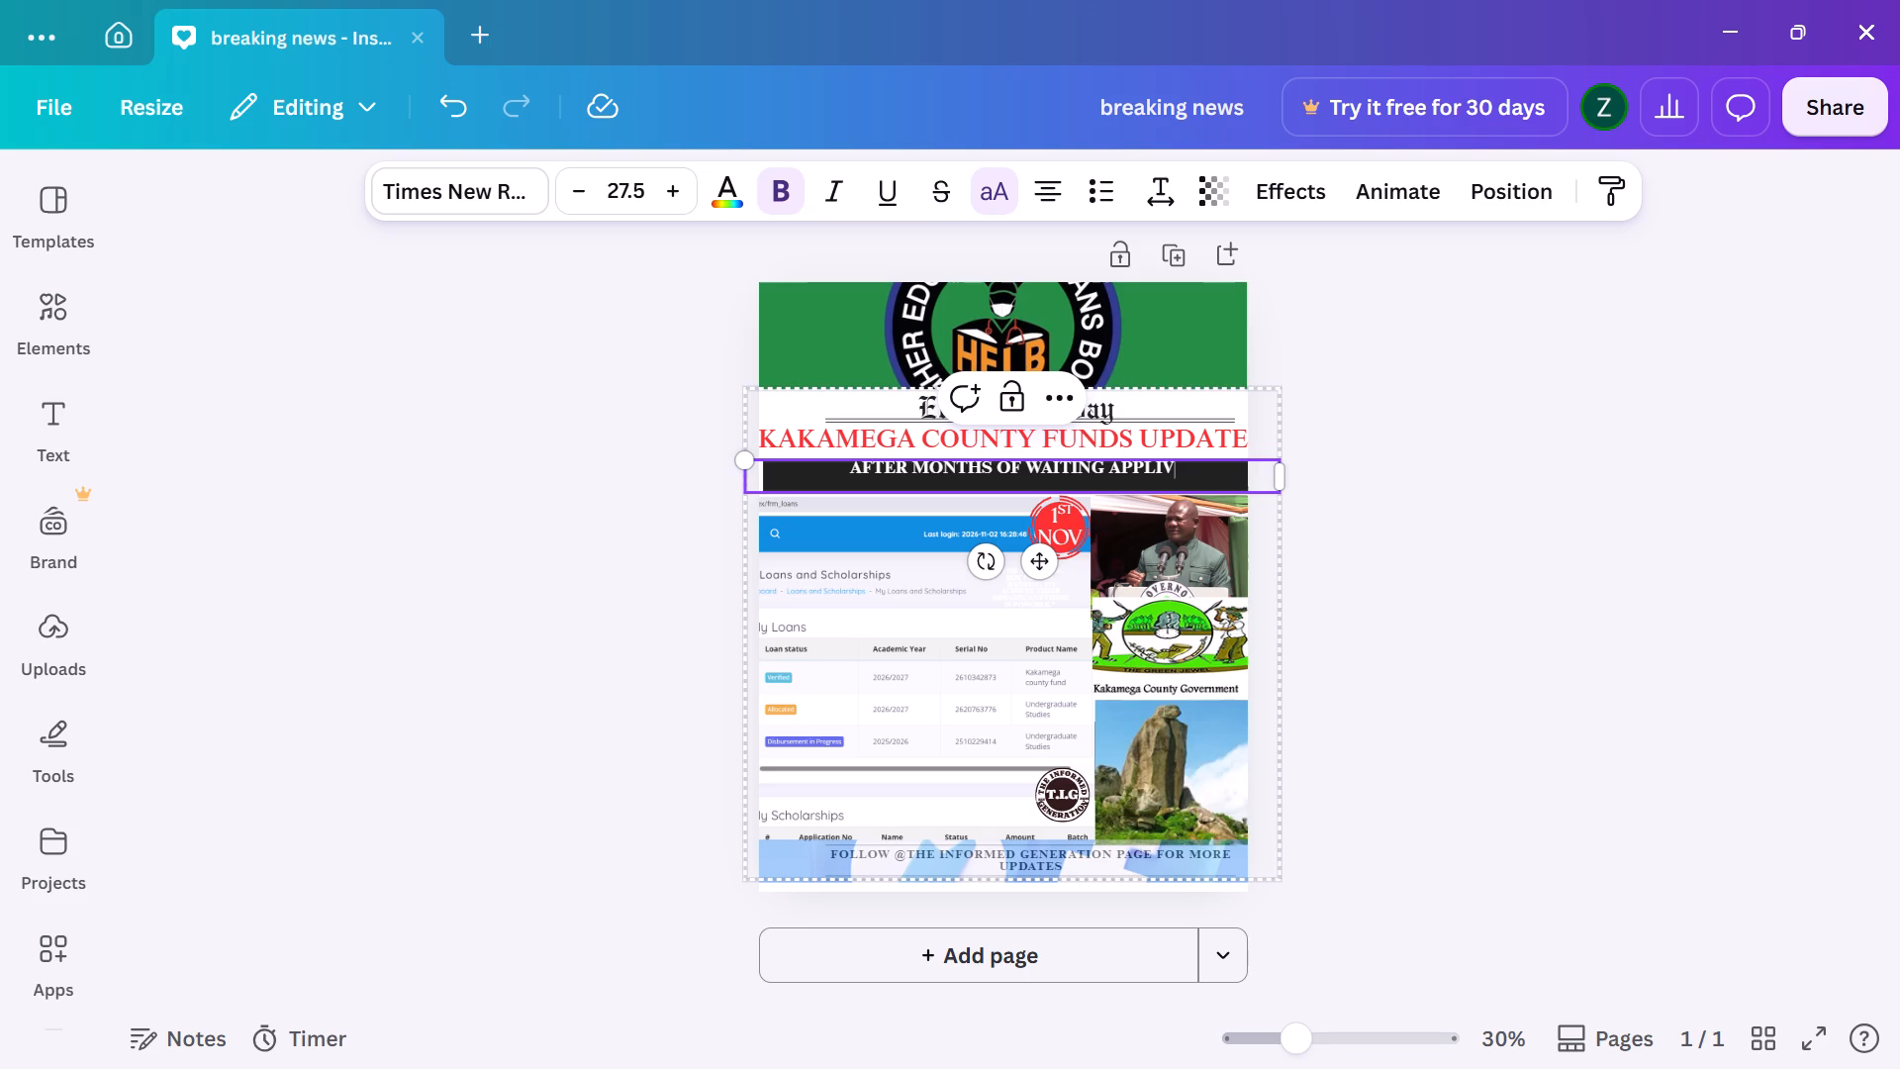
pyautogui.press('BackSpace')
pyautogui.write('catio')
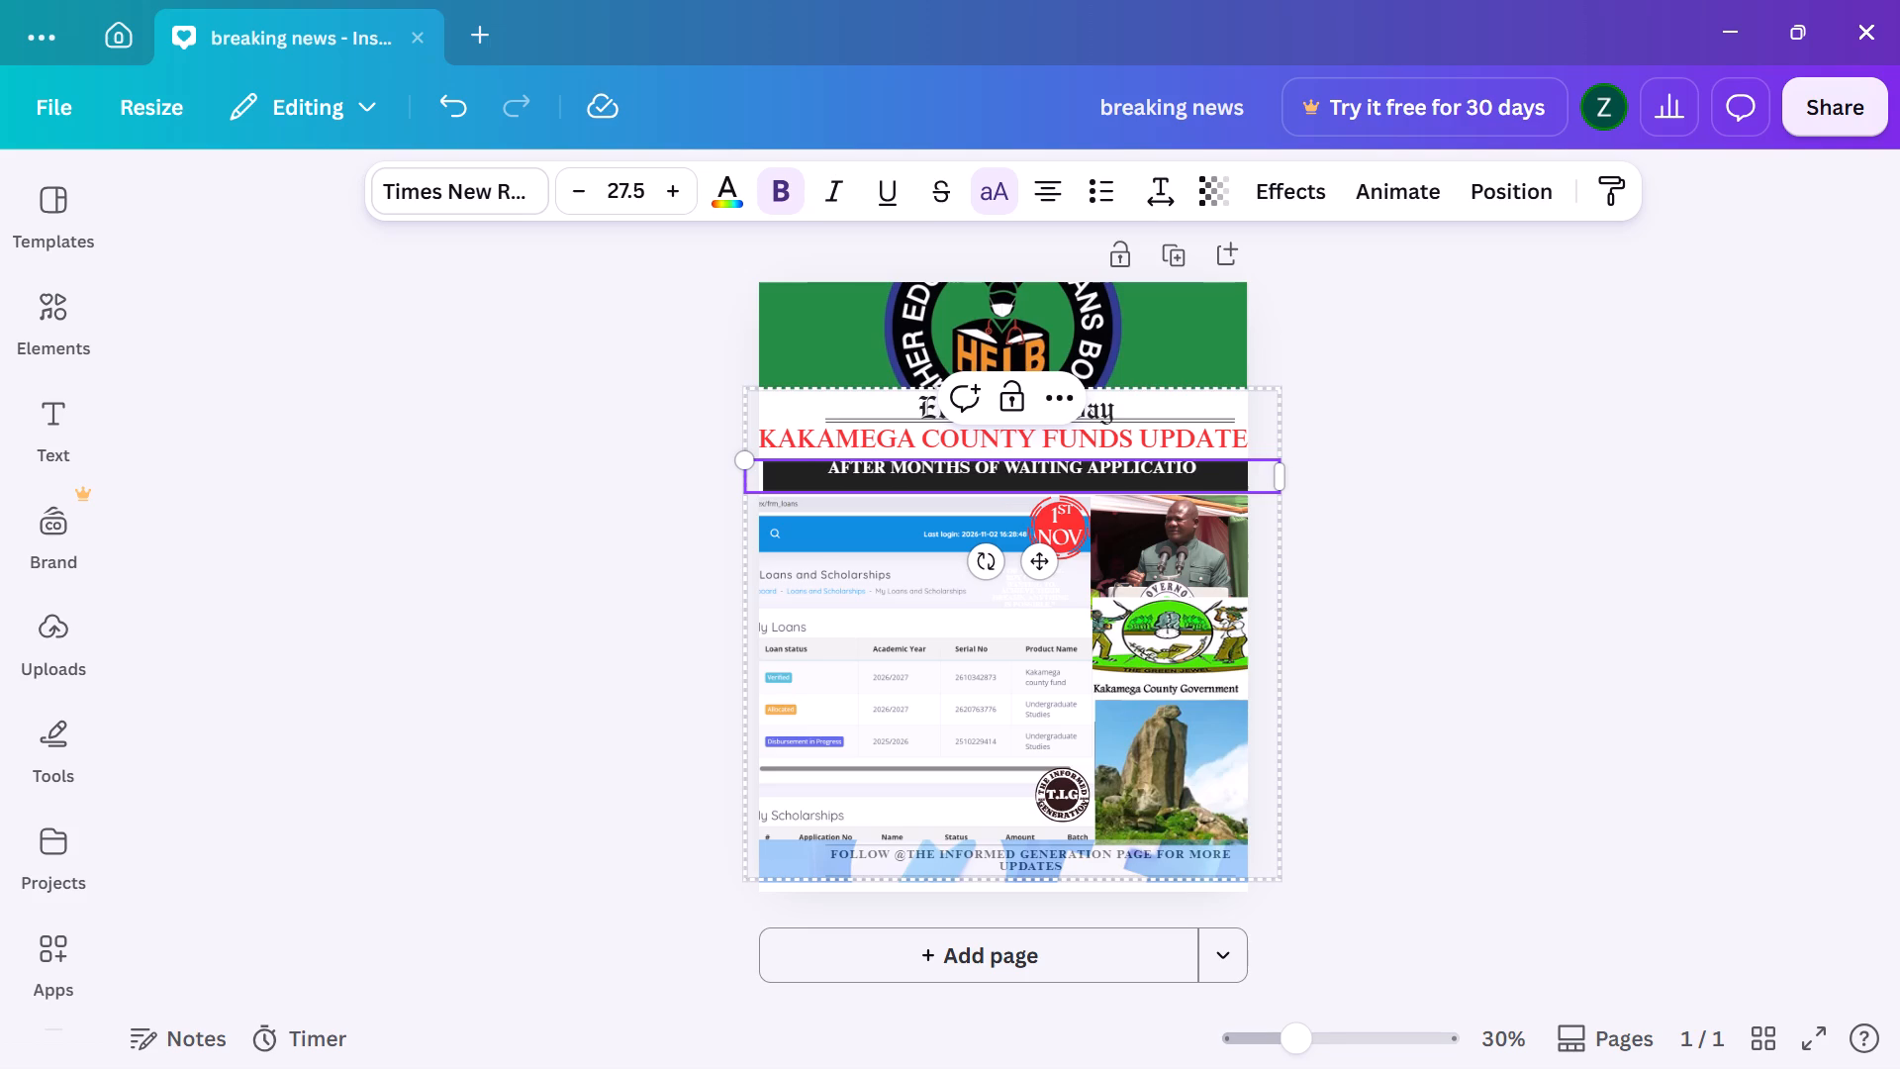
pyautogui.write('n status')
pyautogui.press('space')
pyautogui.write('for kakamega county fund')
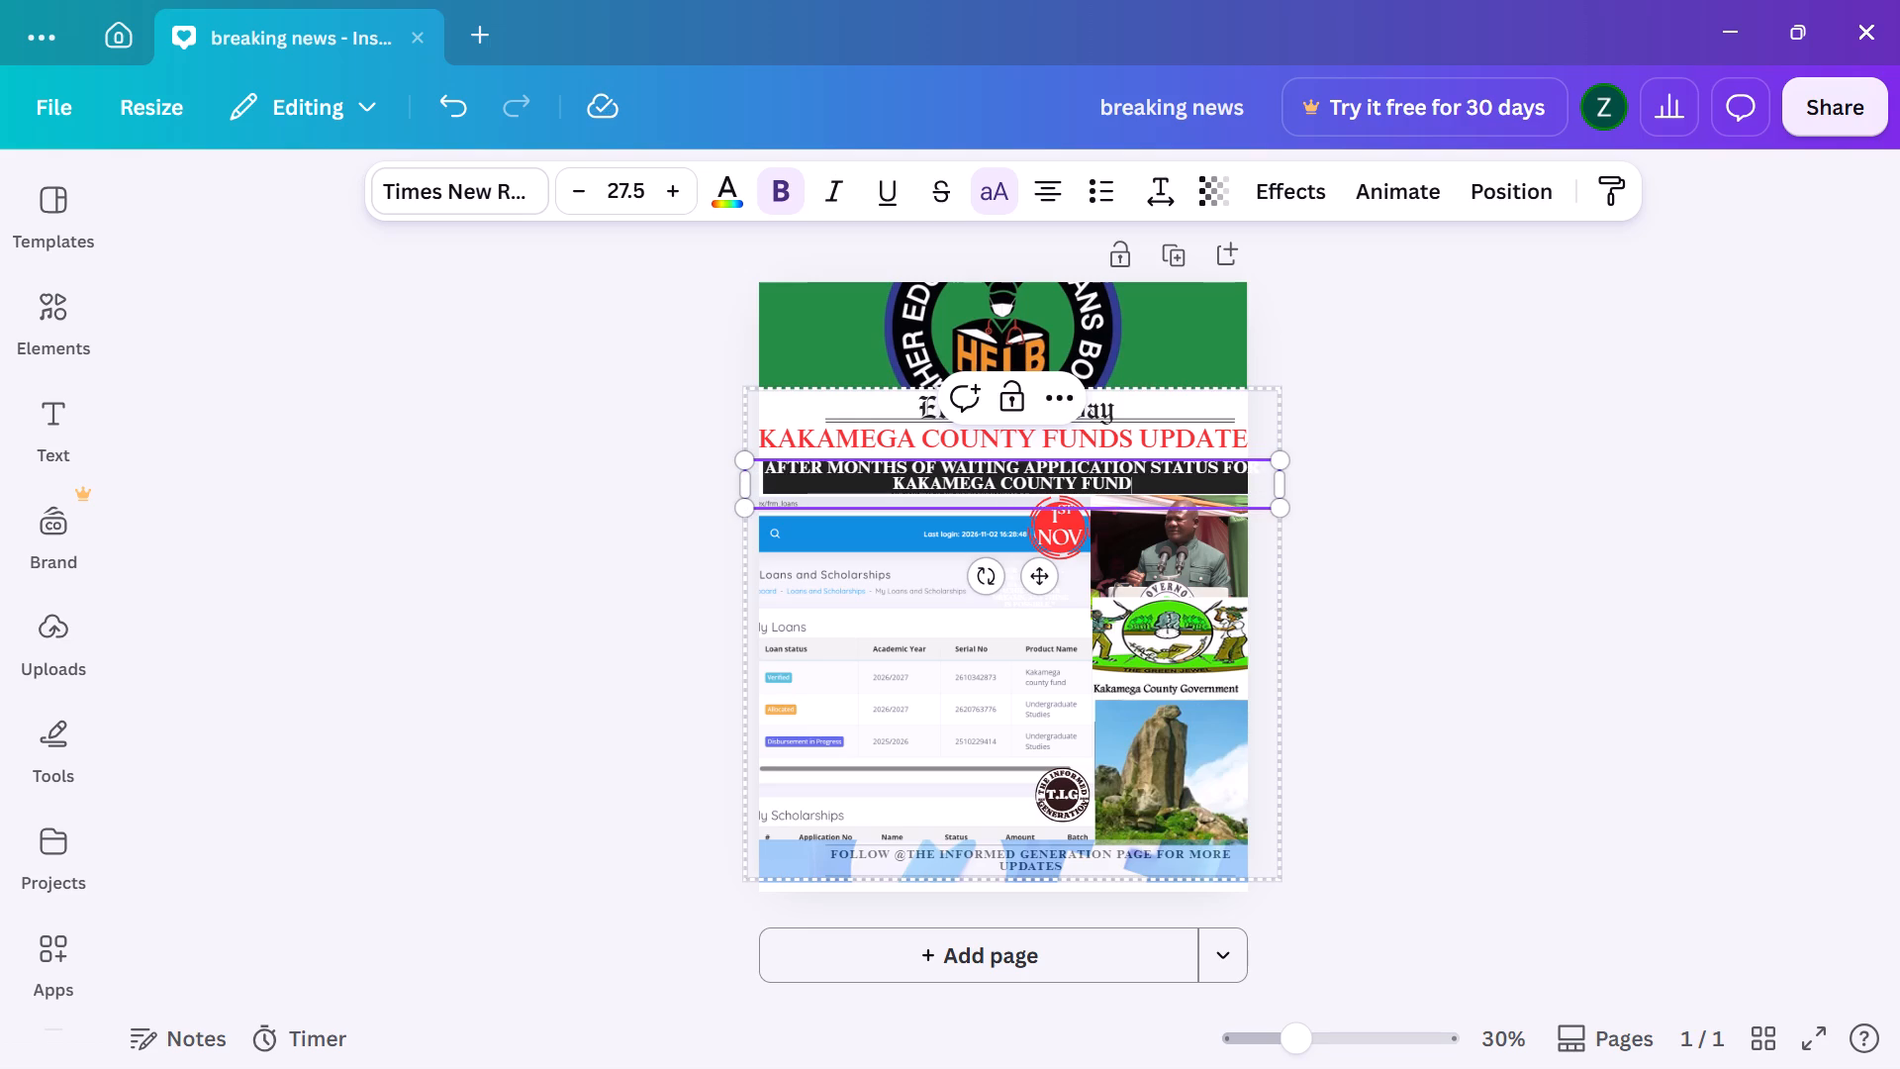
pyautogui.write('s')
pyautogui.press('space')
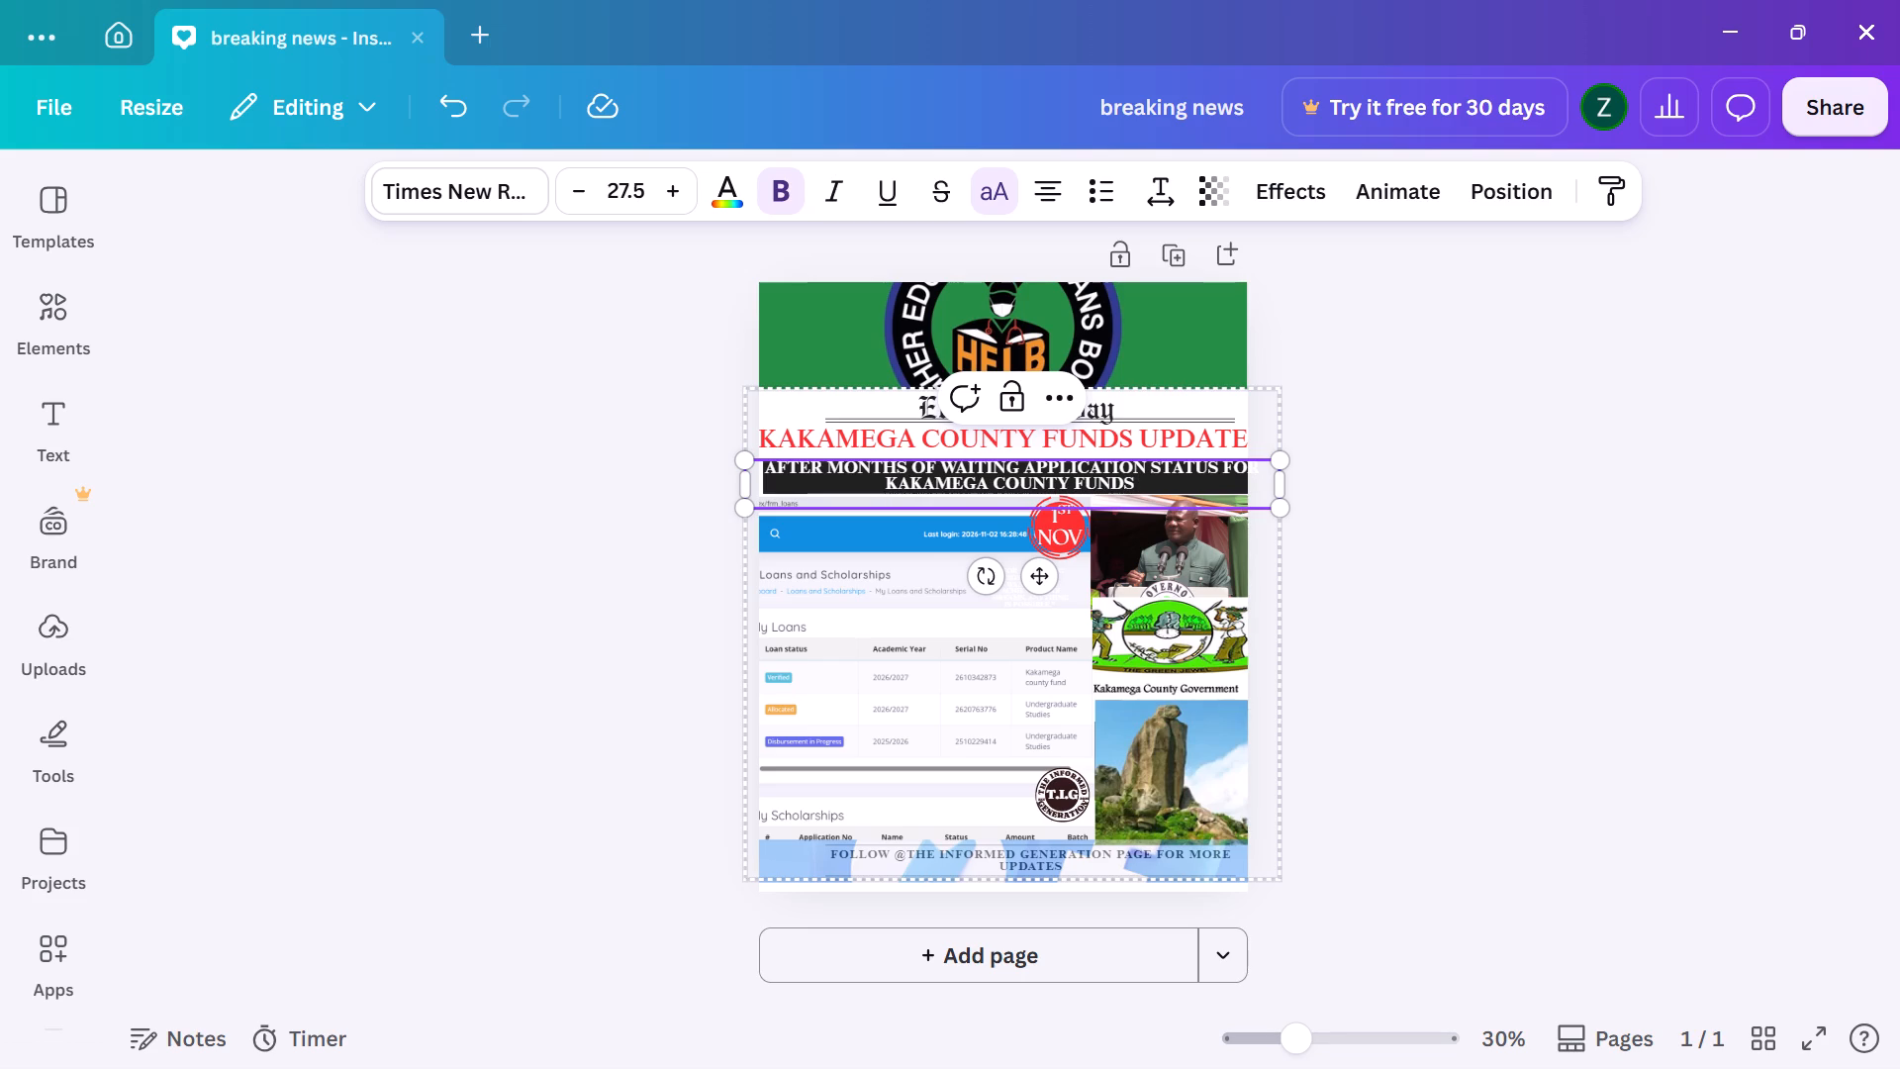
pyautogui.press("'")
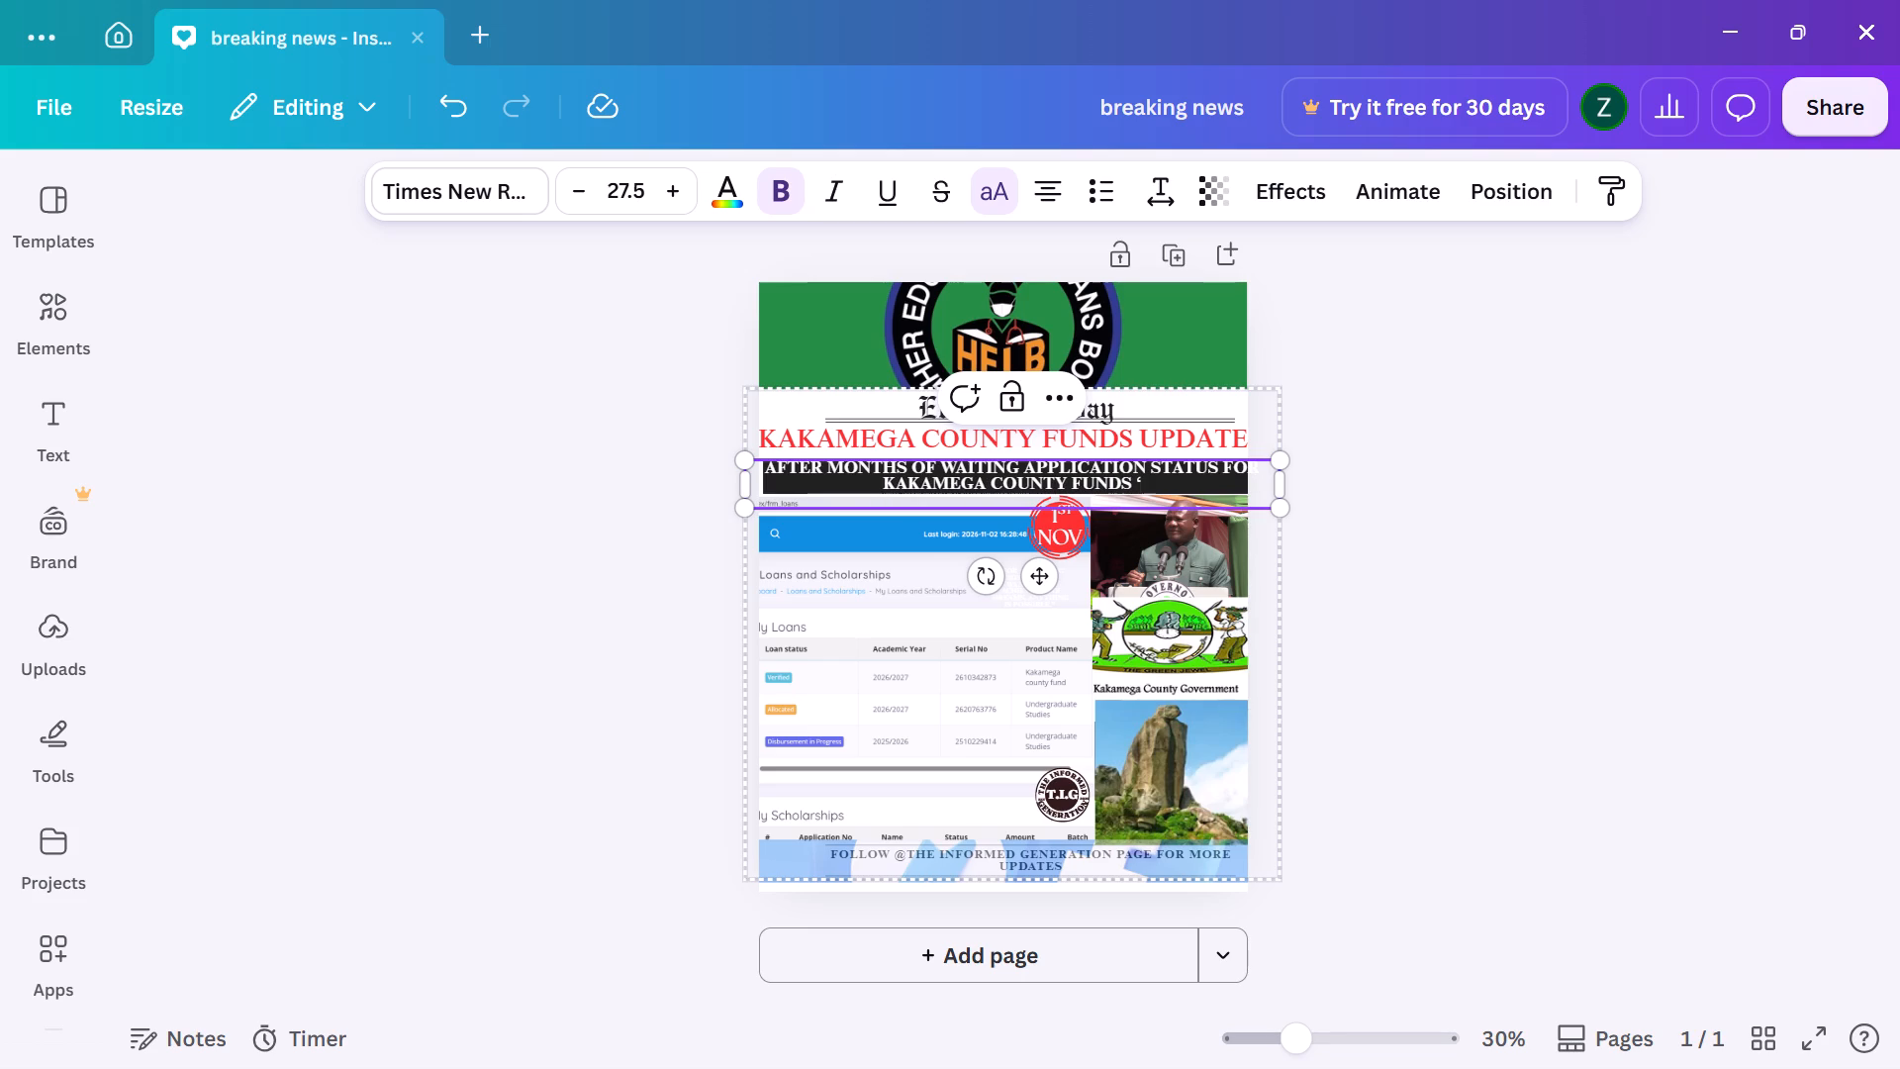
pyautogui.write('VERIFIED')
pyautogui.press("'")
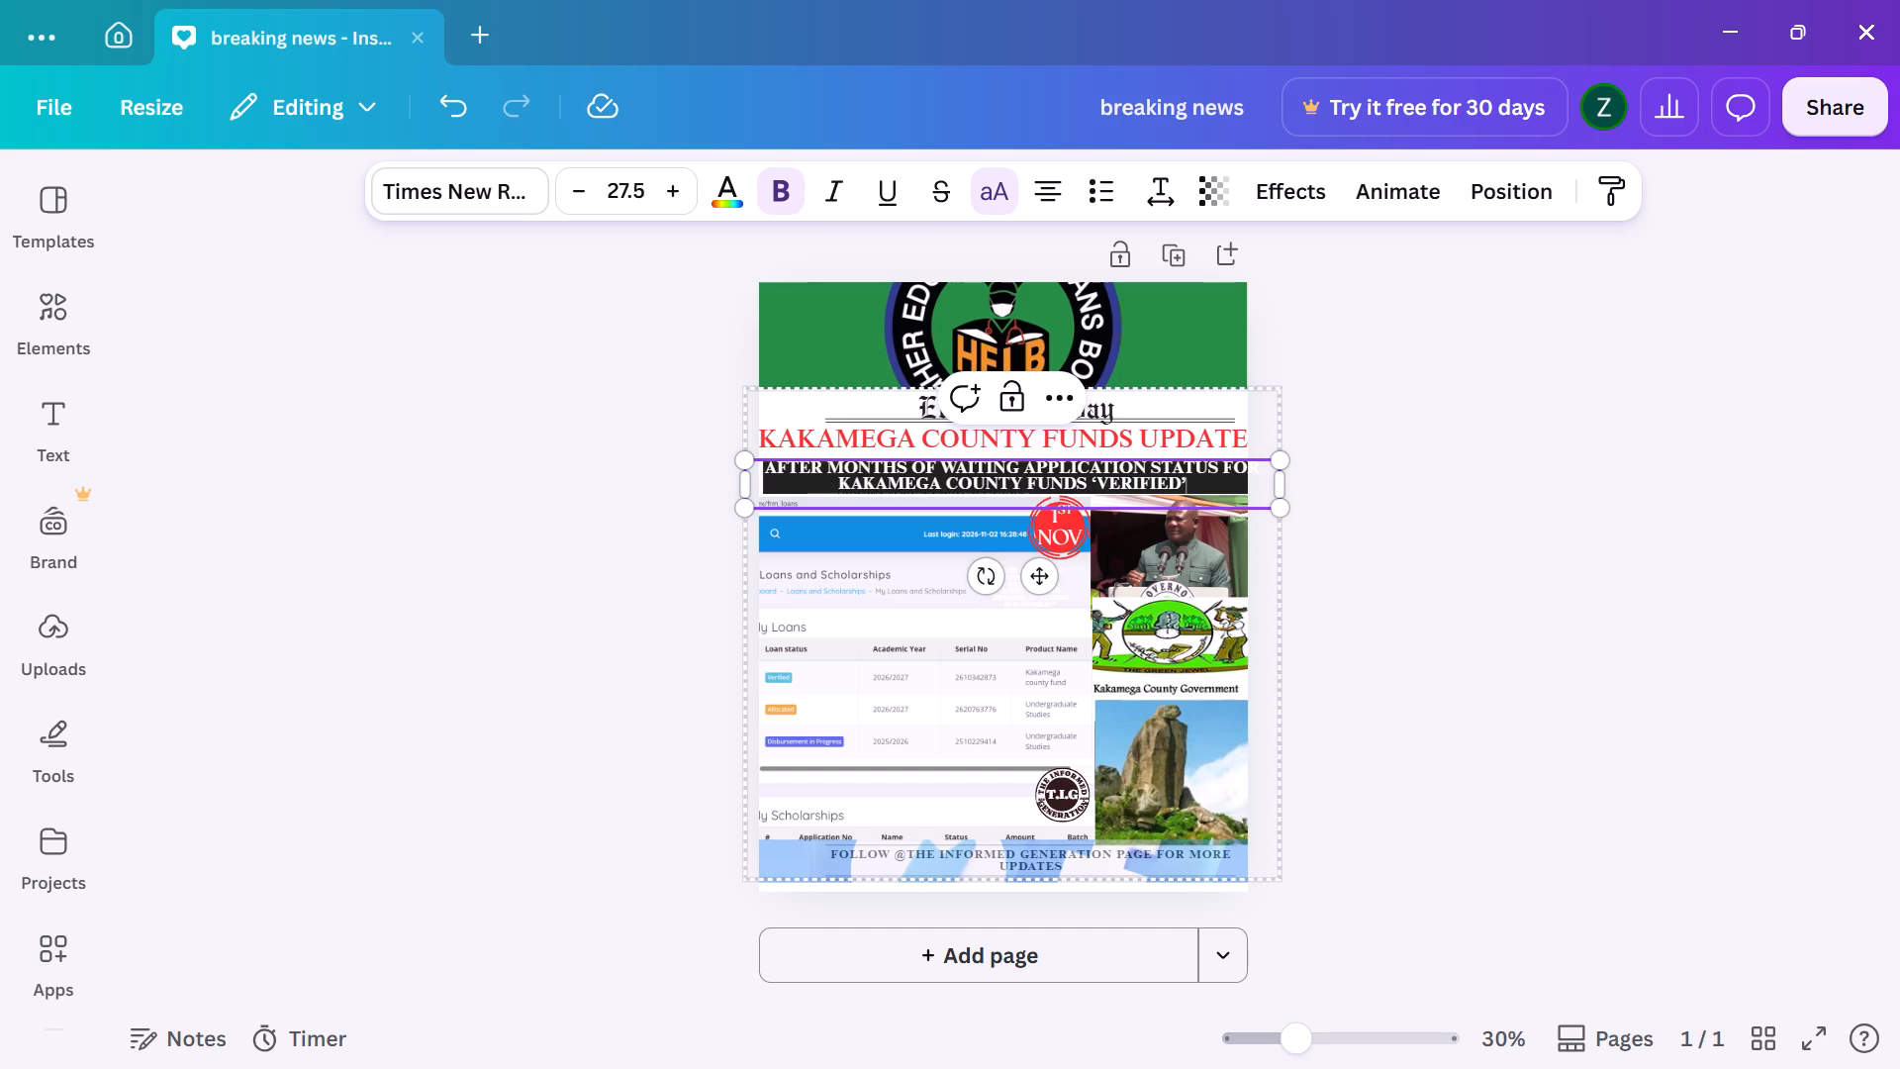
pyautogui.click(1555, 531)
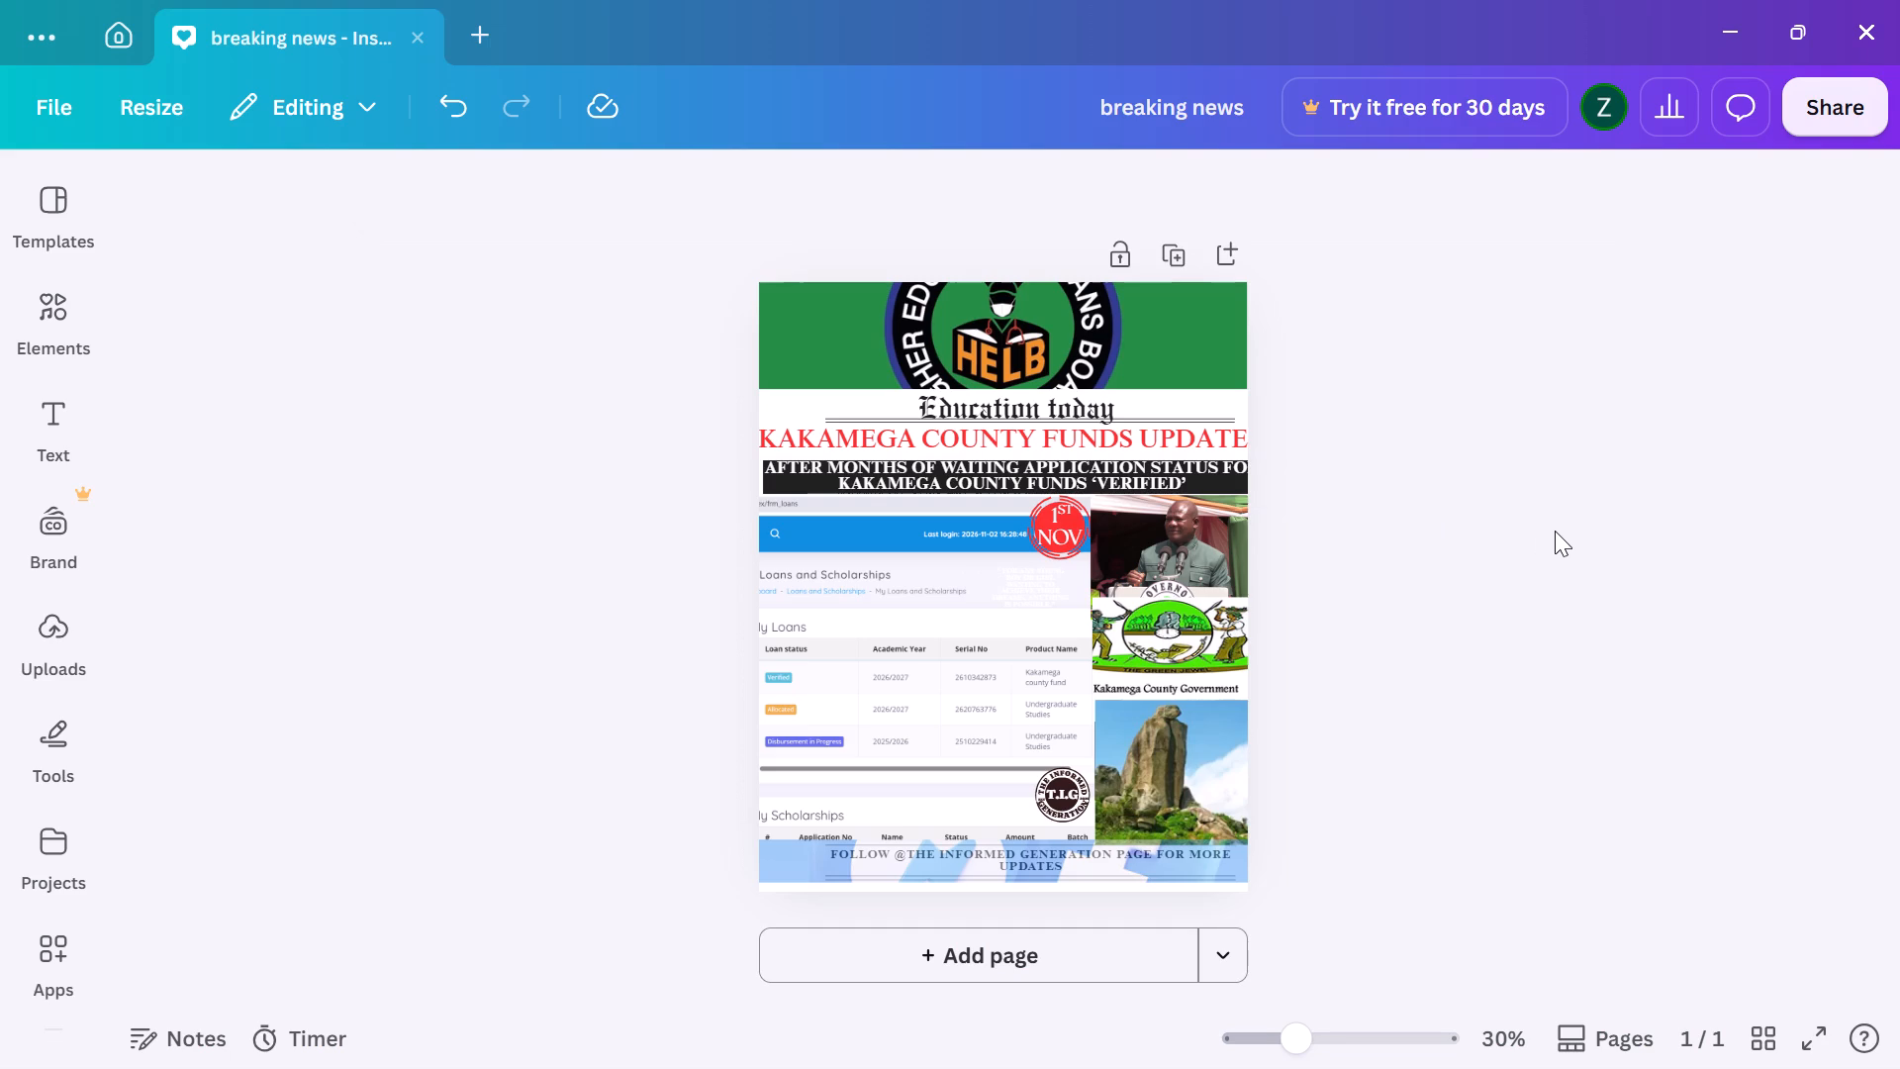
# Scale down the application-status subheading so its text fits within the width of the black band.
pyautogui.click(1184, 469)
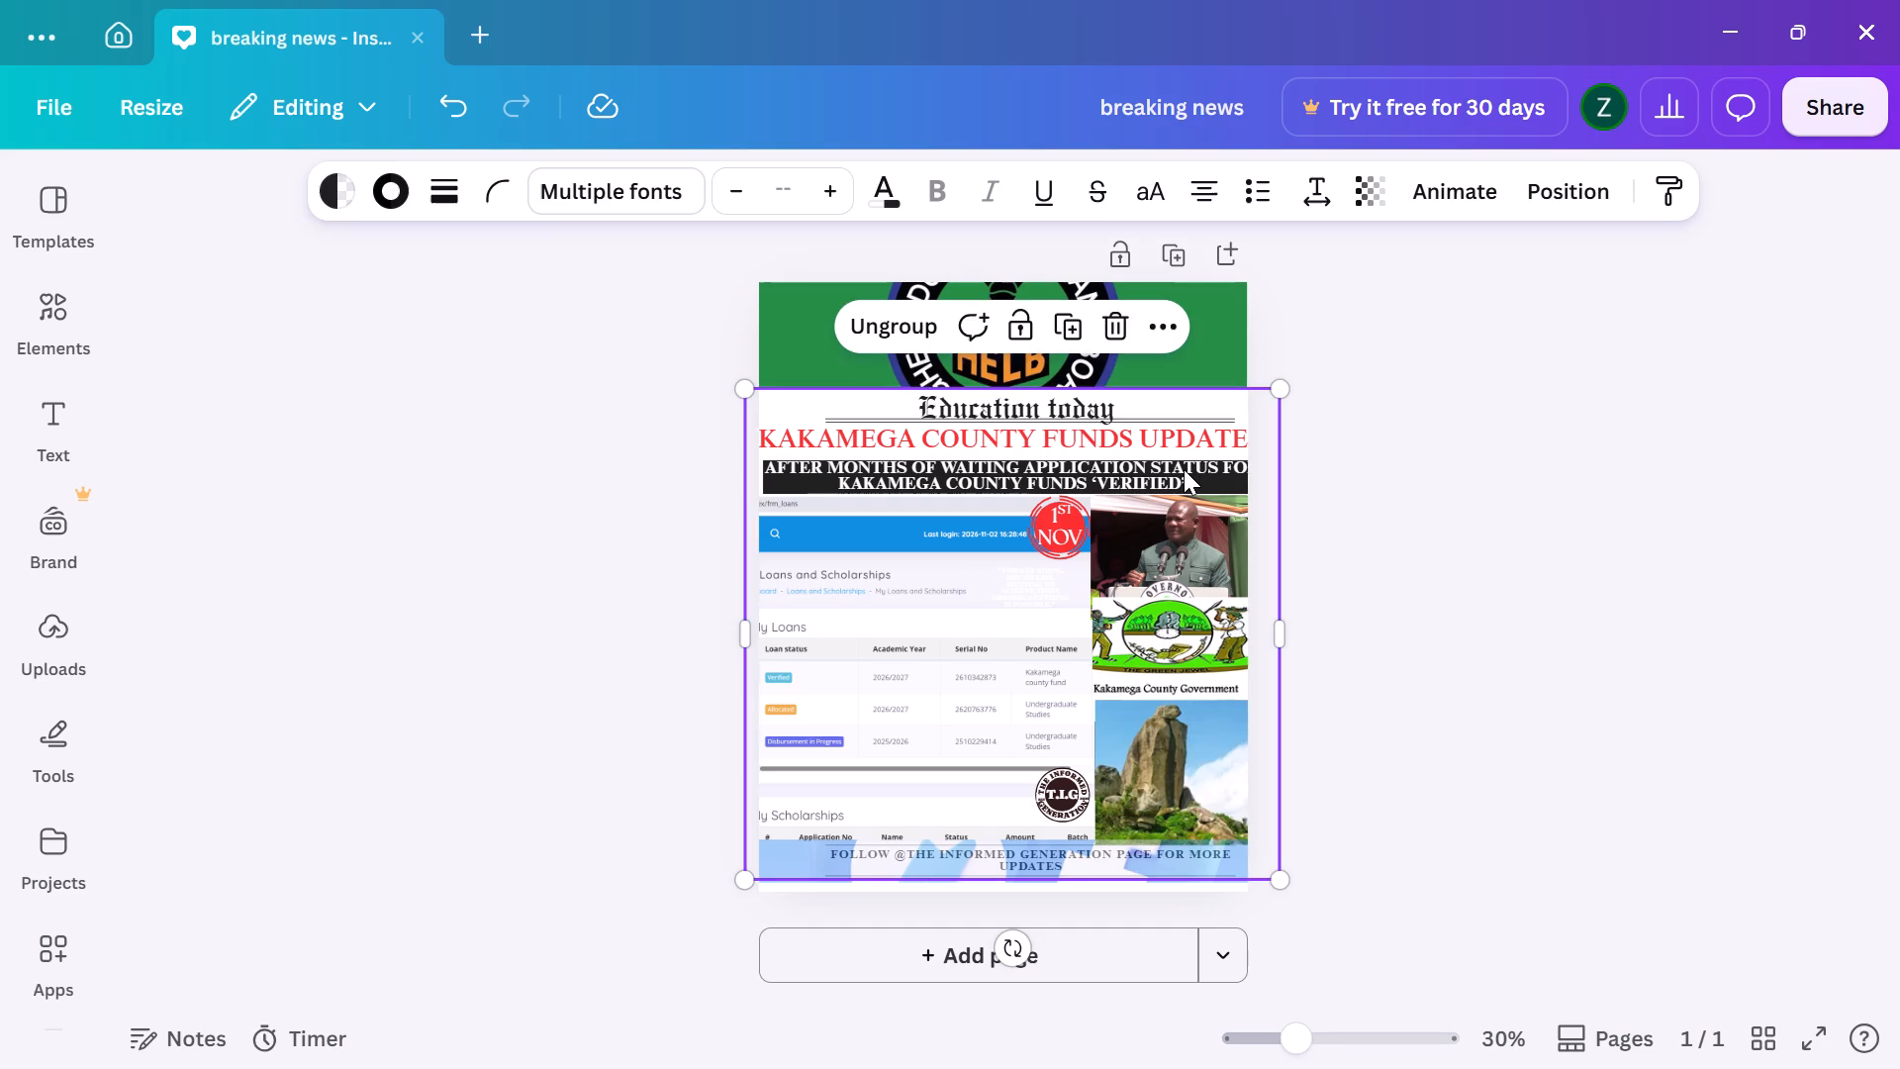
pyautogui.click(1181, 471)
pyautogui.click(1181, 471)
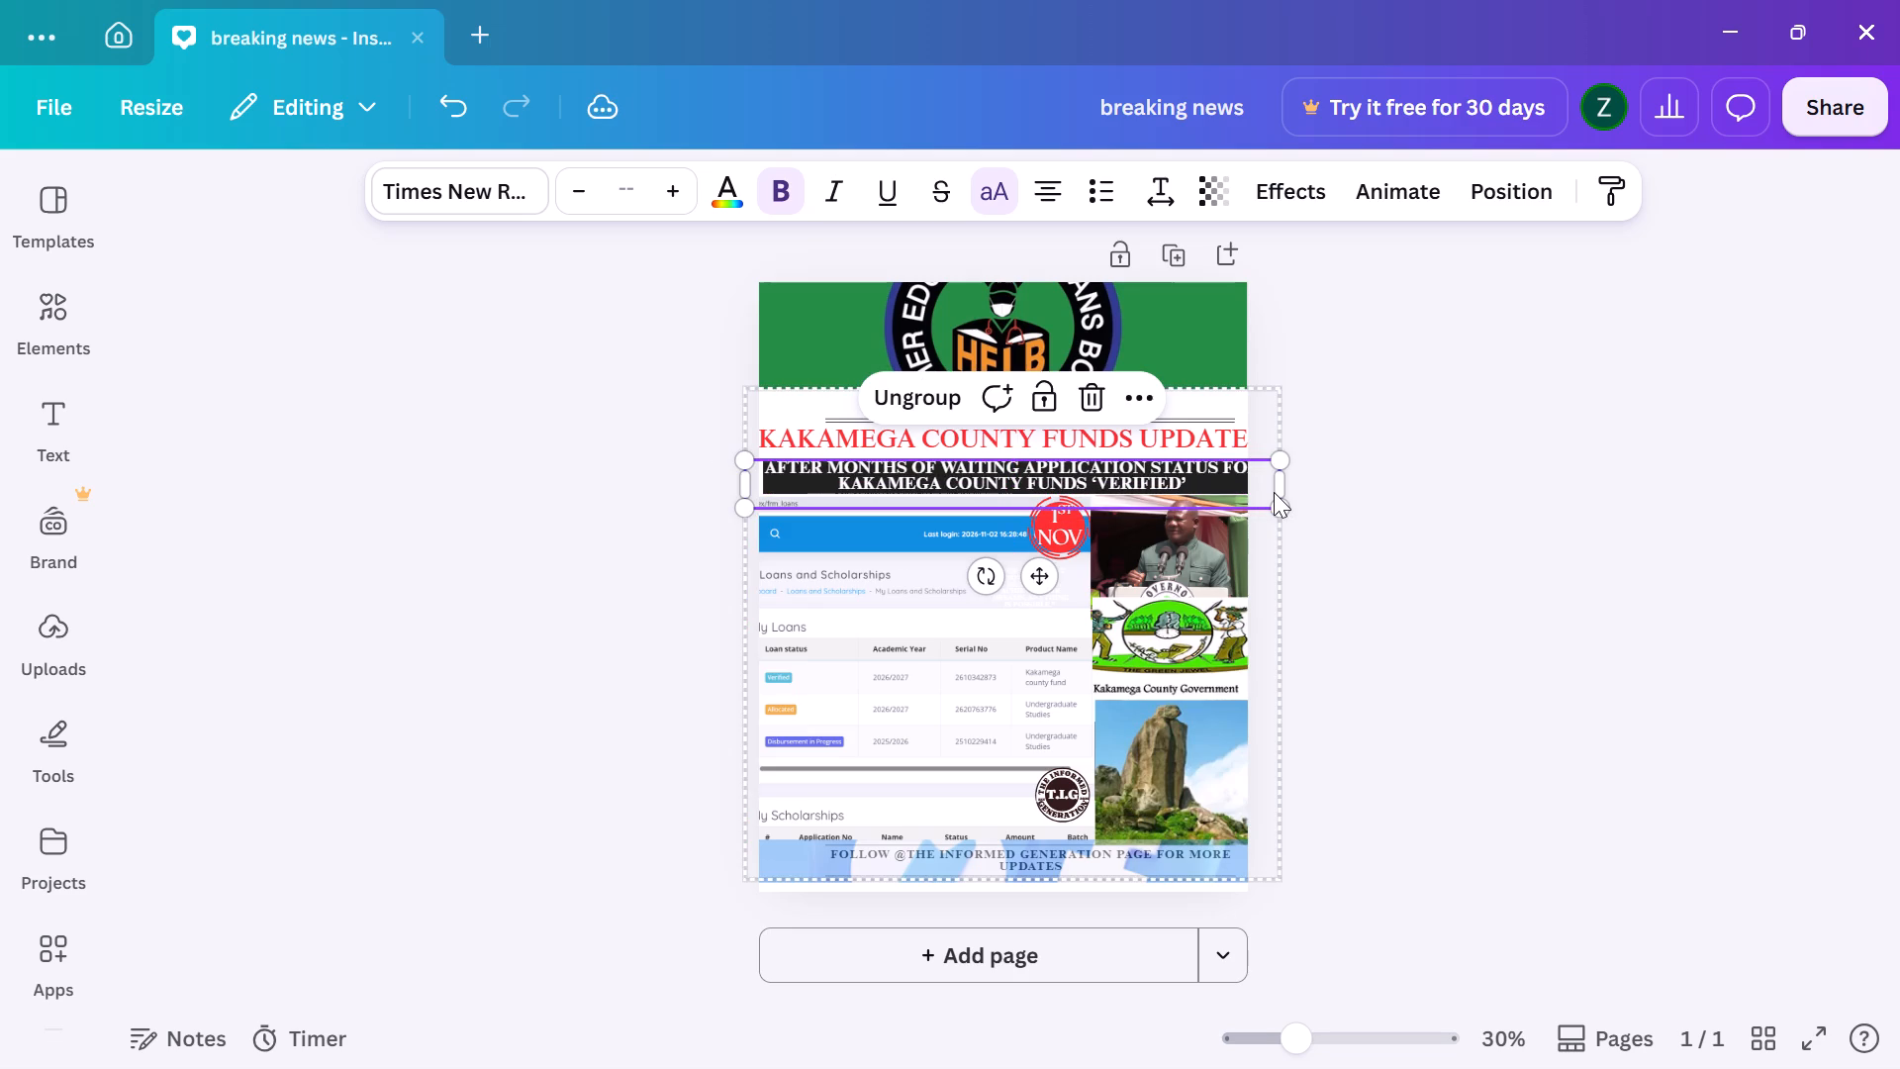
pyautogui.moveTo(1282, 509); pyautogui.dragTo(1257, 501)
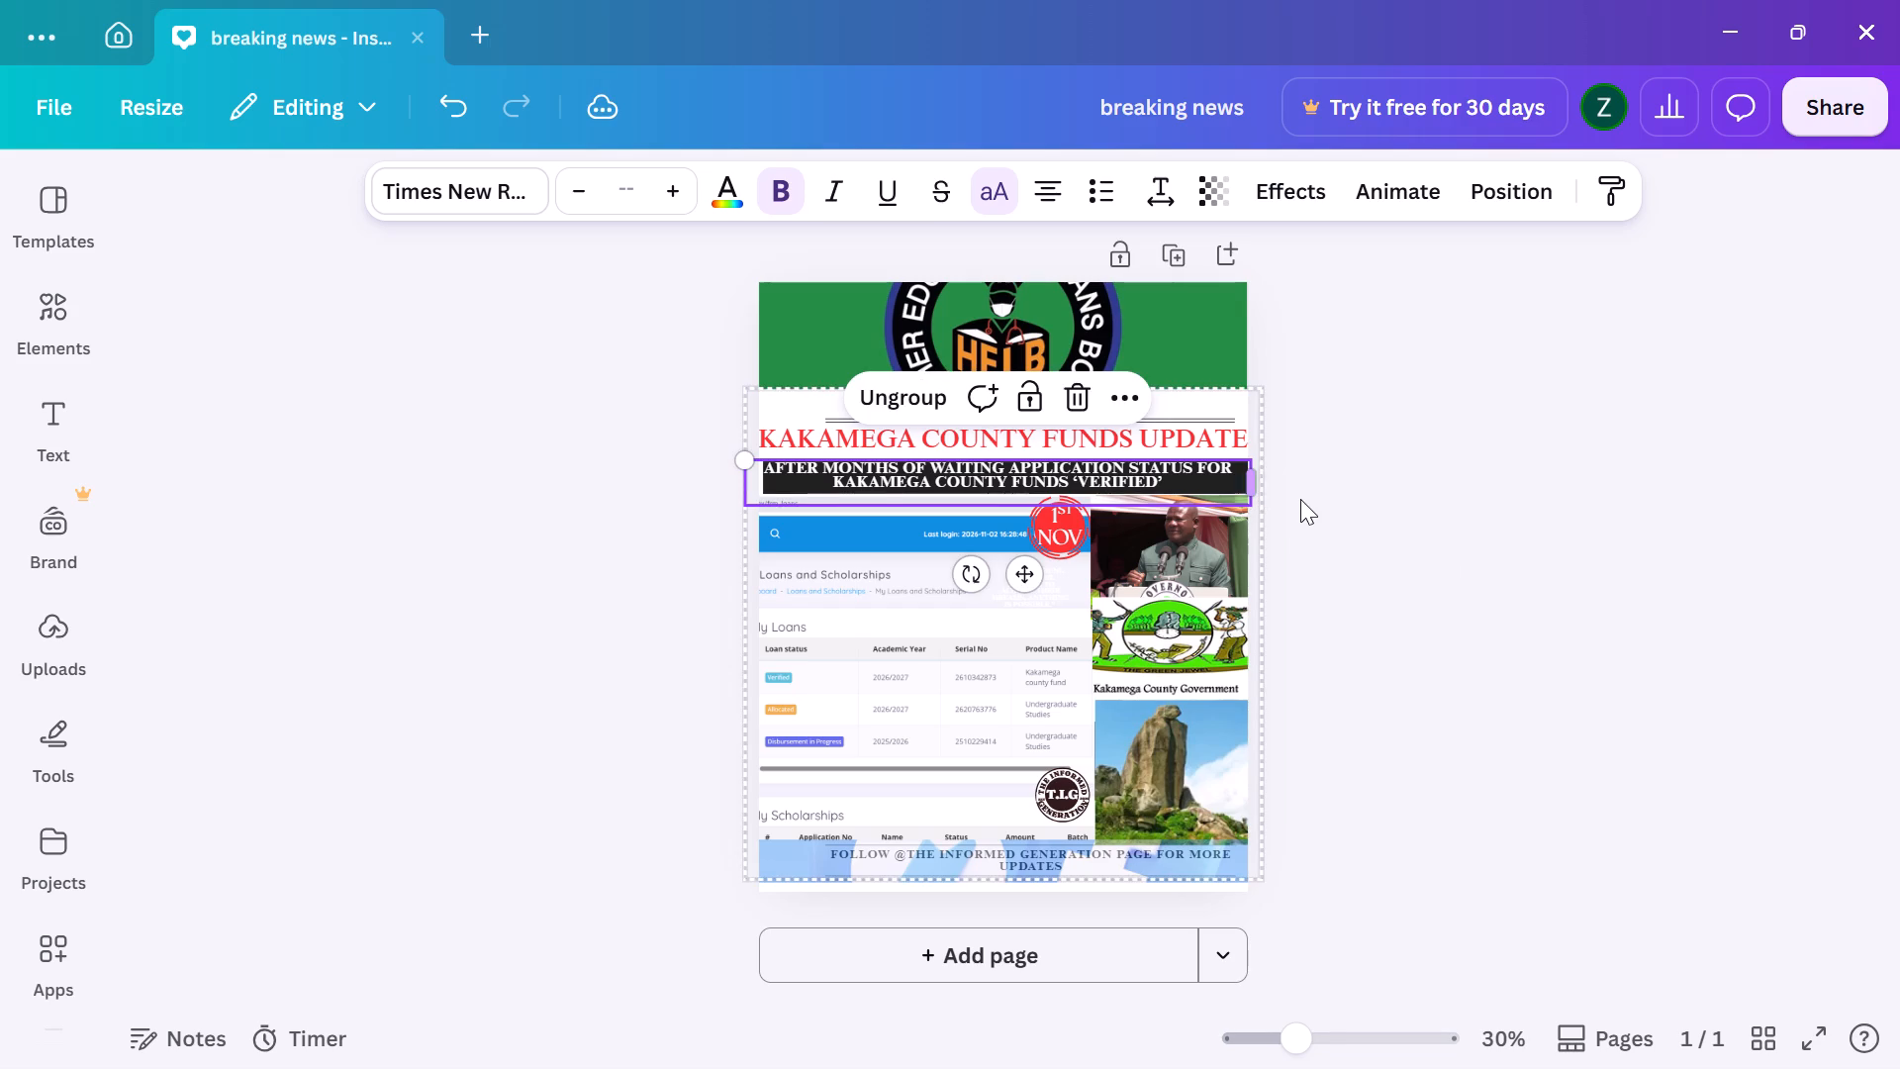
pyautogui.click(1301, 499)
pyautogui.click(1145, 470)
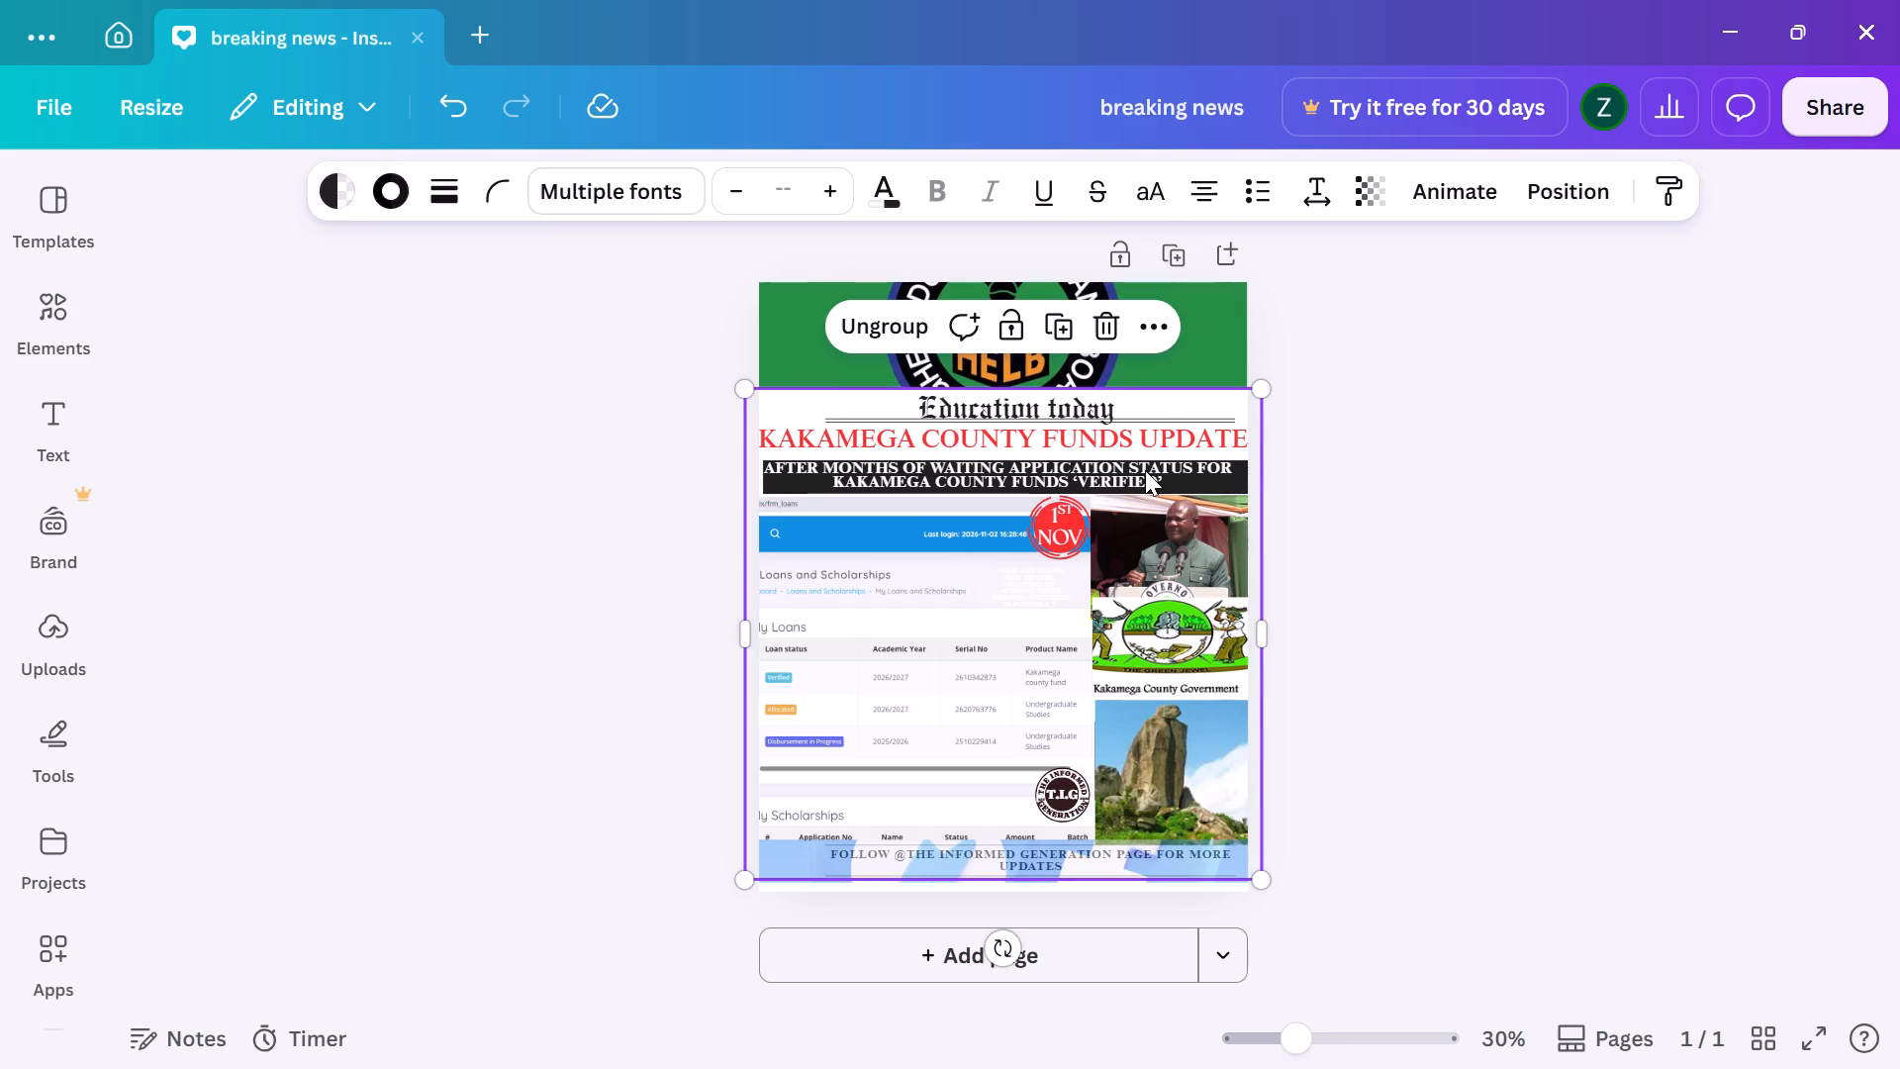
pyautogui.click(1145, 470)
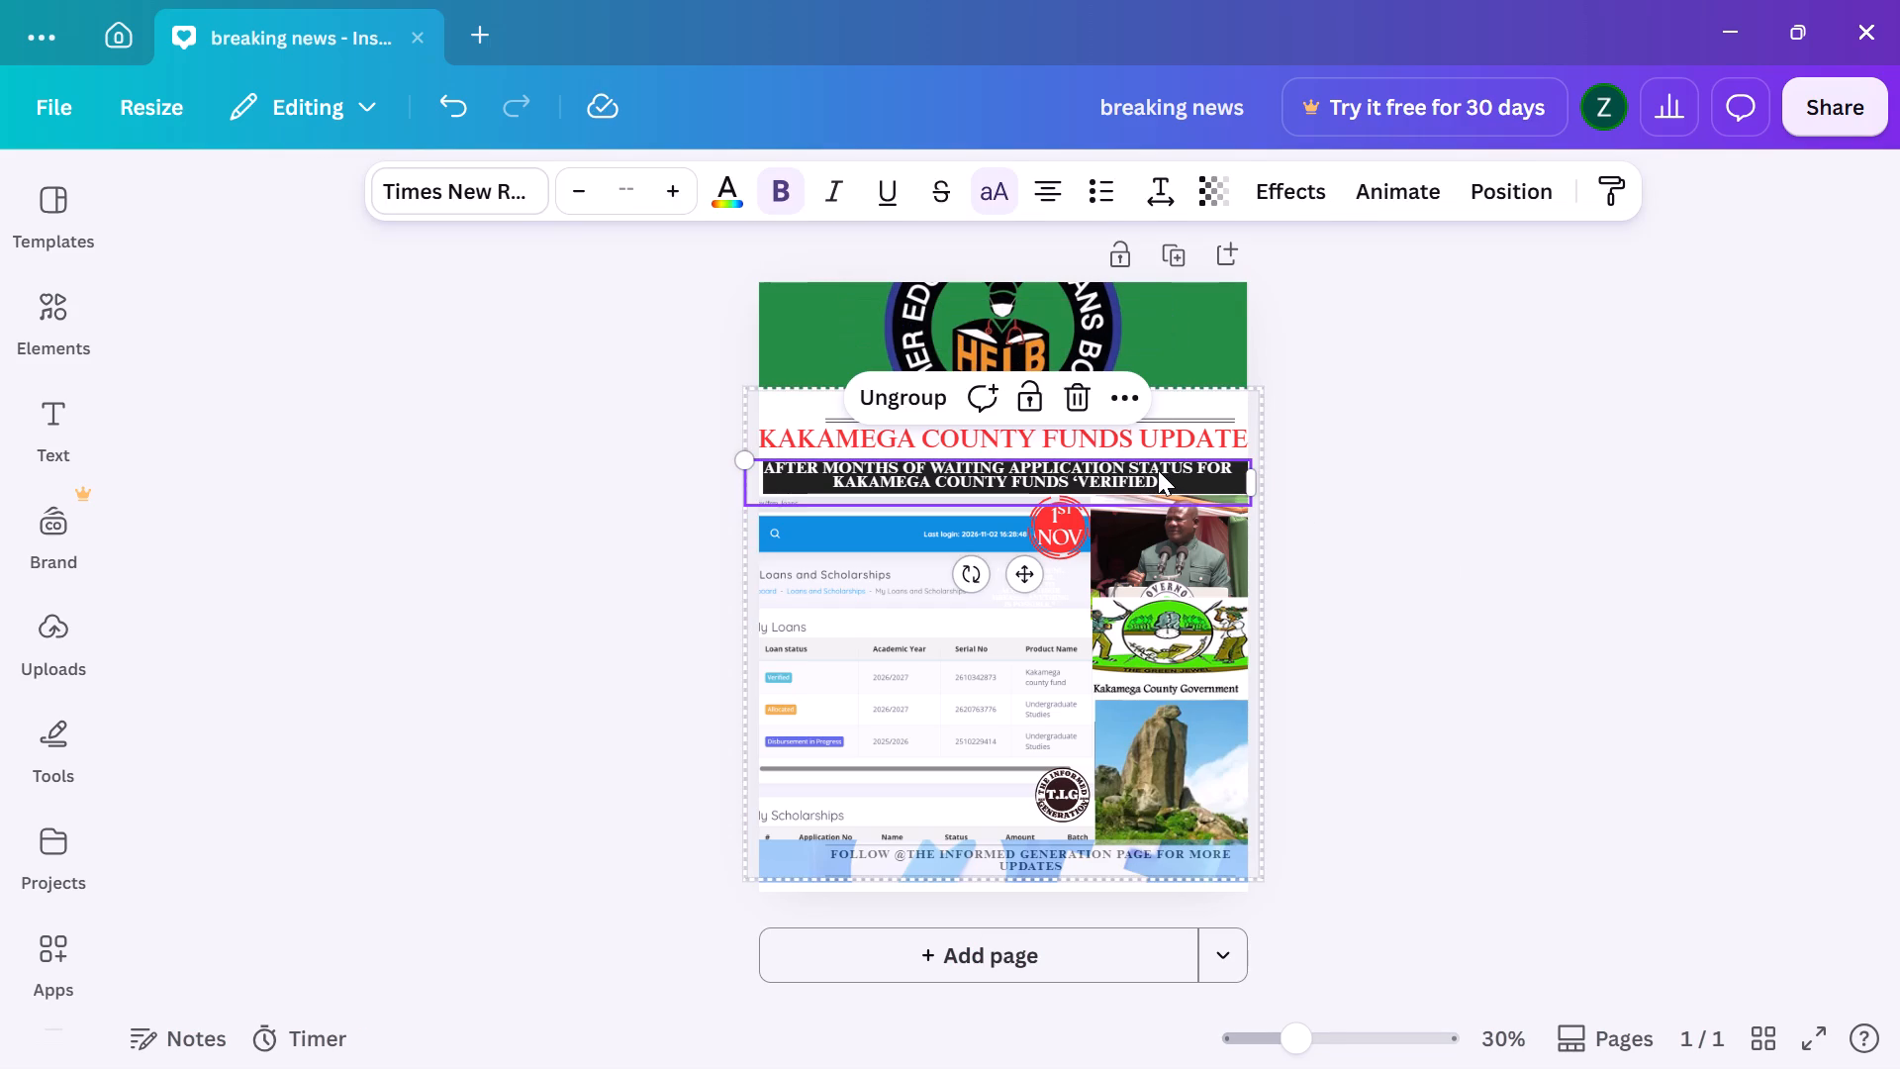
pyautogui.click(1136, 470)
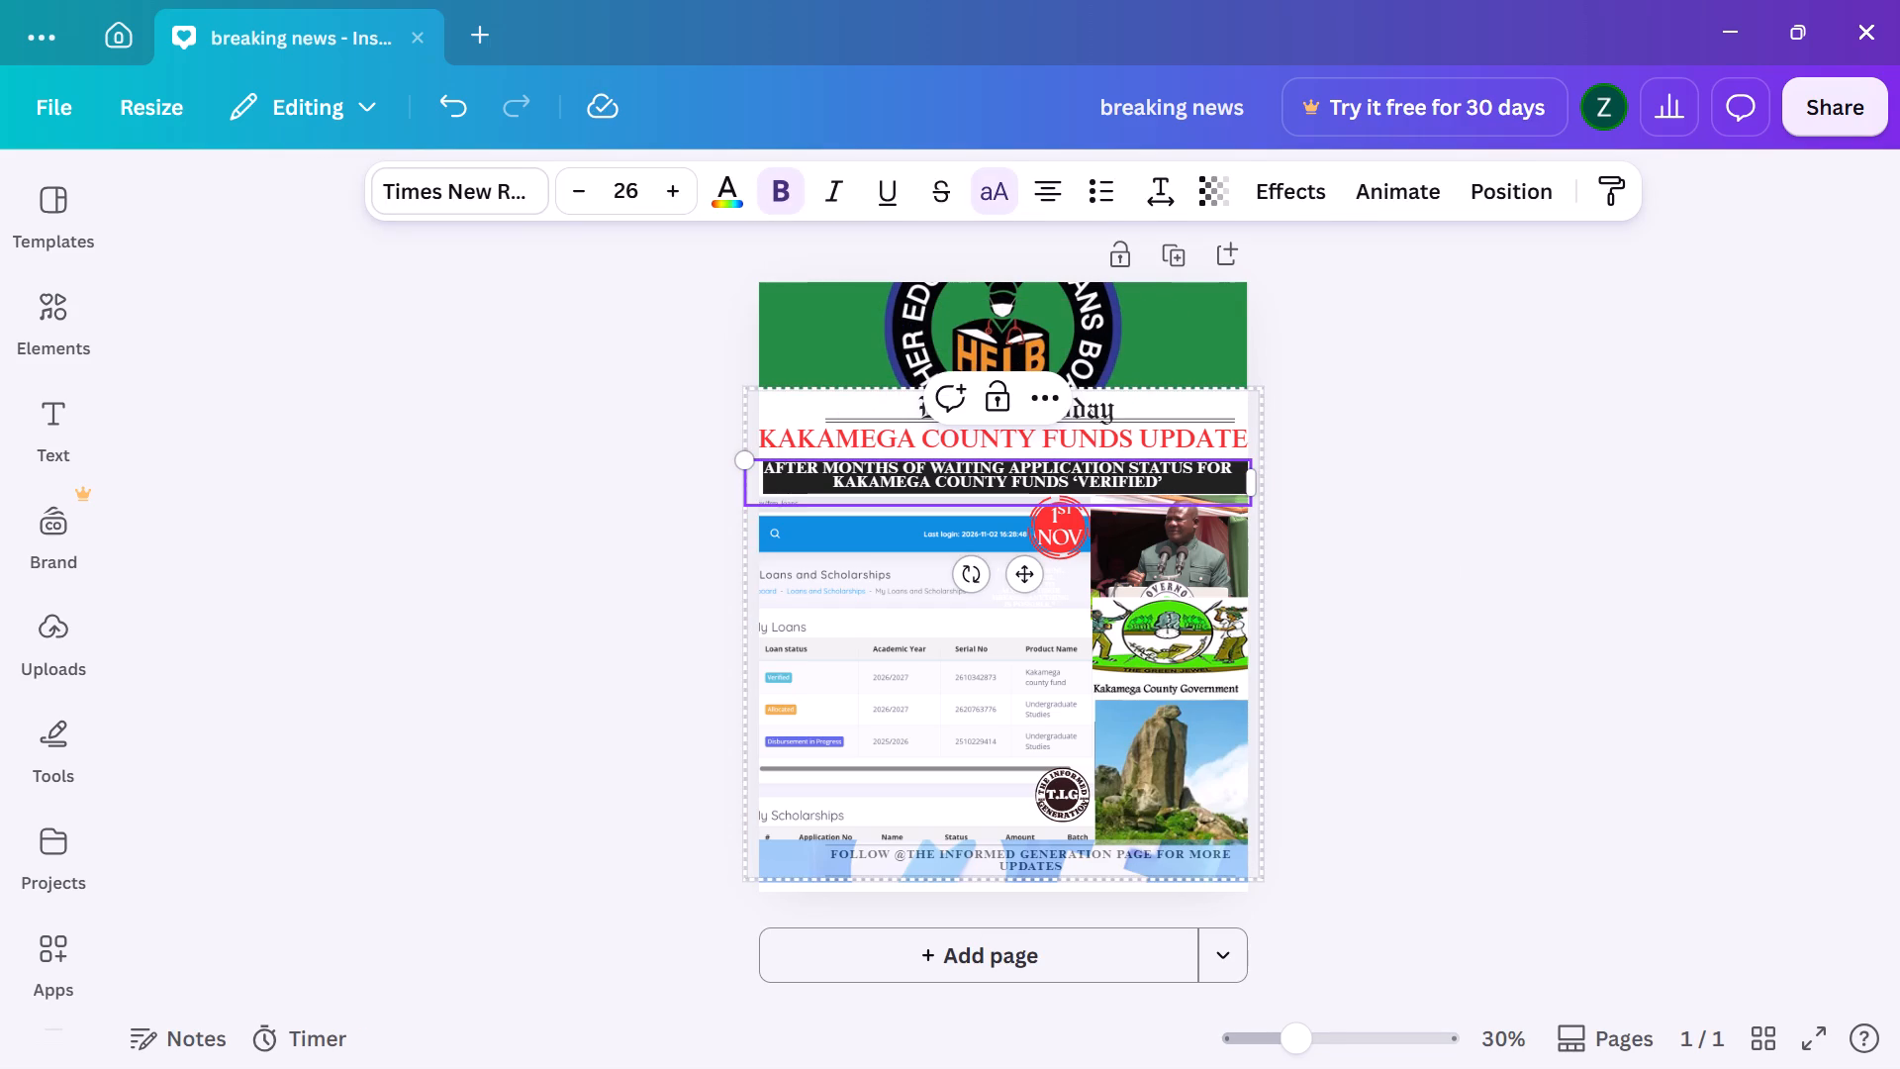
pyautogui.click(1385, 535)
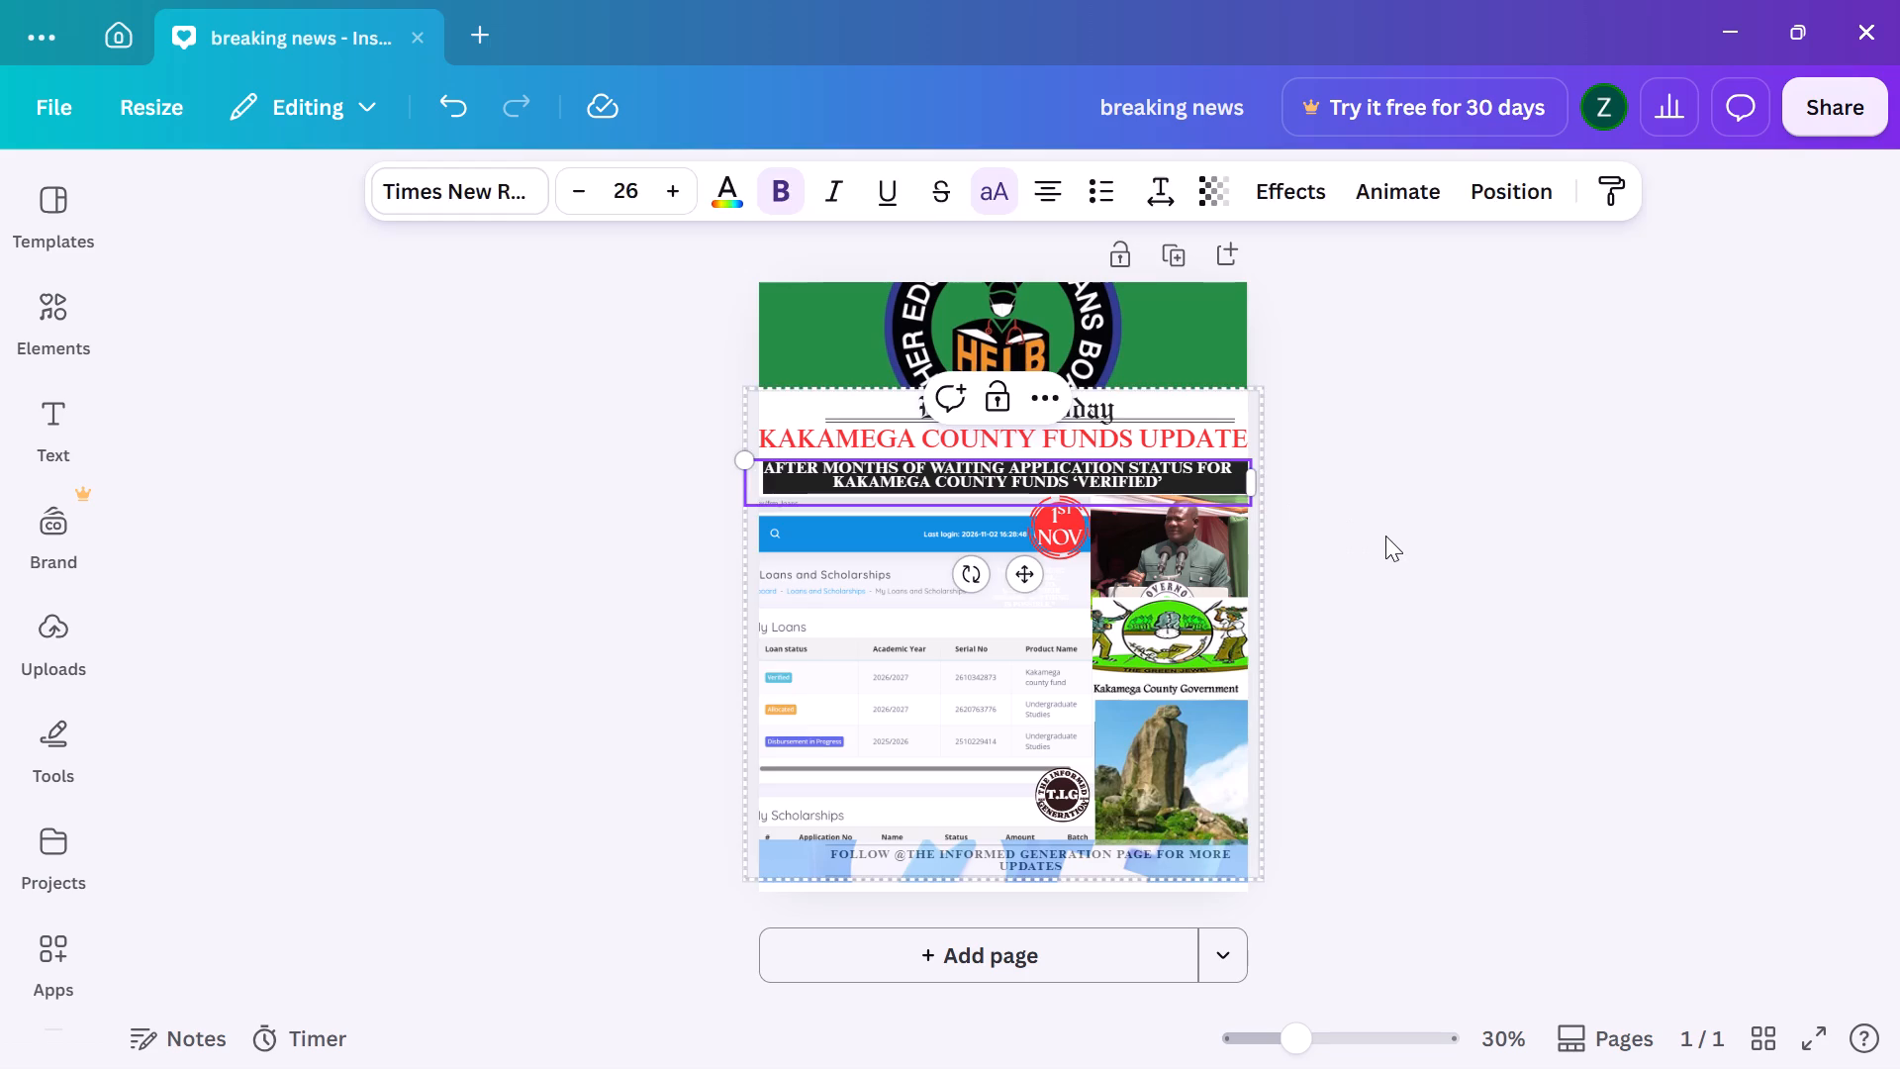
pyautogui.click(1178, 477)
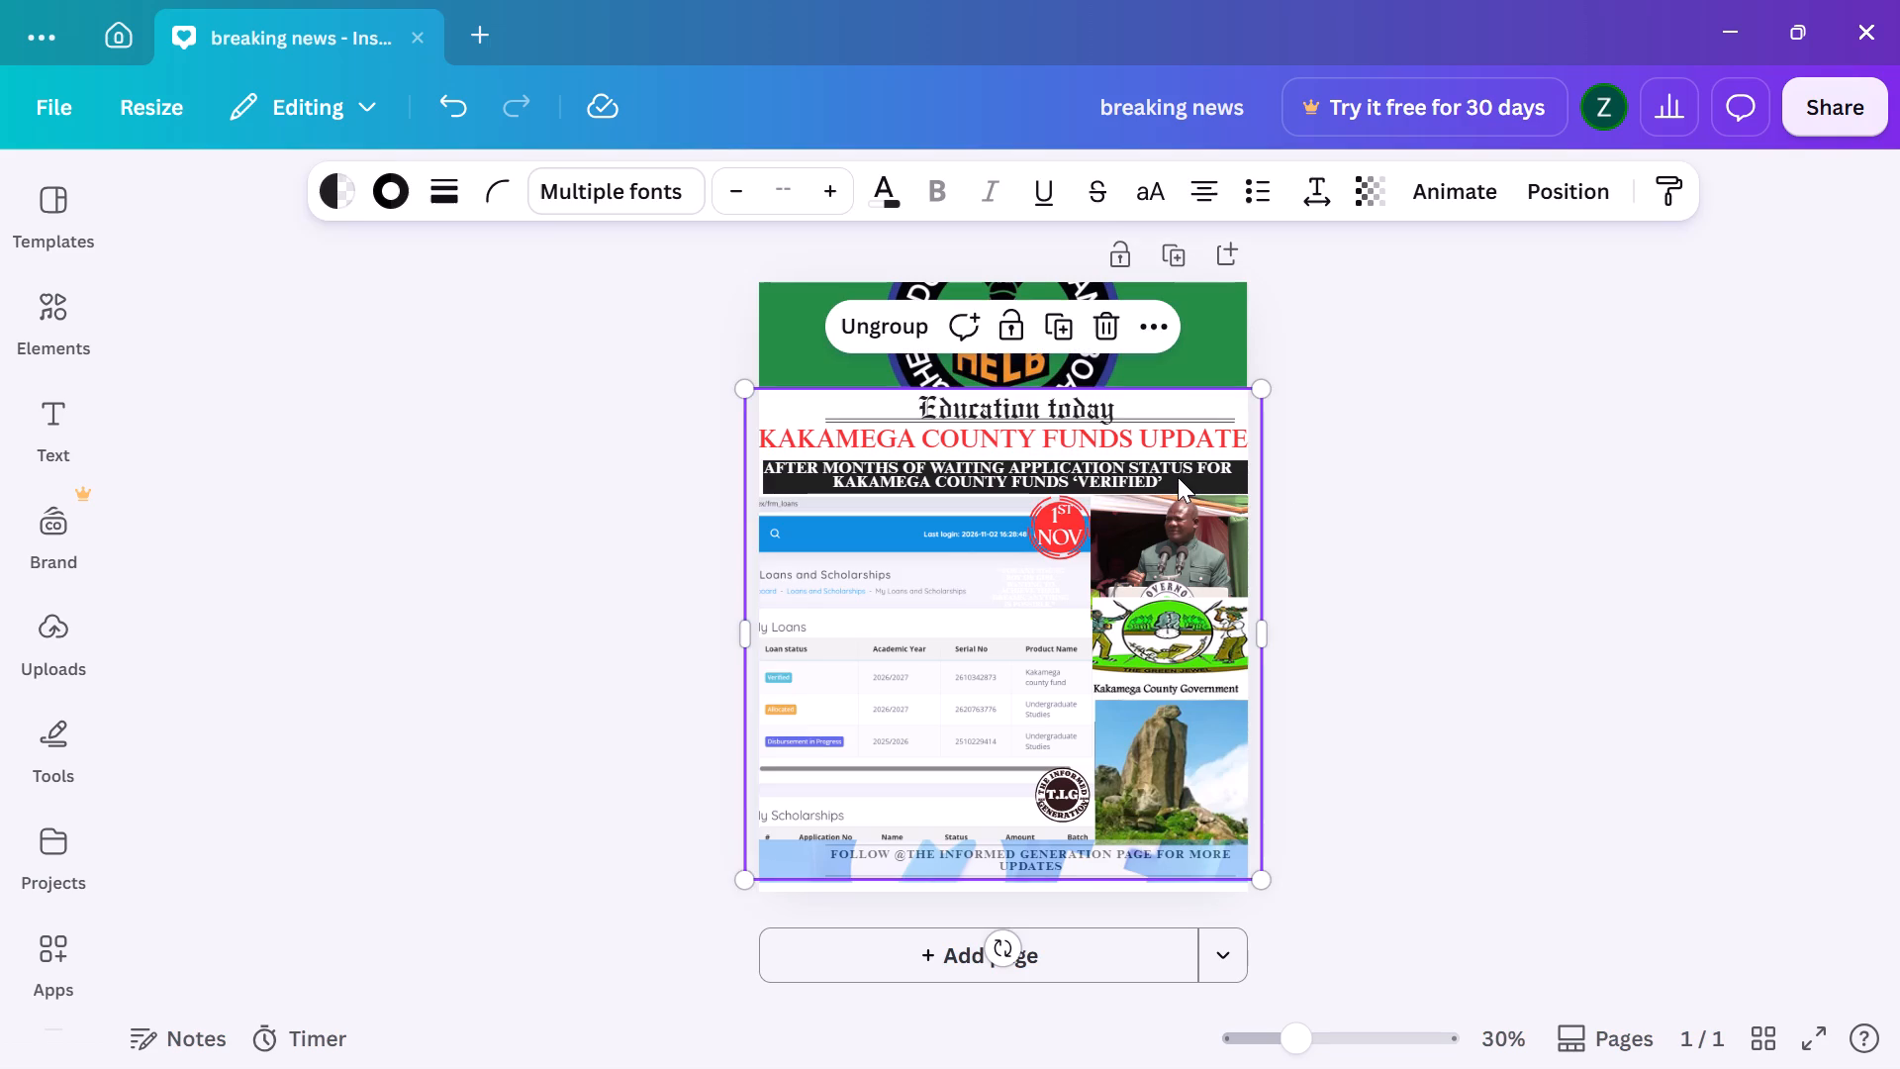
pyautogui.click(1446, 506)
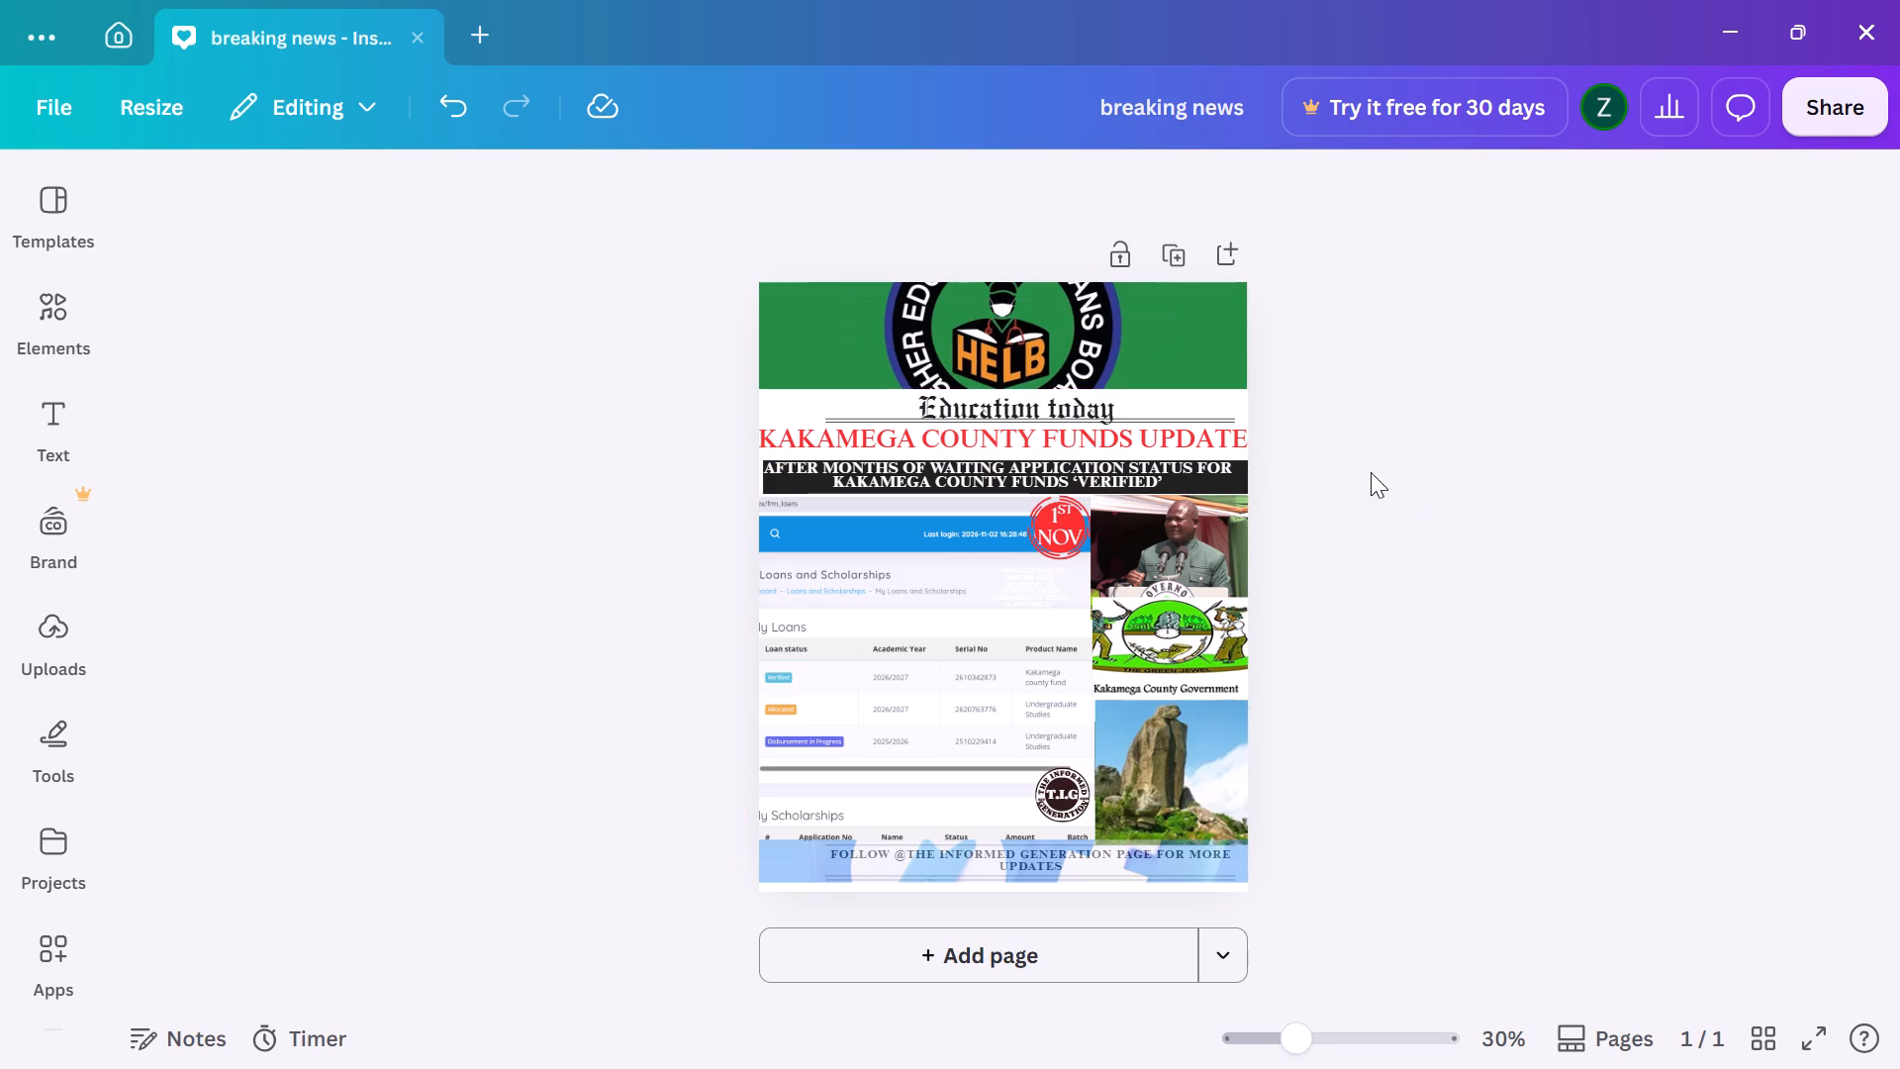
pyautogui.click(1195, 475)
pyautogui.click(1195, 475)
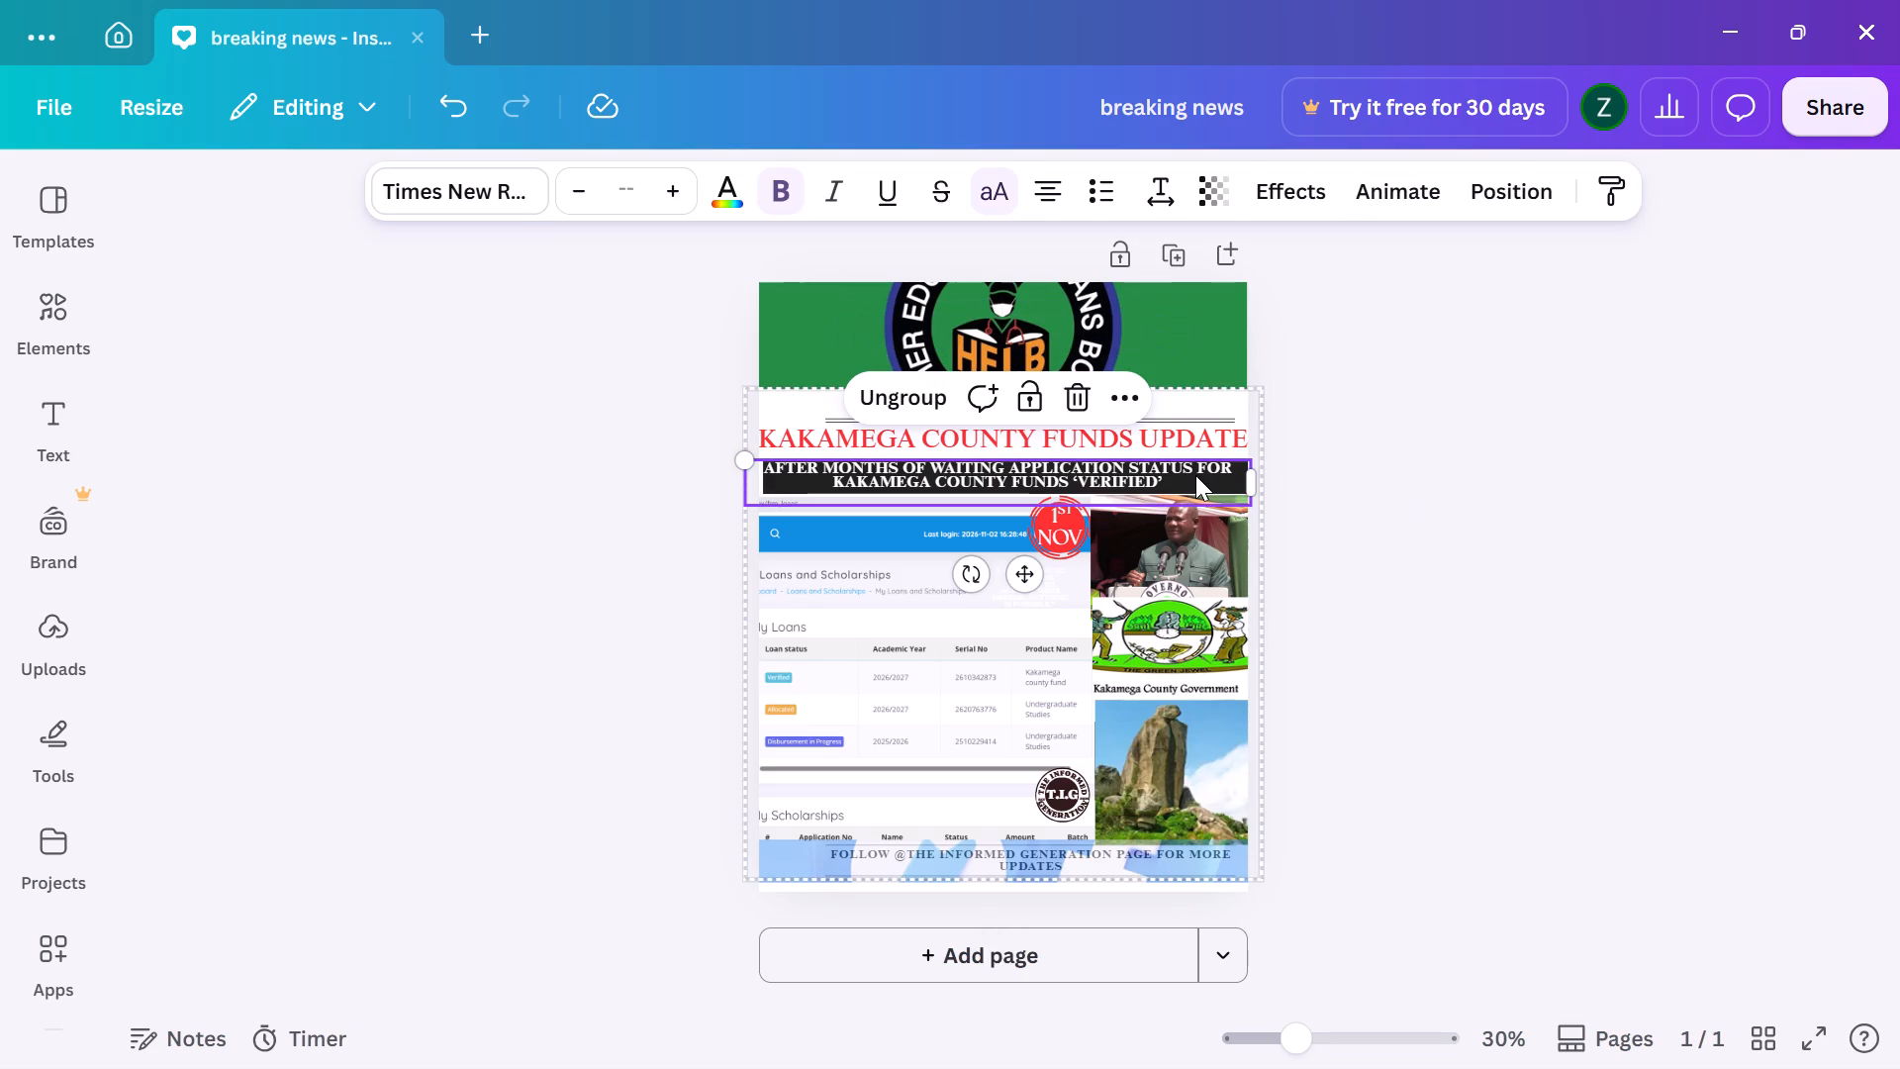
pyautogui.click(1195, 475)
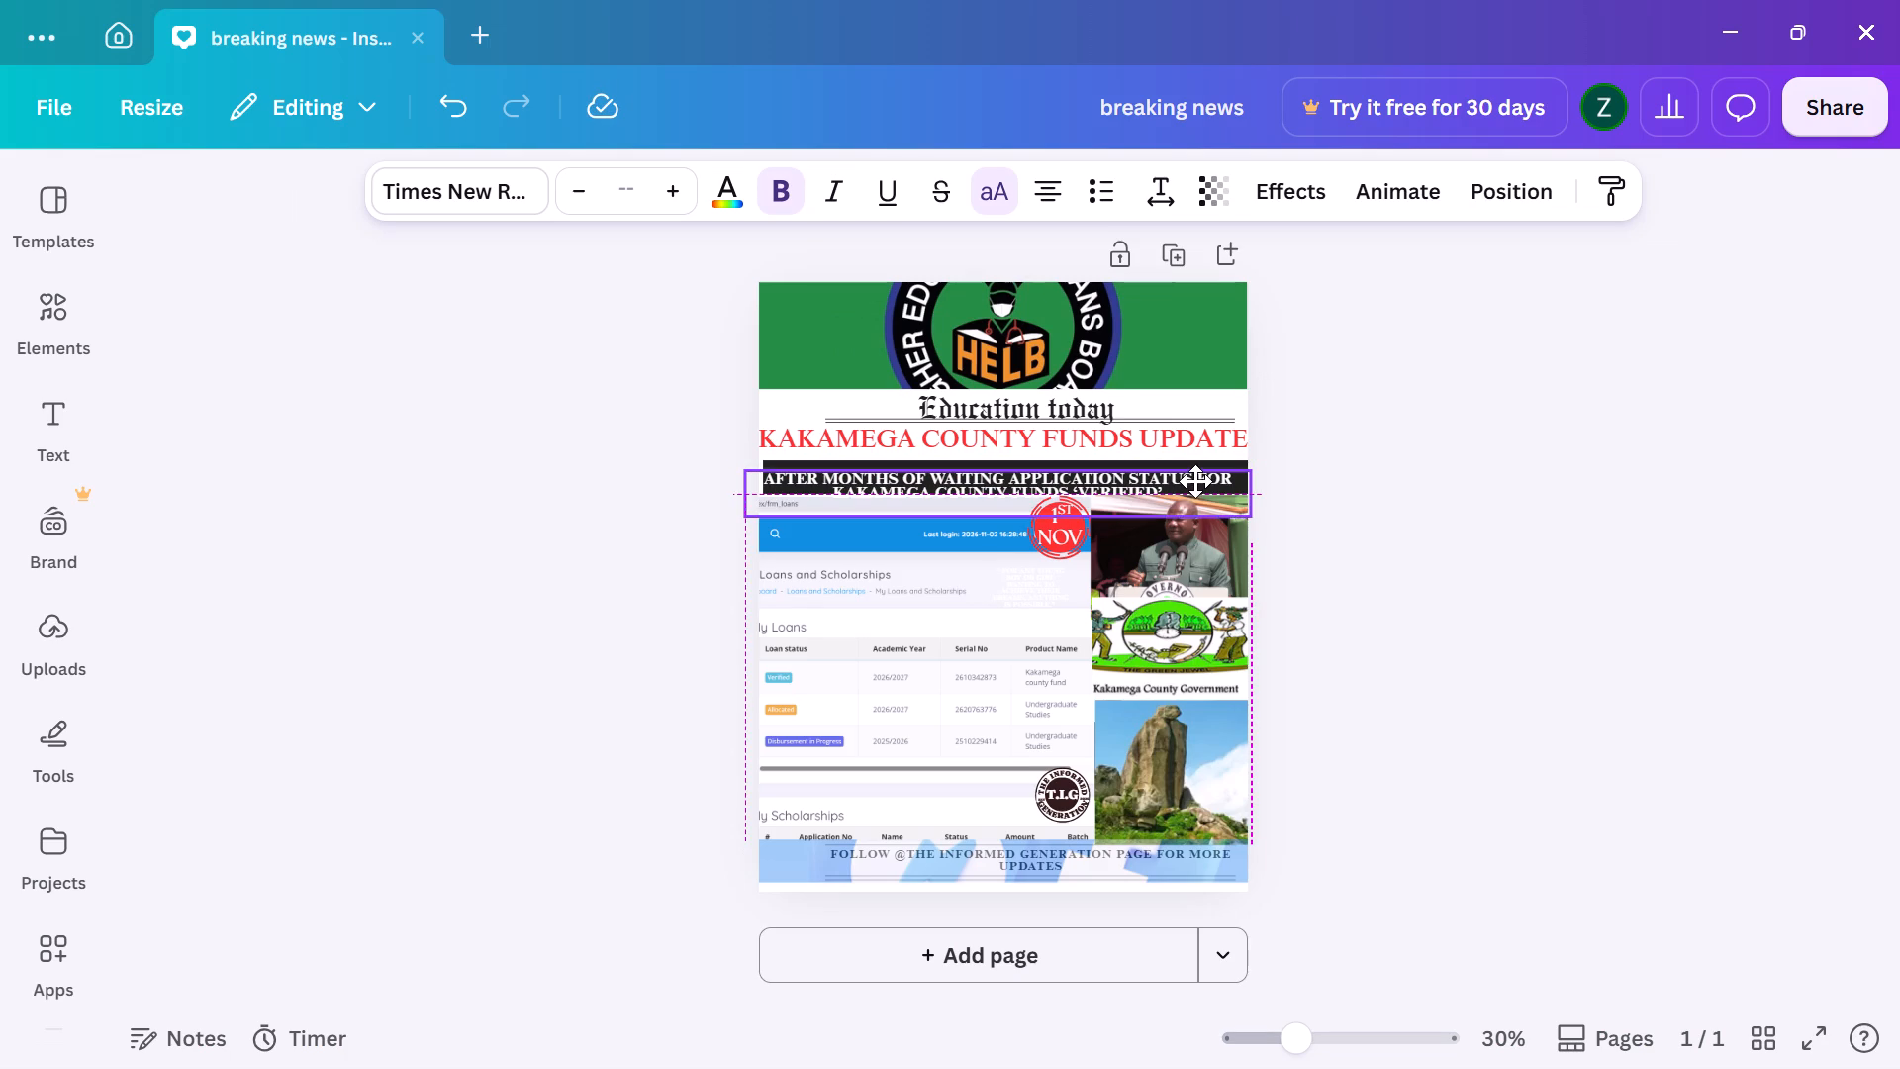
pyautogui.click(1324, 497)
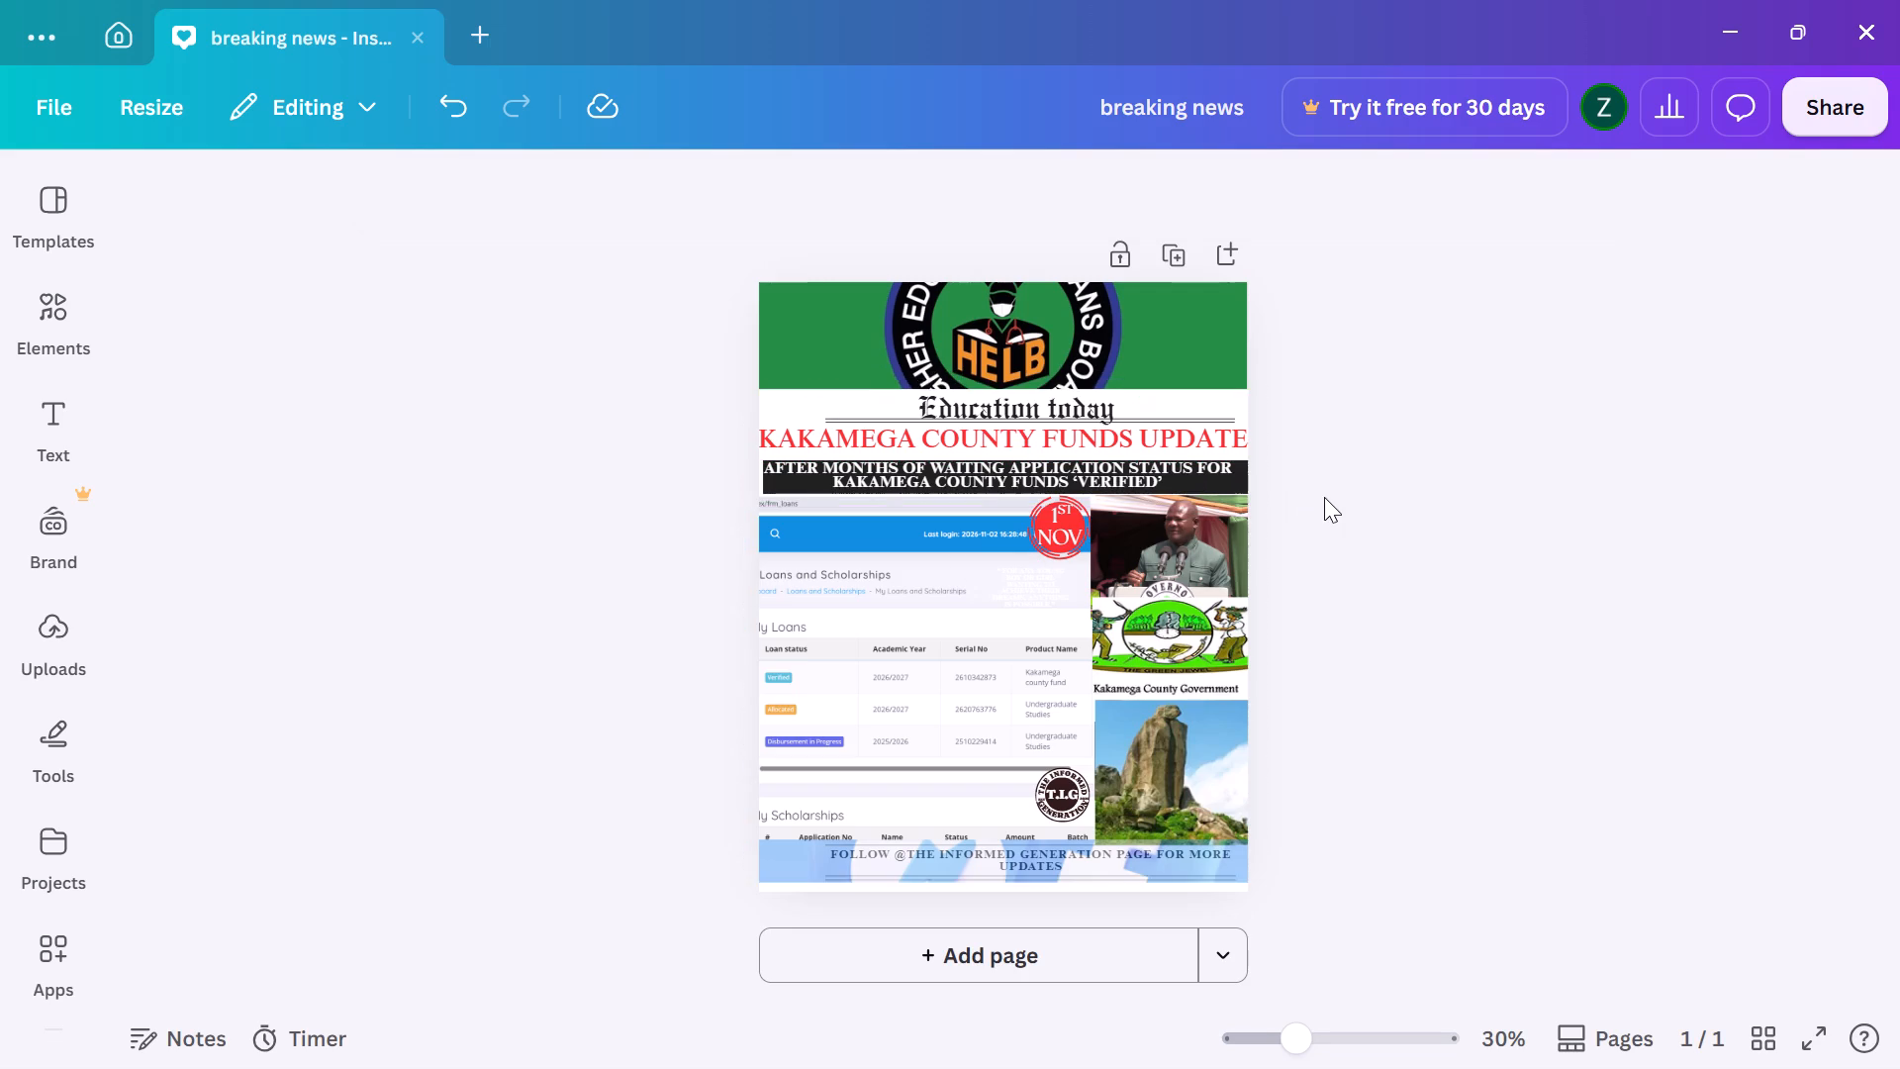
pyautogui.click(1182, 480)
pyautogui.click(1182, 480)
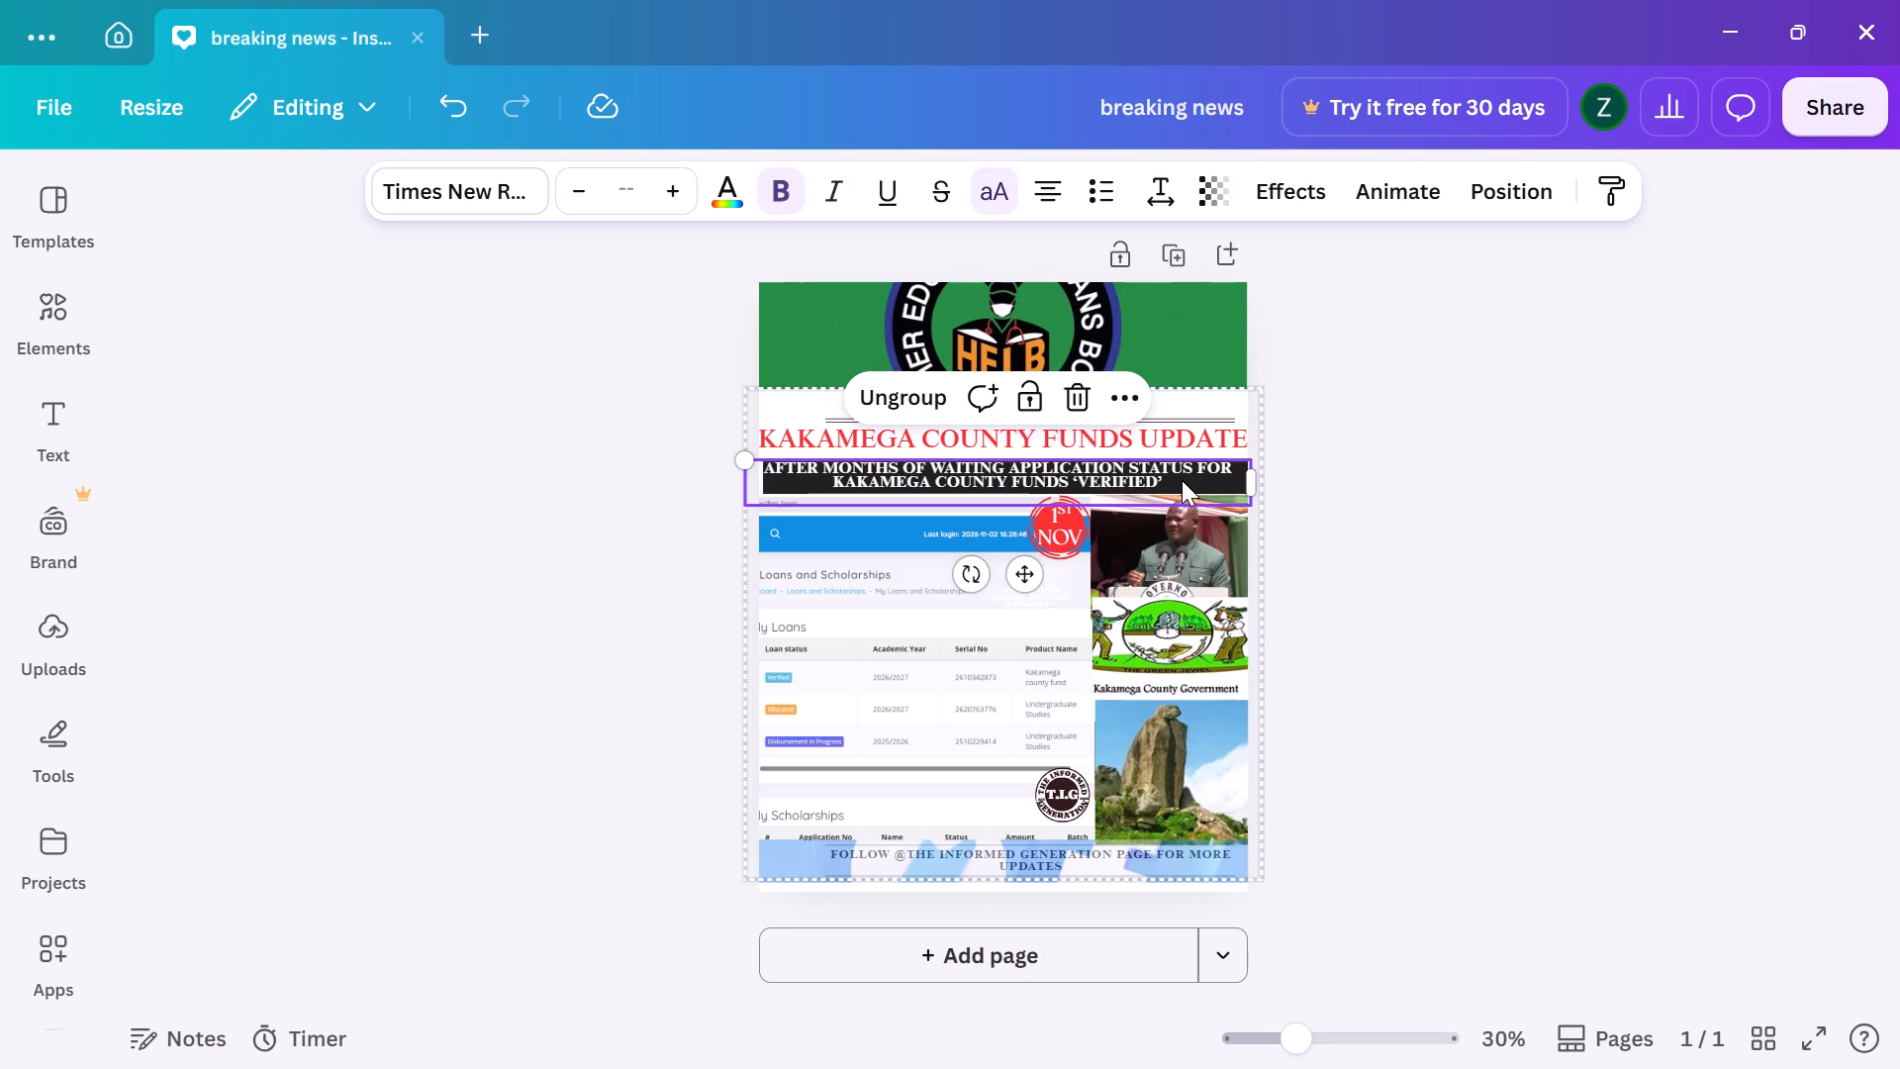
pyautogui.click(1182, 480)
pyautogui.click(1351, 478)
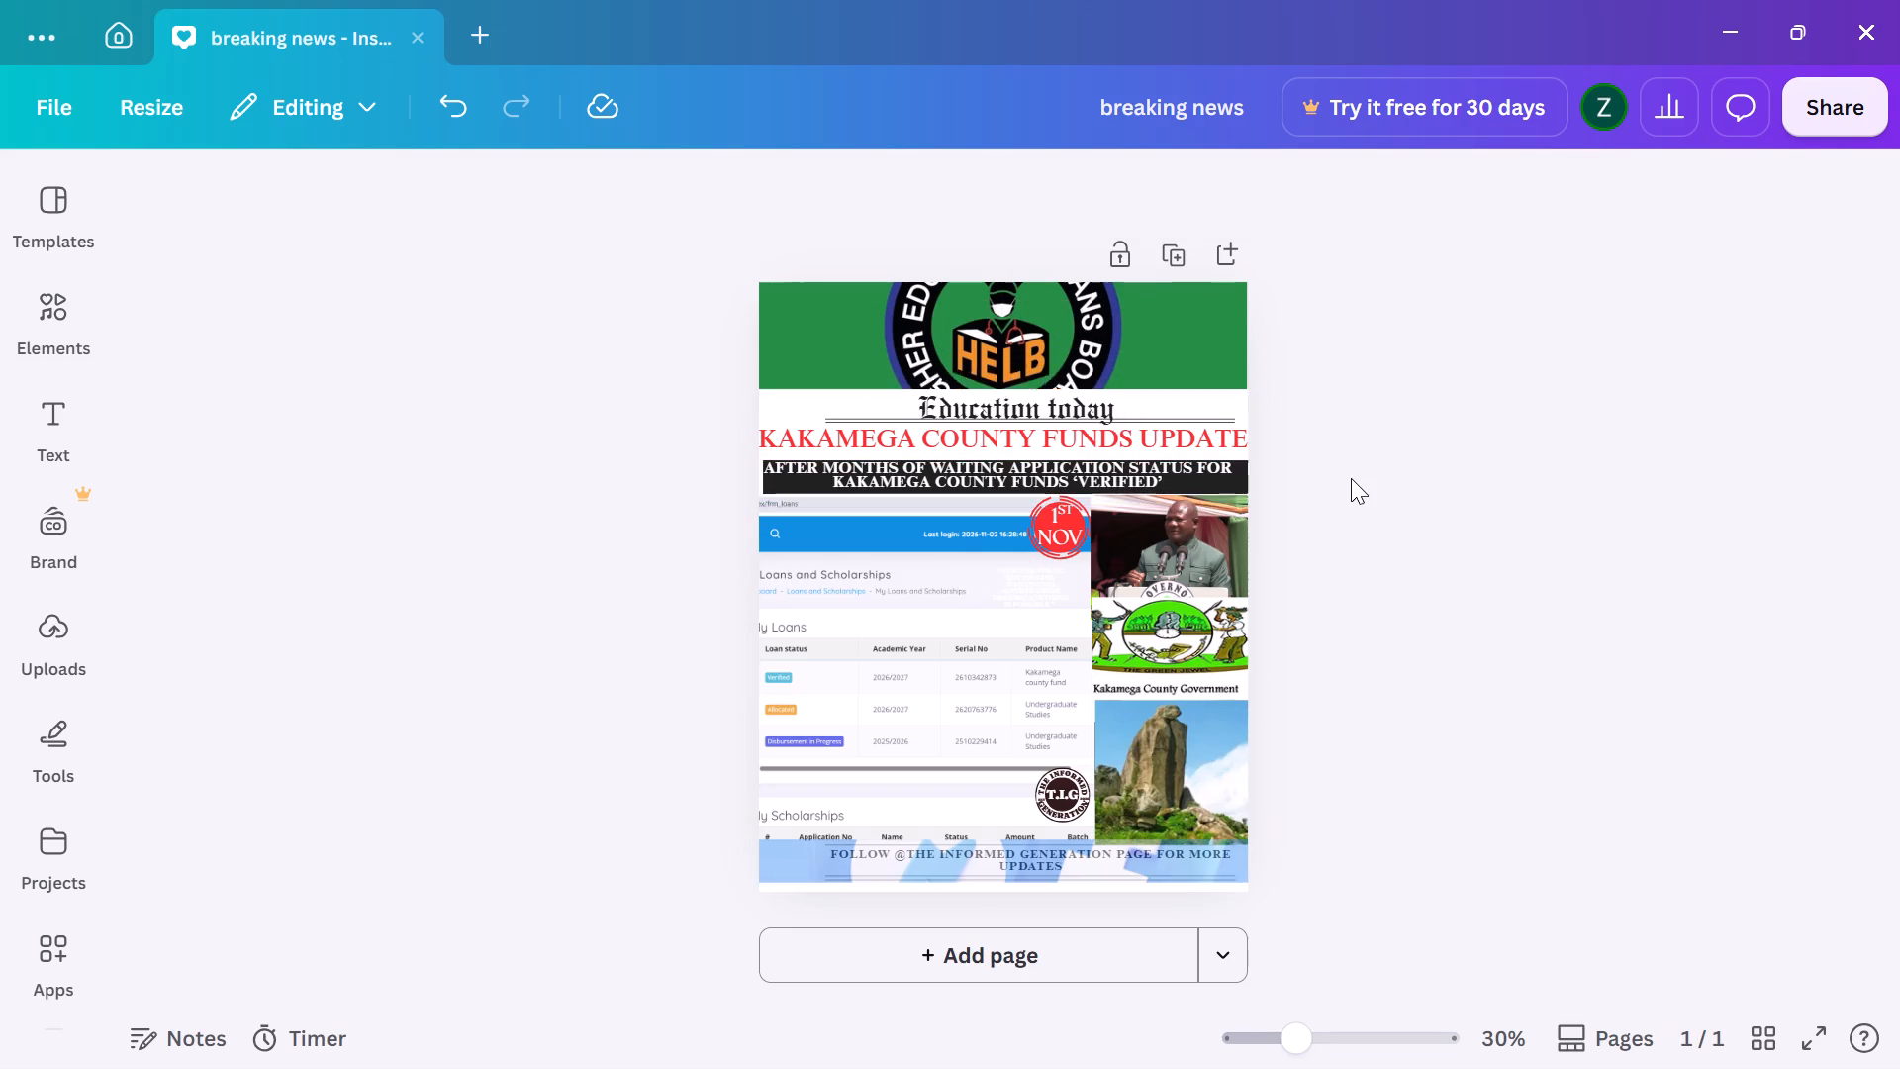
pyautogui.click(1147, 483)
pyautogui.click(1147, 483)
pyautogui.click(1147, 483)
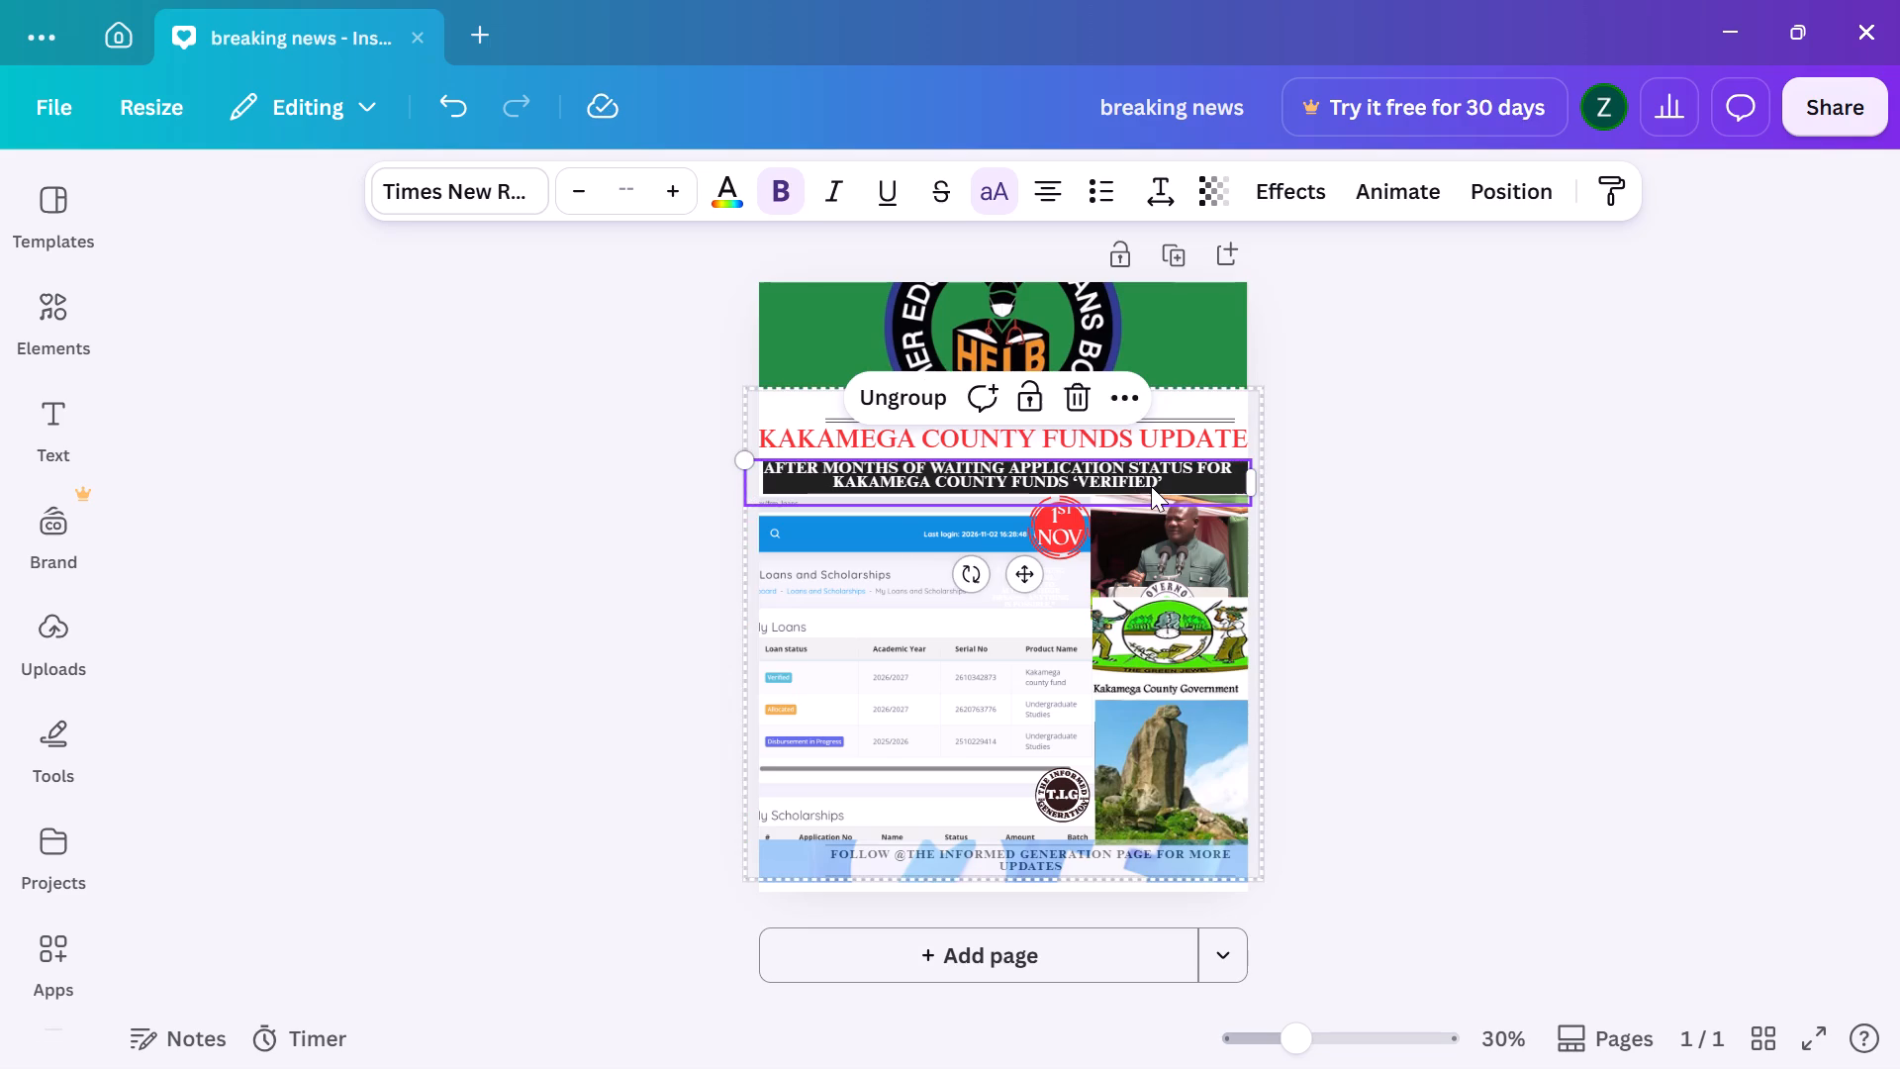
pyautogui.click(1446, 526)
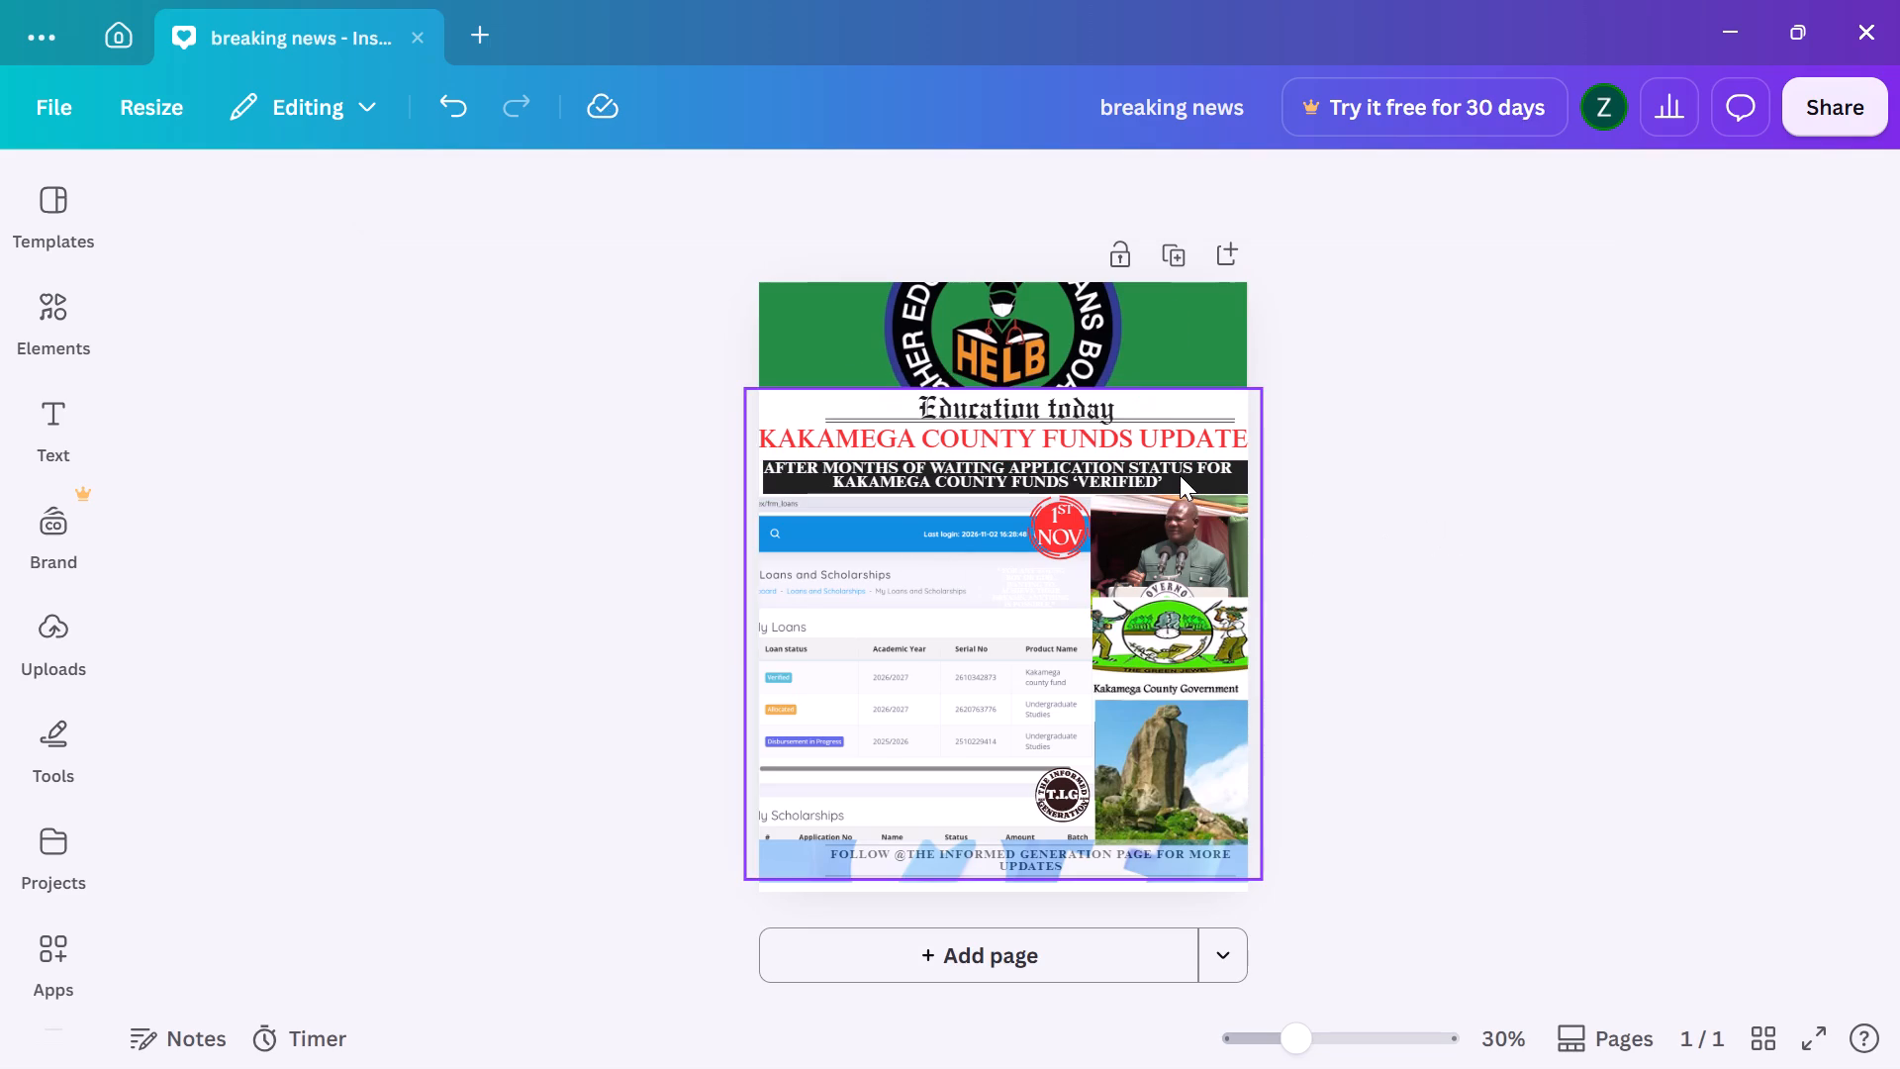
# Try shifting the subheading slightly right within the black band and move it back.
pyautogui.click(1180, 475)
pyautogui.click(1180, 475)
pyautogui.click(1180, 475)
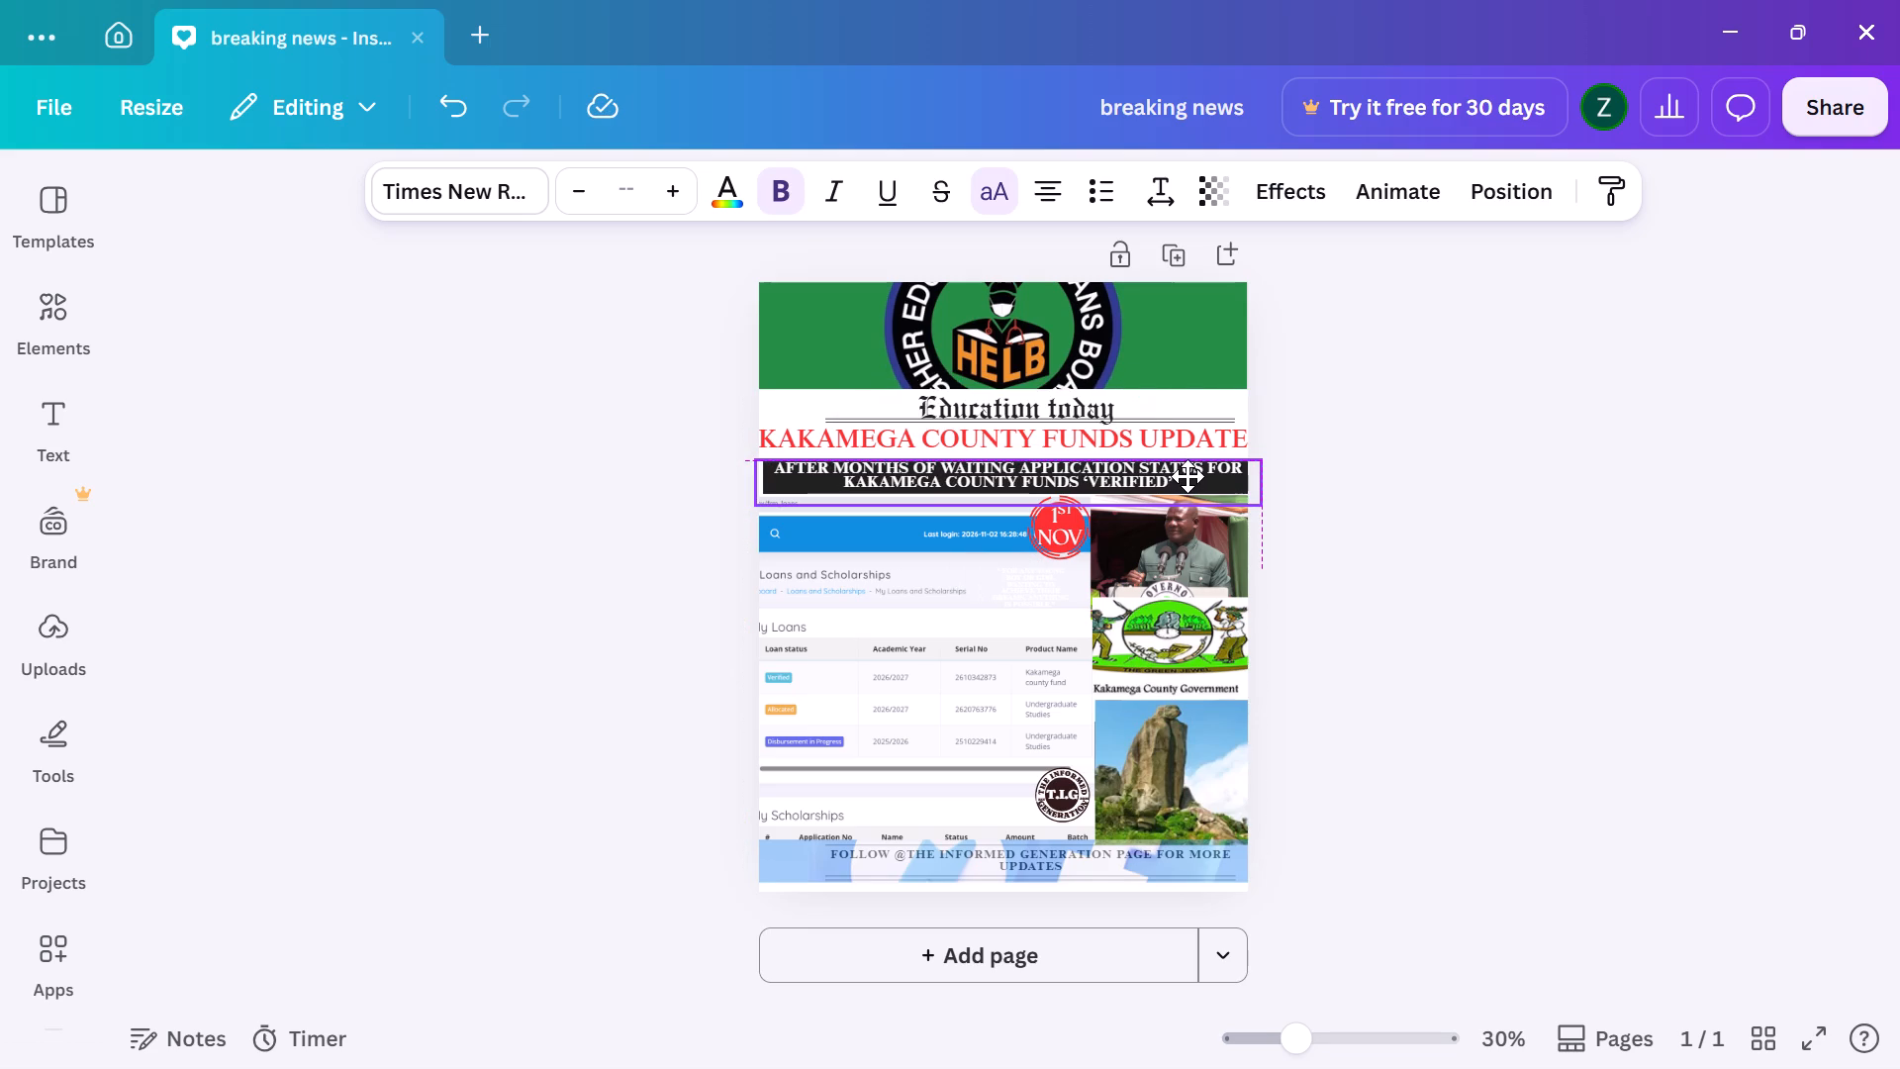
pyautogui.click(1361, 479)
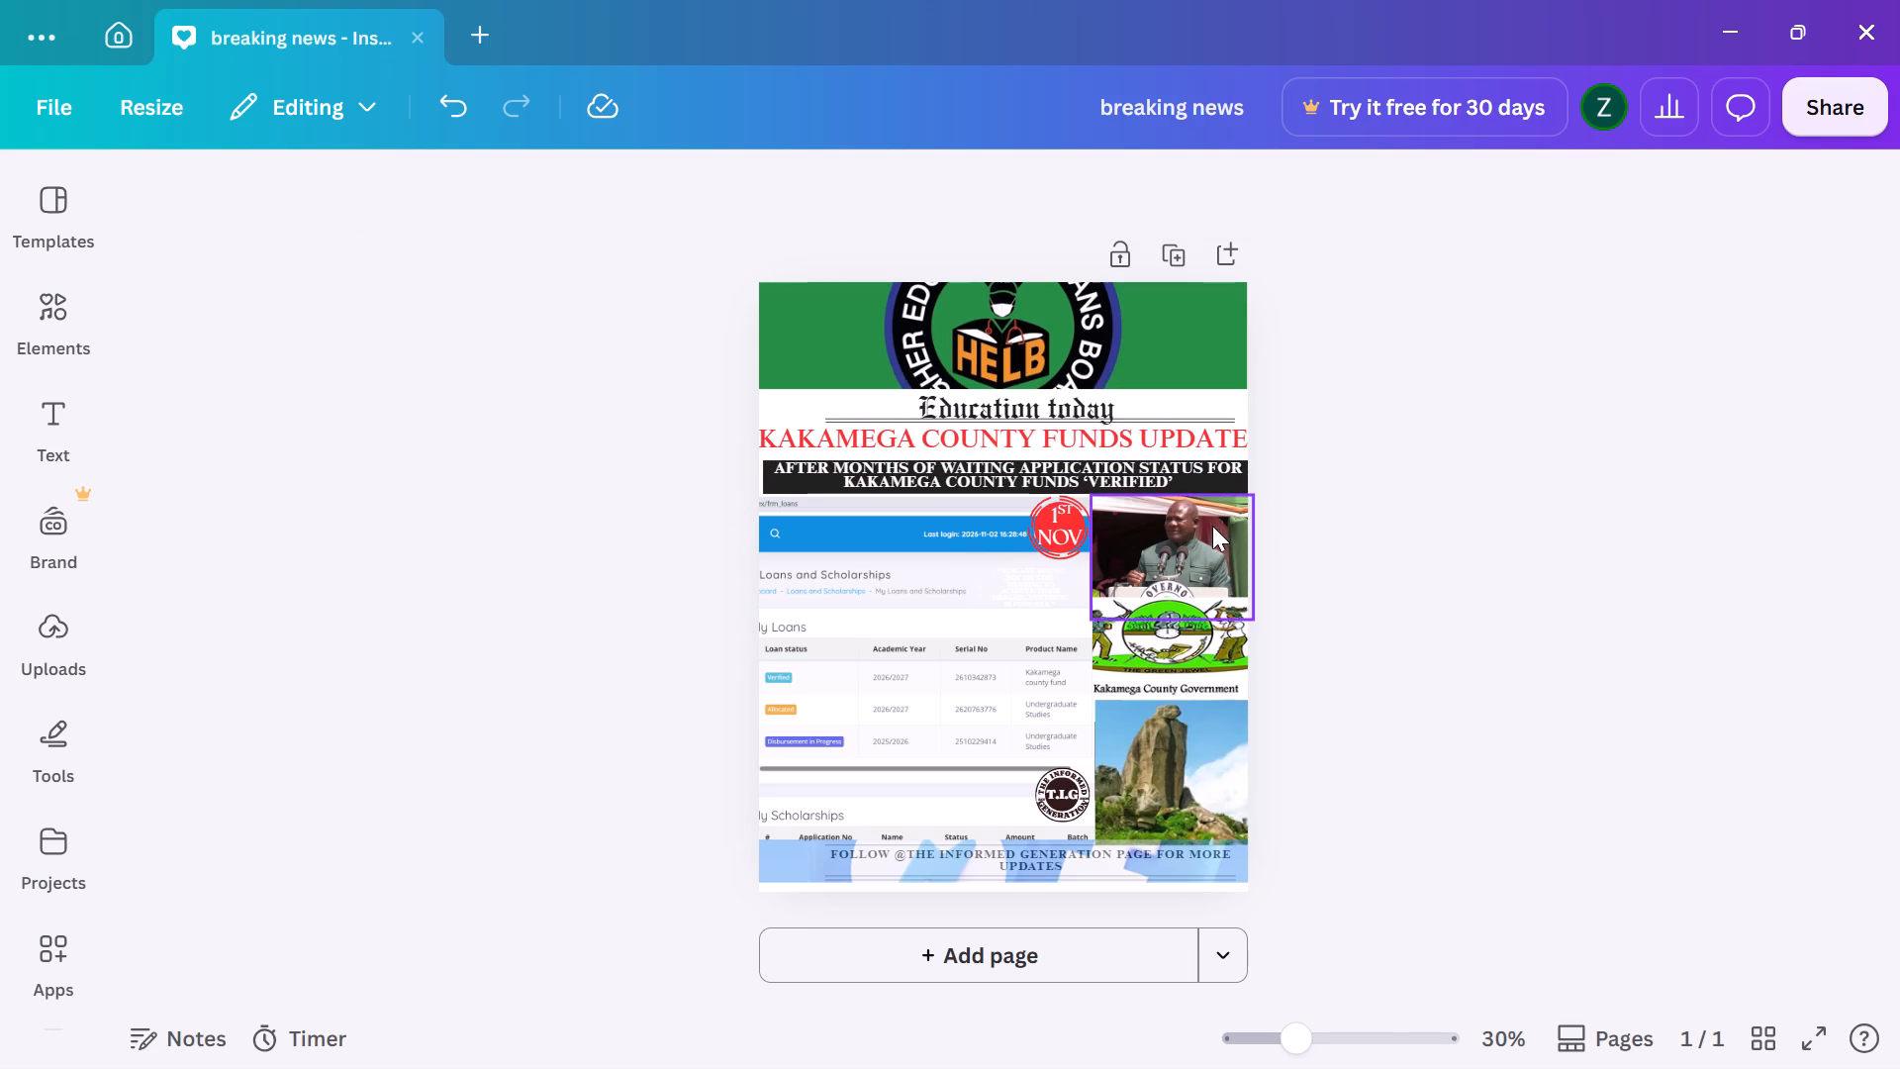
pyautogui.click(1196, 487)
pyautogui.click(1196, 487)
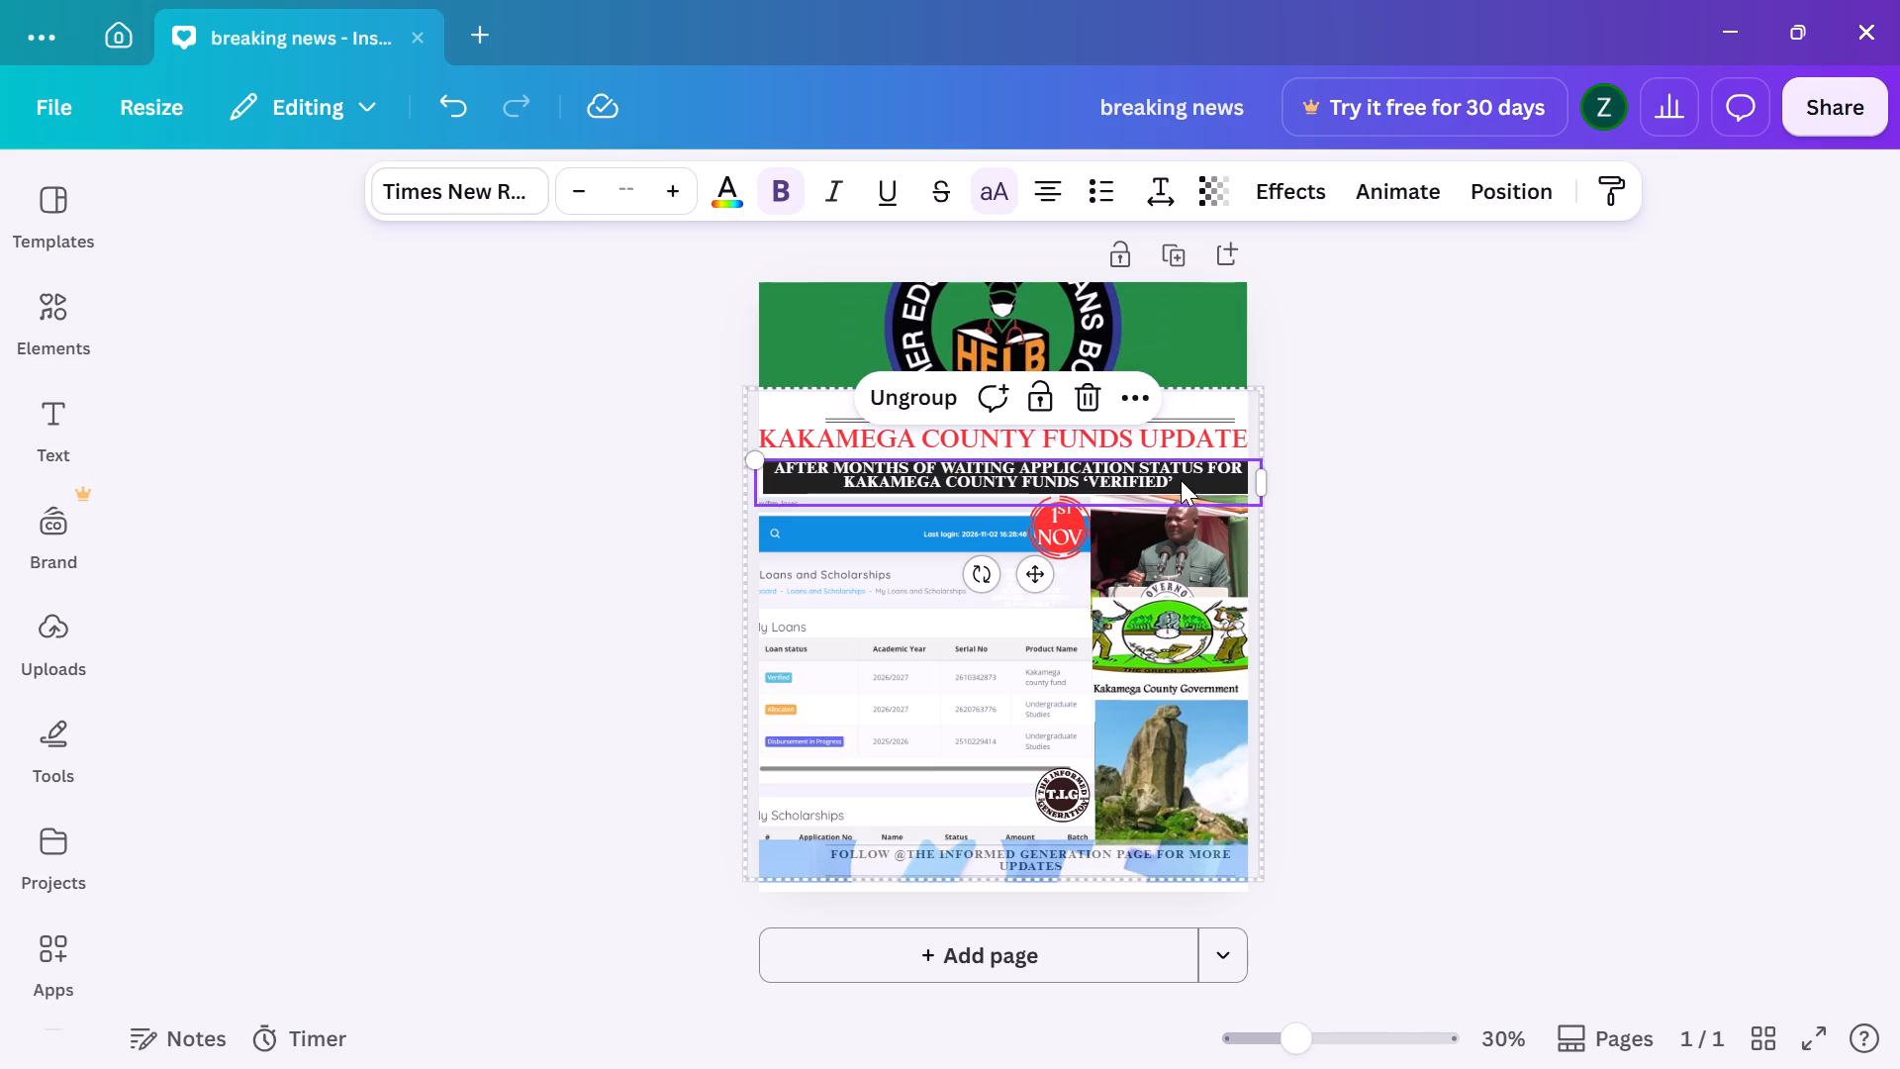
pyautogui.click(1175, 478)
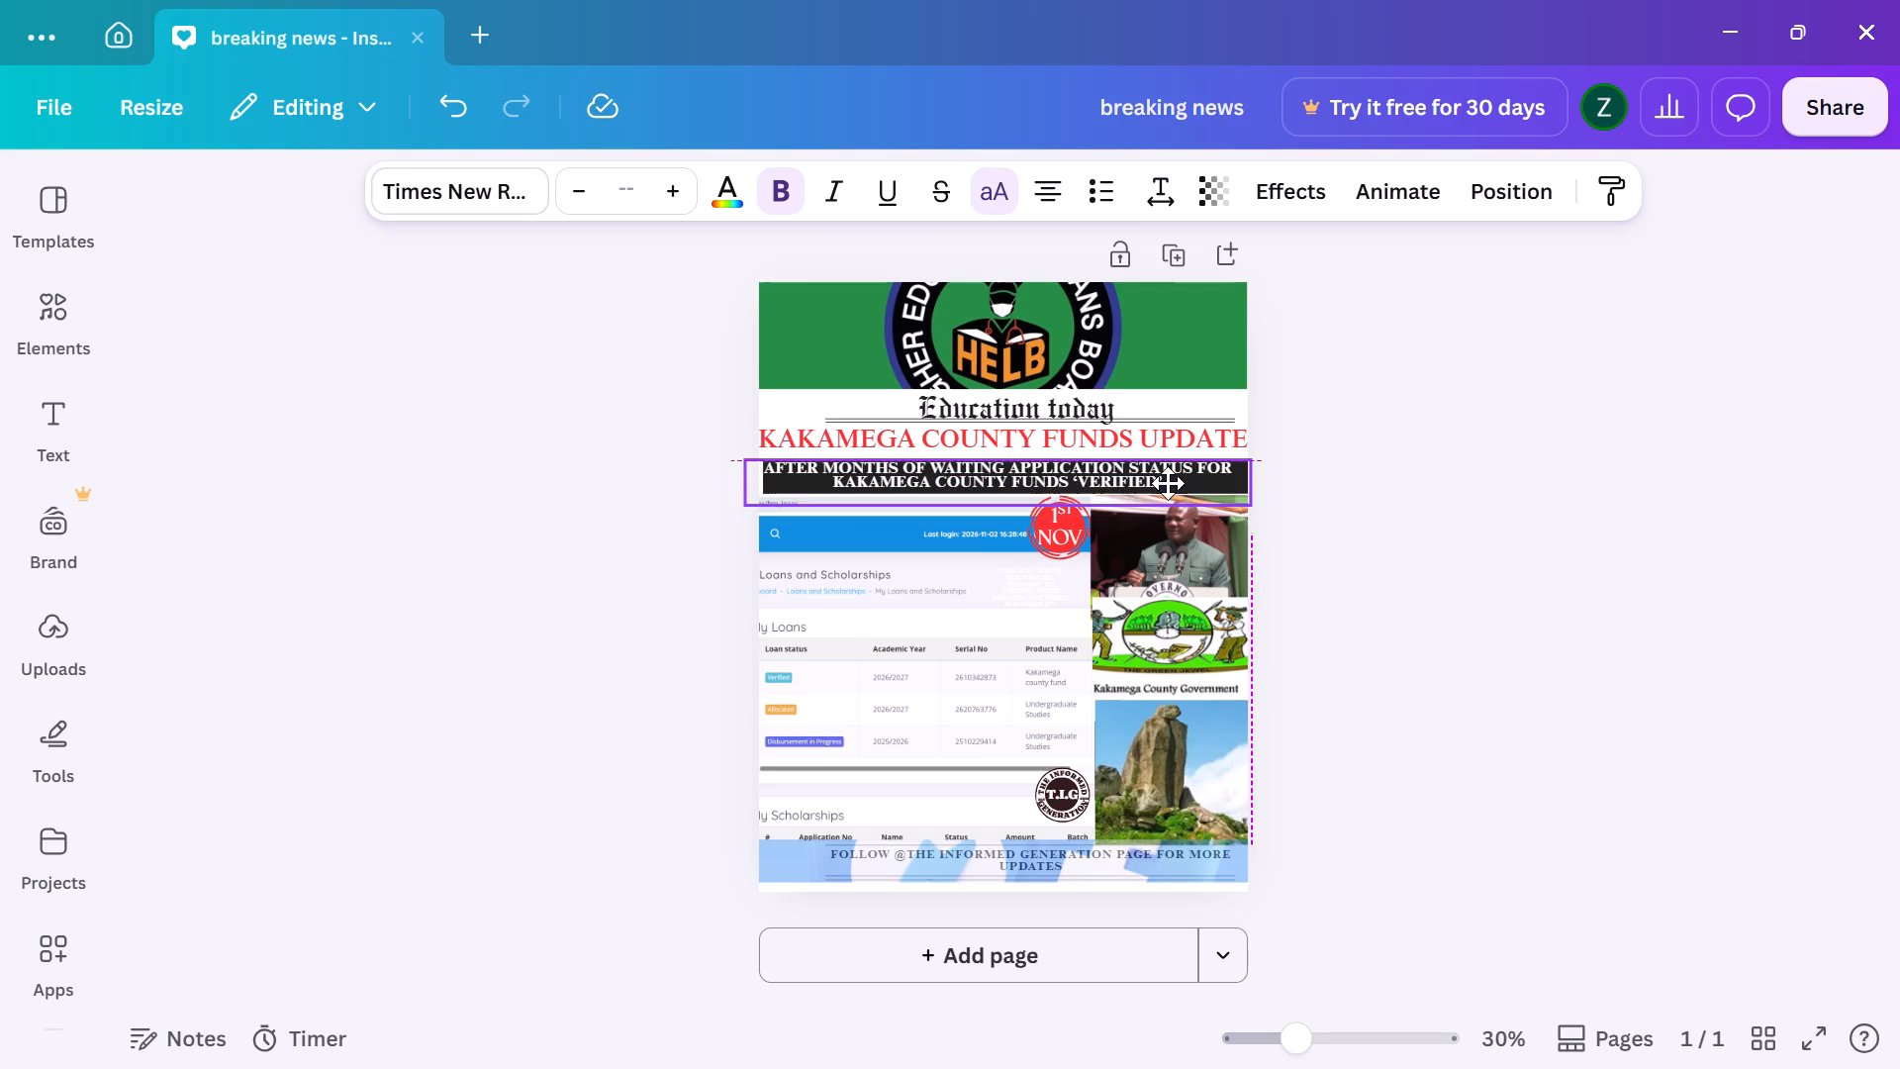
# Move the subheading slightly right within the black band, keeping its vertical position.
pyautogui.click(1434, 463)
pyautogui.click(1038, 479)
pyautogui.click(1038, 479)
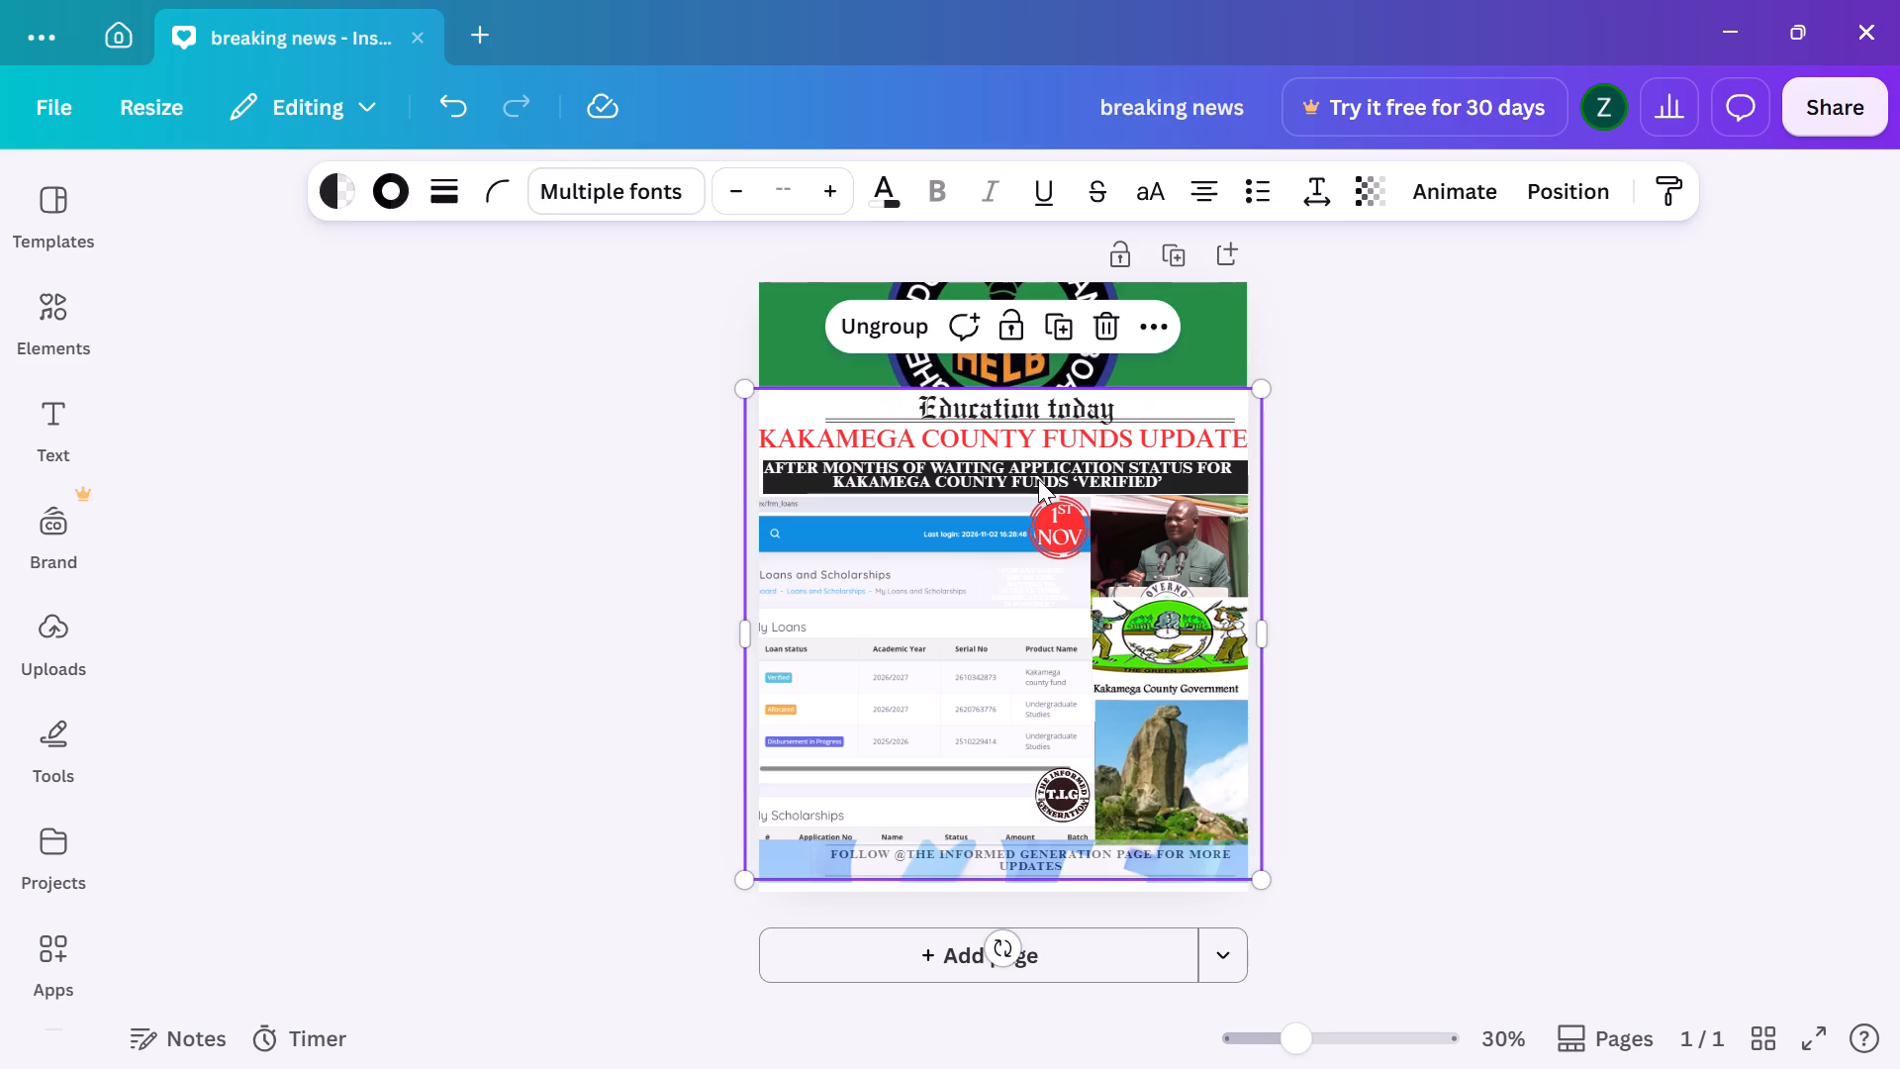
pyautogui.moveTo(1038, 479); pyautogui.dragTo(1042, 481)
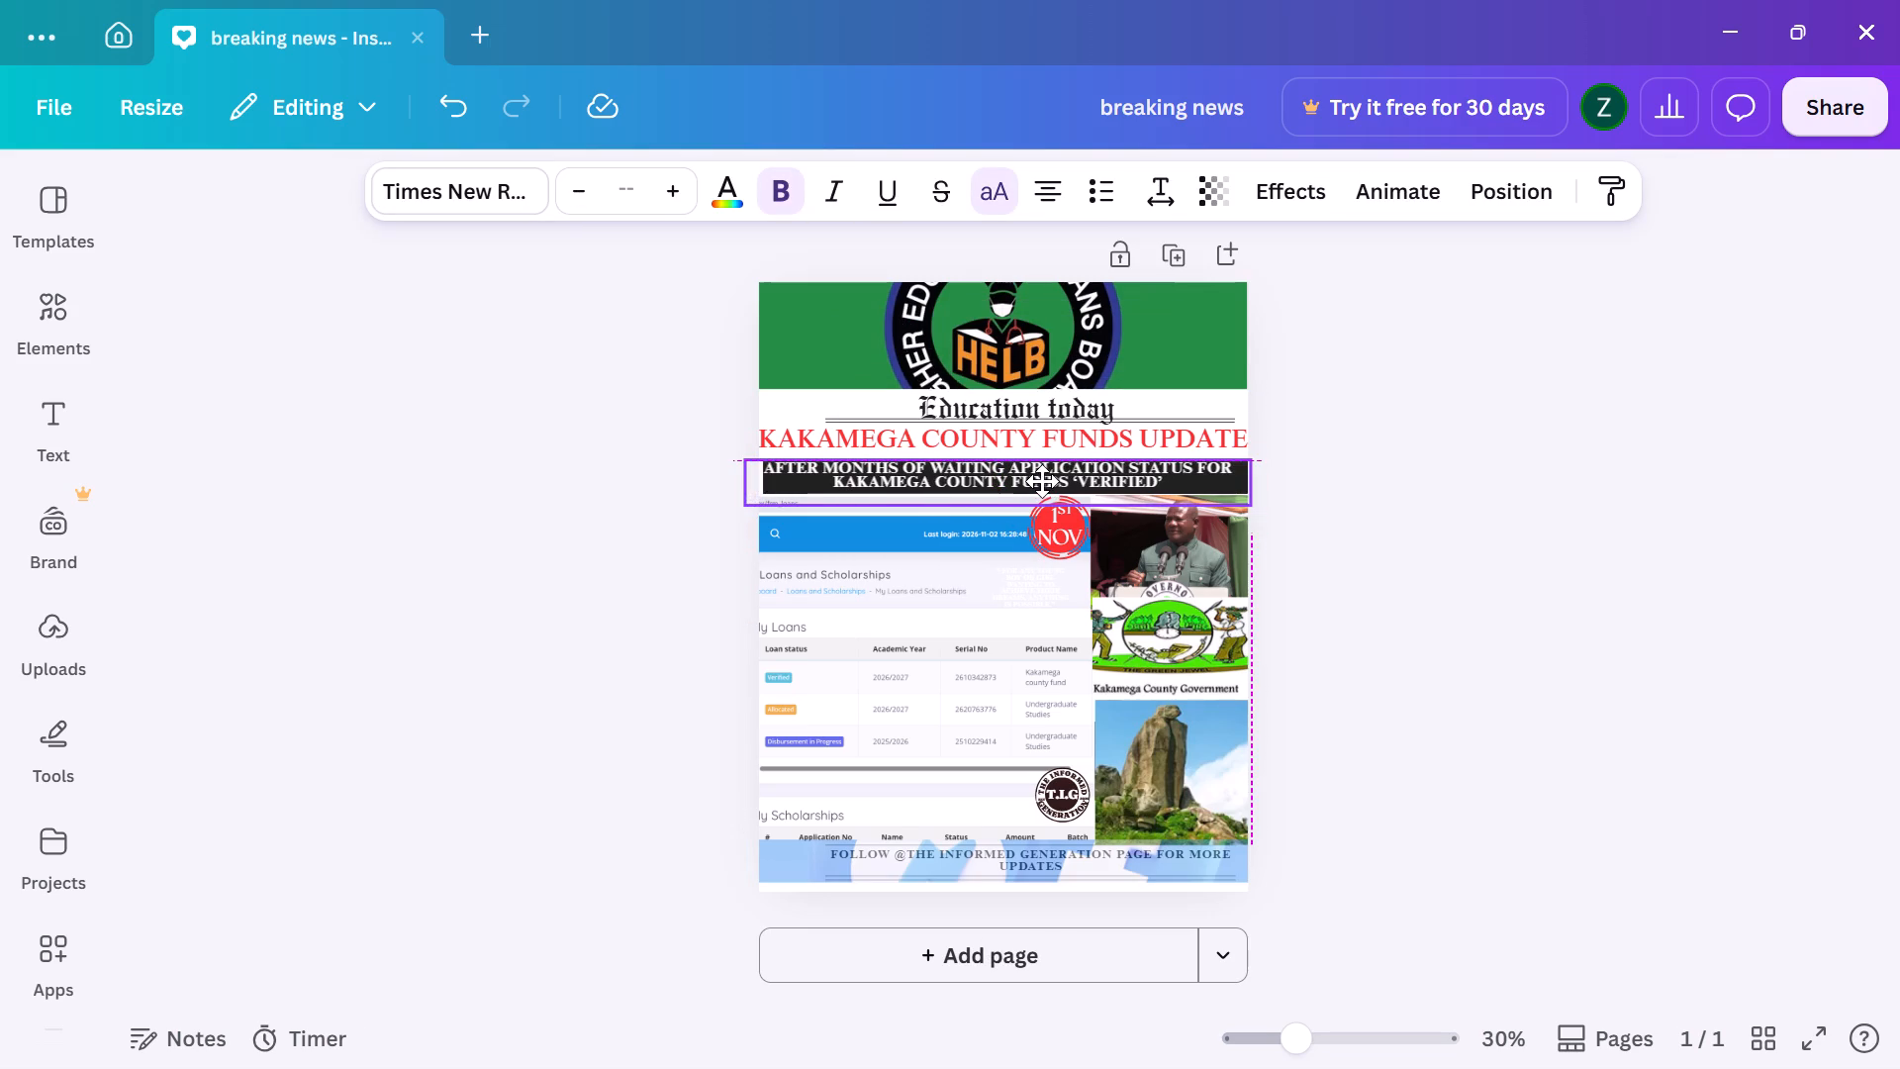
pyautogui.moveTo(1042, 481); pyautogui.dragTo(1048, 482)
pyautogui.click(1348, 484)
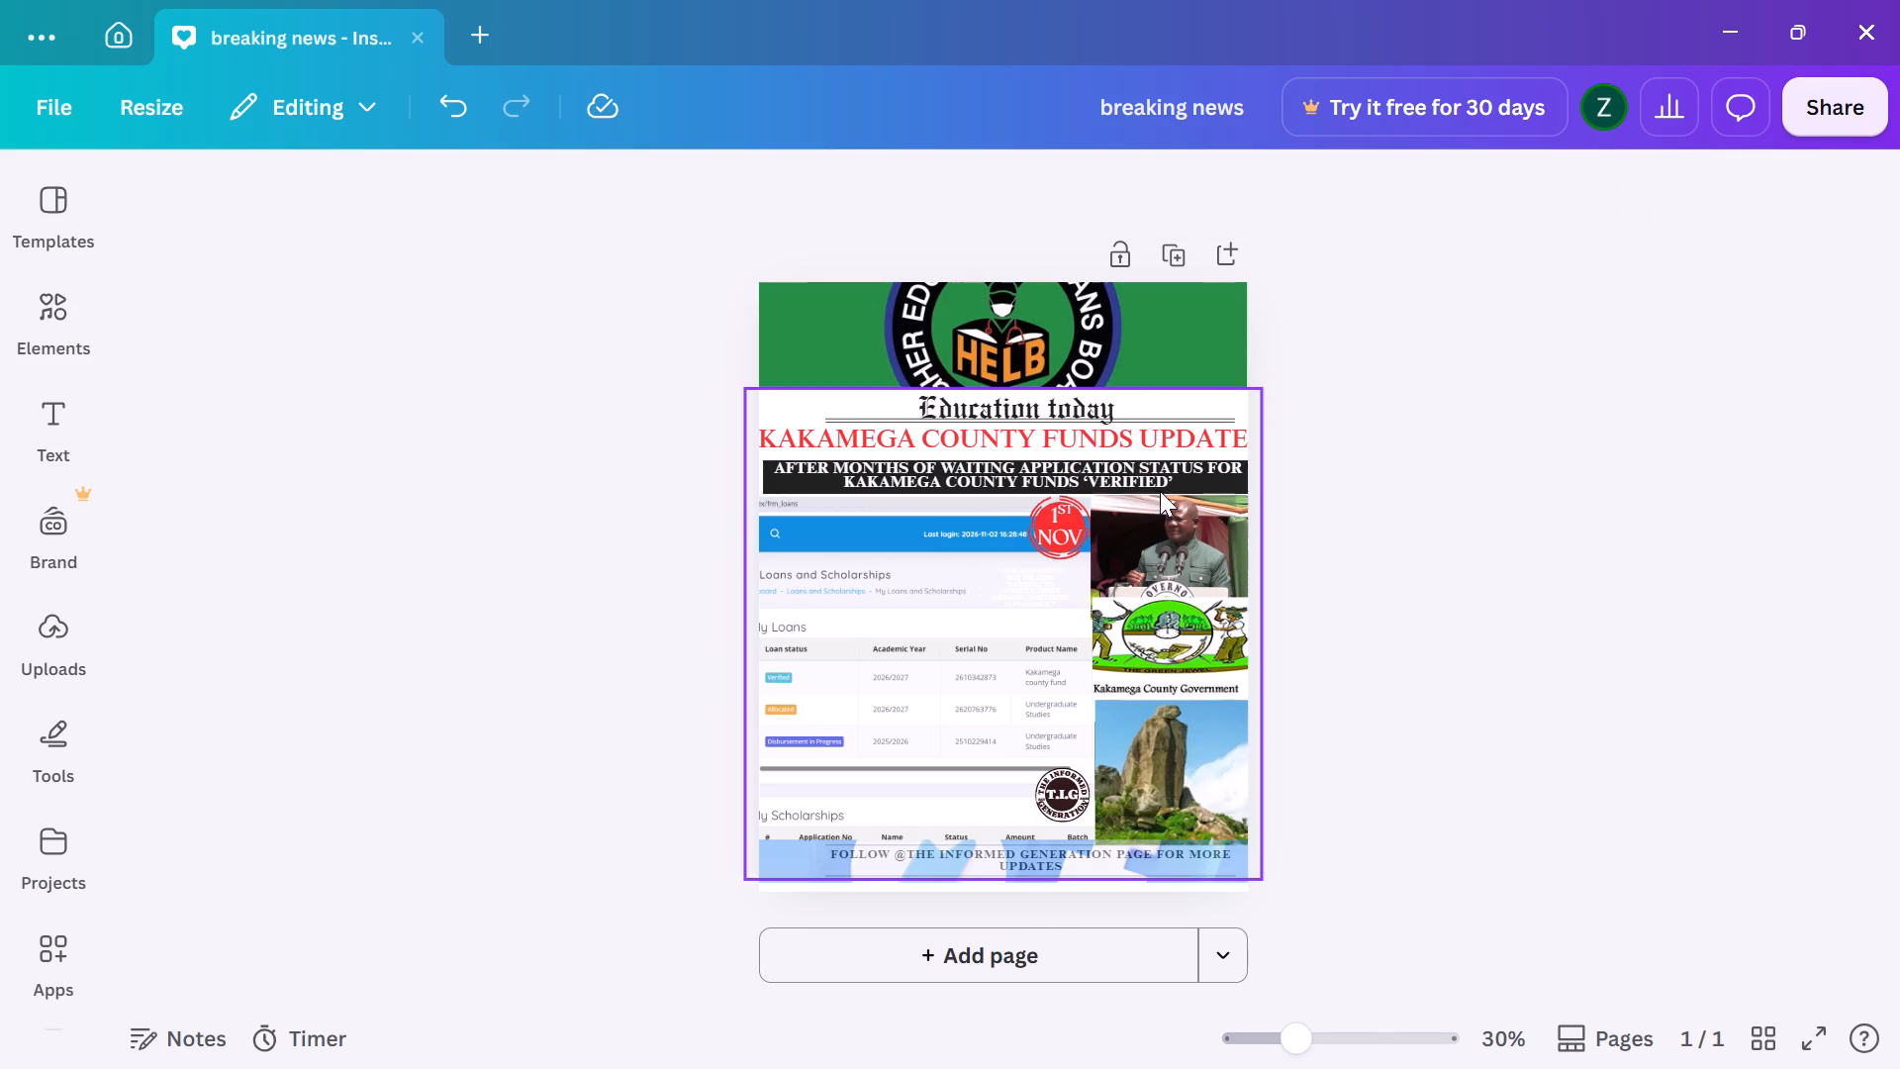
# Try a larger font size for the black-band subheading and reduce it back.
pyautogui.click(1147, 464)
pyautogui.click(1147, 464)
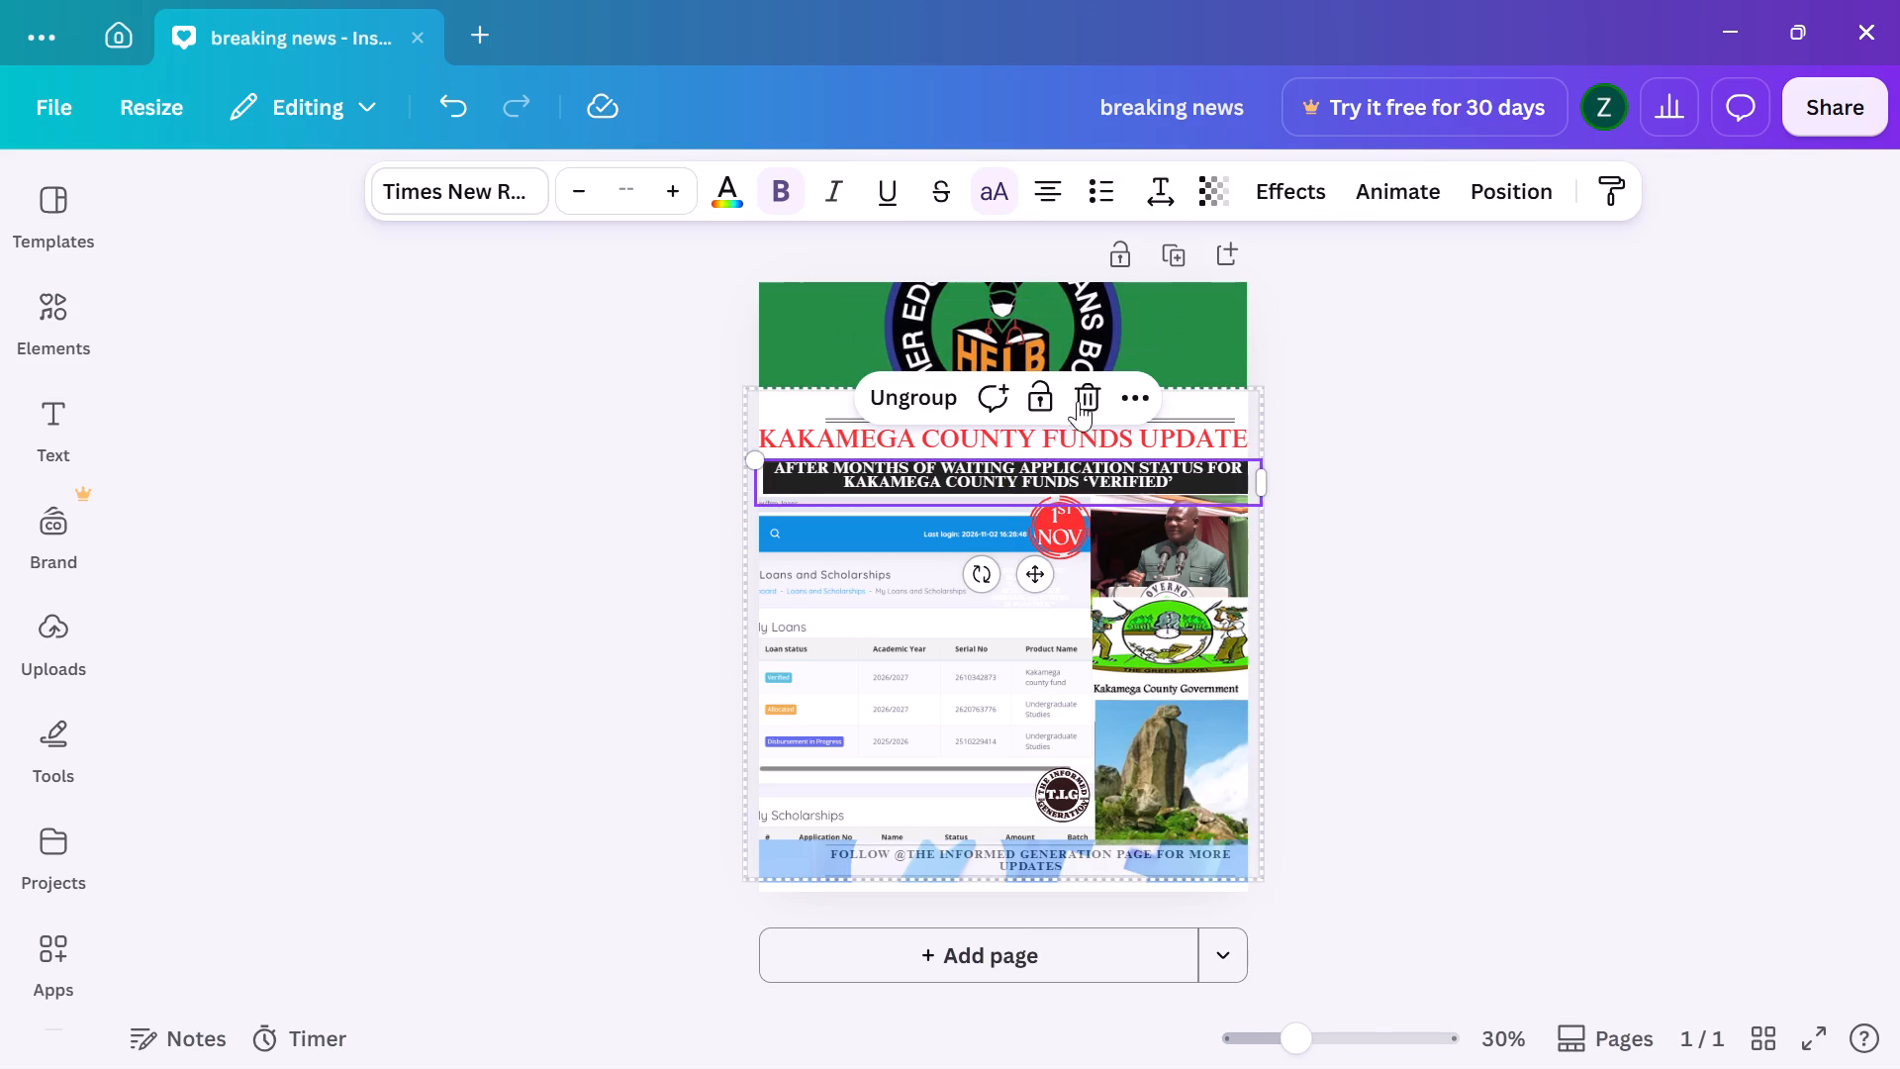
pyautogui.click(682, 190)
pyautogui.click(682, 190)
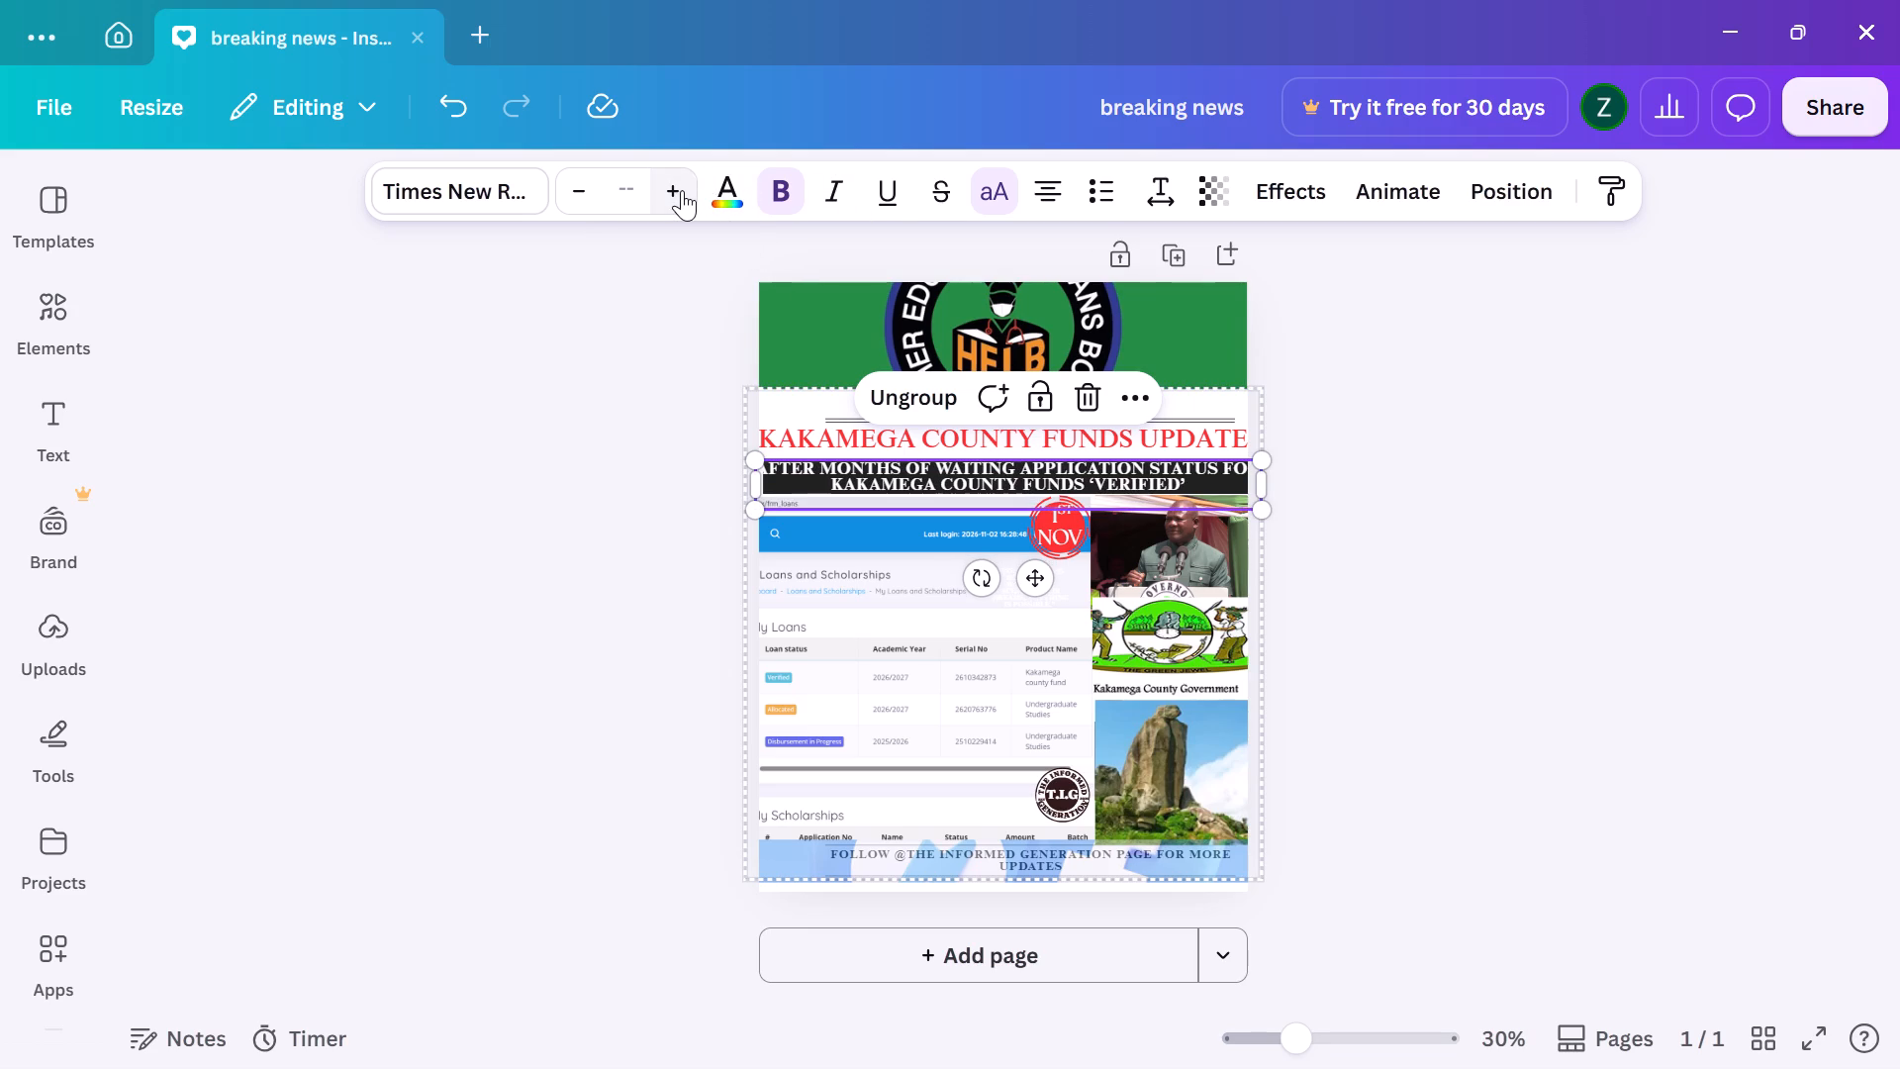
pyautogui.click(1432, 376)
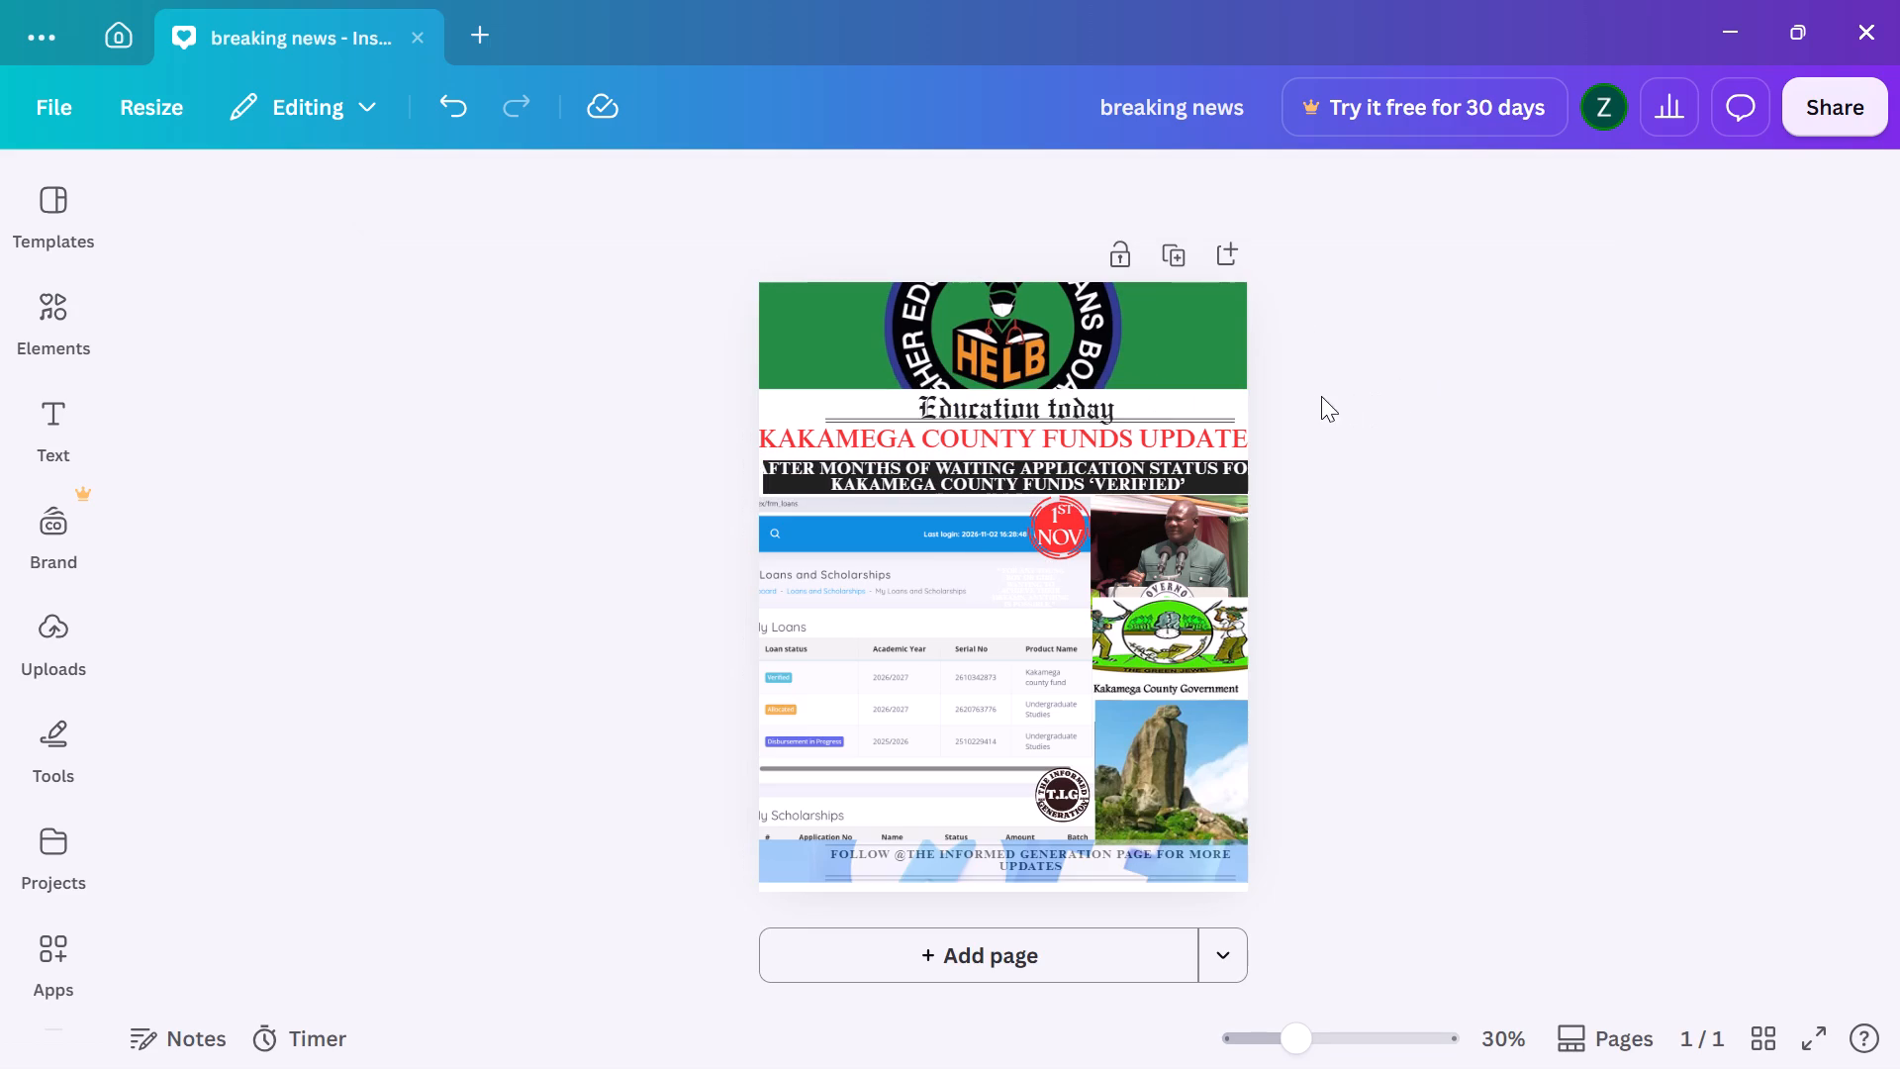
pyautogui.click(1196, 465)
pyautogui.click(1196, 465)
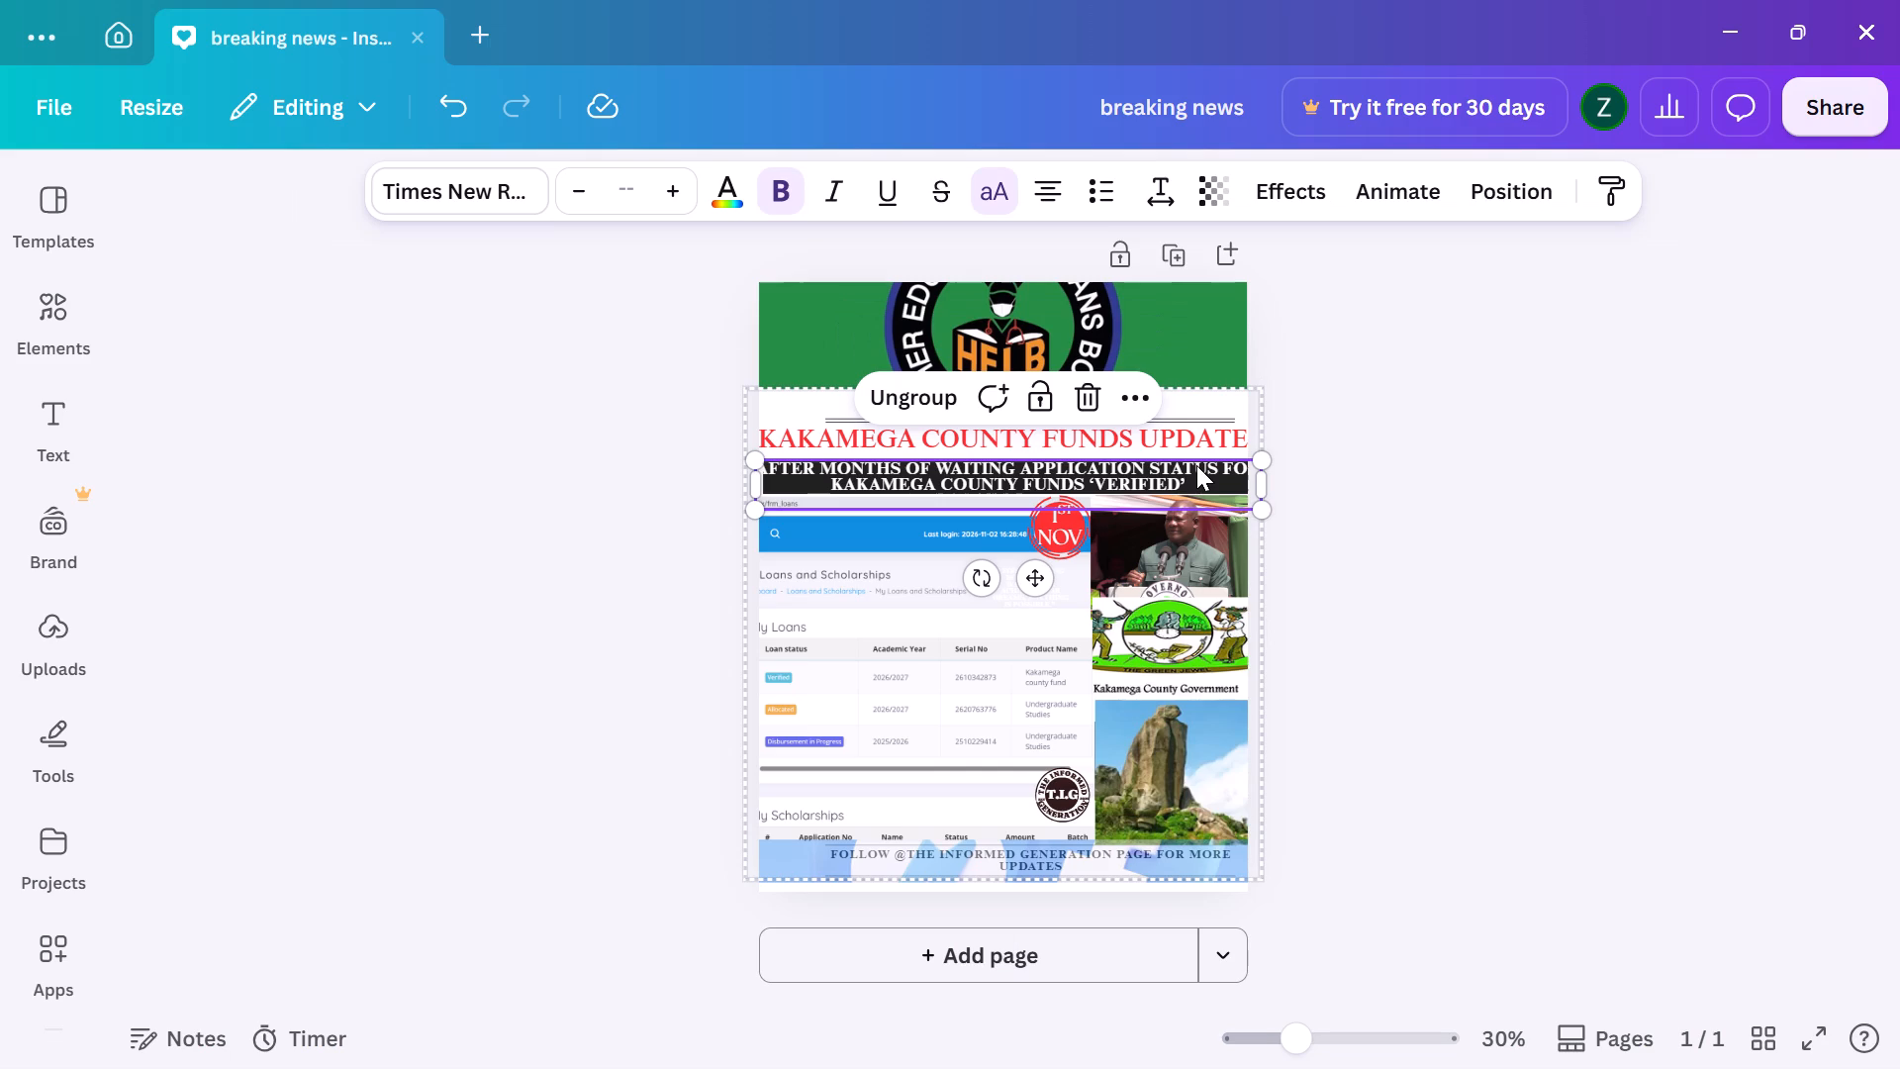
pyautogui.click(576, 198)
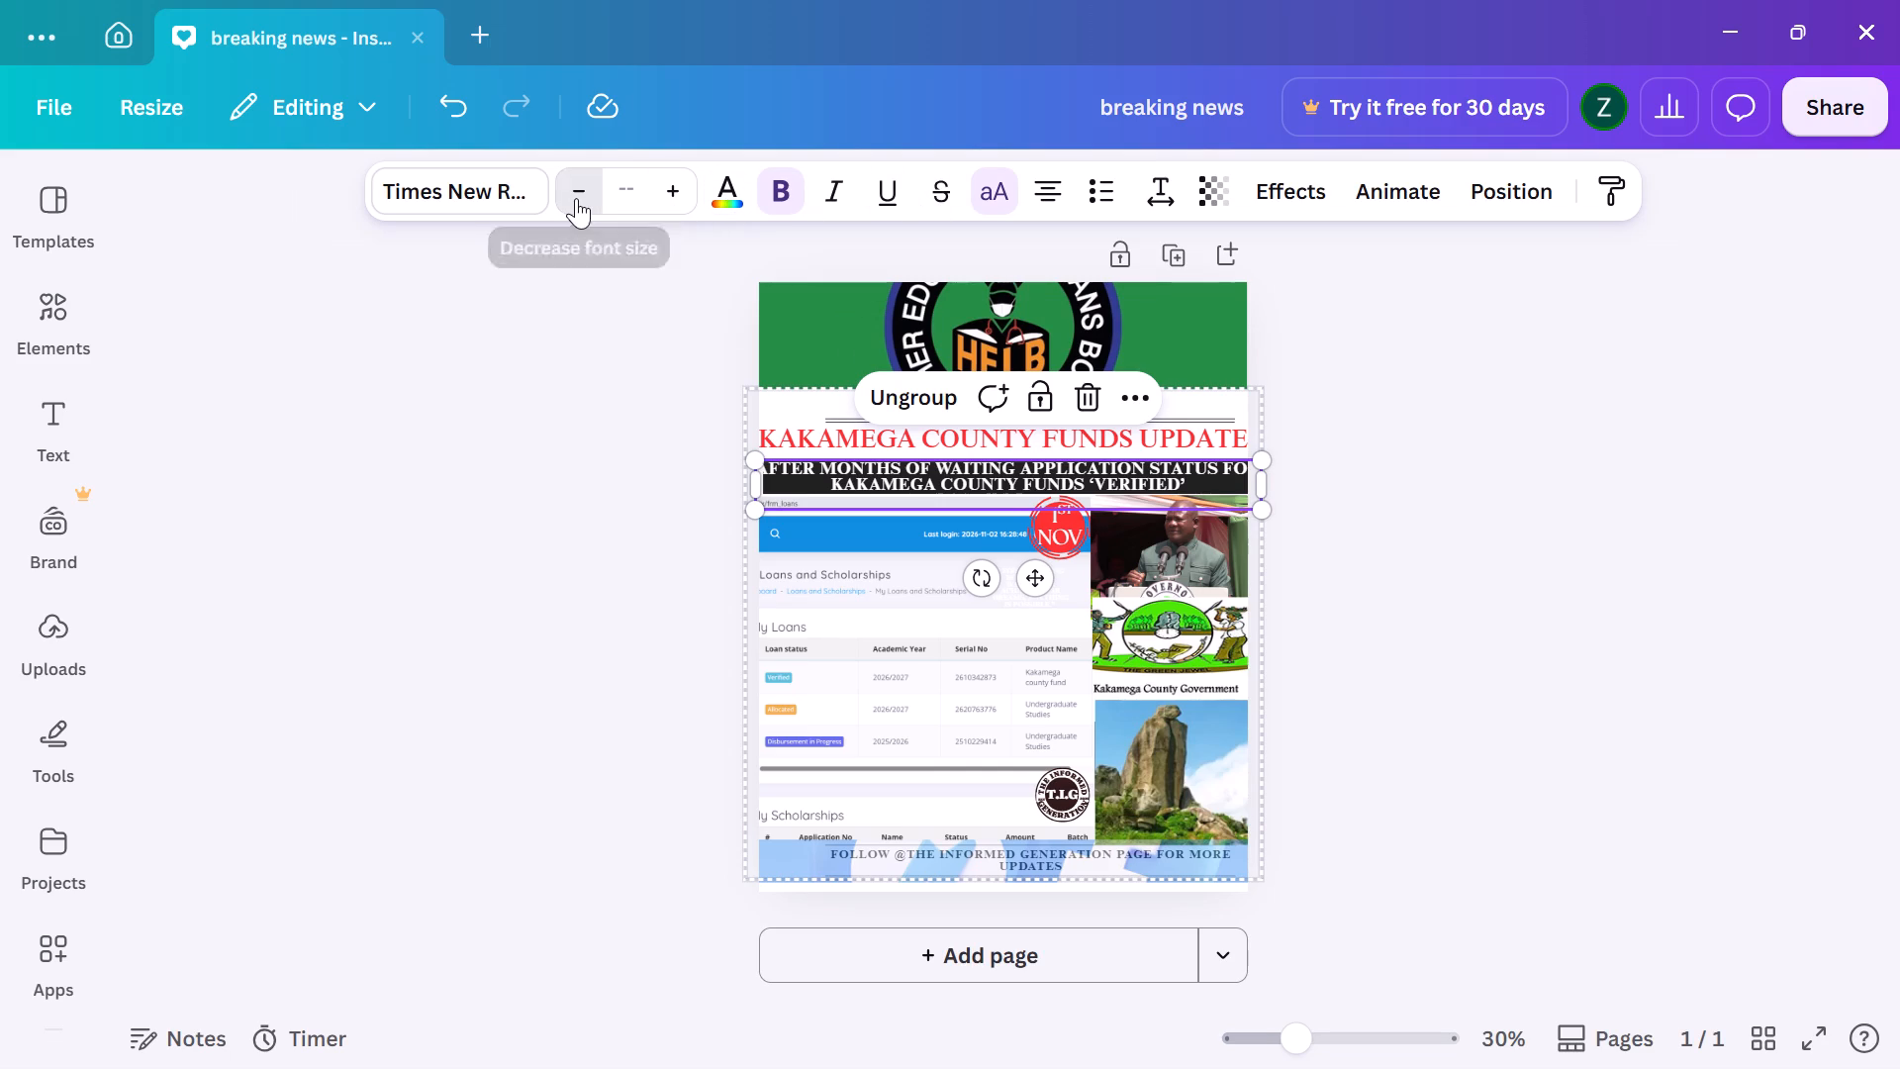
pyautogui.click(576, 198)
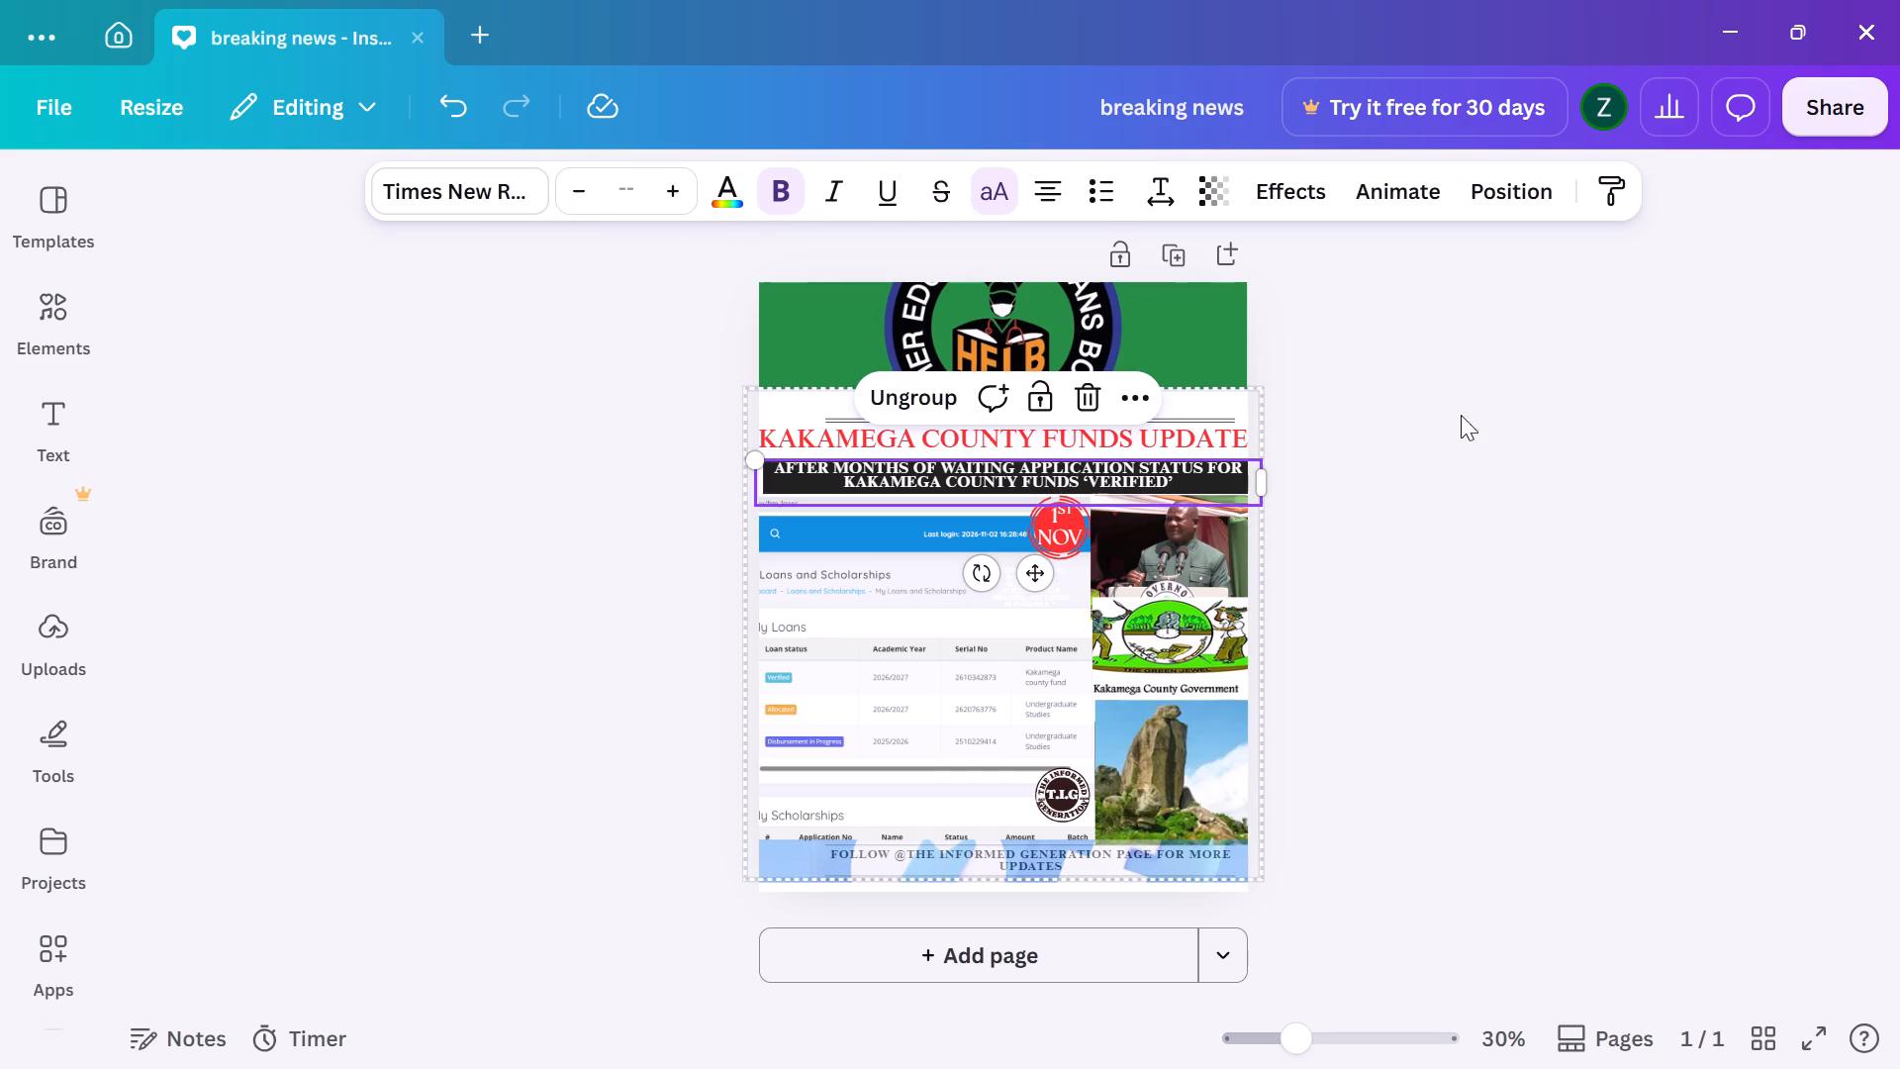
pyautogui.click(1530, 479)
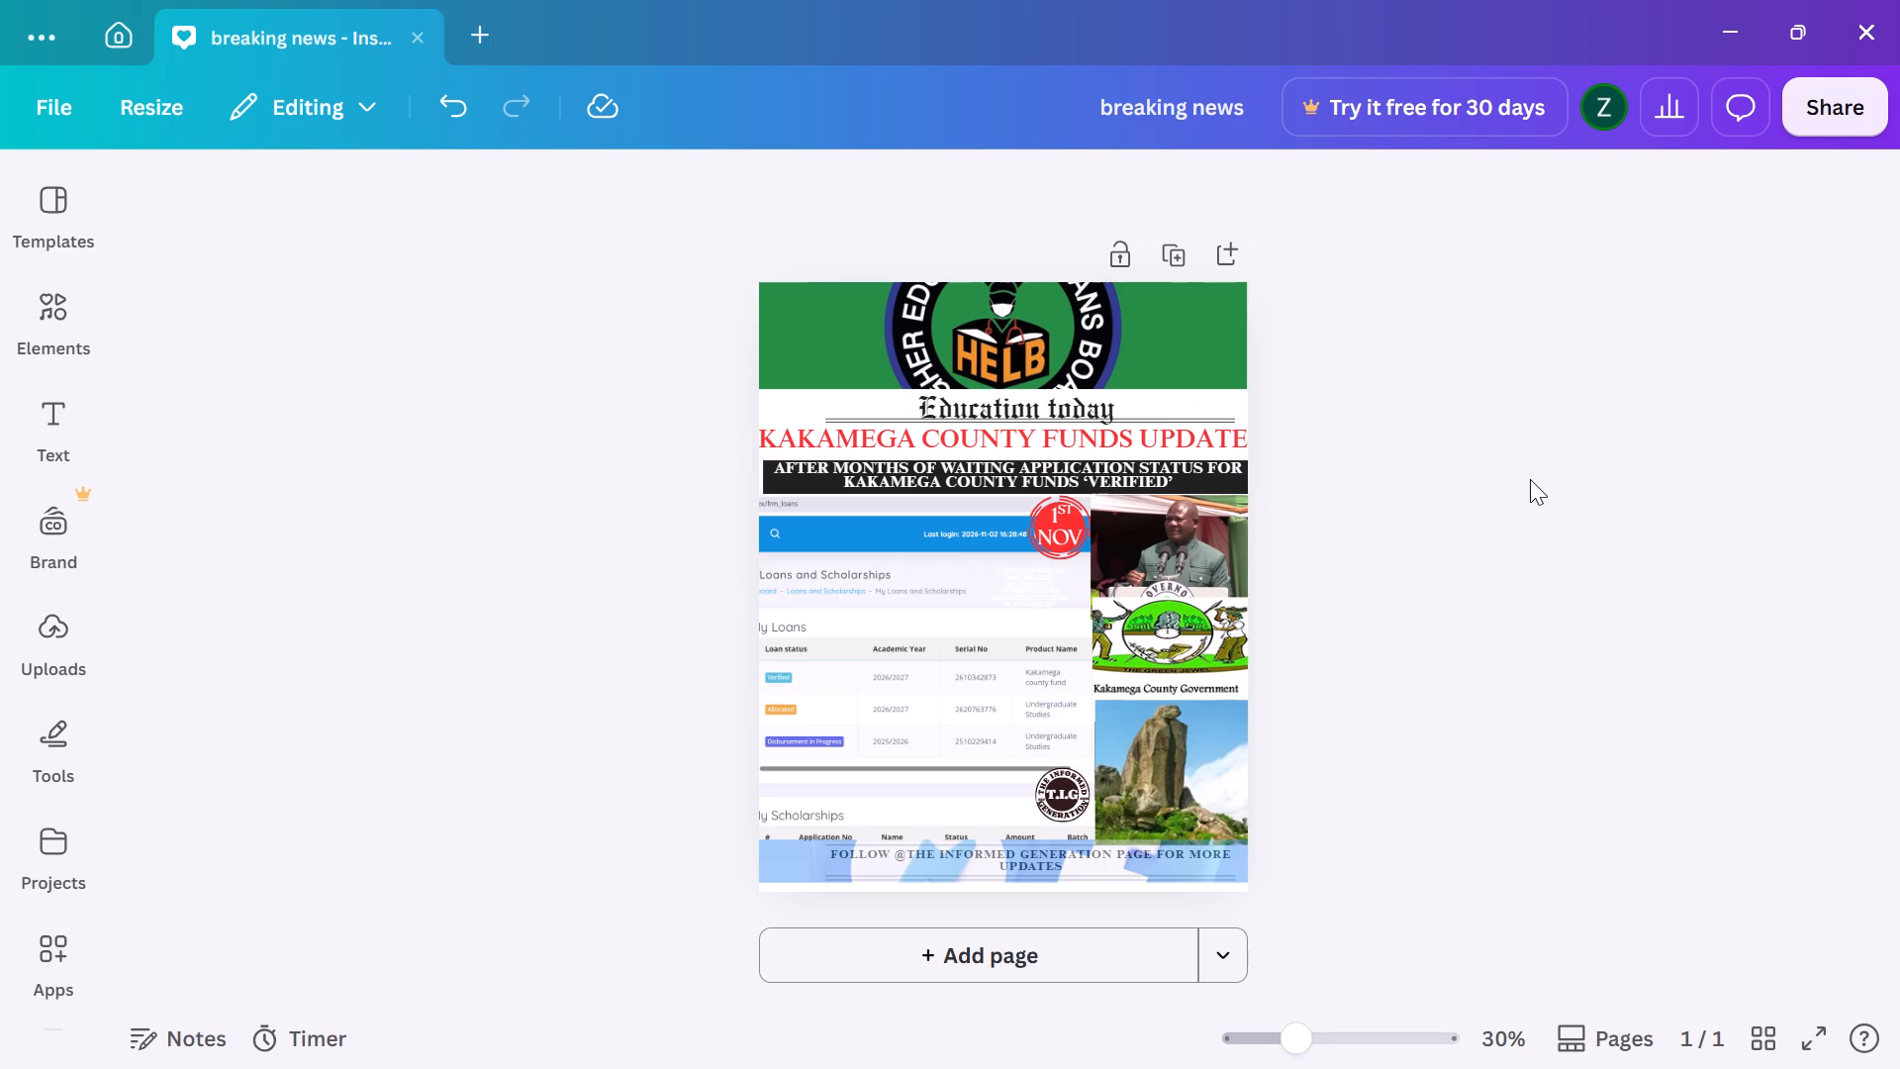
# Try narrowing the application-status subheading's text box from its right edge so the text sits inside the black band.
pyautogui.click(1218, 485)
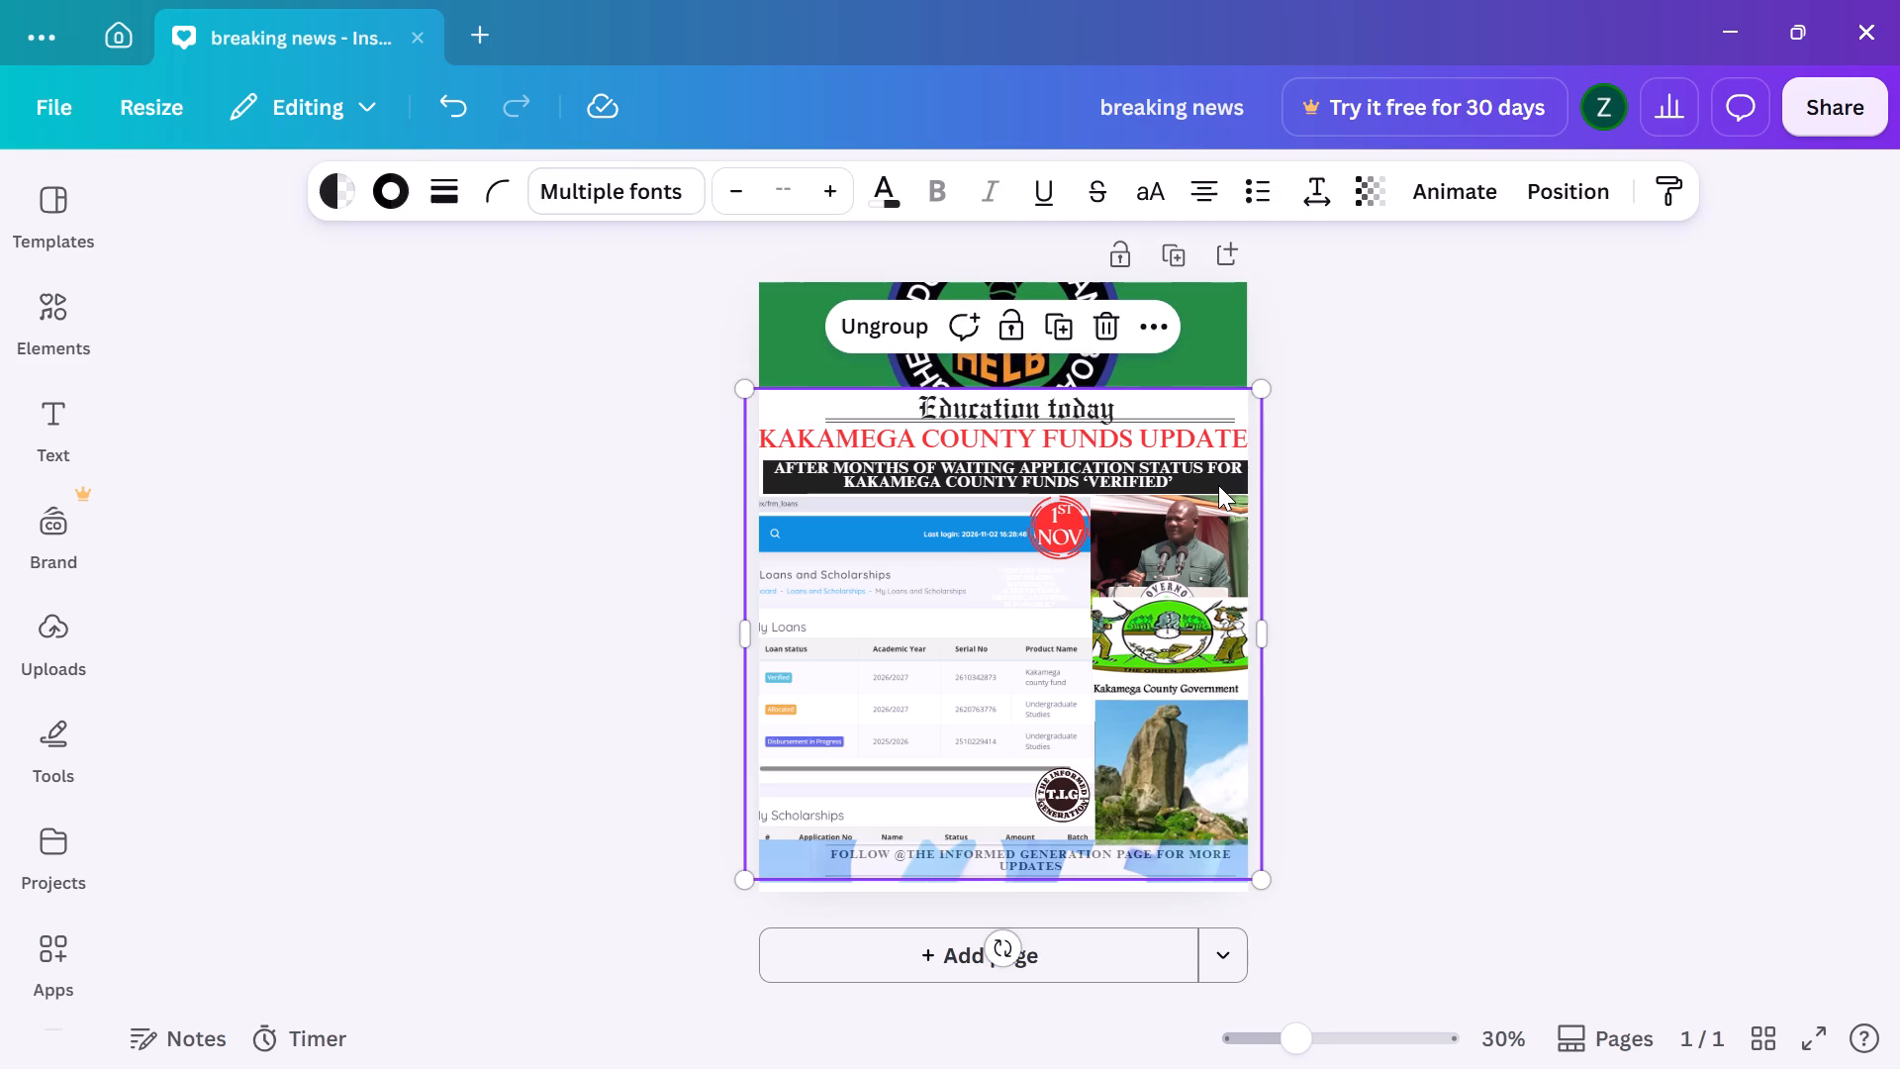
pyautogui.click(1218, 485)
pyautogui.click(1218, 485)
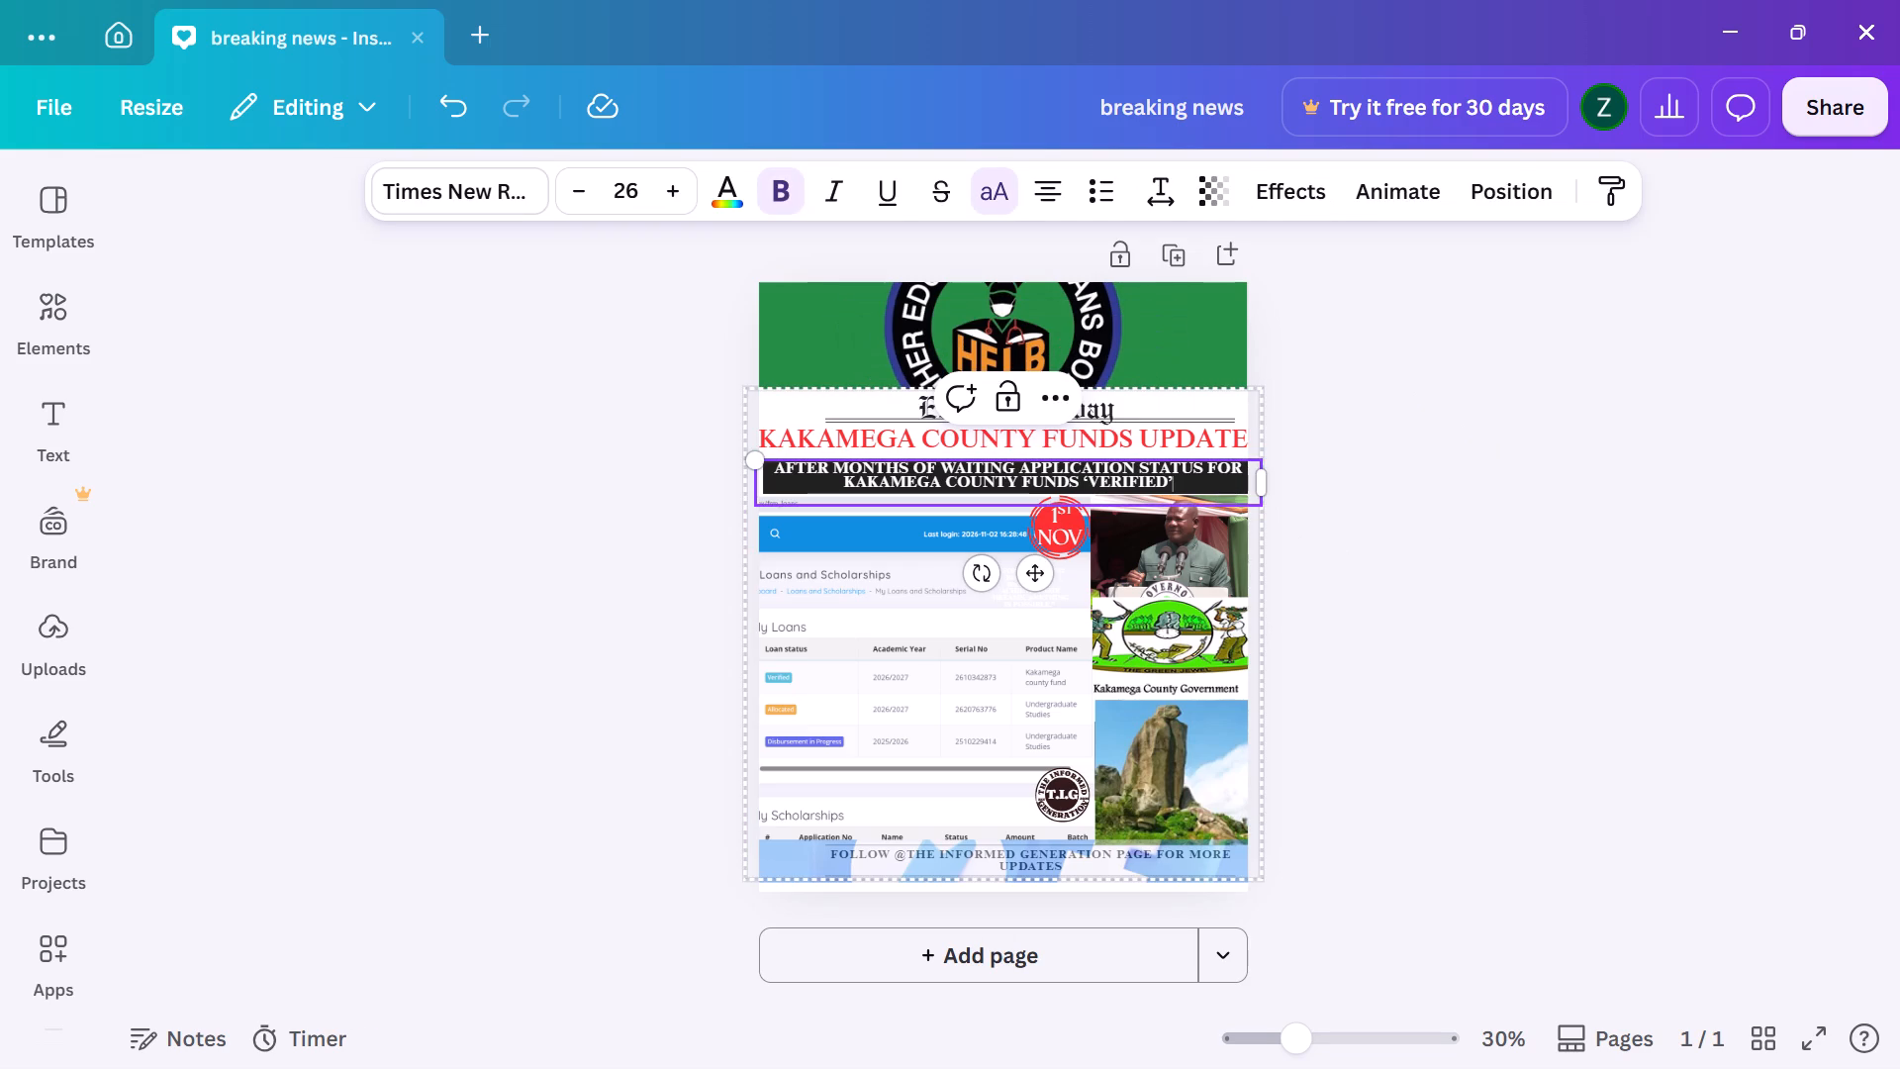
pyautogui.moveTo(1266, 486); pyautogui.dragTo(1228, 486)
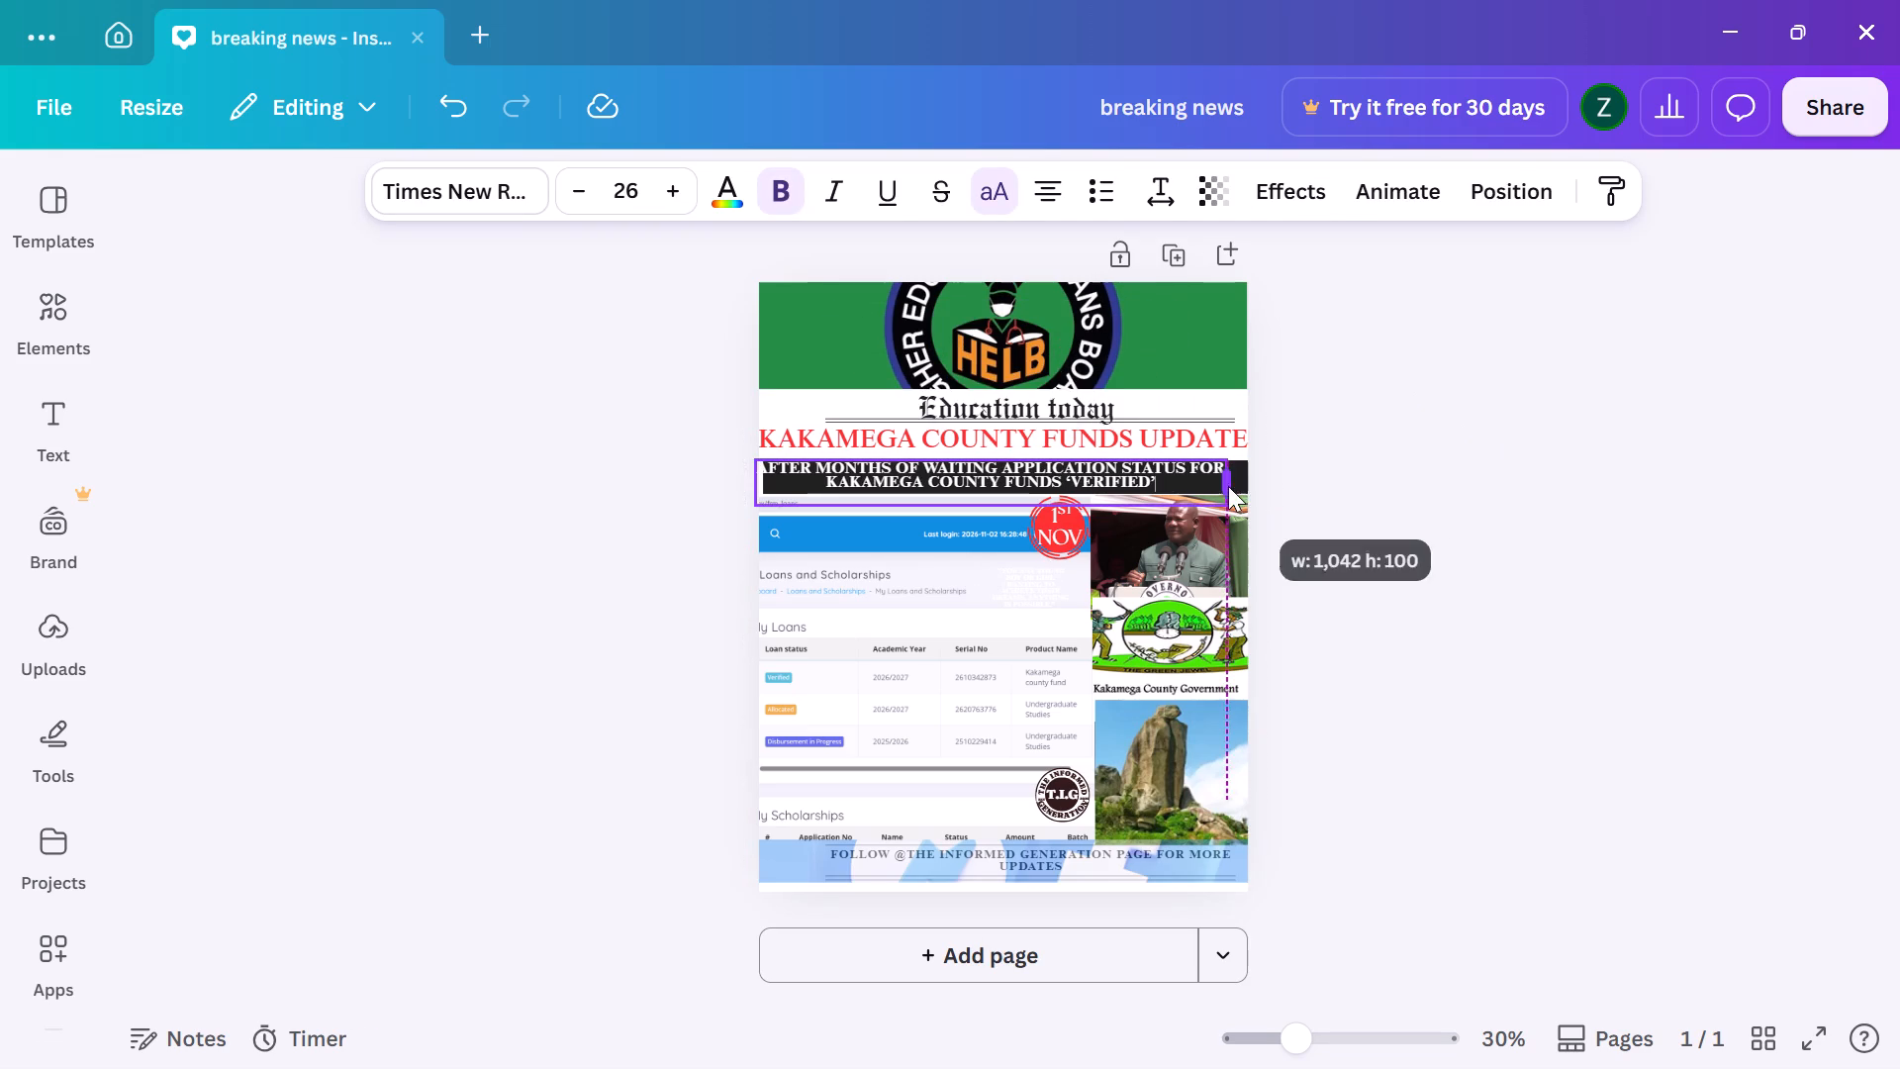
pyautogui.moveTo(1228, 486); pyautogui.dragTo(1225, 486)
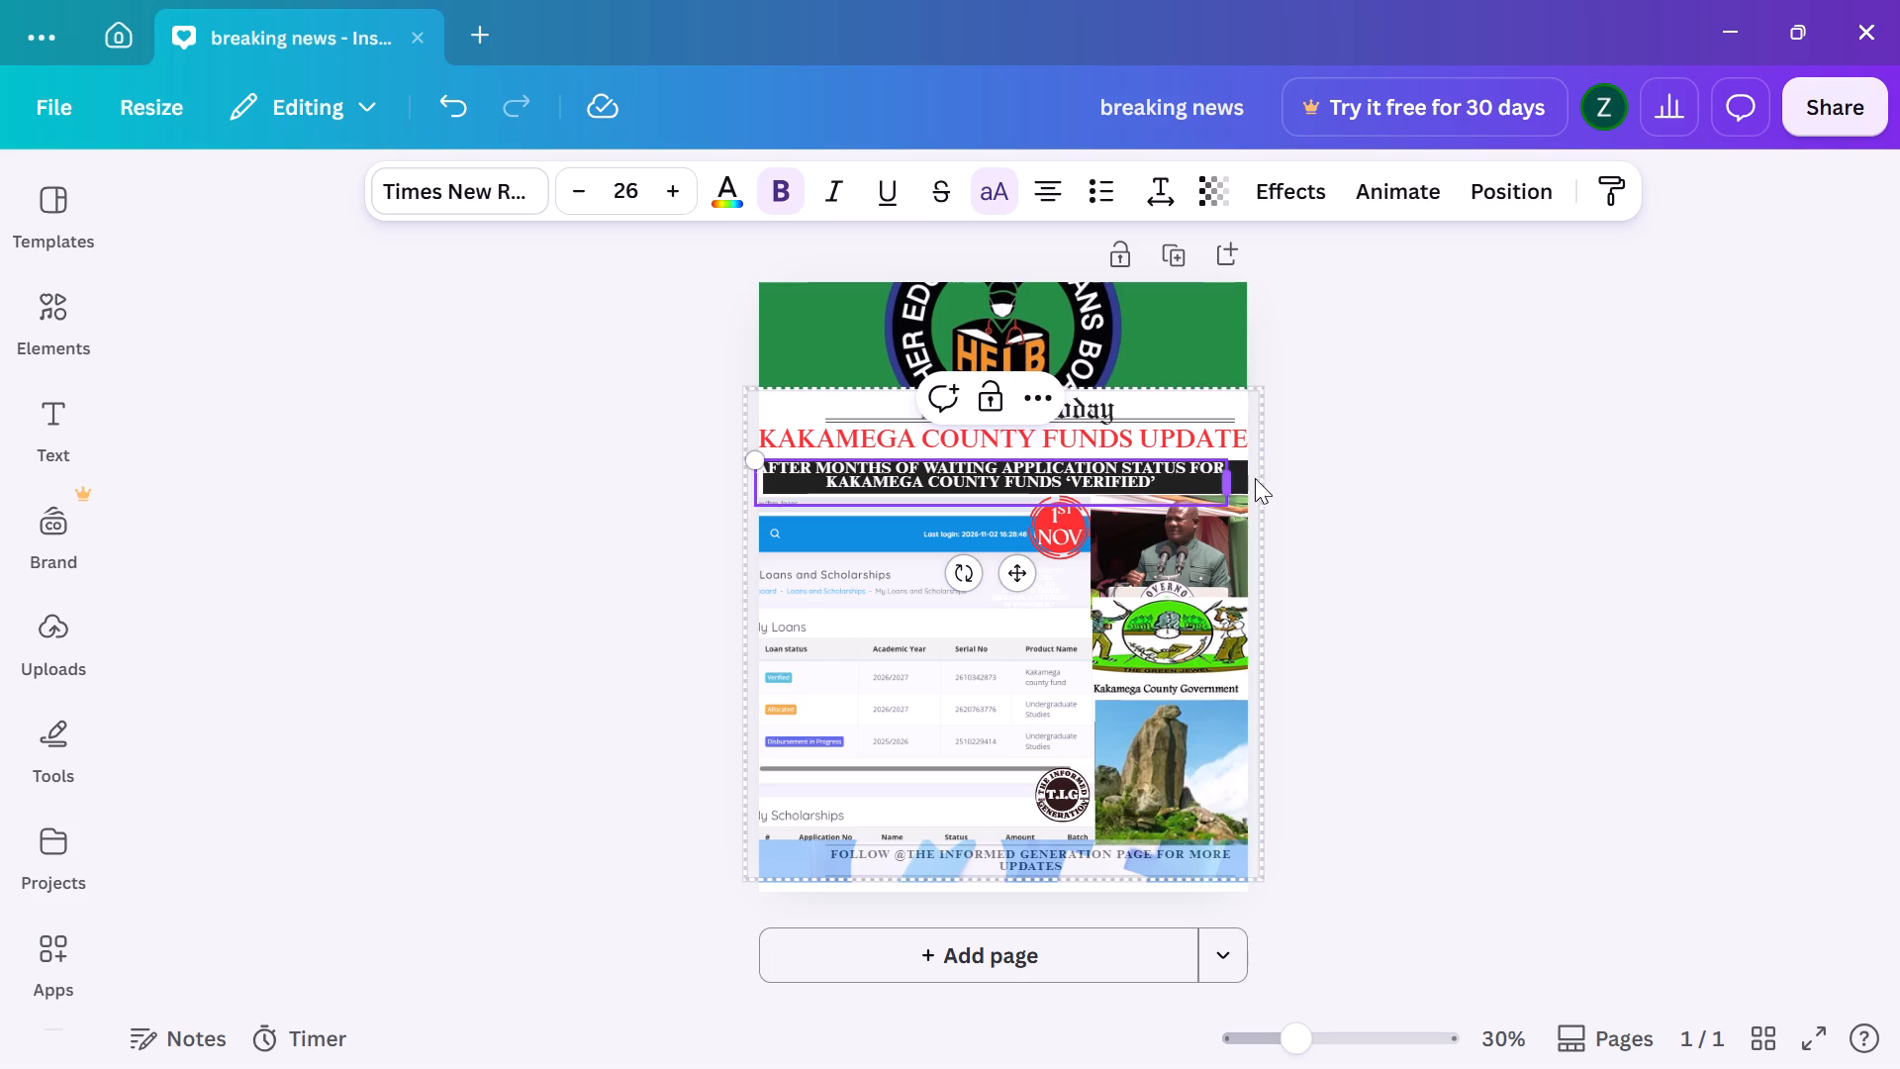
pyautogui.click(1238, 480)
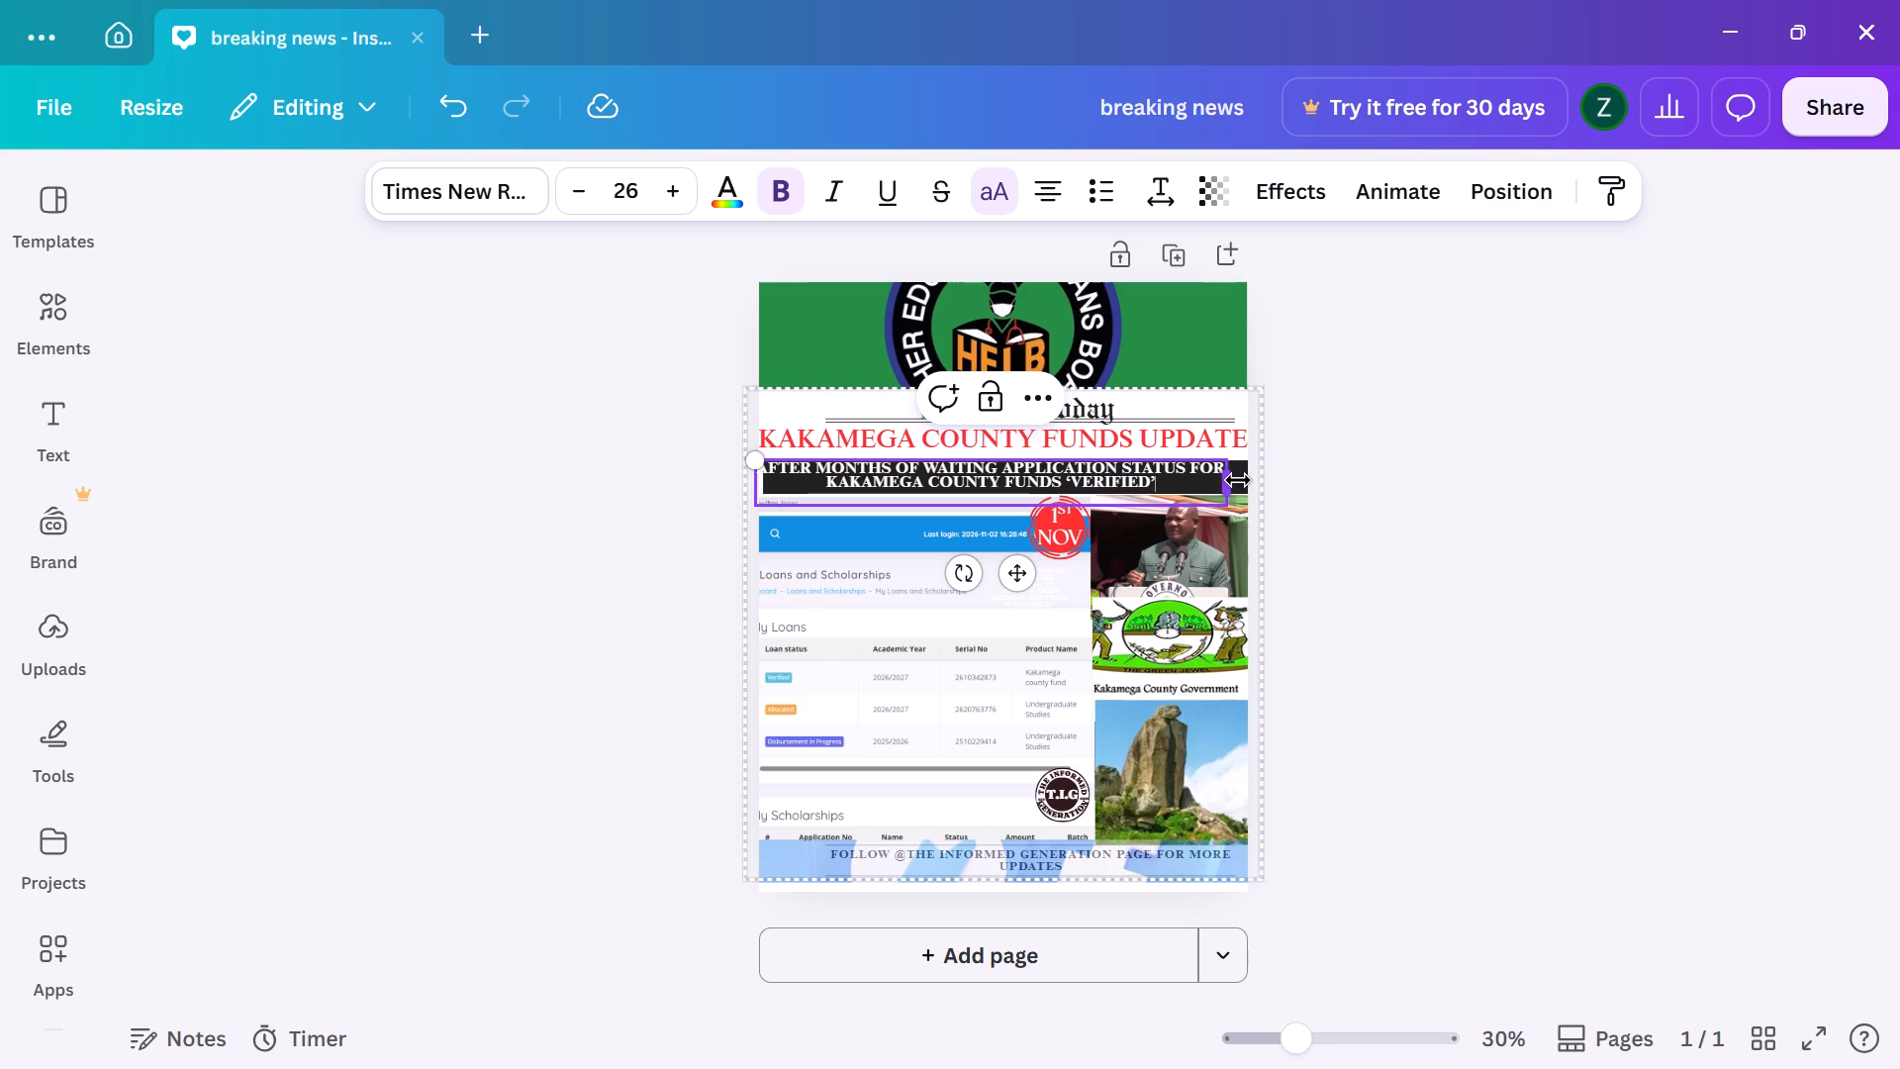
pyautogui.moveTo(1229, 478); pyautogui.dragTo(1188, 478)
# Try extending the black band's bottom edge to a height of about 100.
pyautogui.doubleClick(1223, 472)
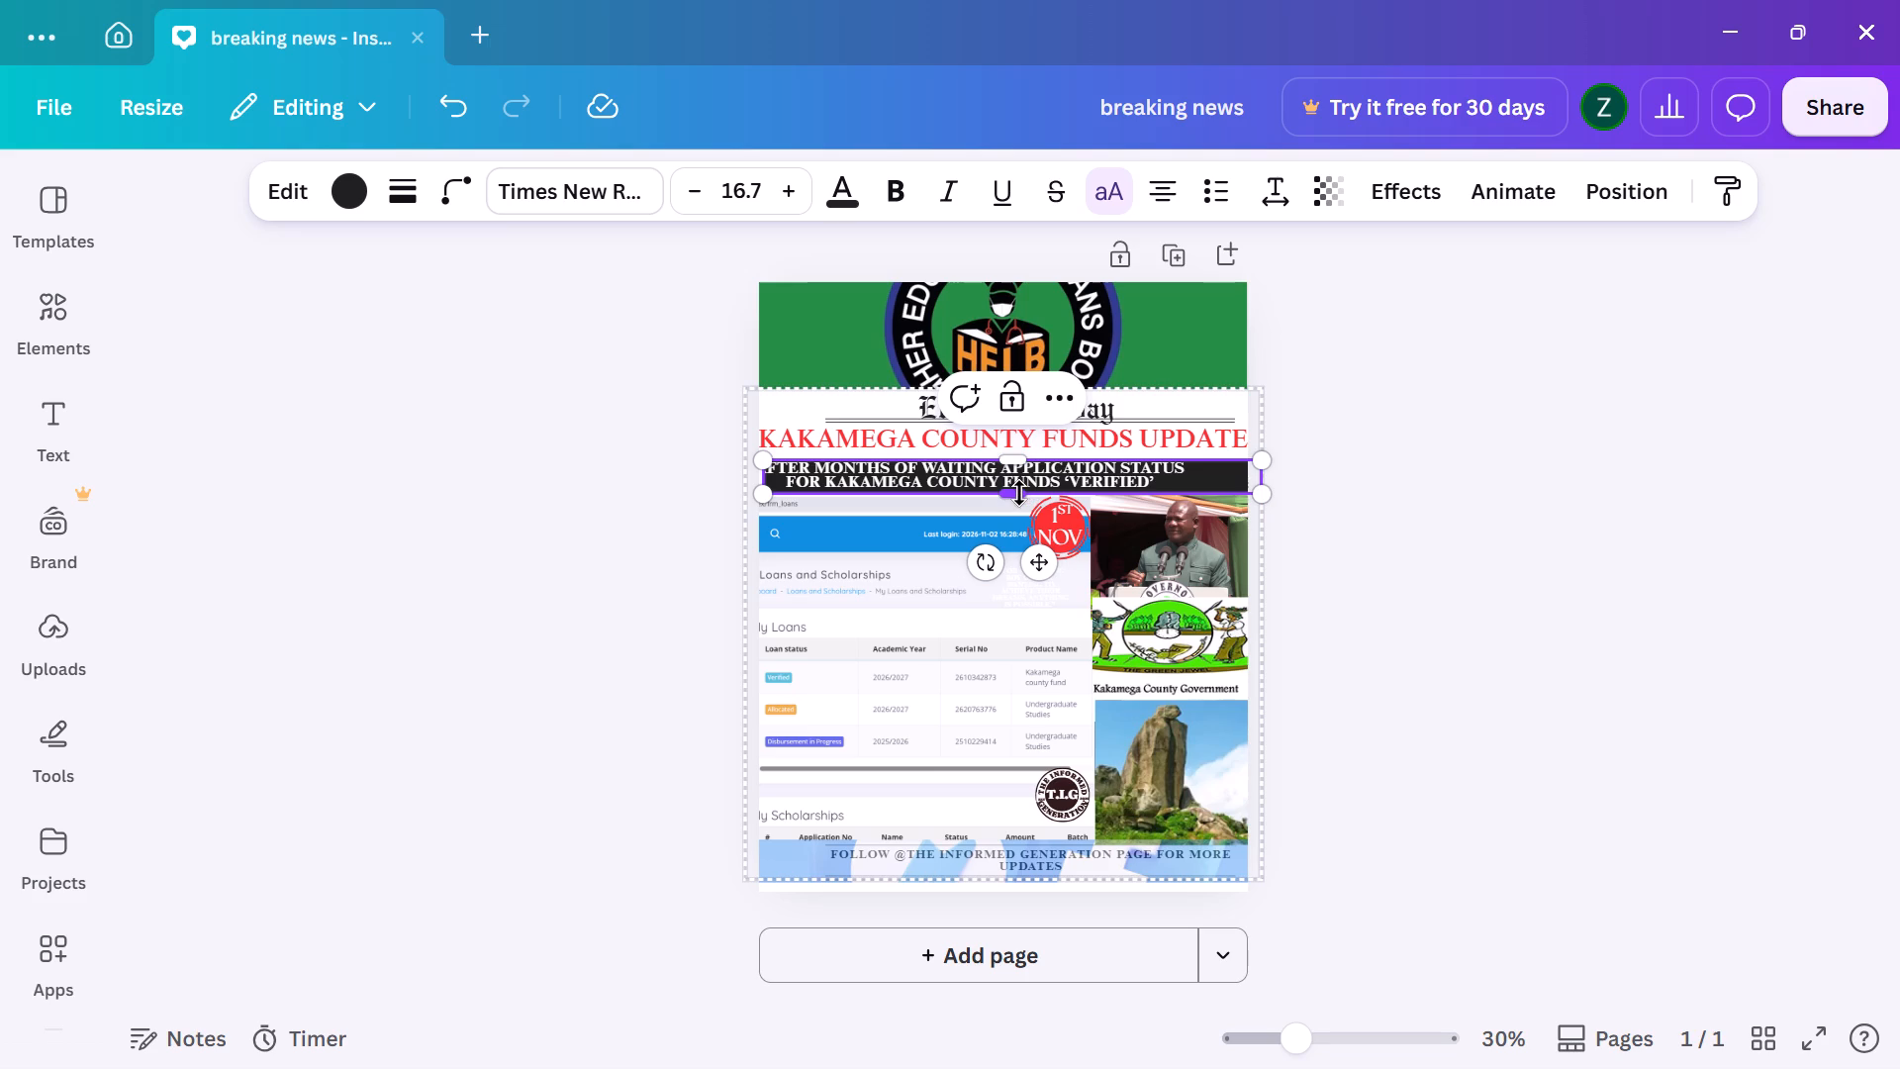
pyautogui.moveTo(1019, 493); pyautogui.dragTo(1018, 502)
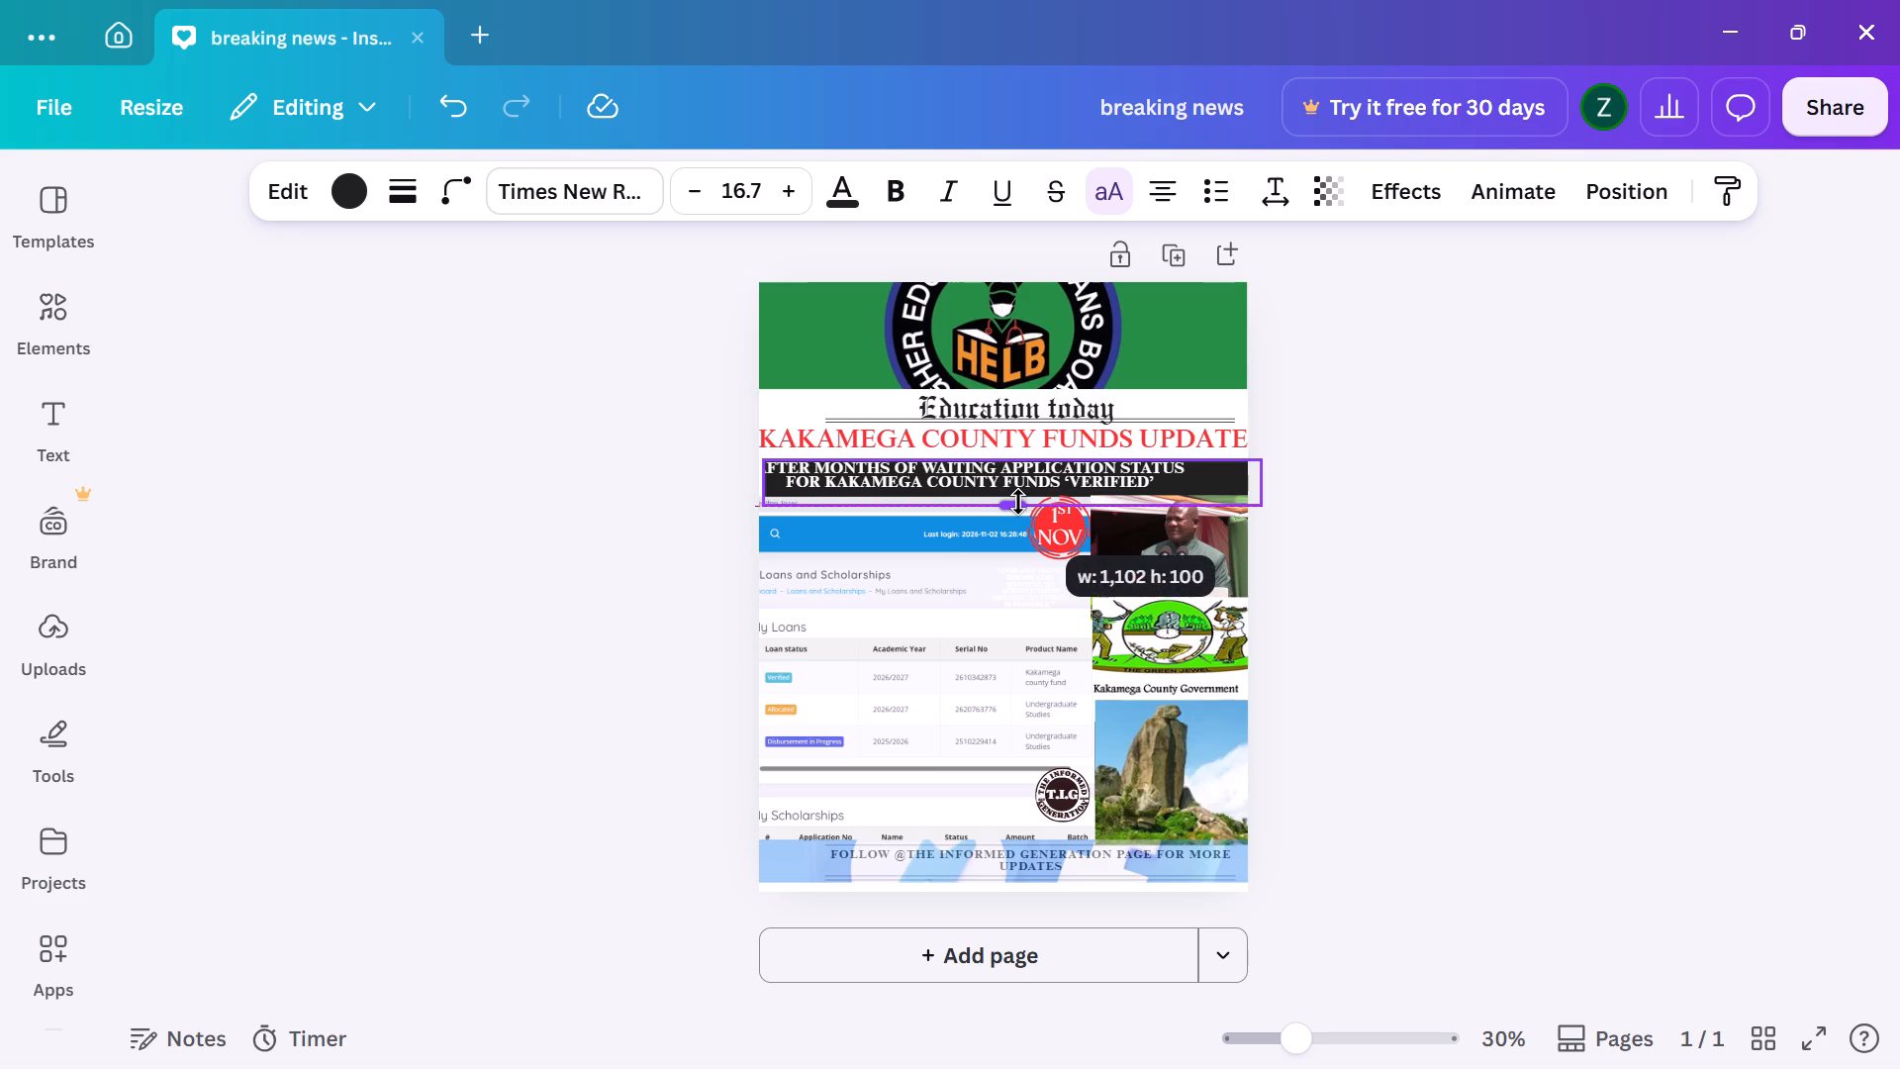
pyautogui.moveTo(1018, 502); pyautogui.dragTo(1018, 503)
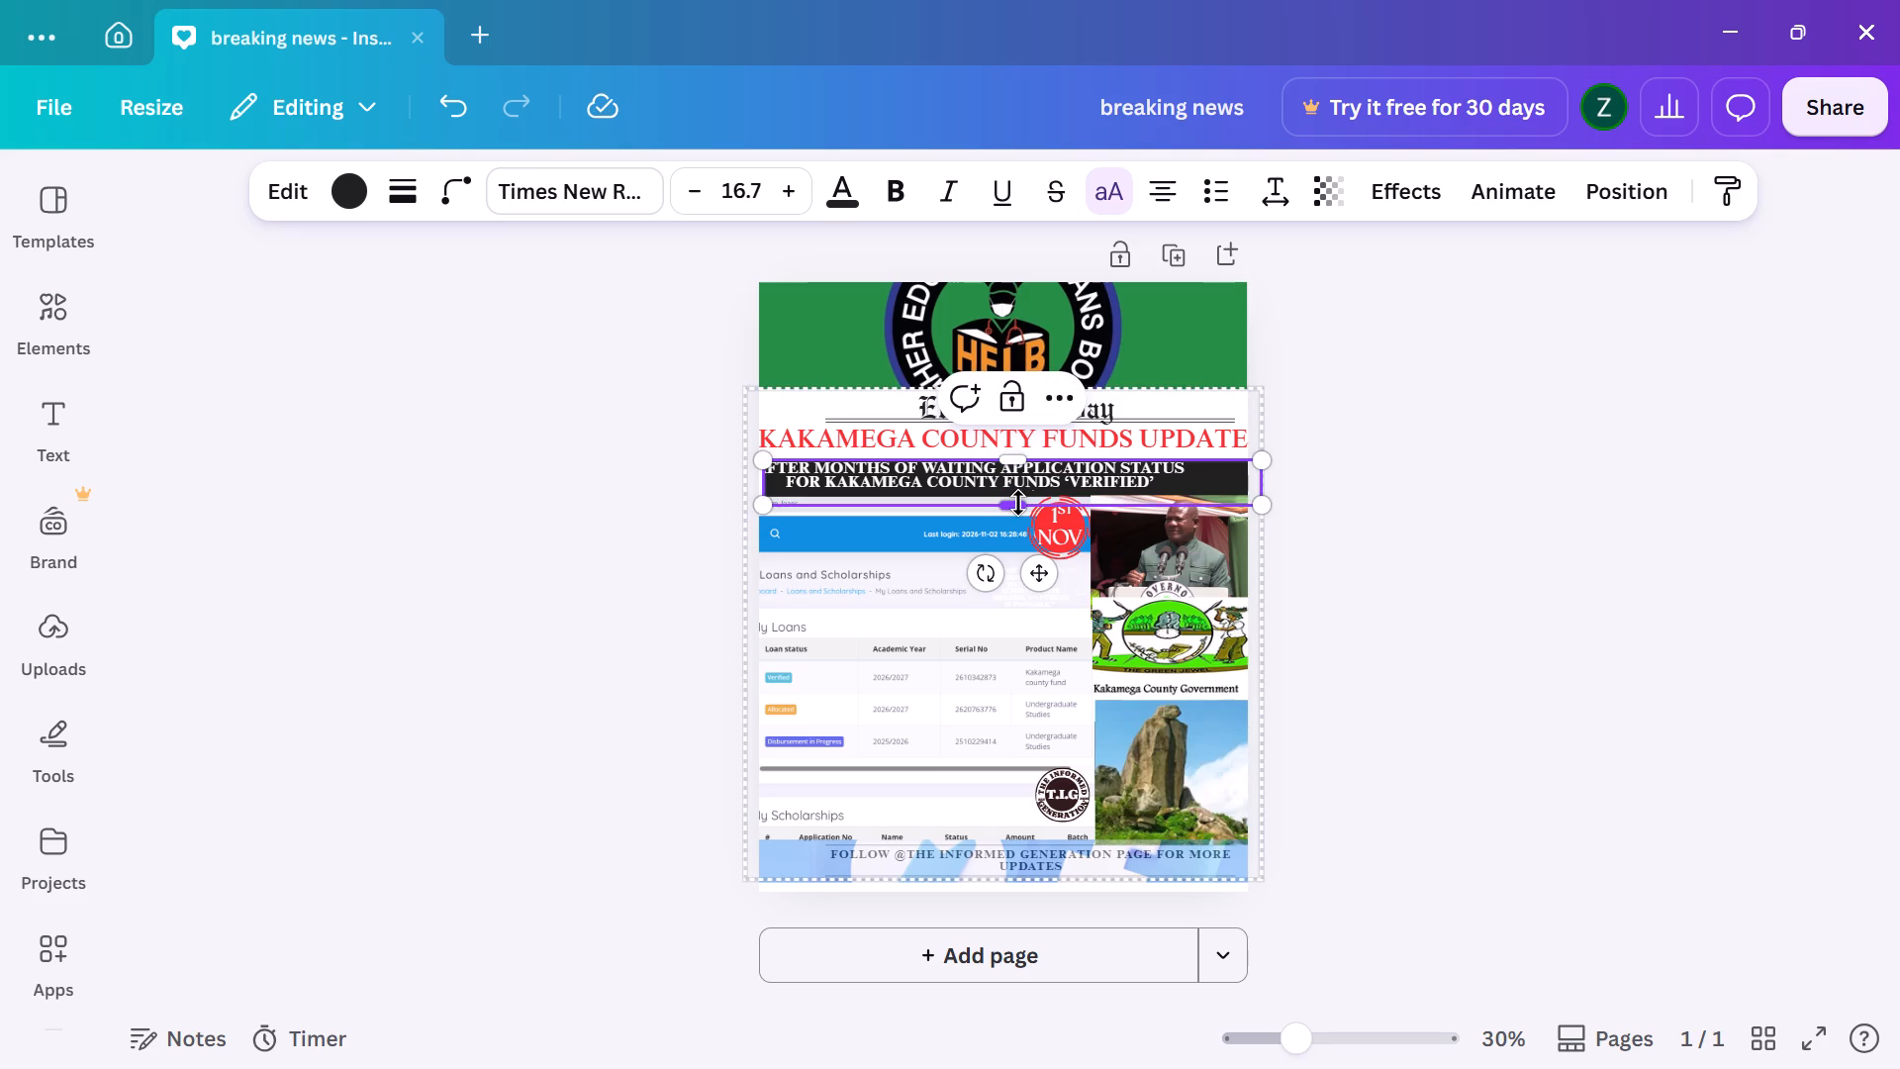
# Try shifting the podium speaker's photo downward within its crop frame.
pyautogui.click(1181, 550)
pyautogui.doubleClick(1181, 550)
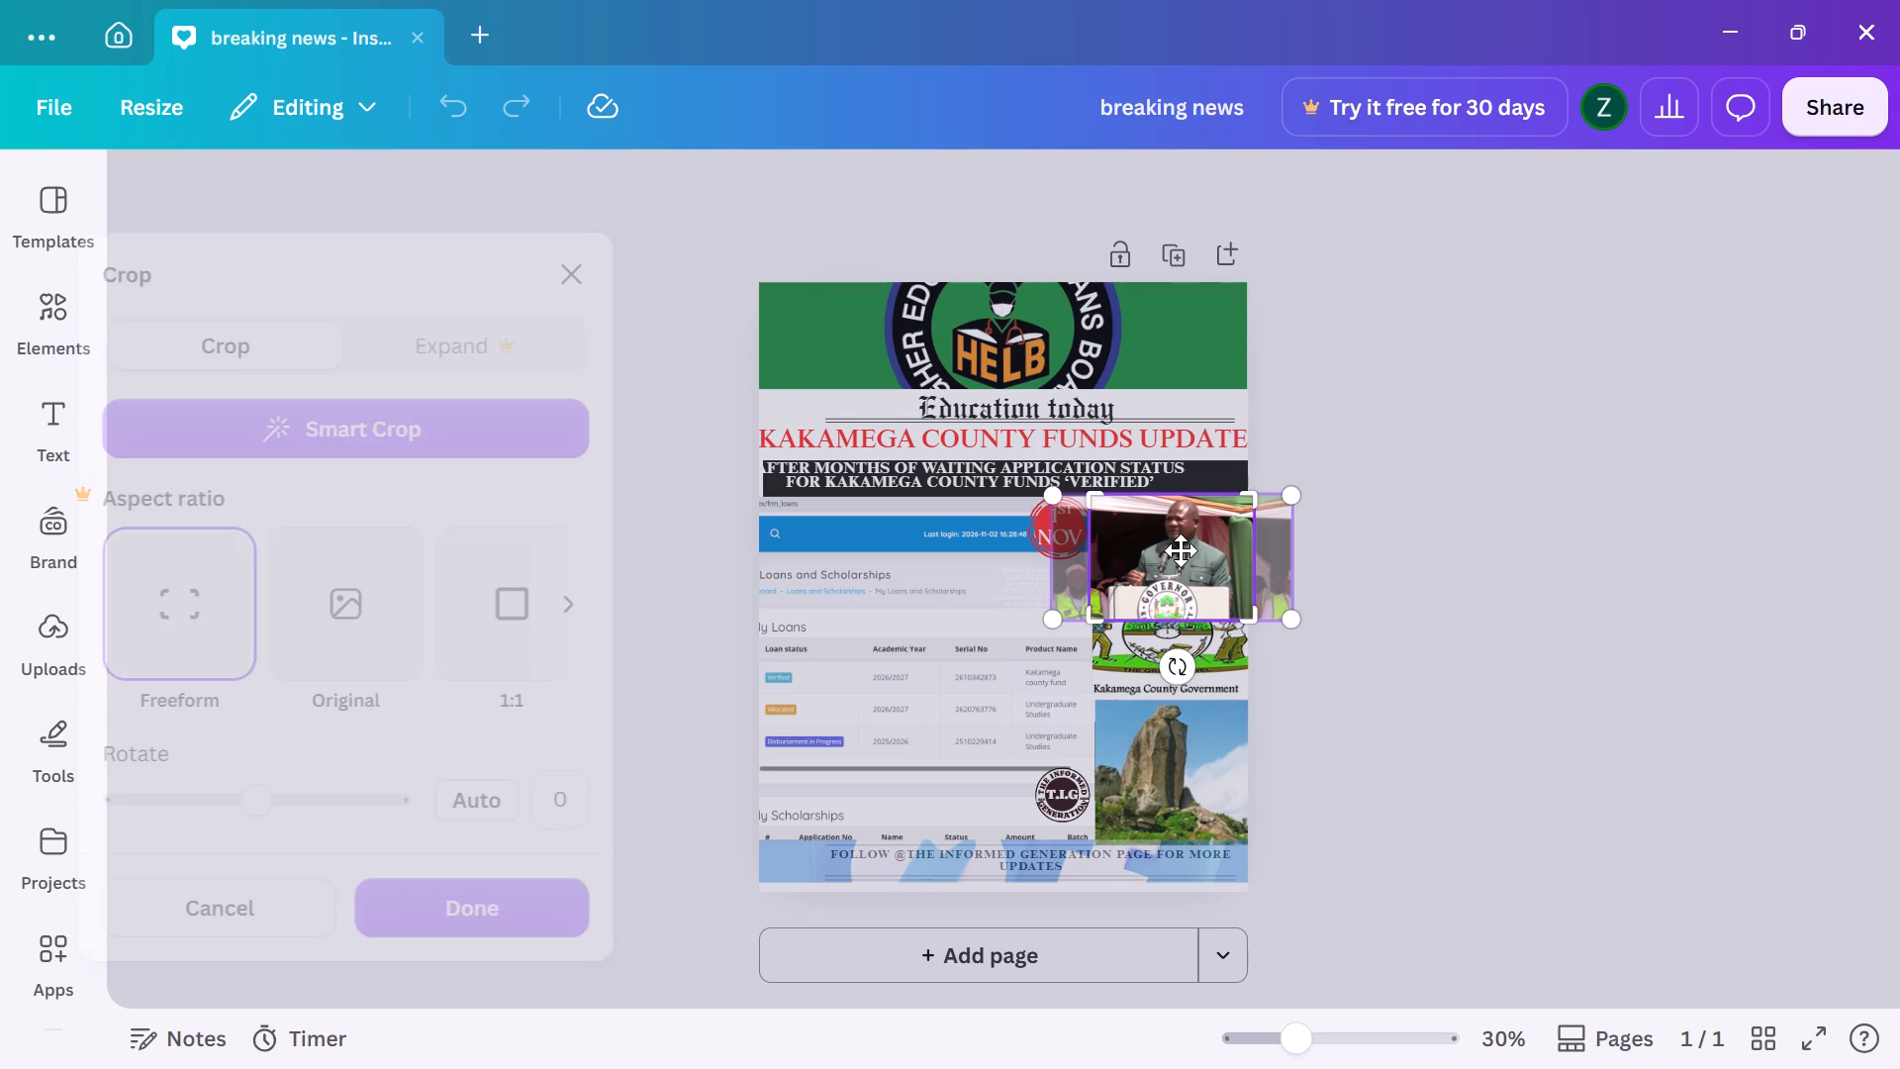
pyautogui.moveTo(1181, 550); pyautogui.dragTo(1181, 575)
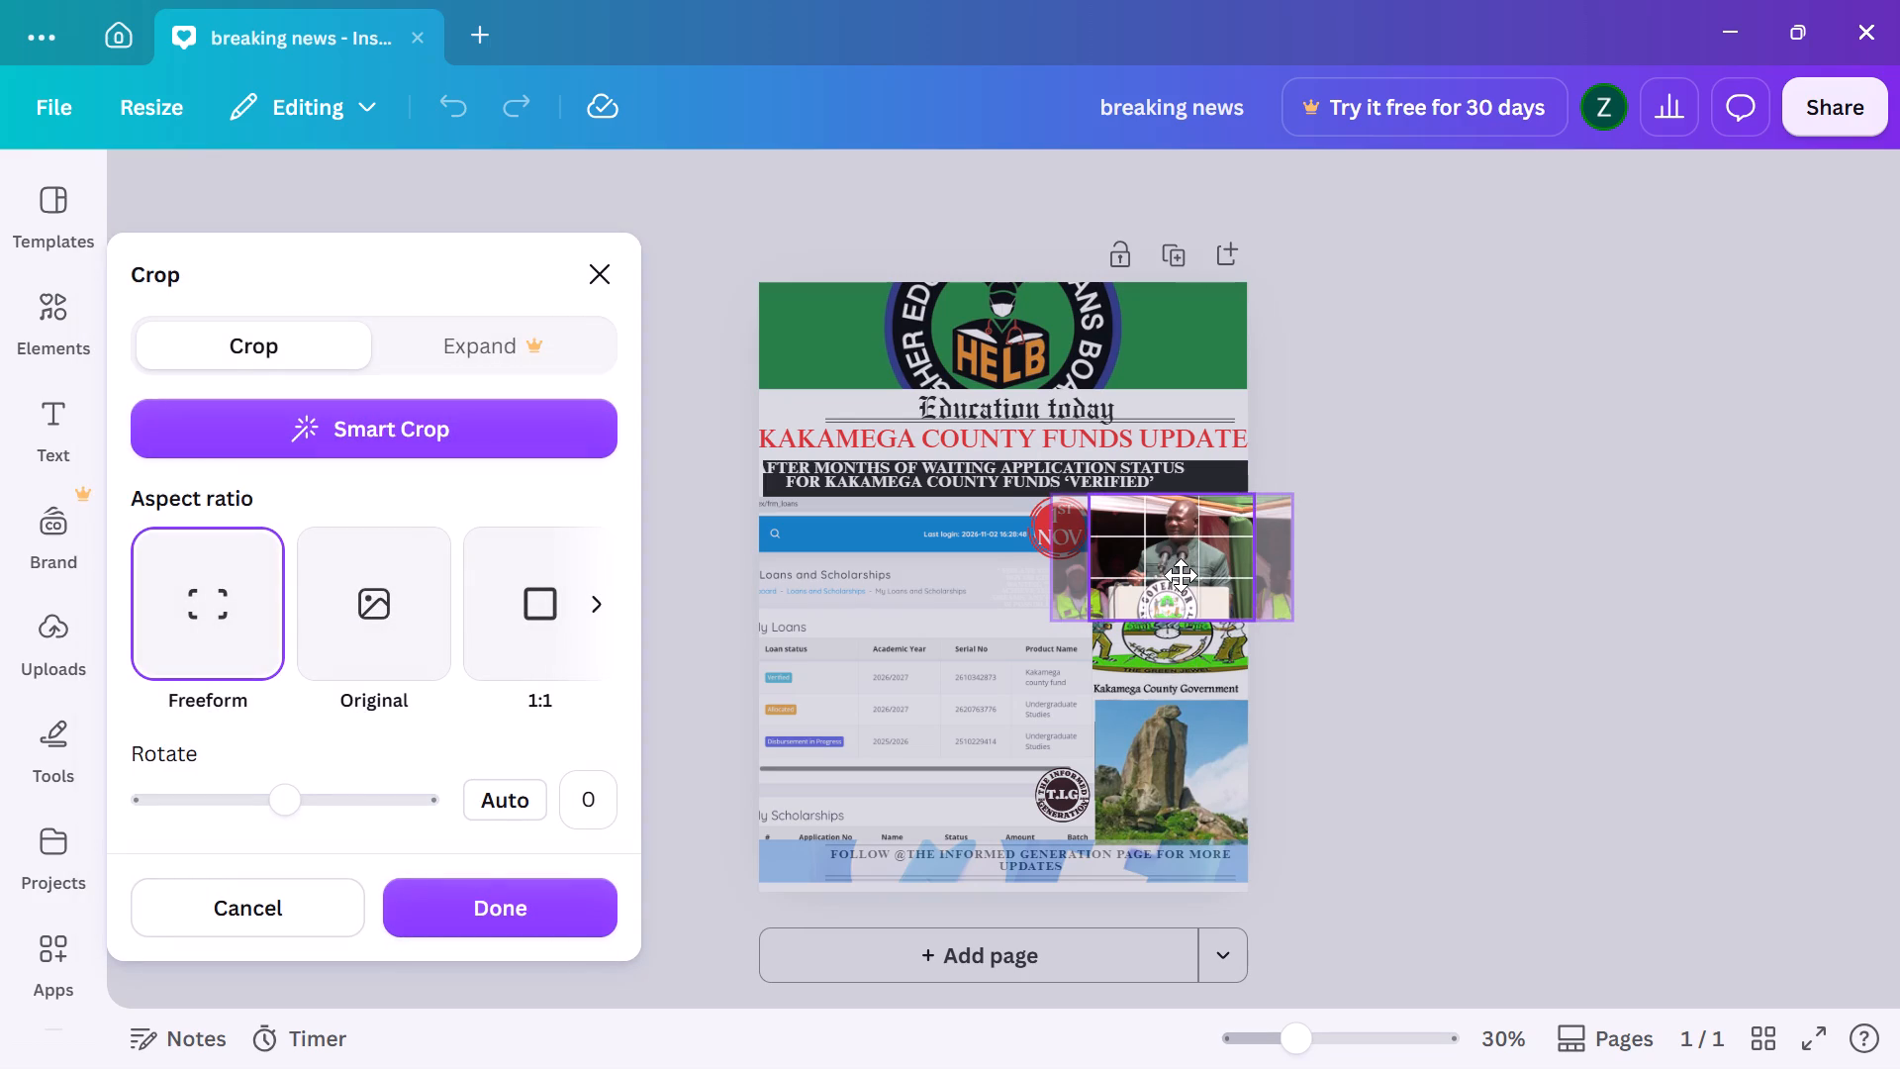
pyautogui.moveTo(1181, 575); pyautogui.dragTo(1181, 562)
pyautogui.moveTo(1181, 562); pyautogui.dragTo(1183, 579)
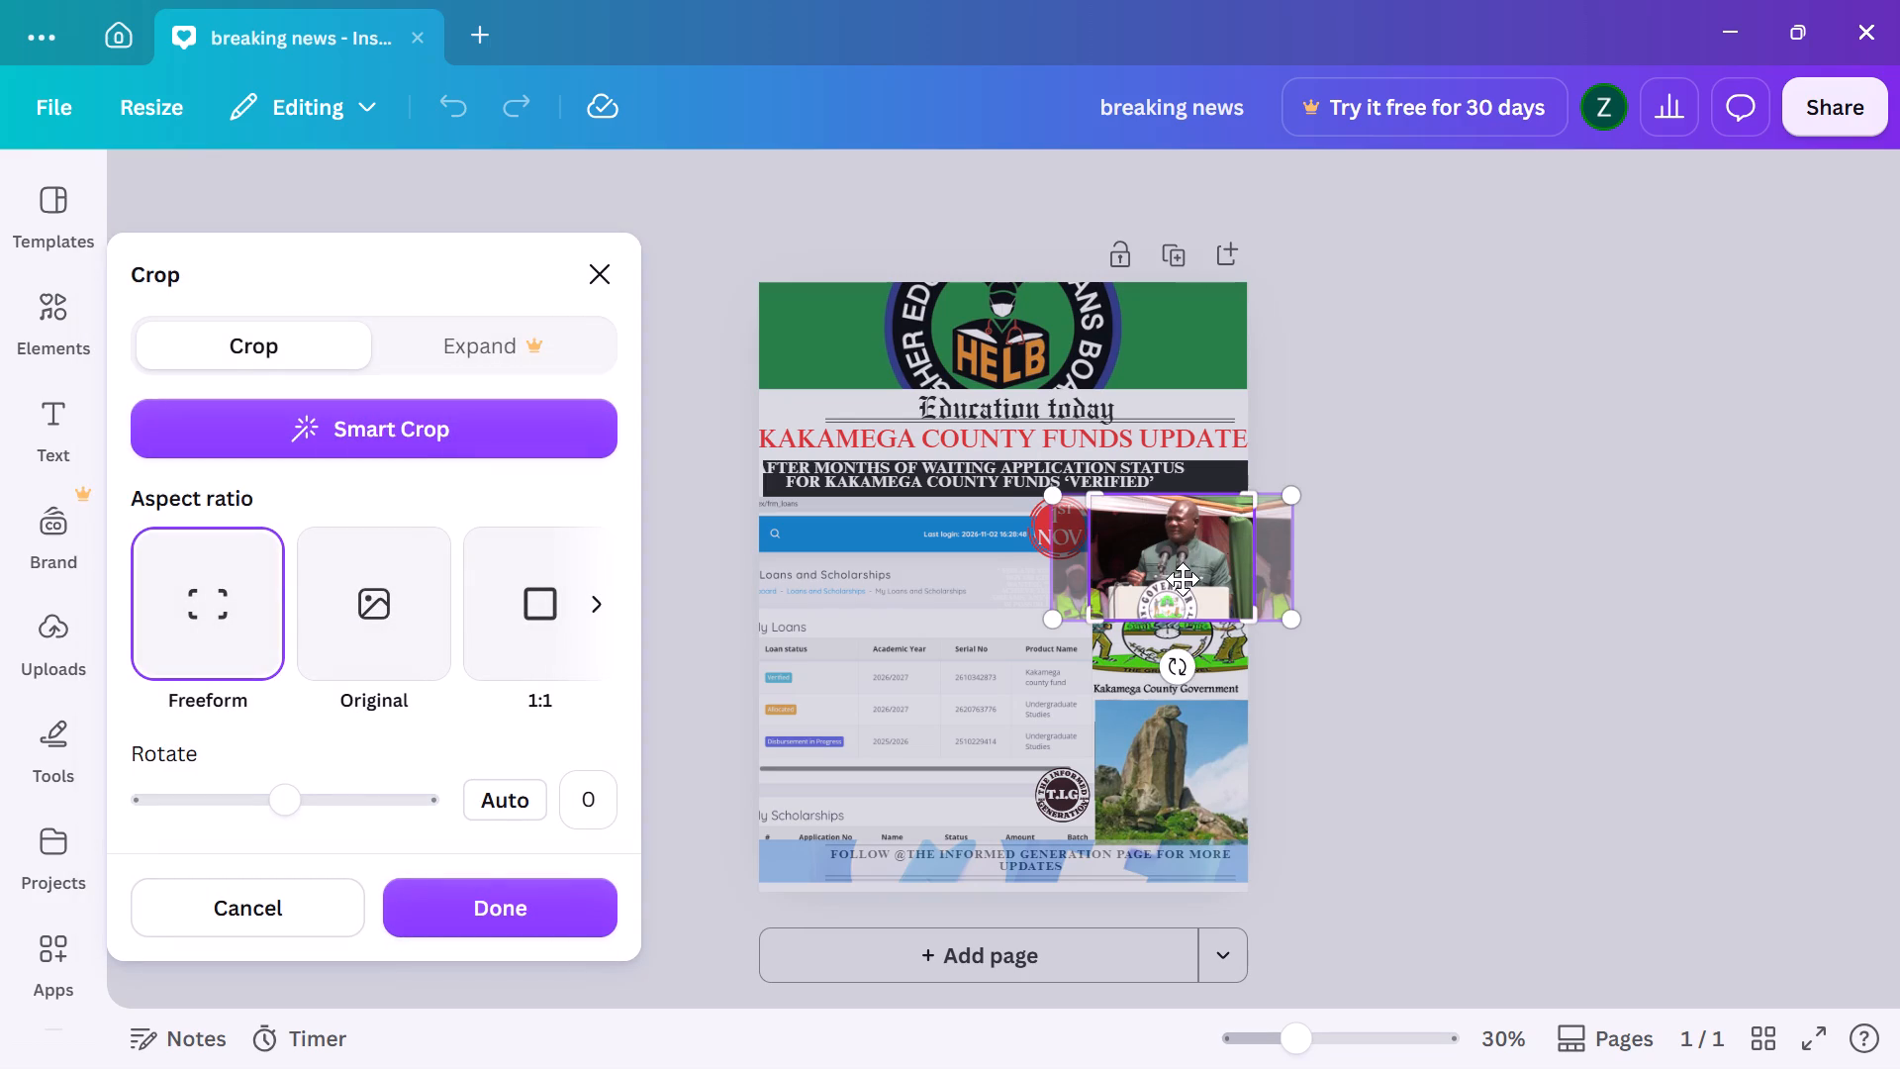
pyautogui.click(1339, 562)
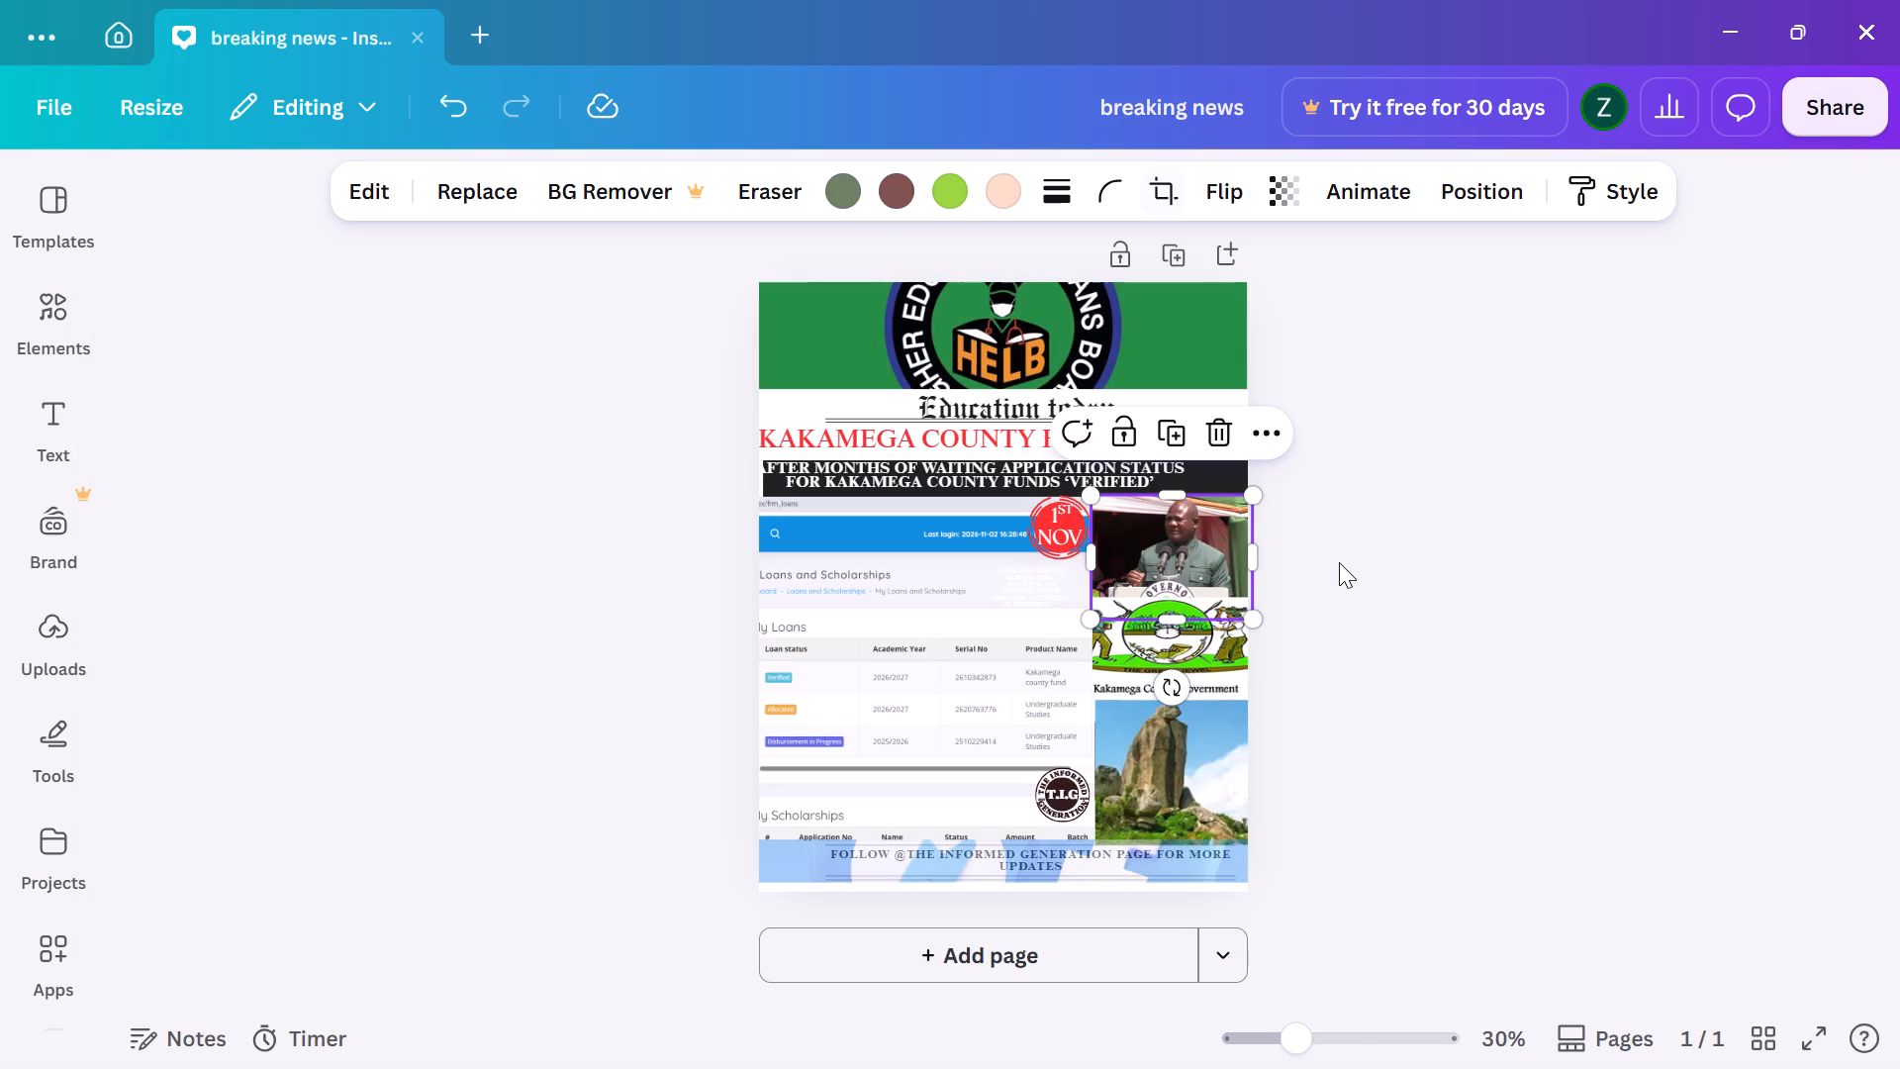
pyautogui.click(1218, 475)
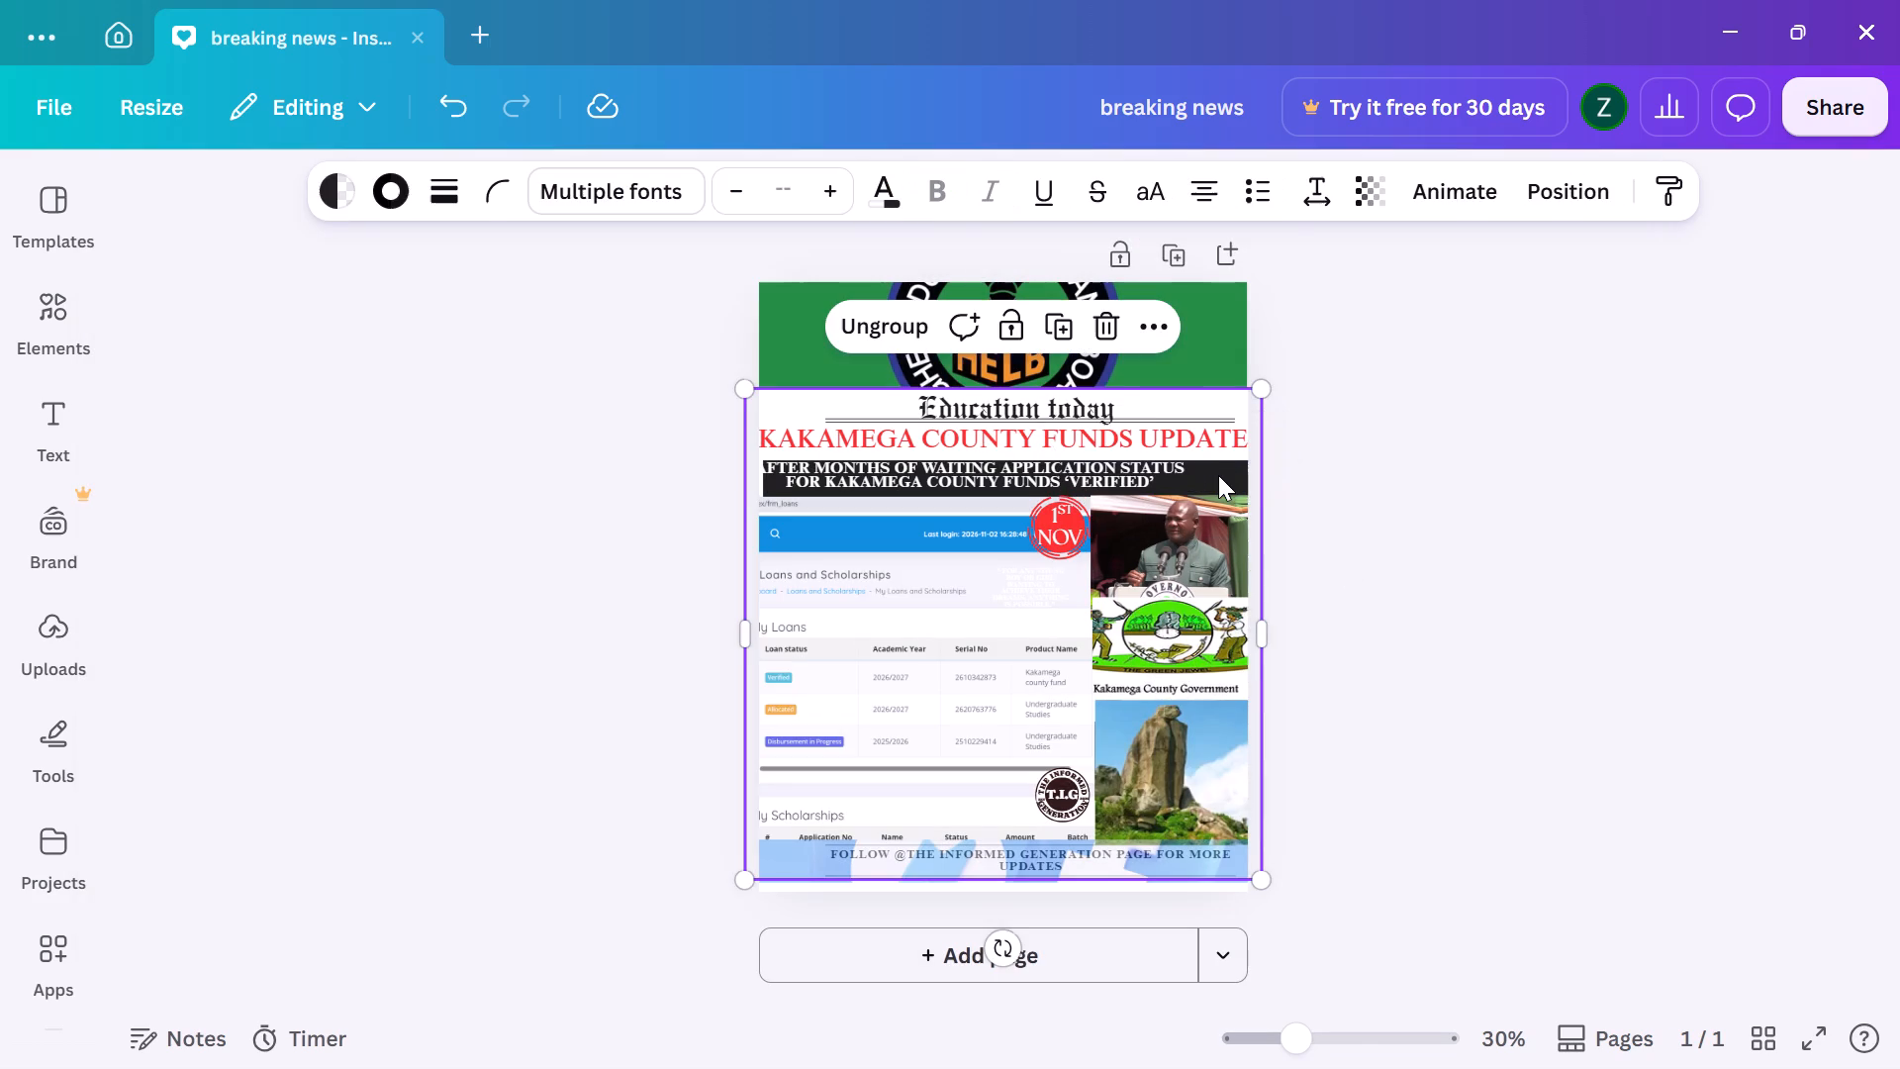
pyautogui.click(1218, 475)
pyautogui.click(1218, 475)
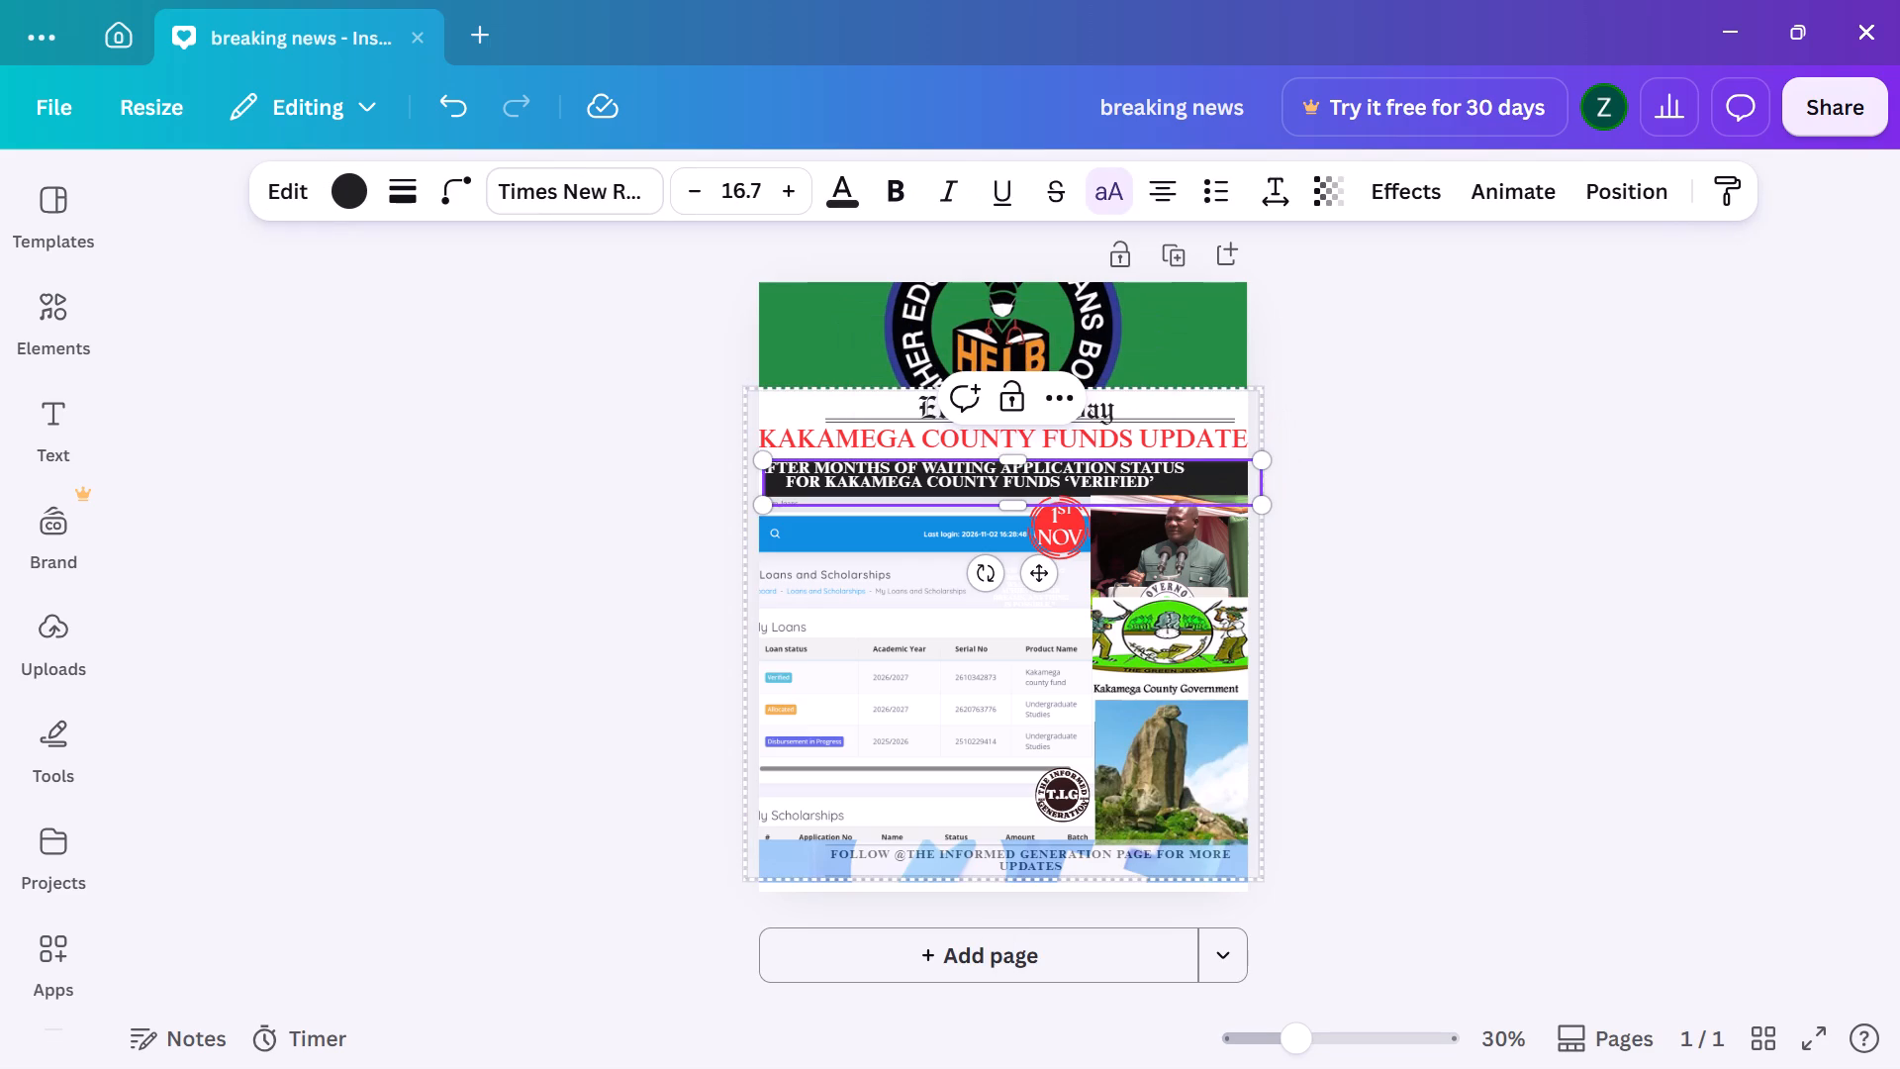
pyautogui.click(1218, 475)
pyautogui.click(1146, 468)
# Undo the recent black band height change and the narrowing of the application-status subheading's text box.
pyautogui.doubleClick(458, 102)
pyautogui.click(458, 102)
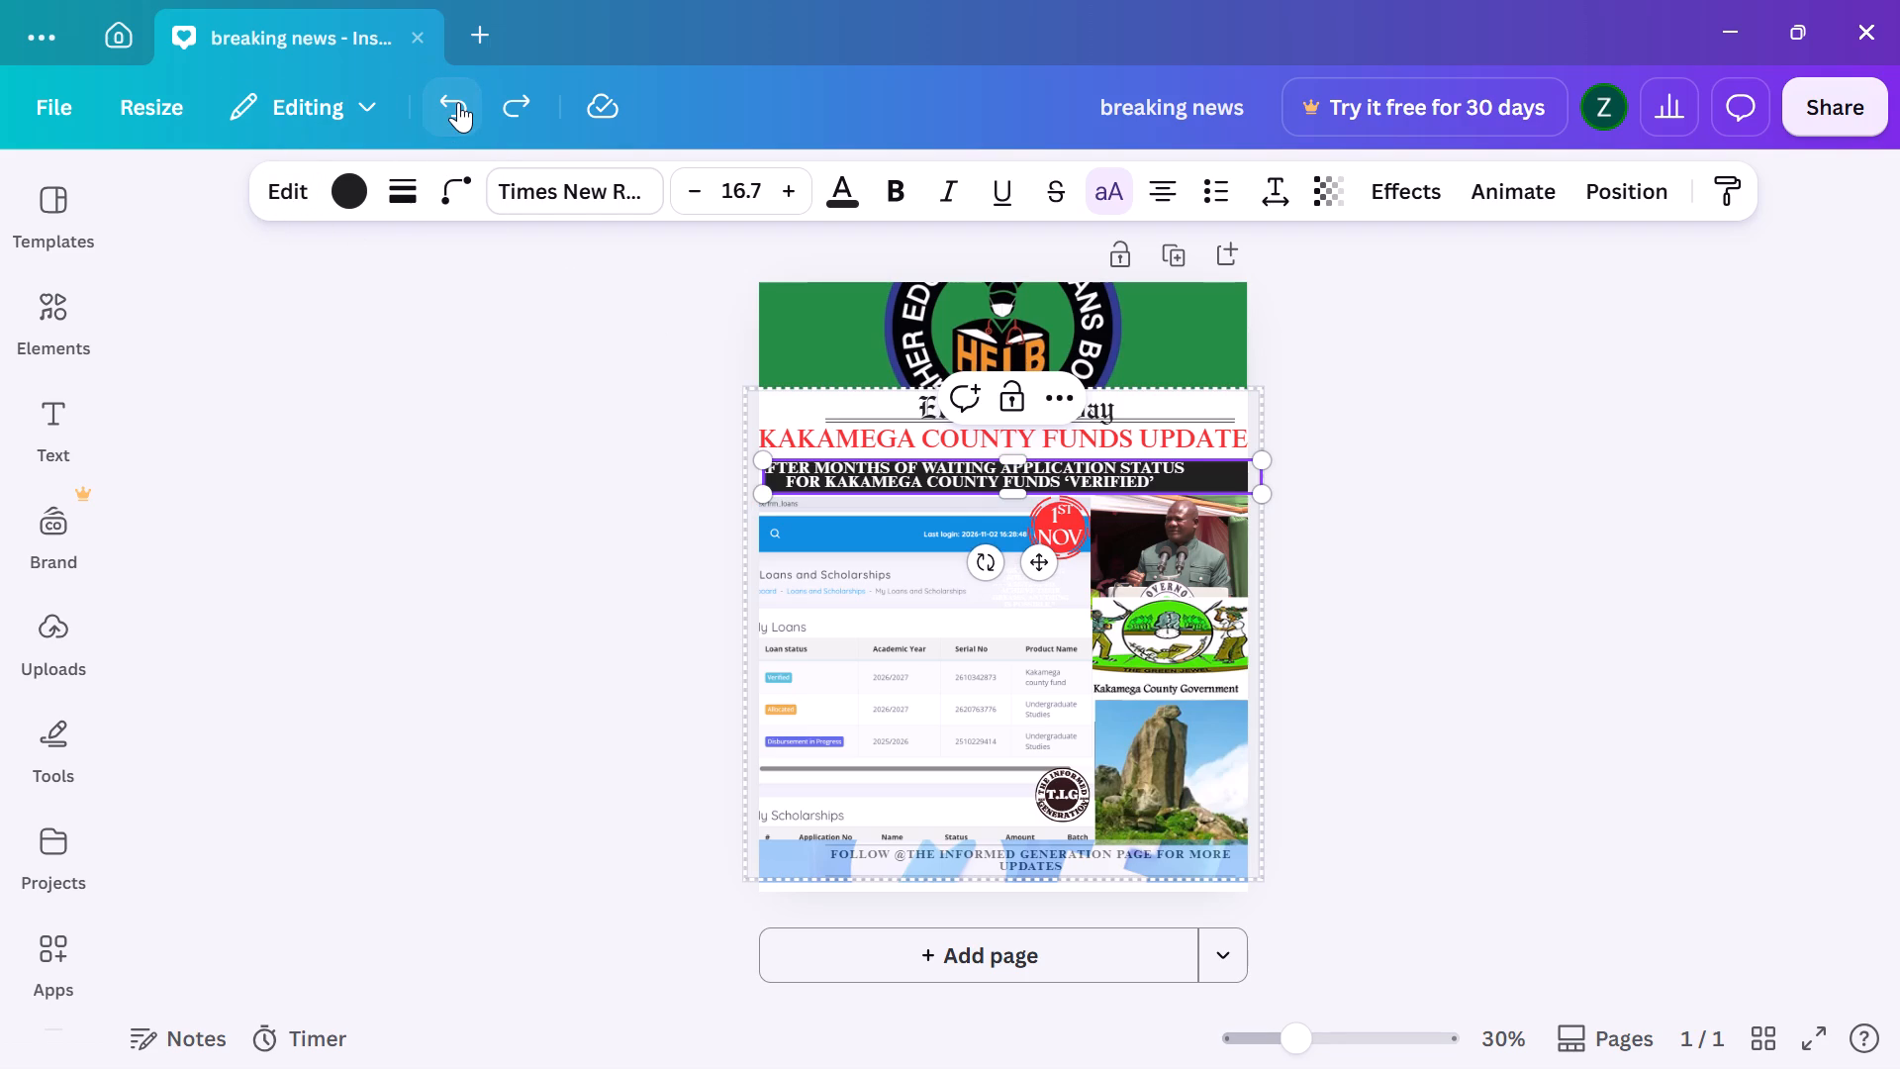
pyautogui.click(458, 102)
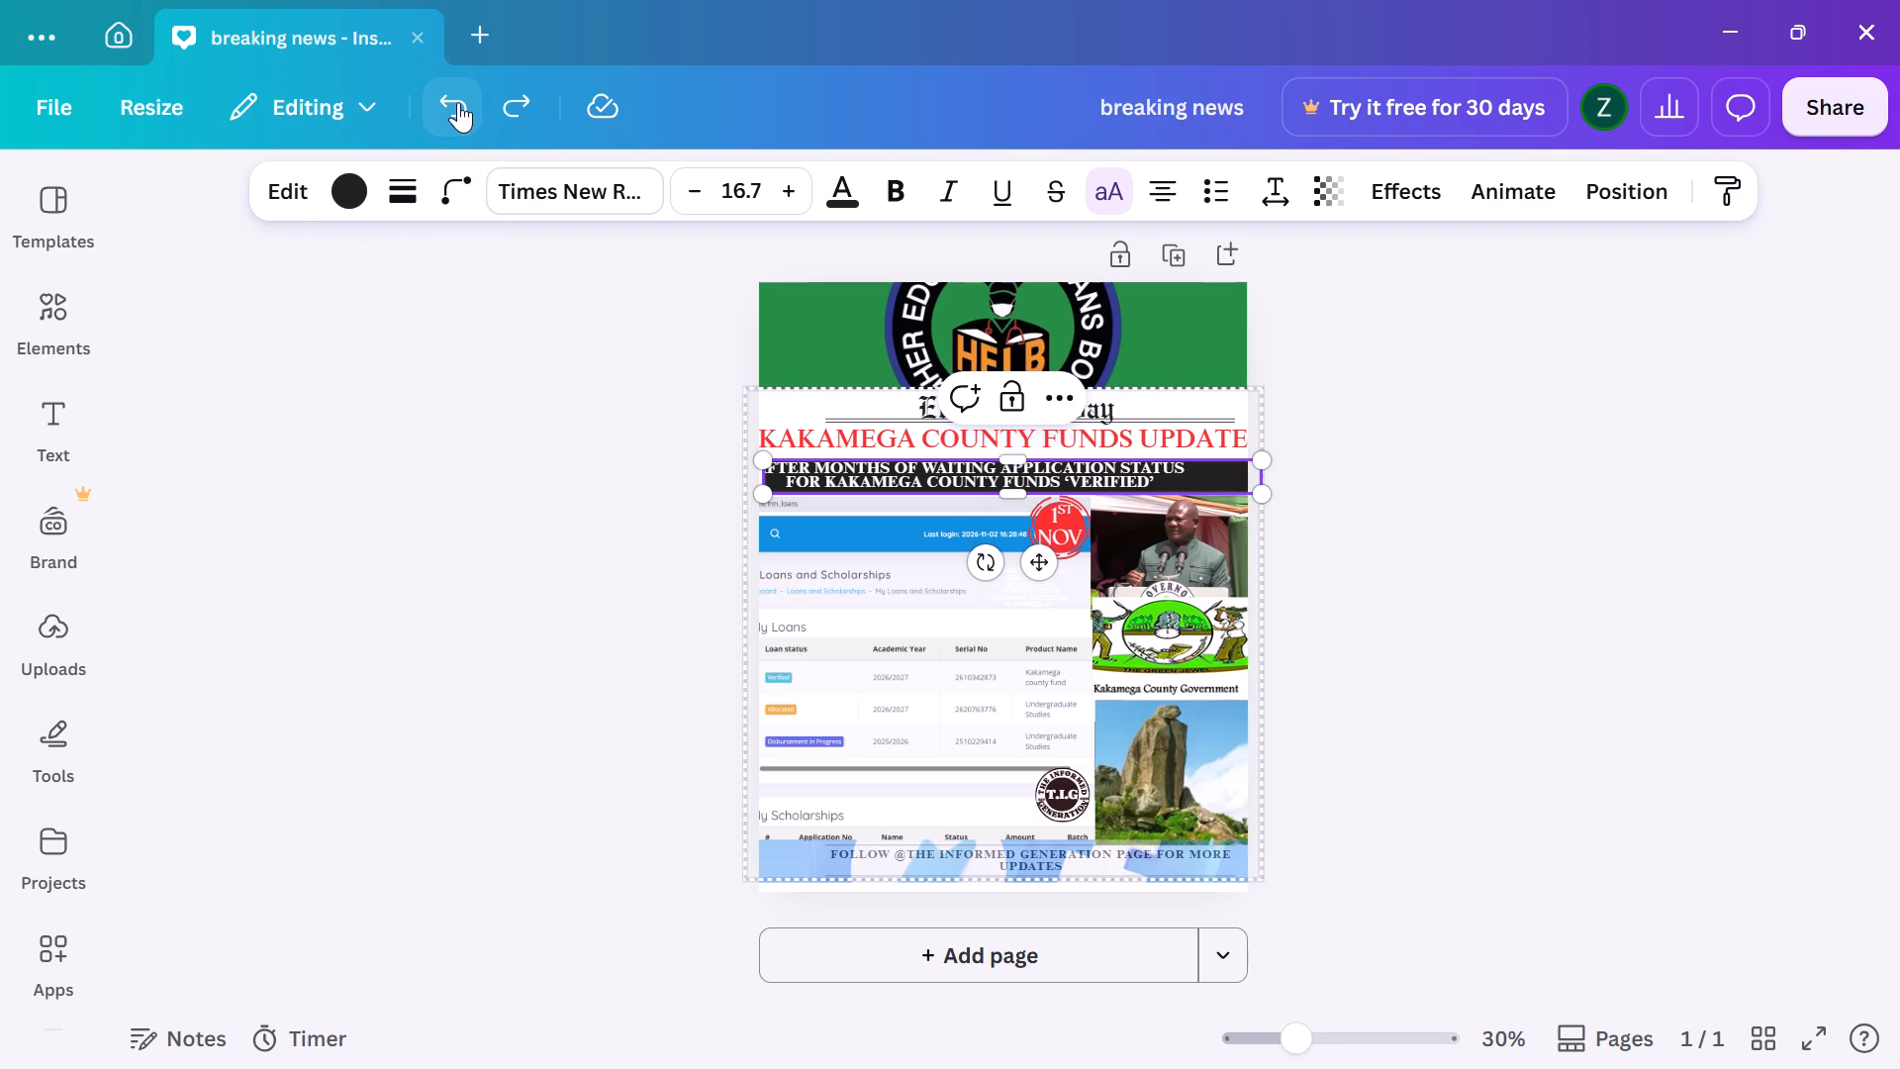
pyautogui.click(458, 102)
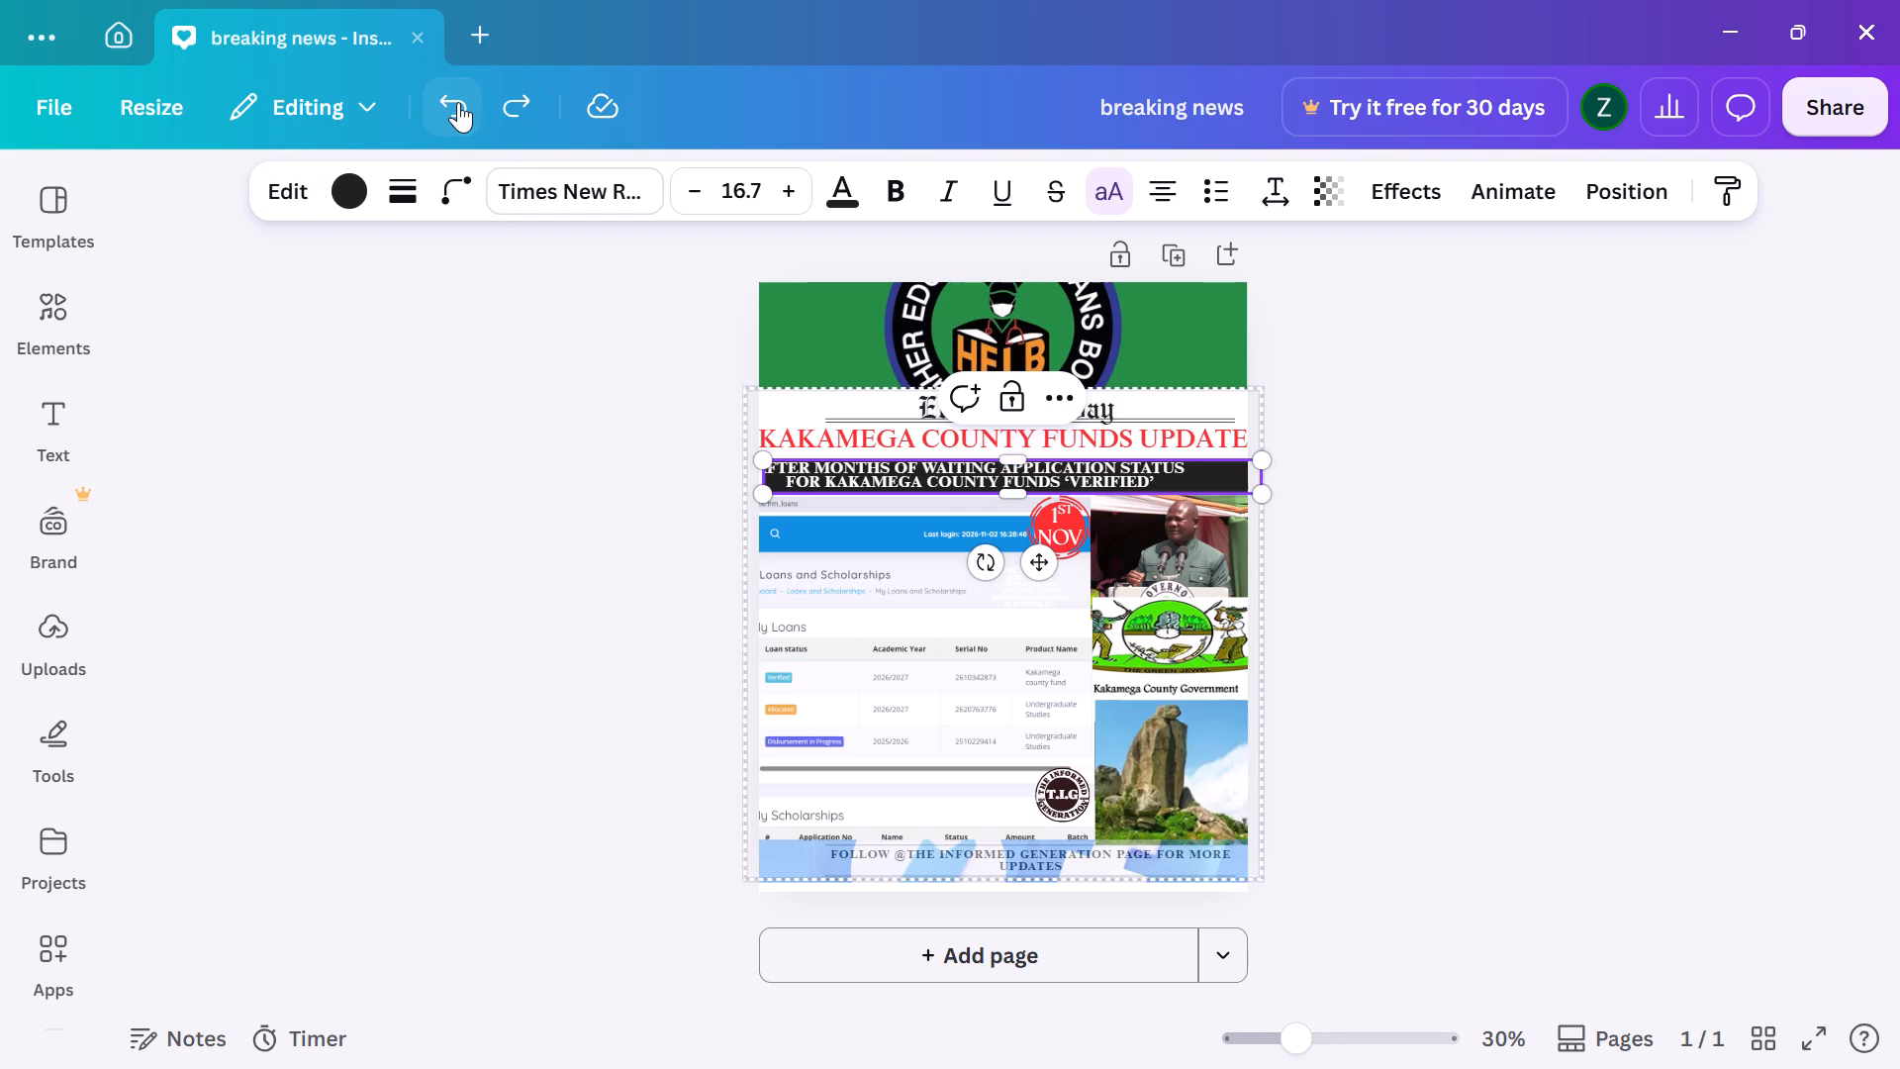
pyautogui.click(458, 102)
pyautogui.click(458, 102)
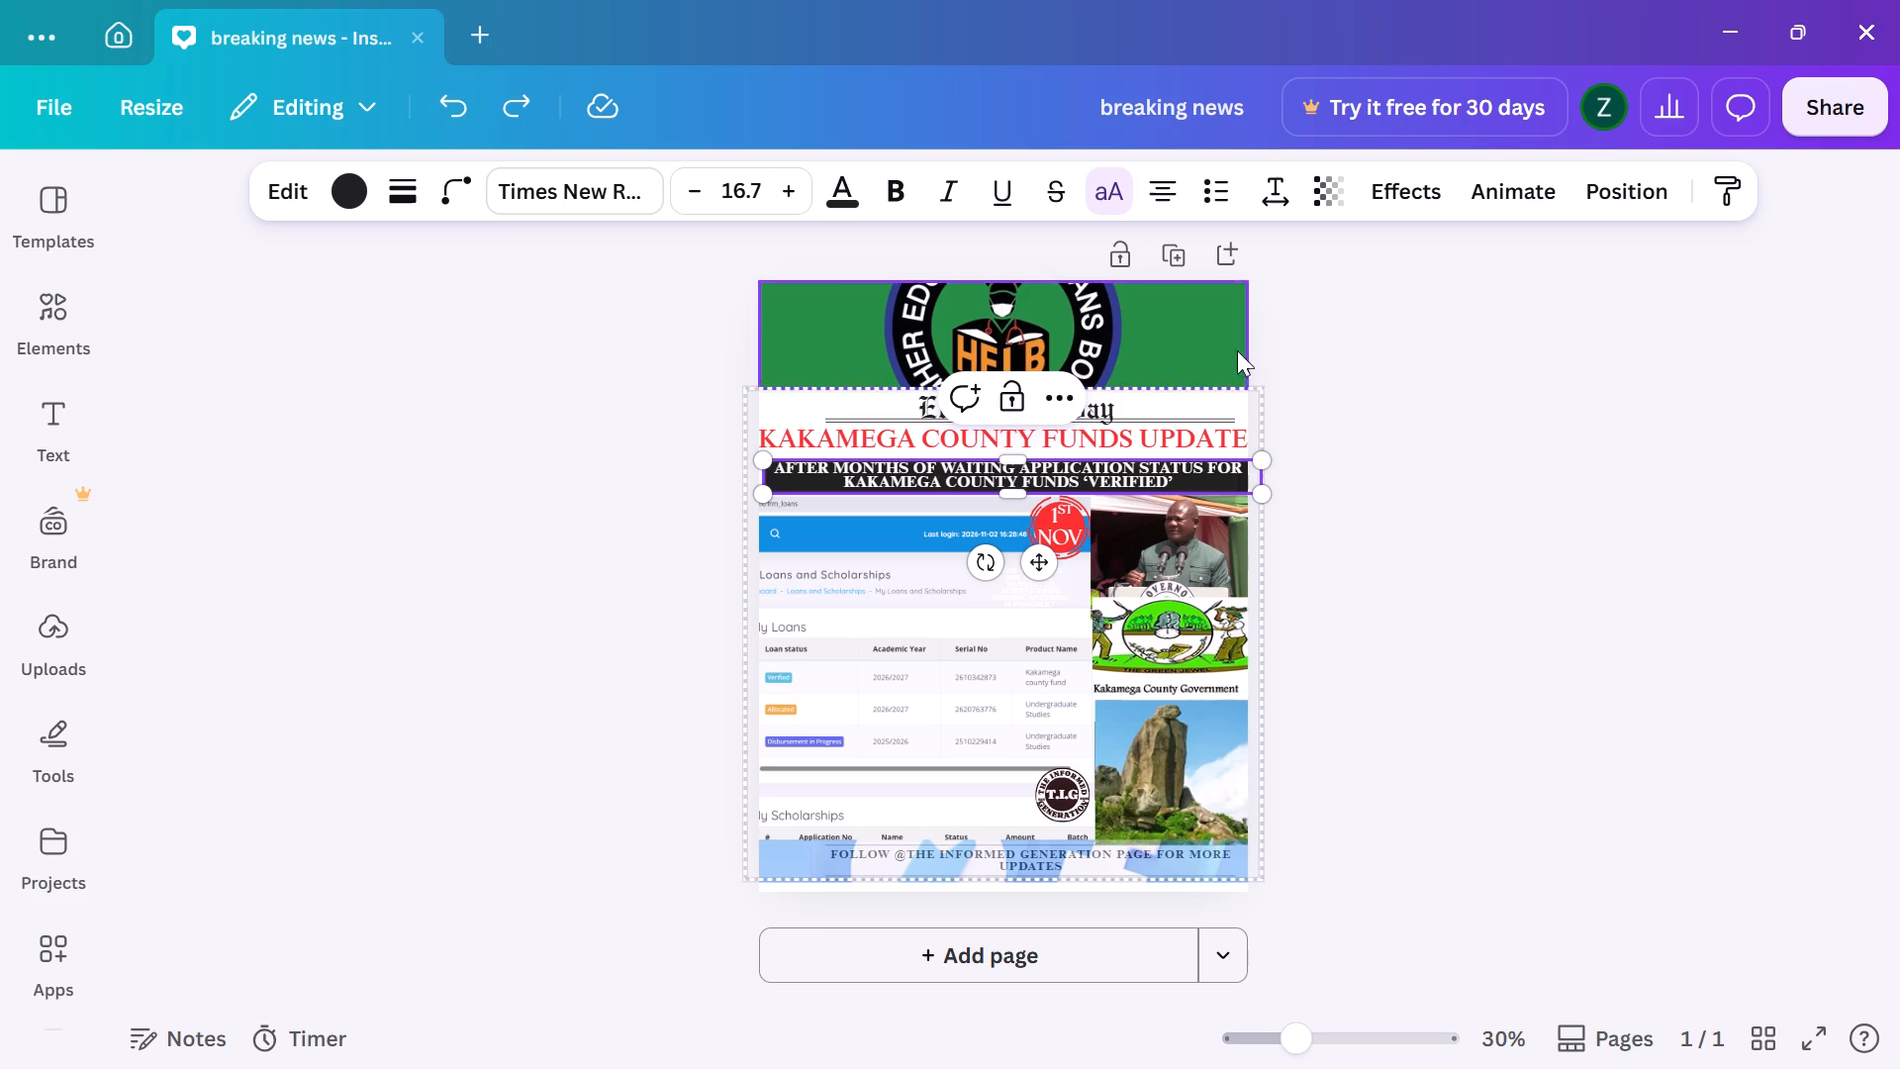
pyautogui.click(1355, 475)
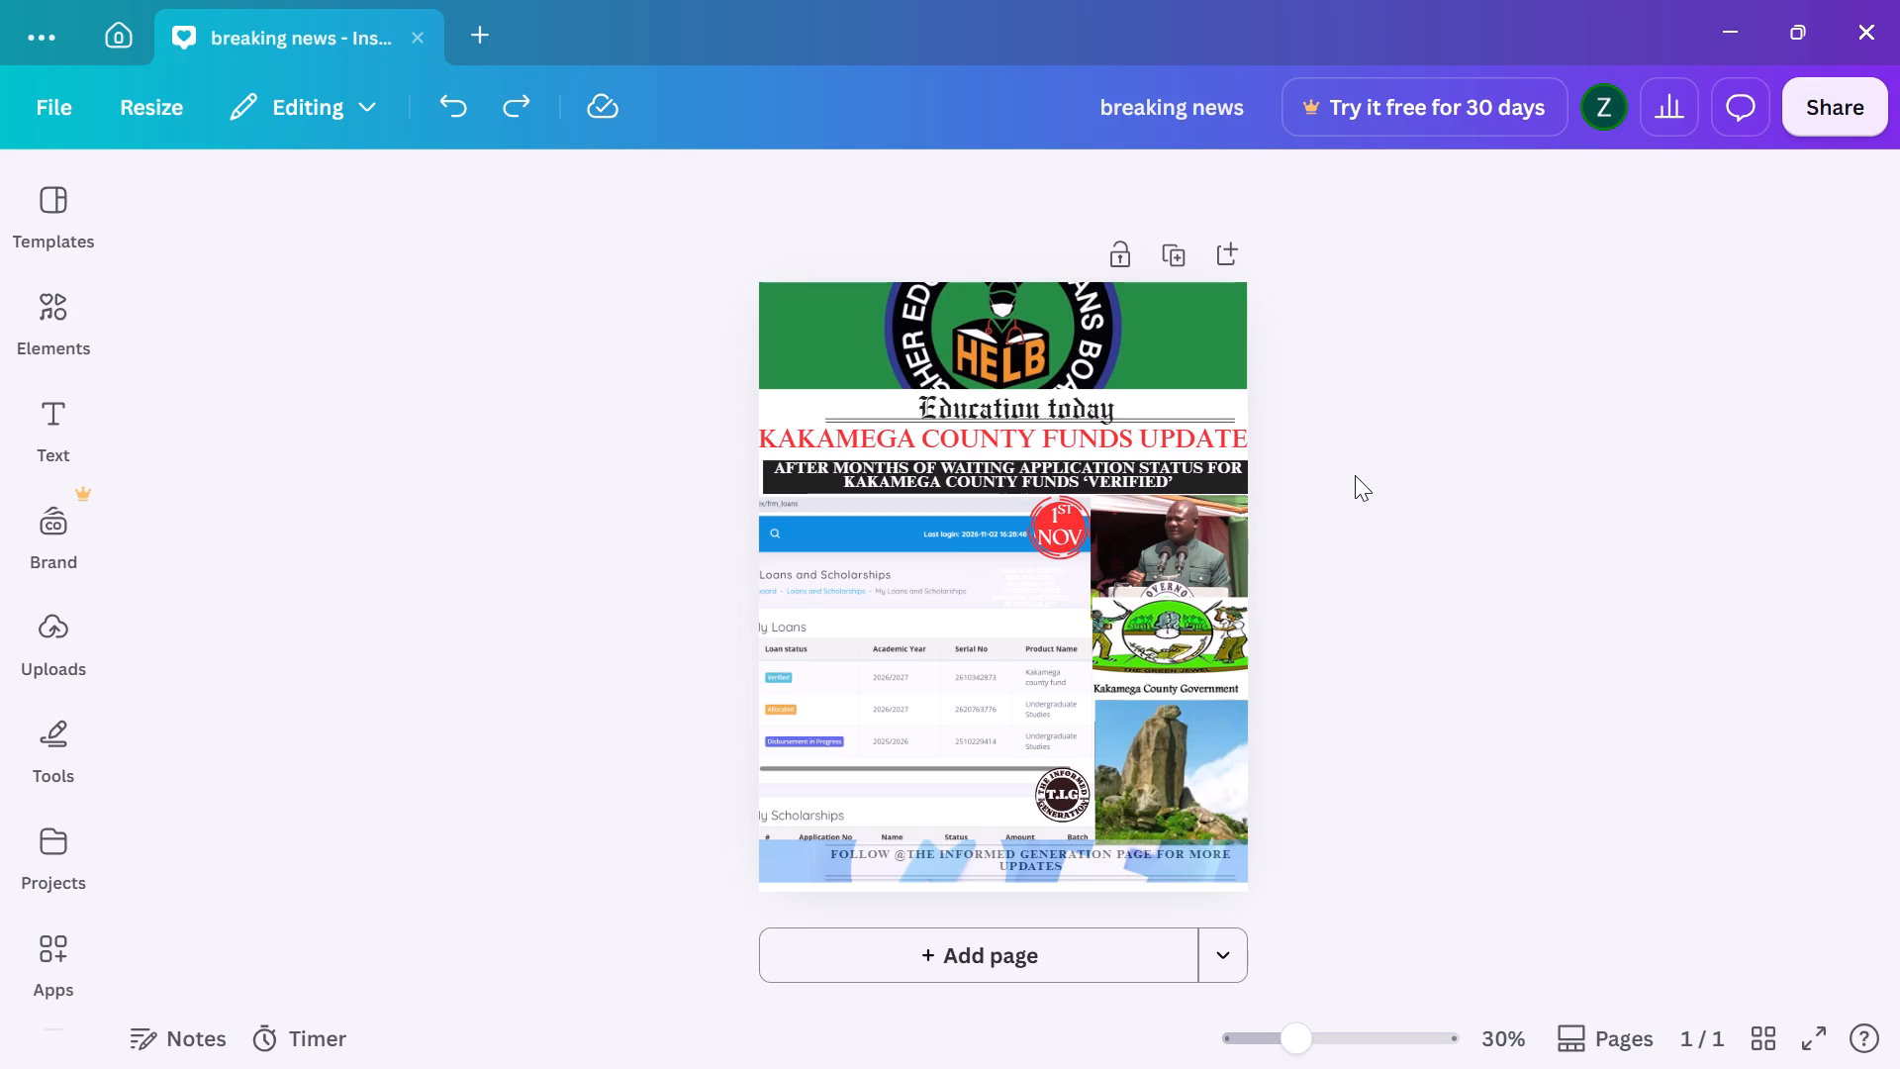
# Move the Kakamega County Government crest image from beside the loans screenshot up onto the green HELB header.
pyautogui.rightClick(1185, 645)
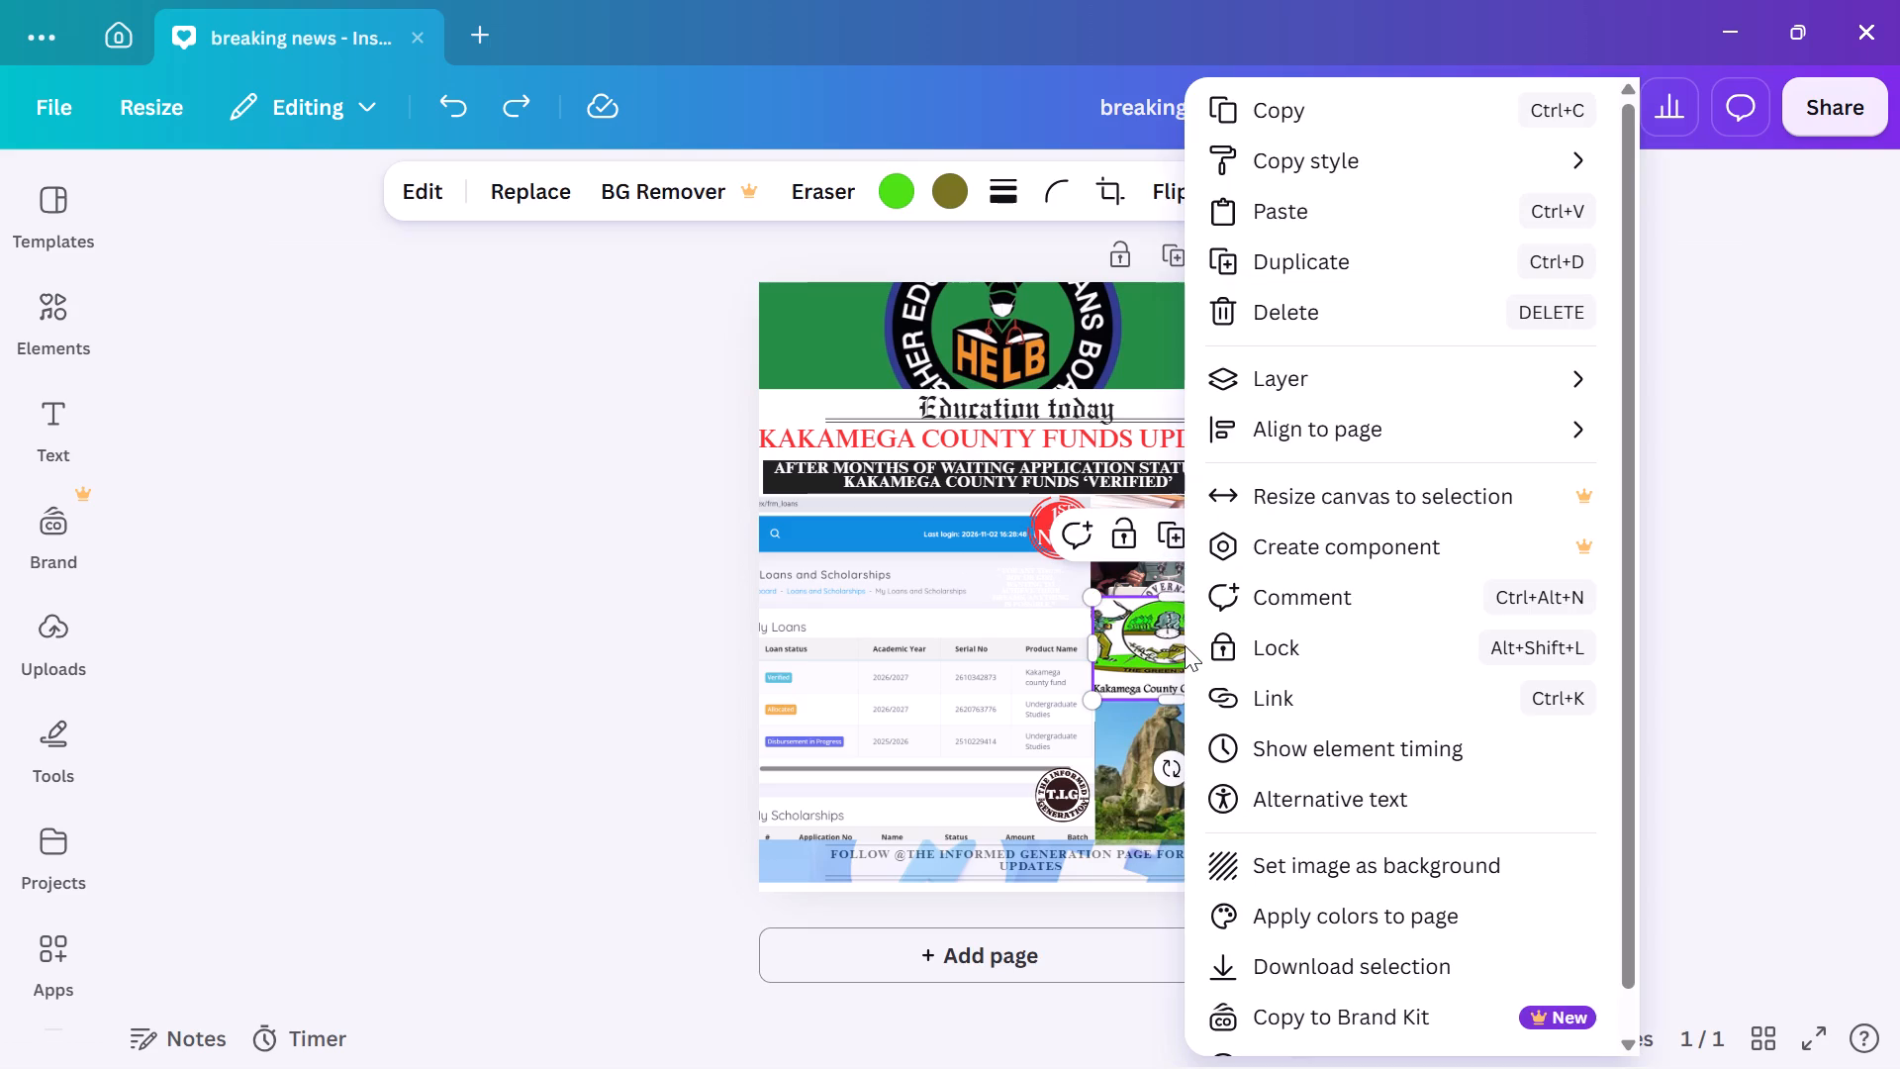
pyautogui.click(1337, 120)
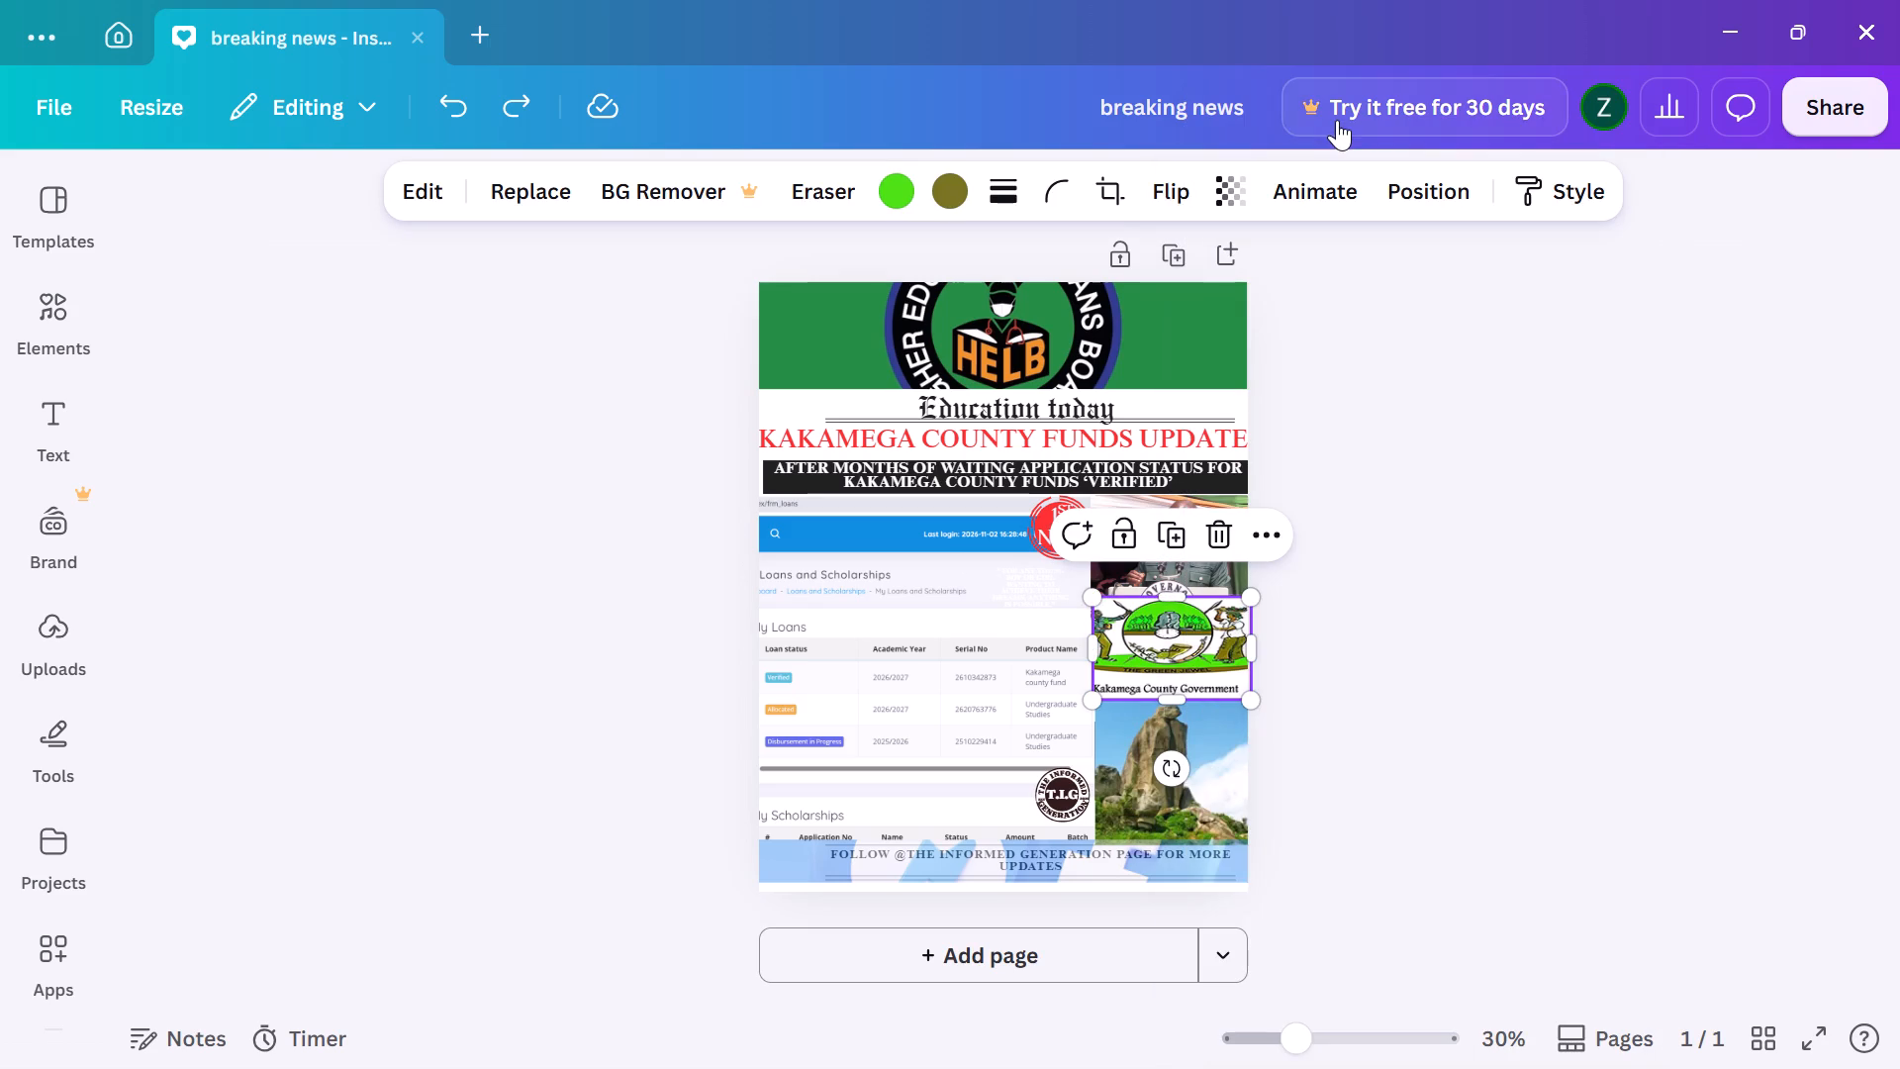
pyautogui.moveTo(1161, 635); pyautogui.dragTo(1109, 489)
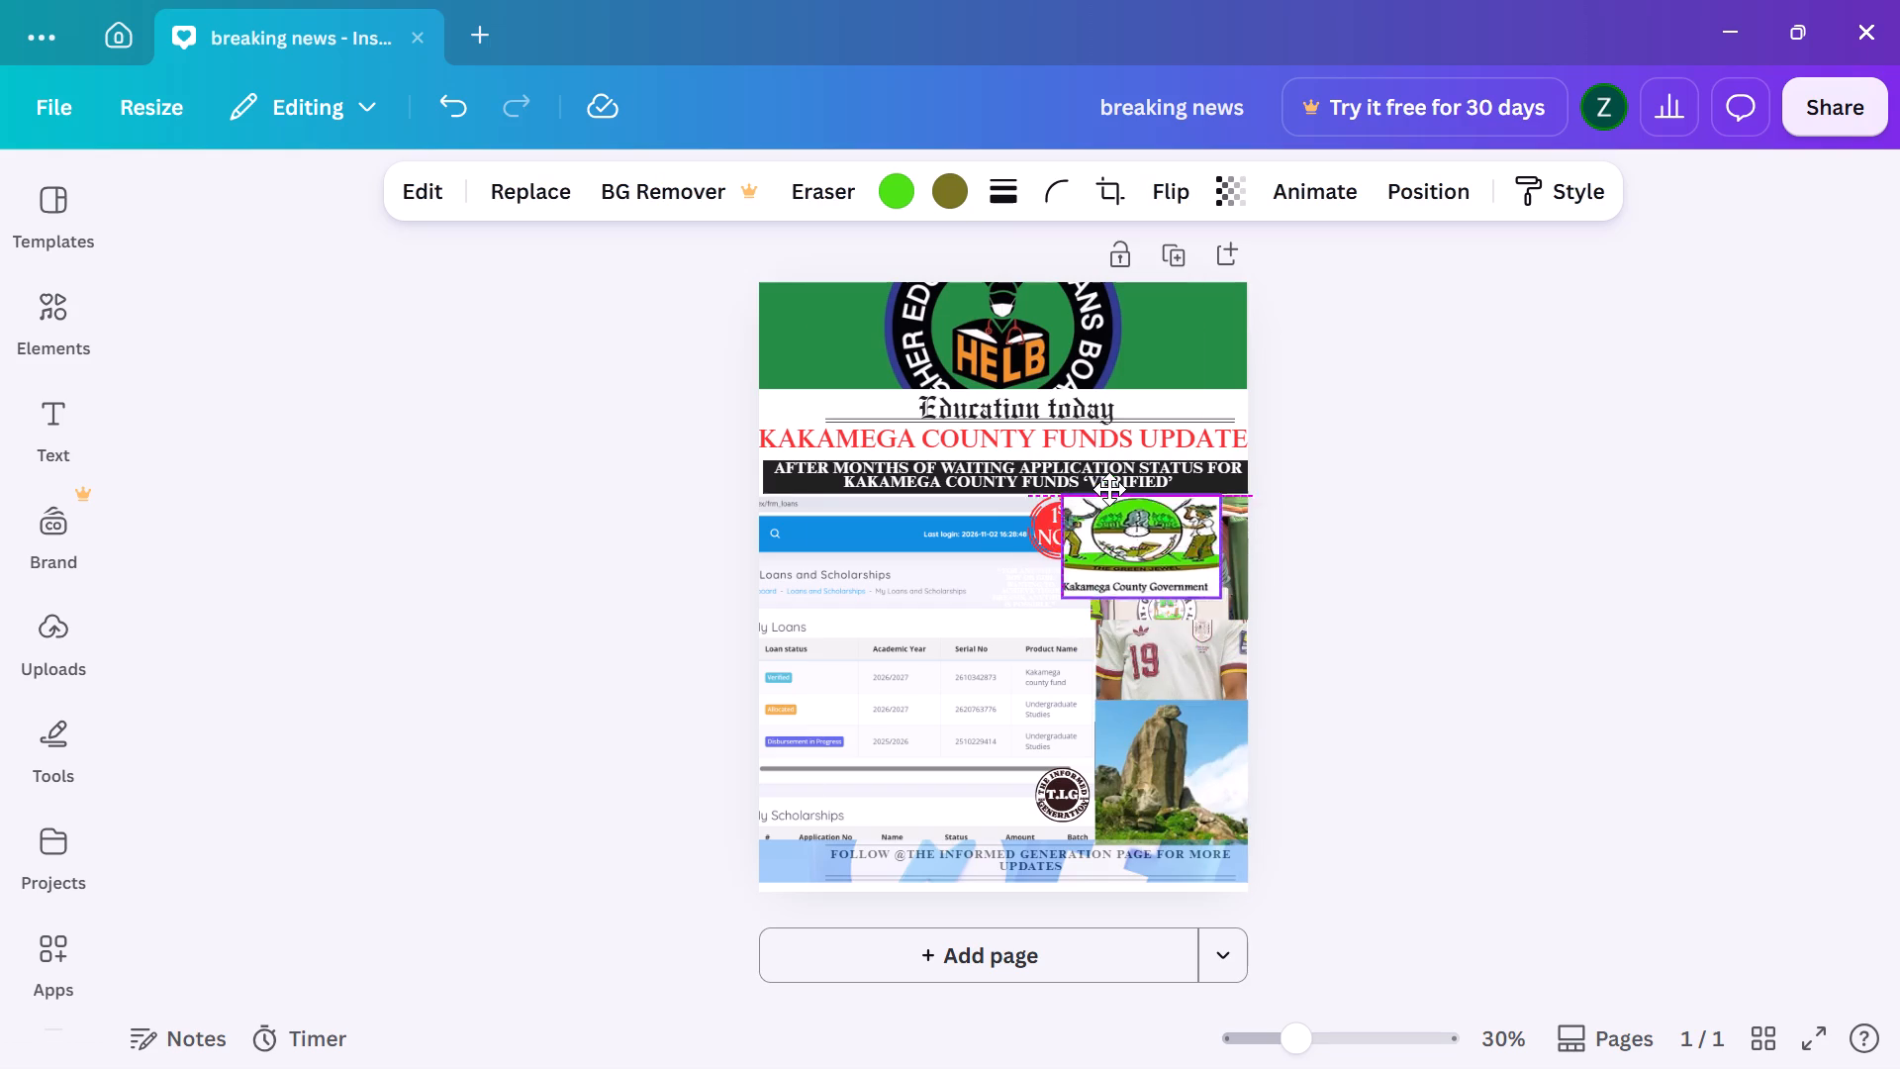
pyautogui.moveTo(1109, 489); pyautogui.dragTo(1027, 327)
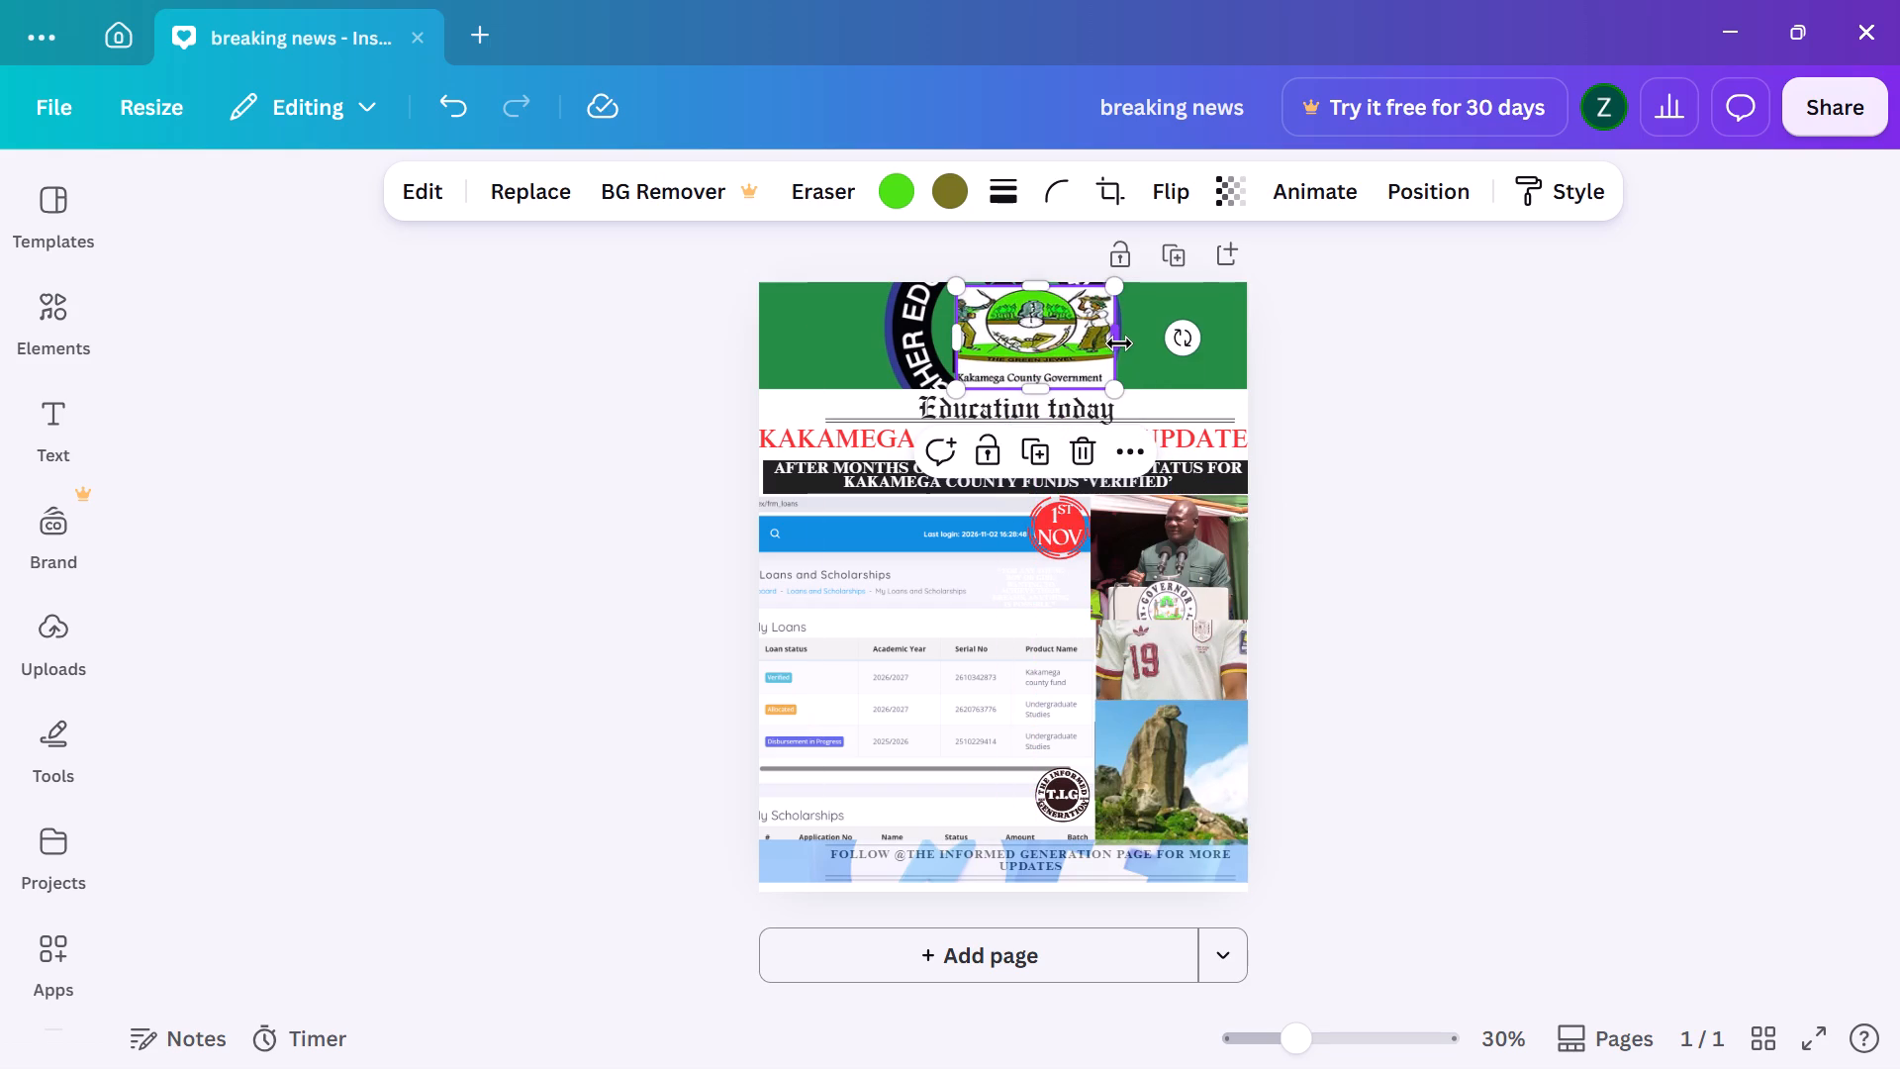
# Widen the crest image on both sides so it spans the full page width across the header.
pyautogui.moveTo(1121, 343); pyautogui.dragTo(1237, 336)
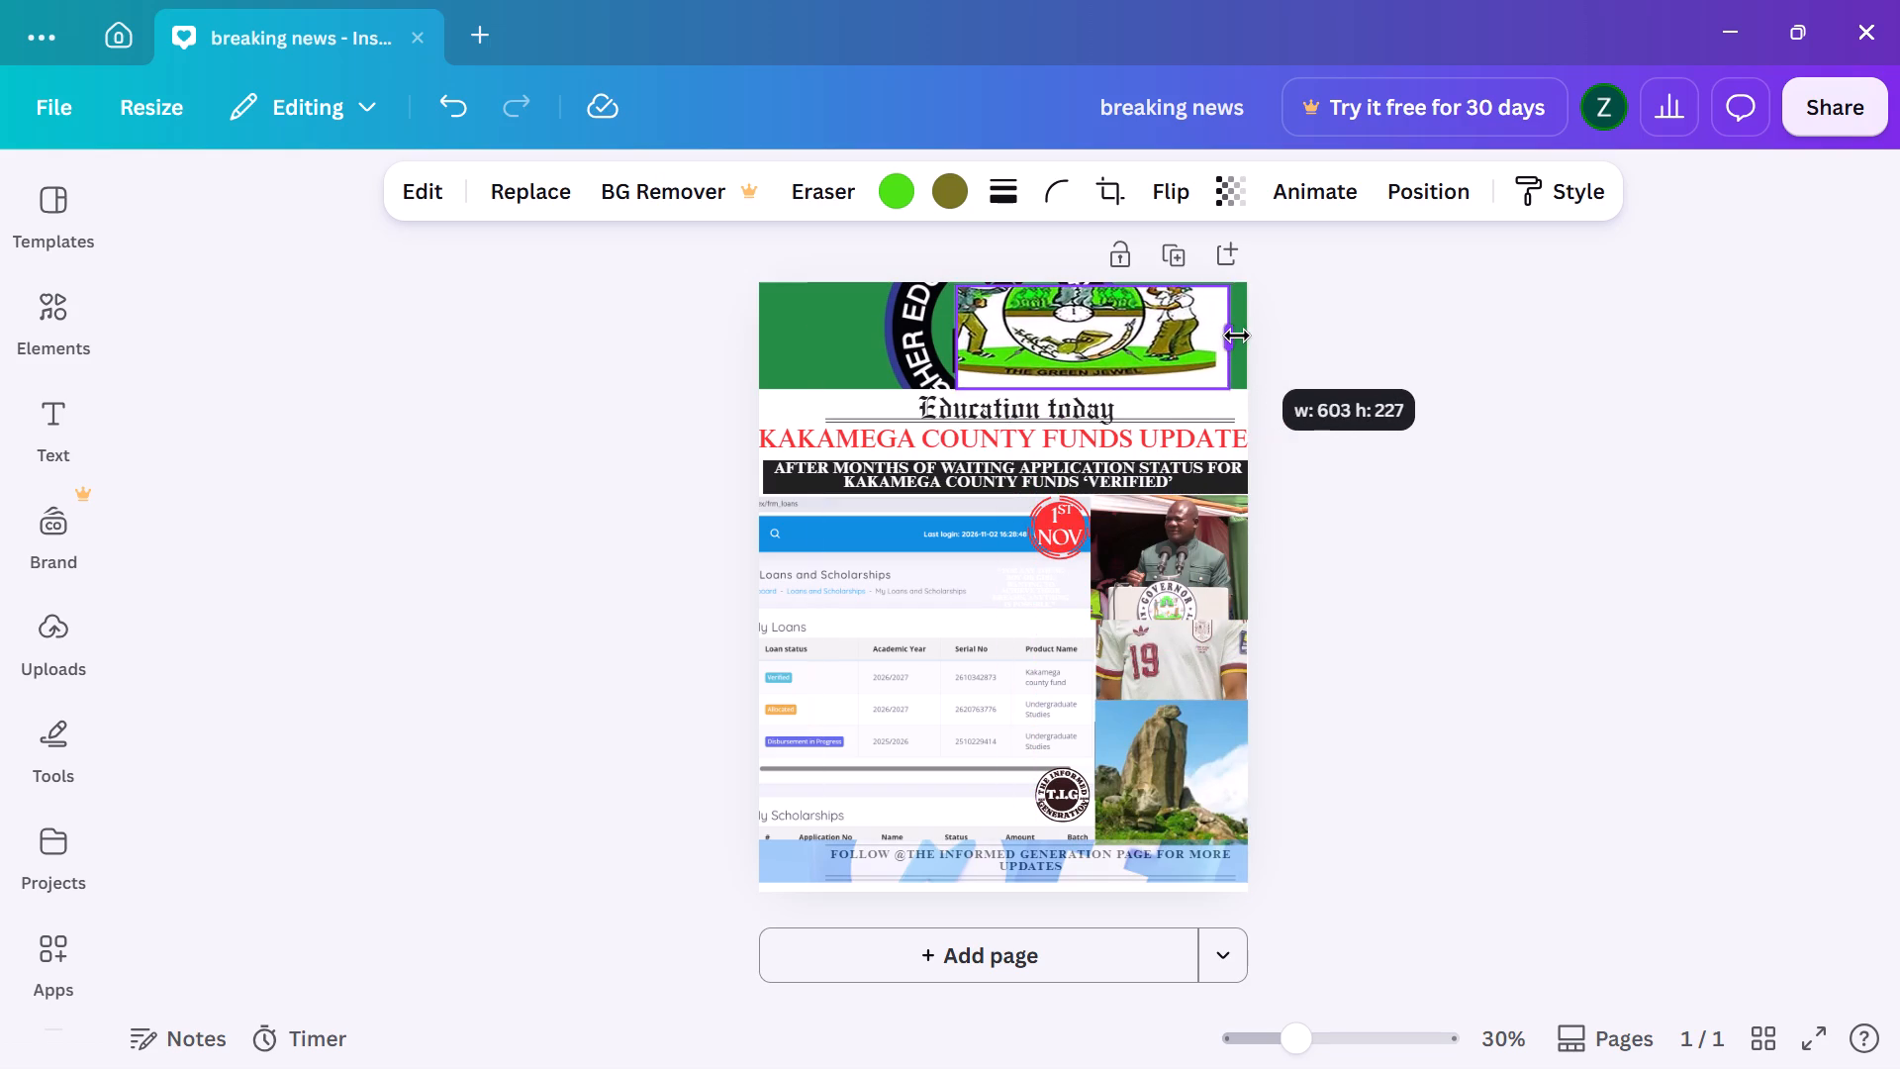
pyautogui.moveTo(1237, 336); pyautogui.dragTo(1247, 336)
pyautogui.moveTo(958, 334); pyautogui.dragTo(759, 335)
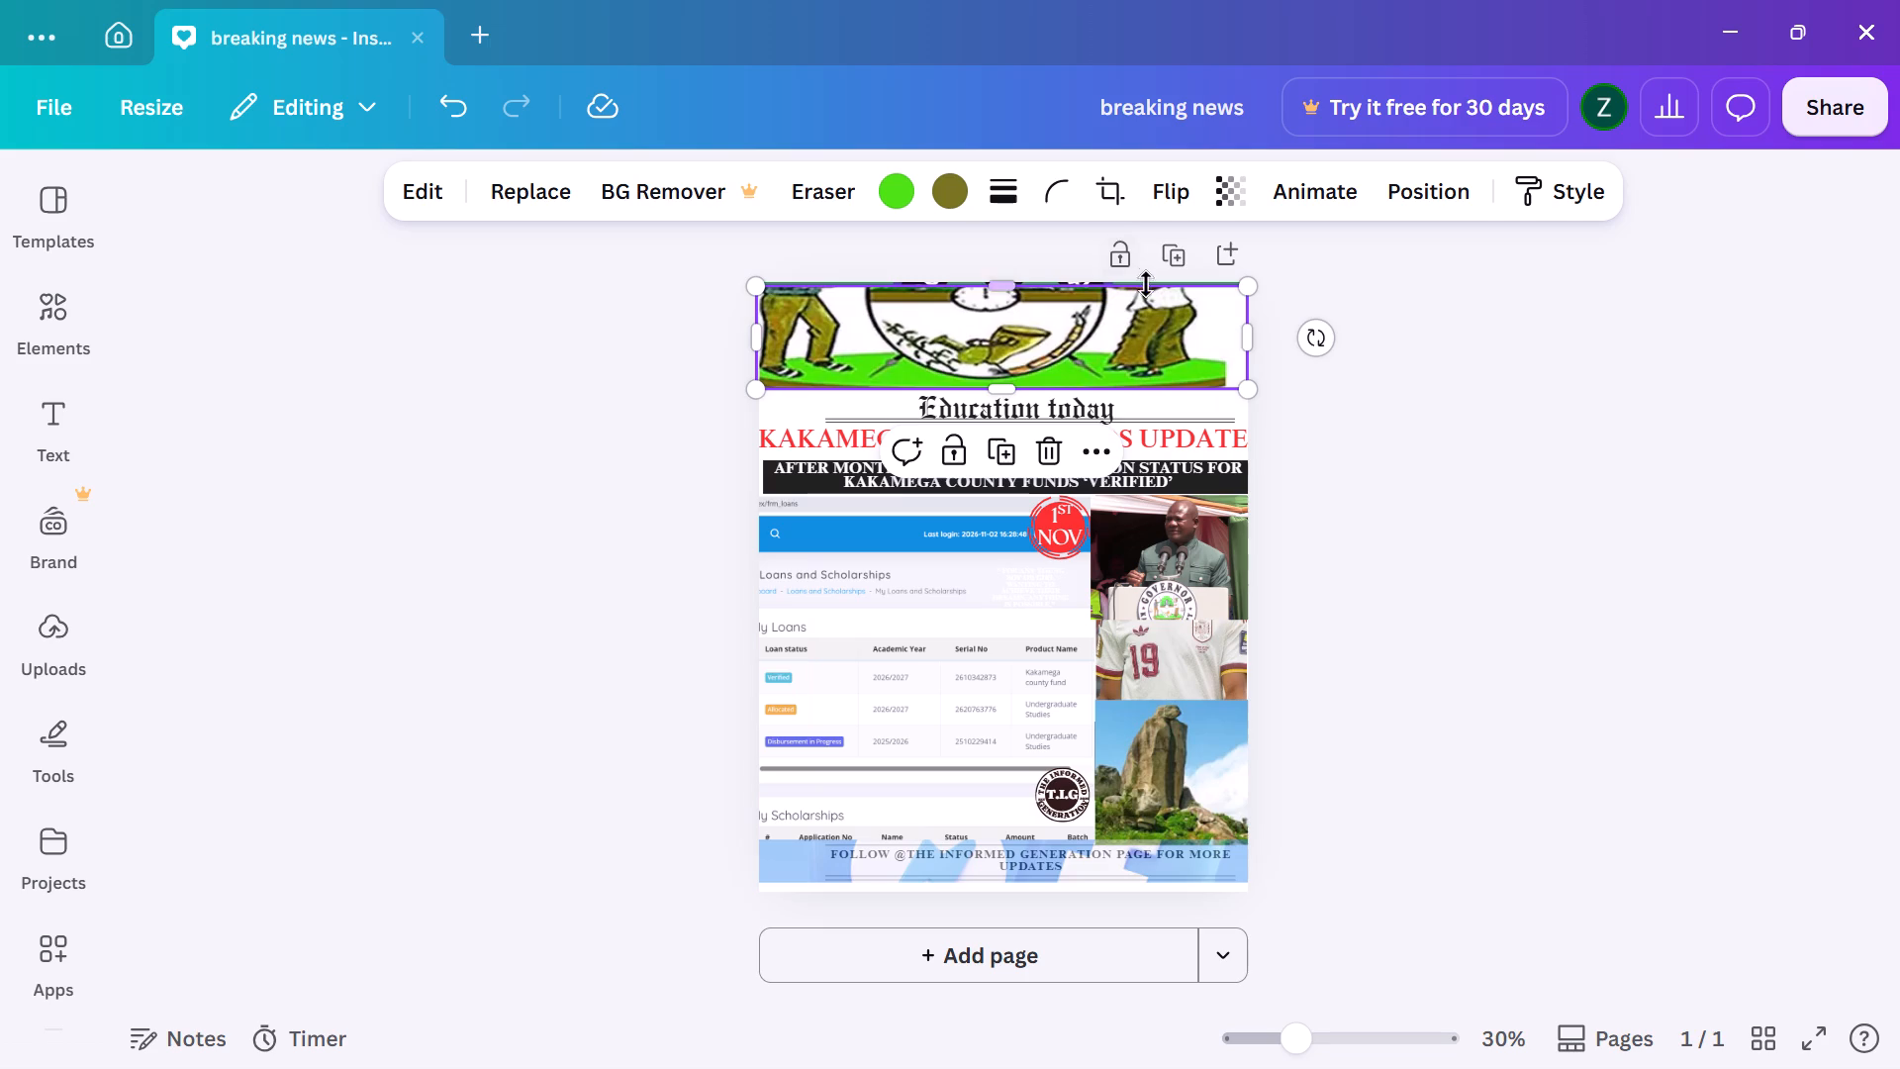
# Shift the crest image down within its crop frame so its upper part shows in the header.
pyautogui.doubleClick(1124, 332)
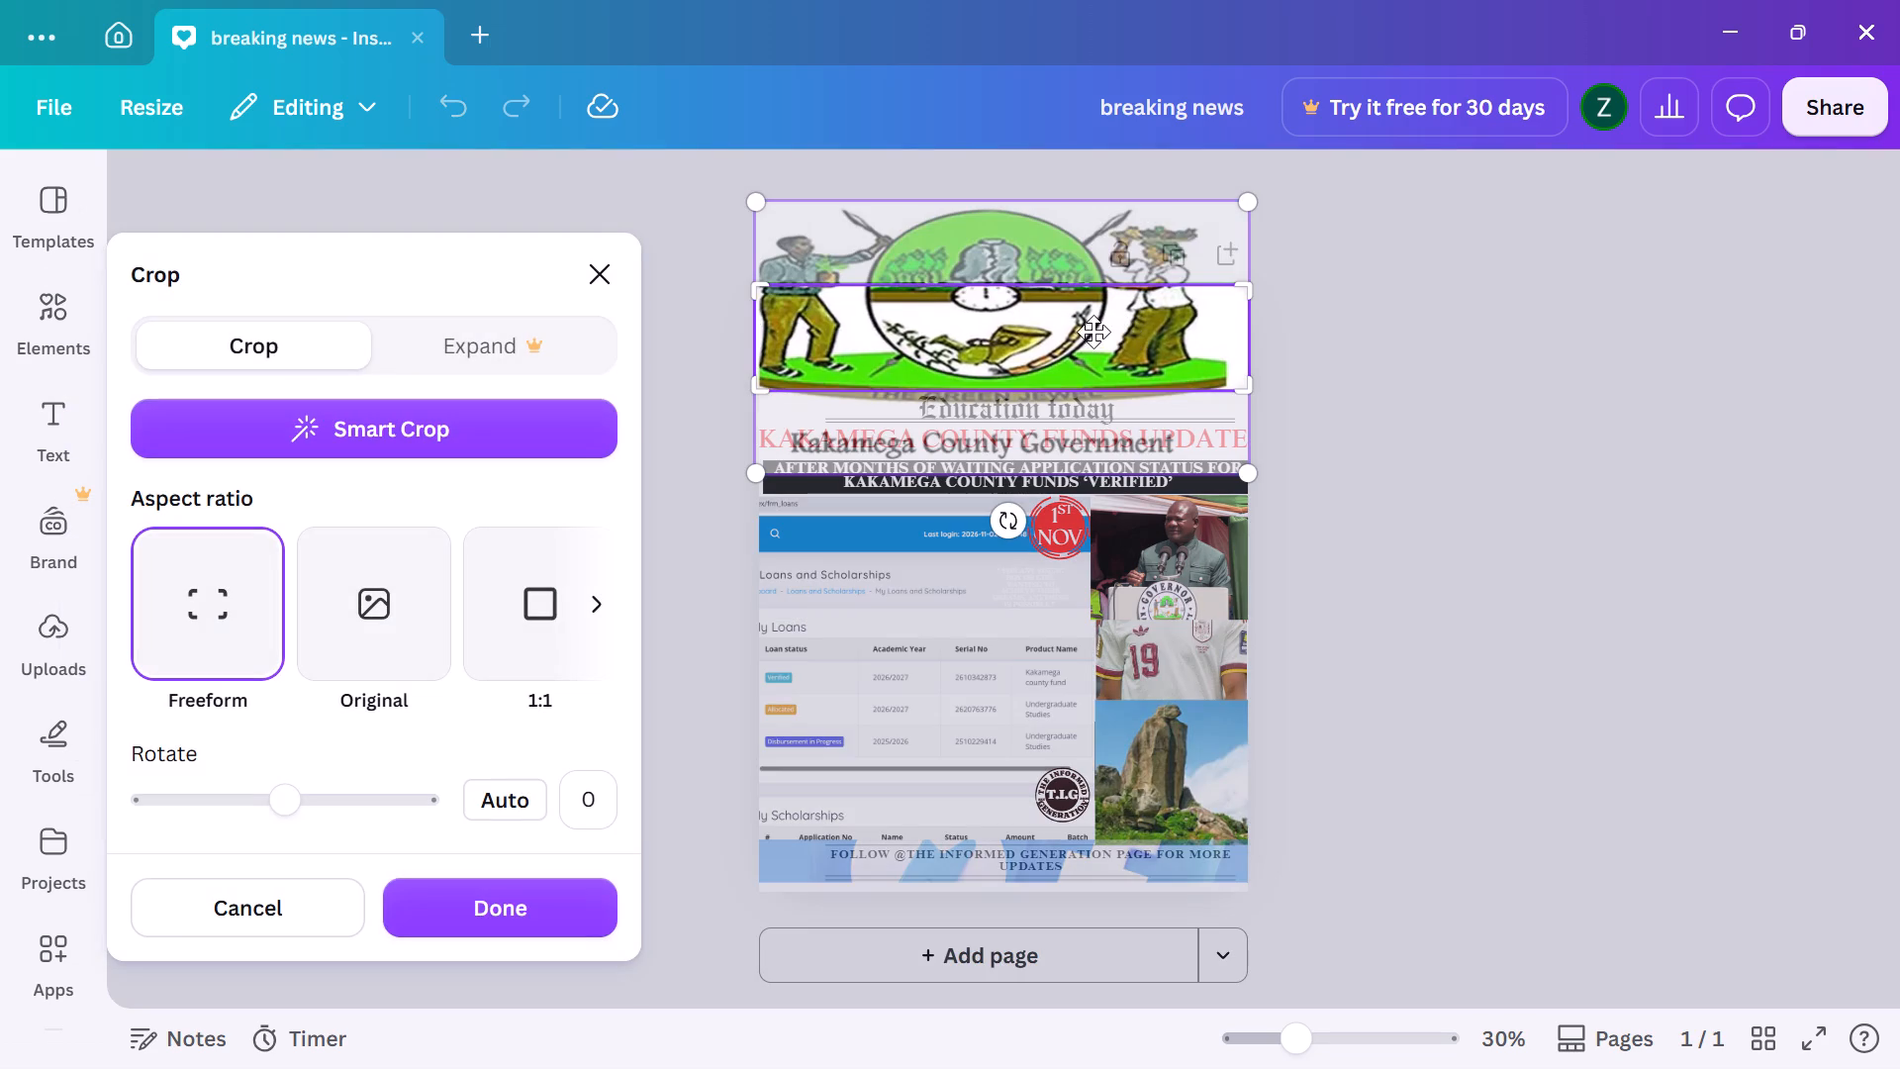
pyautogui.moveTo(1093, 332); pyautogui.dragTo(1093, 399)
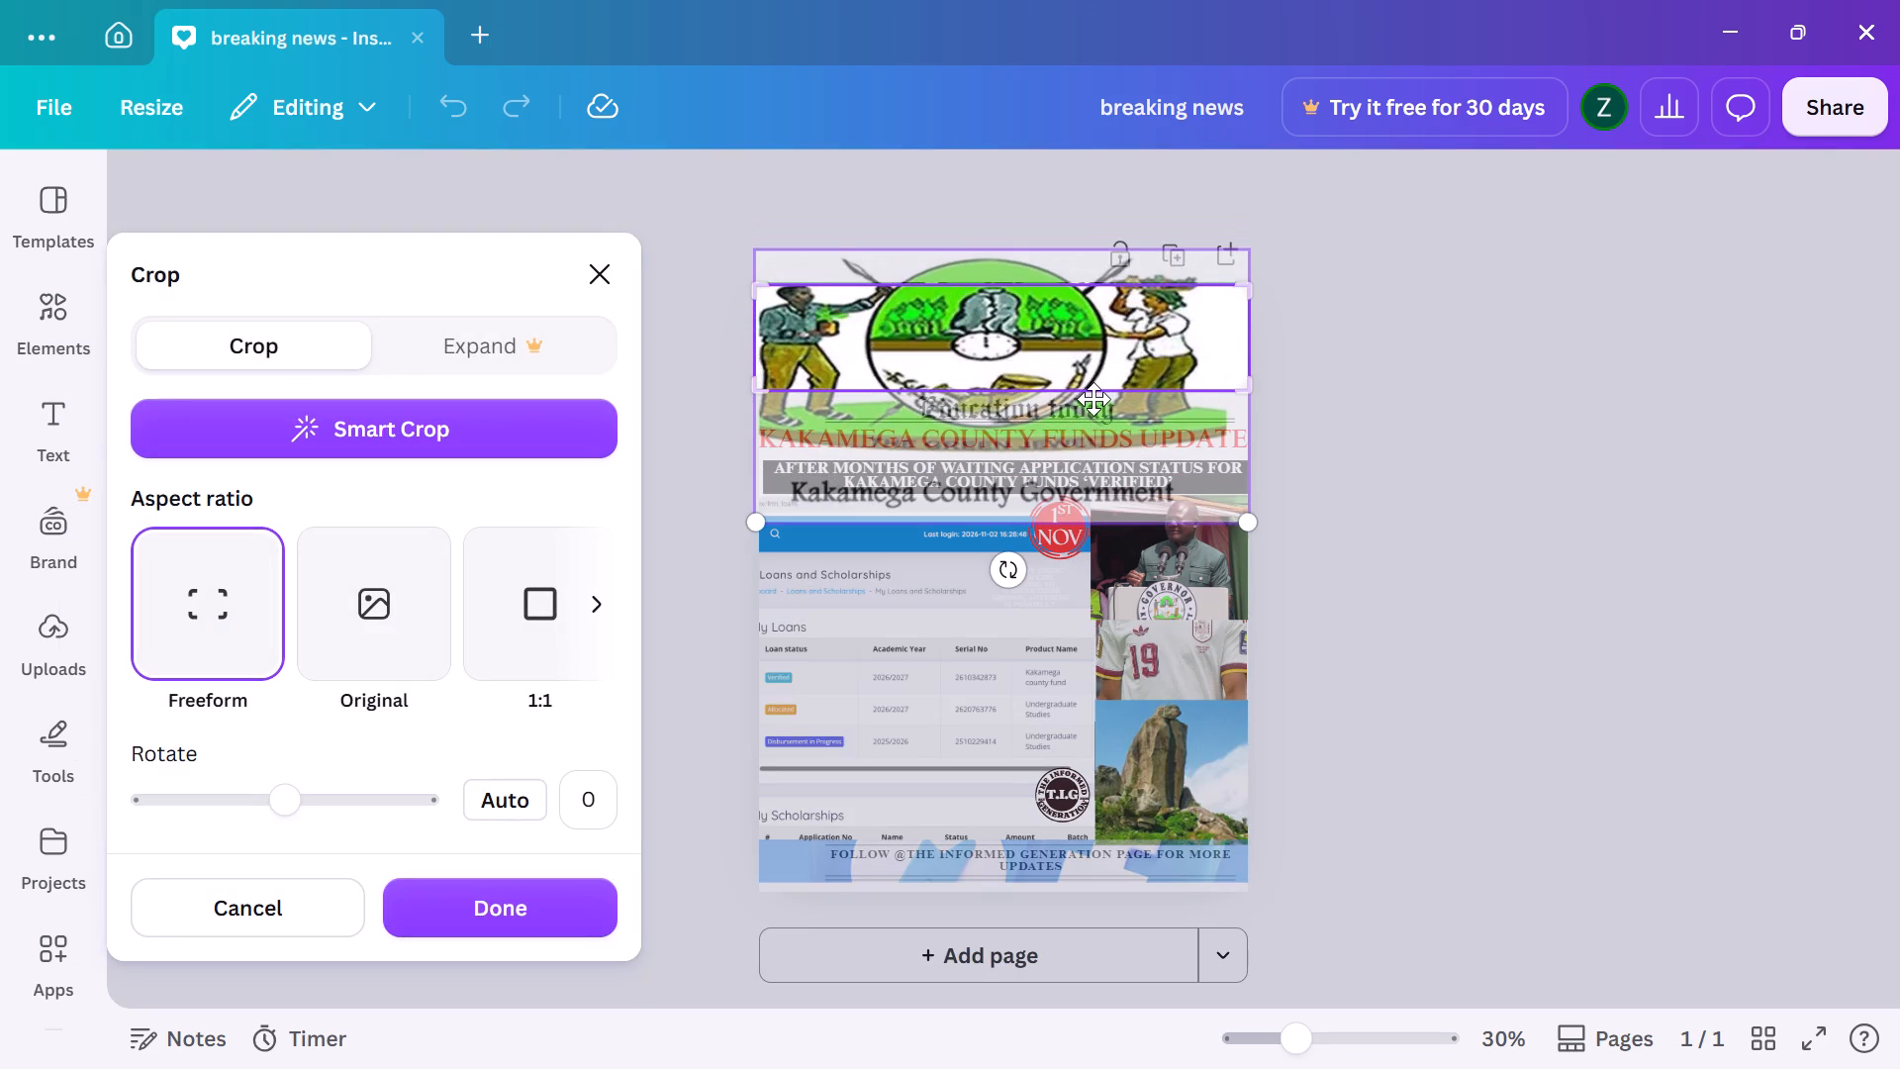
pyautogui.click(1400, 340)
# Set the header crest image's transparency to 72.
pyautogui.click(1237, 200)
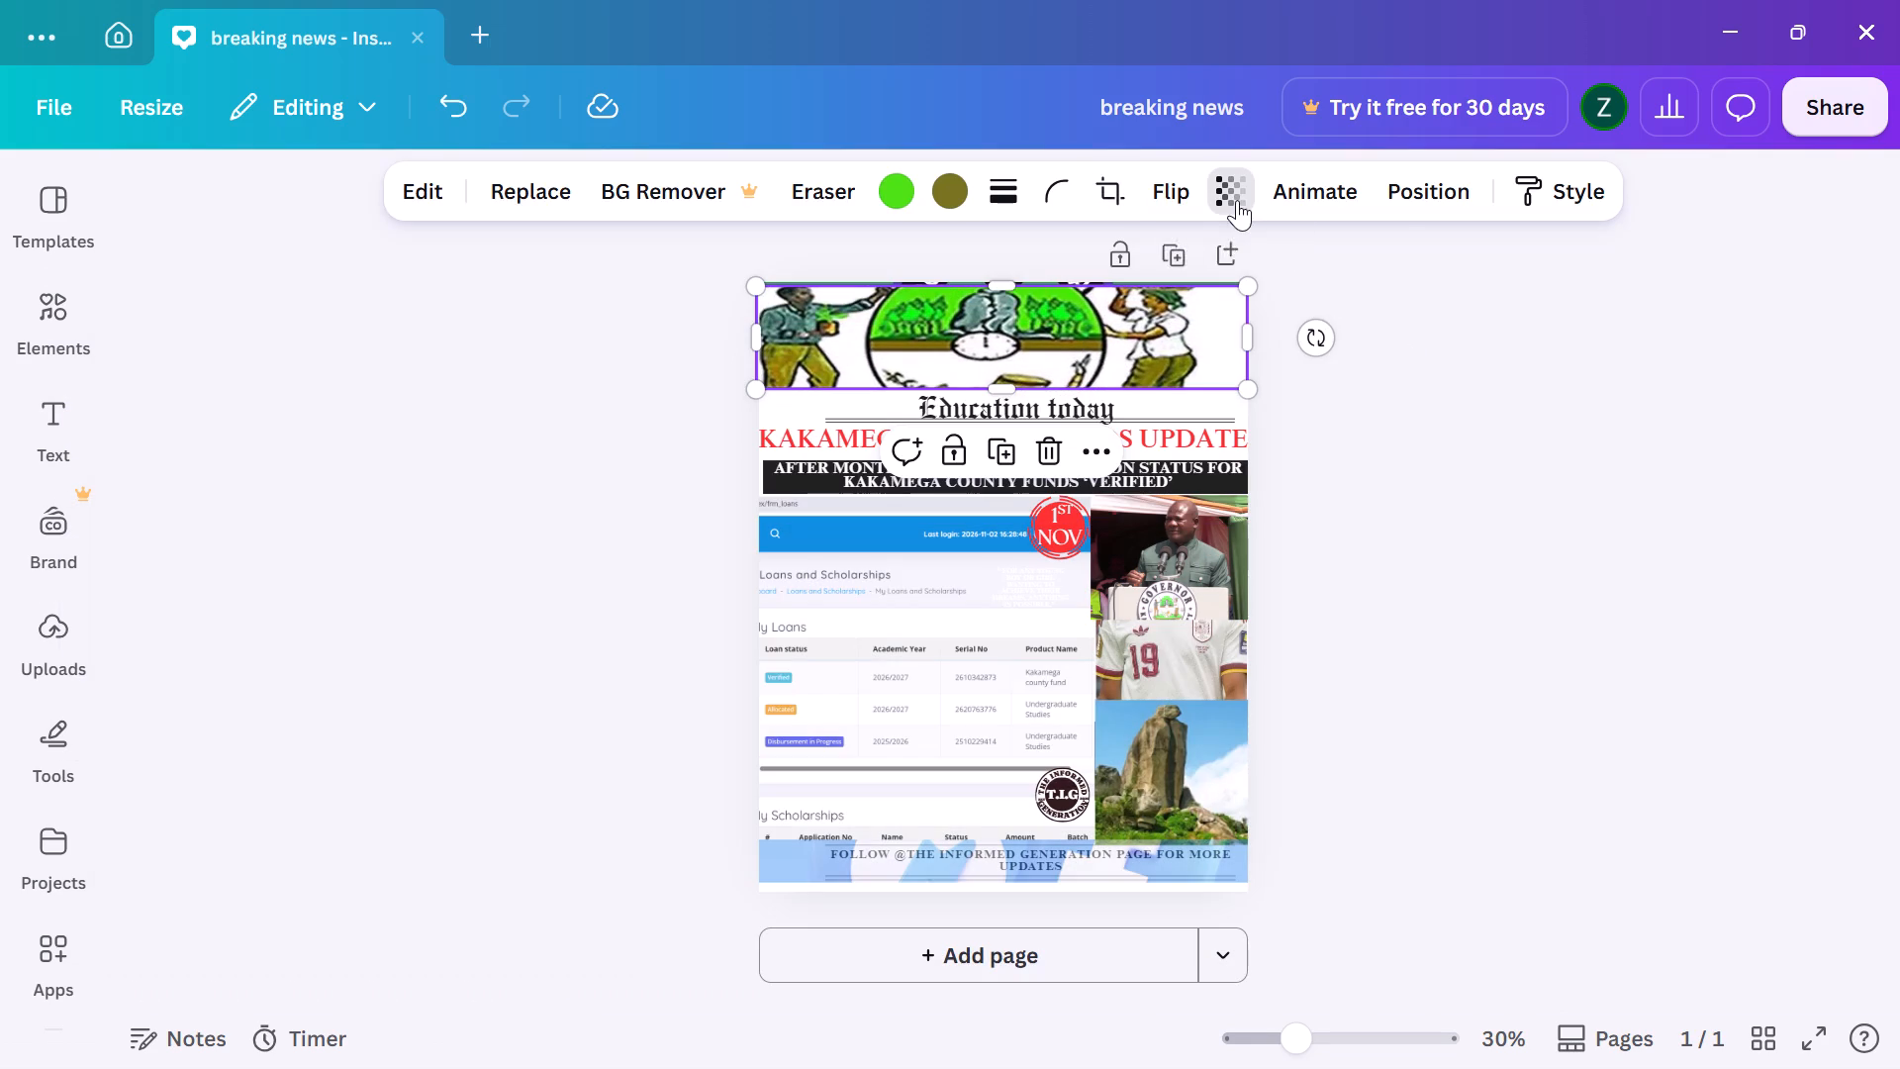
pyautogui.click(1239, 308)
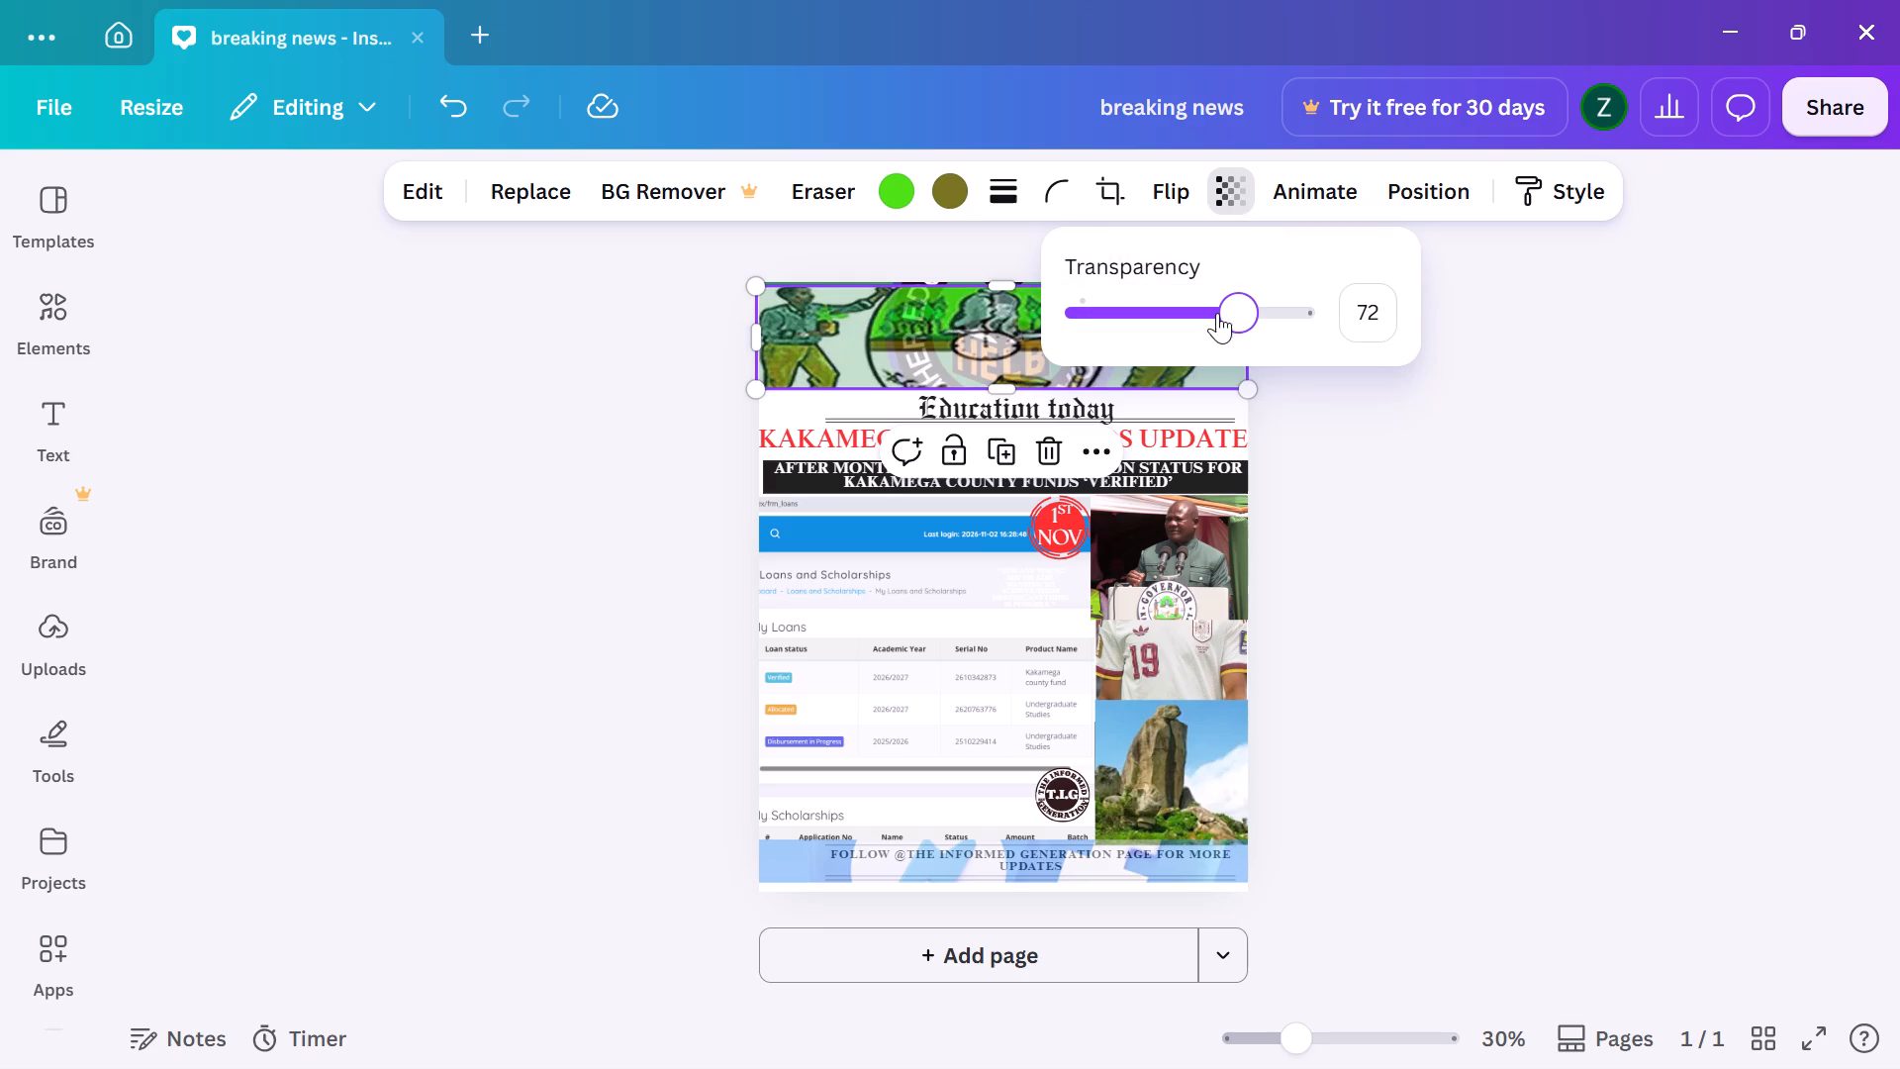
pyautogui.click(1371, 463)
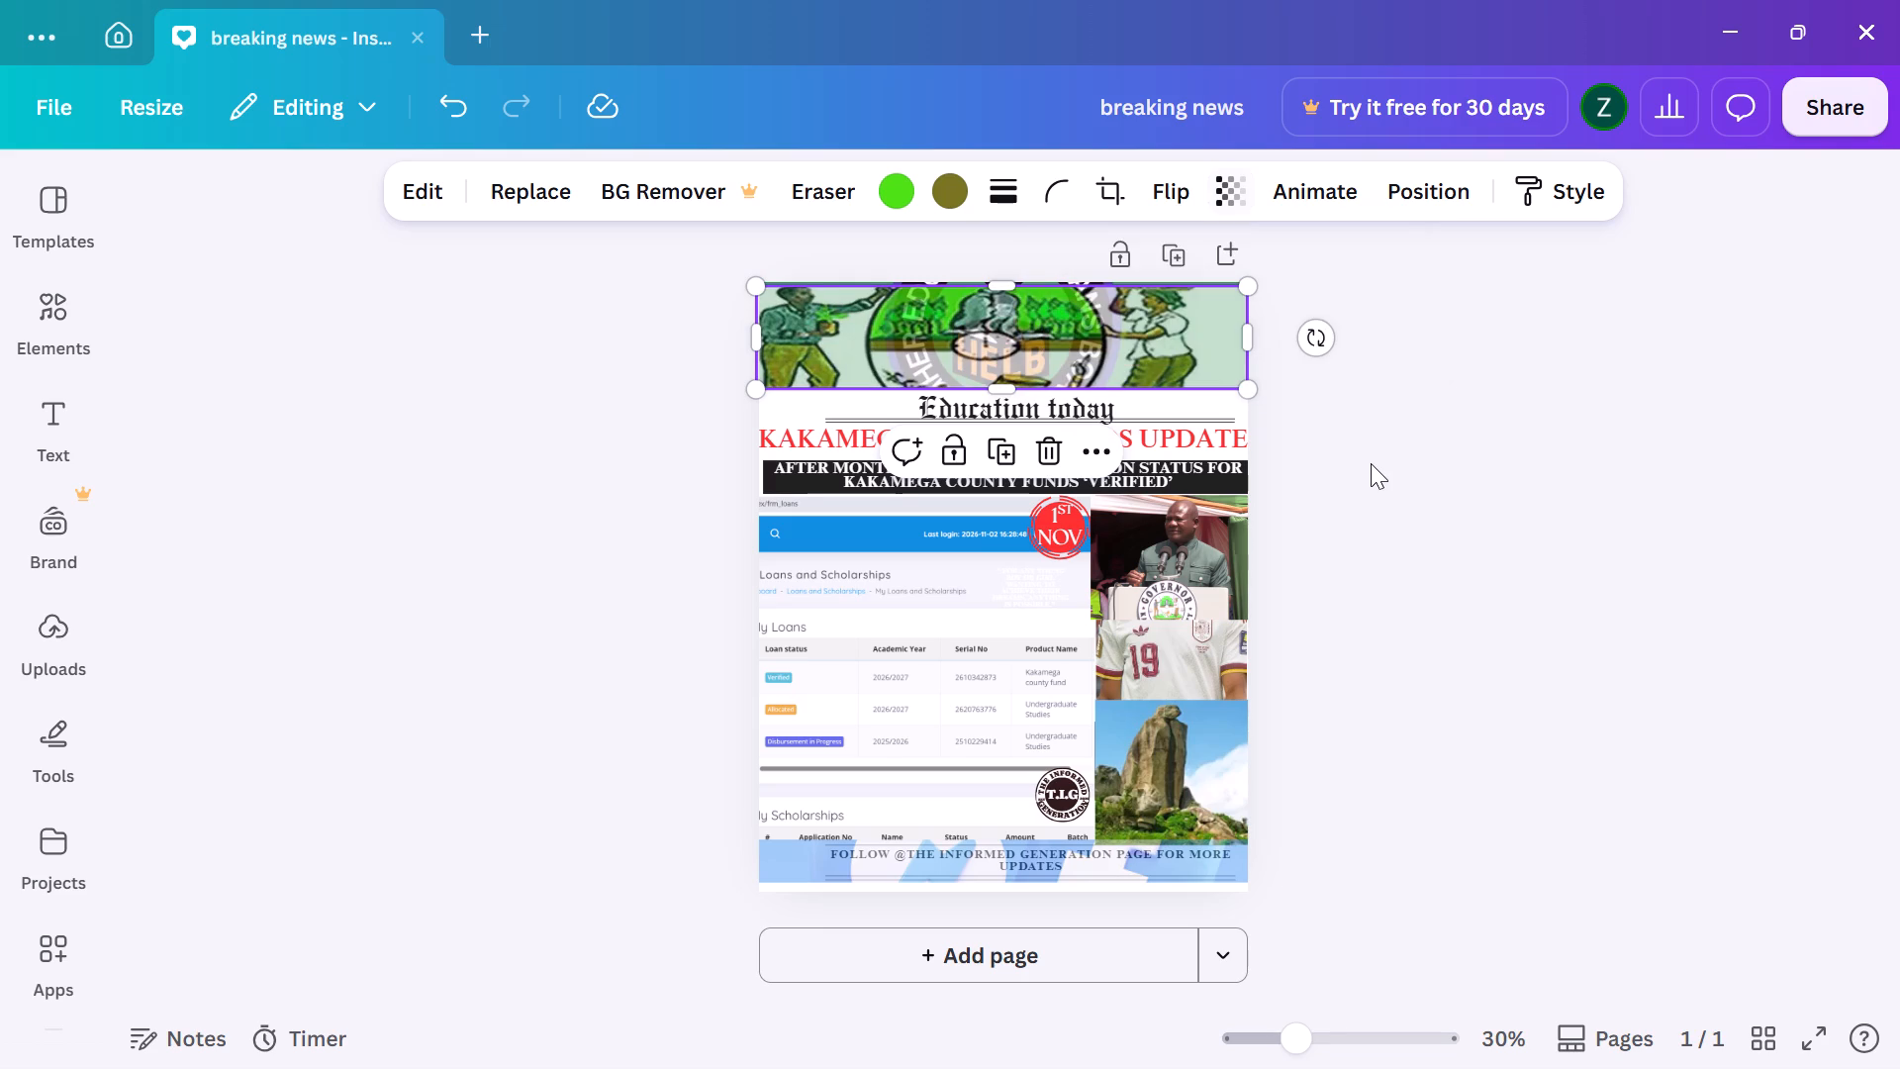
# Set the header crest image's transparency to 41 so it blends with the HELB logo behind it.
pyautogui.click(1161, 342)
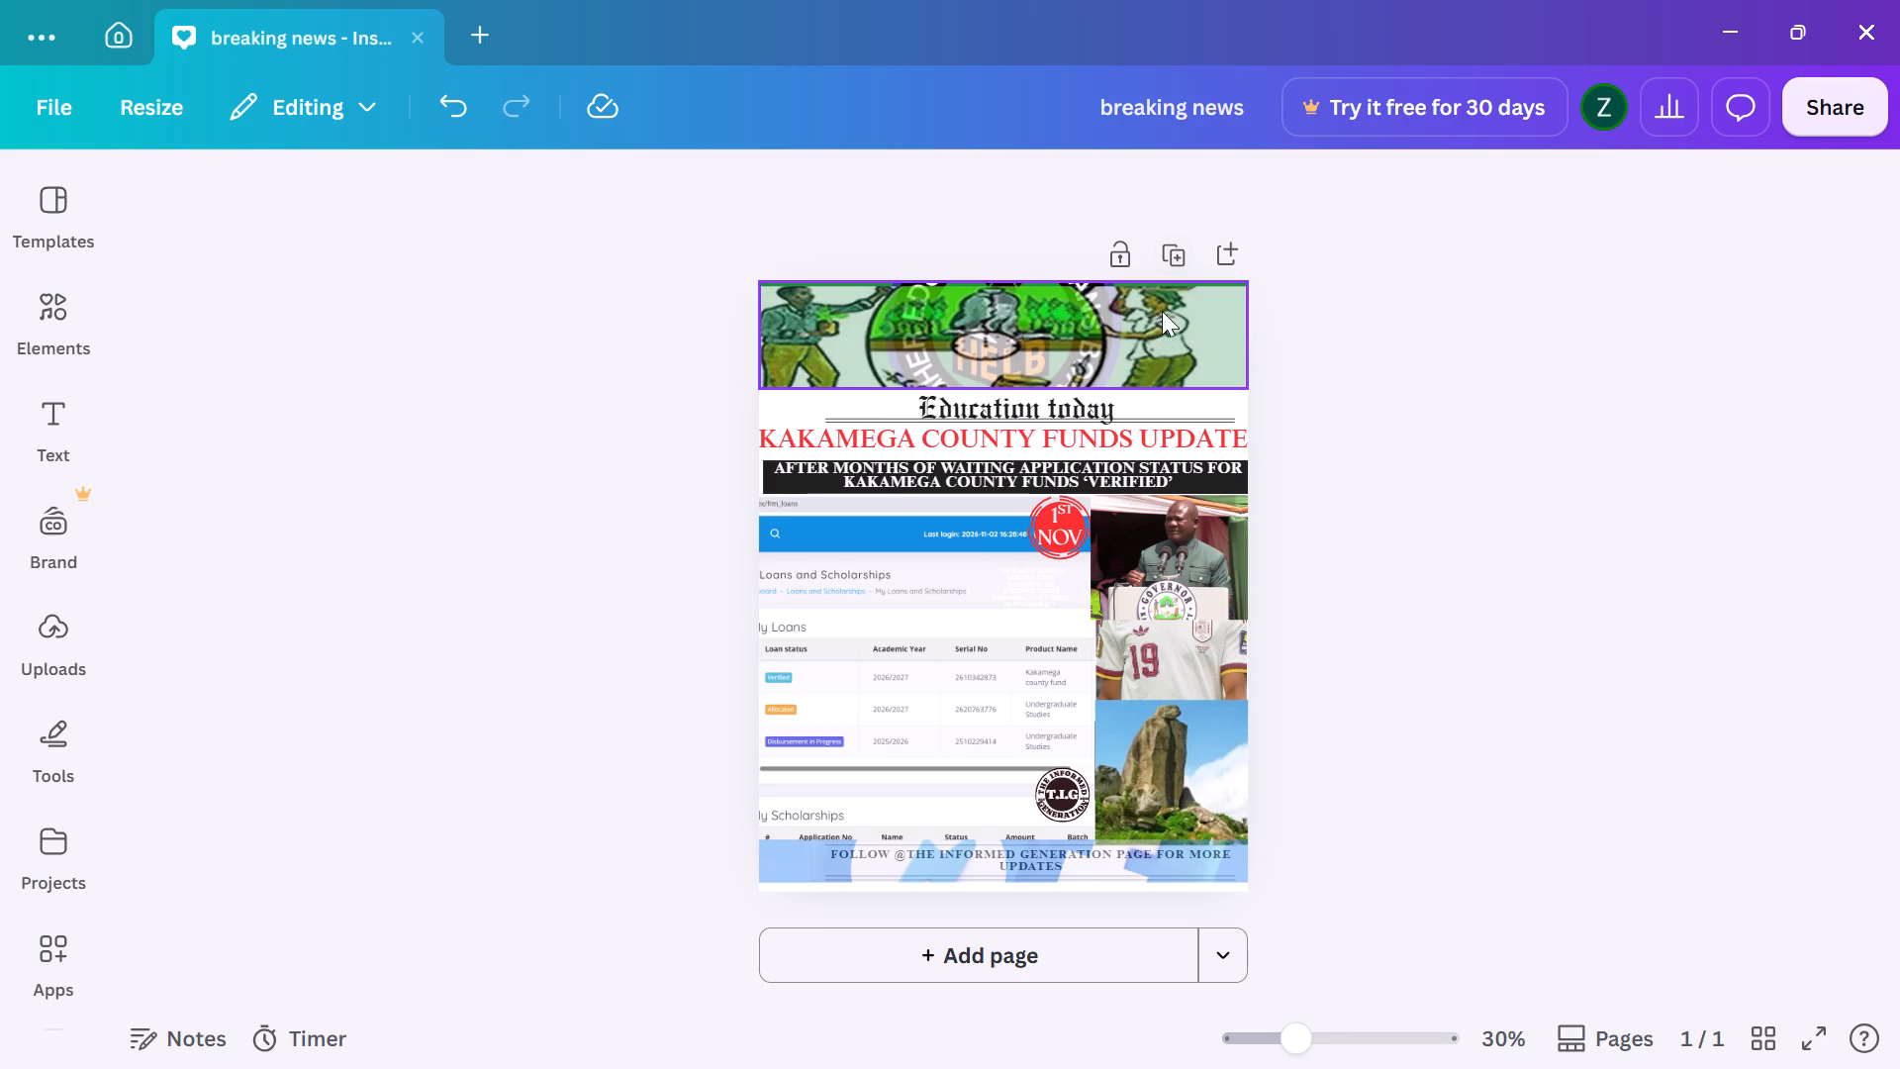
pyautogui.click(1155, 339)
pyautogui.click(1226, 198)
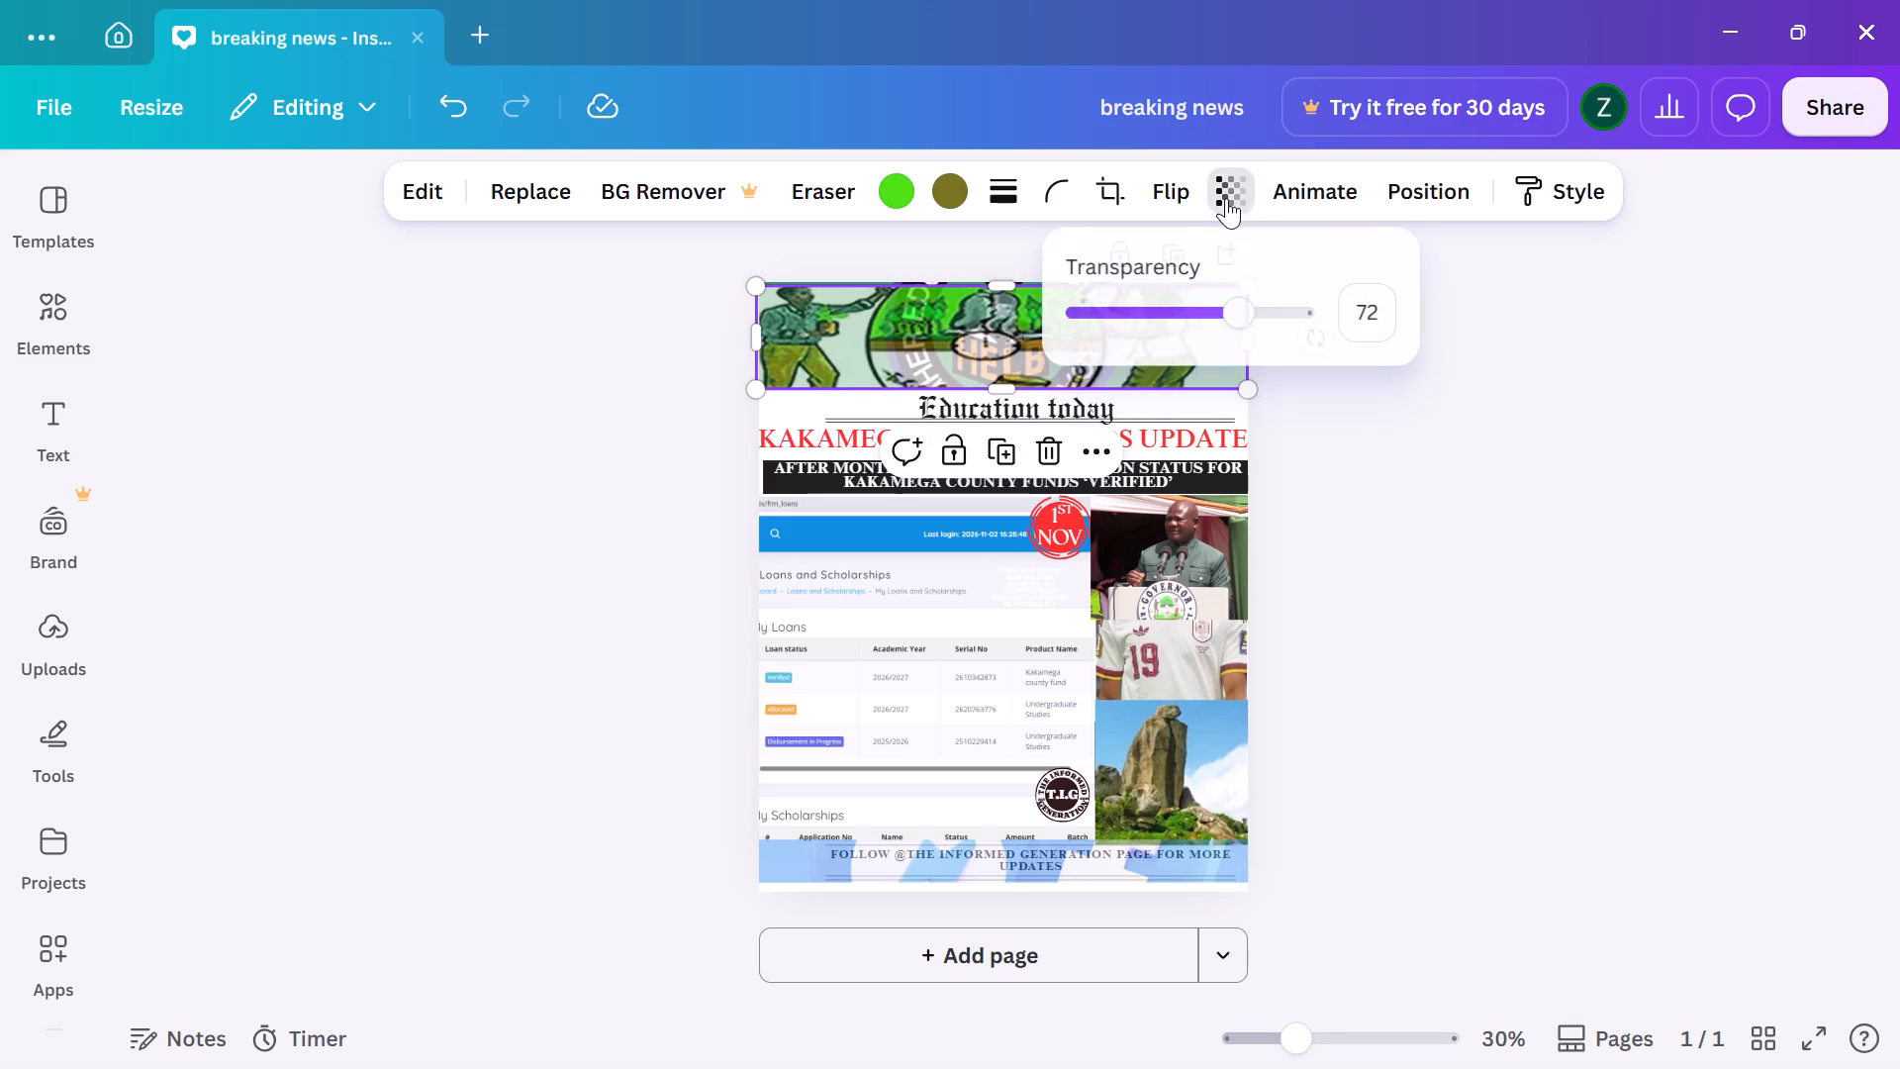
pyautogui.click(1170, 297)
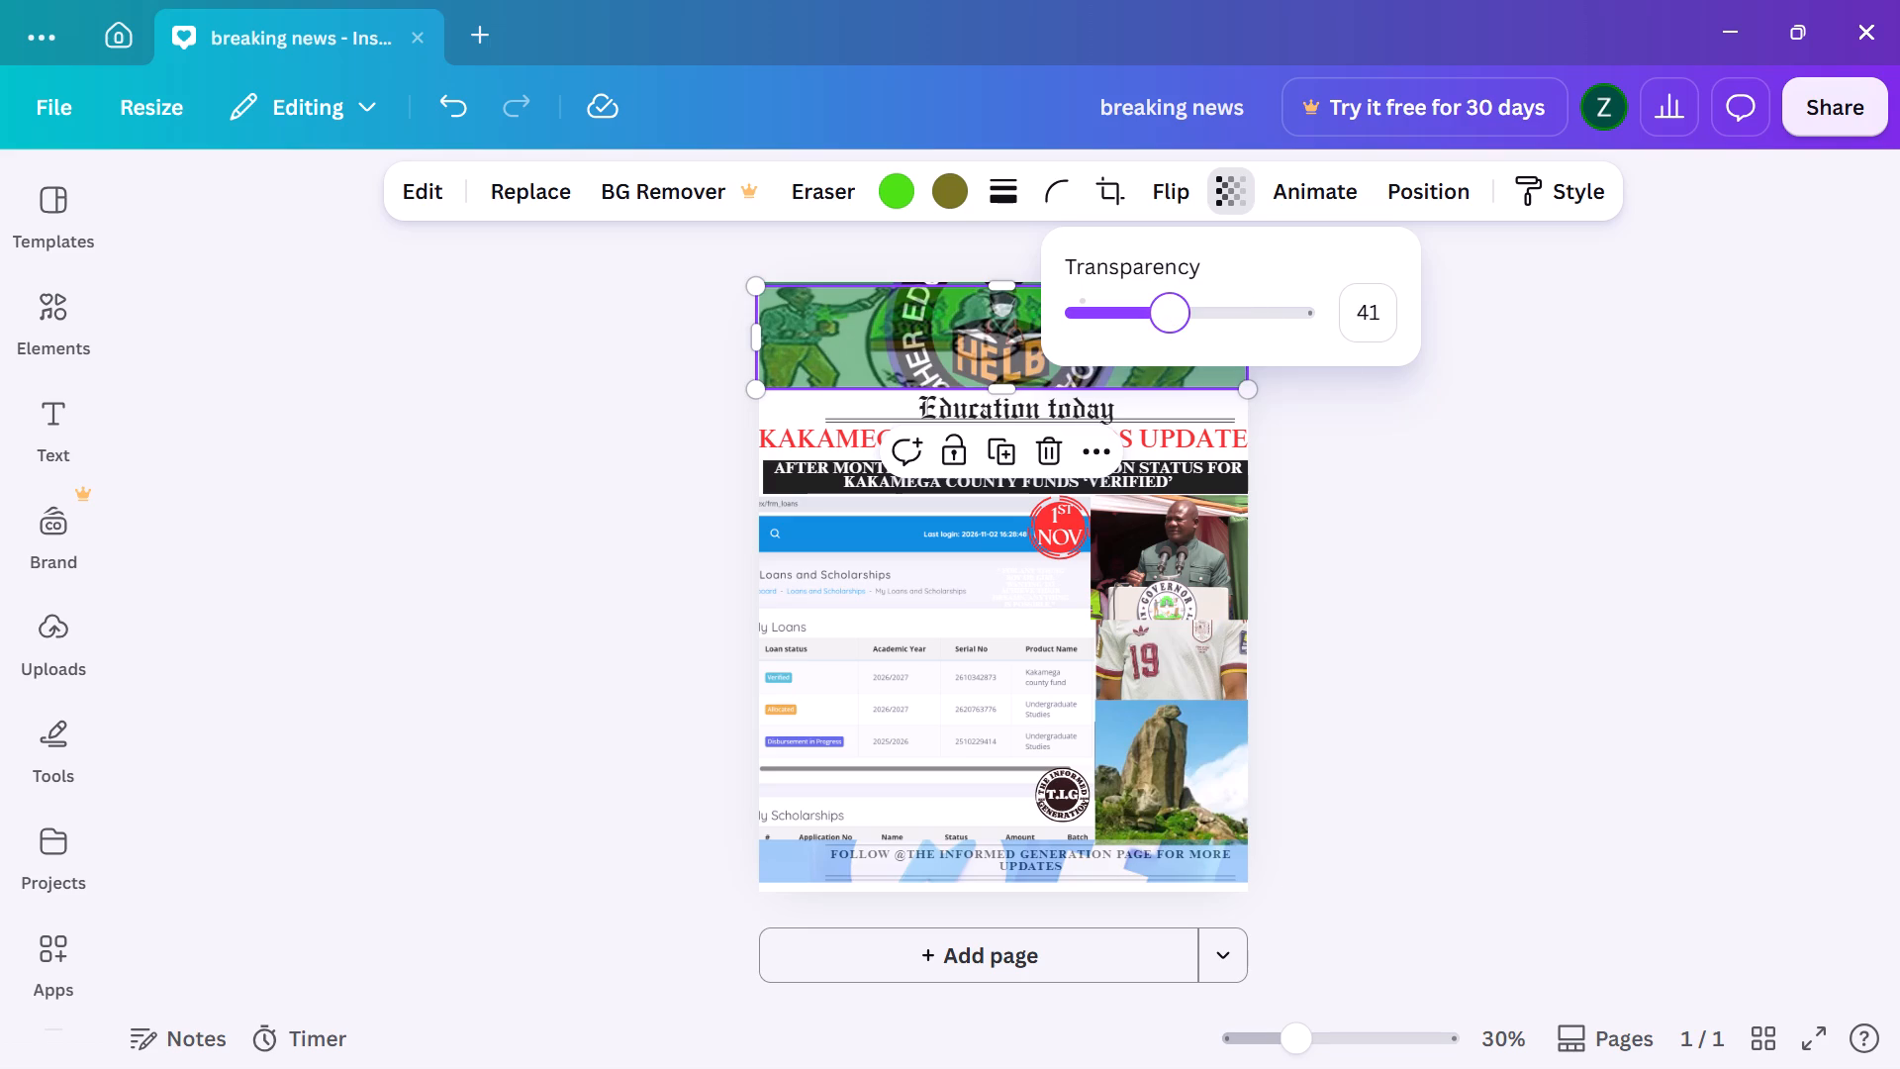
# Raise the header crest image's transparency value slightly so the crest covers more of the HELB logo.
pyautogui.click(1415, 445)
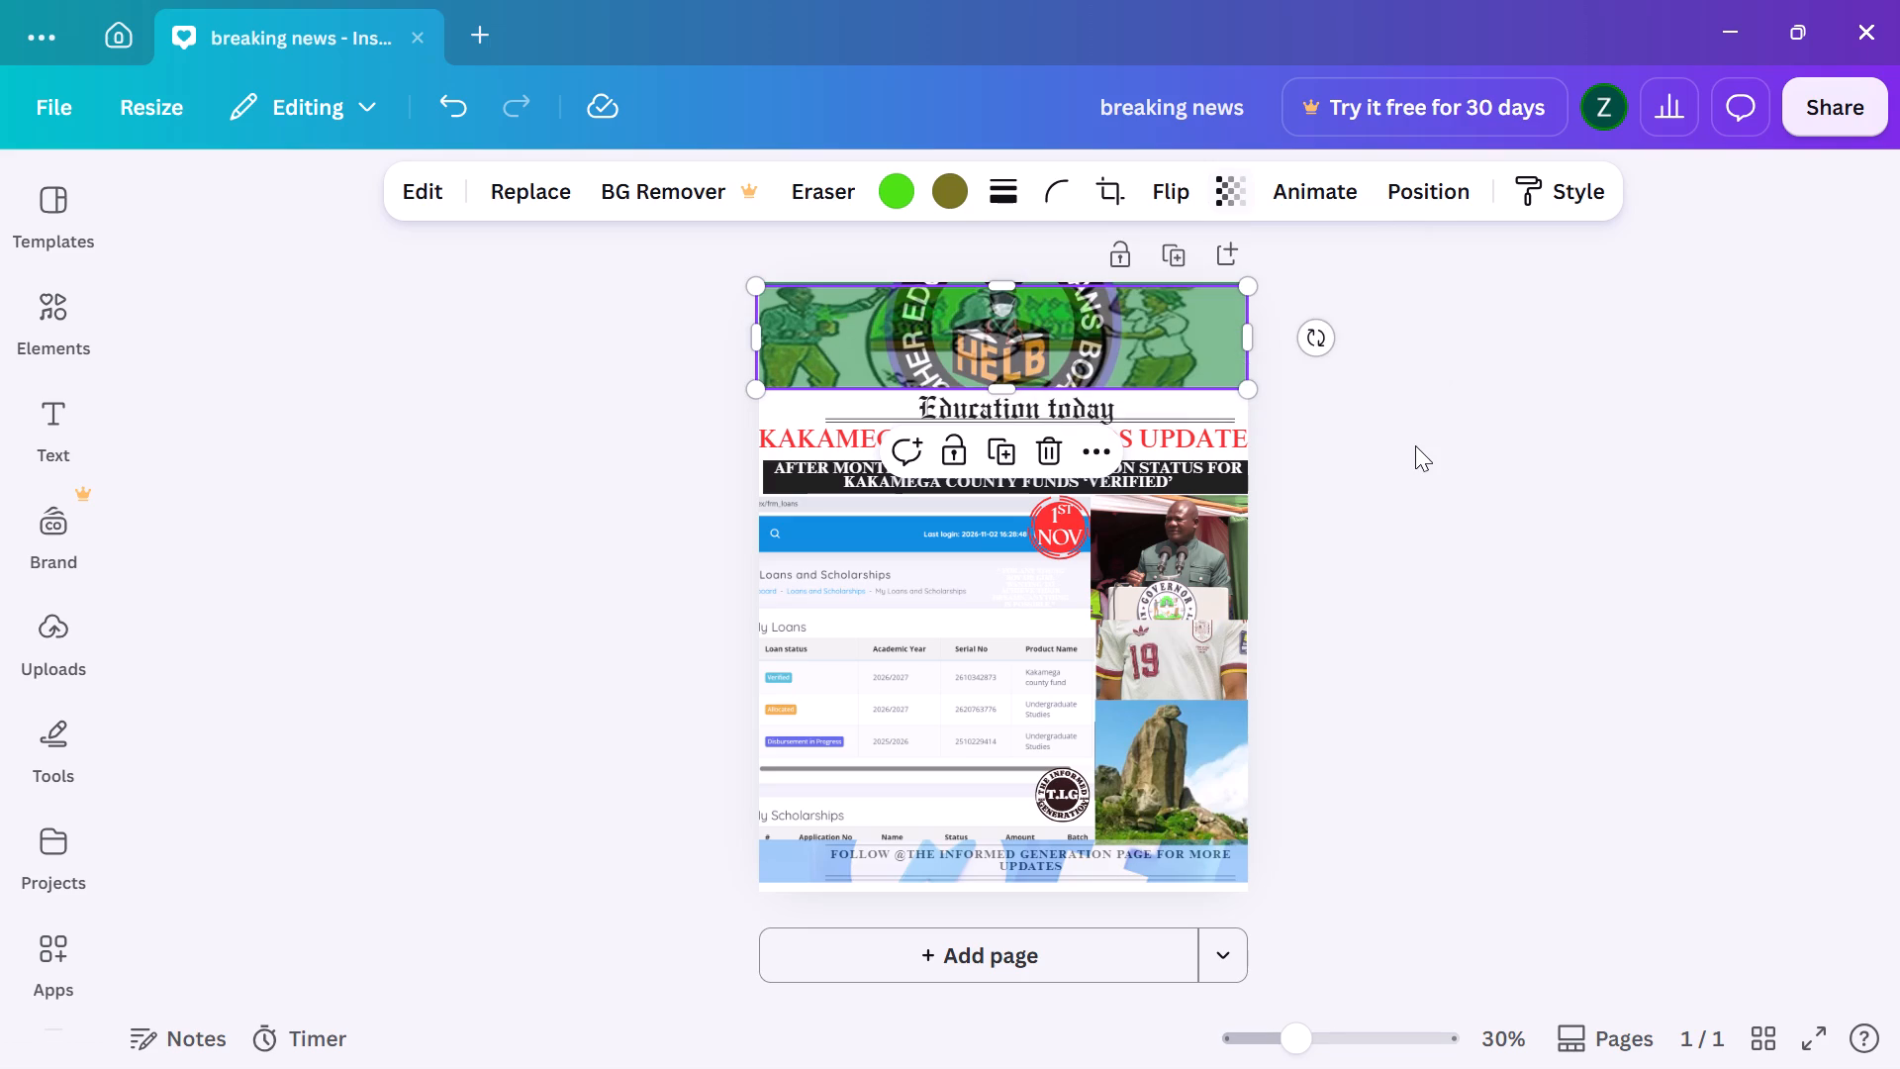
pyautogui.click(1222, 204)
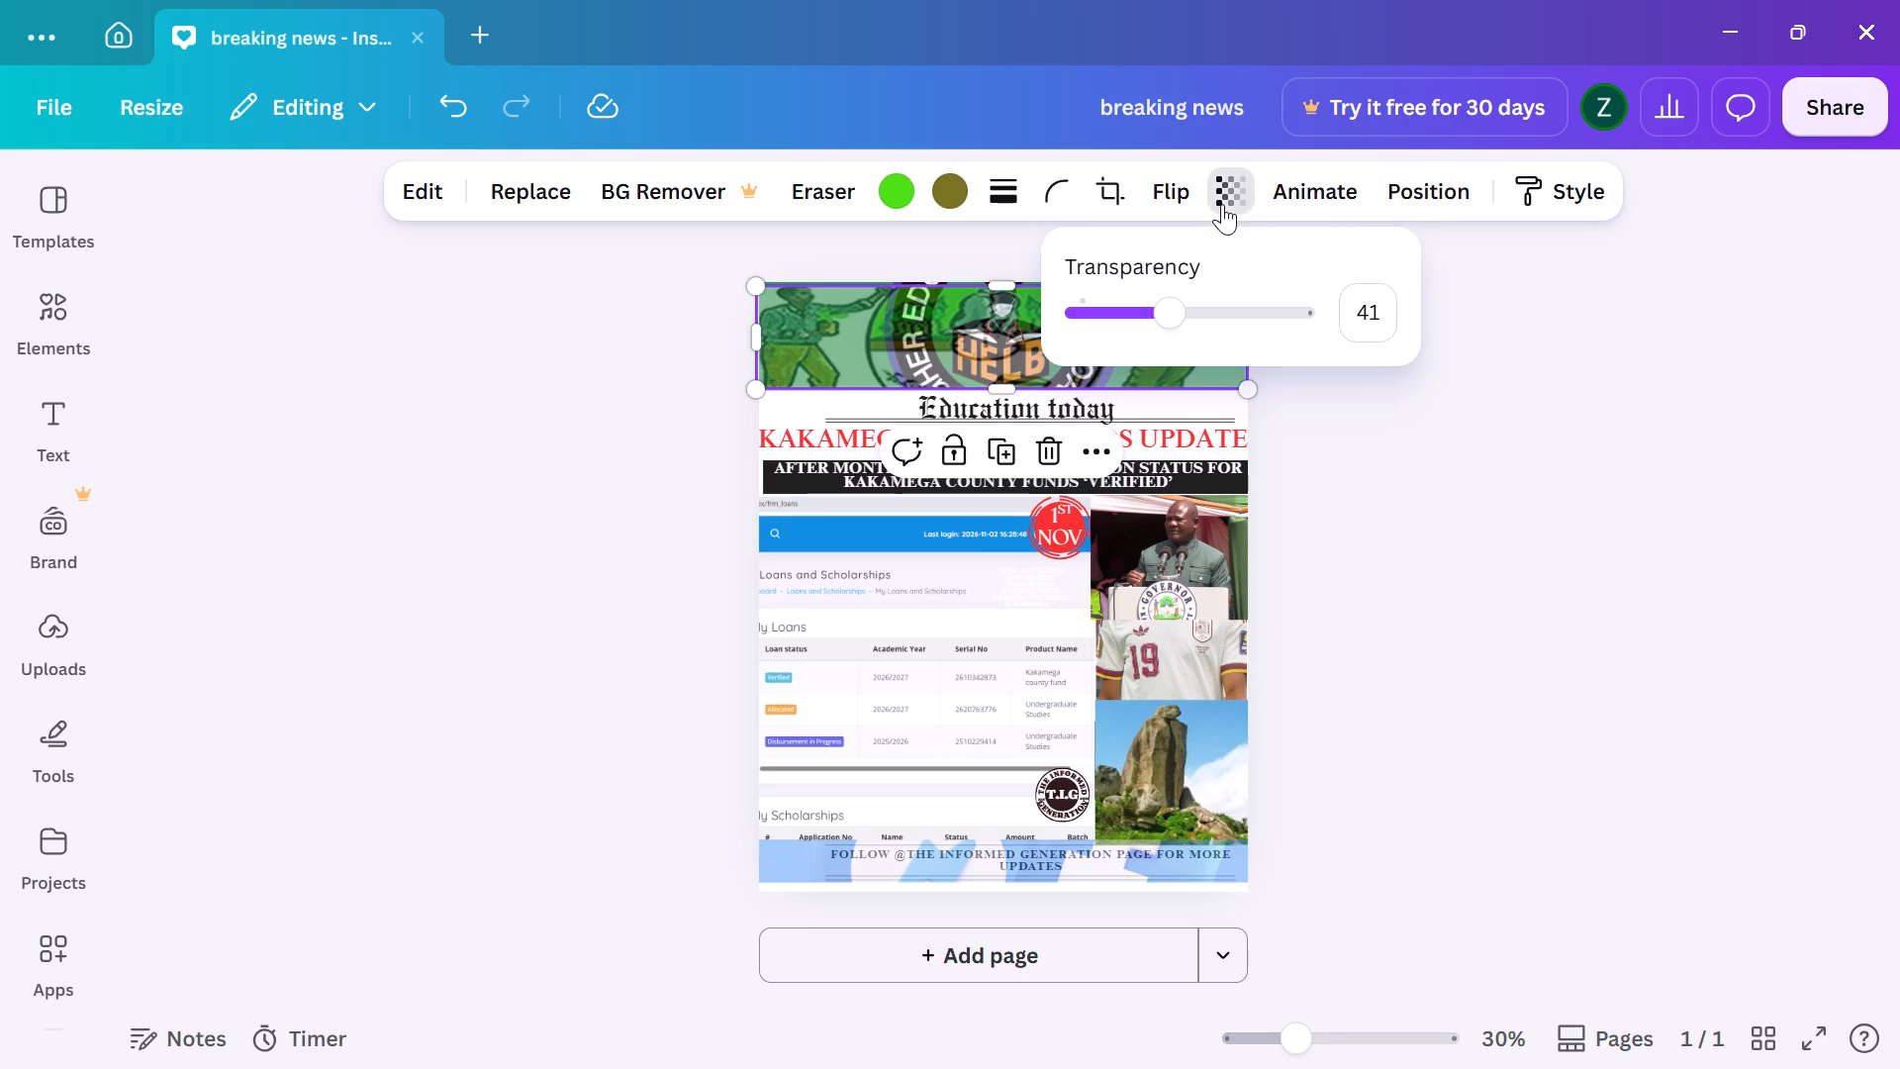
pyautogui.click(1203, 310)
pyautogui.click(1313, 448)
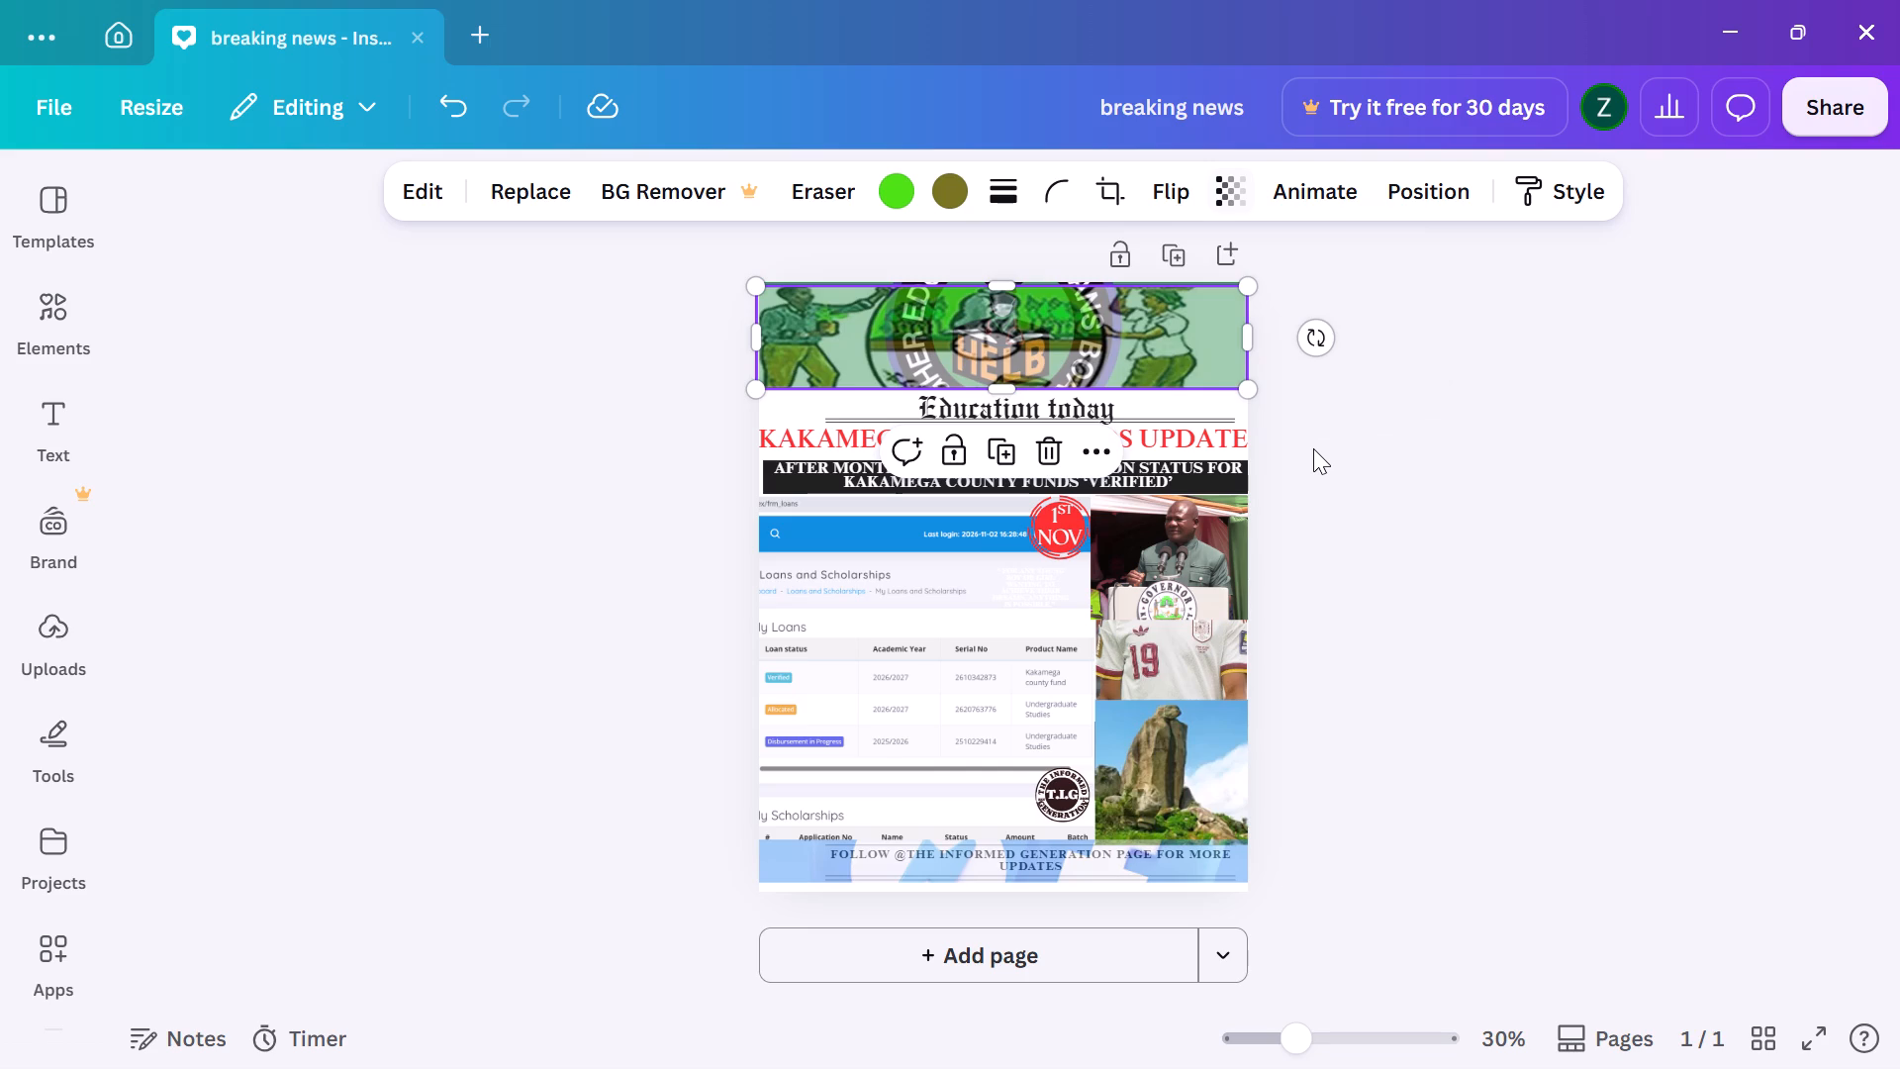
pyautogui.click(1354, 481)
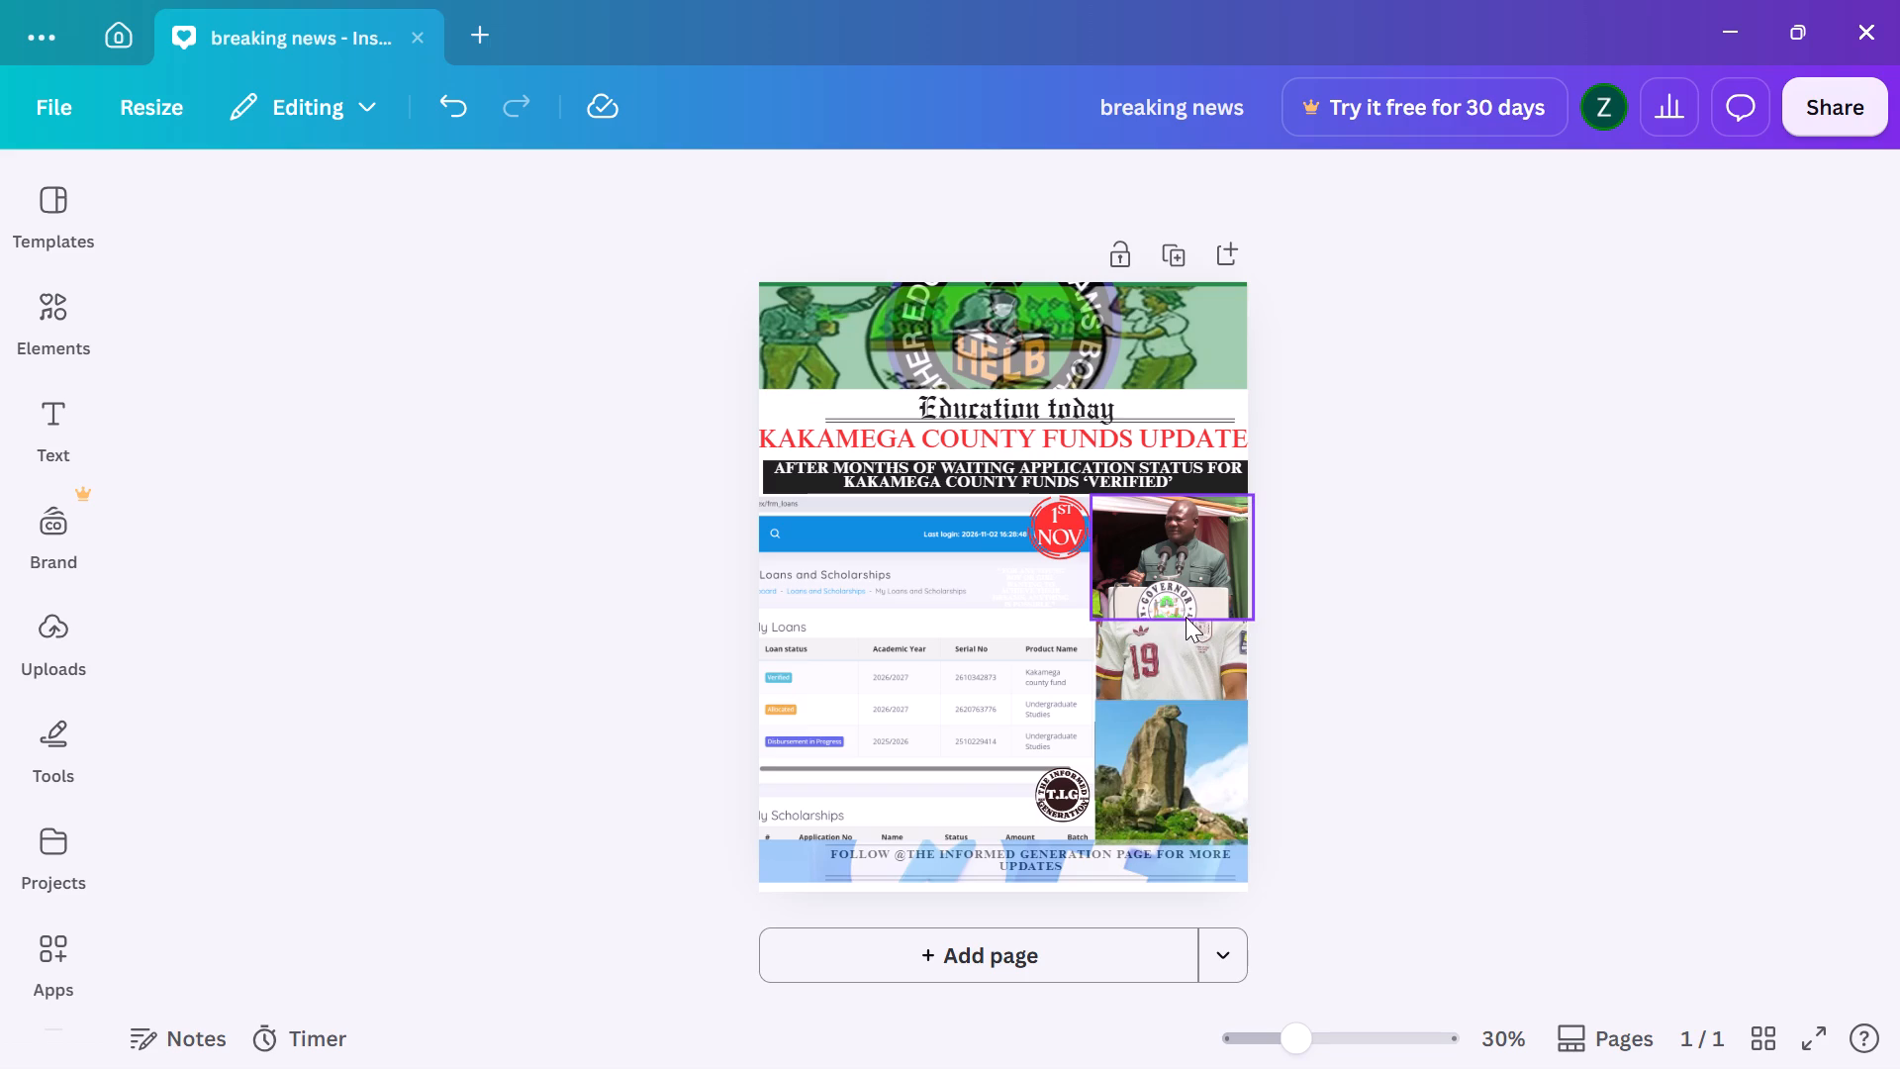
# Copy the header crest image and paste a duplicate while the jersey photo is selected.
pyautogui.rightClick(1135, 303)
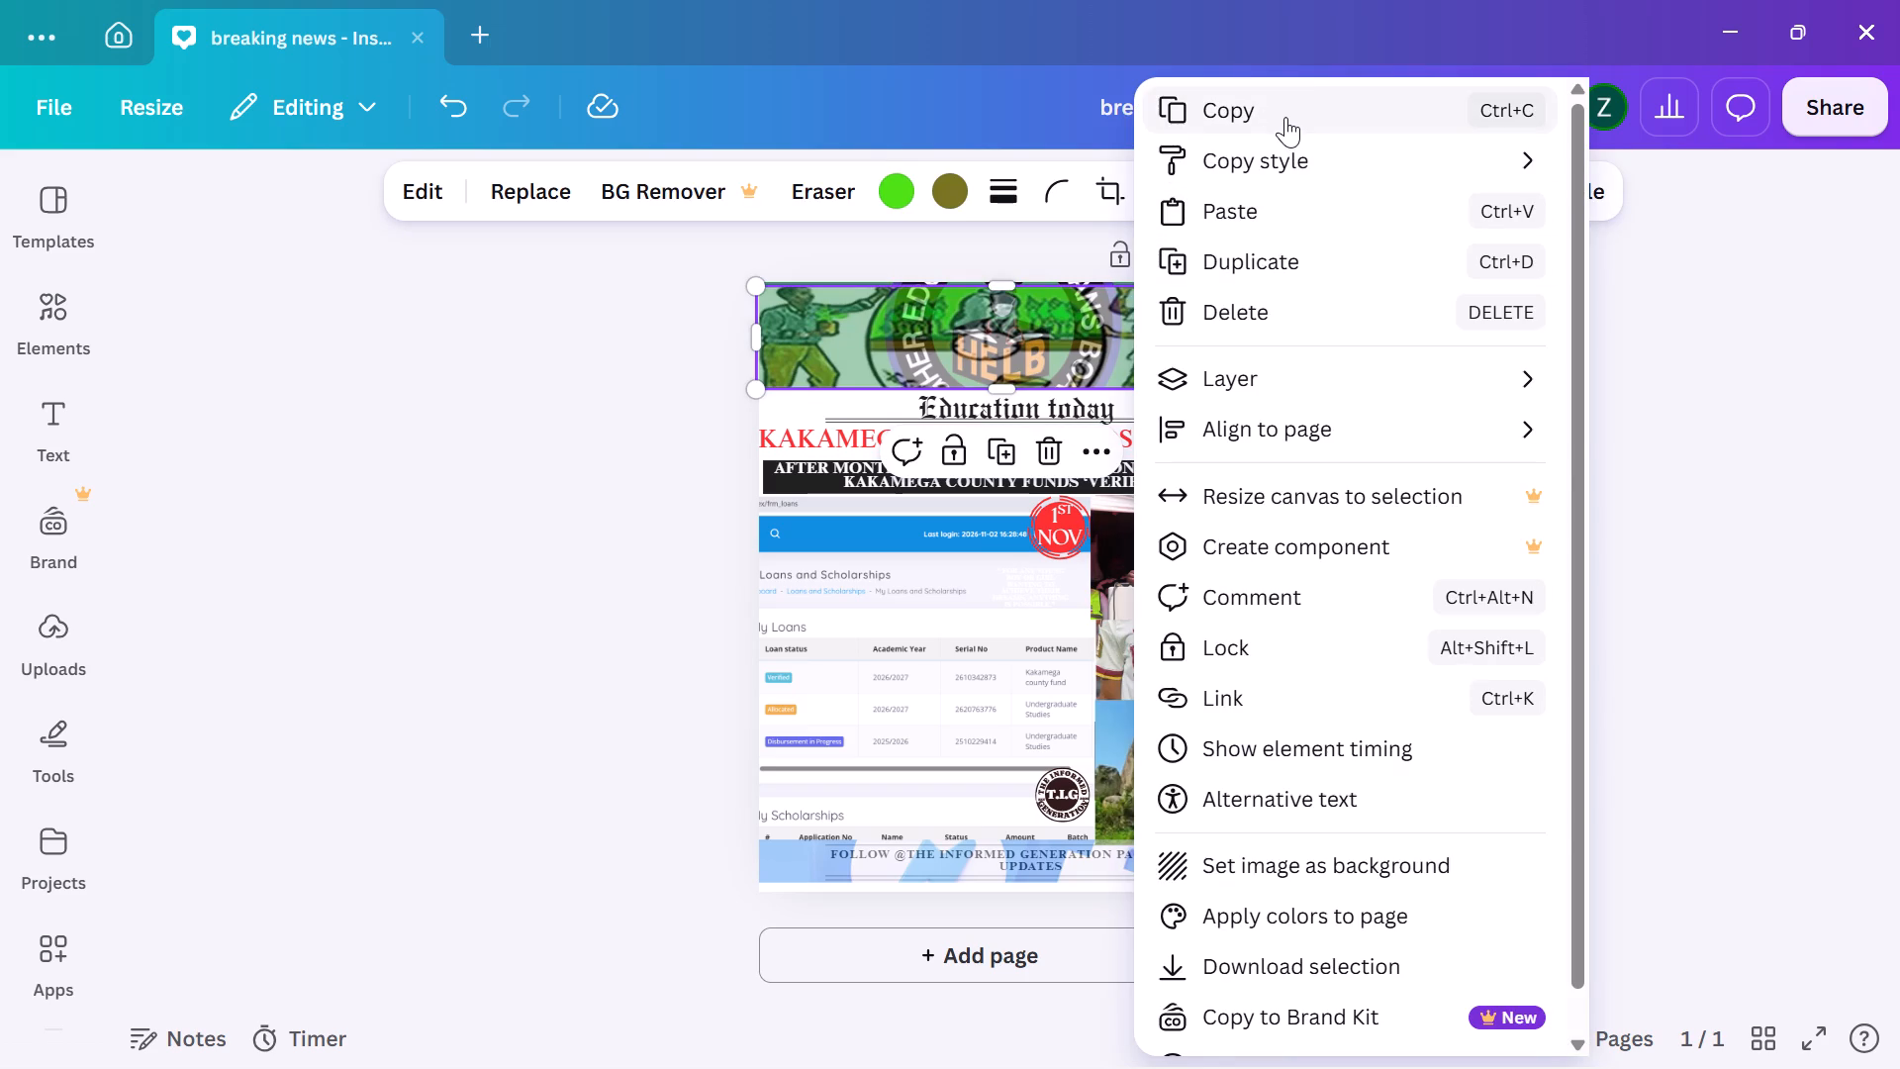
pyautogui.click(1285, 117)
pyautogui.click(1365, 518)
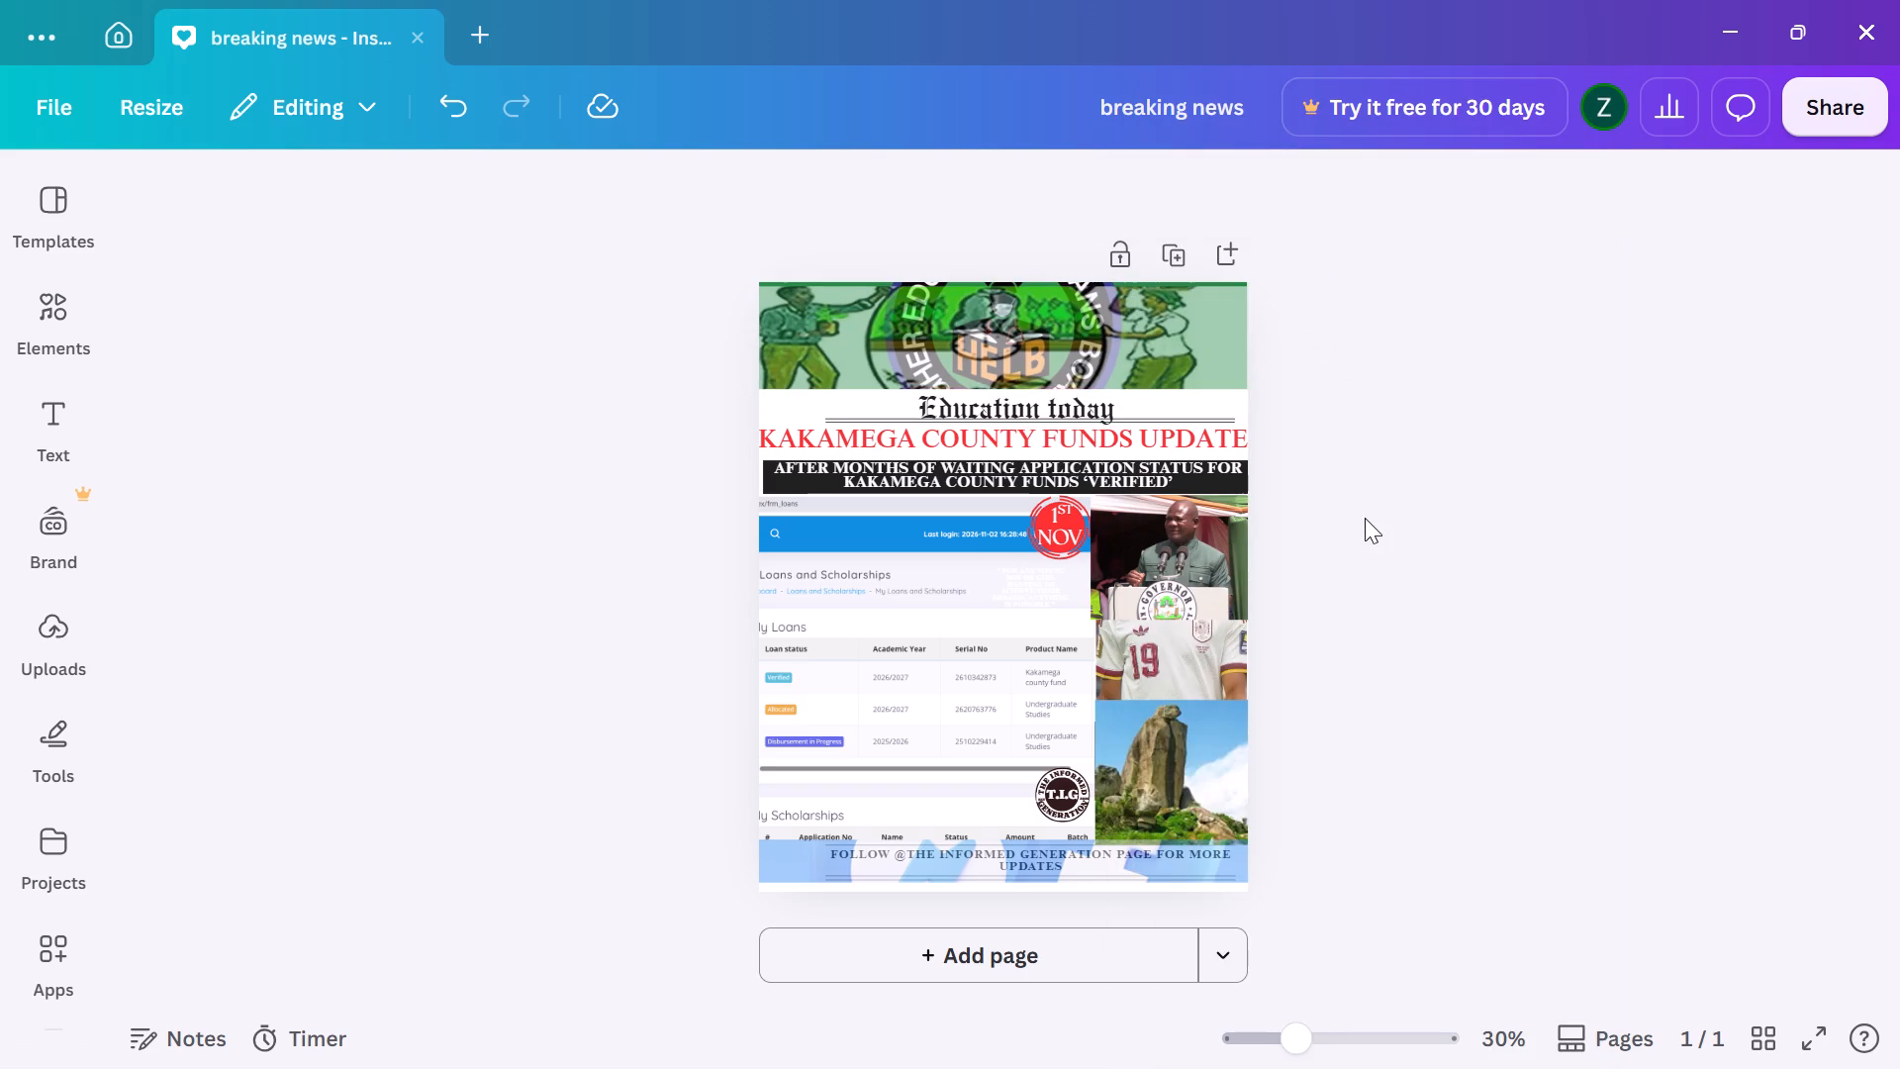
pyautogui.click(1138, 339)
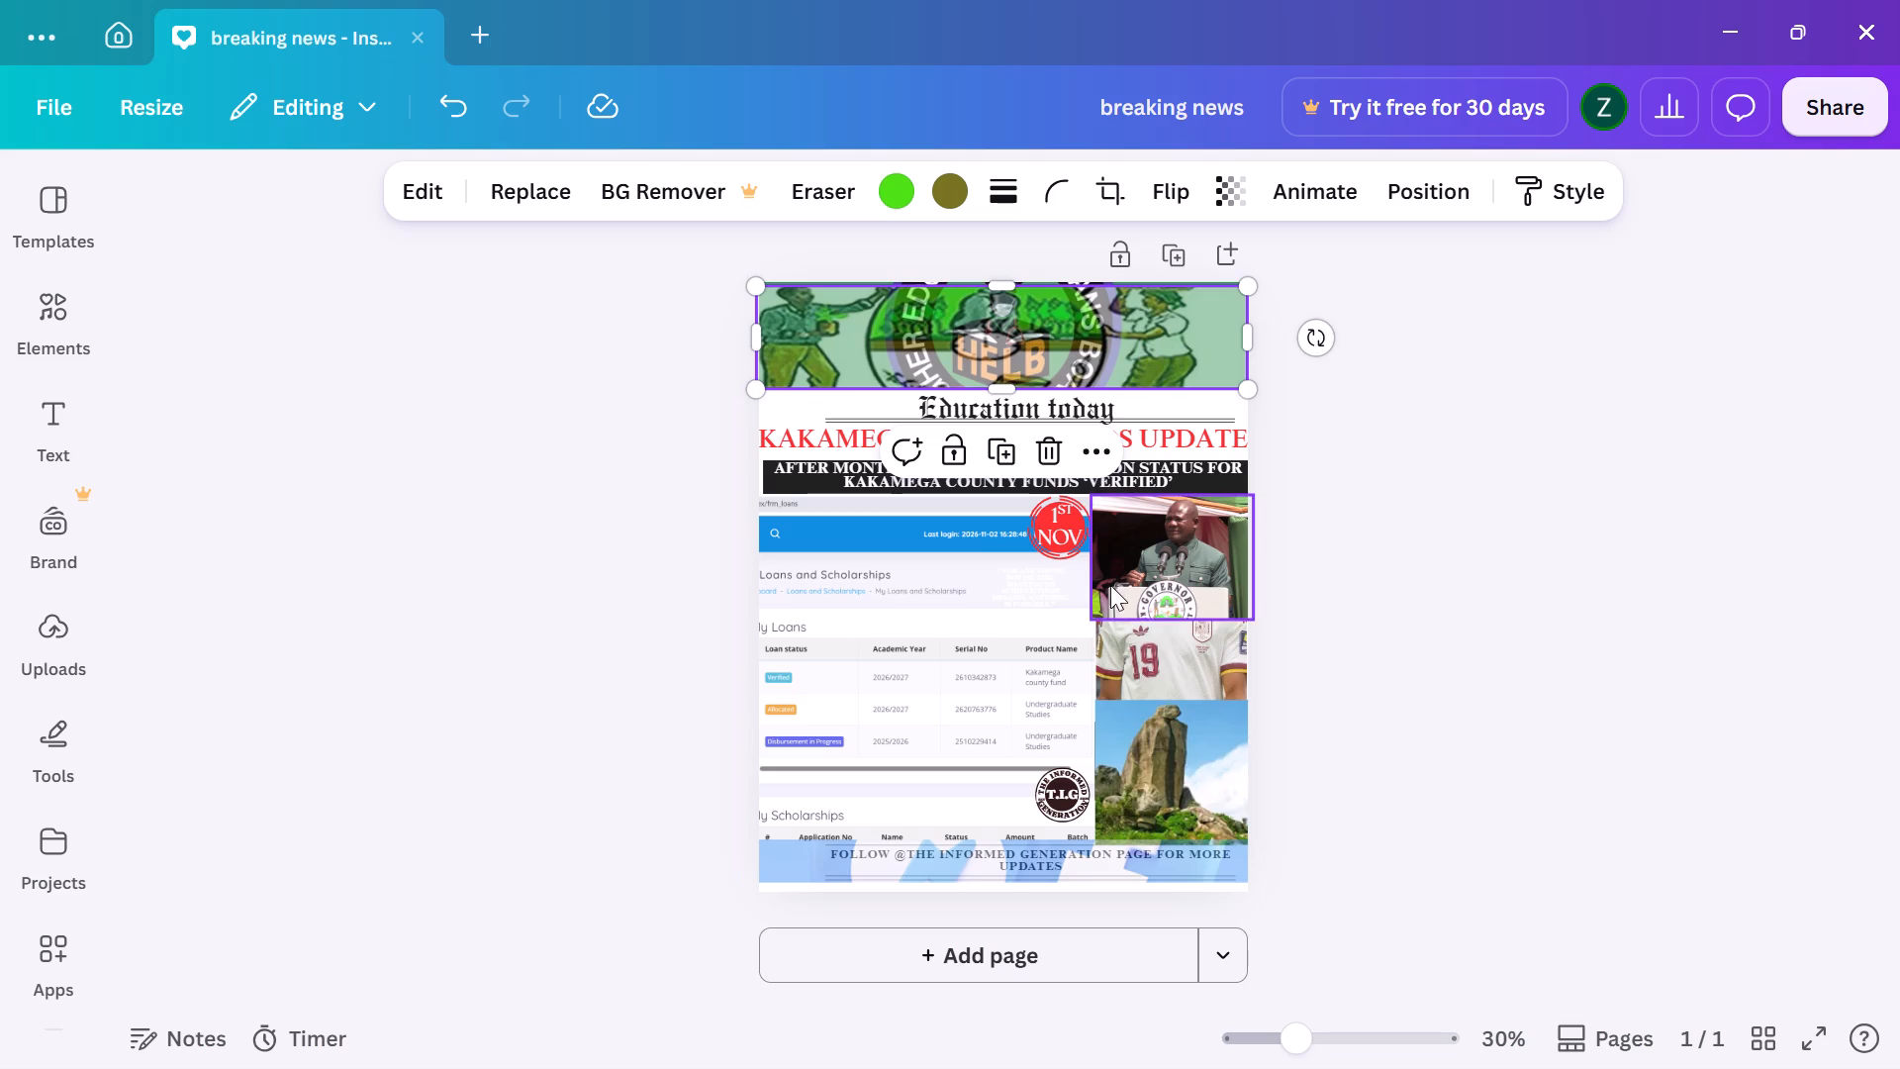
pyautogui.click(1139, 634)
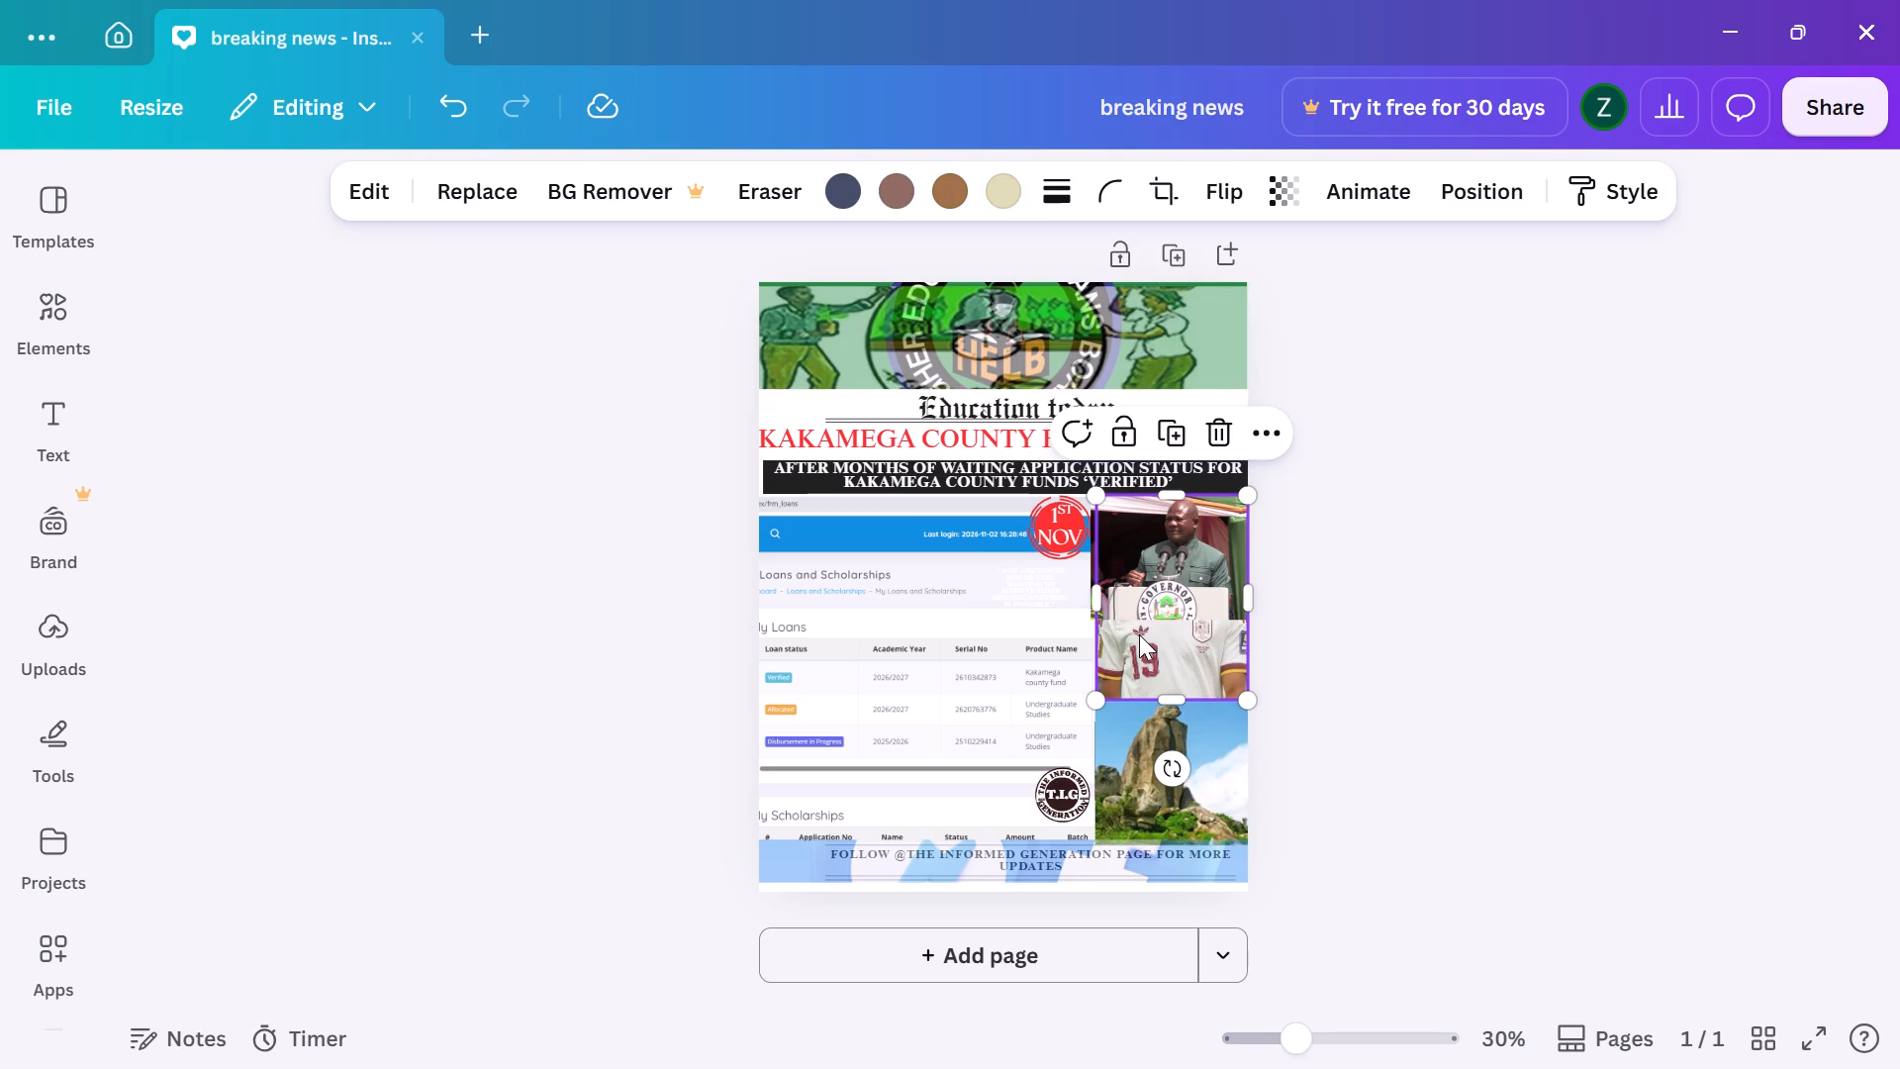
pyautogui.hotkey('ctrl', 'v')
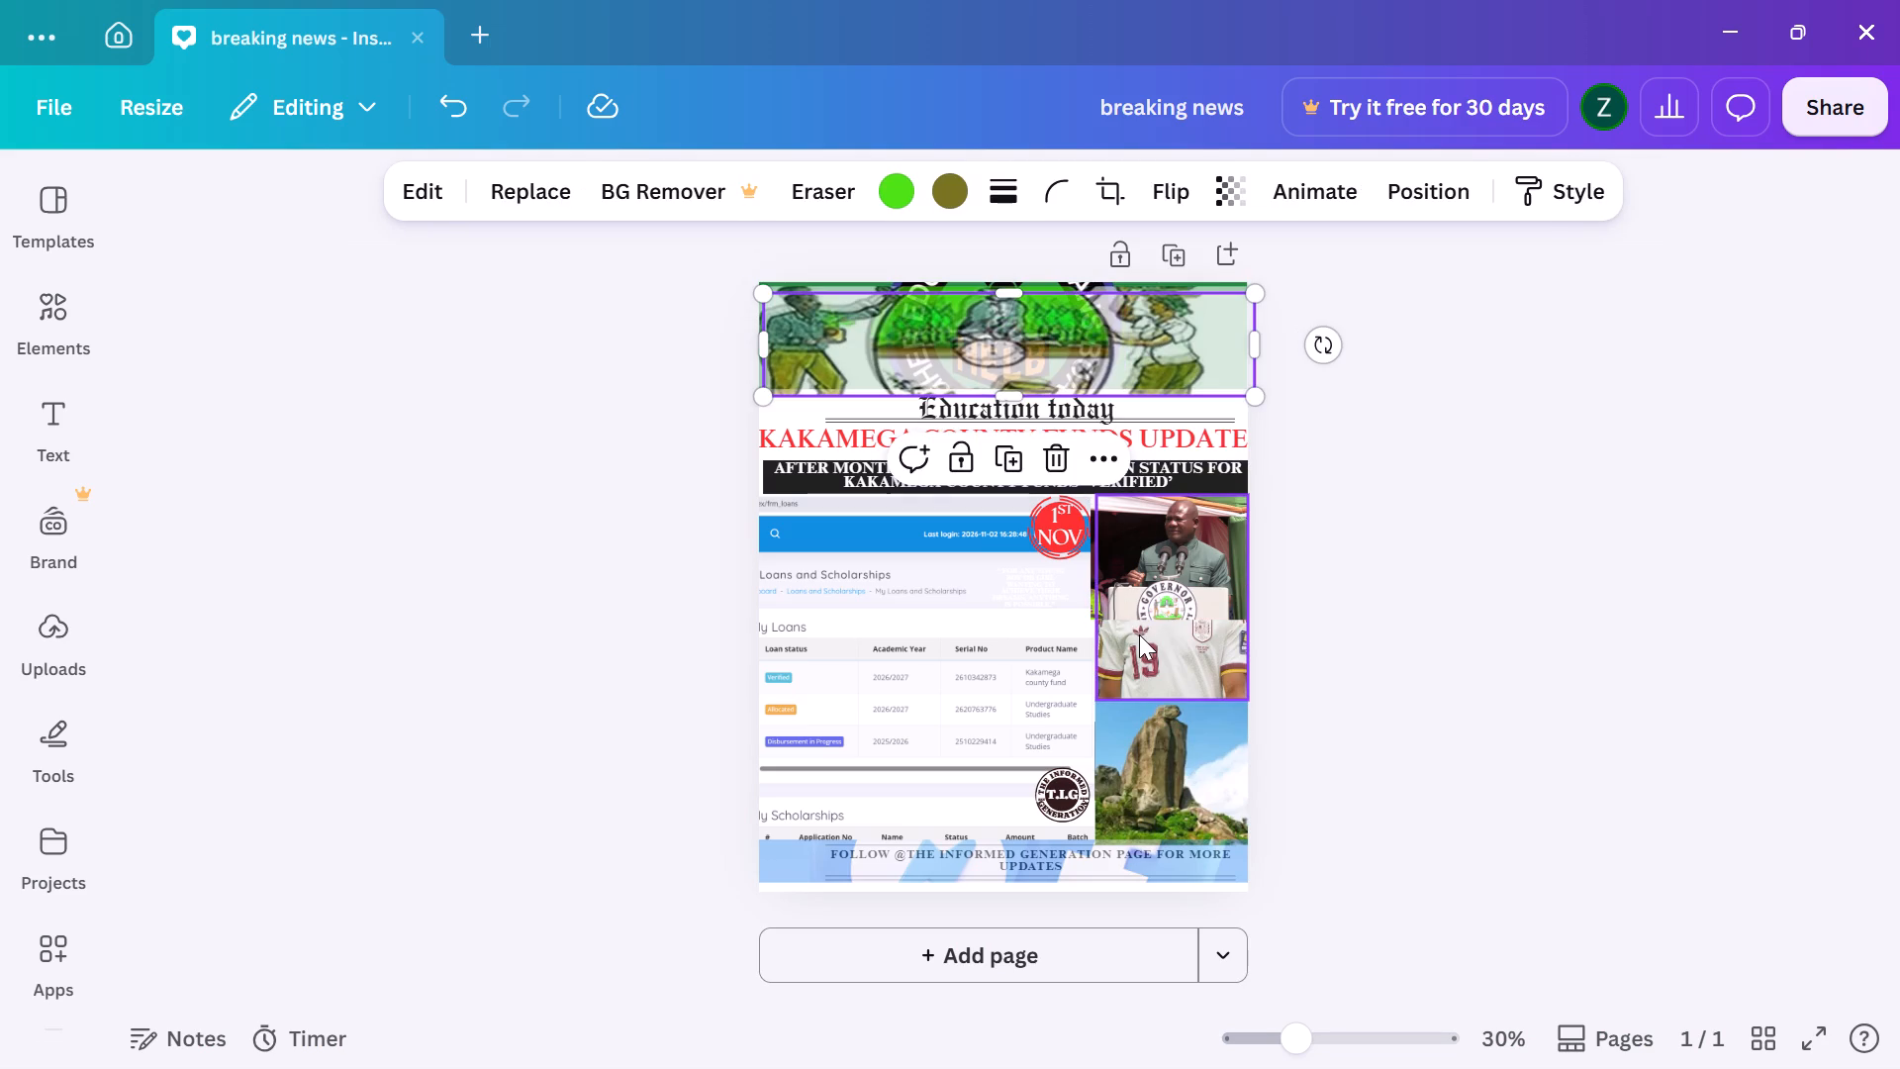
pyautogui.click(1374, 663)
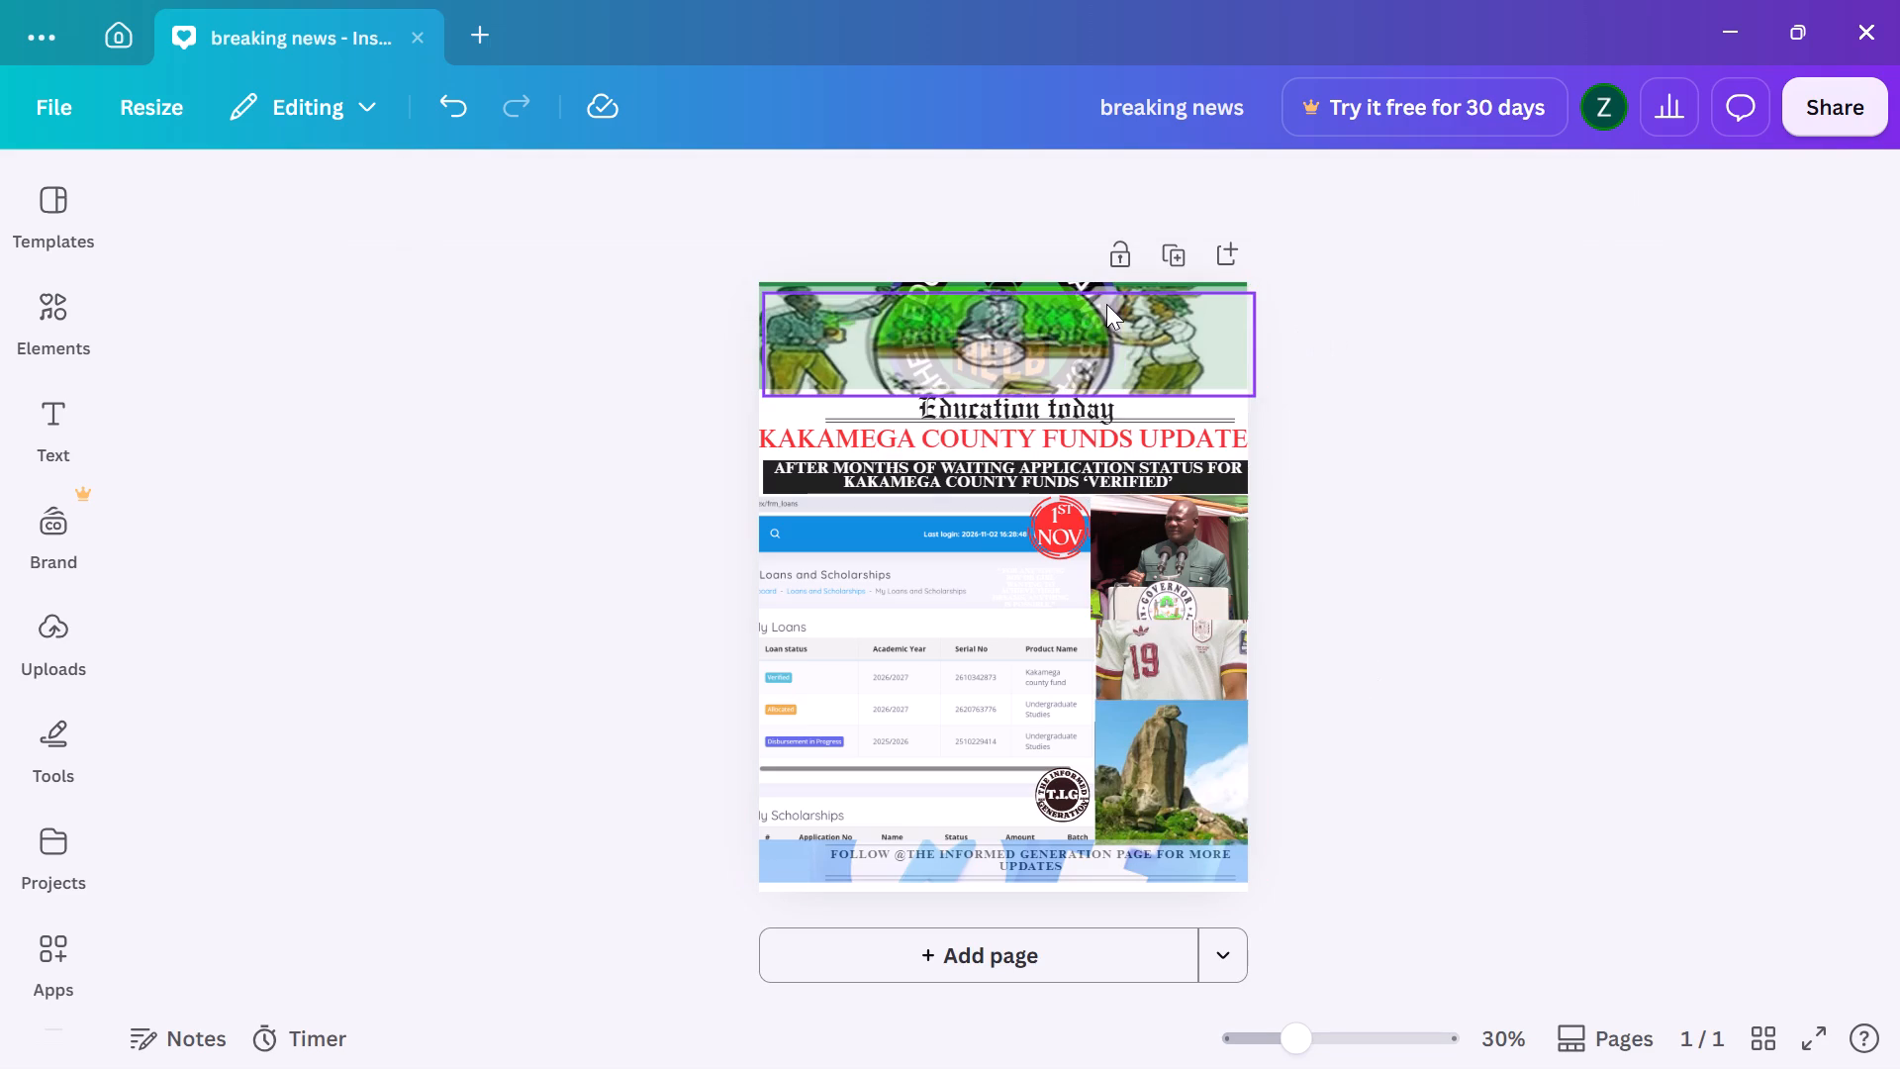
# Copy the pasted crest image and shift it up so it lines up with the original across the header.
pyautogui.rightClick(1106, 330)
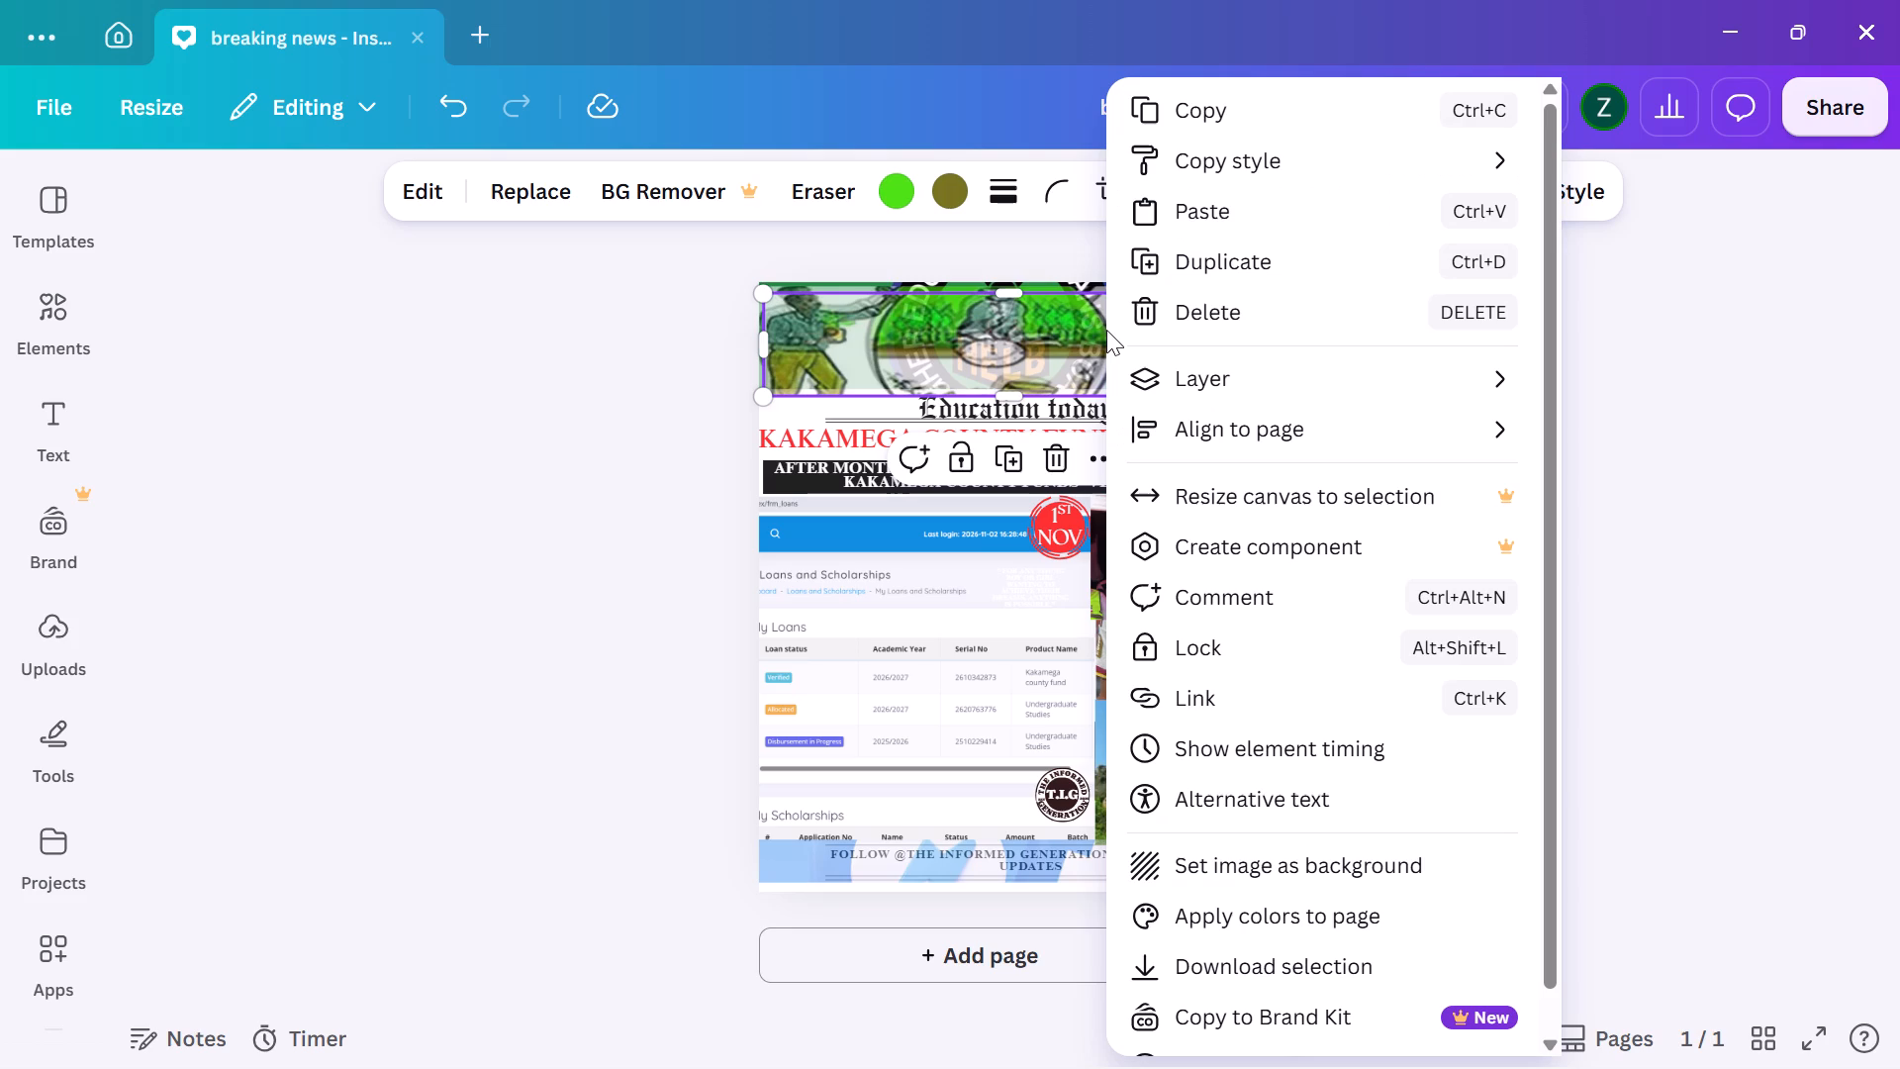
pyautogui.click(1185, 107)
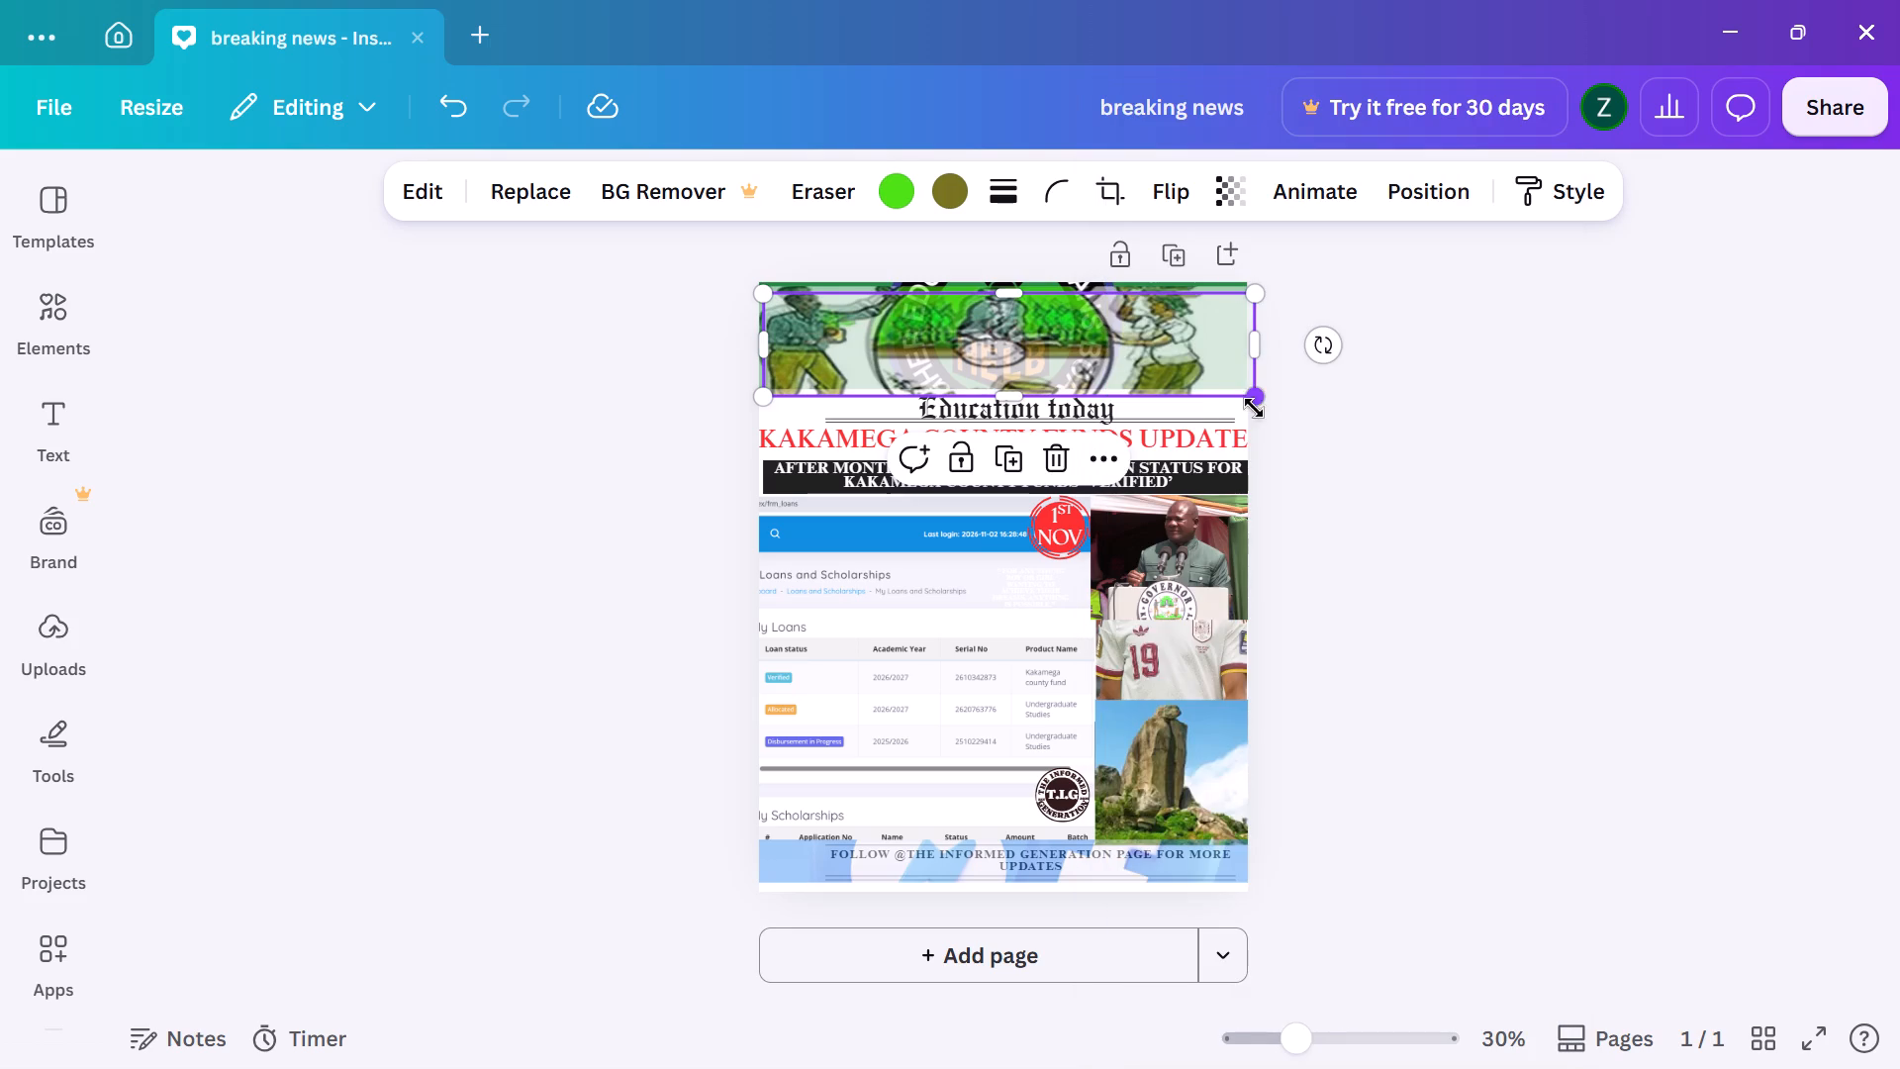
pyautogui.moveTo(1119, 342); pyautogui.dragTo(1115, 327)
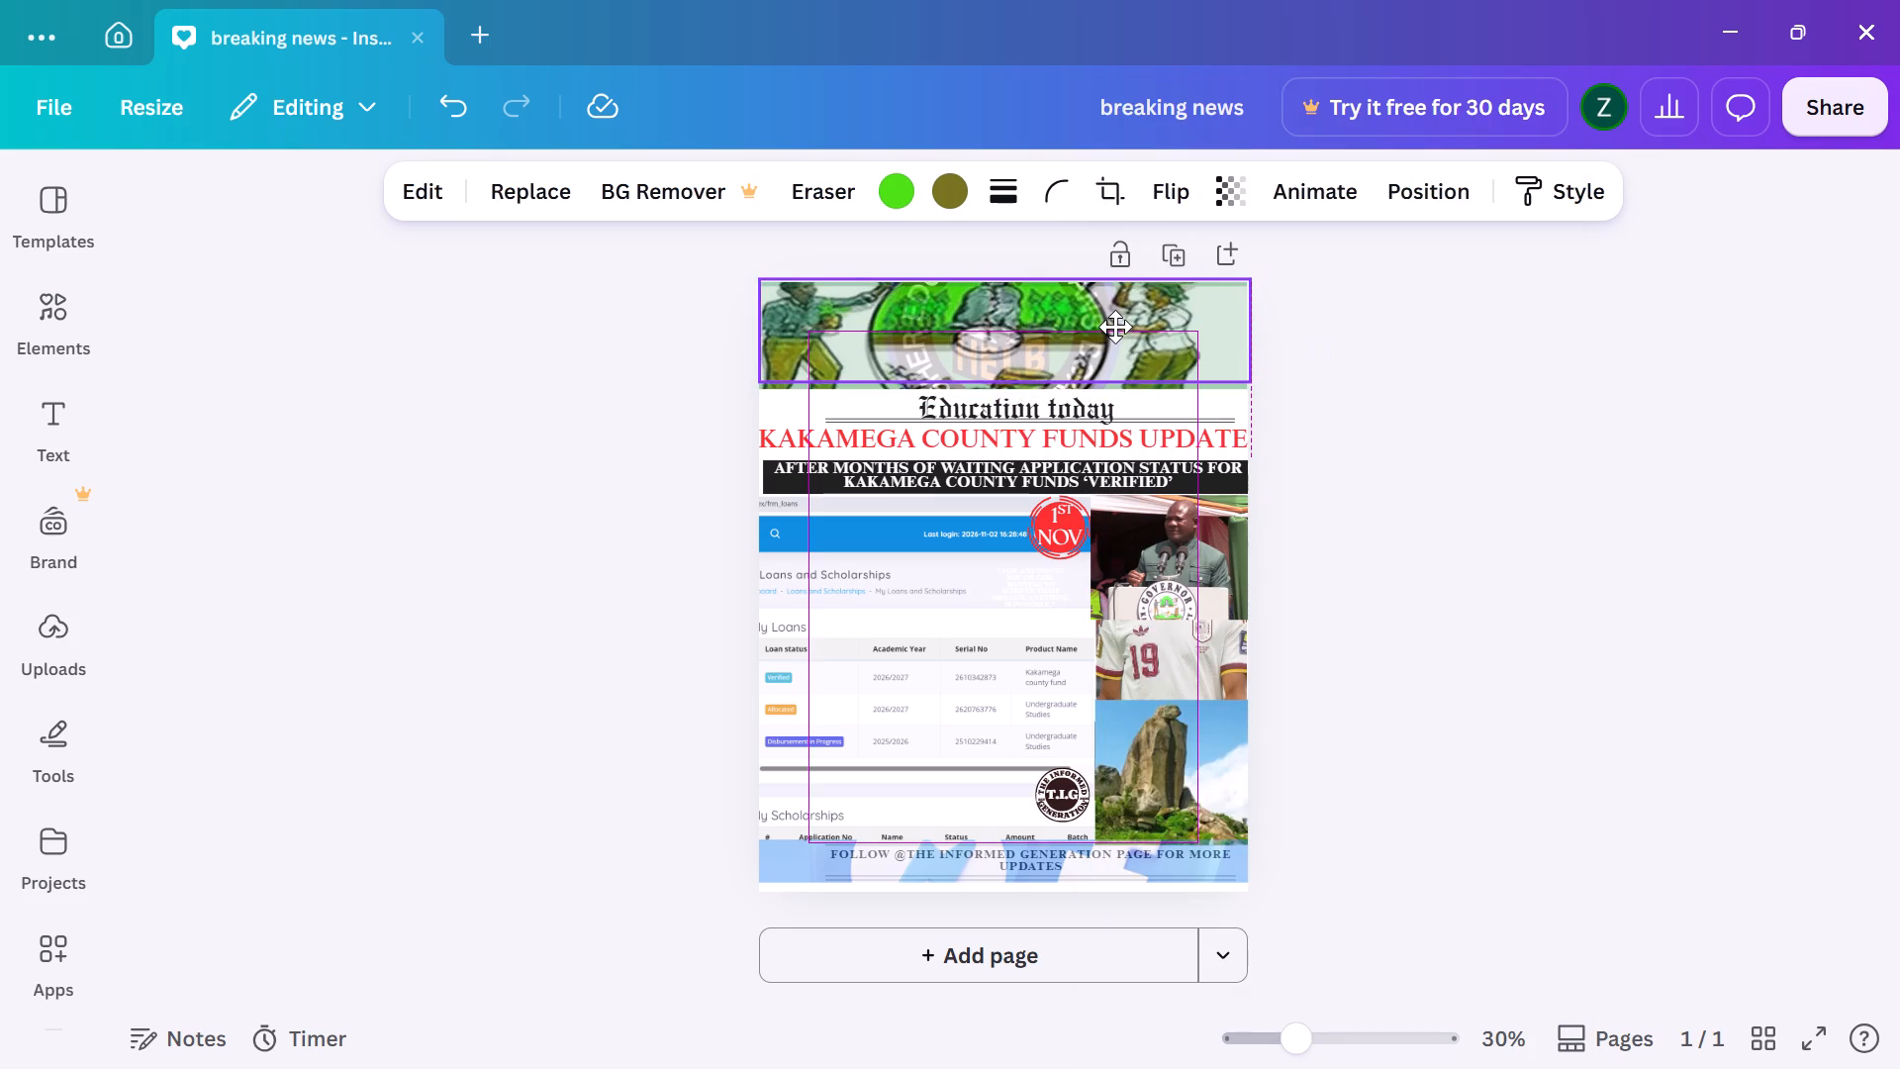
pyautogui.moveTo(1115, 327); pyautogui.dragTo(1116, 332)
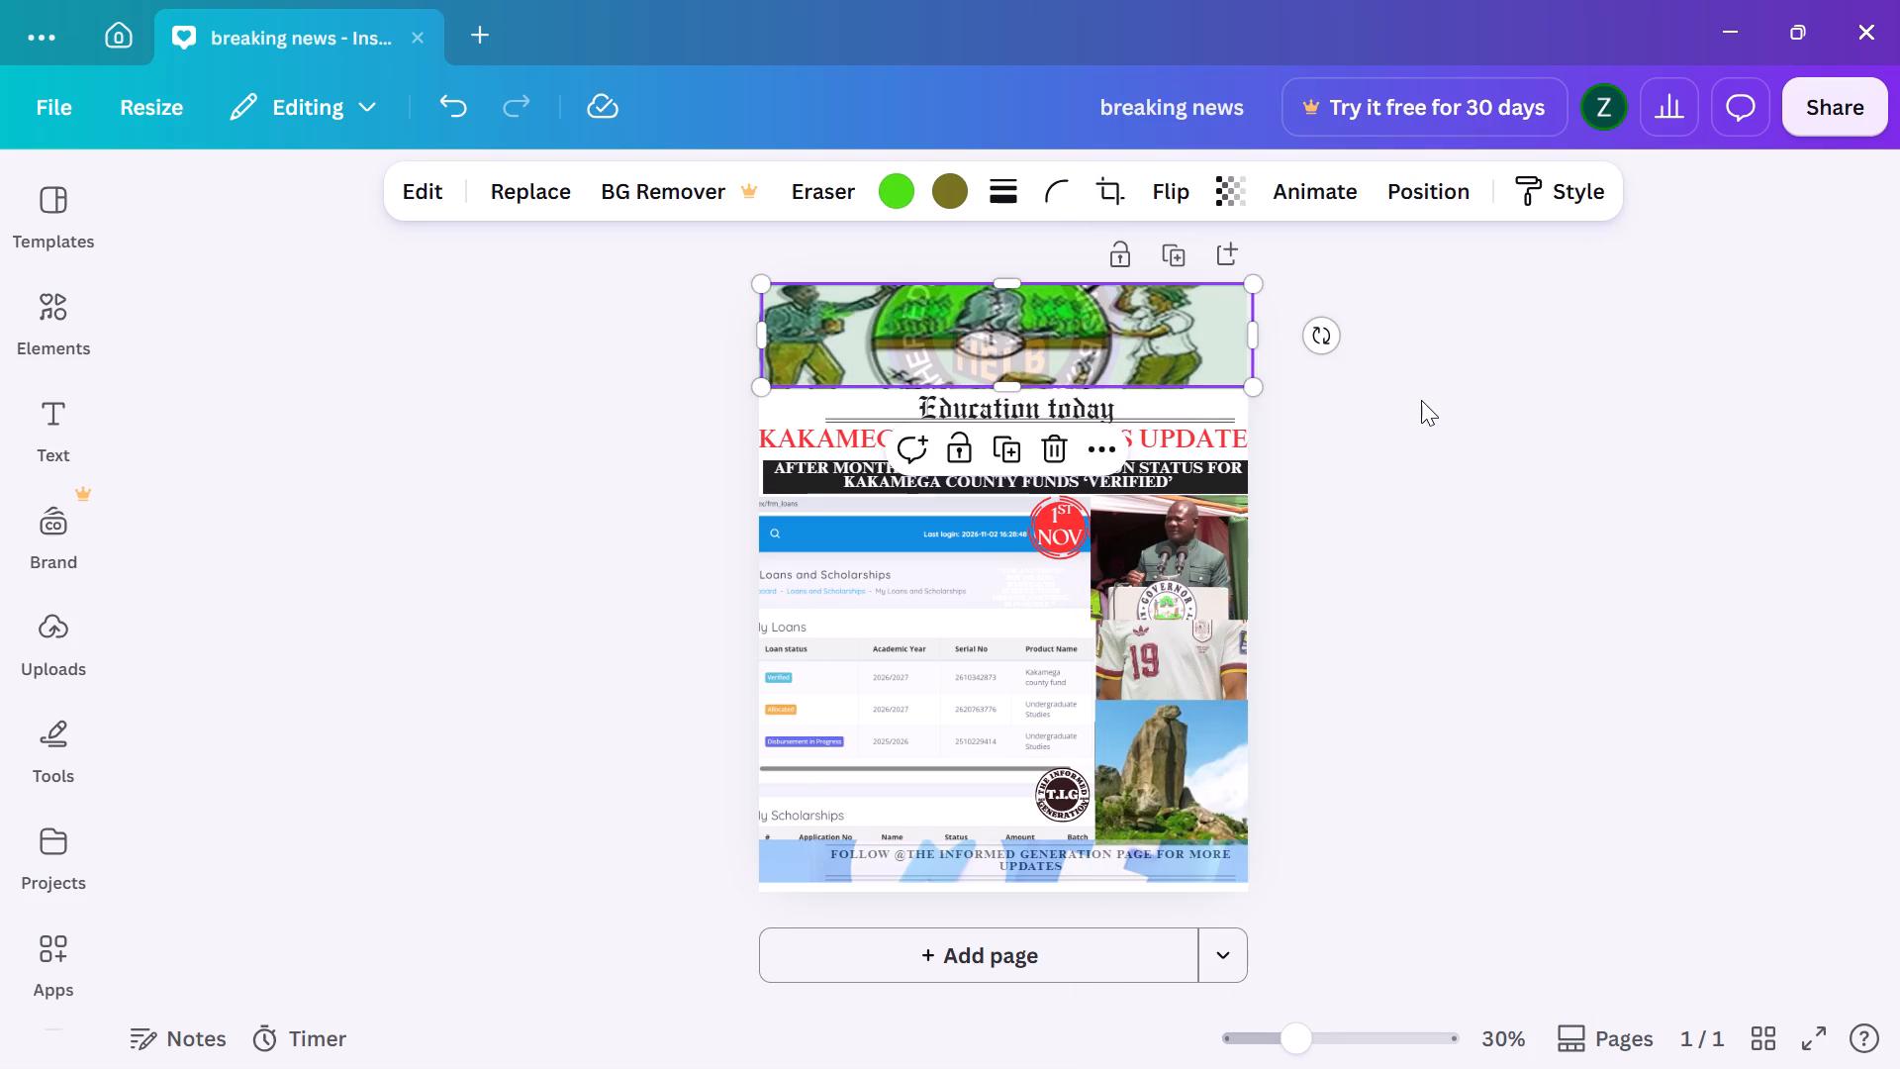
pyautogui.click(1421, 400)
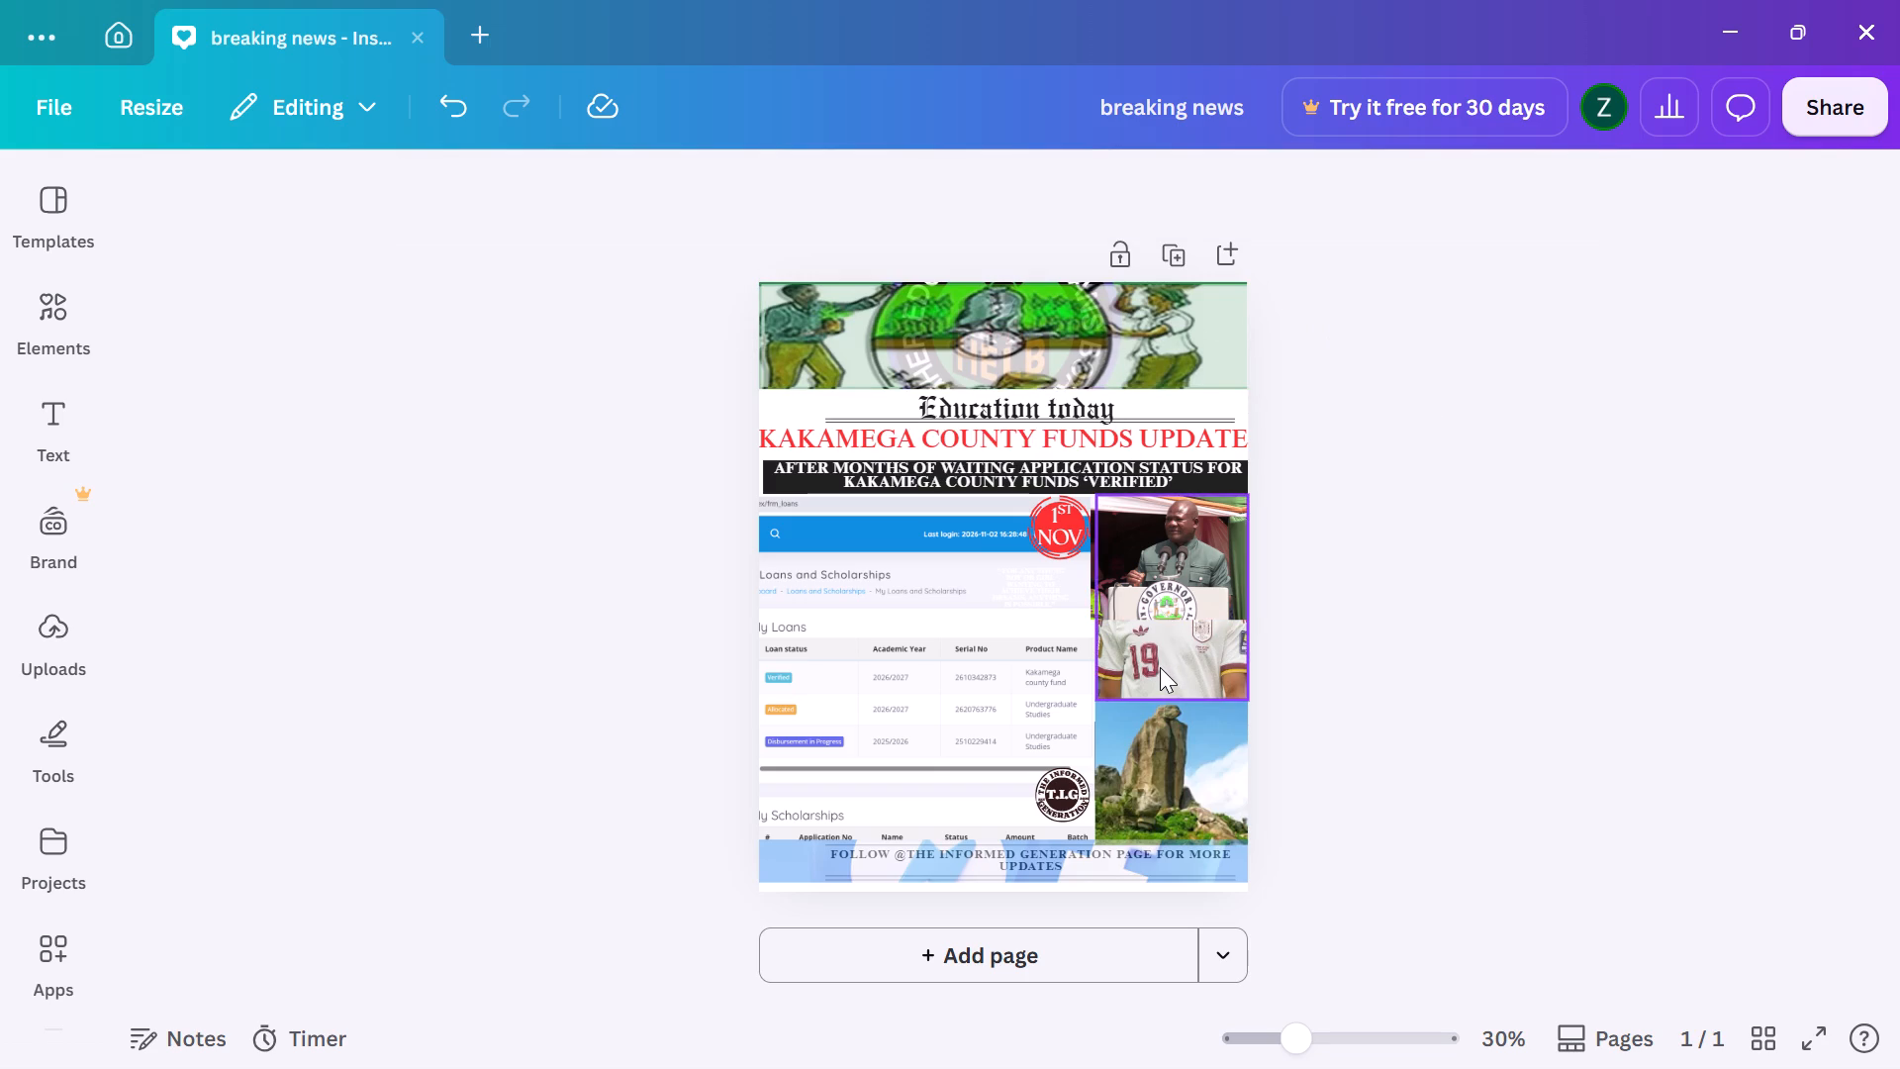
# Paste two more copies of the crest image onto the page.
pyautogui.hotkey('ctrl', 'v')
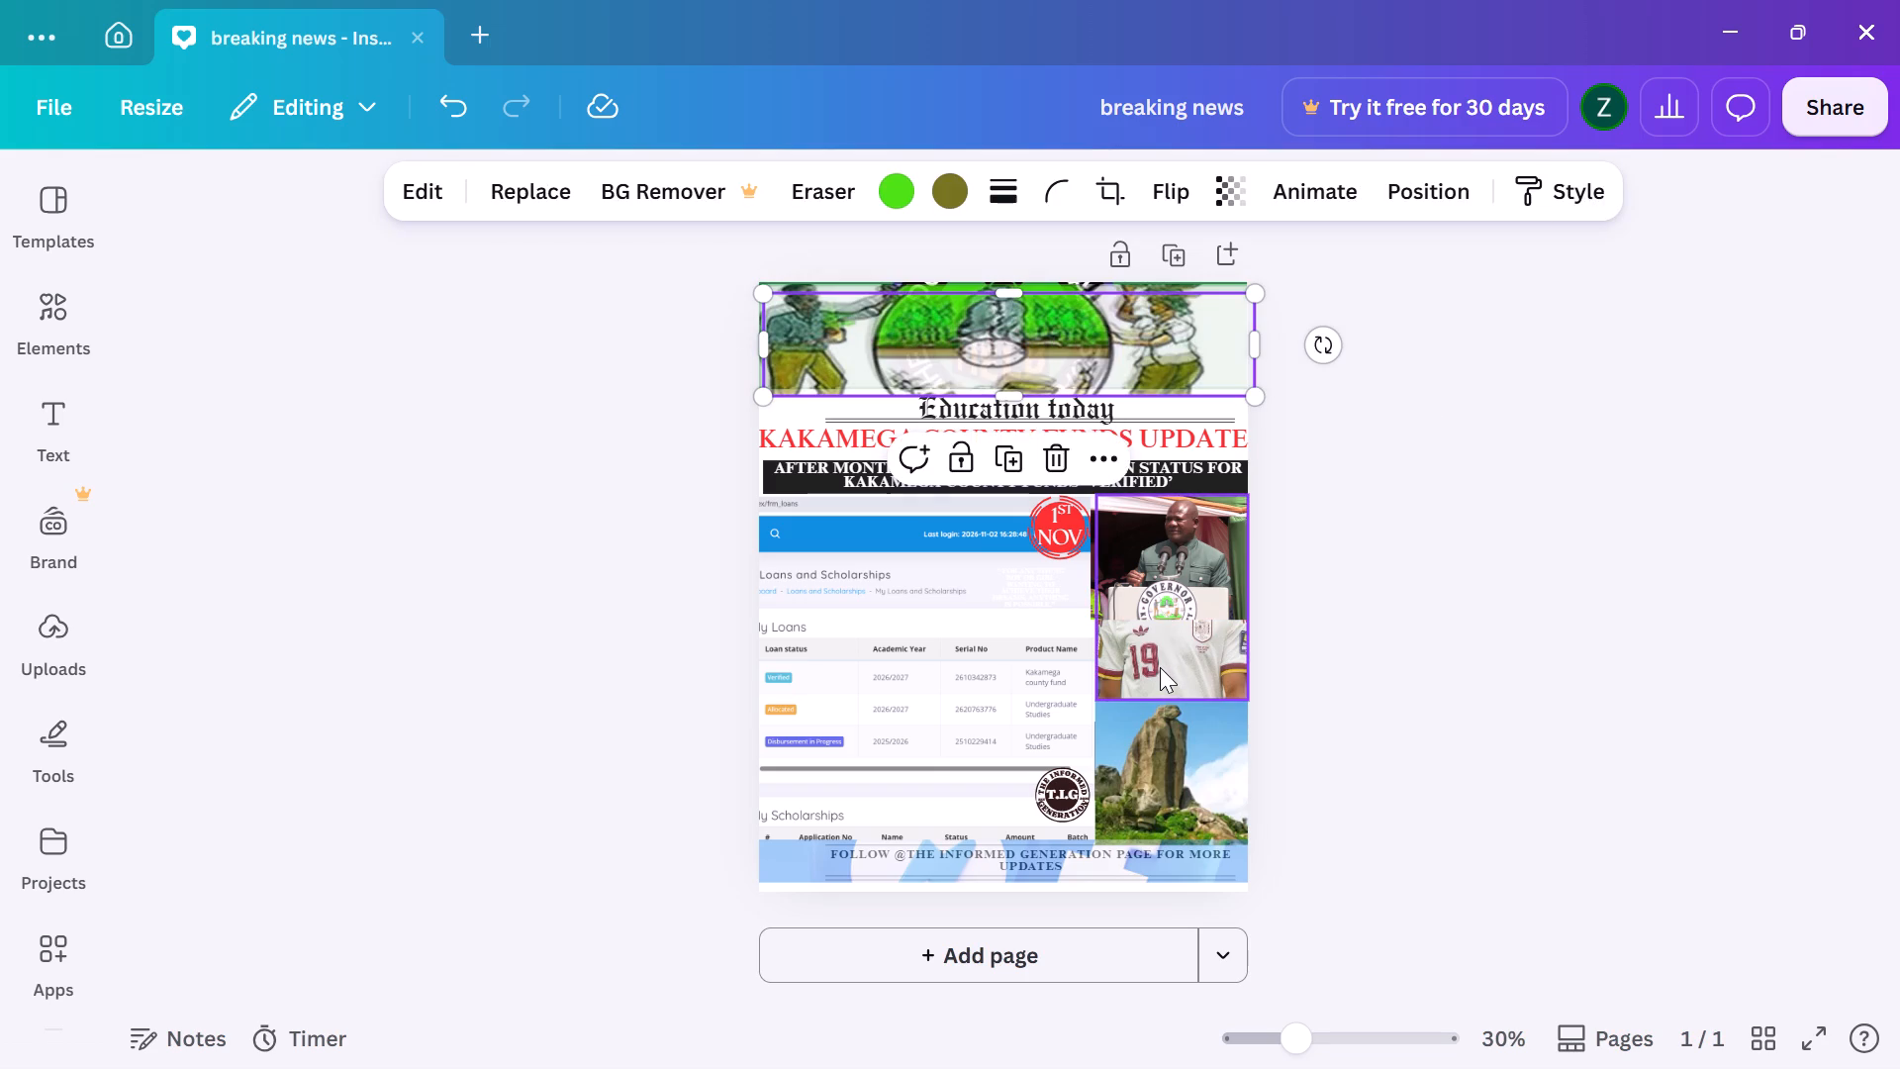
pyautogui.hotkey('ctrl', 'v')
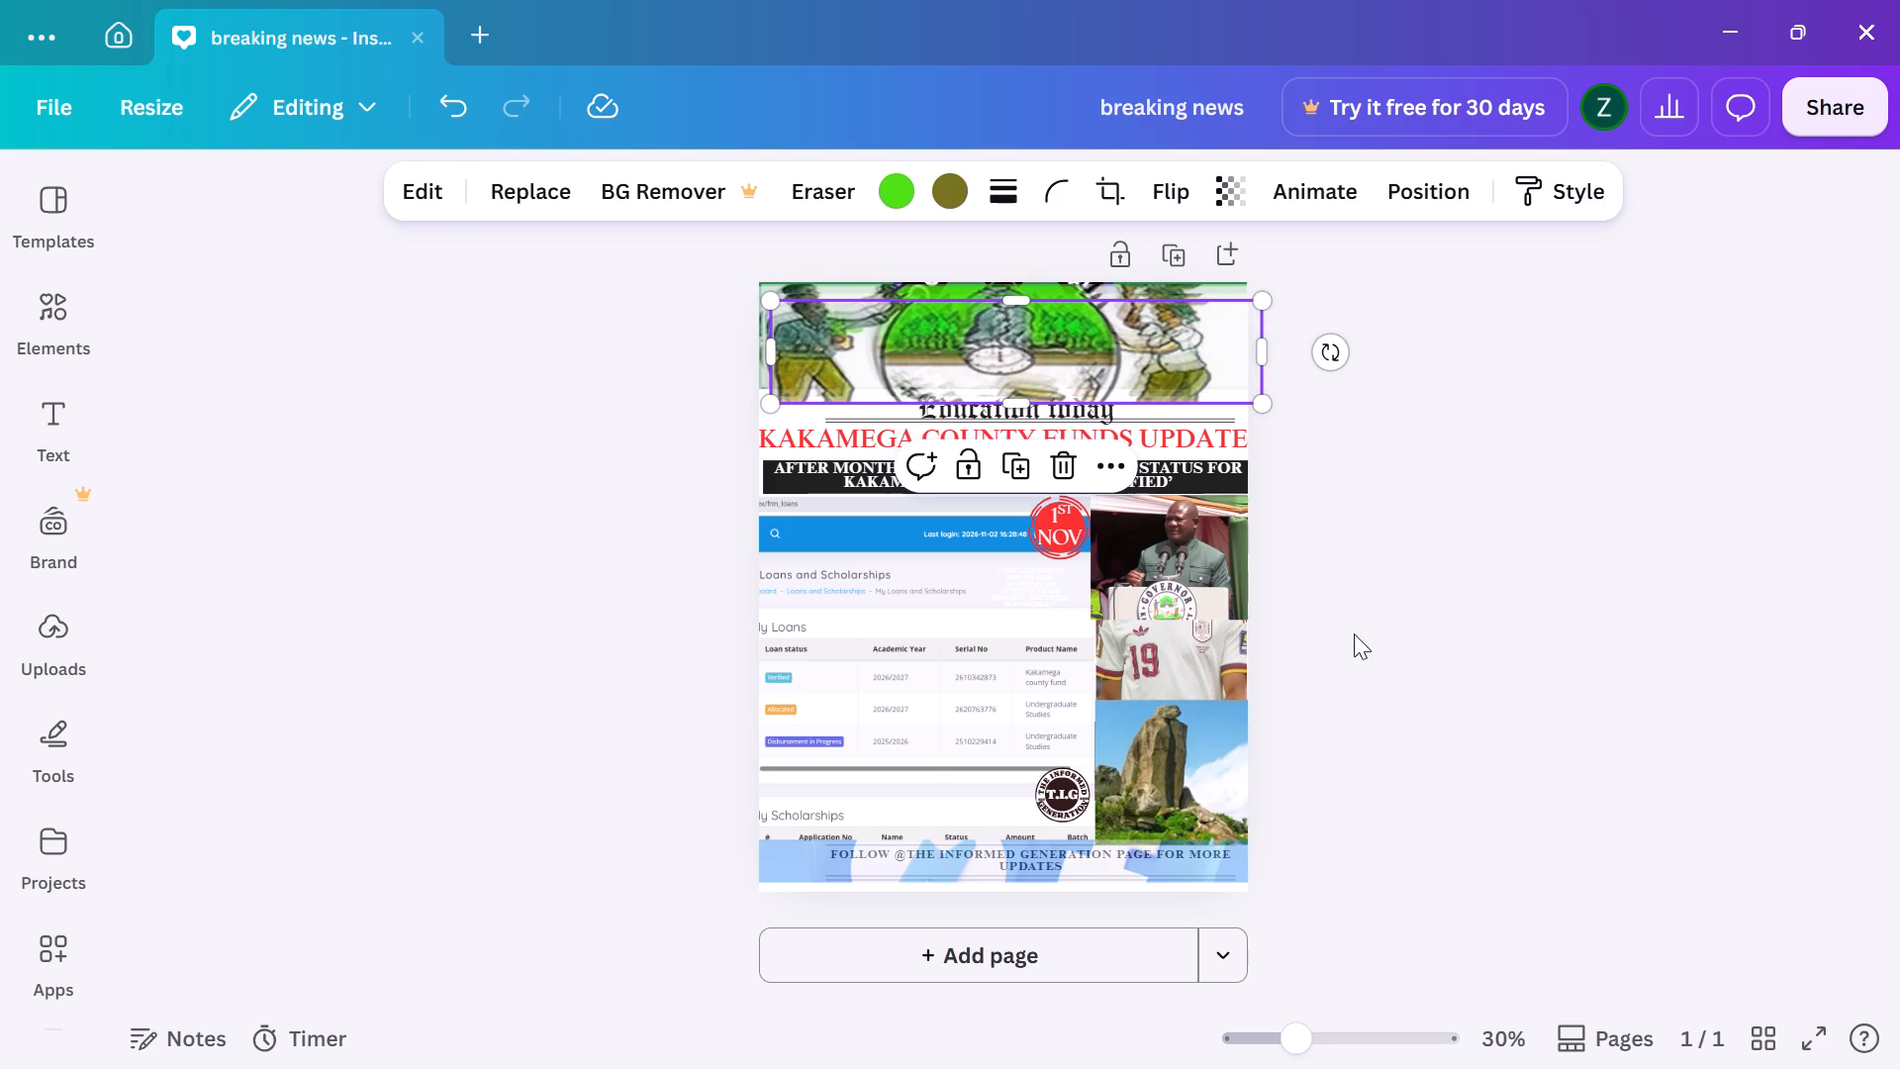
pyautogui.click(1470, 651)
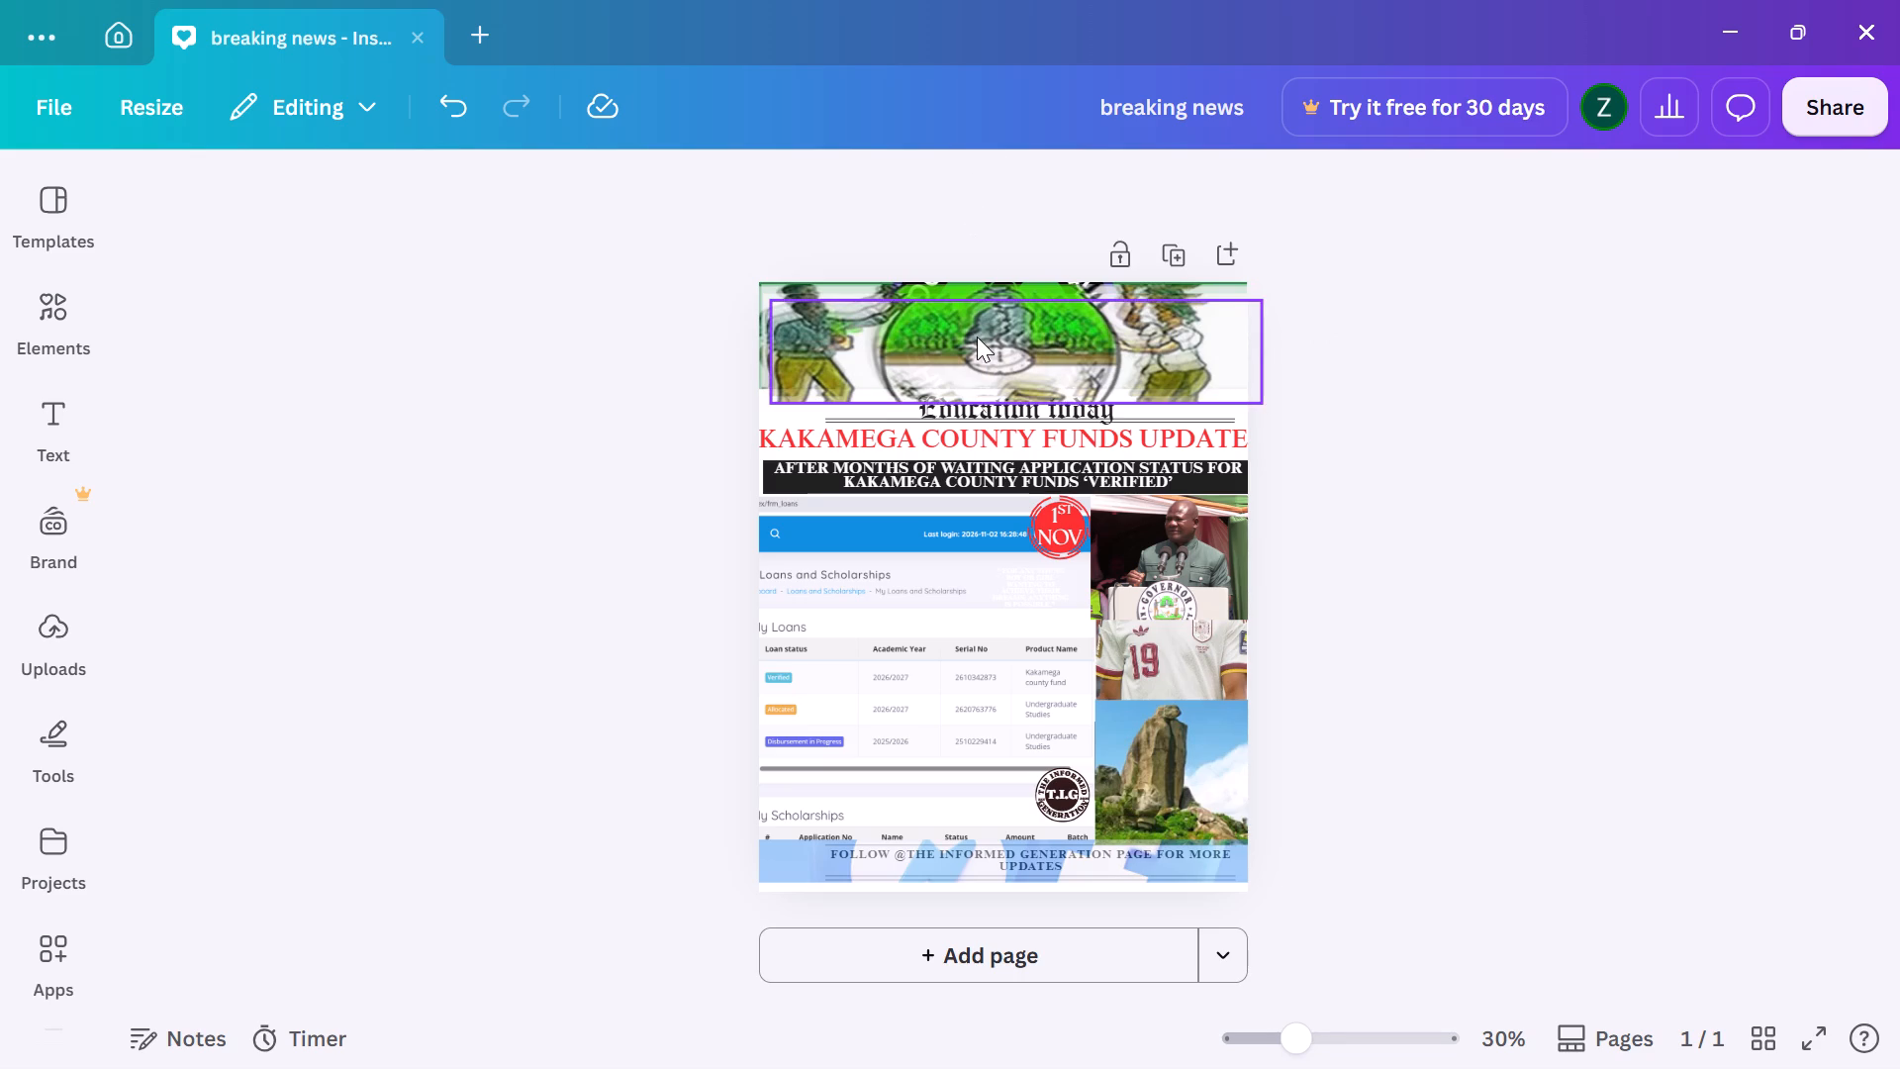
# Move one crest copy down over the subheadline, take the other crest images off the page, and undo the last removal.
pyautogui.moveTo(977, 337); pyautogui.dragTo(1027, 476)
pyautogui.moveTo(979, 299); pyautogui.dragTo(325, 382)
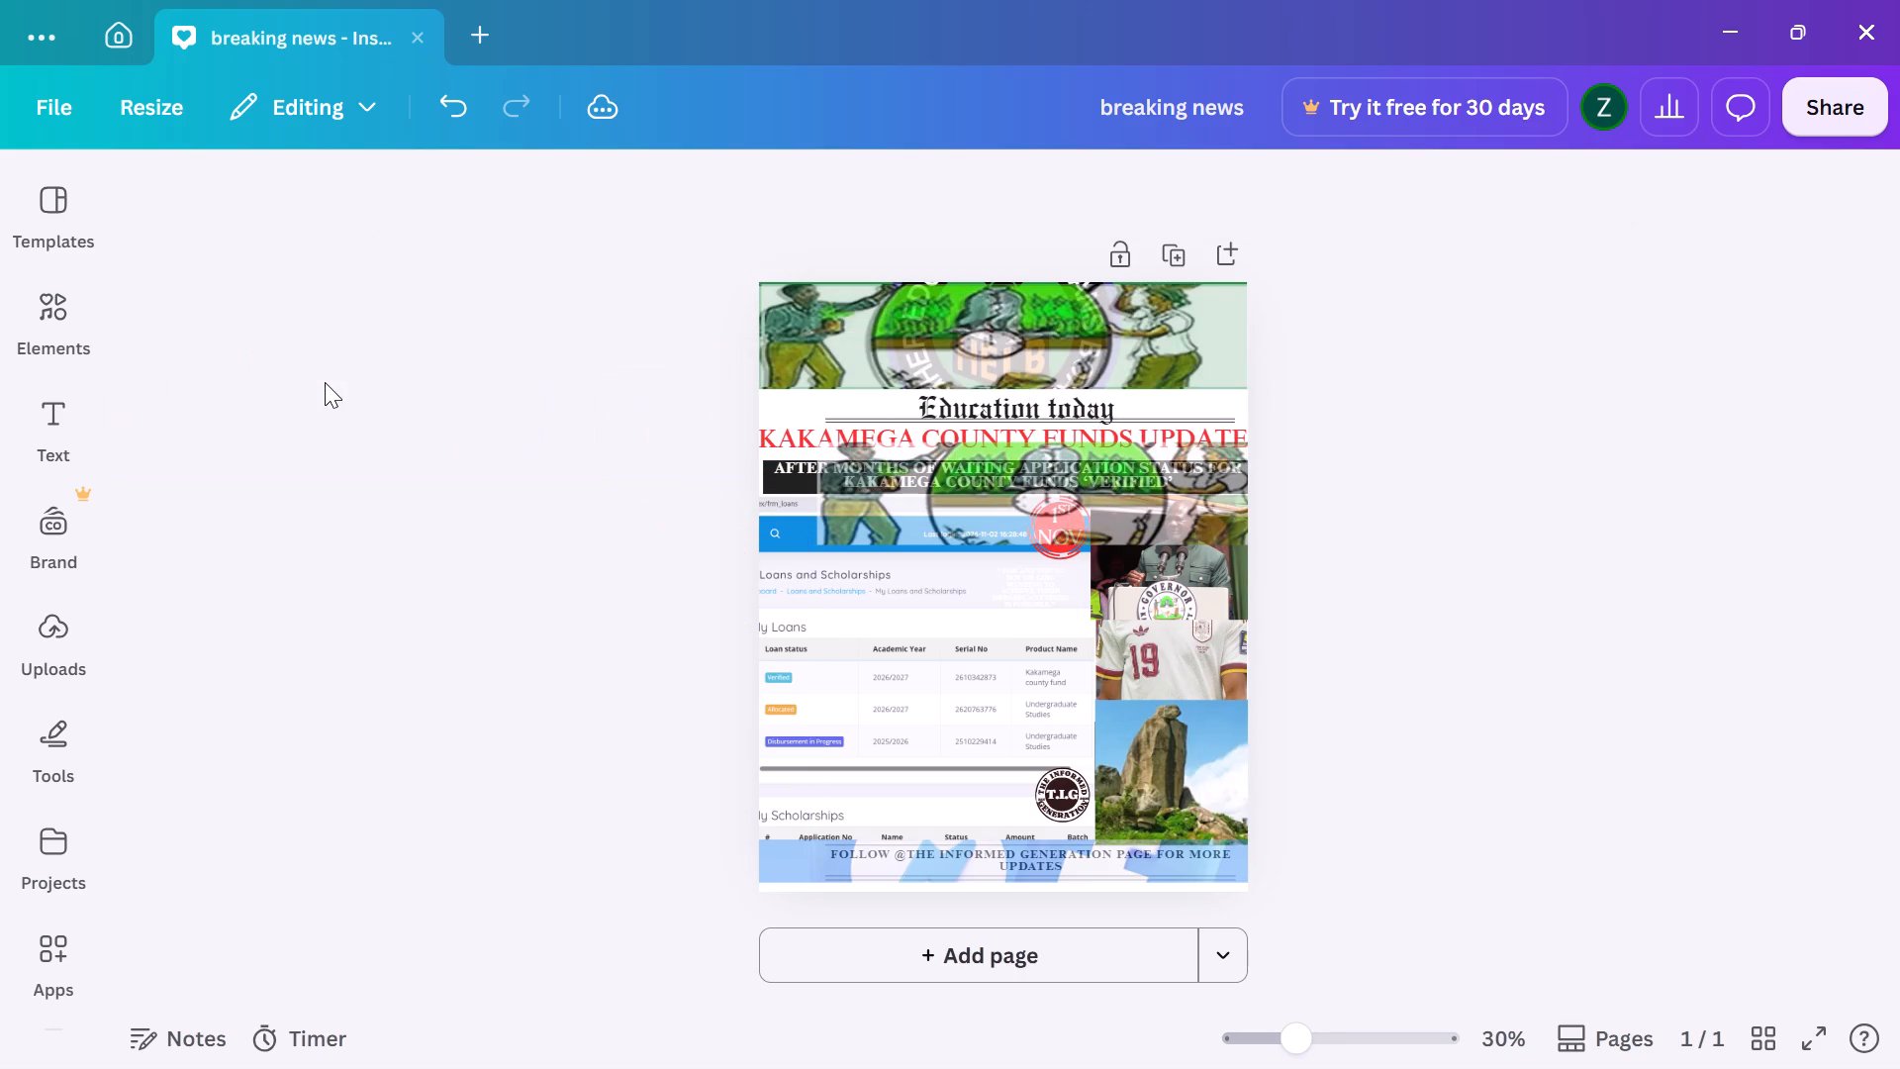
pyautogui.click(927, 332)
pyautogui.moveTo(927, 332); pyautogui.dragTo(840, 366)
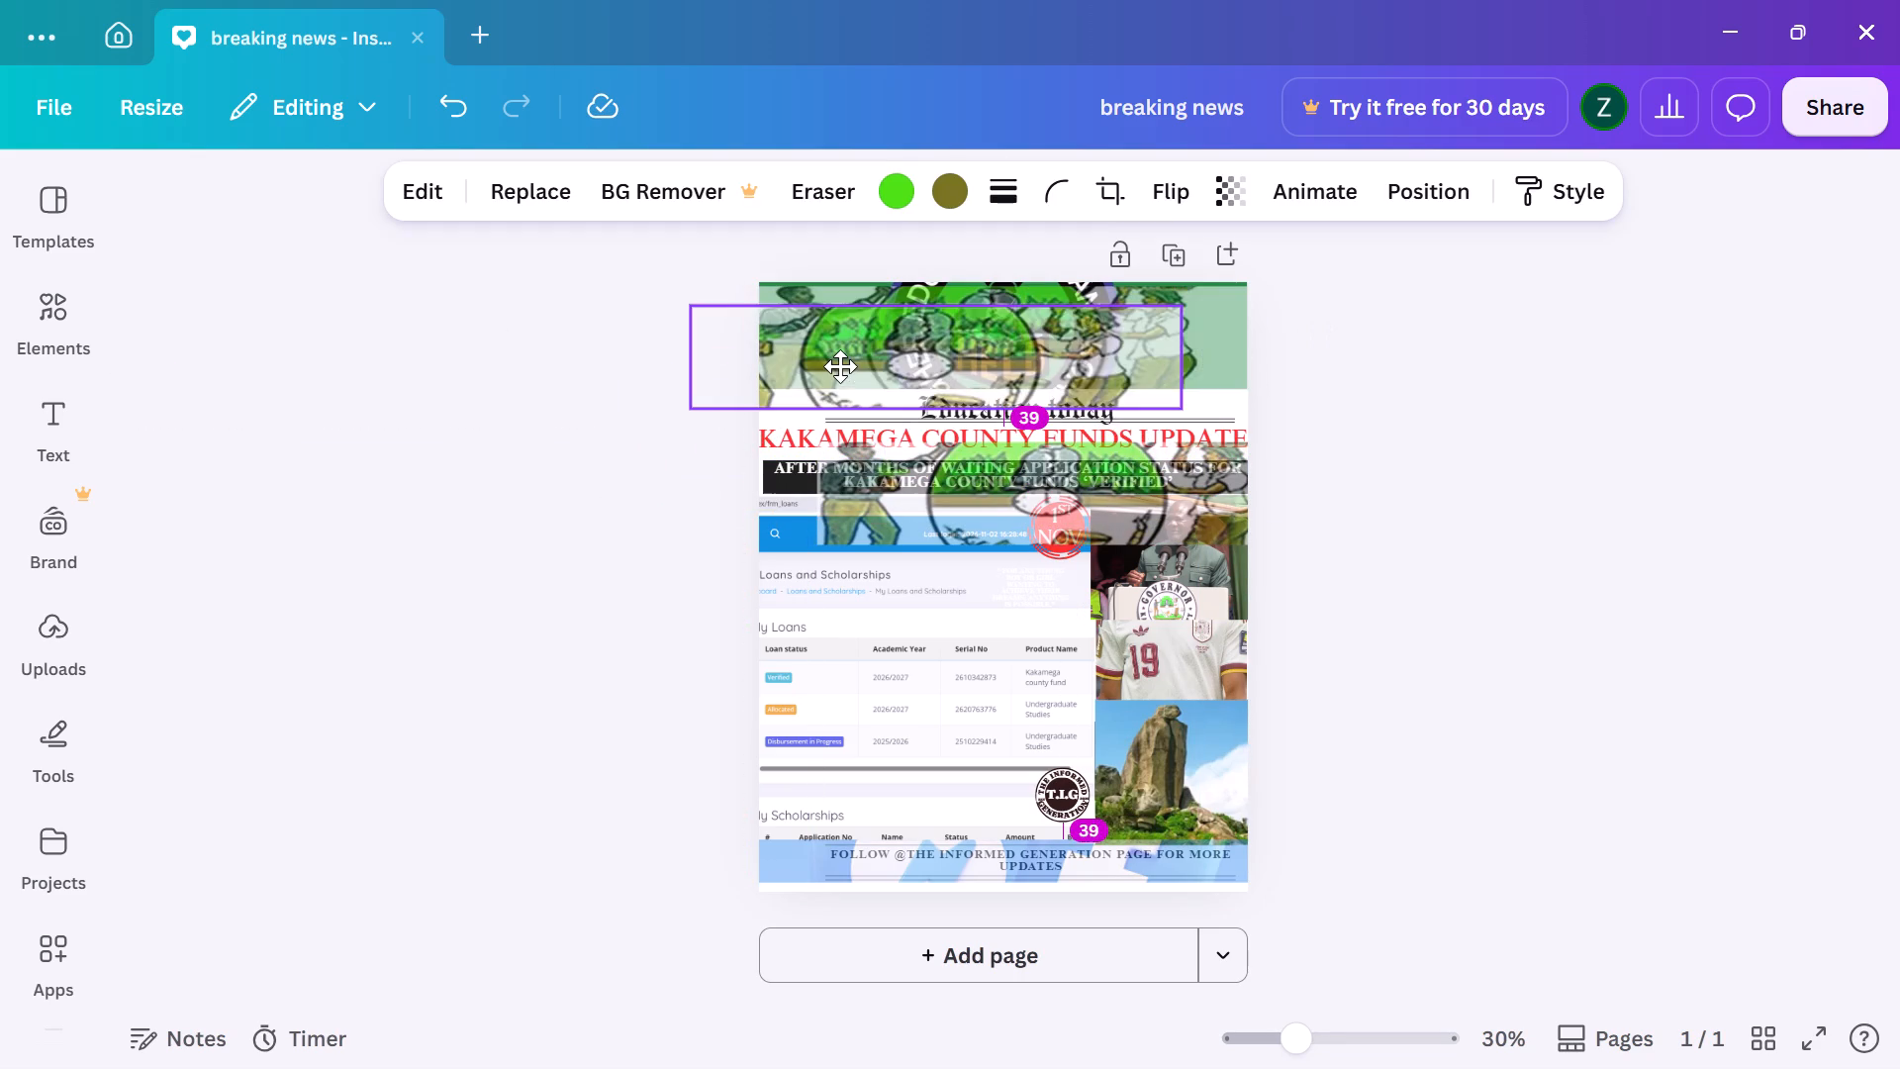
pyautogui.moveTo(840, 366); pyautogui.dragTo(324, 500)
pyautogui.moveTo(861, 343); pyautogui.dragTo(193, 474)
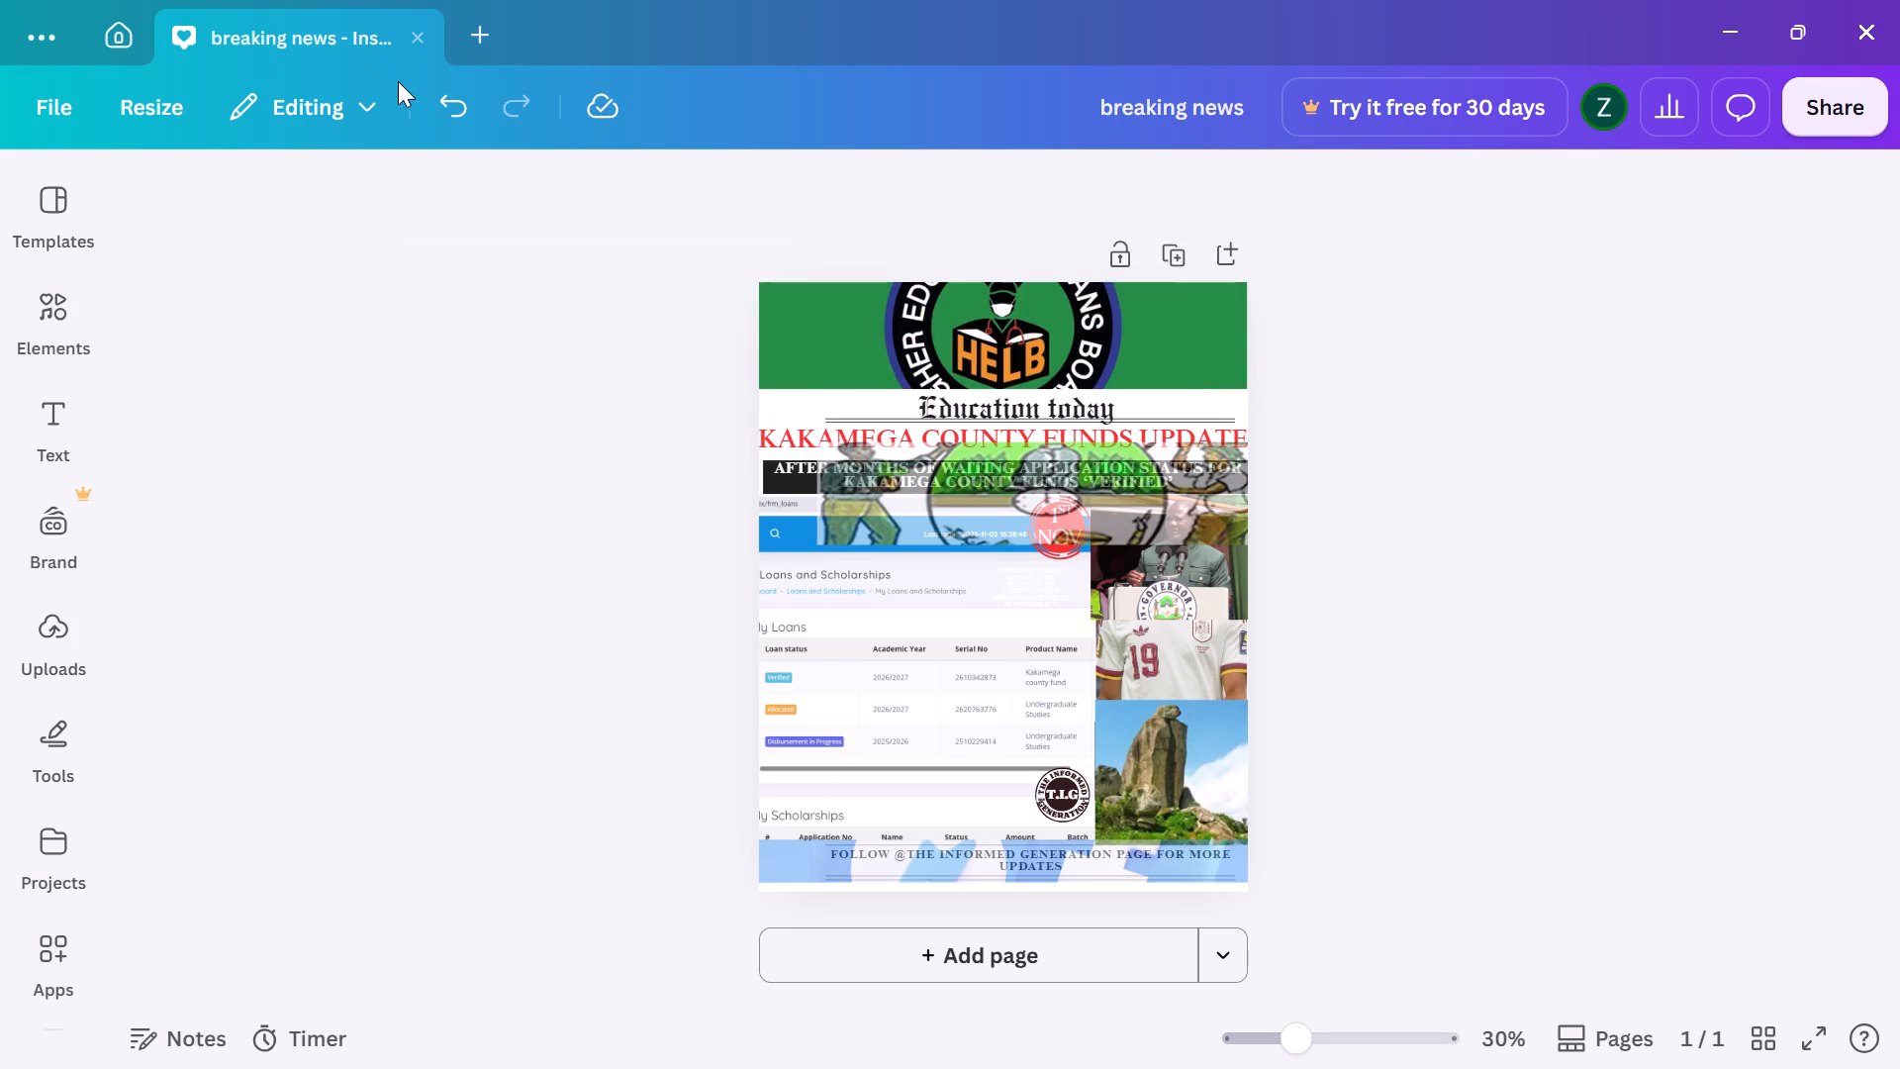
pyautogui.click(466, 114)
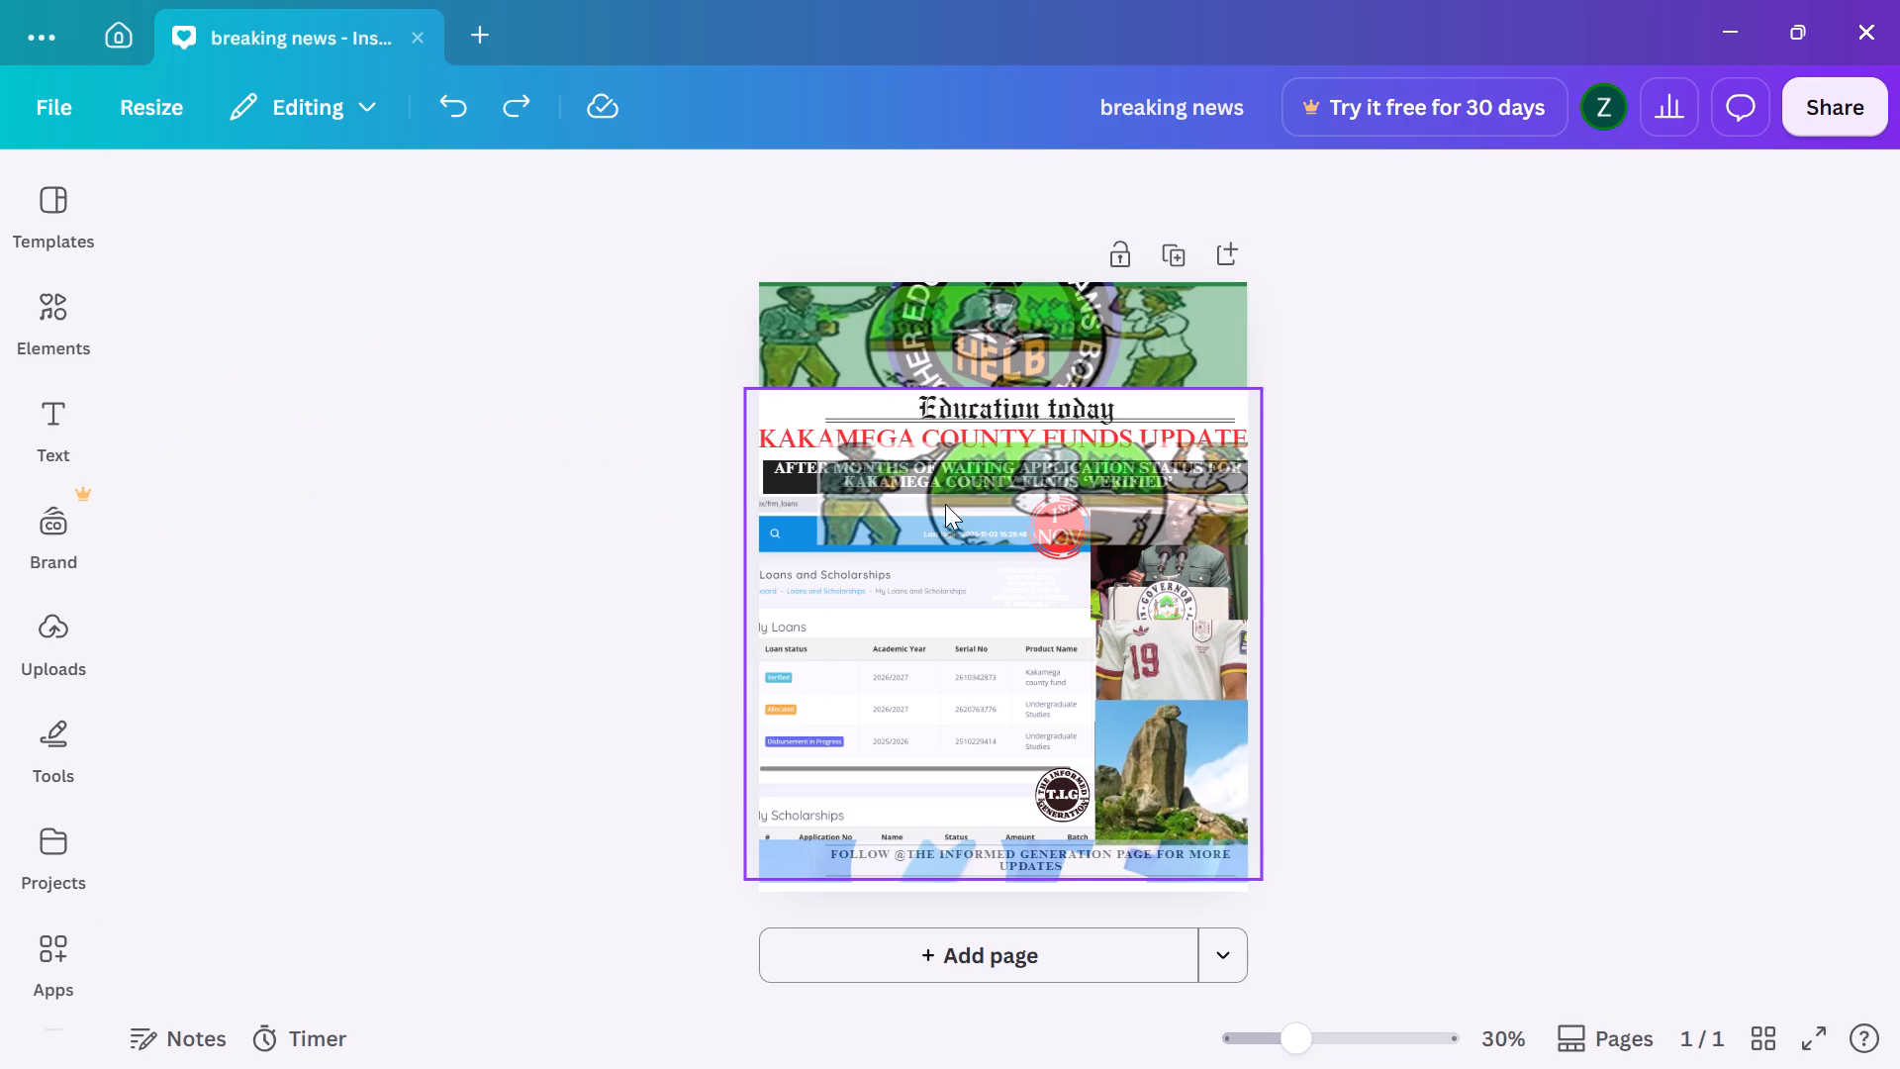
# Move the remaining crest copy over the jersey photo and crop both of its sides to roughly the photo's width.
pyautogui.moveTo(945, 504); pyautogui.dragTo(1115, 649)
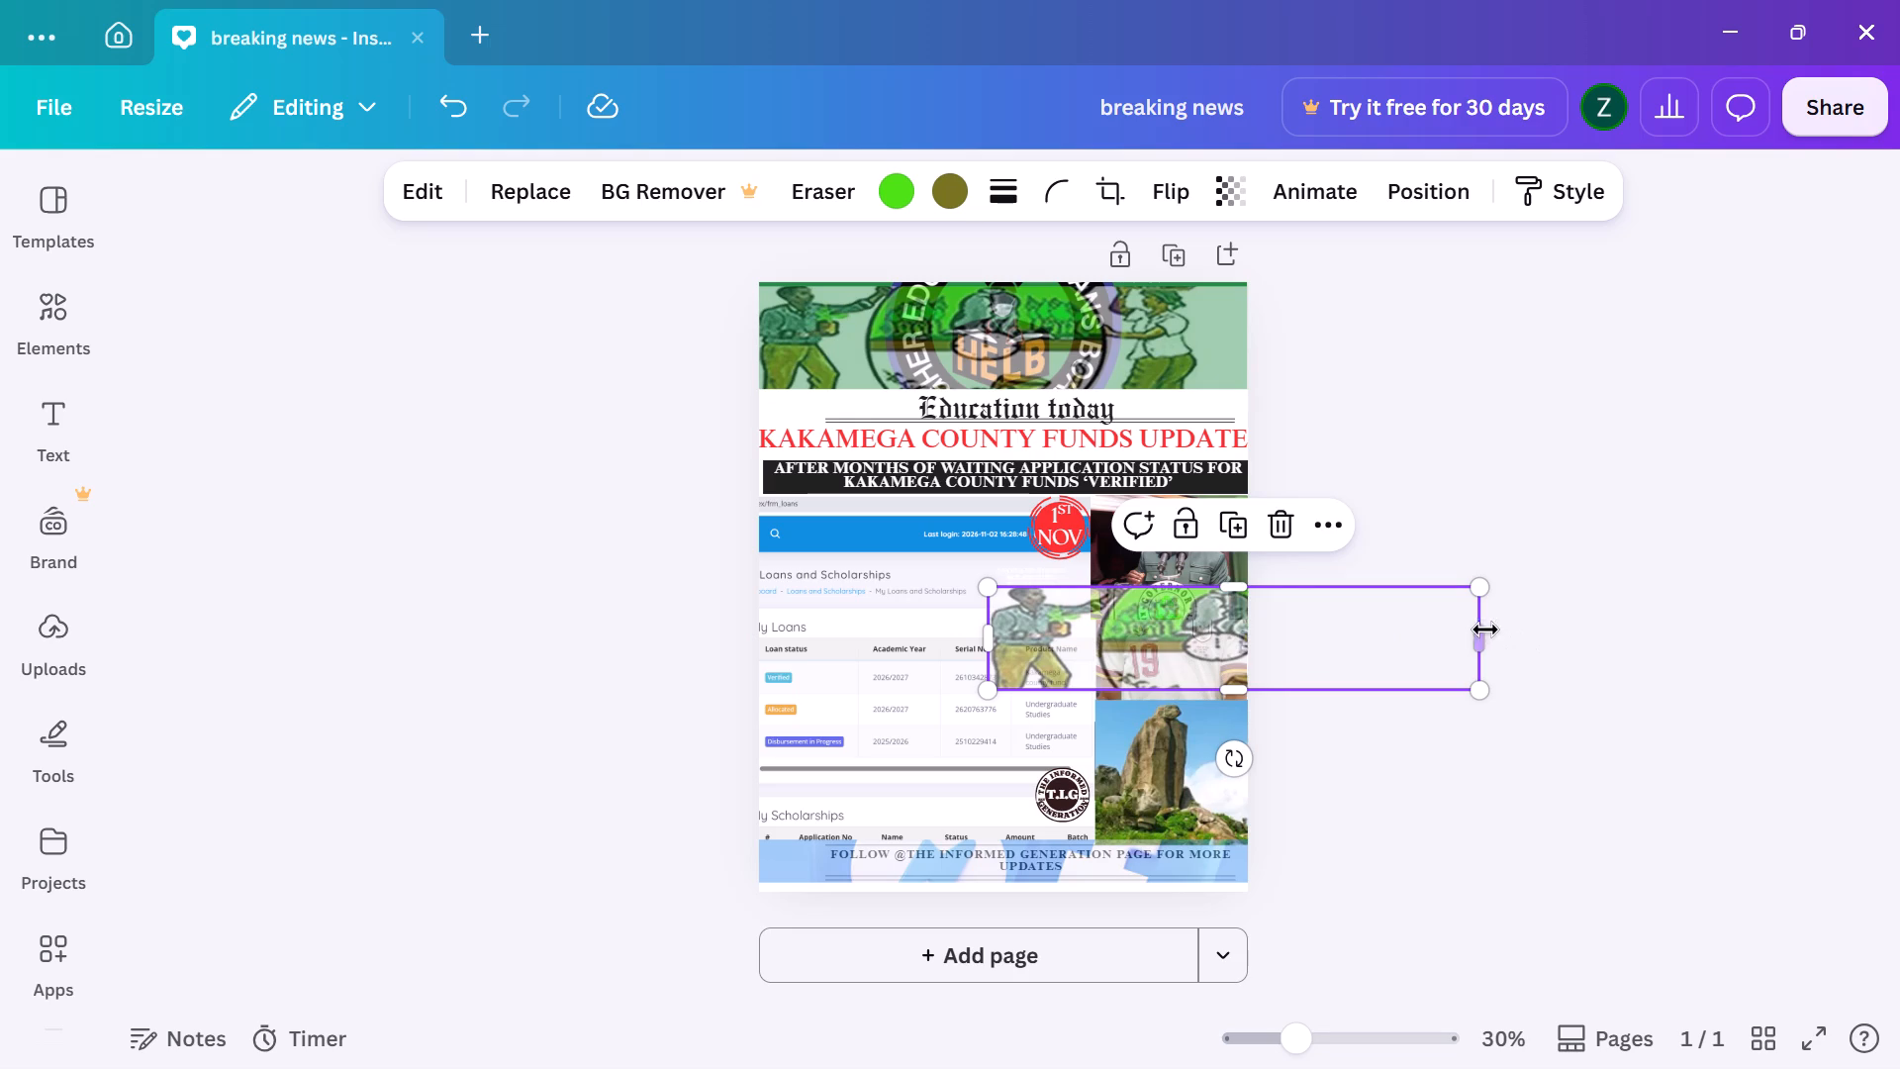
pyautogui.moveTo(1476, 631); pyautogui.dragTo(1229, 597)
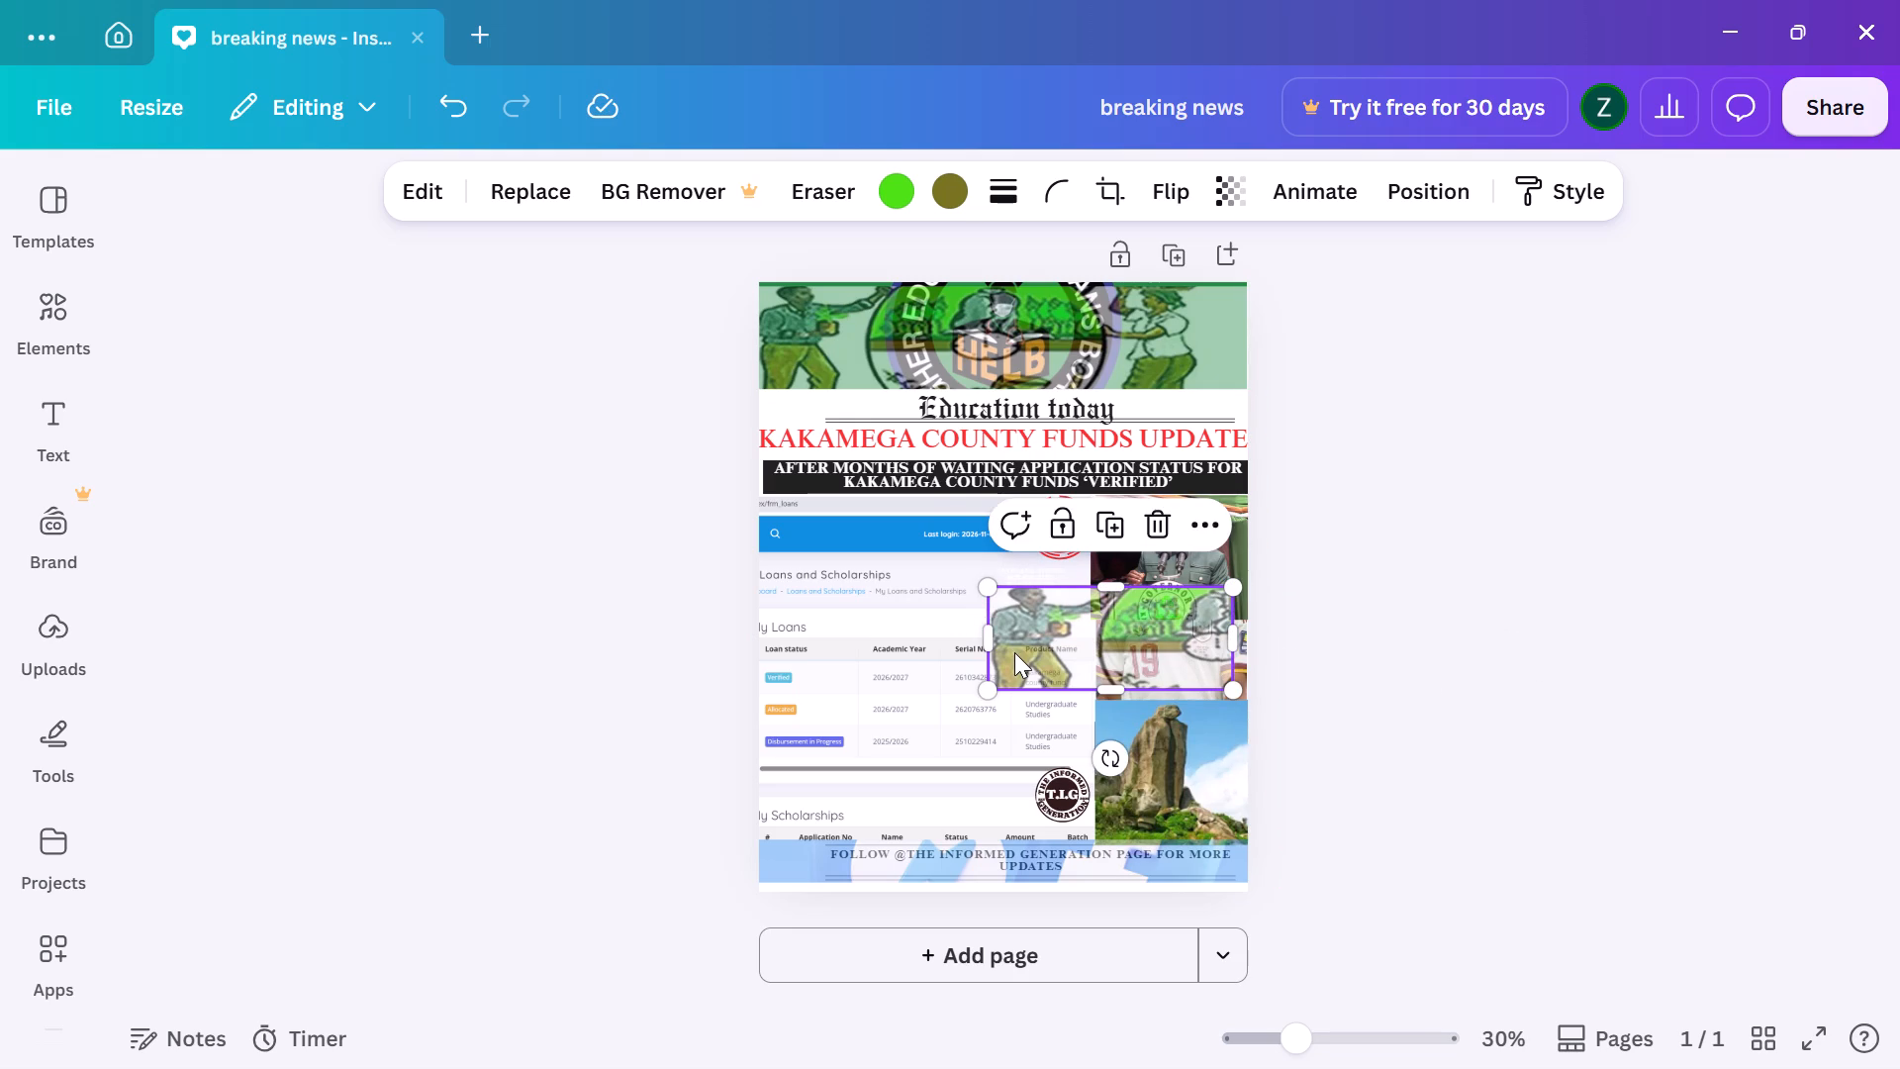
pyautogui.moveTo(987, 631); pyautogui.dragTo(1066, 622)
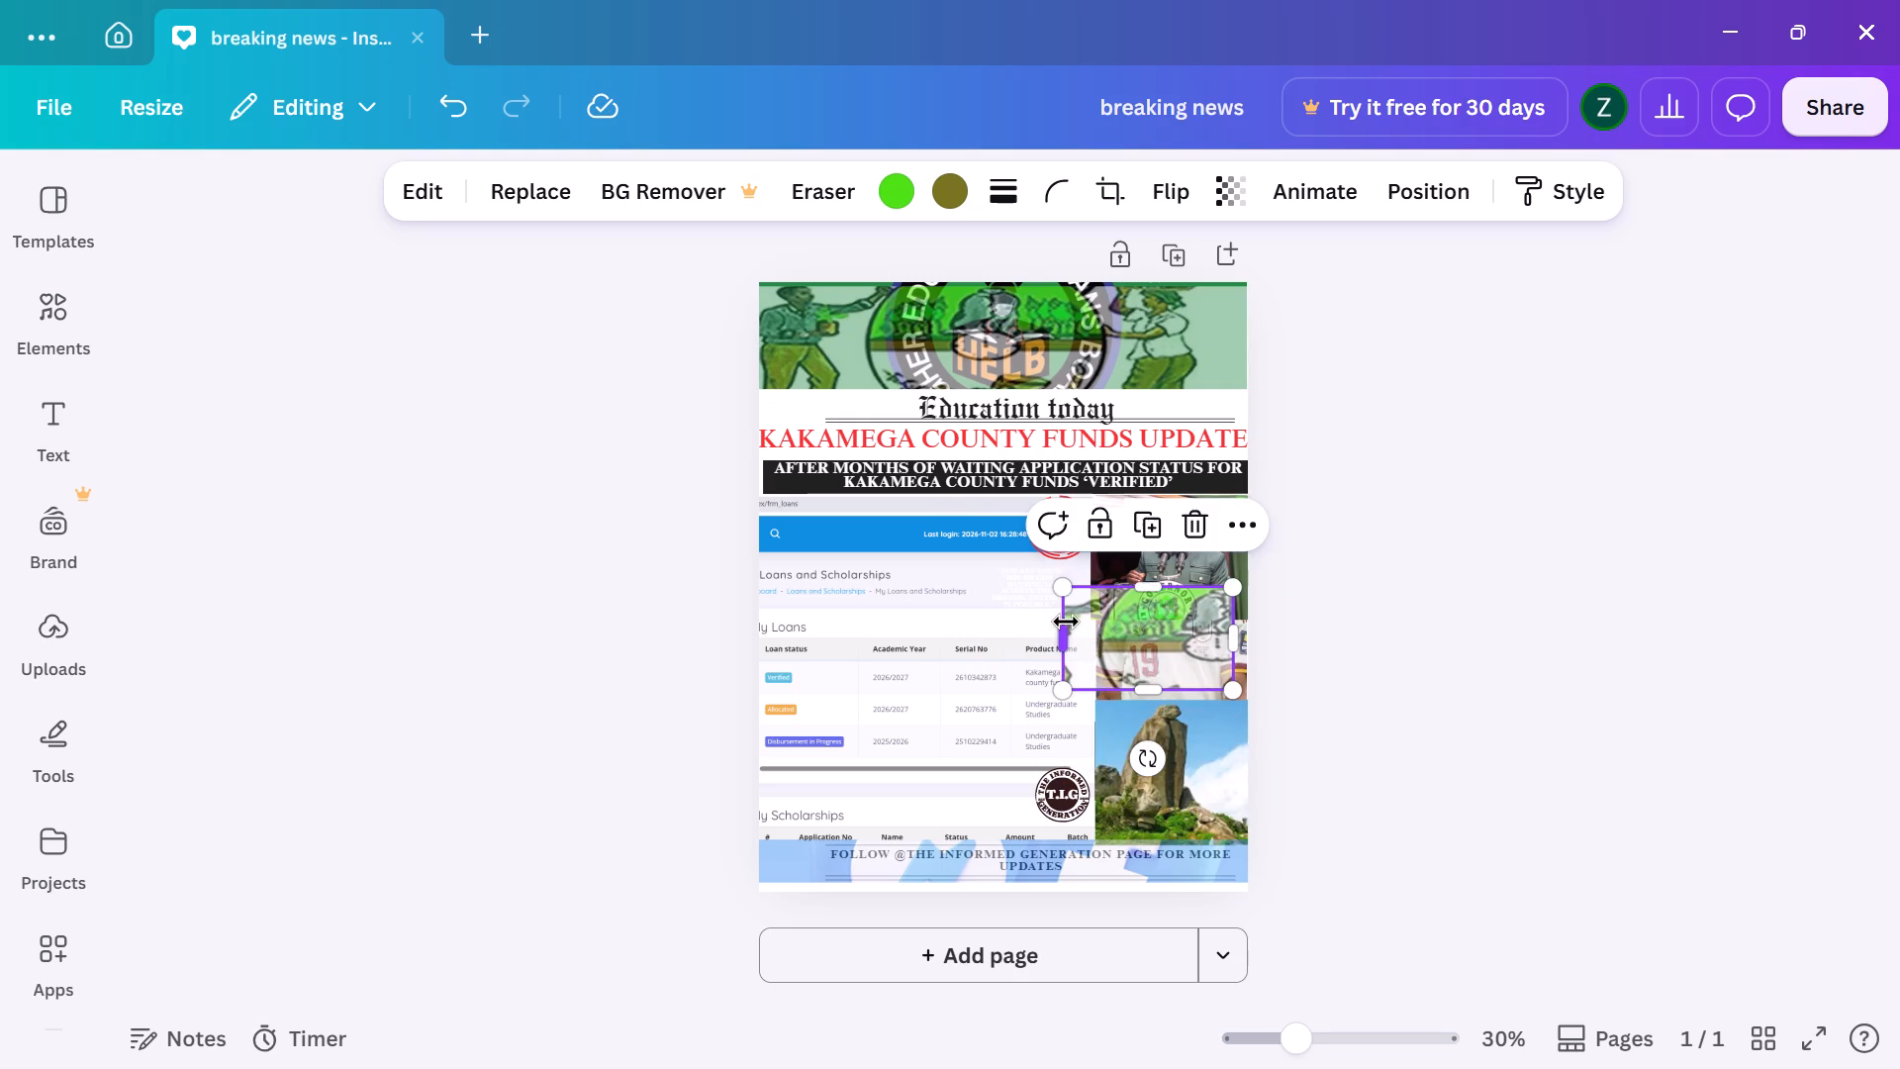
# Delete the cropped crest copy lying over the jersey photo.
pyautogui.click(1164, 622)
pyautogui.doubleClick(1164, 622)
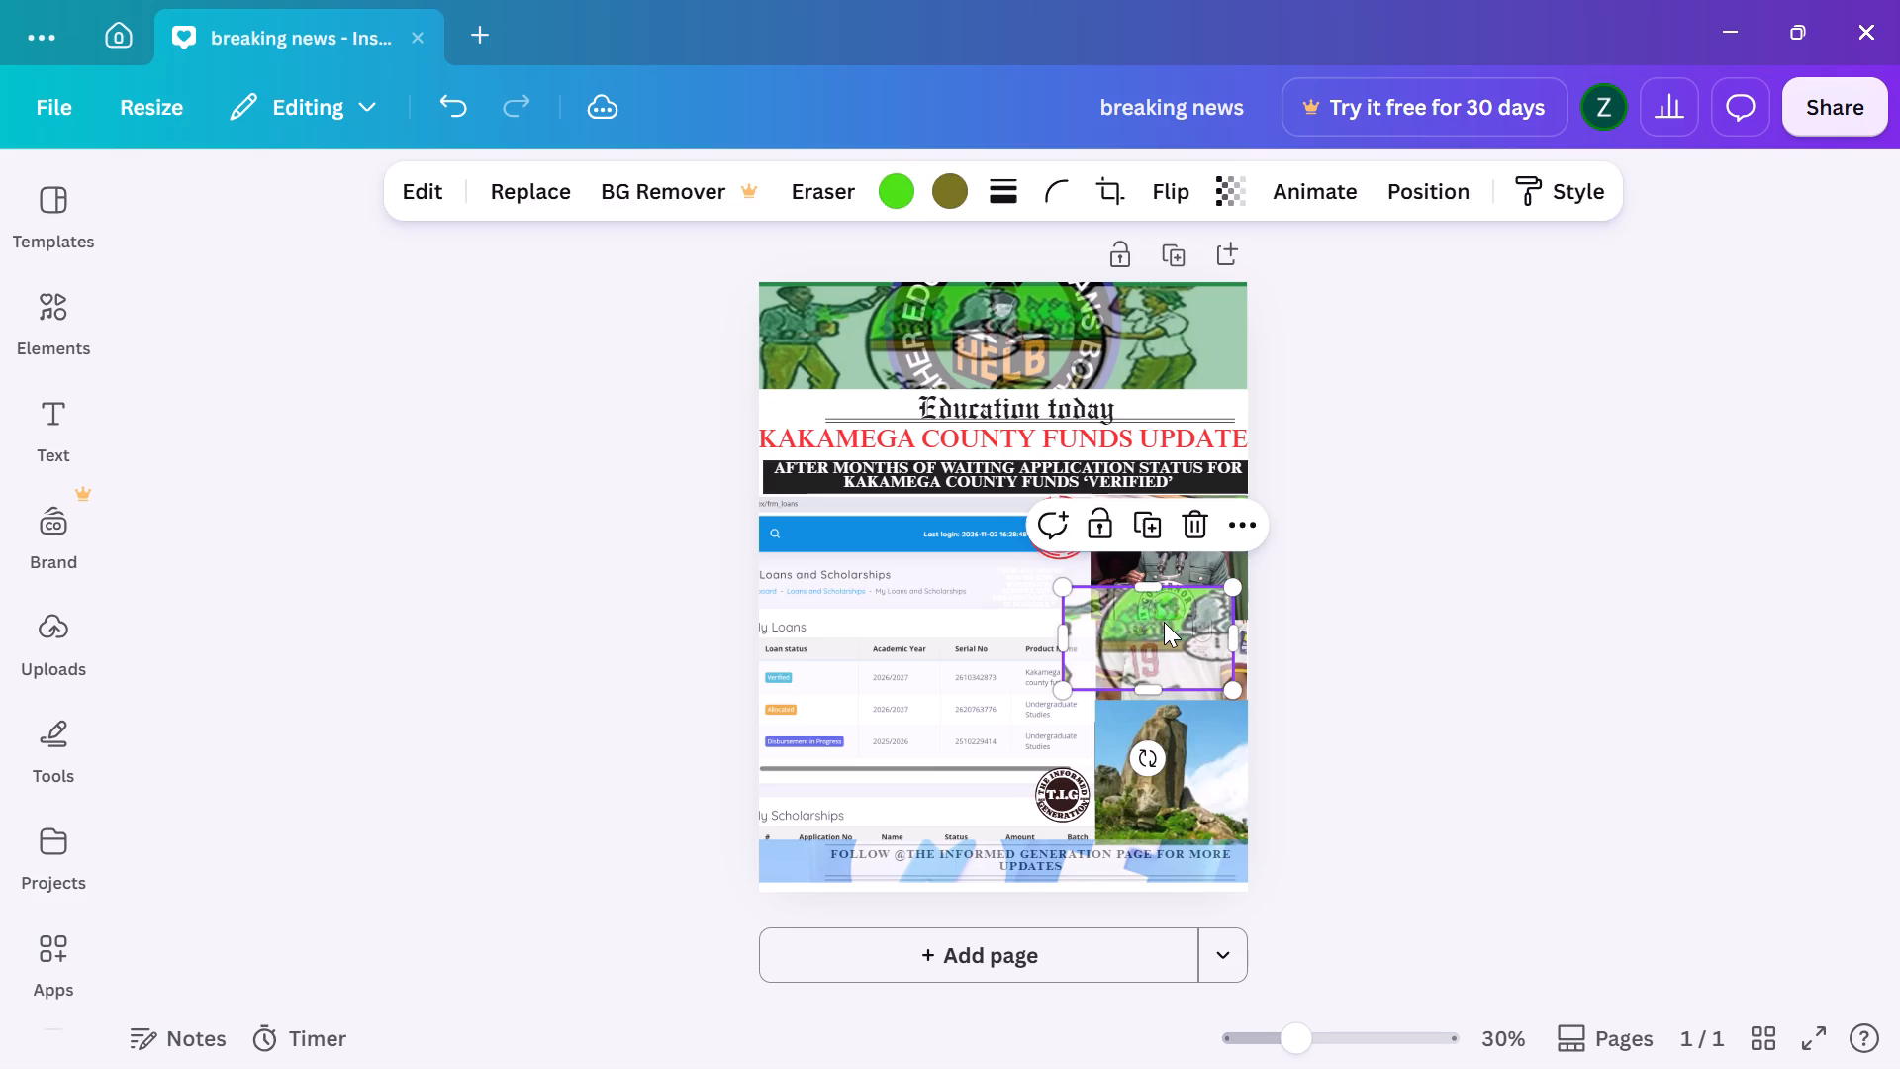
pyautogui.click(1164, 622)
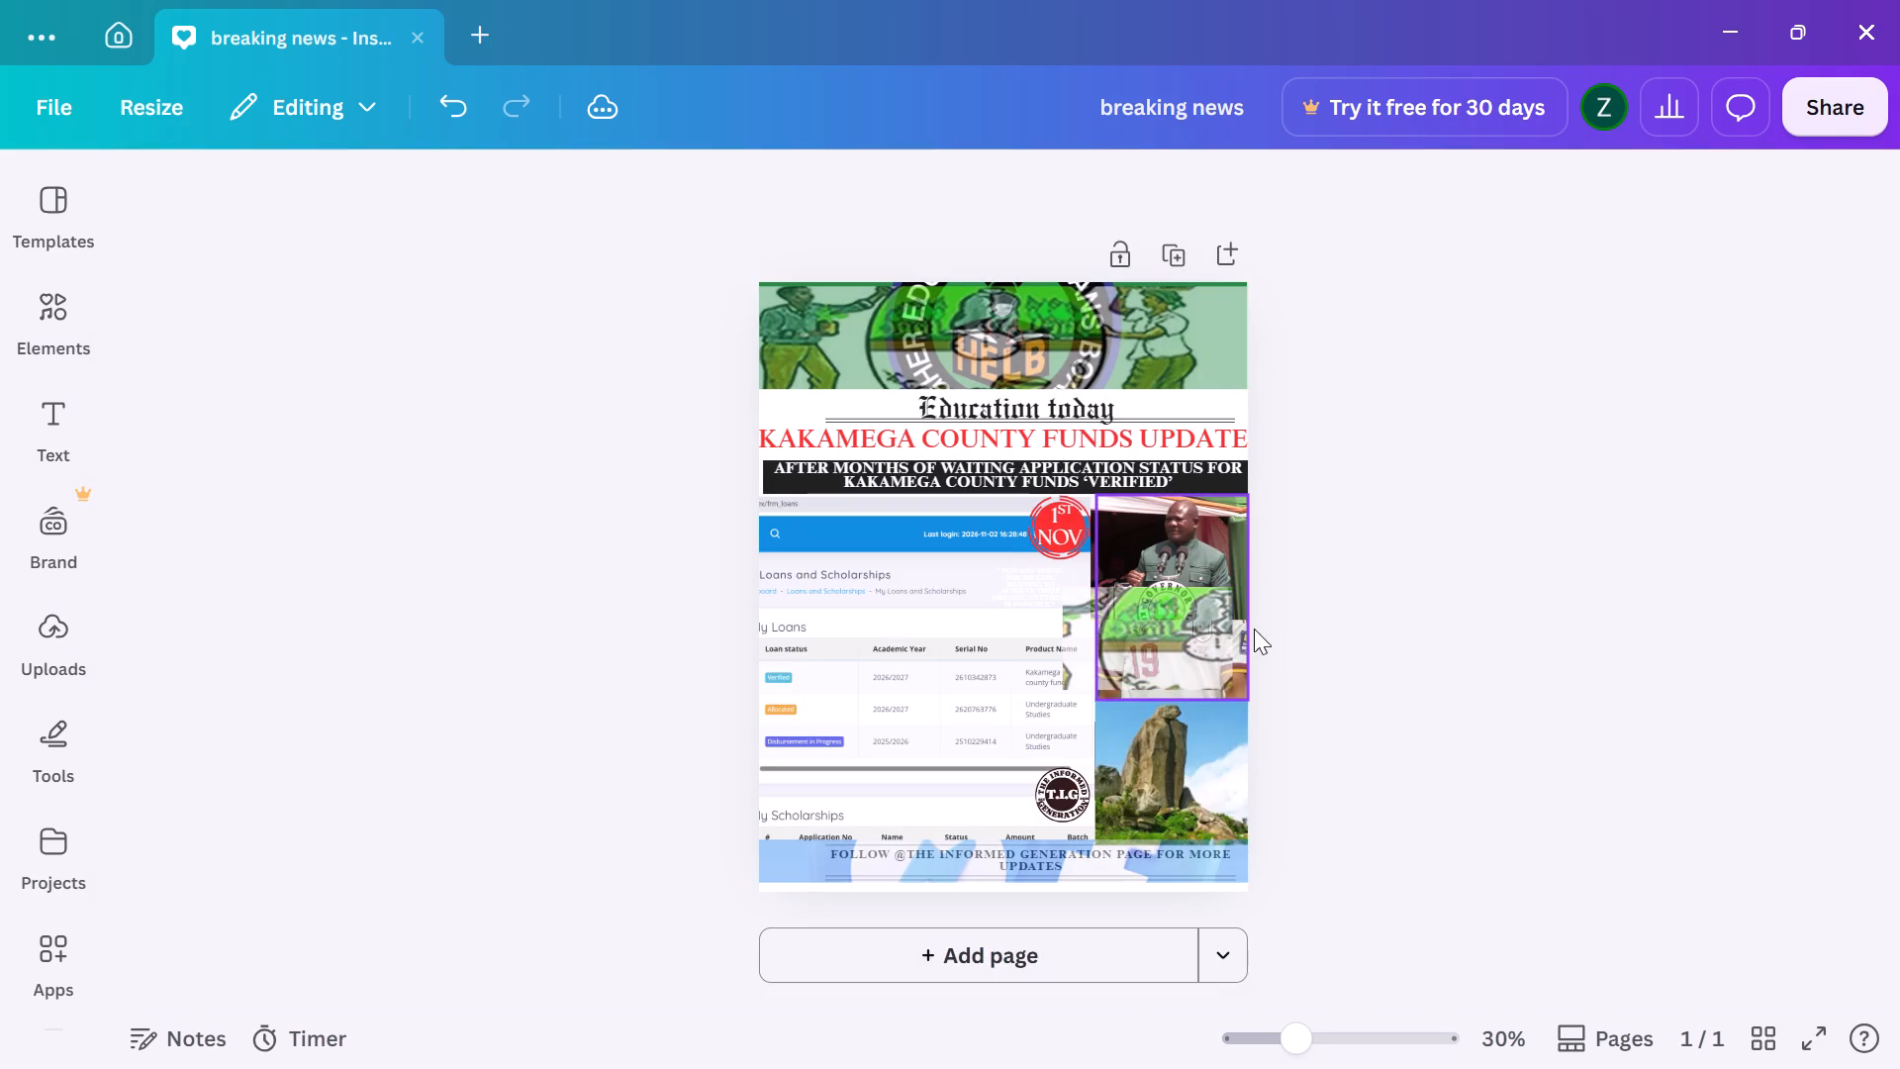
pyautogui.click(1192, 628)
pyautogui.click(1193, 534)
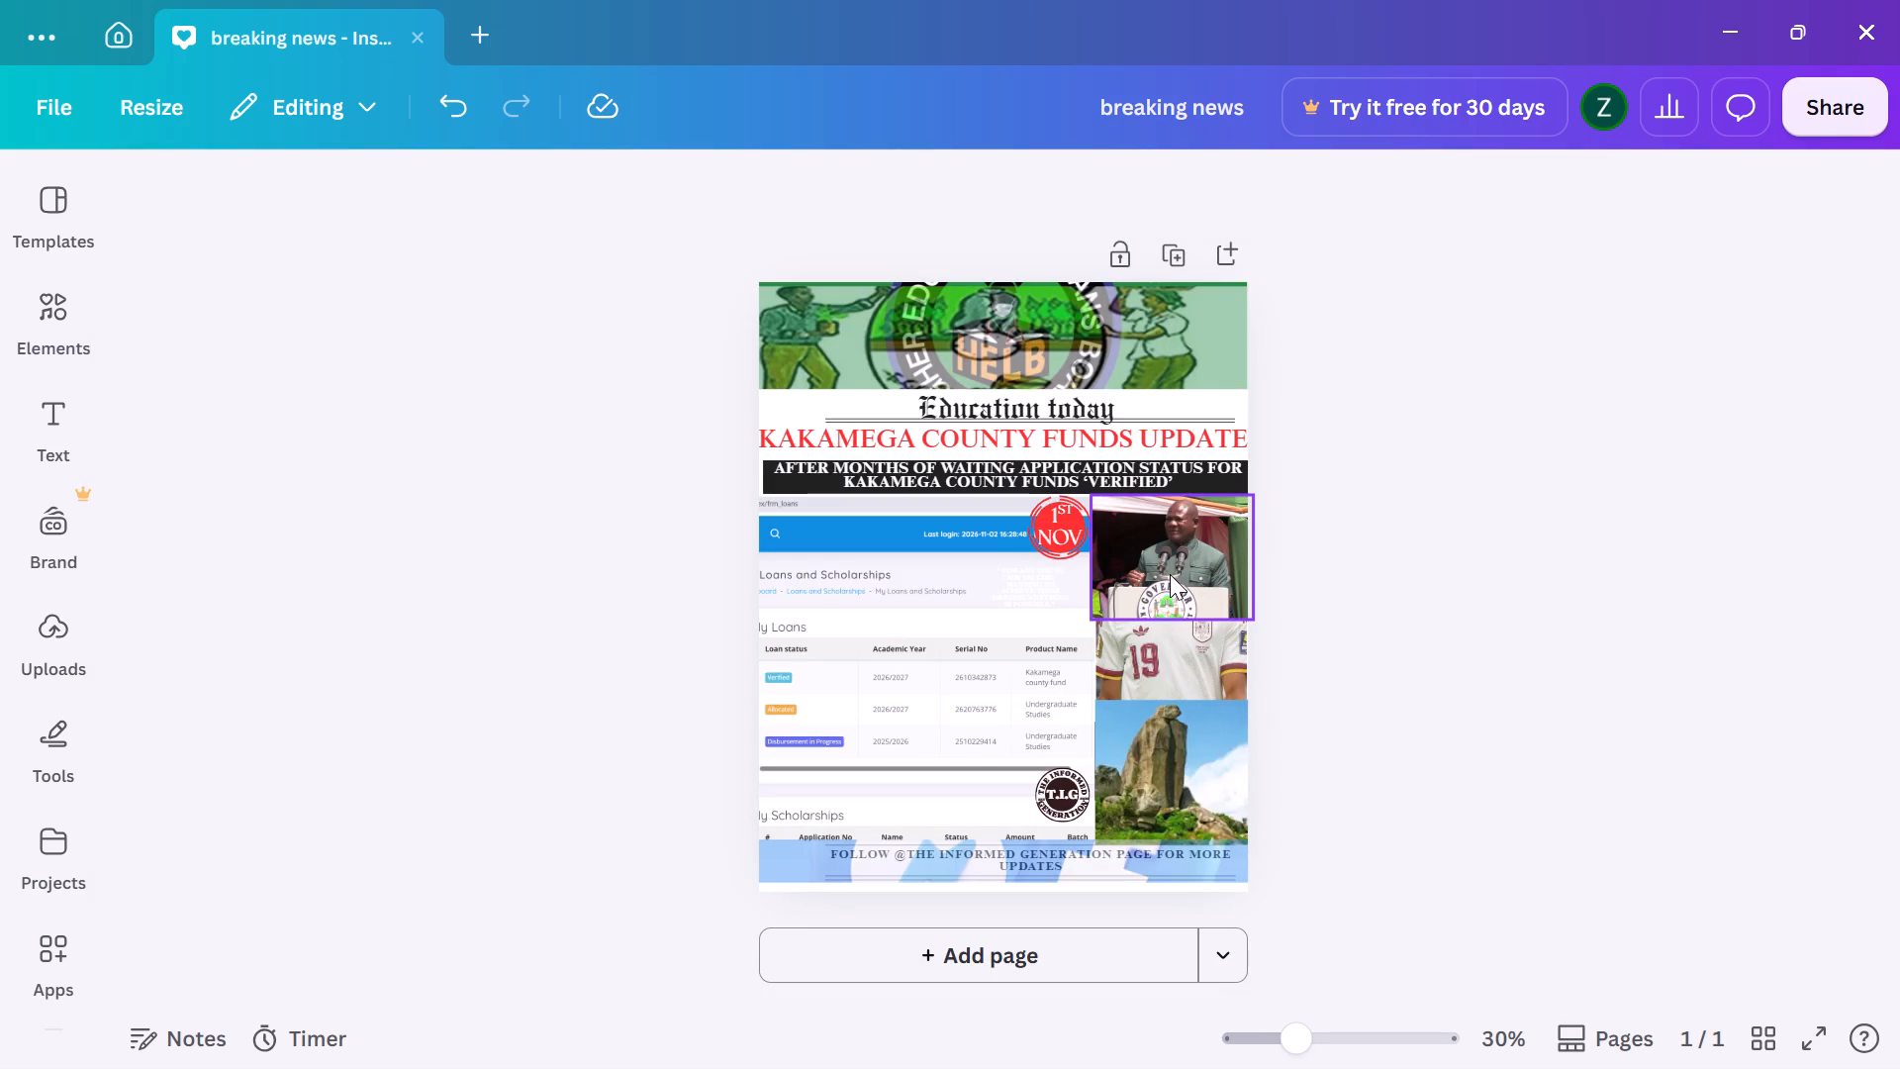
# Duplicate the photo of the man at the governor's podium and place the copy below it over the jersey photo.
pyautogui.click(1170, 570)
pyautogui.click(1170, 570)
pyautogui.rightClick(1170, 570)
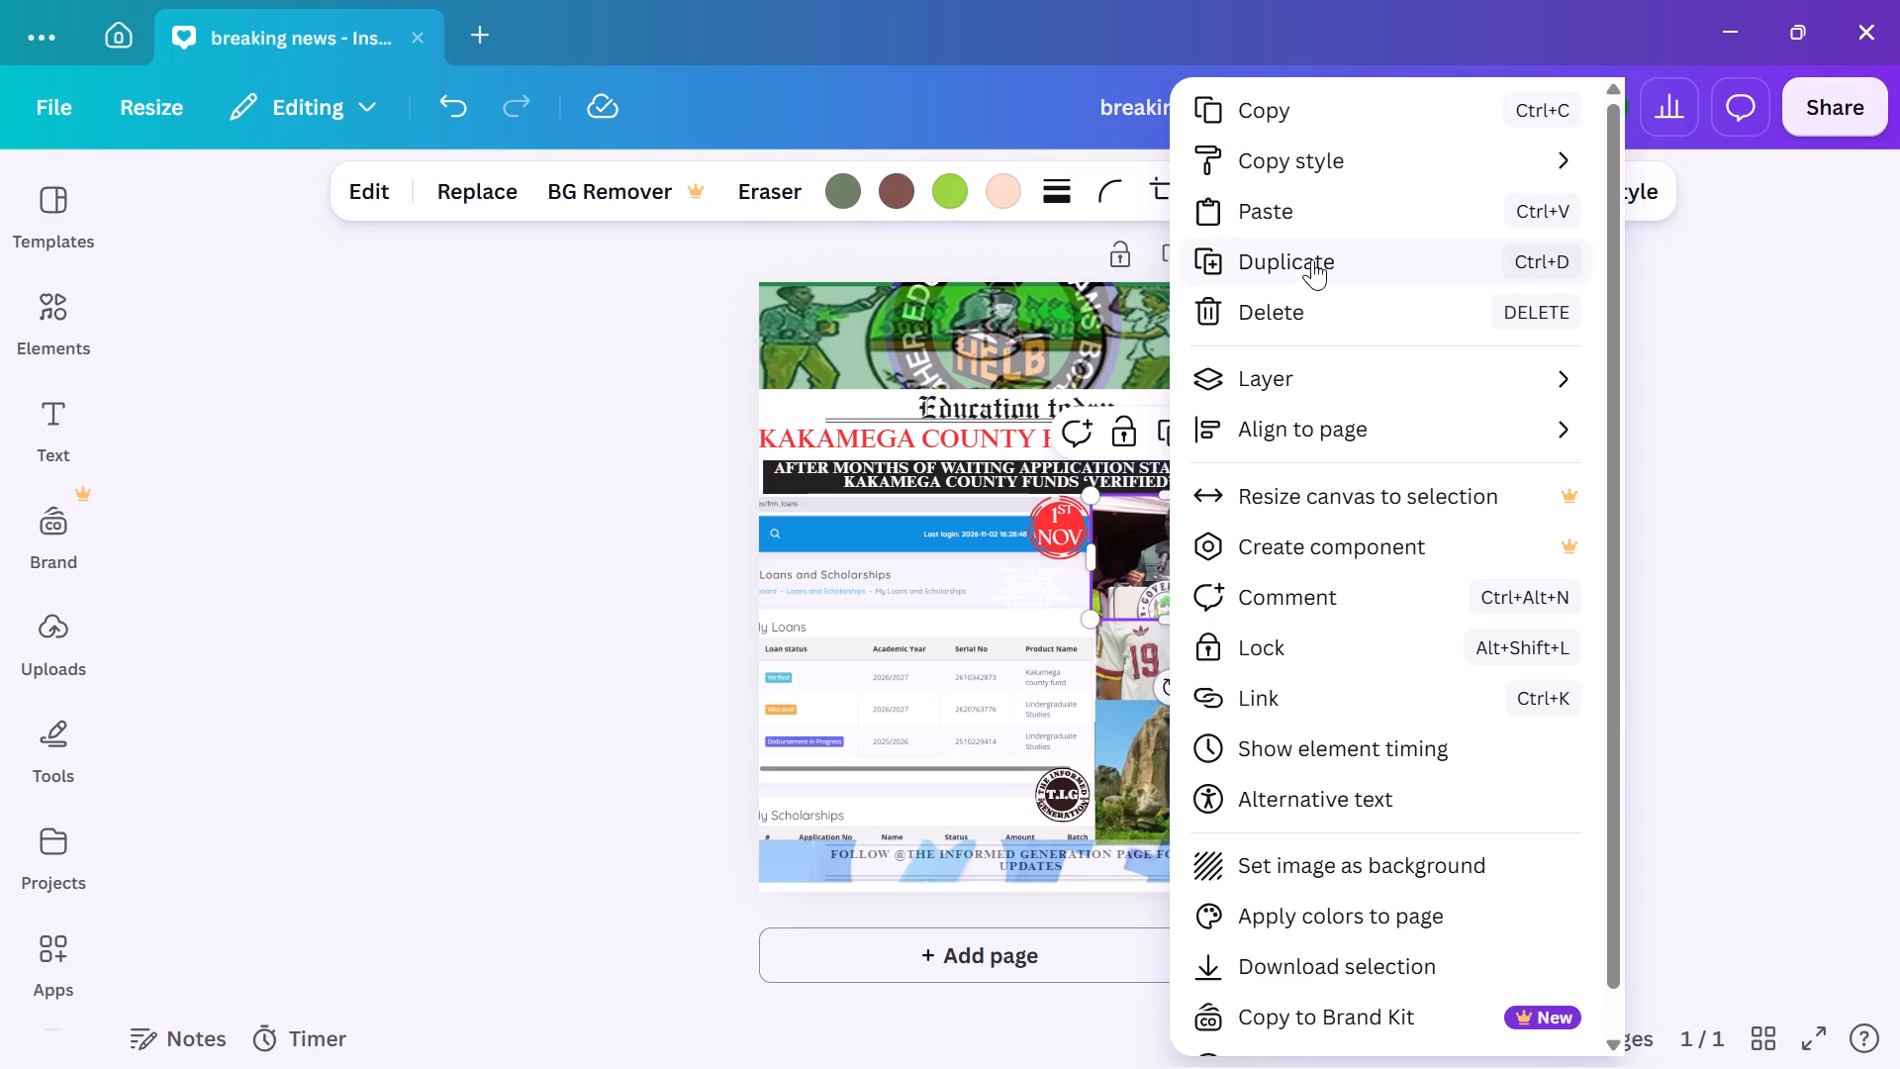
pyautogui.click(1312, 262)
pyautogui.moveTo(1193, 533); pyautogui.dragTo(1187, 620)
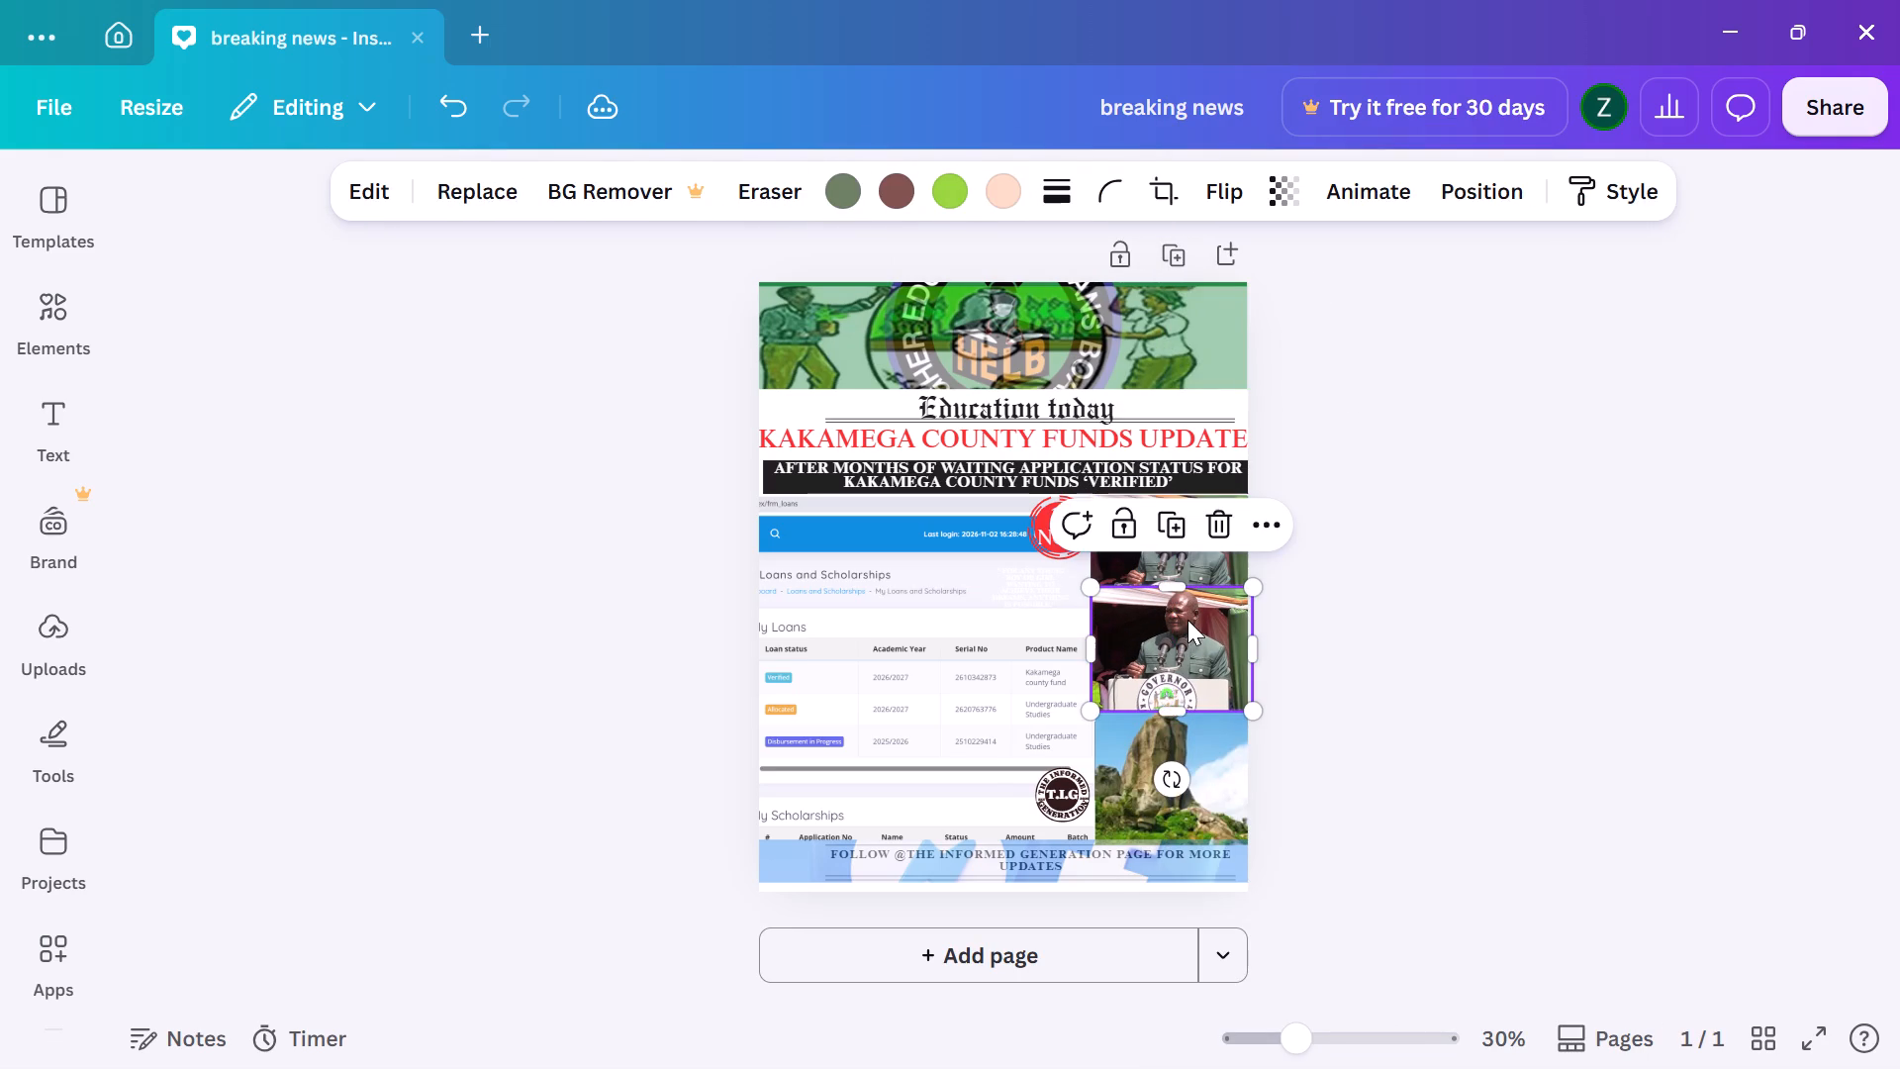
# Crop the duplicated podium photo to fit between the original and the rock photo, with its right side at the page edge.
pyautogui.moveTo(1176, 706); pyautogui.dragTo(1176, 687)
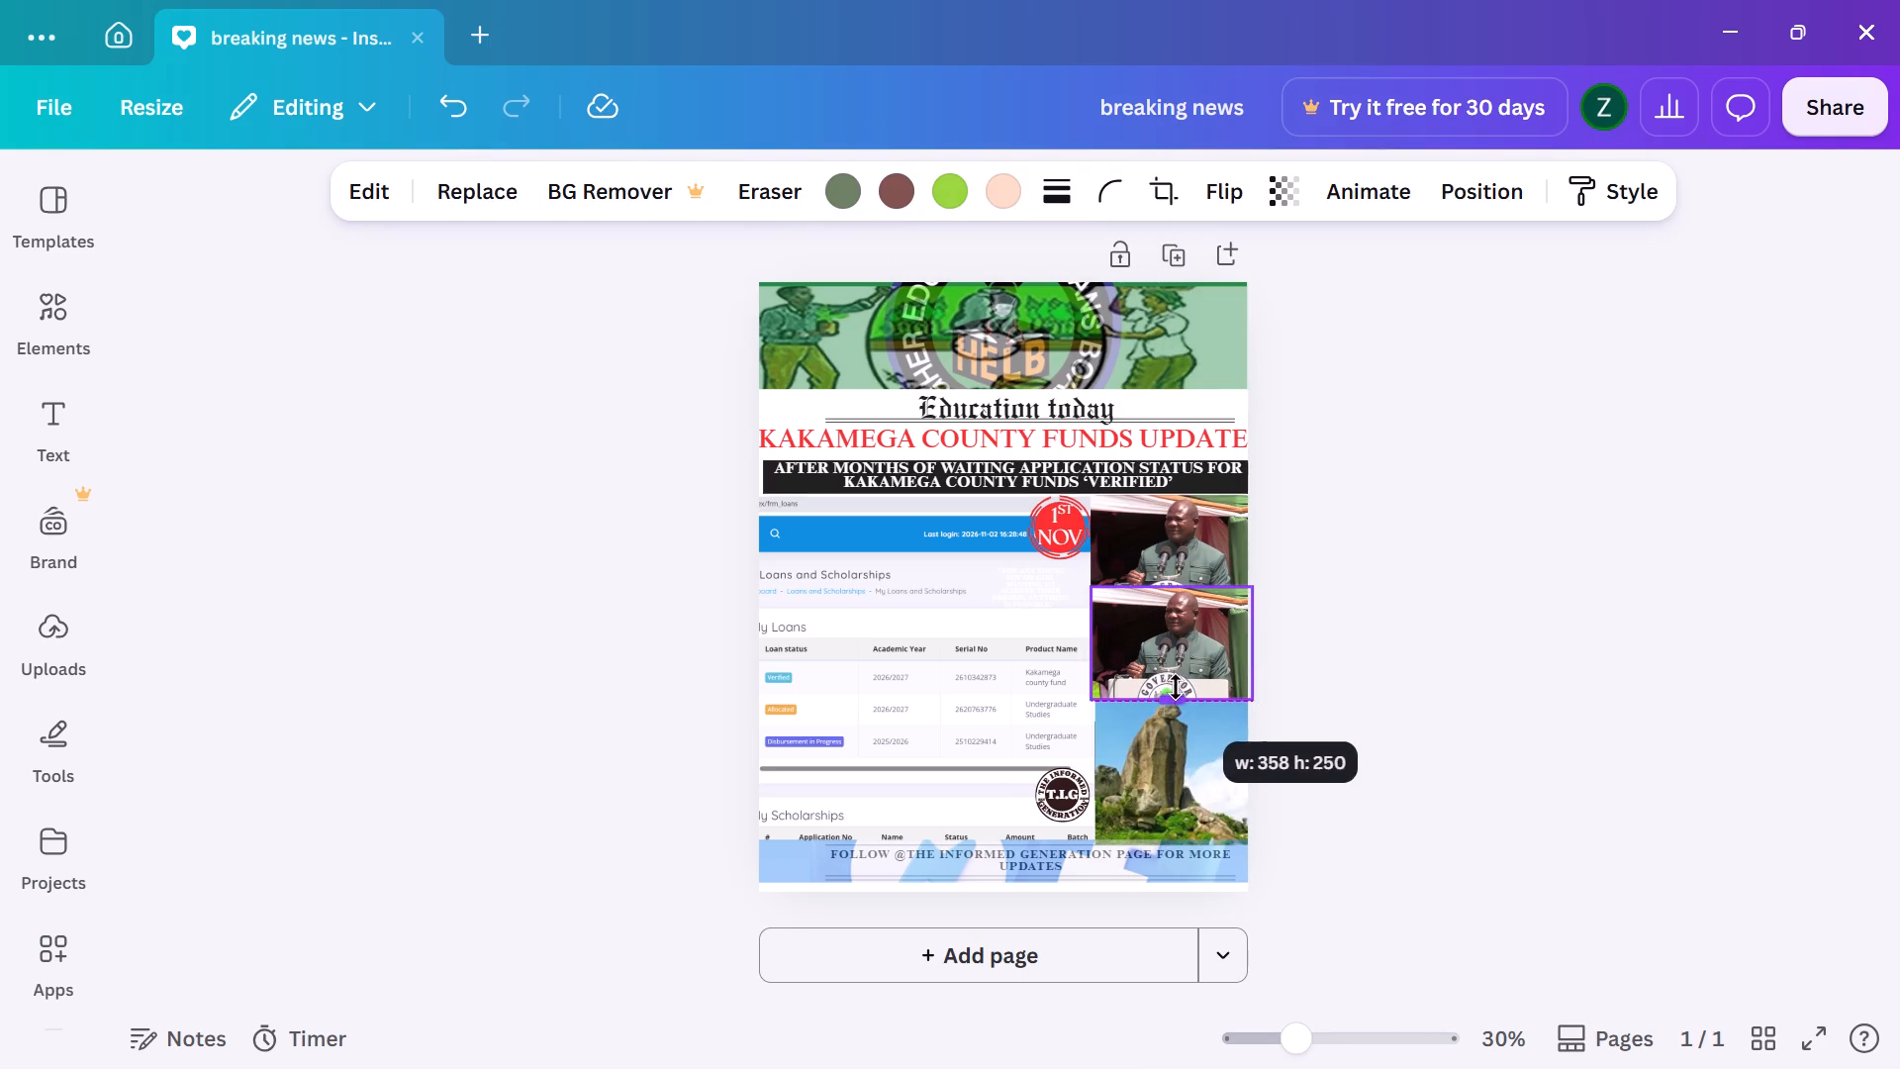
pyautogui.moveTo(1176, 687); pyautogui.dragTo(1176, 691)
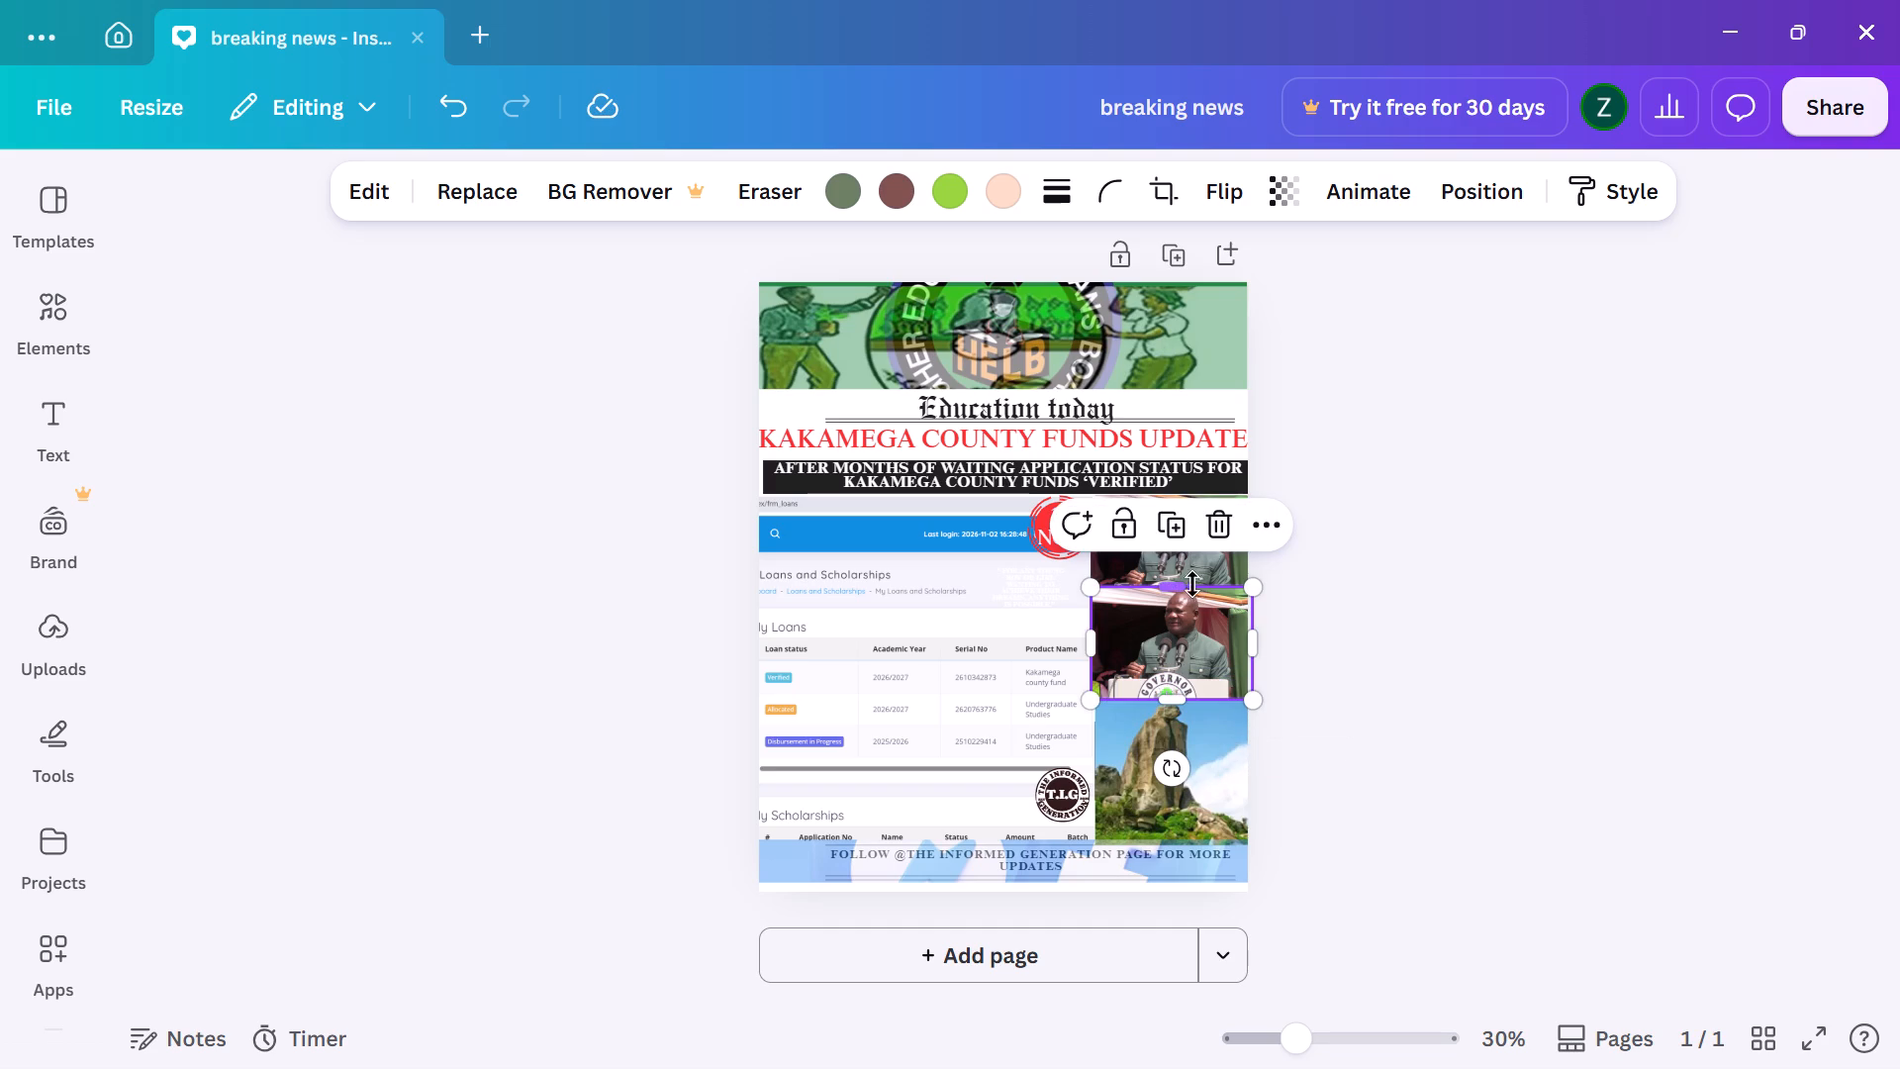
pyautogui.moveTo(1172, 584); pyautogui.dragTo(1173, 620)
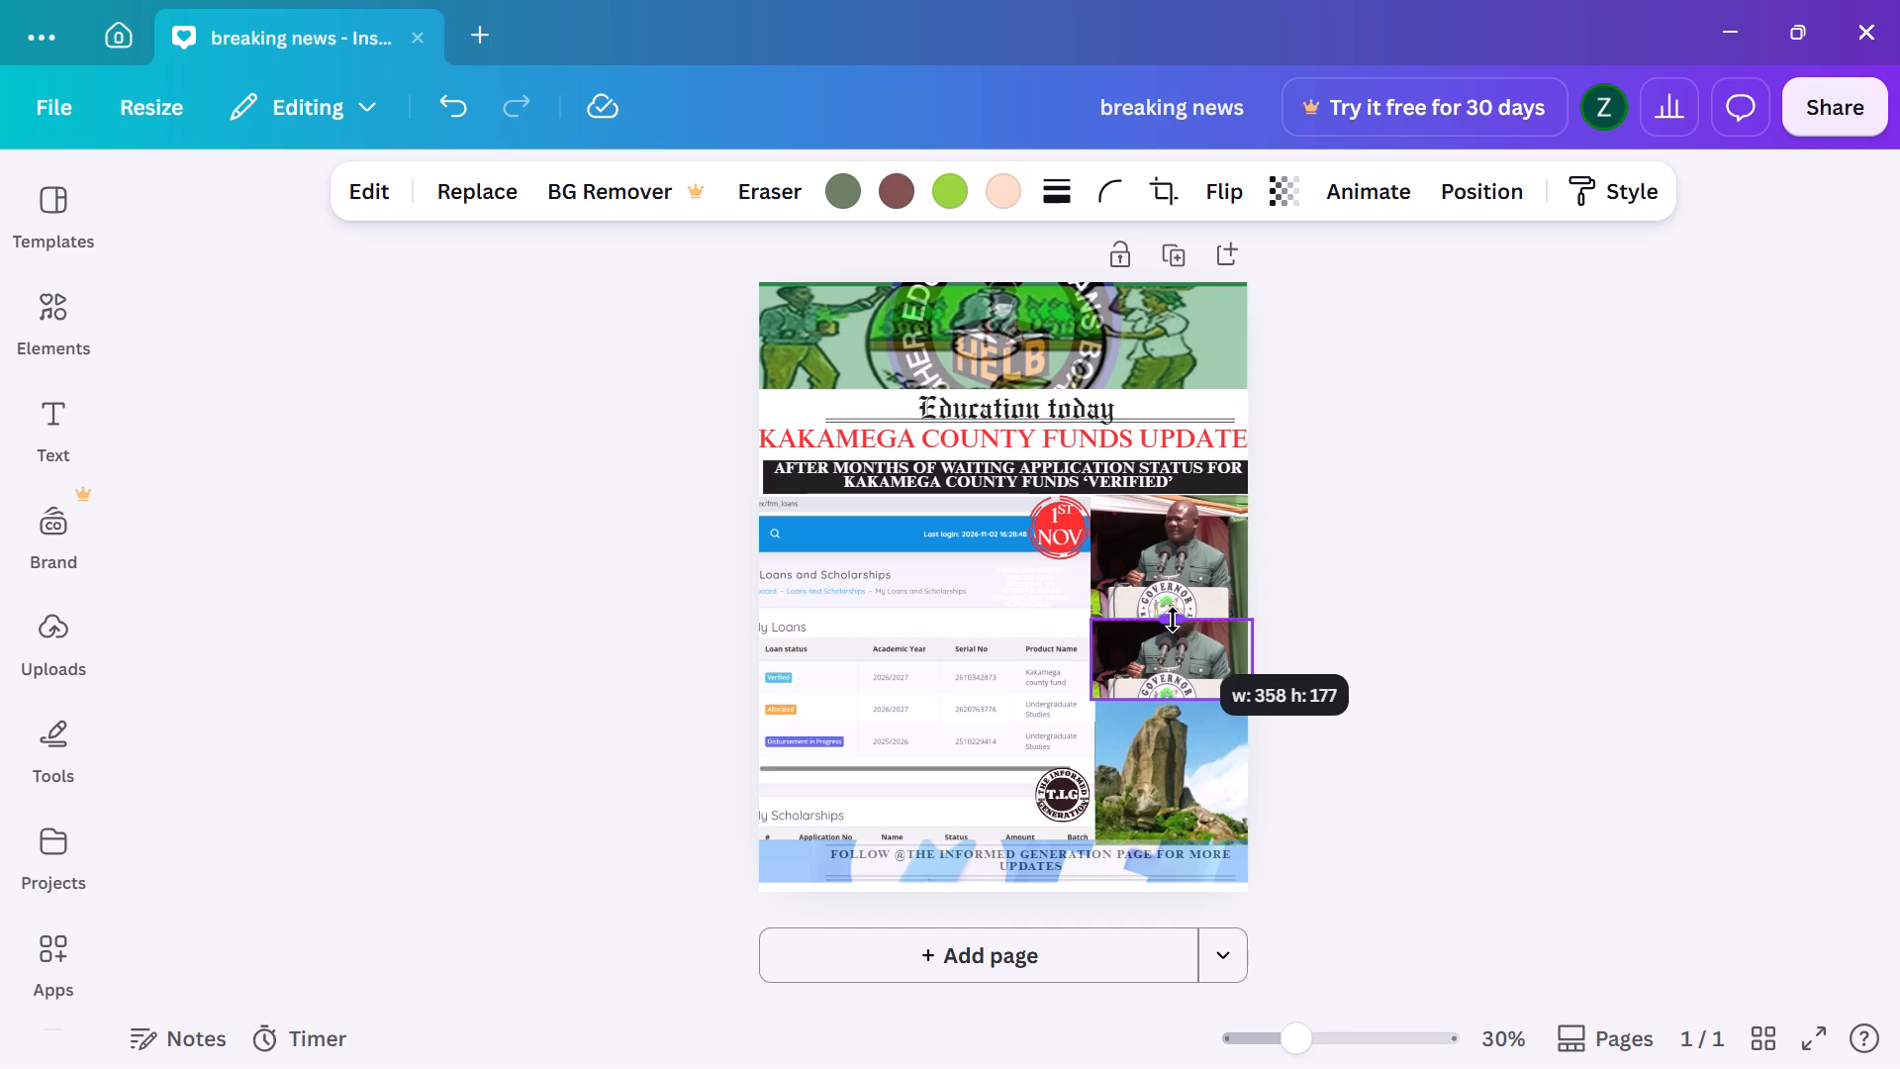
pyautogui.moveTo(1173, 620); pyautogui.dragTo(1173, 605)
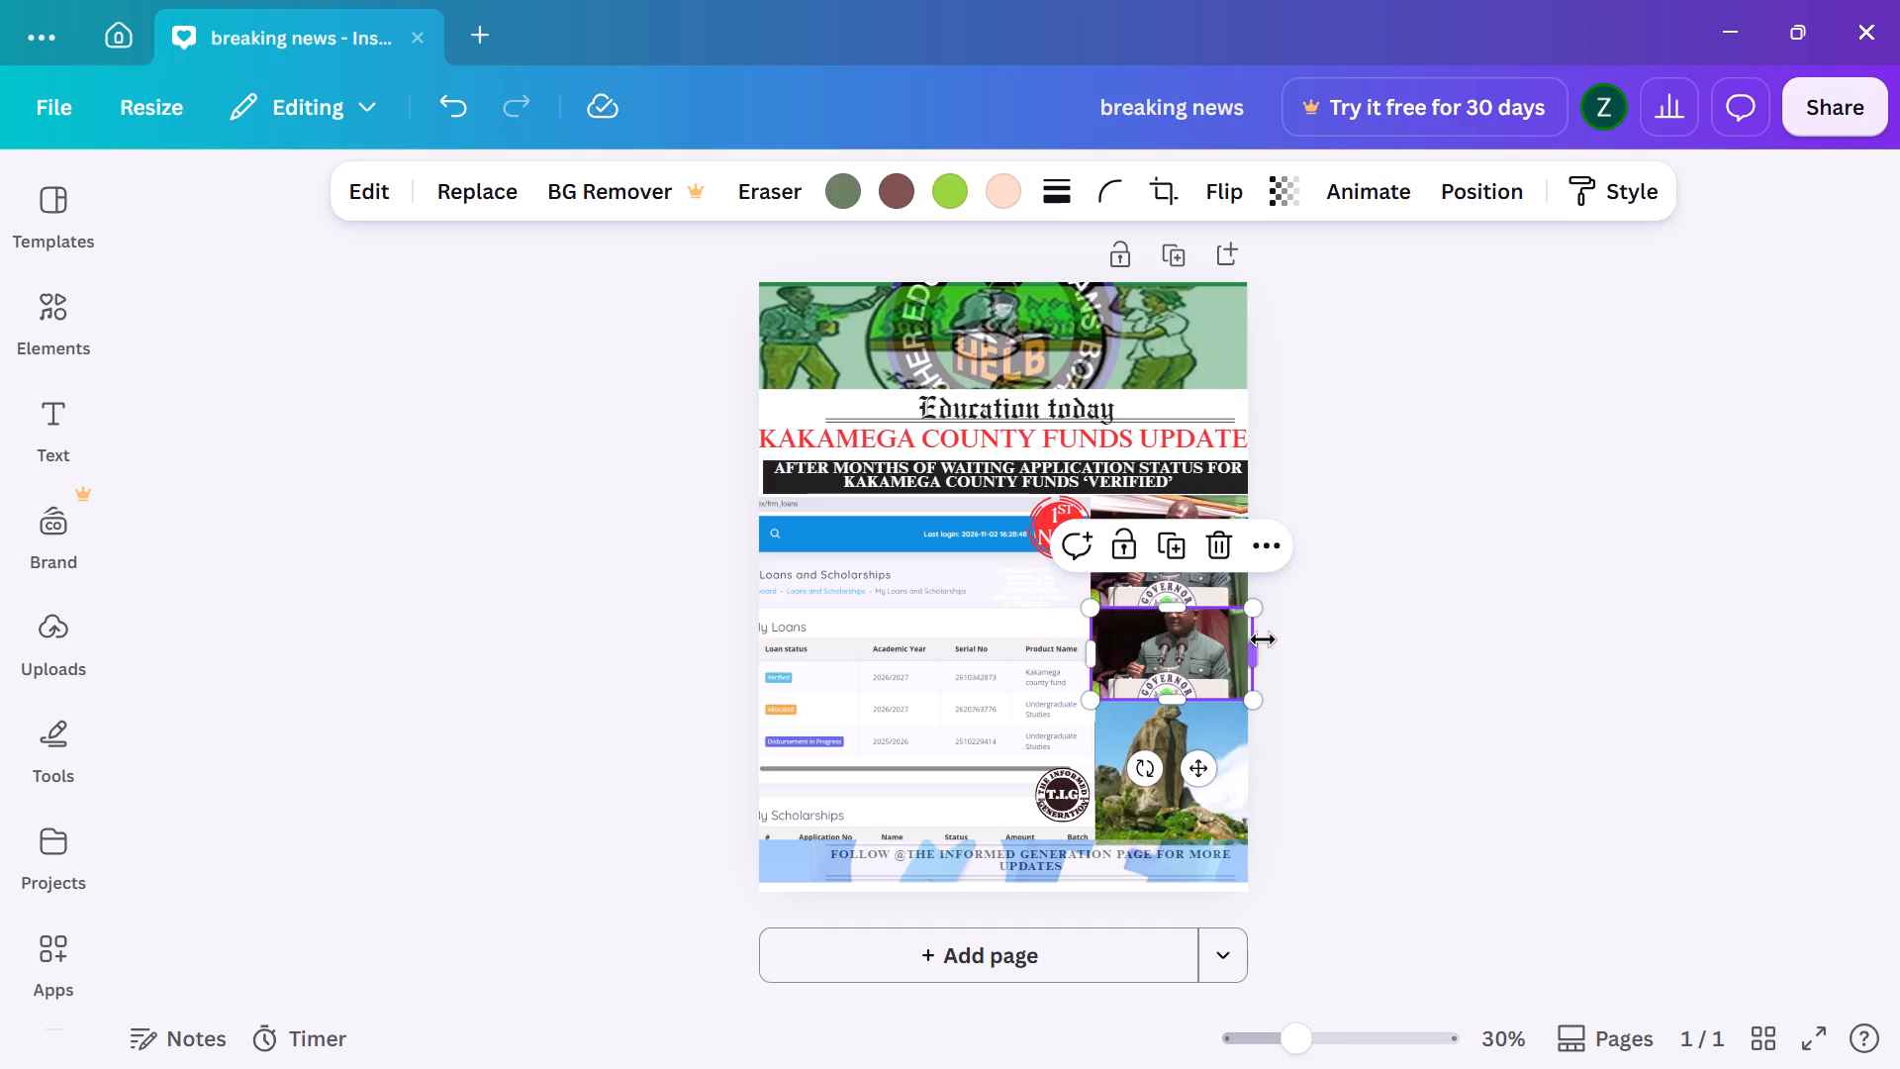
pyautogui.click(1259, 654)
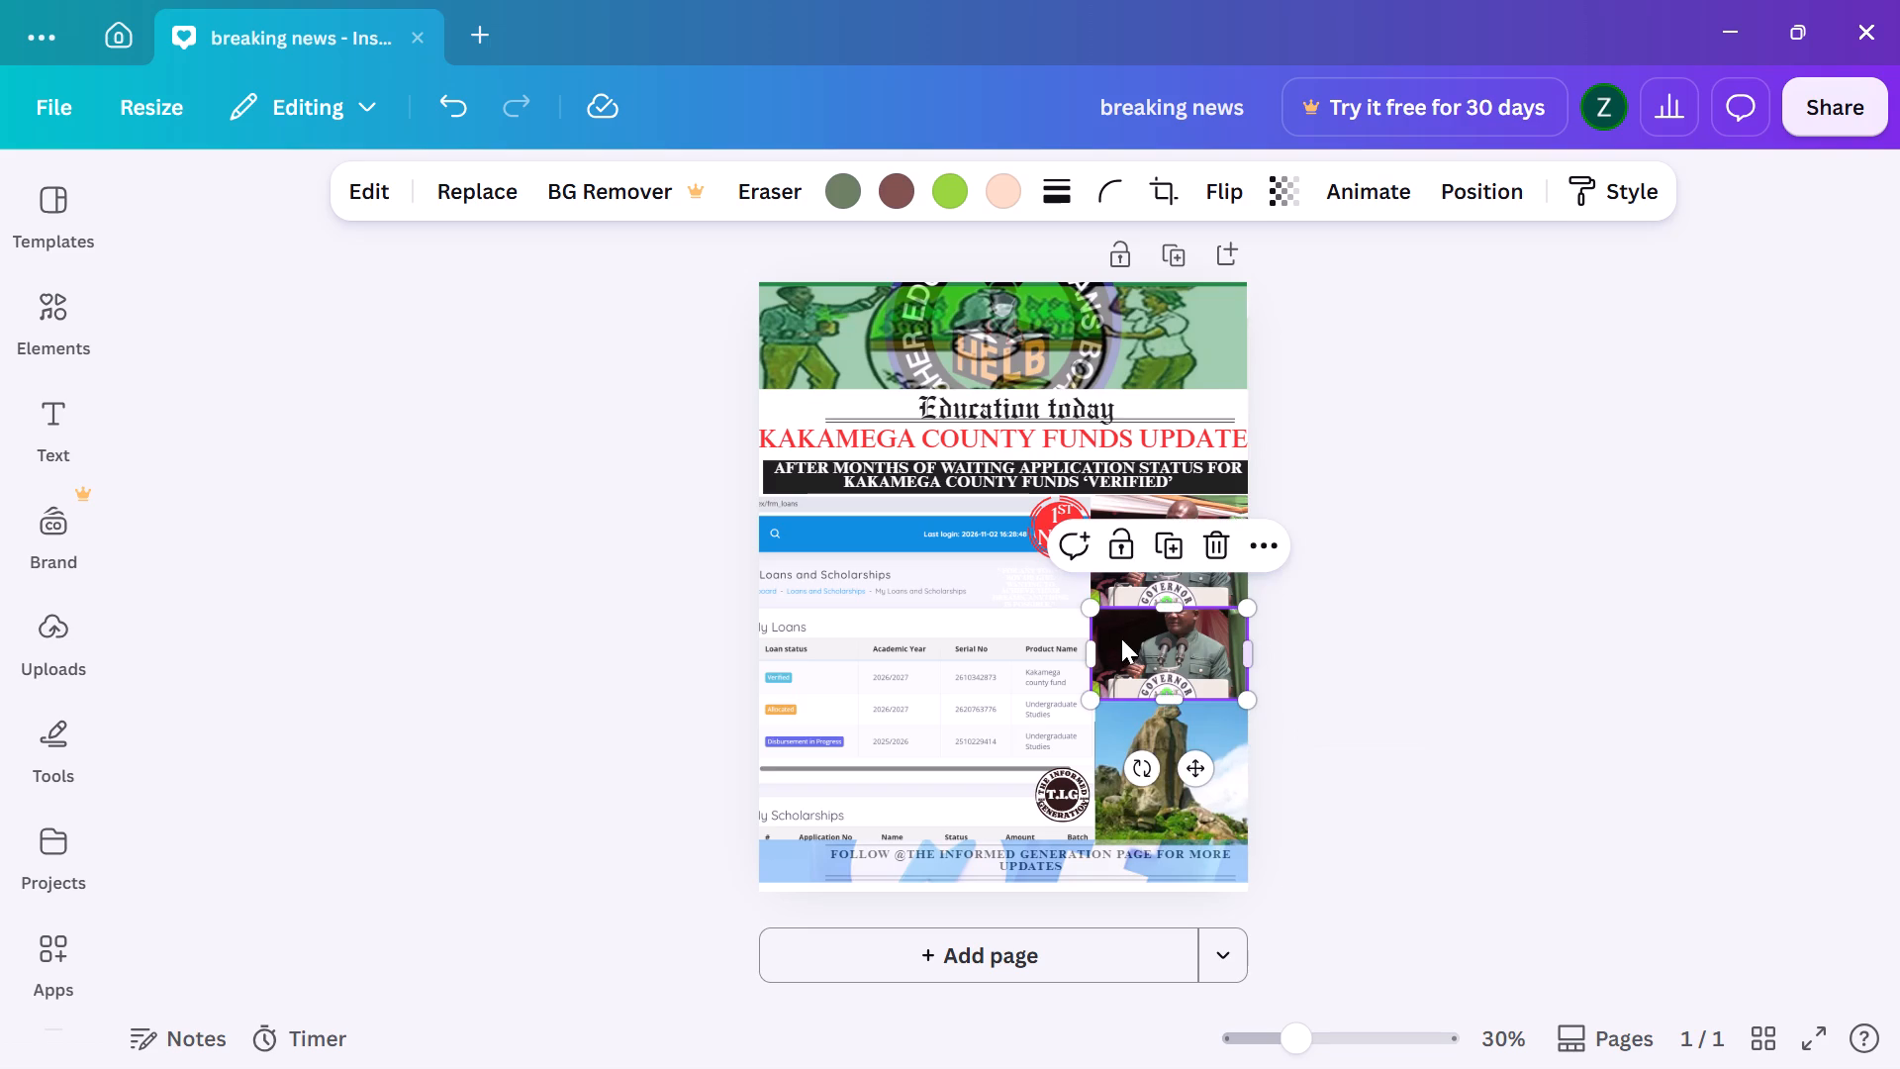
# Crop the duplicated podium photo's left side in line with the original's left edge, at about 346 by 204.
pyautogui.click(1093, 649)
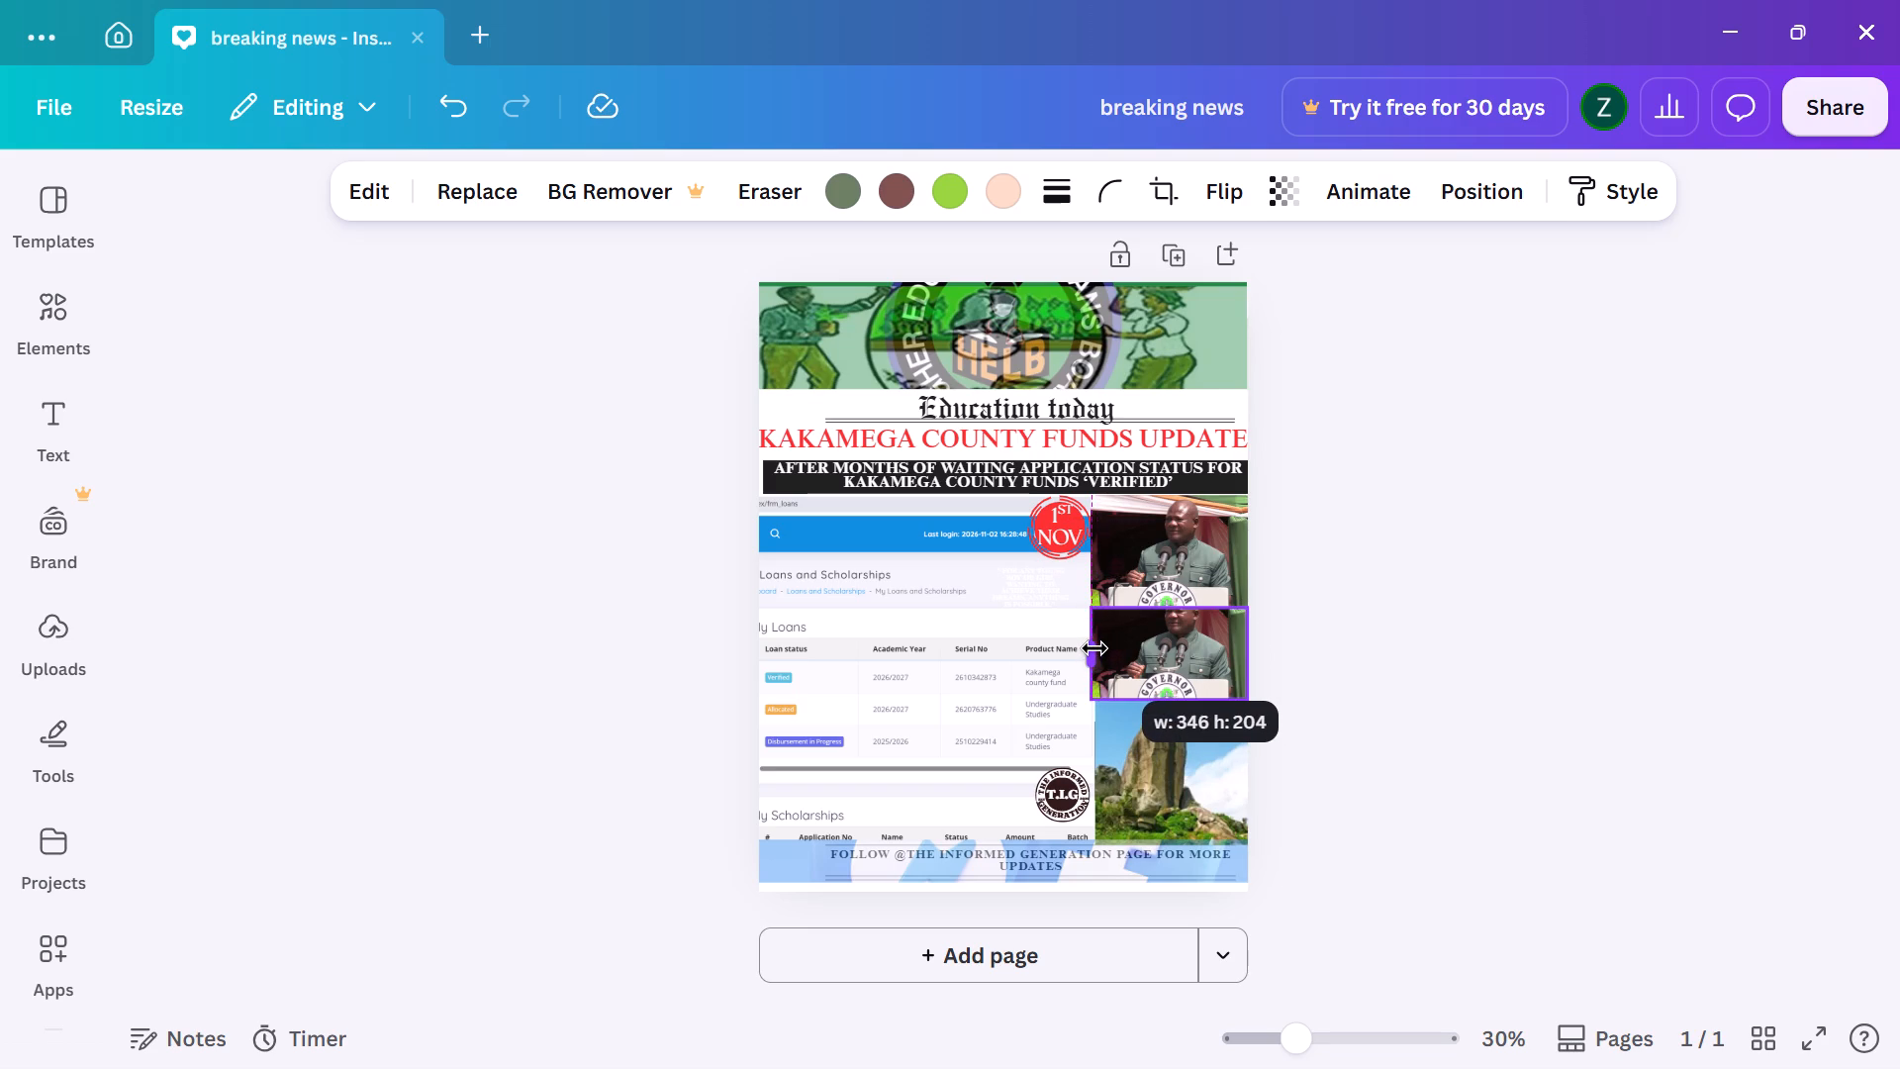
pyautogui.click(1324, 666)
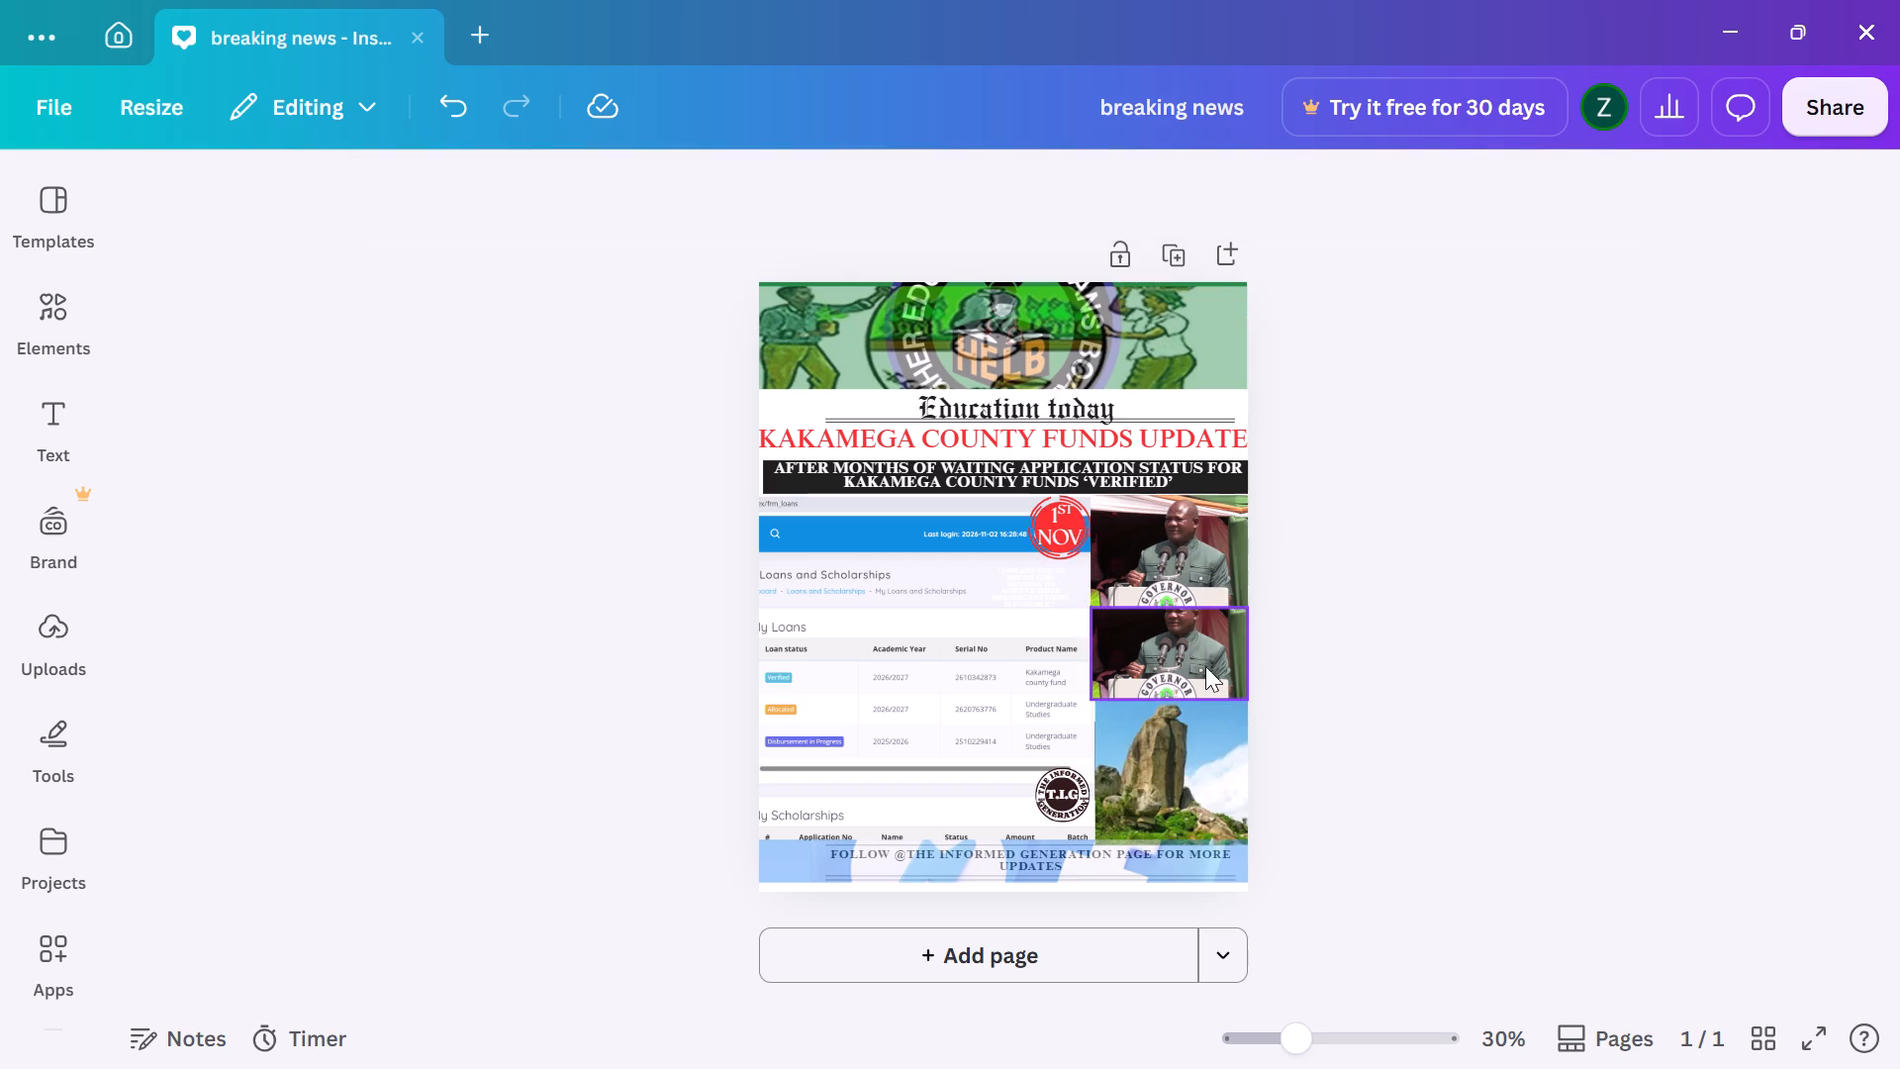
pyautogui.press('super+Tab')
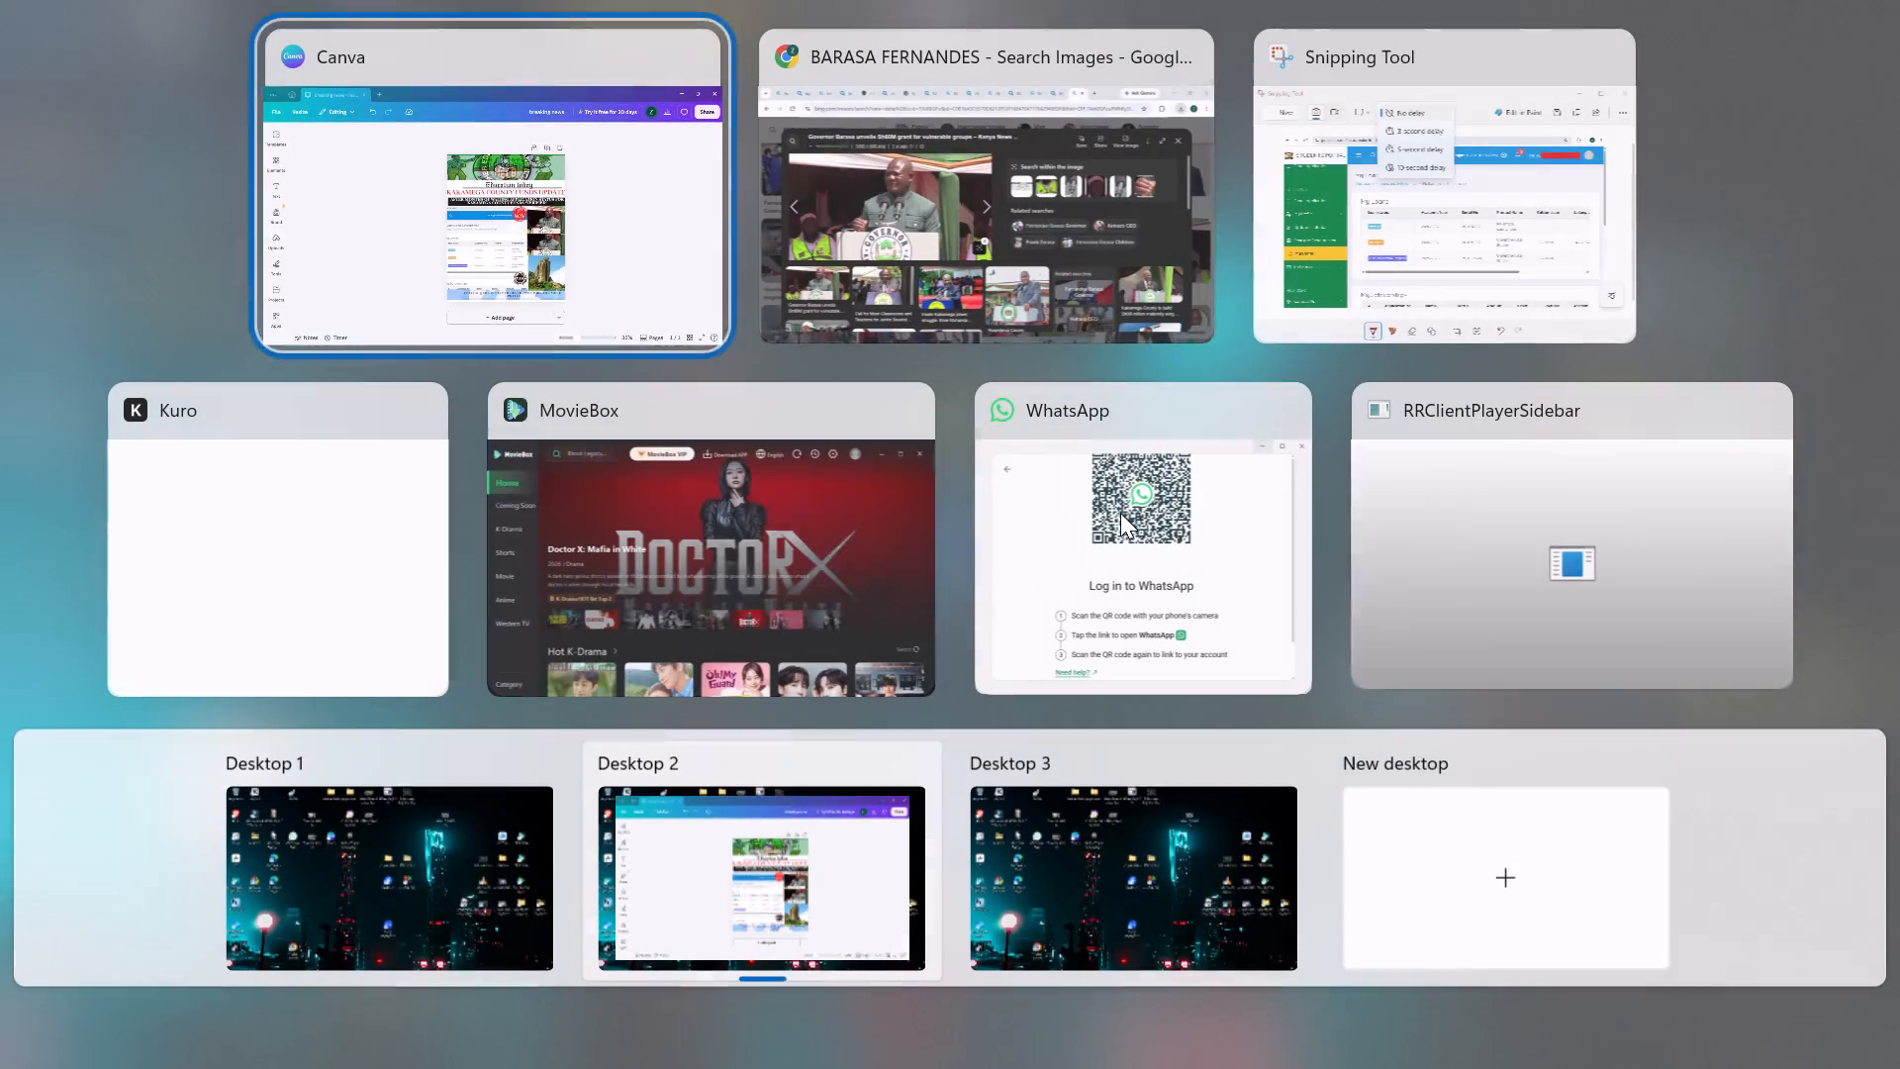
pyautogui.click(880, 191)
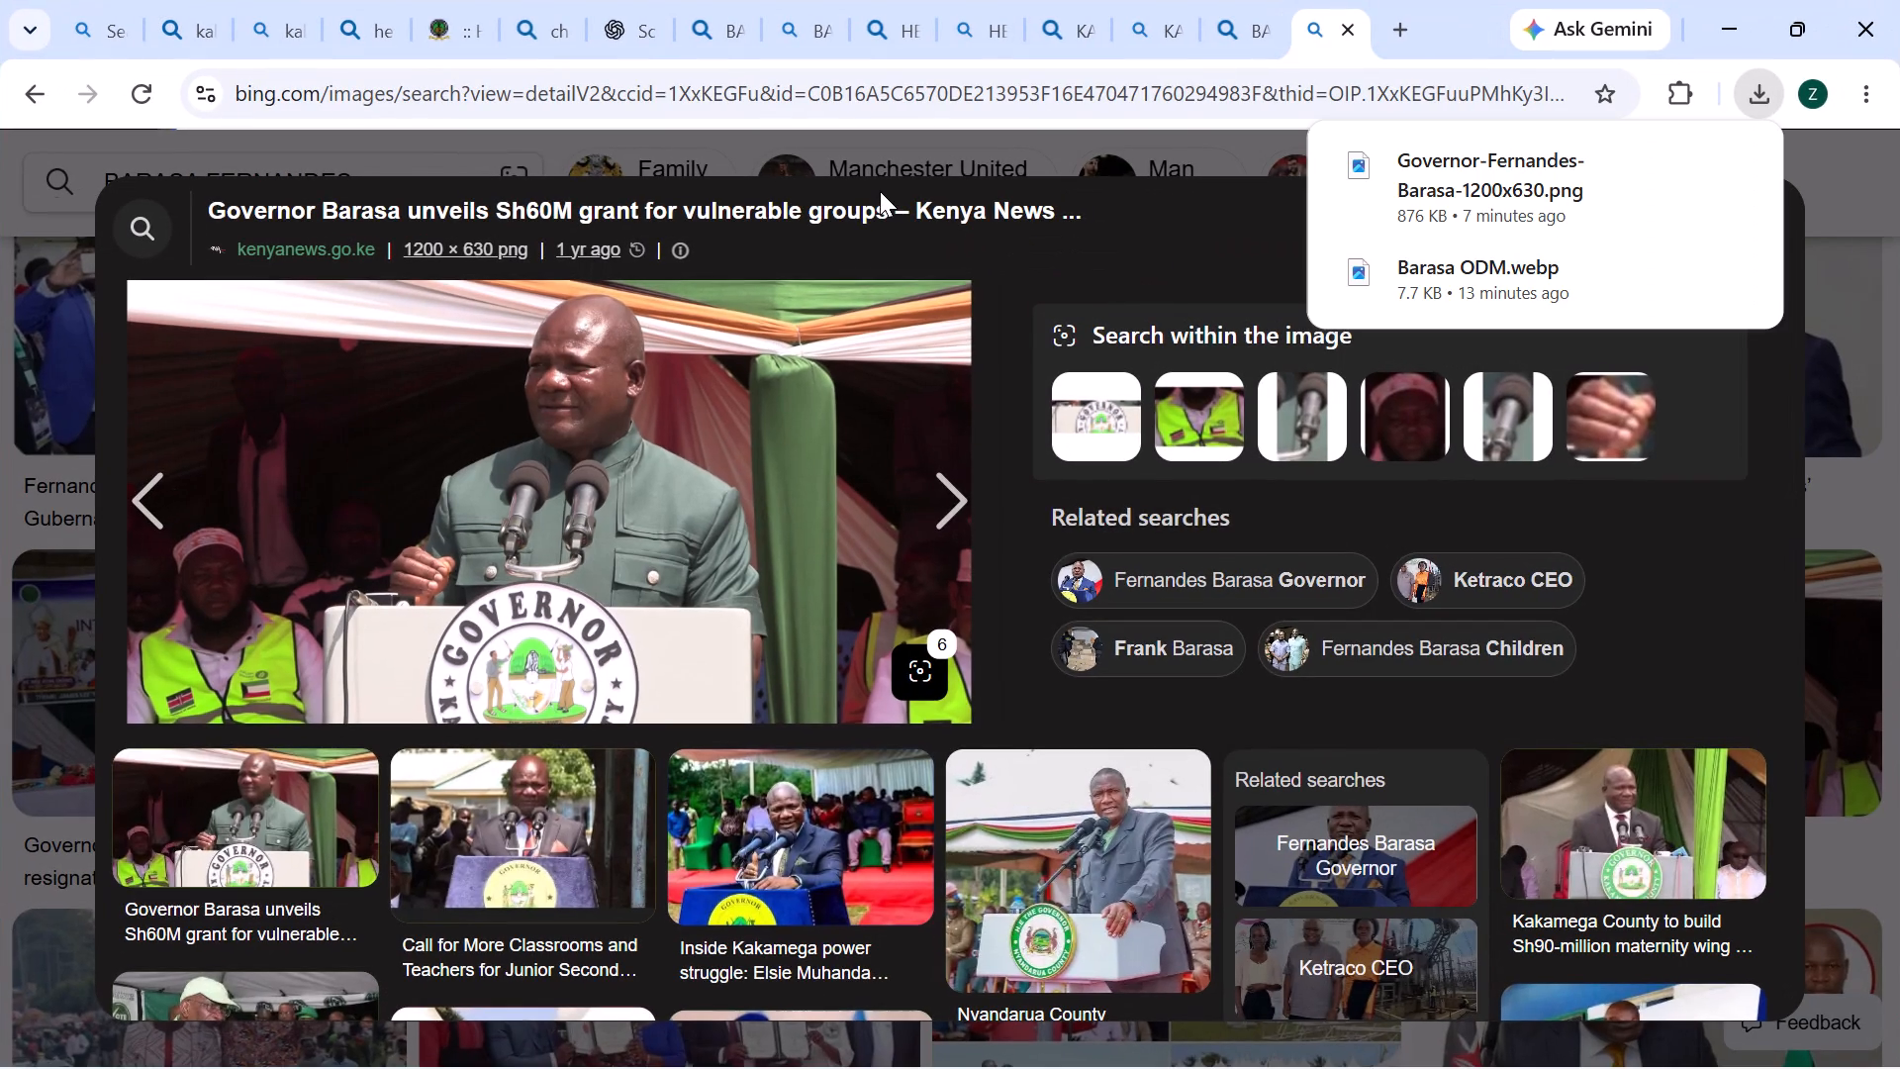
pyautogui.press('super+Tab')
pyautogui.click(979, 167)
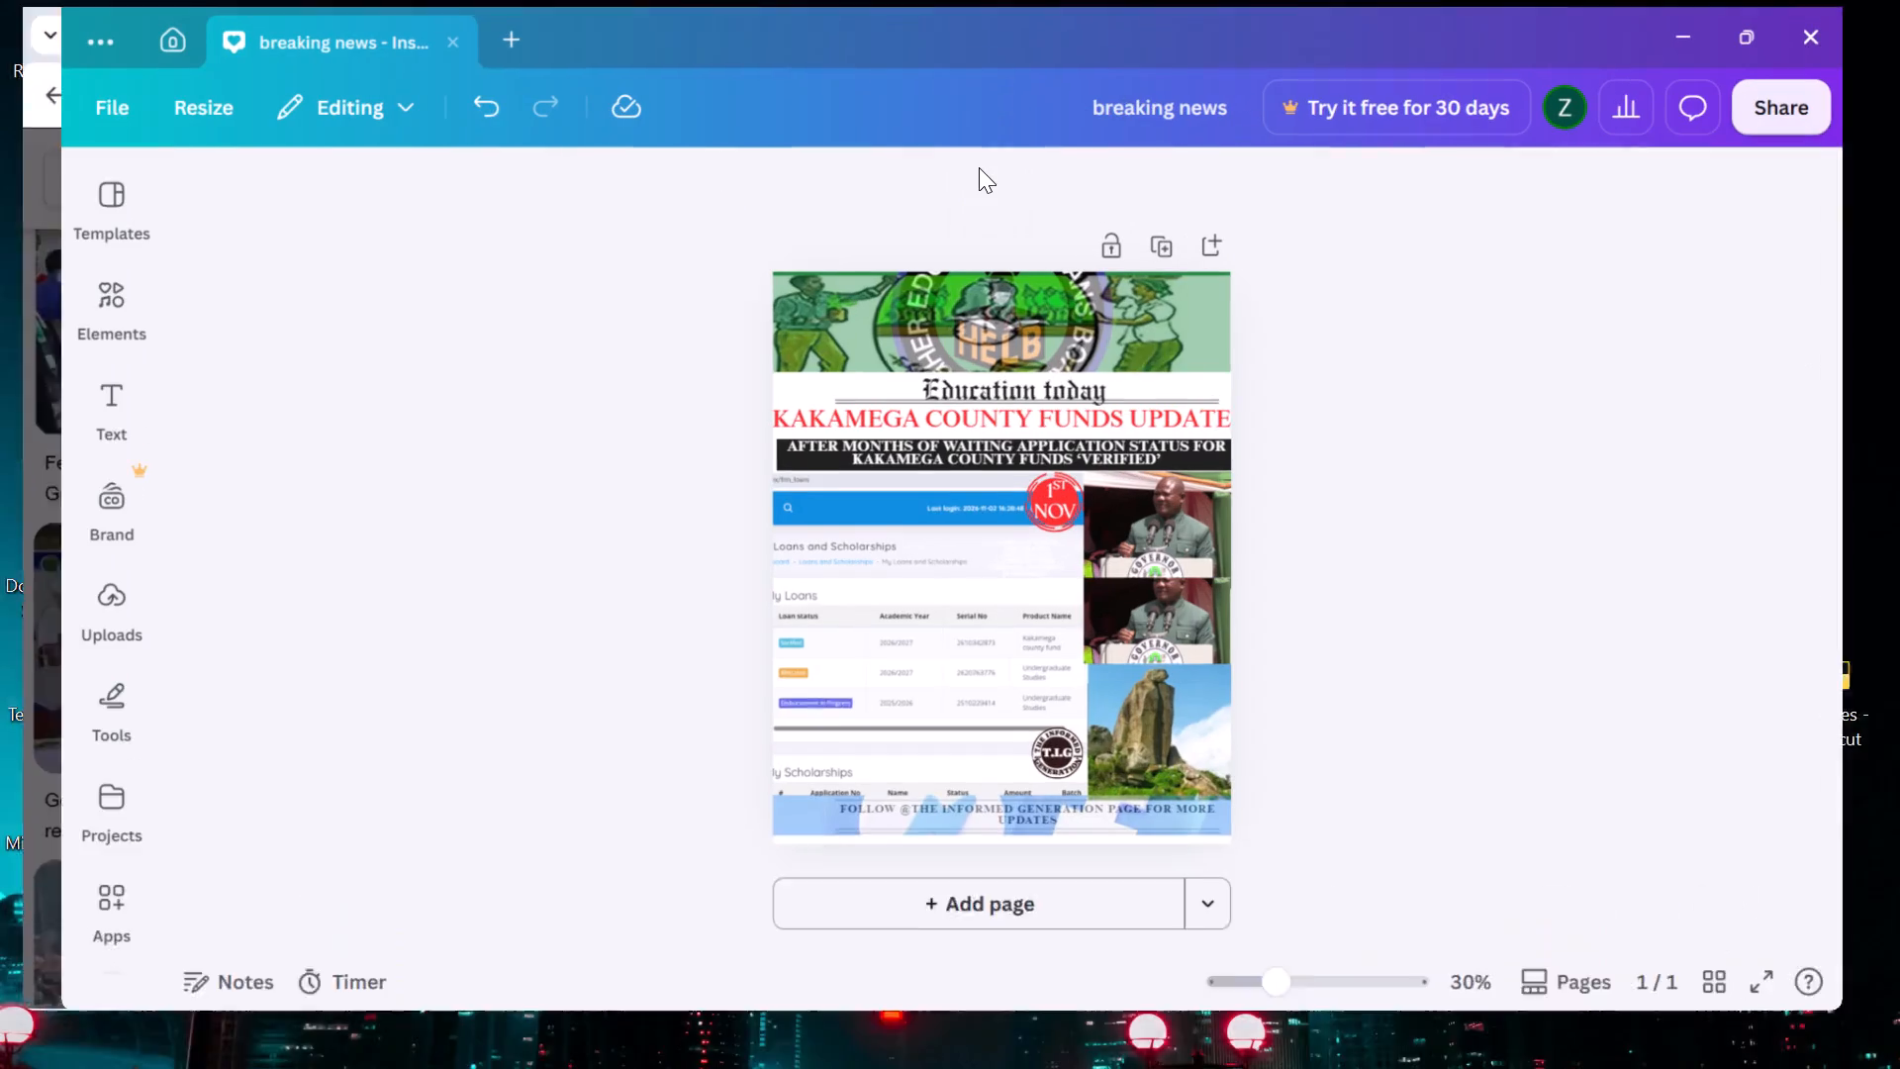
# Replace the duplicated podium photo with the uploaded Kakamega County Government crest image.
pyautogui.rightClick(1185, 644)
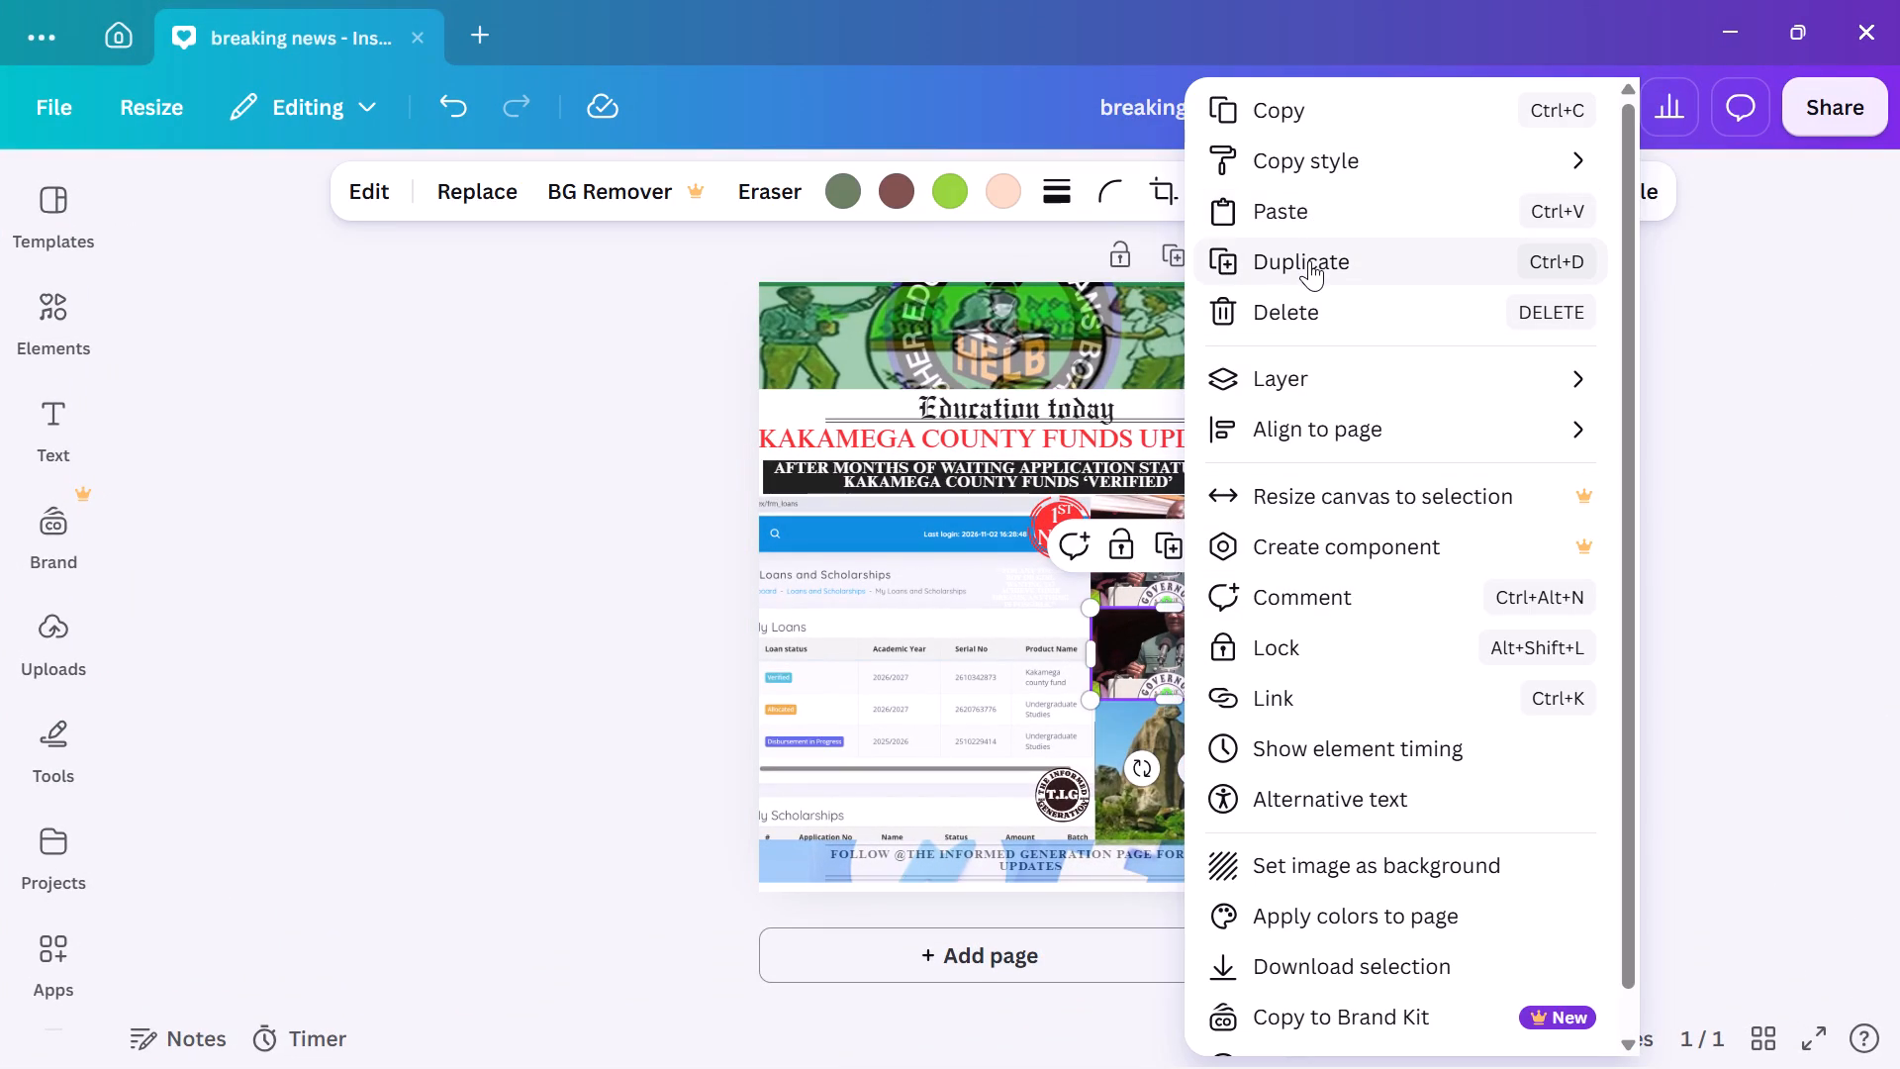
pyautogui.click(491, 186)
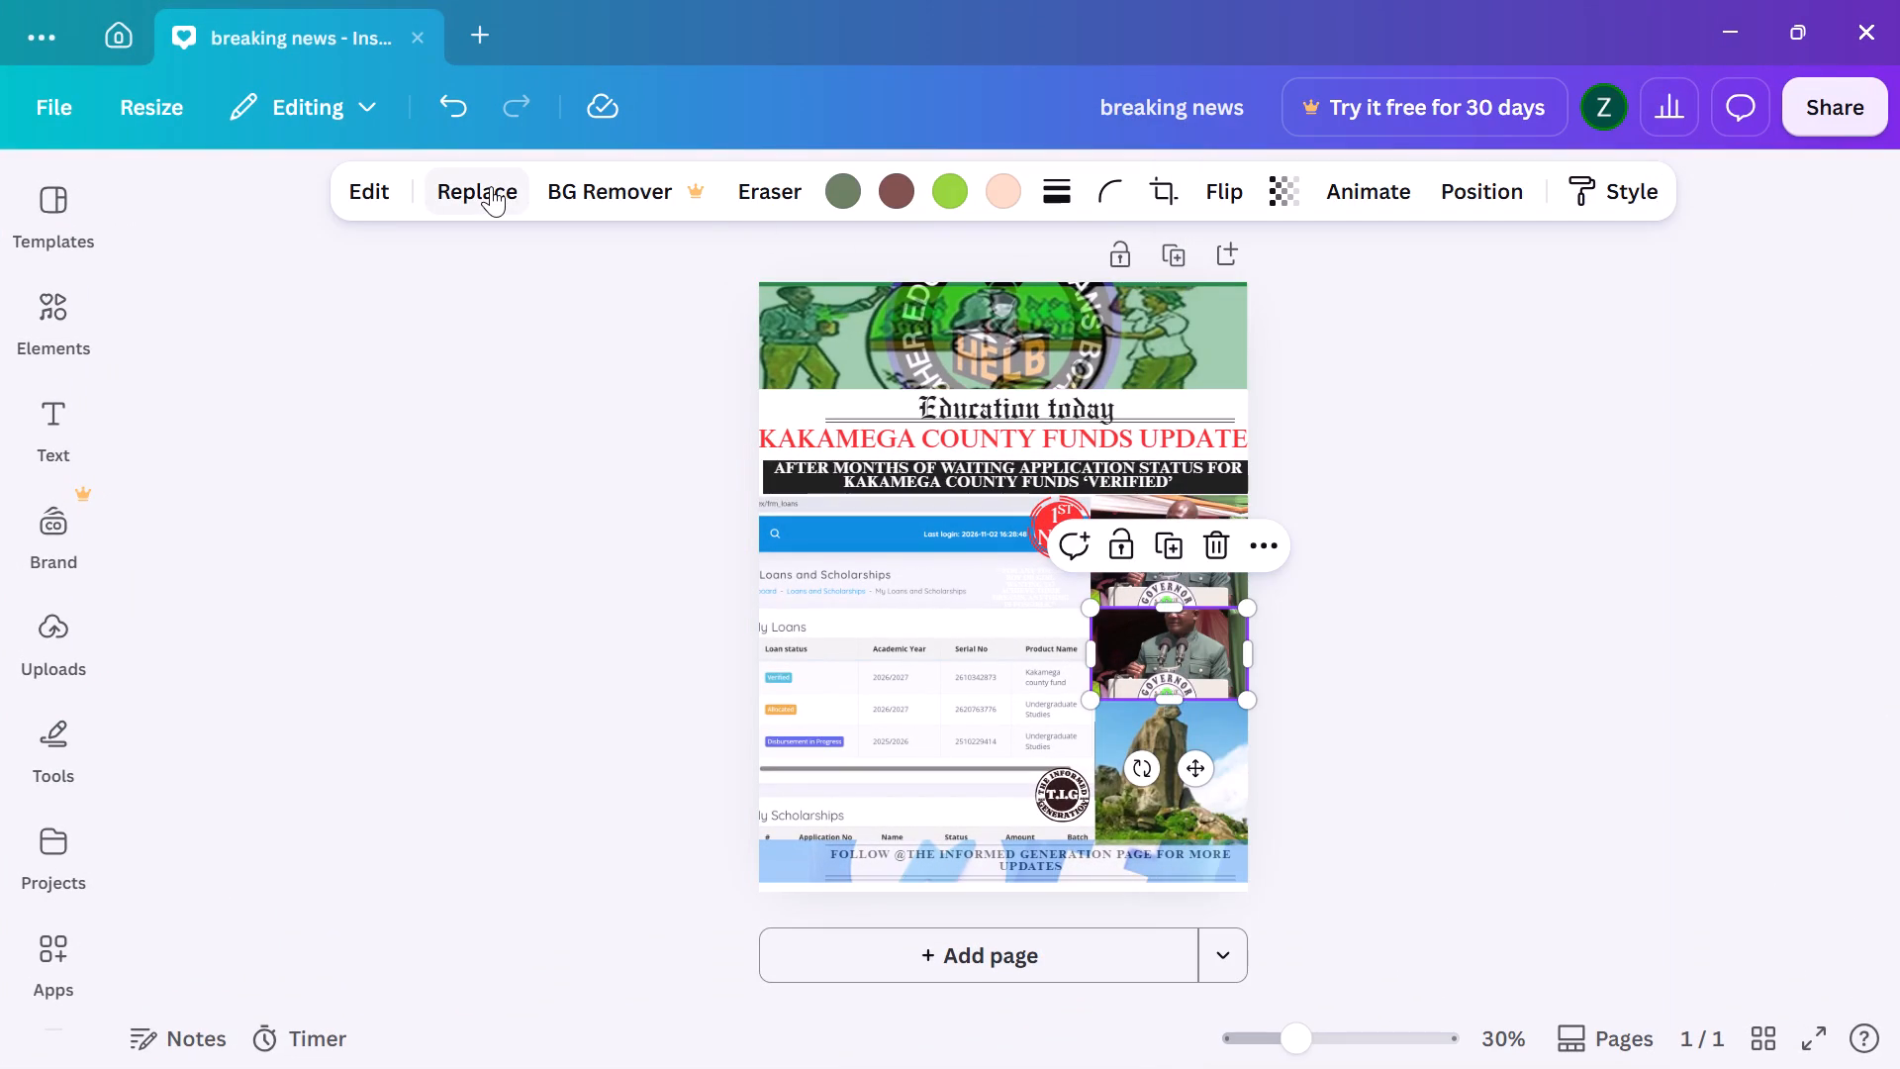
pyautogui.click(491, 186)
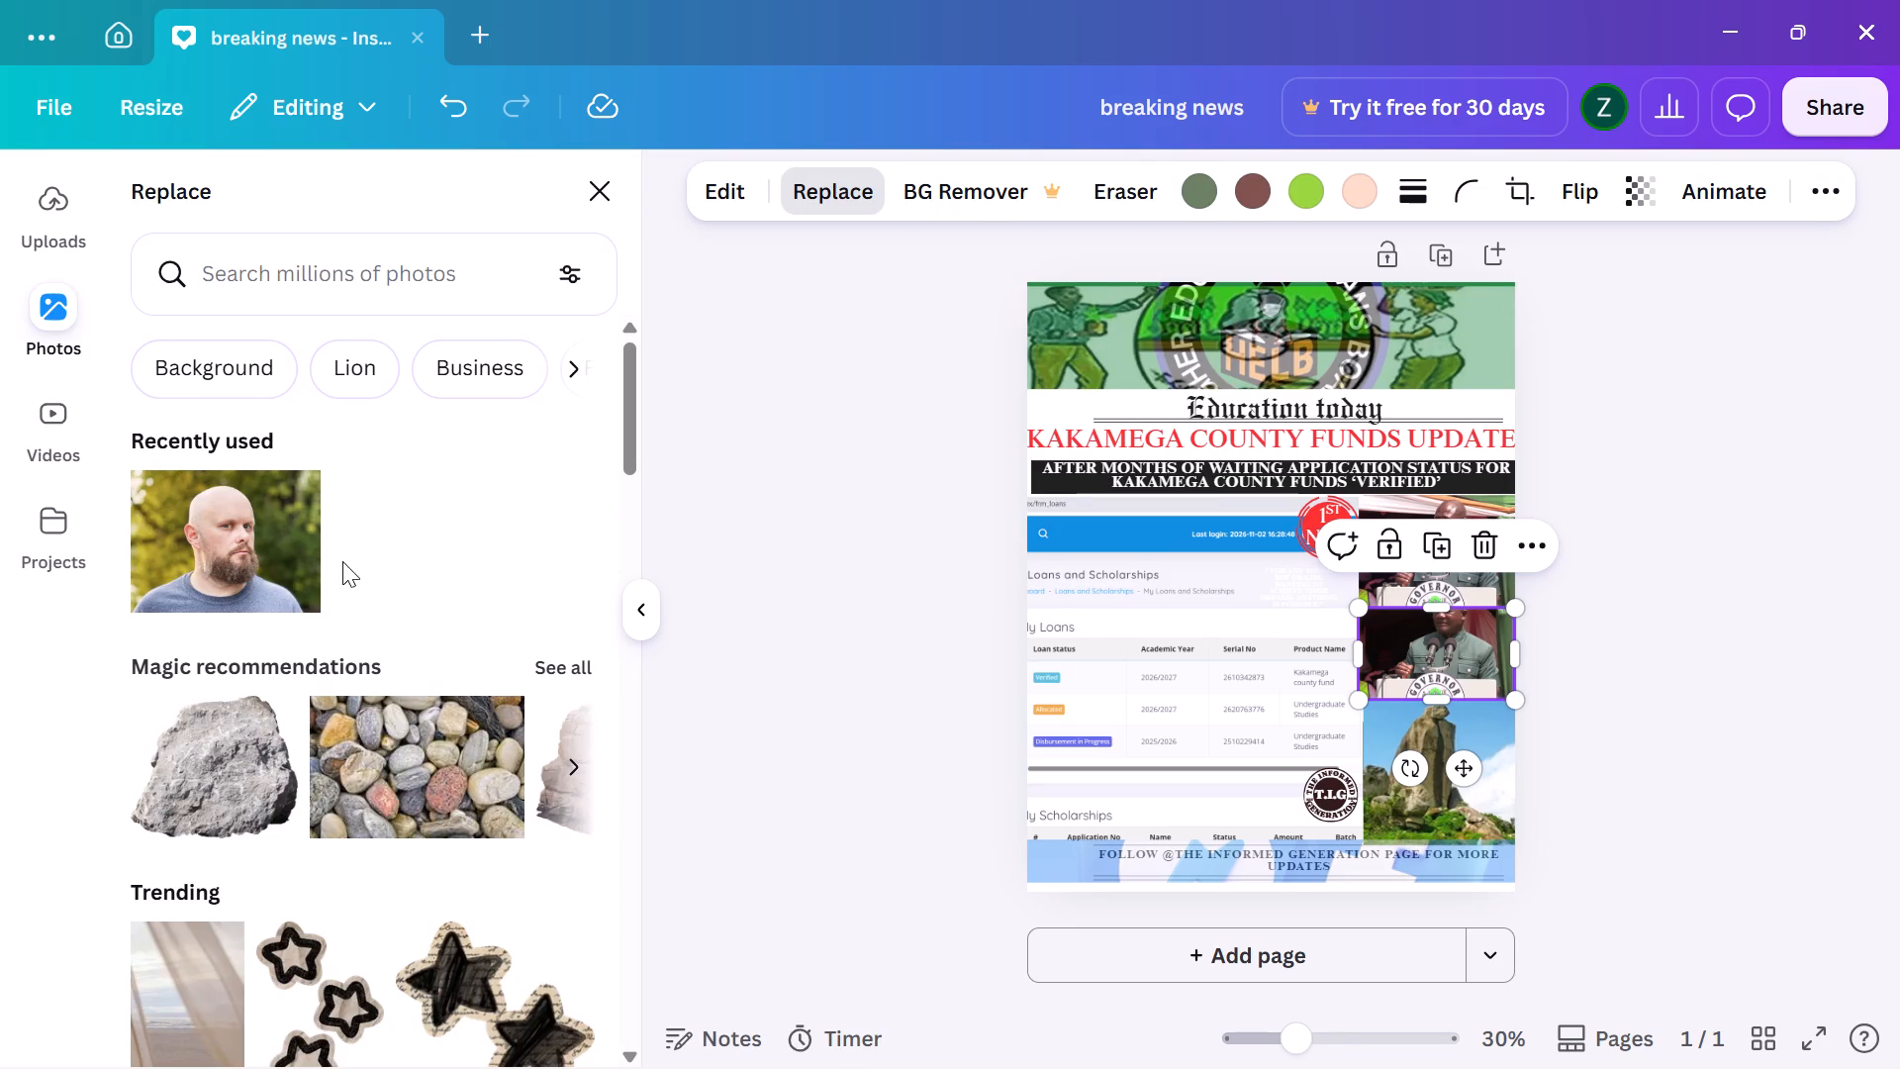
pyautogui.click(54, 240)
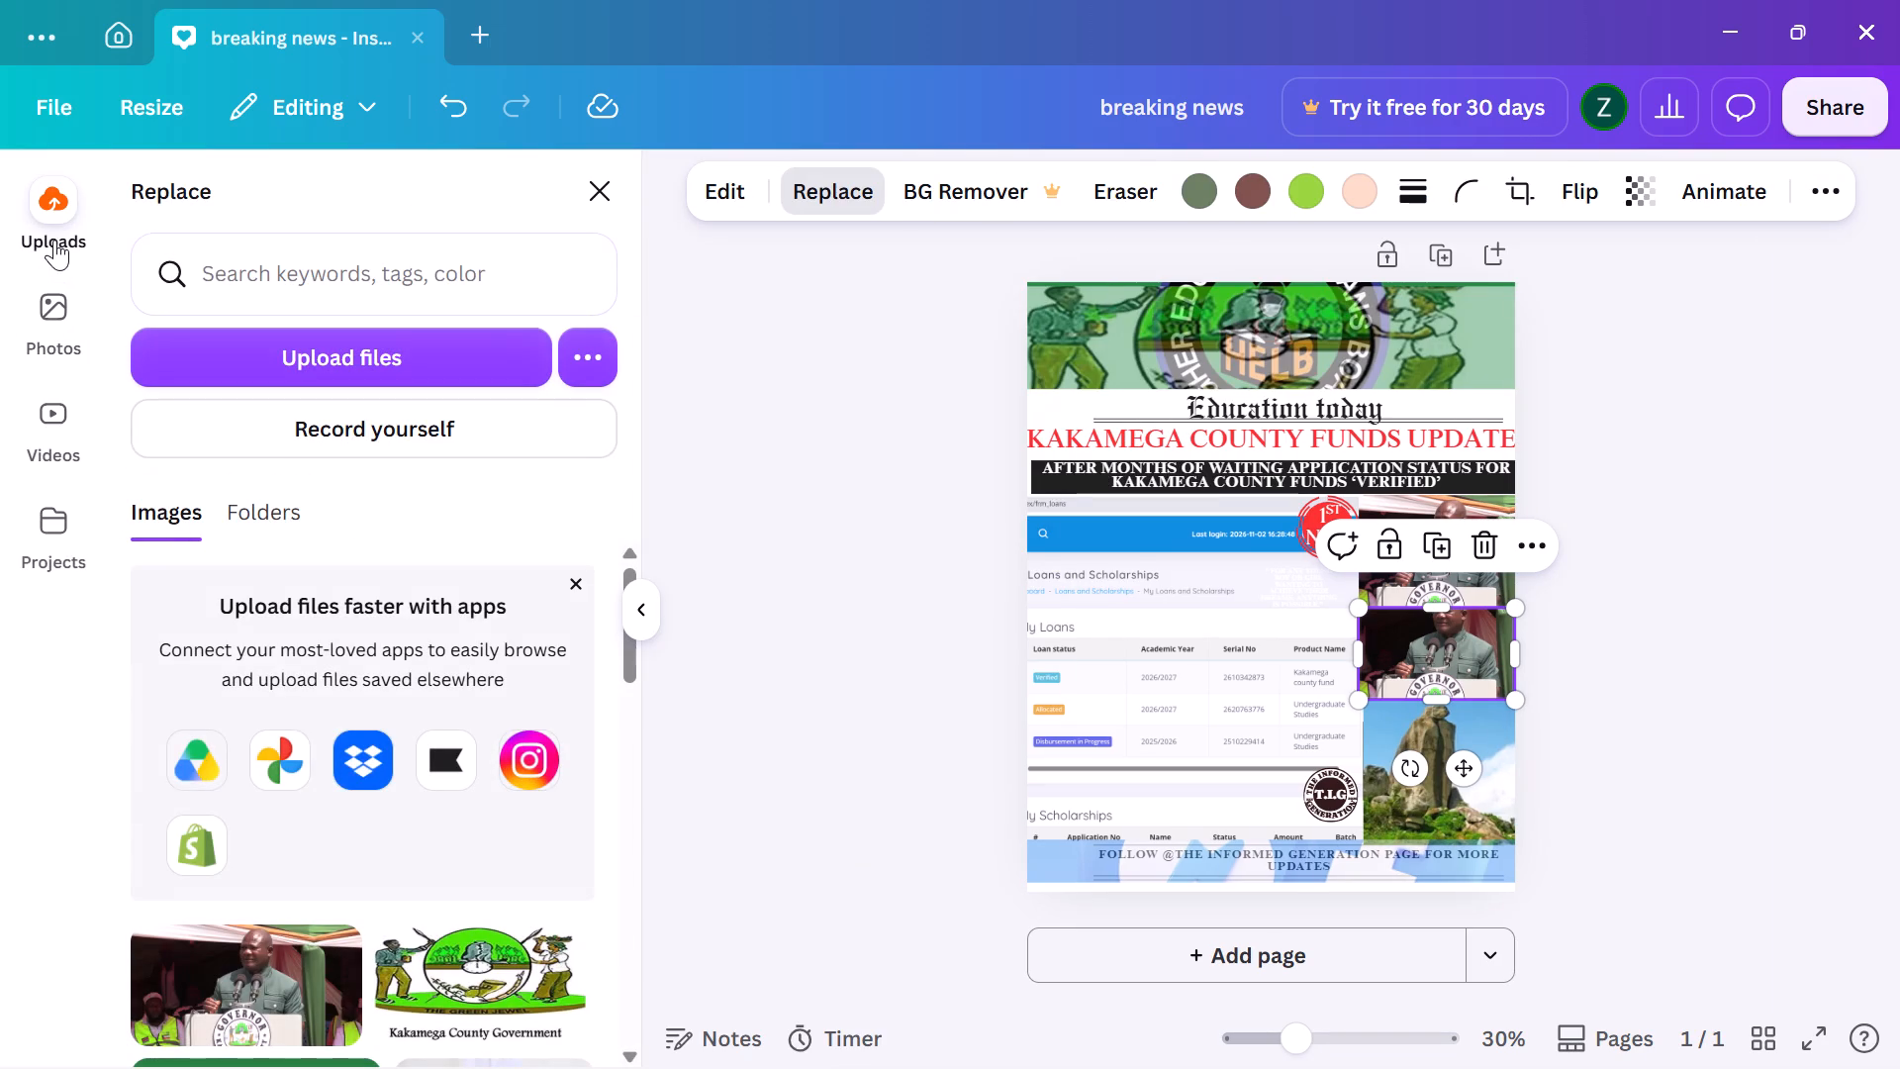
pyautogui.scroll(-2, 331, 811)
pyautogui.click(479, 690)
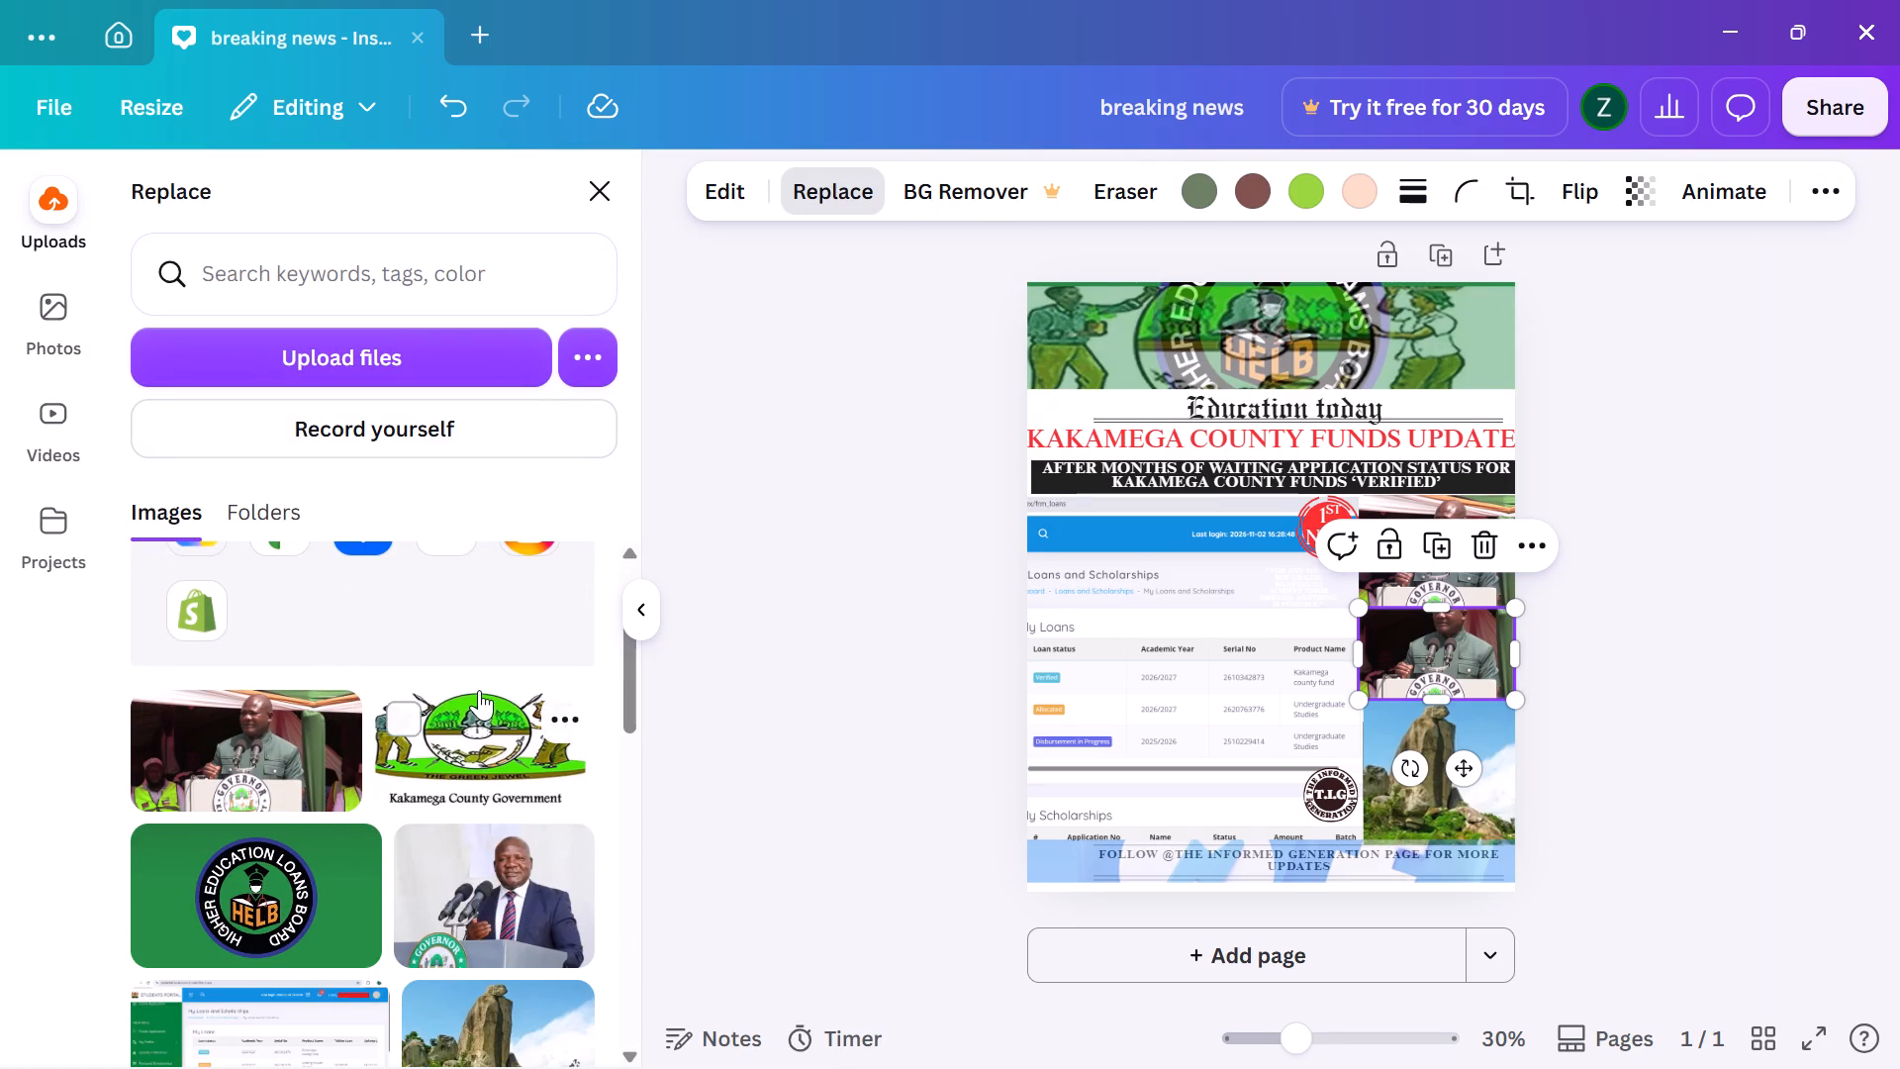
pyautogui.click(1379, 741)
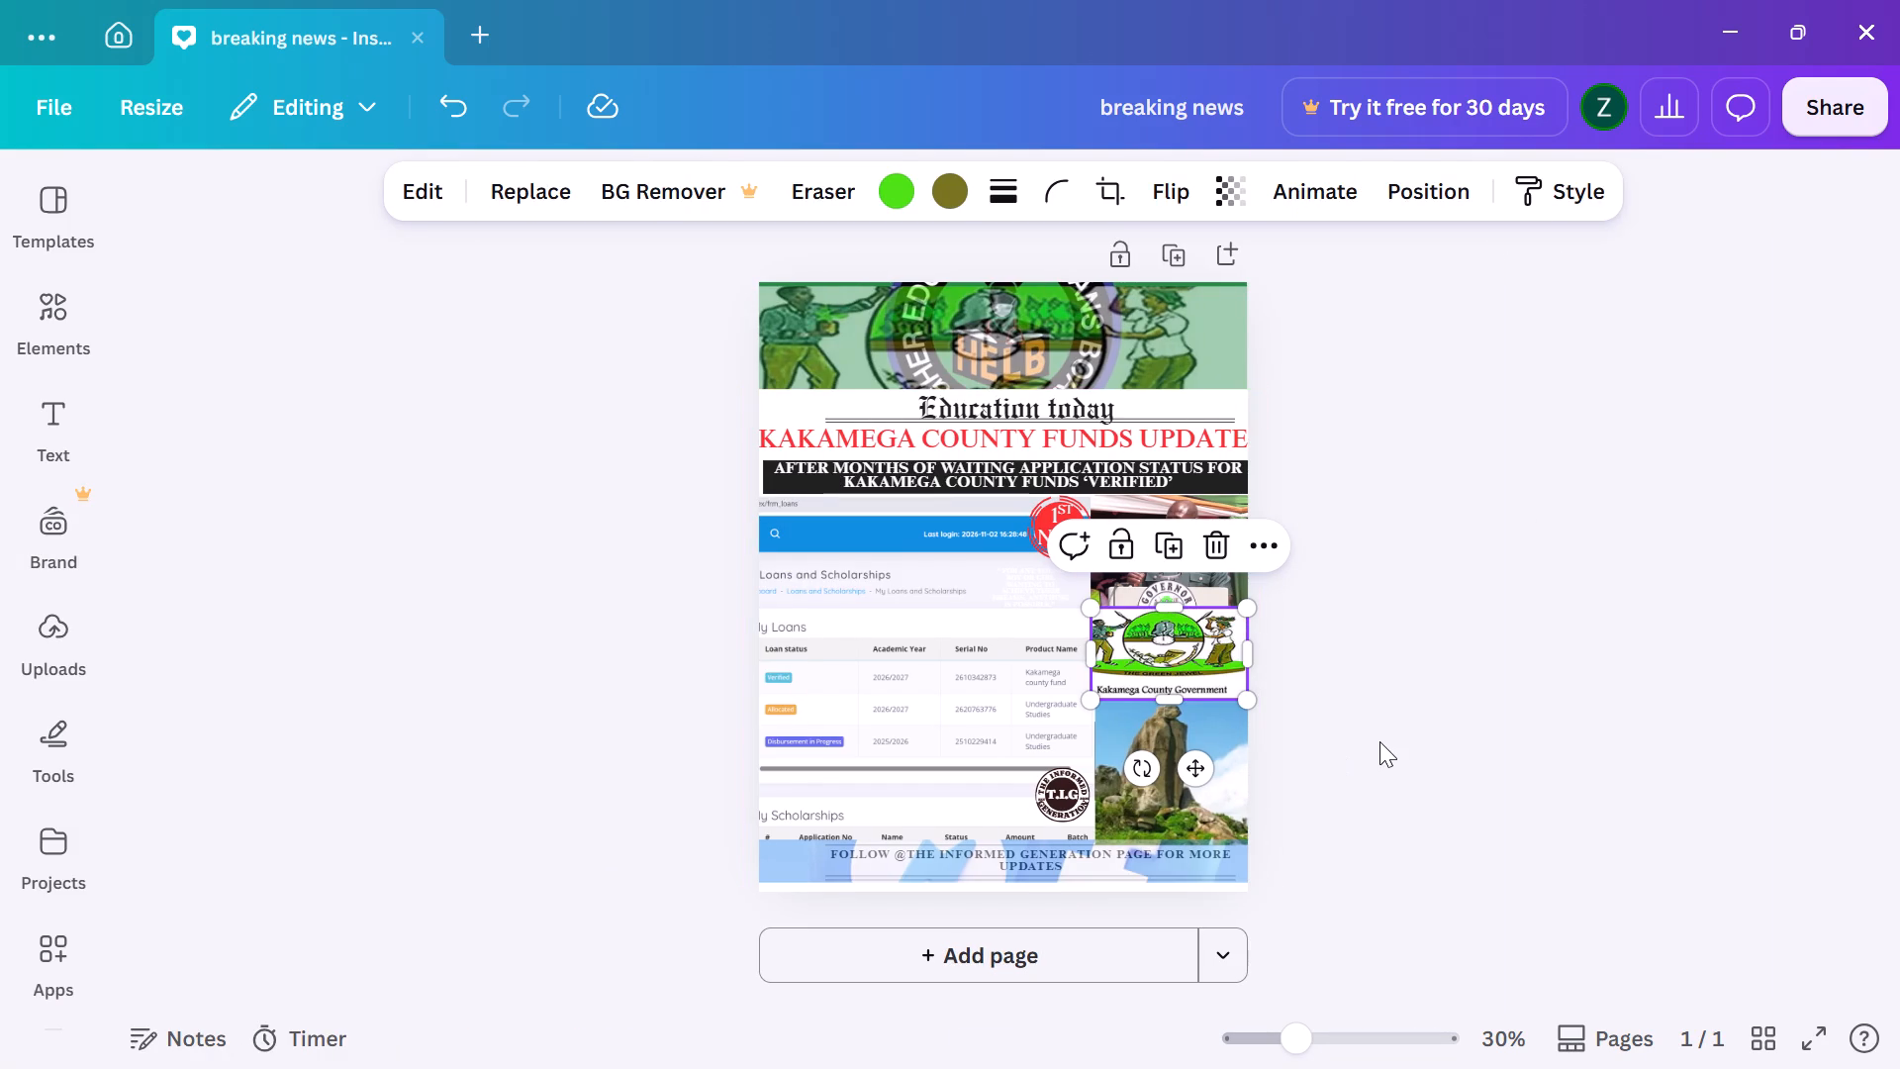
pyautogui.click(1205, 653)
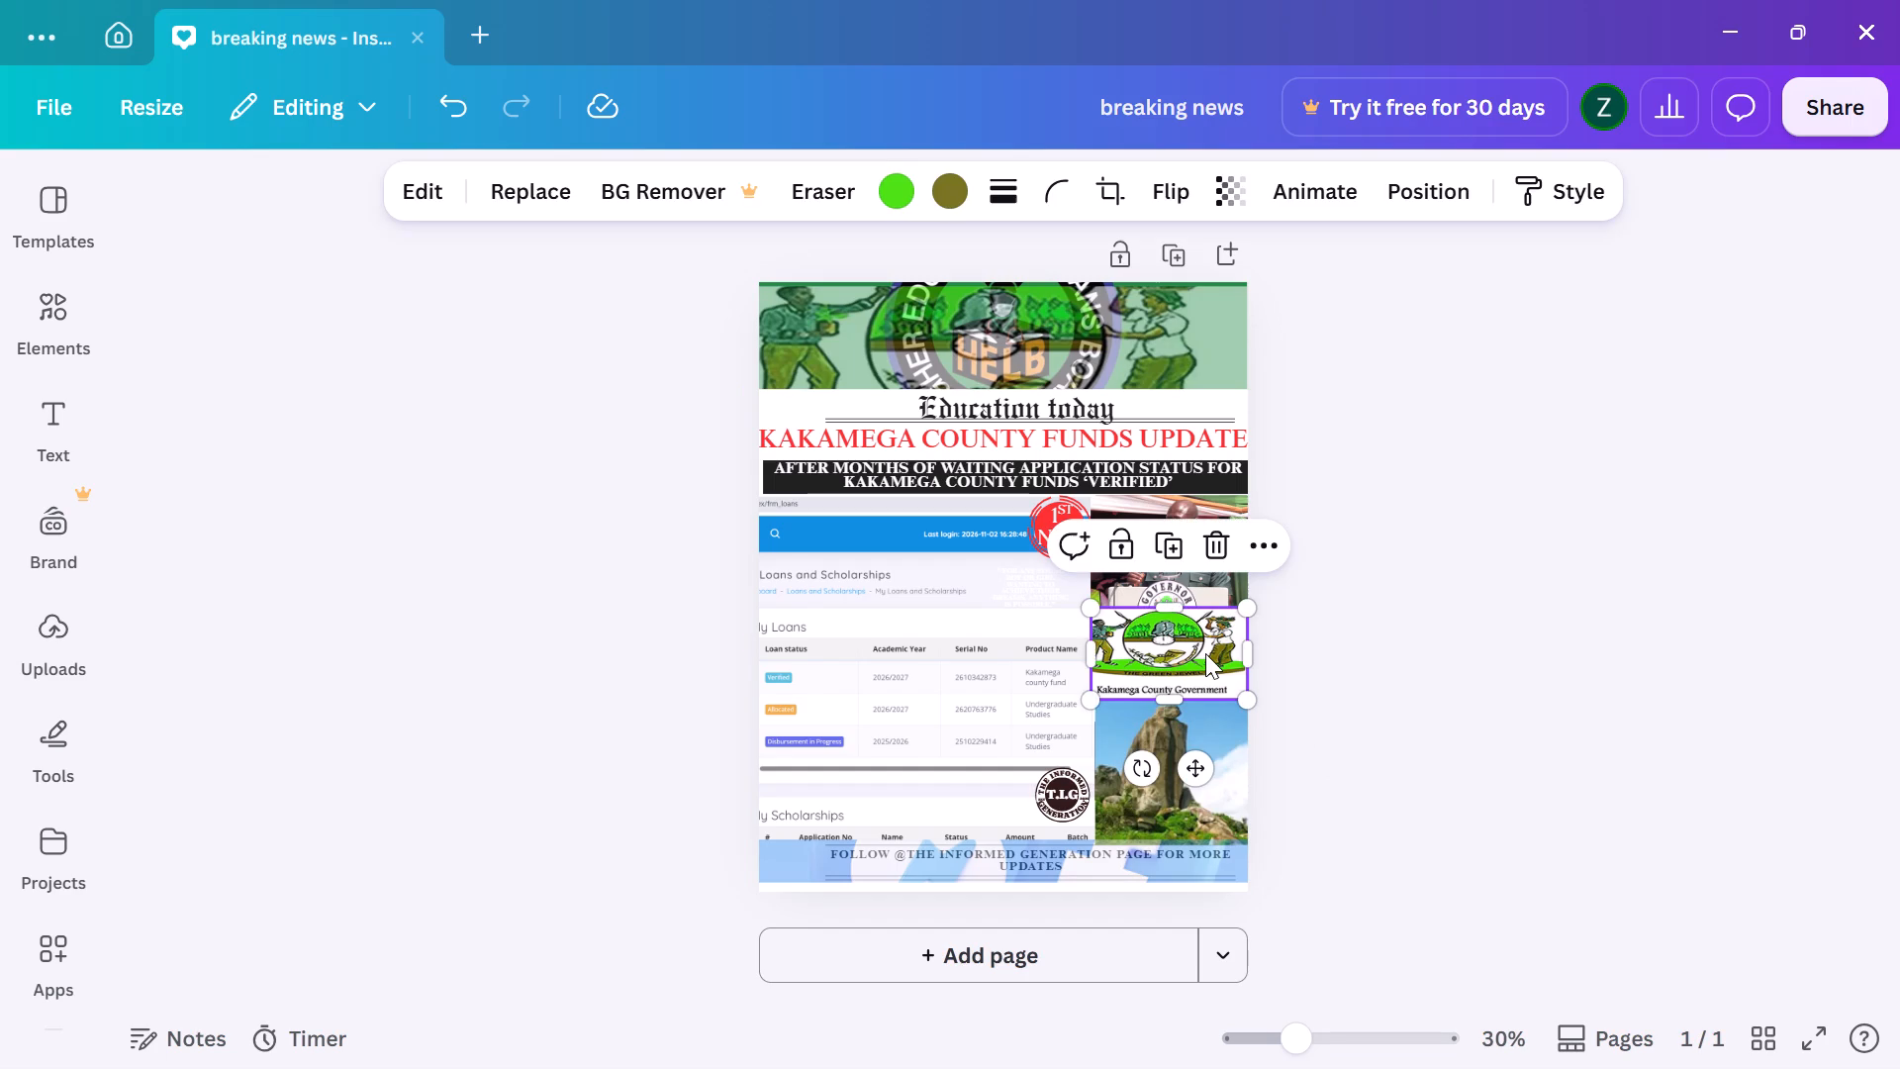
pyautogui.click(1345, 656)
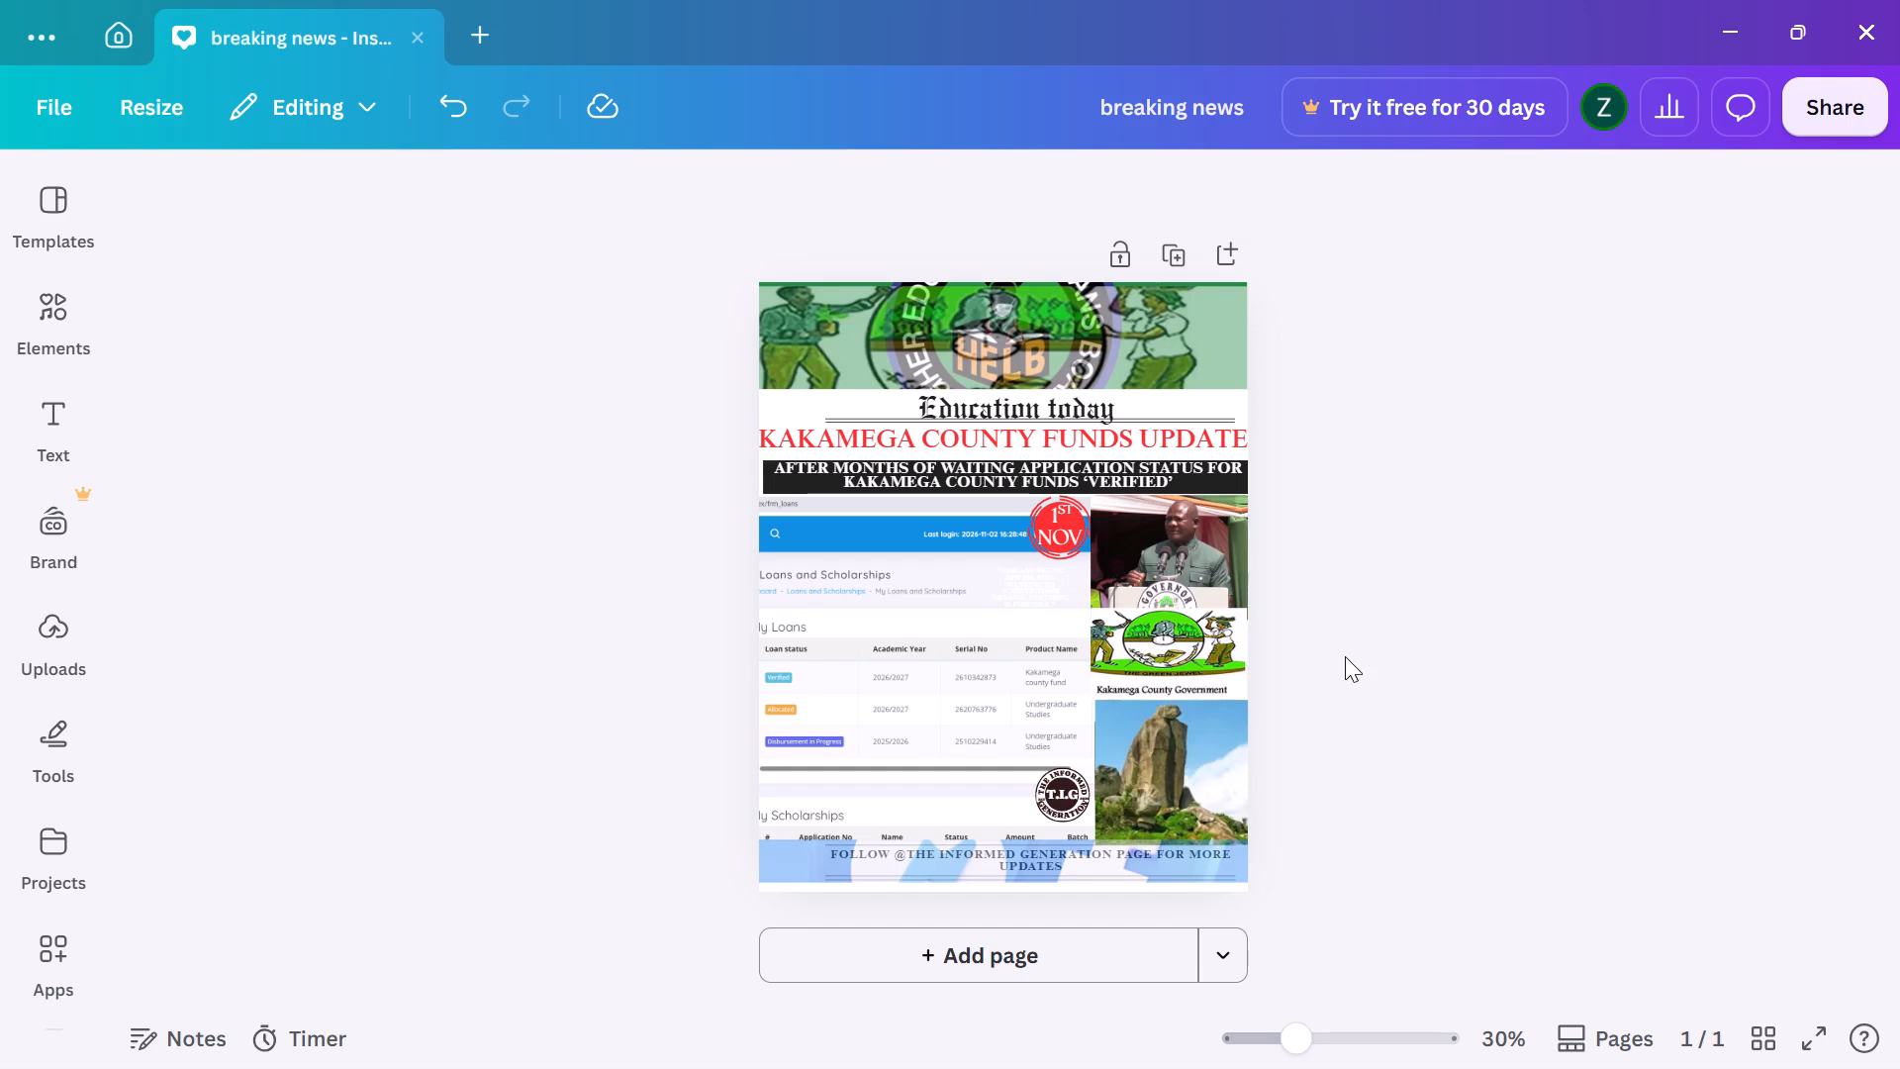
# Set the transparency of the Kakamega County Government crest above the rock photo to 71.
pyautogui.click(1214, 660)
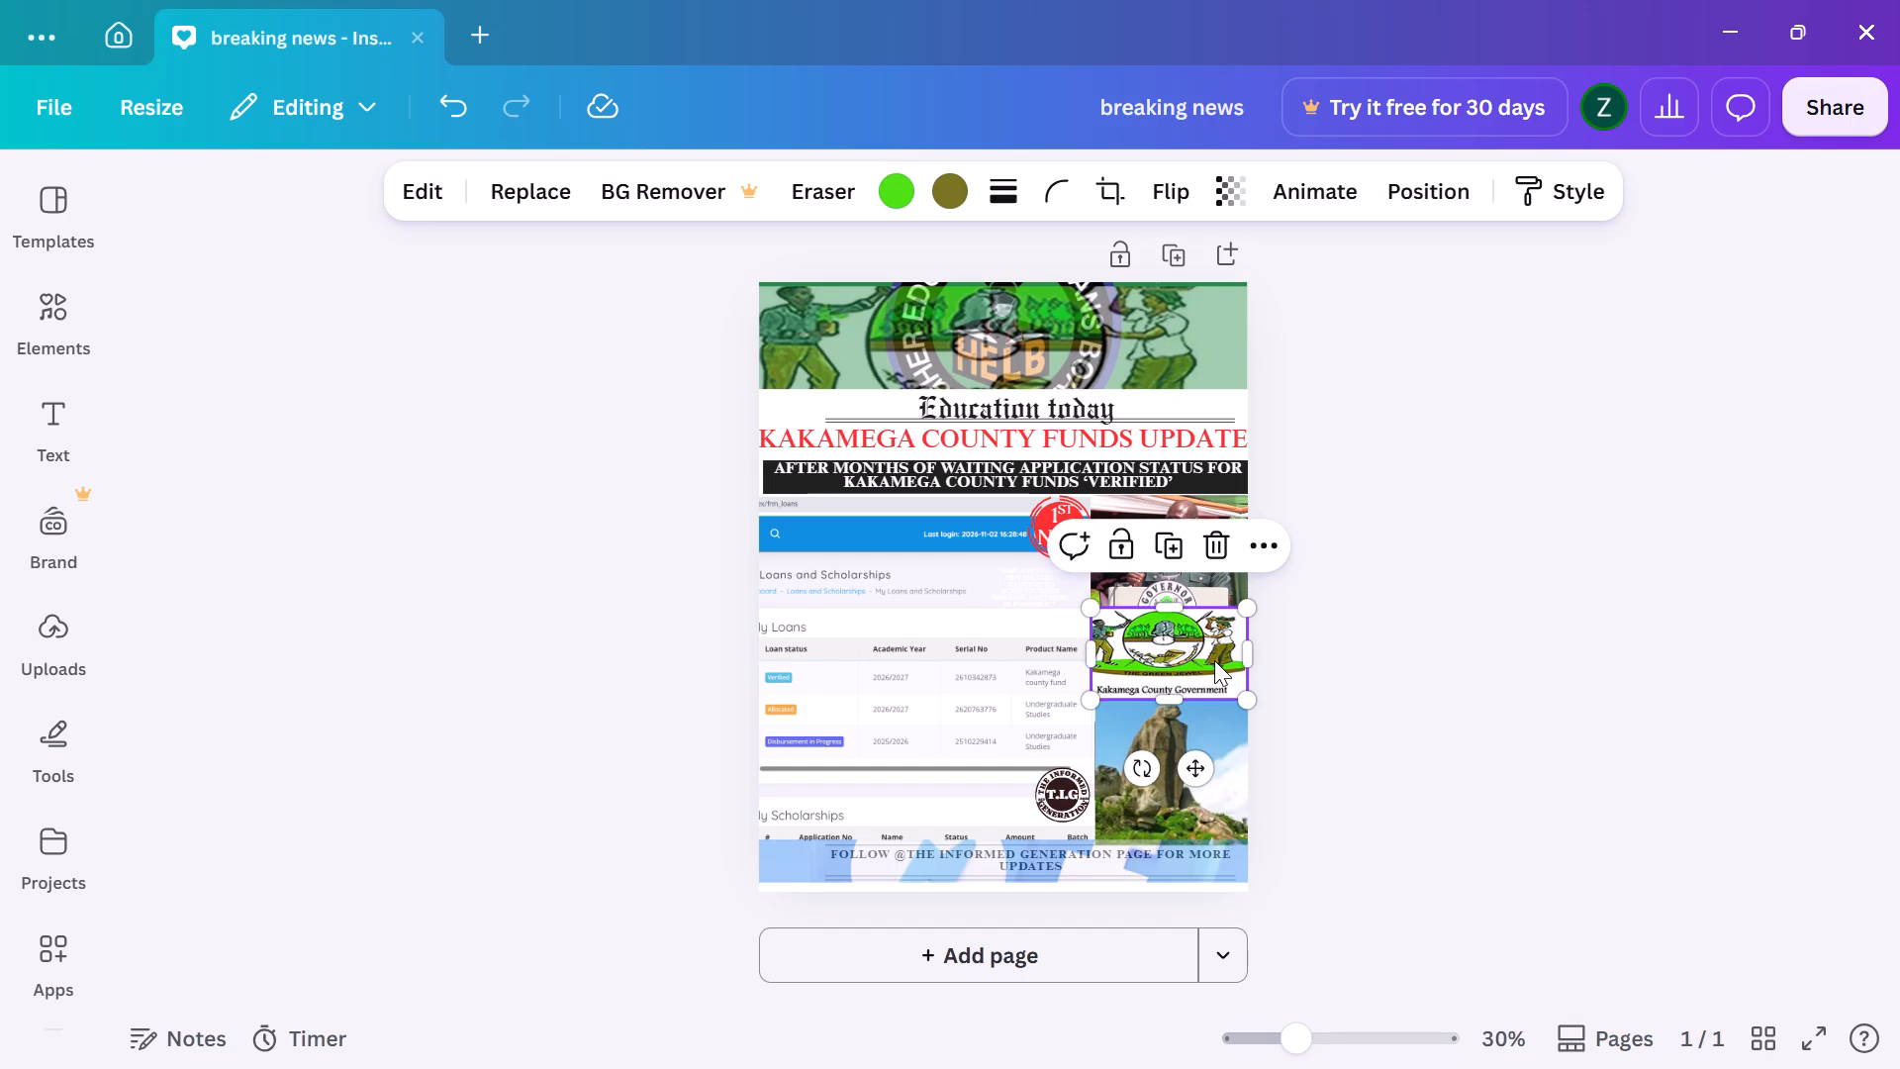
pyautogui.click(1235, 188)
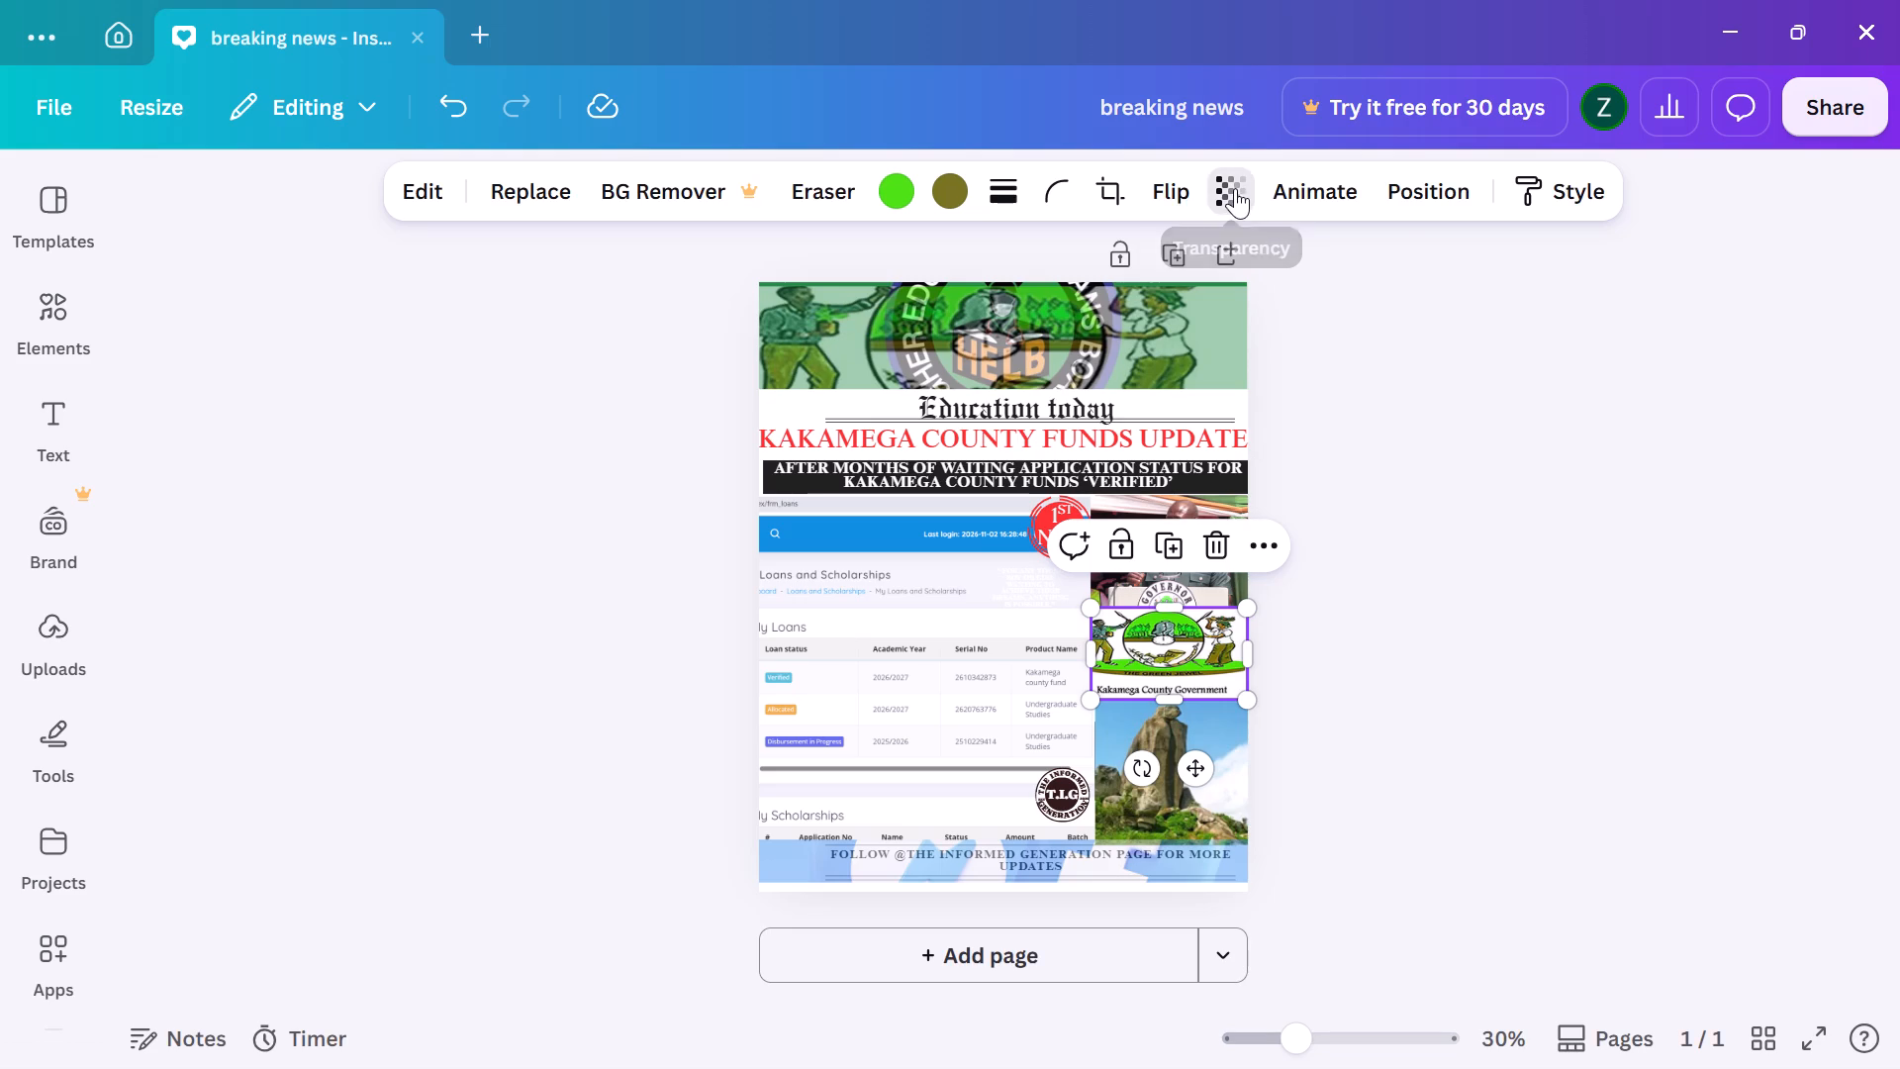
pyautogui.click(1237, 318)
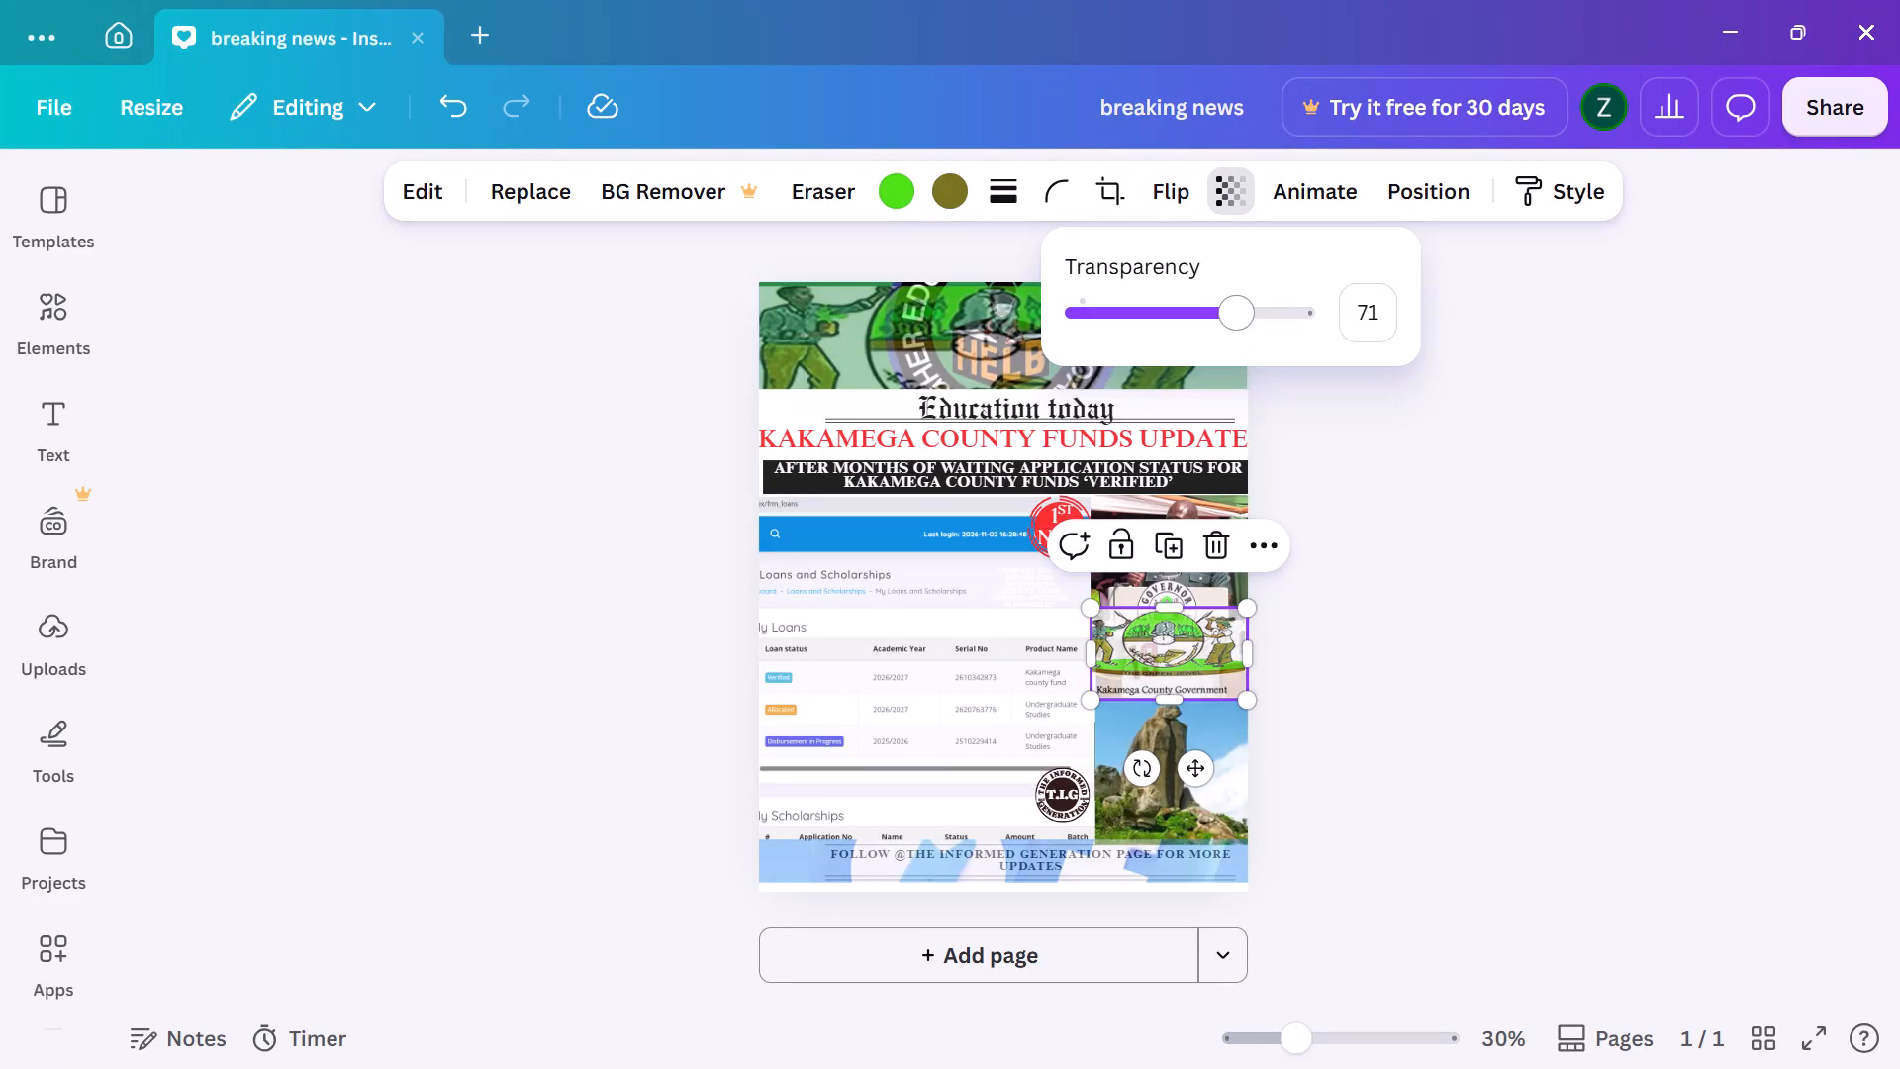
pyautogui.click(1368, 530)
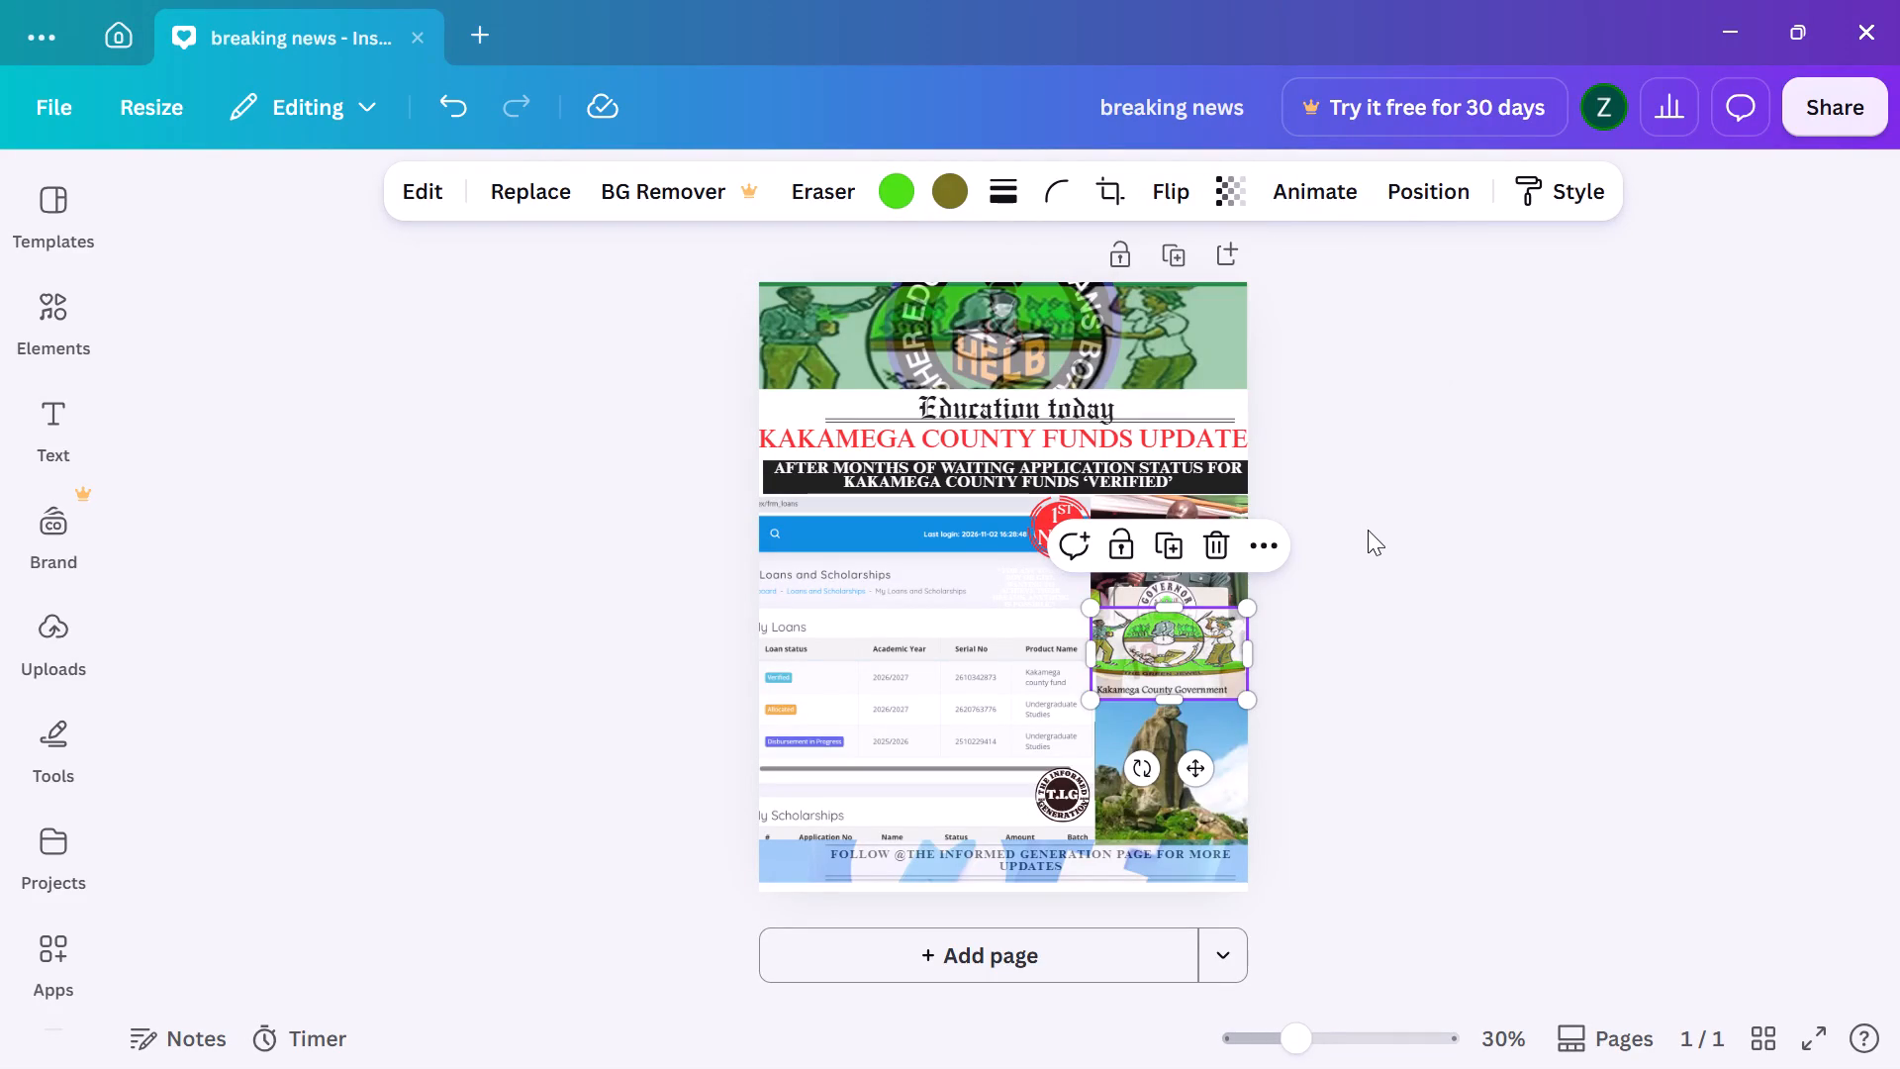
pyautogui.click(1368, 530)
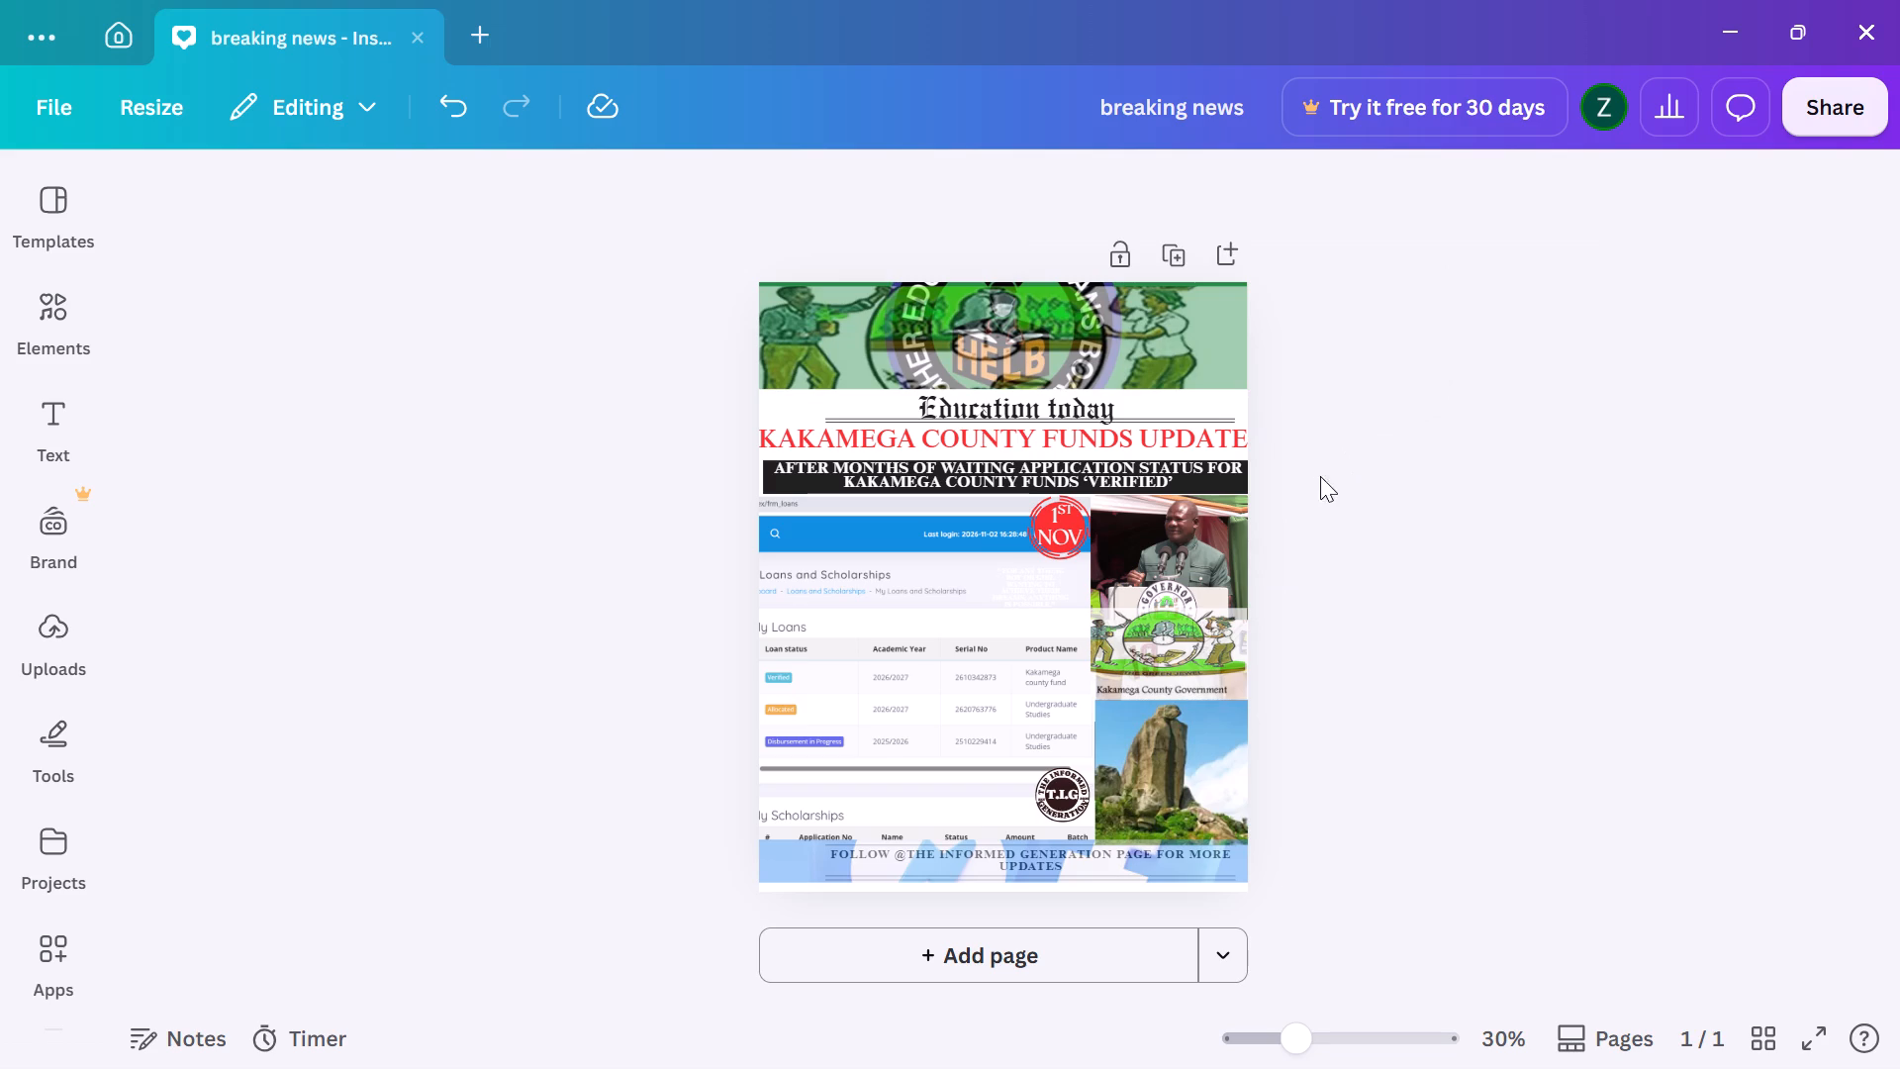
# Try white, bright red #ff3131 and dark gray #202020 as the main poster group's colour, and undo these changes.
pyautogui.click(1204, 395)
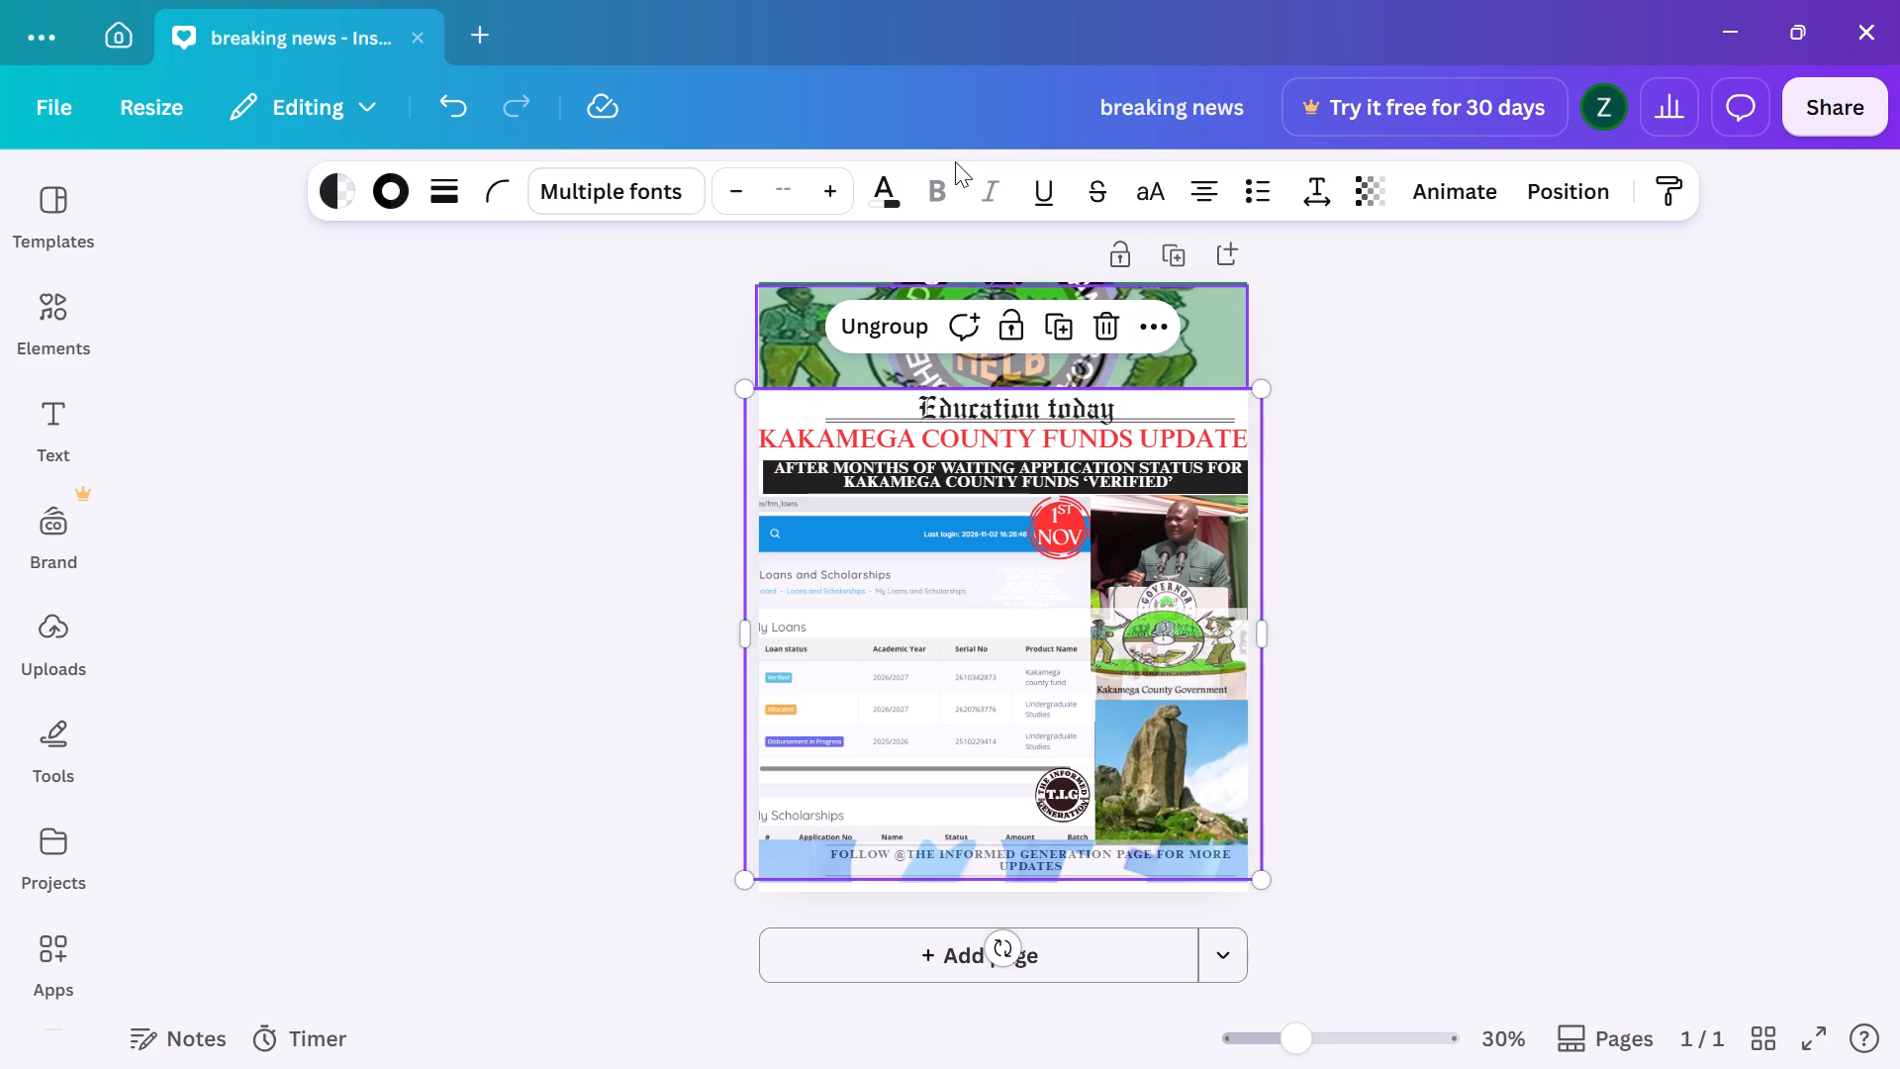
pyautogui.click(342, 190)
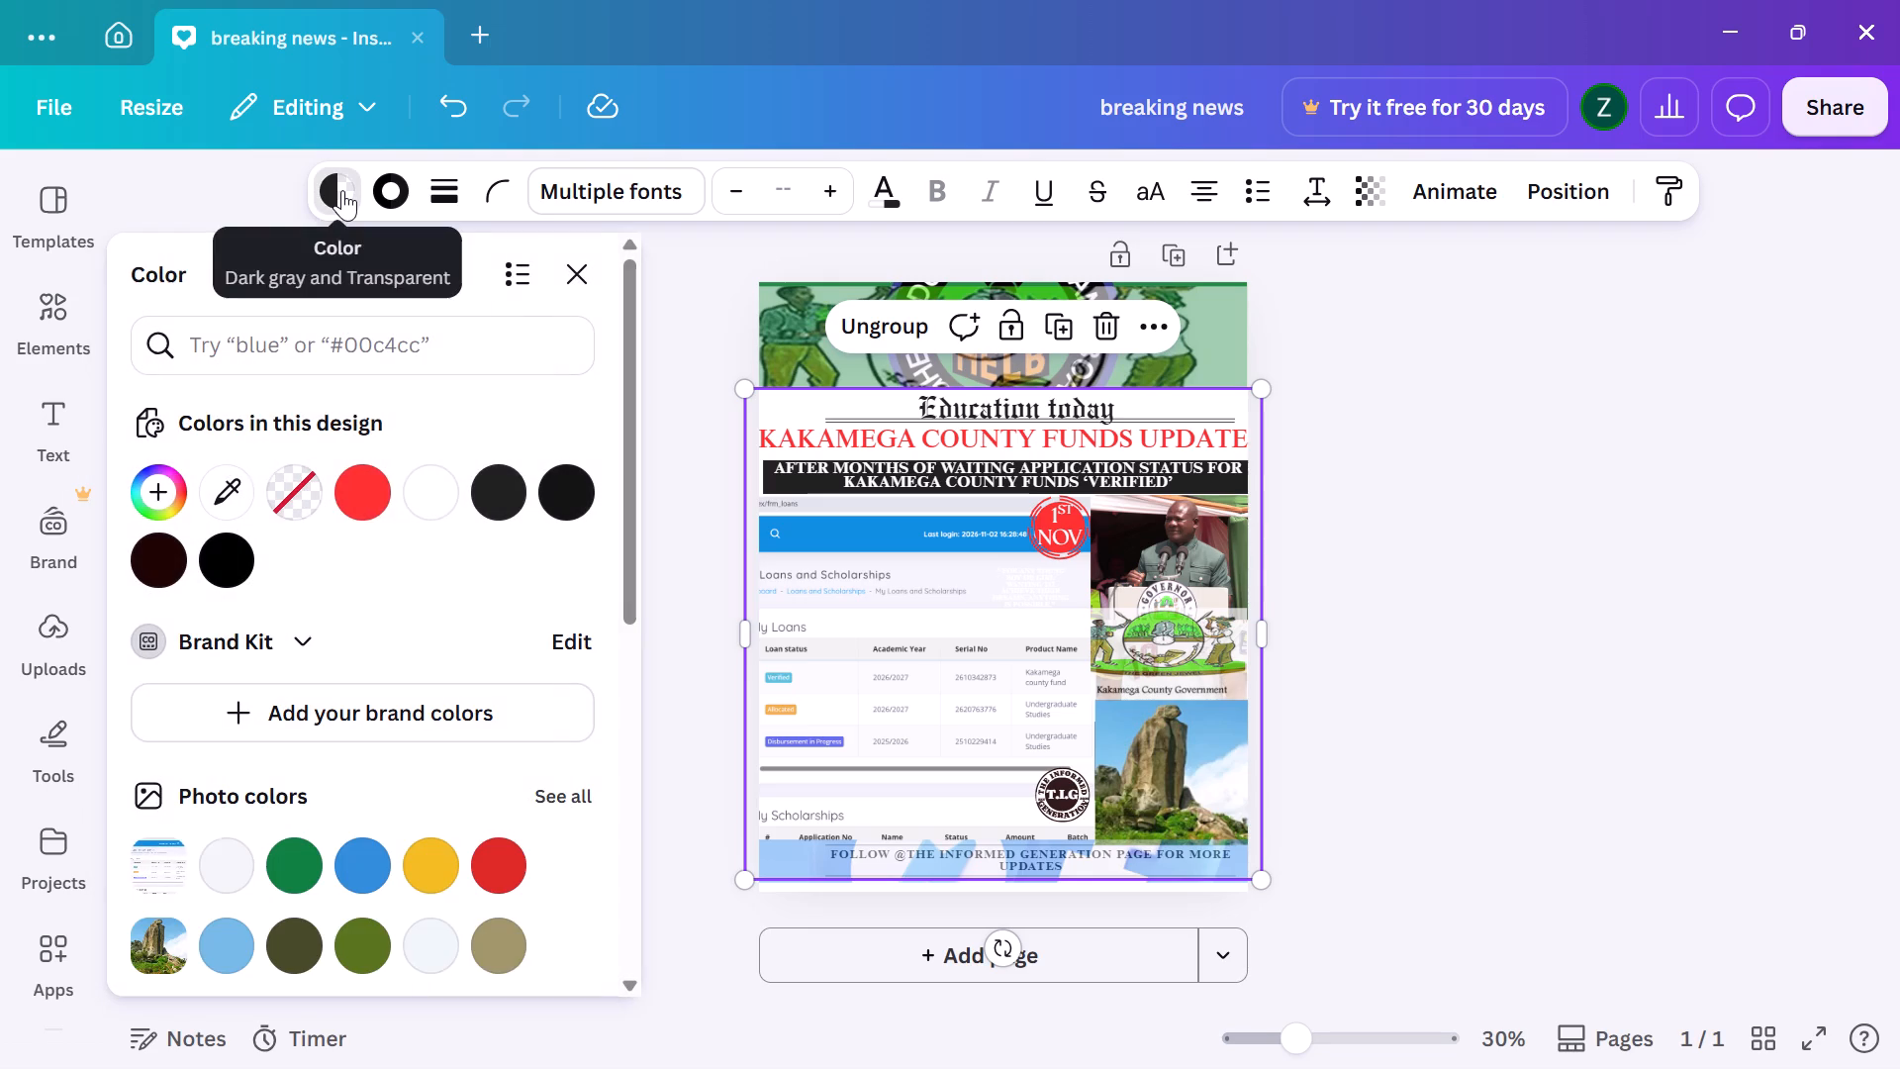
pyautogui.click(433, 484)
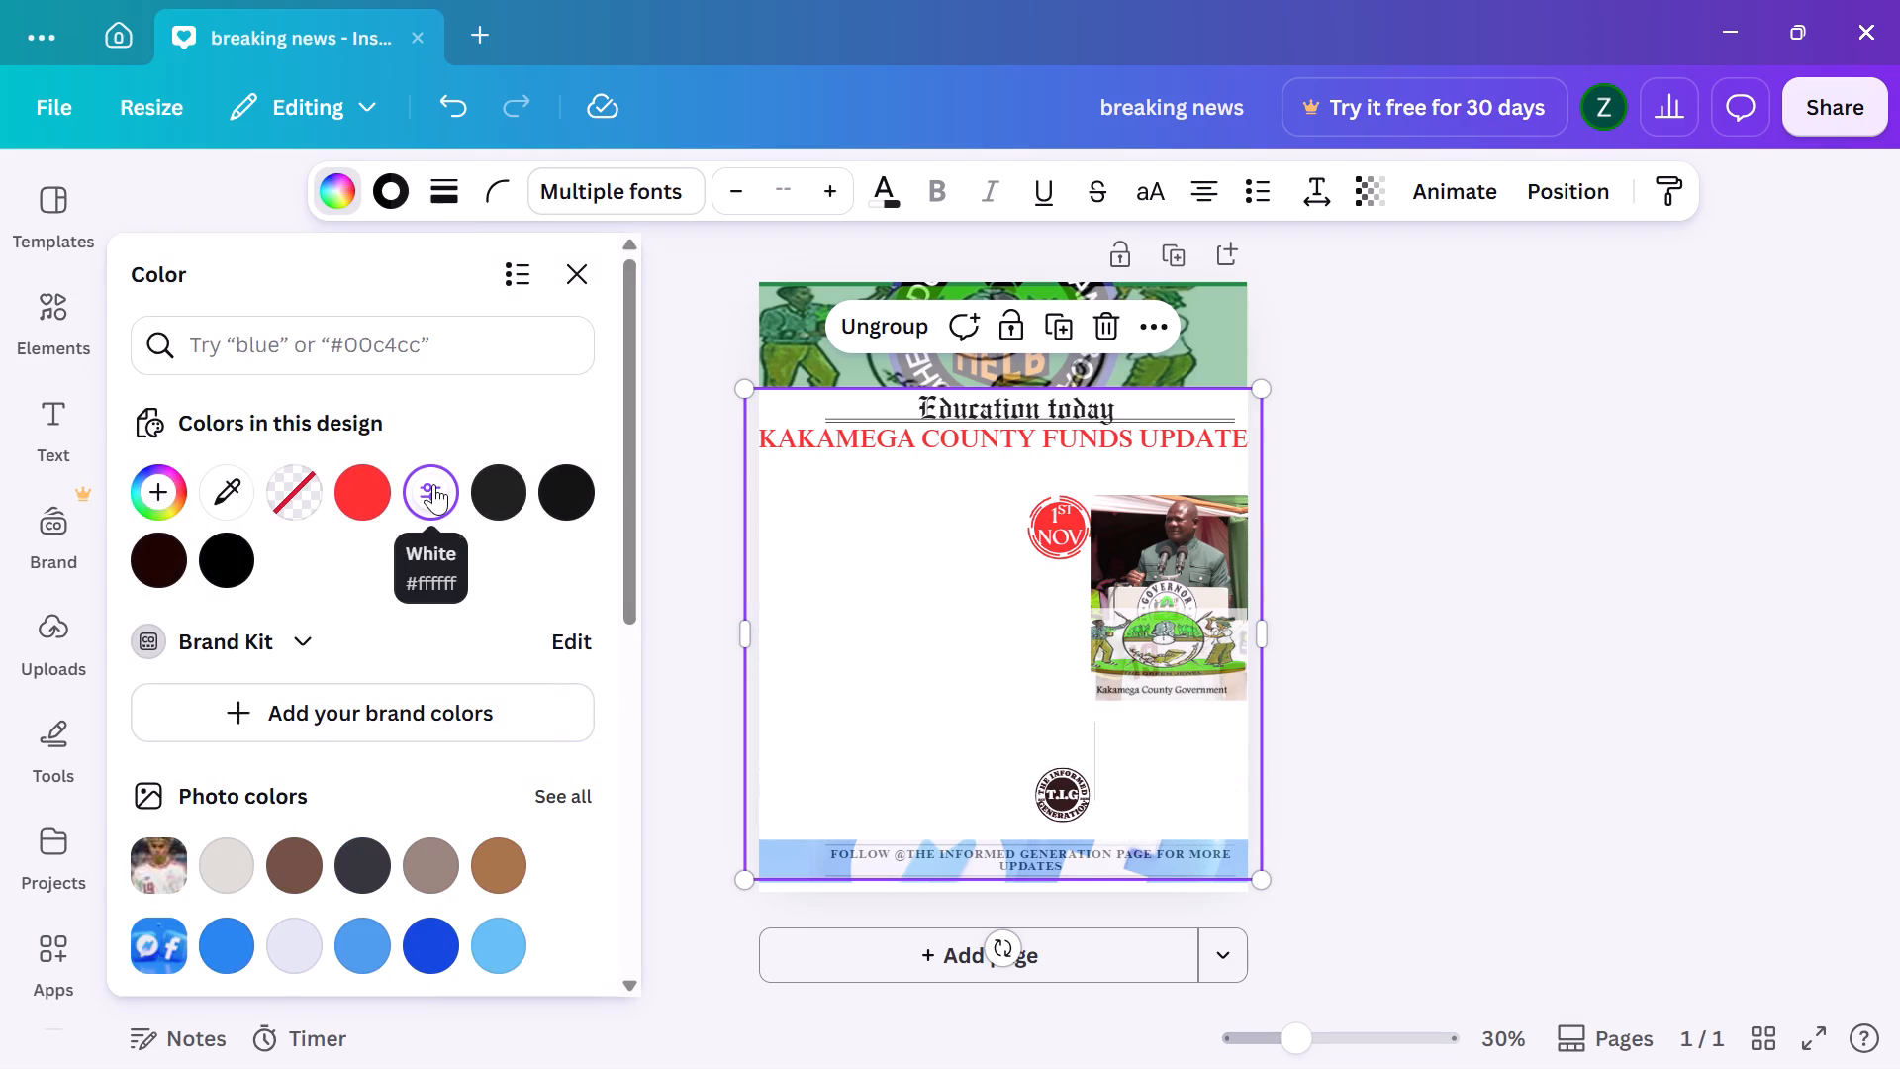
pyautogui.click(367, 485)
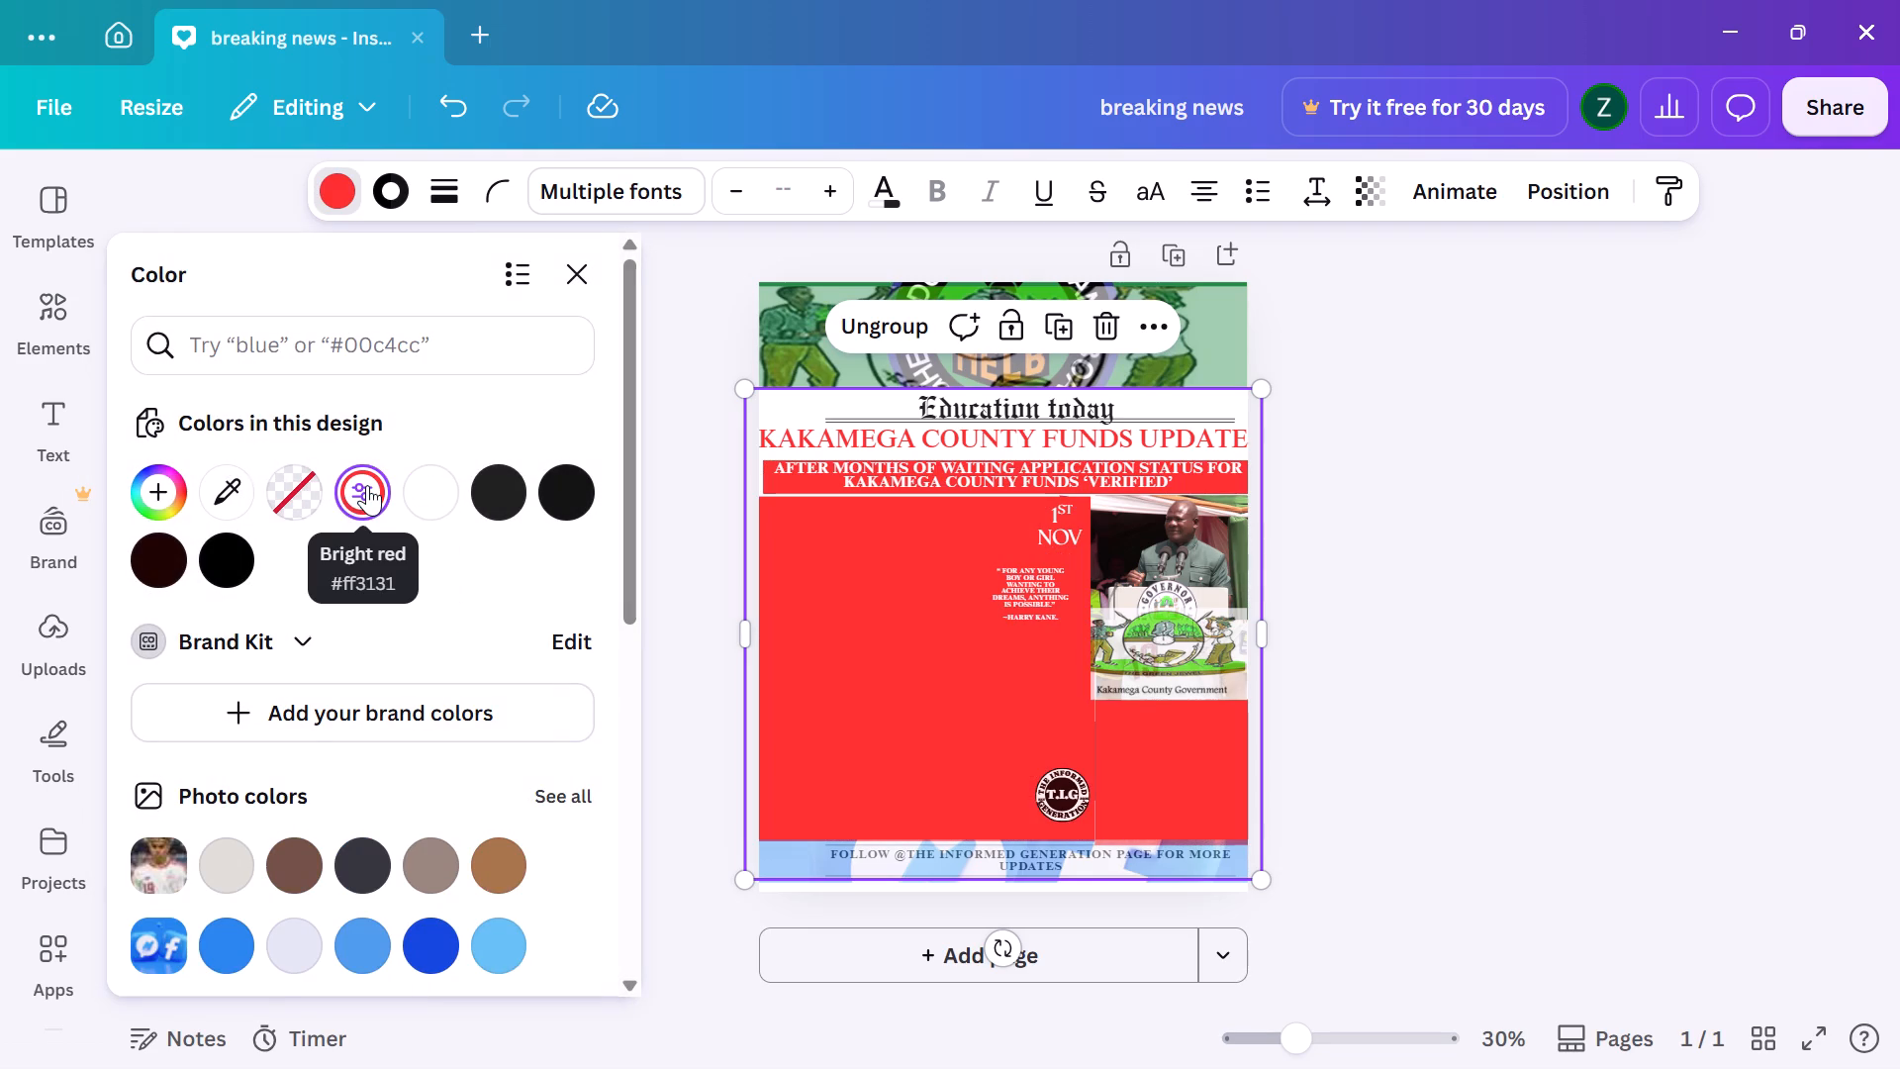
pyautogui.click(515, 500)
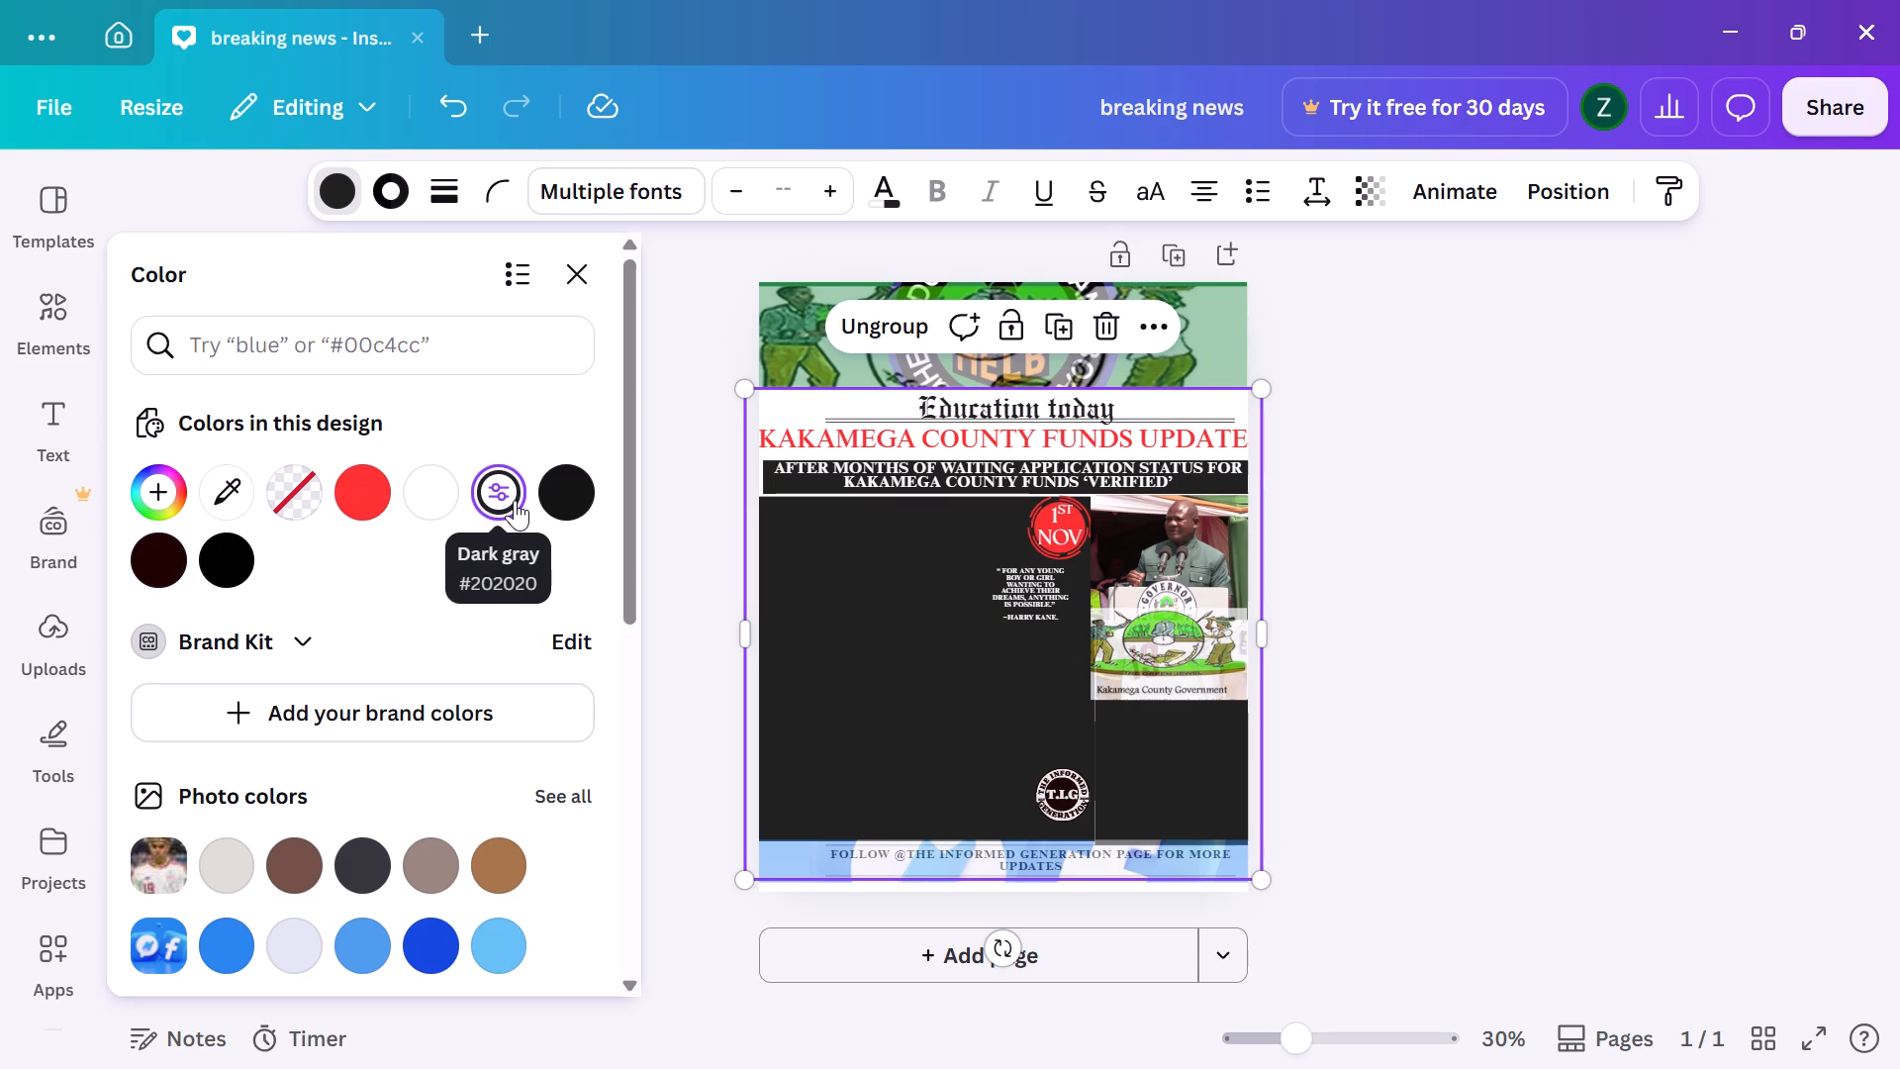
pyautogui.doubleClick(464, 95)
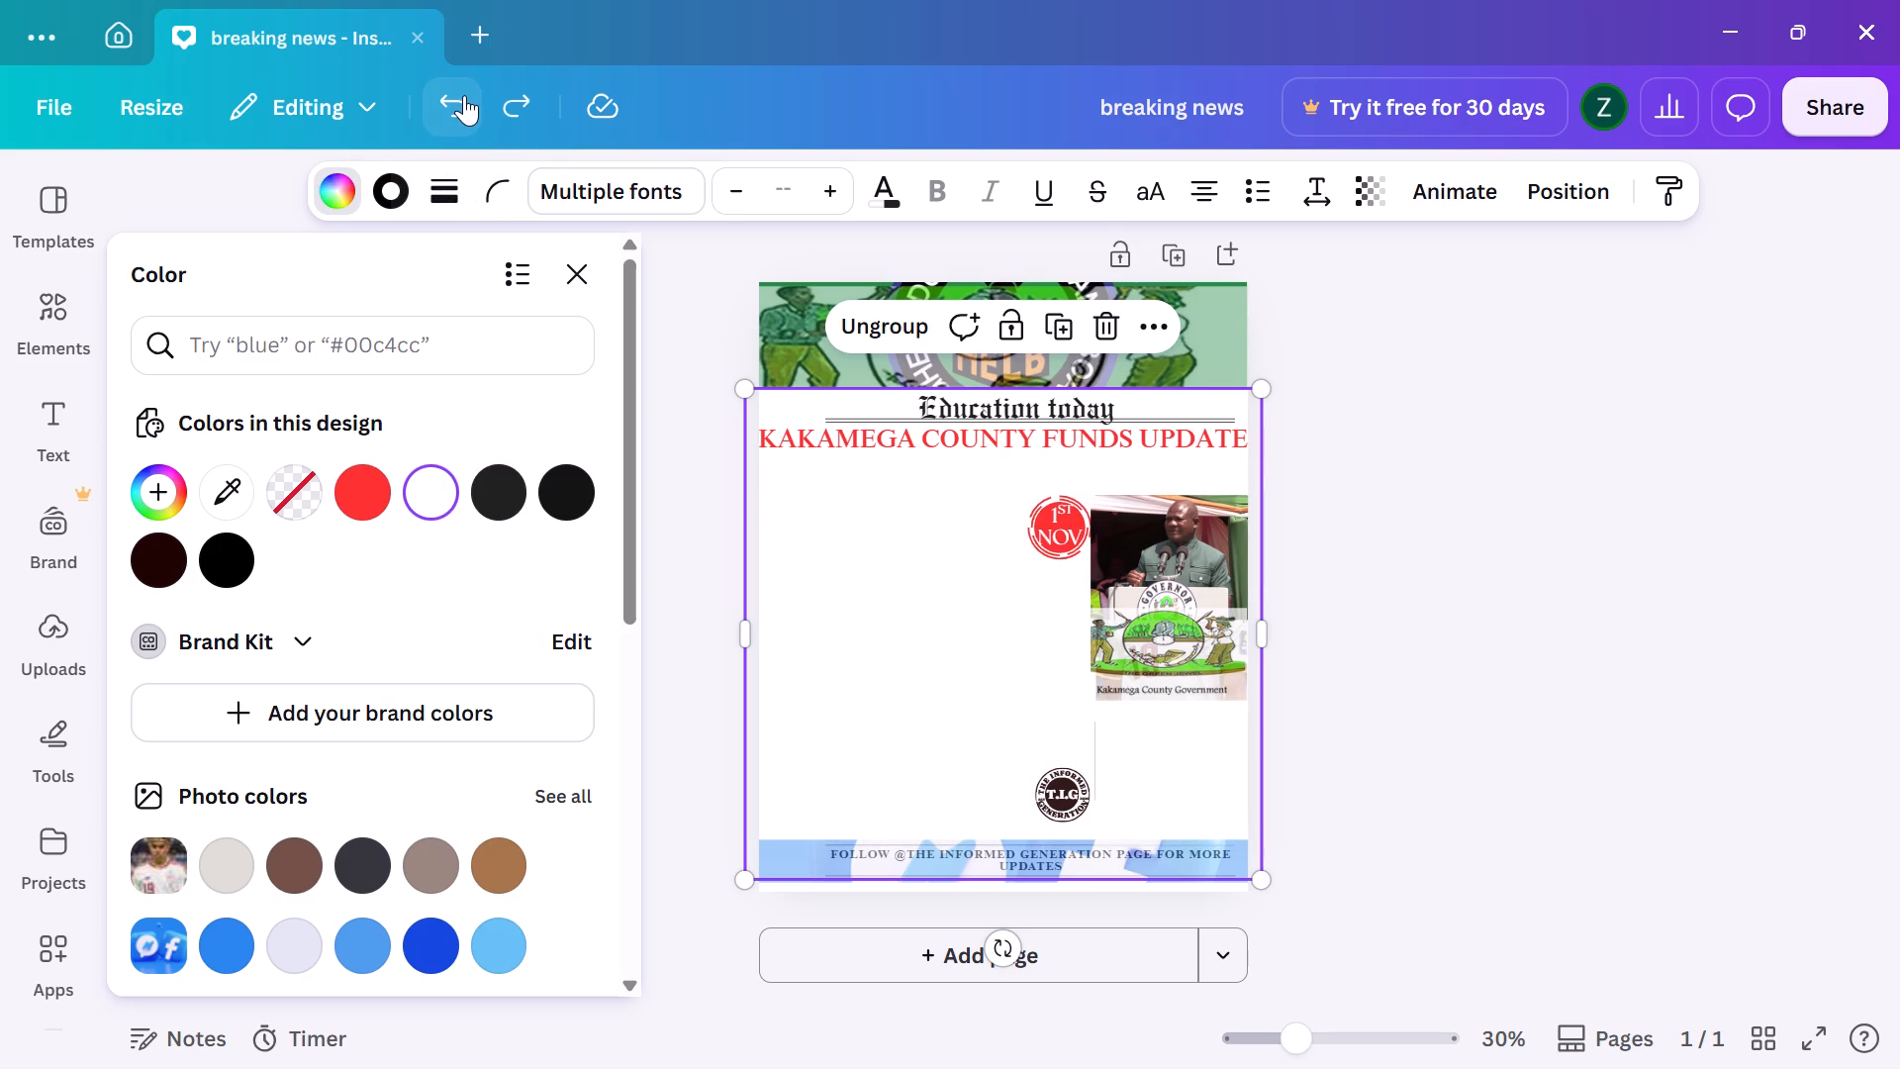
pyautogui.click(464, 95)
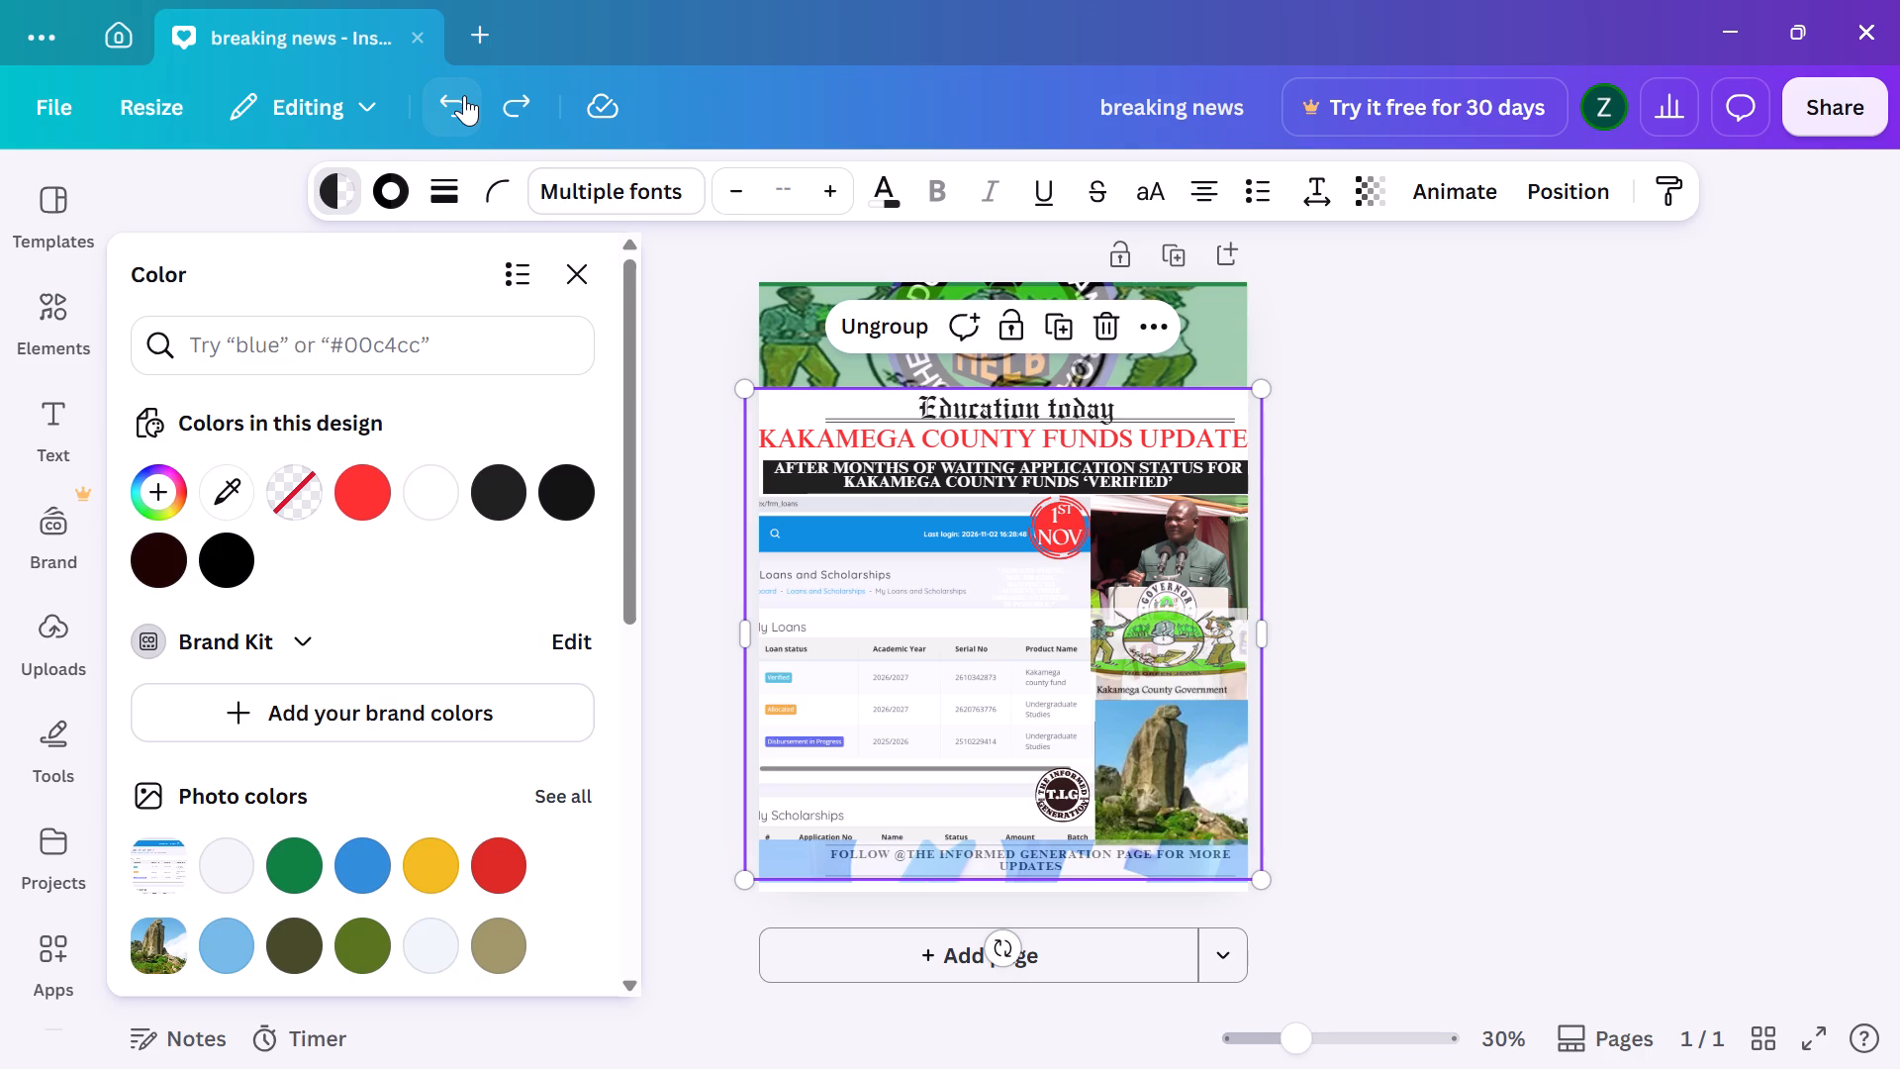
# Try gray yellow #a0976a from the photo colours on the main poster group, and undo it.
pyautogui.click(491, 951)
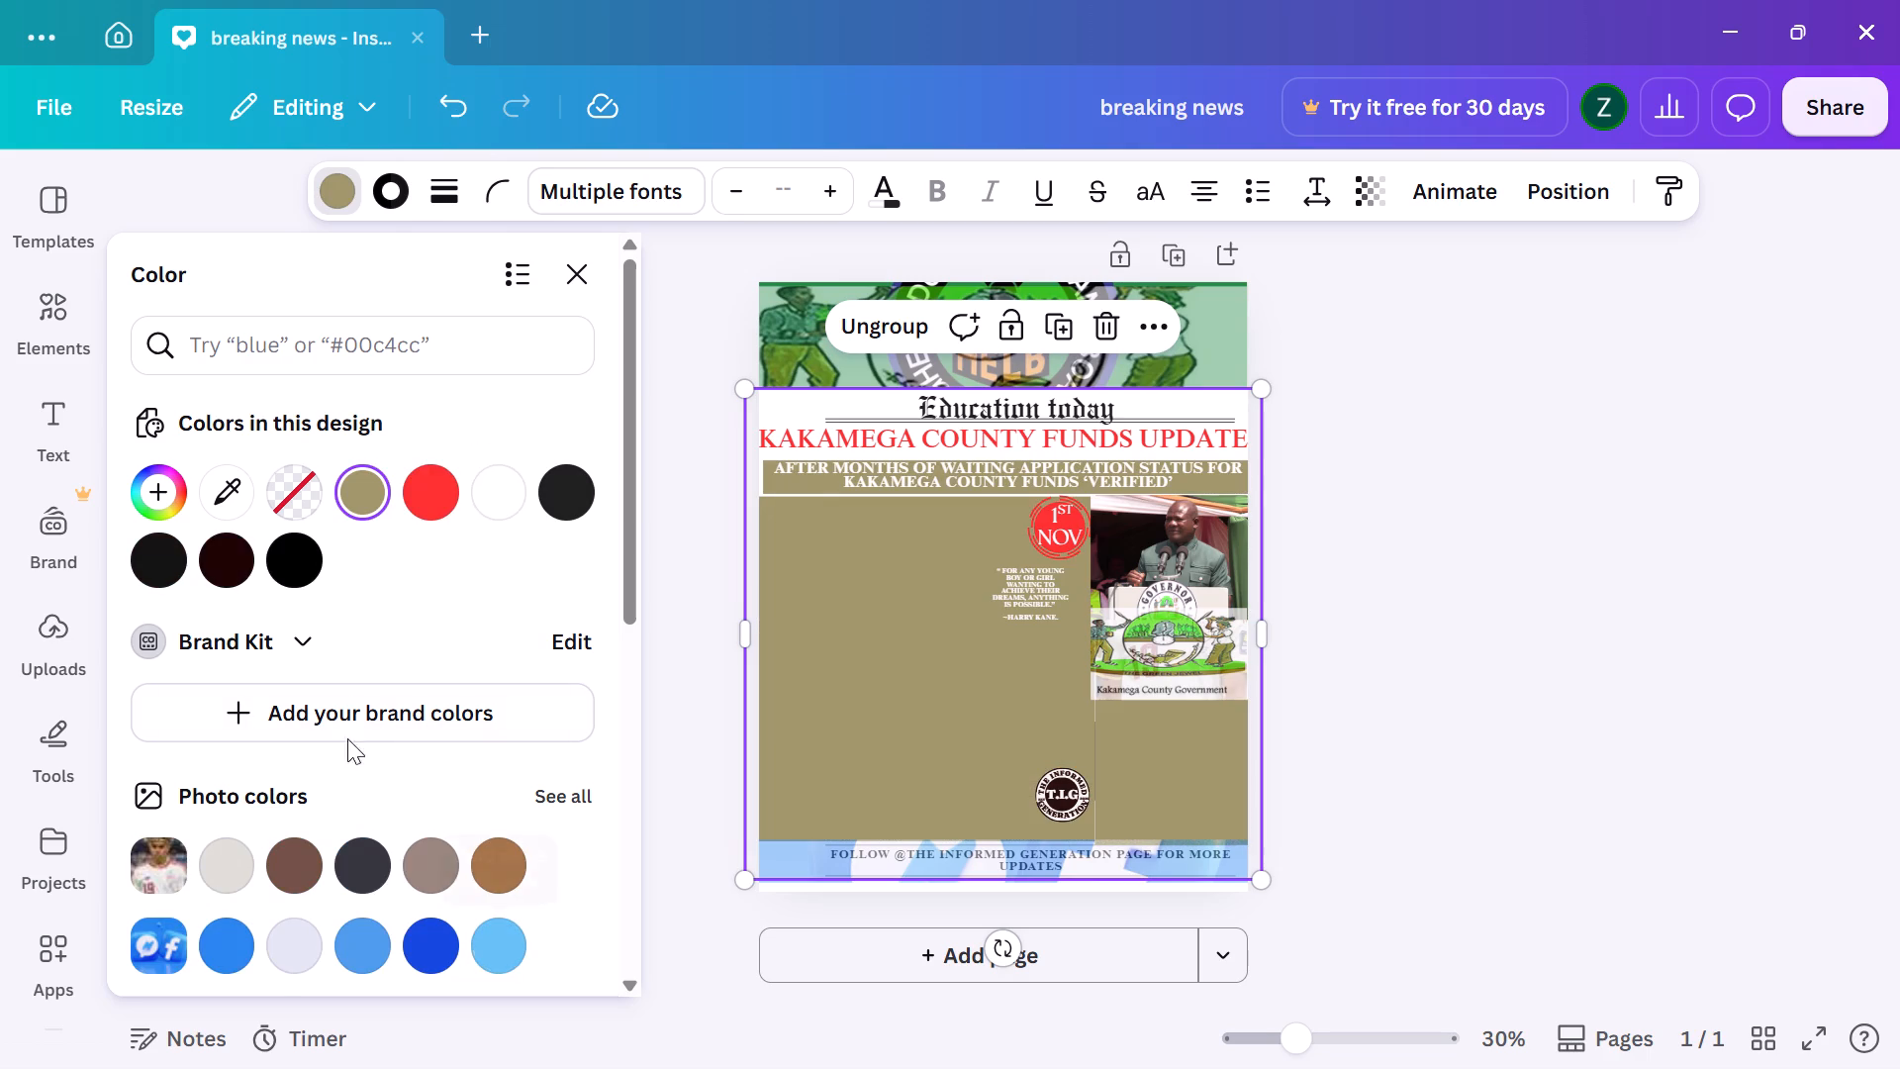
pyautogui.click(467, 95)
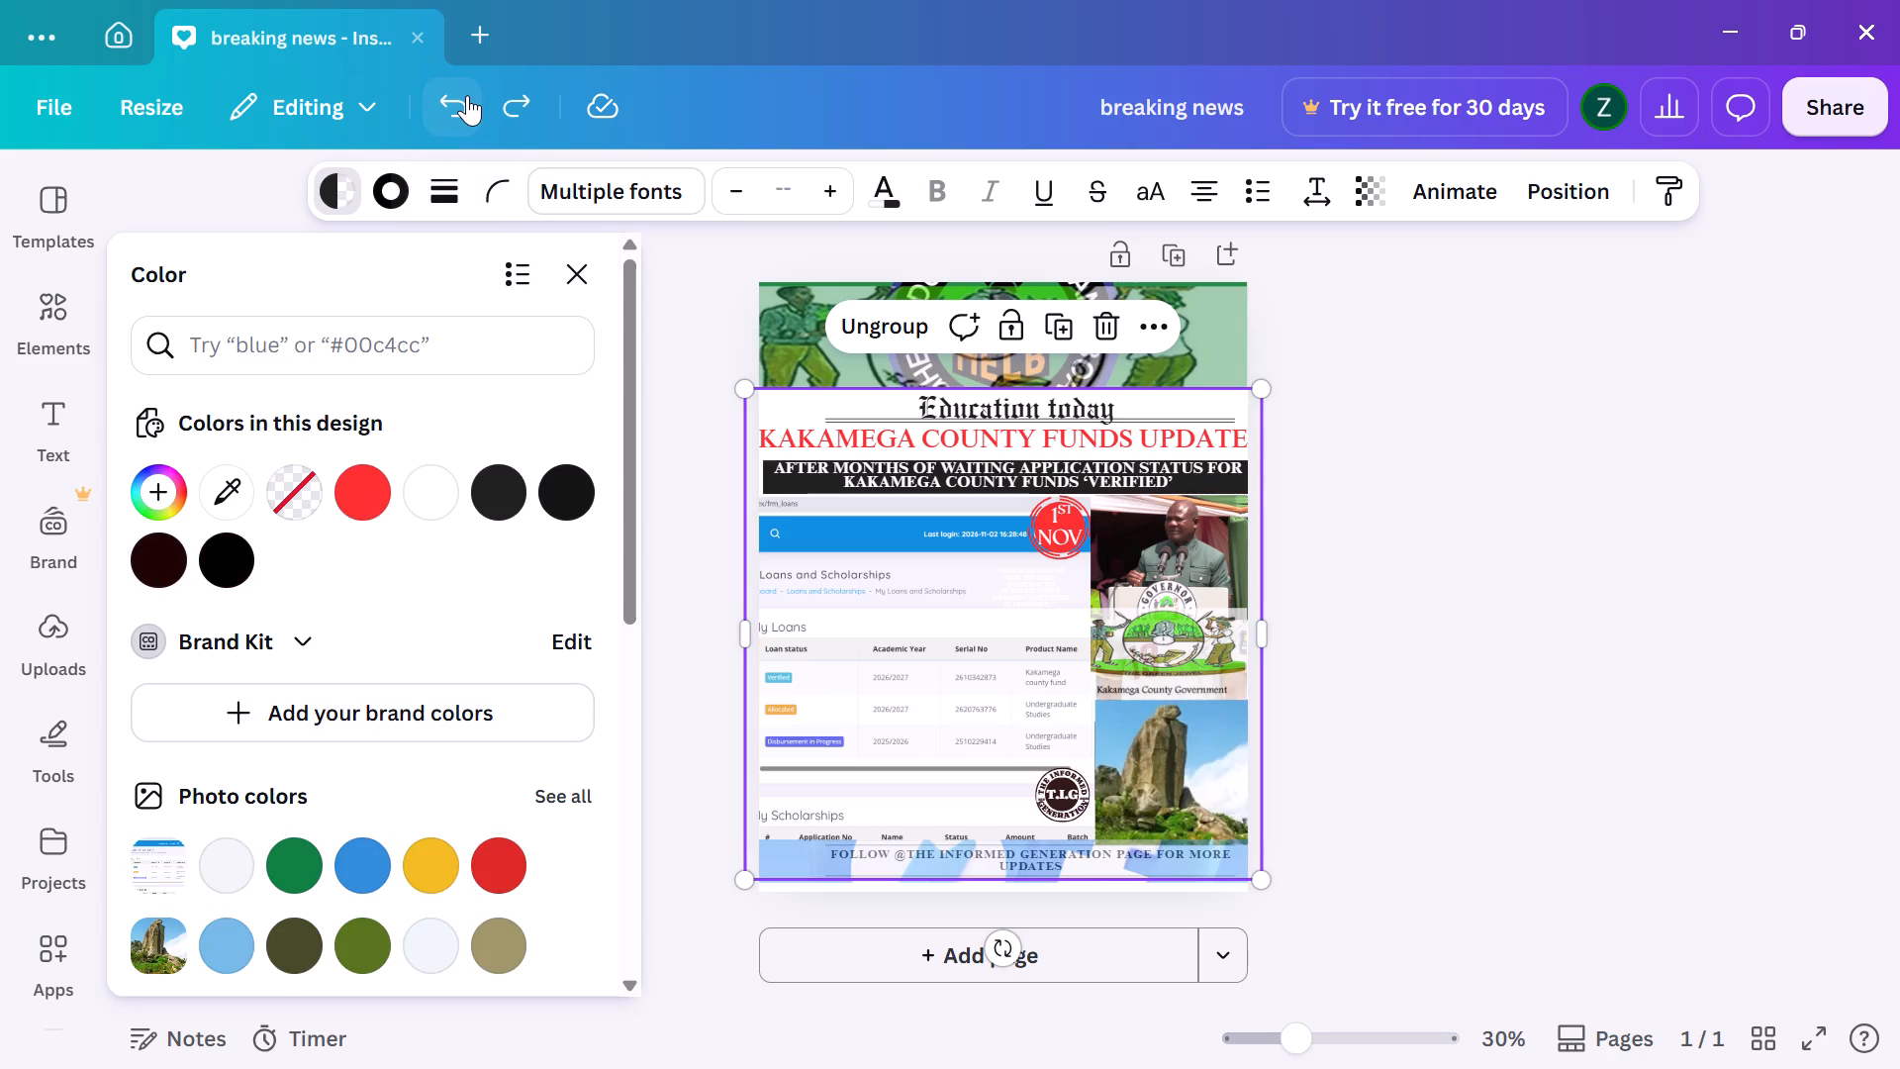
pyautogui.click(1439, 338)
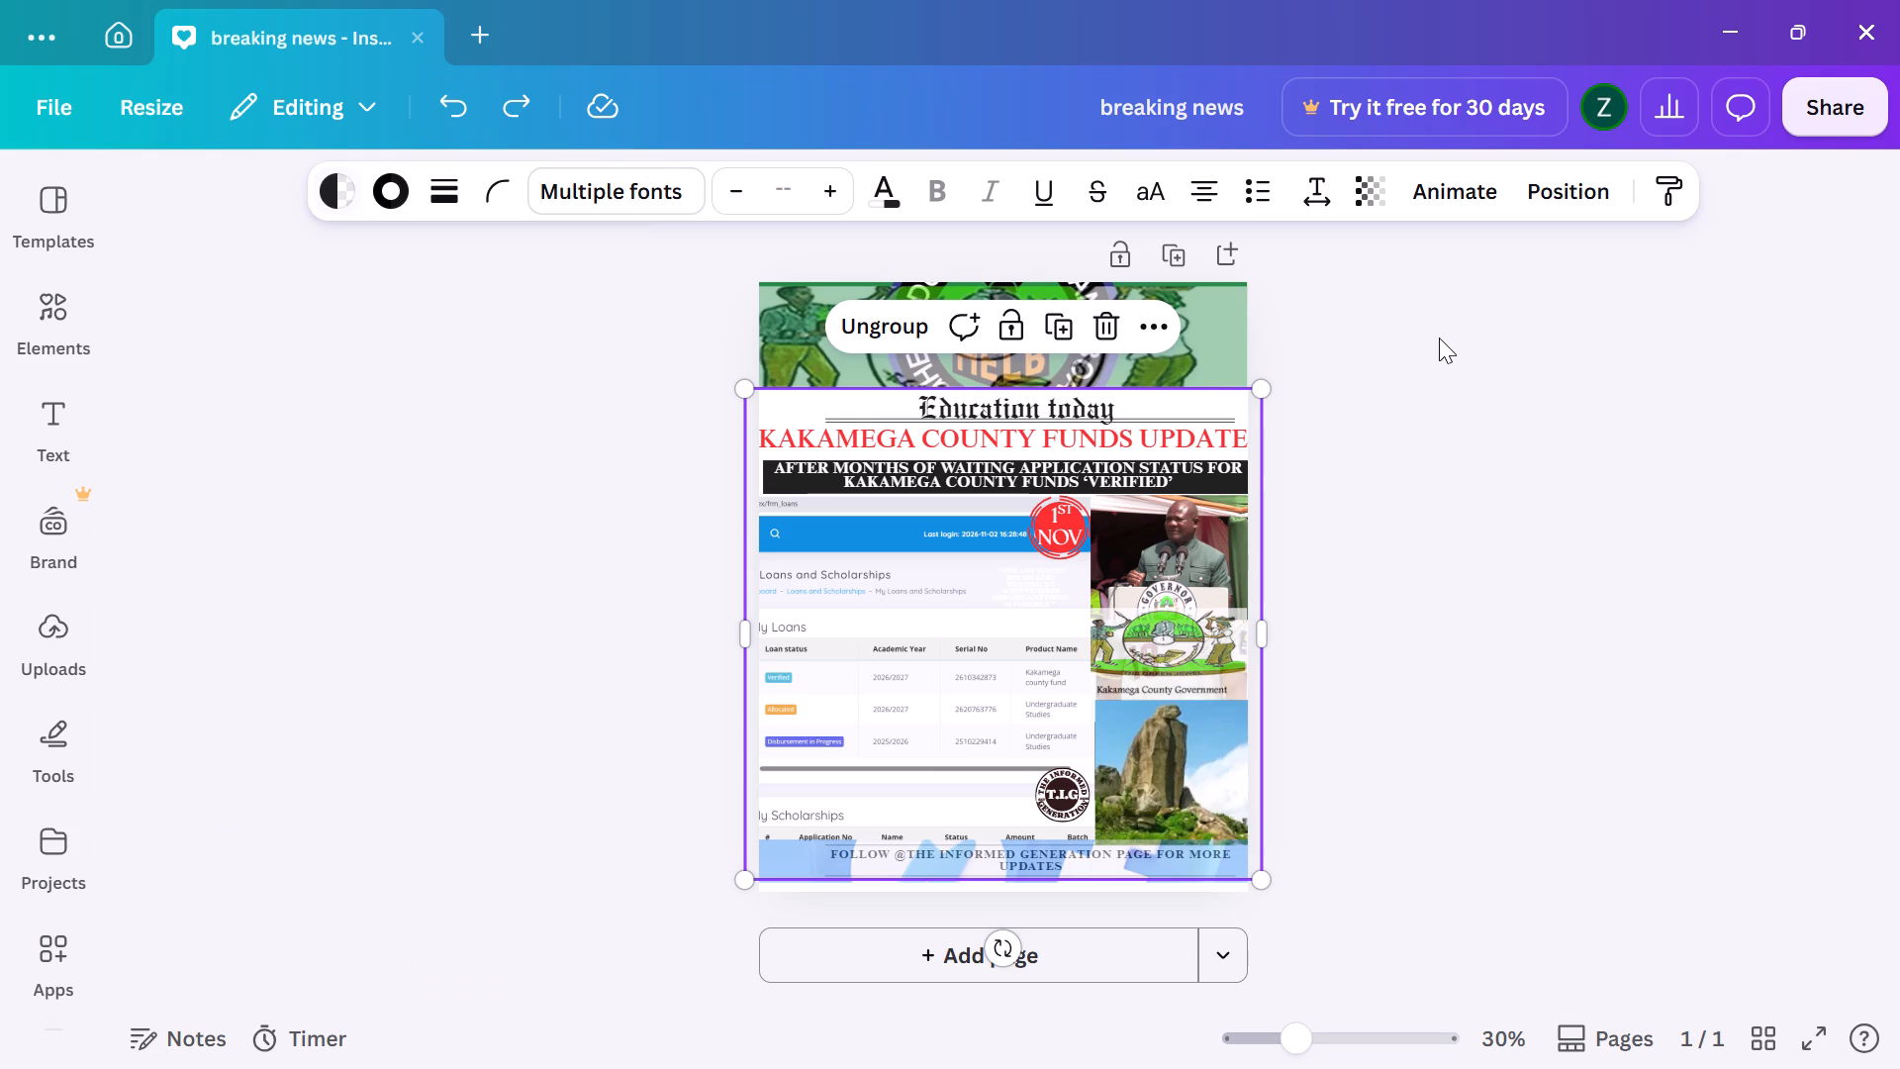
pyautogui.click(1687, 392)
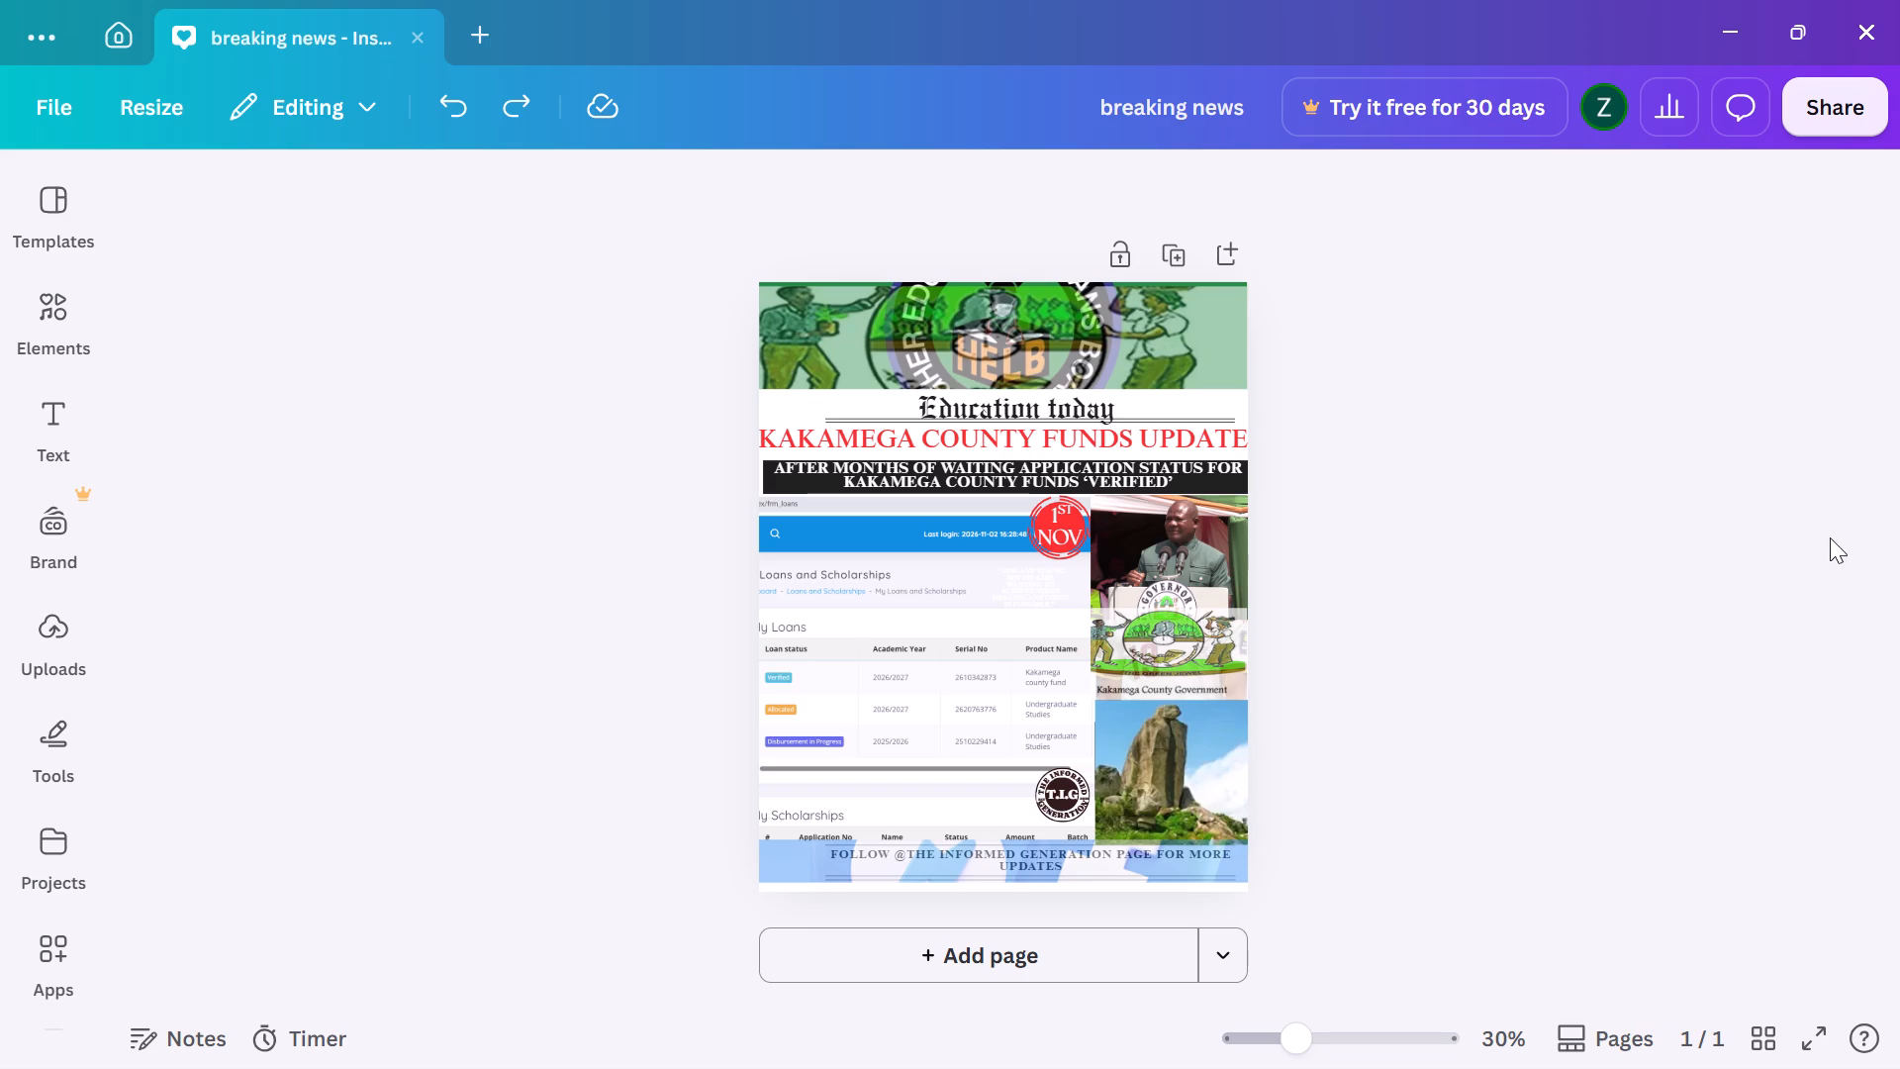
# Select the round T.I.G badge group beside the rock photo.
pyautogui.click(1072, 797)
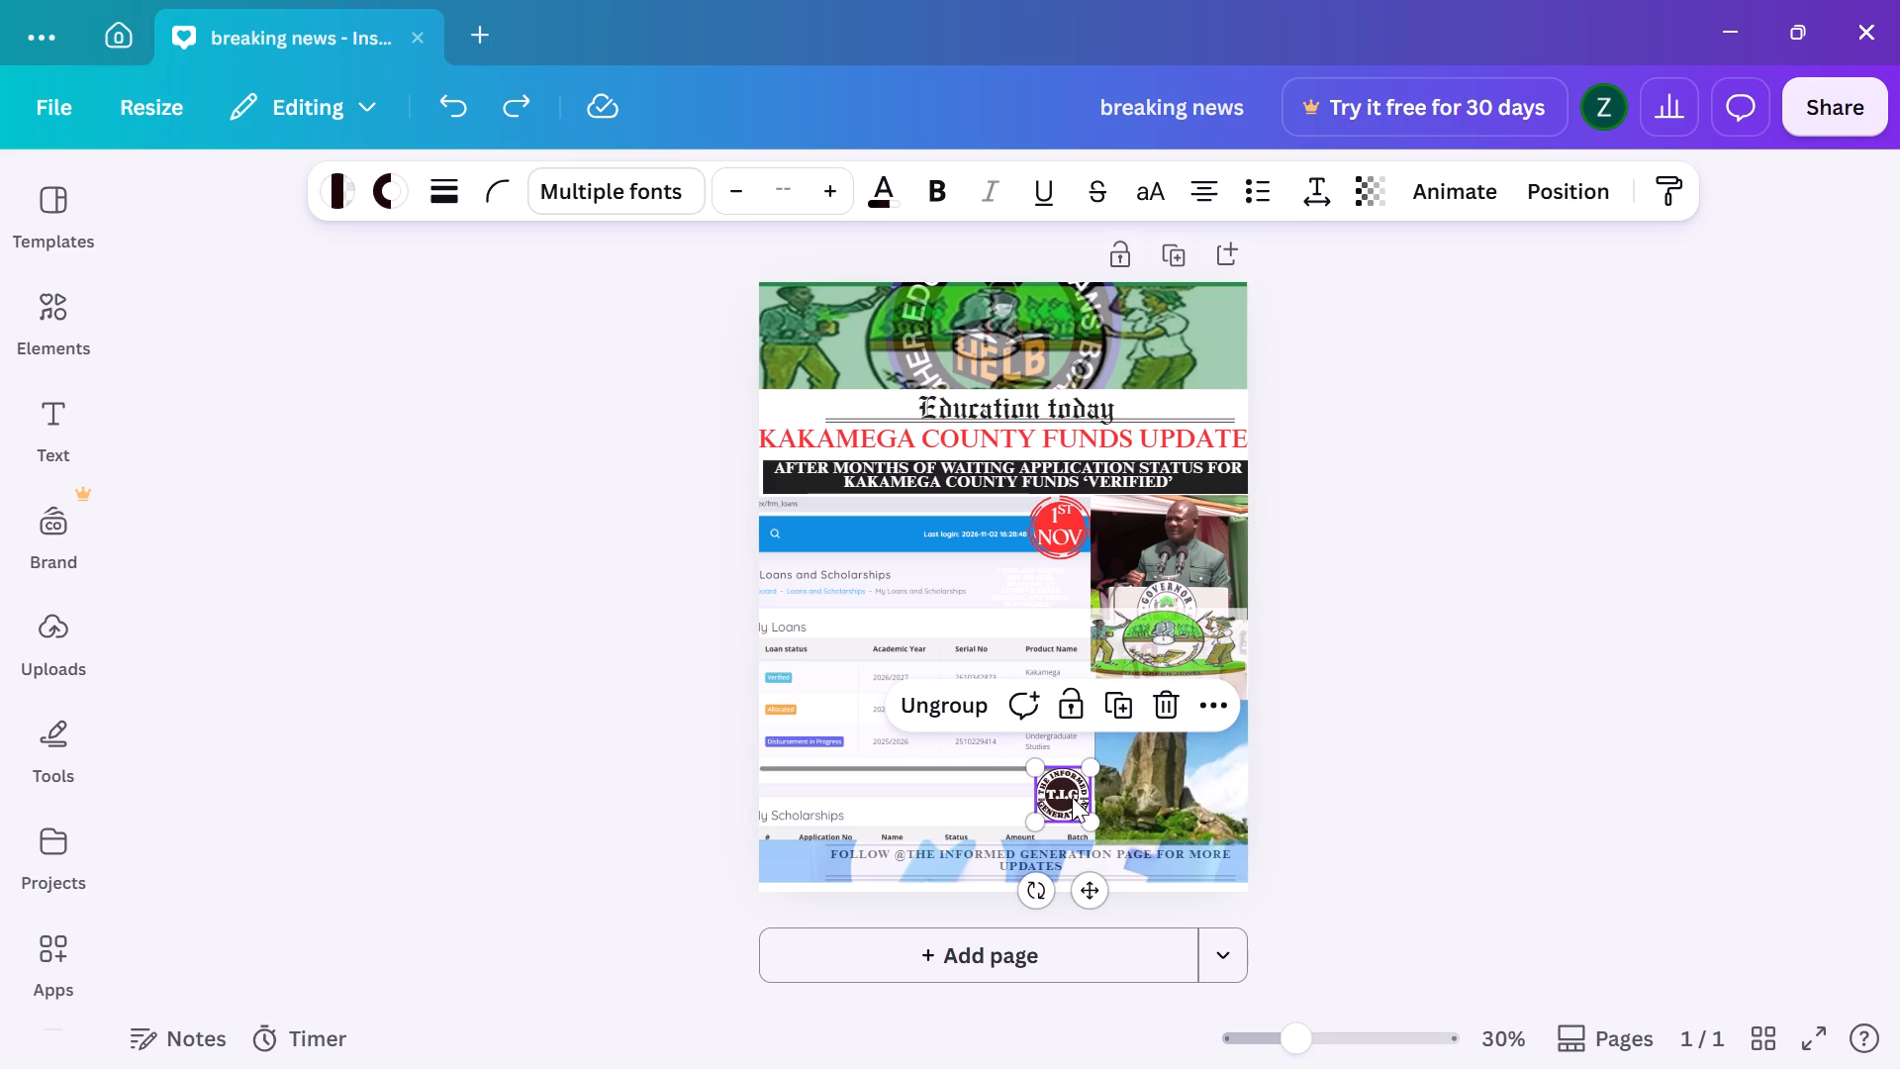
# Enlarge the round T.I.G badge group beside the rock photo slightly and deselect it.
pyautogui.moveTo(1036, 815); pyautogui.dragTo(1025, 818)
pyautogui.click(1392, 765)
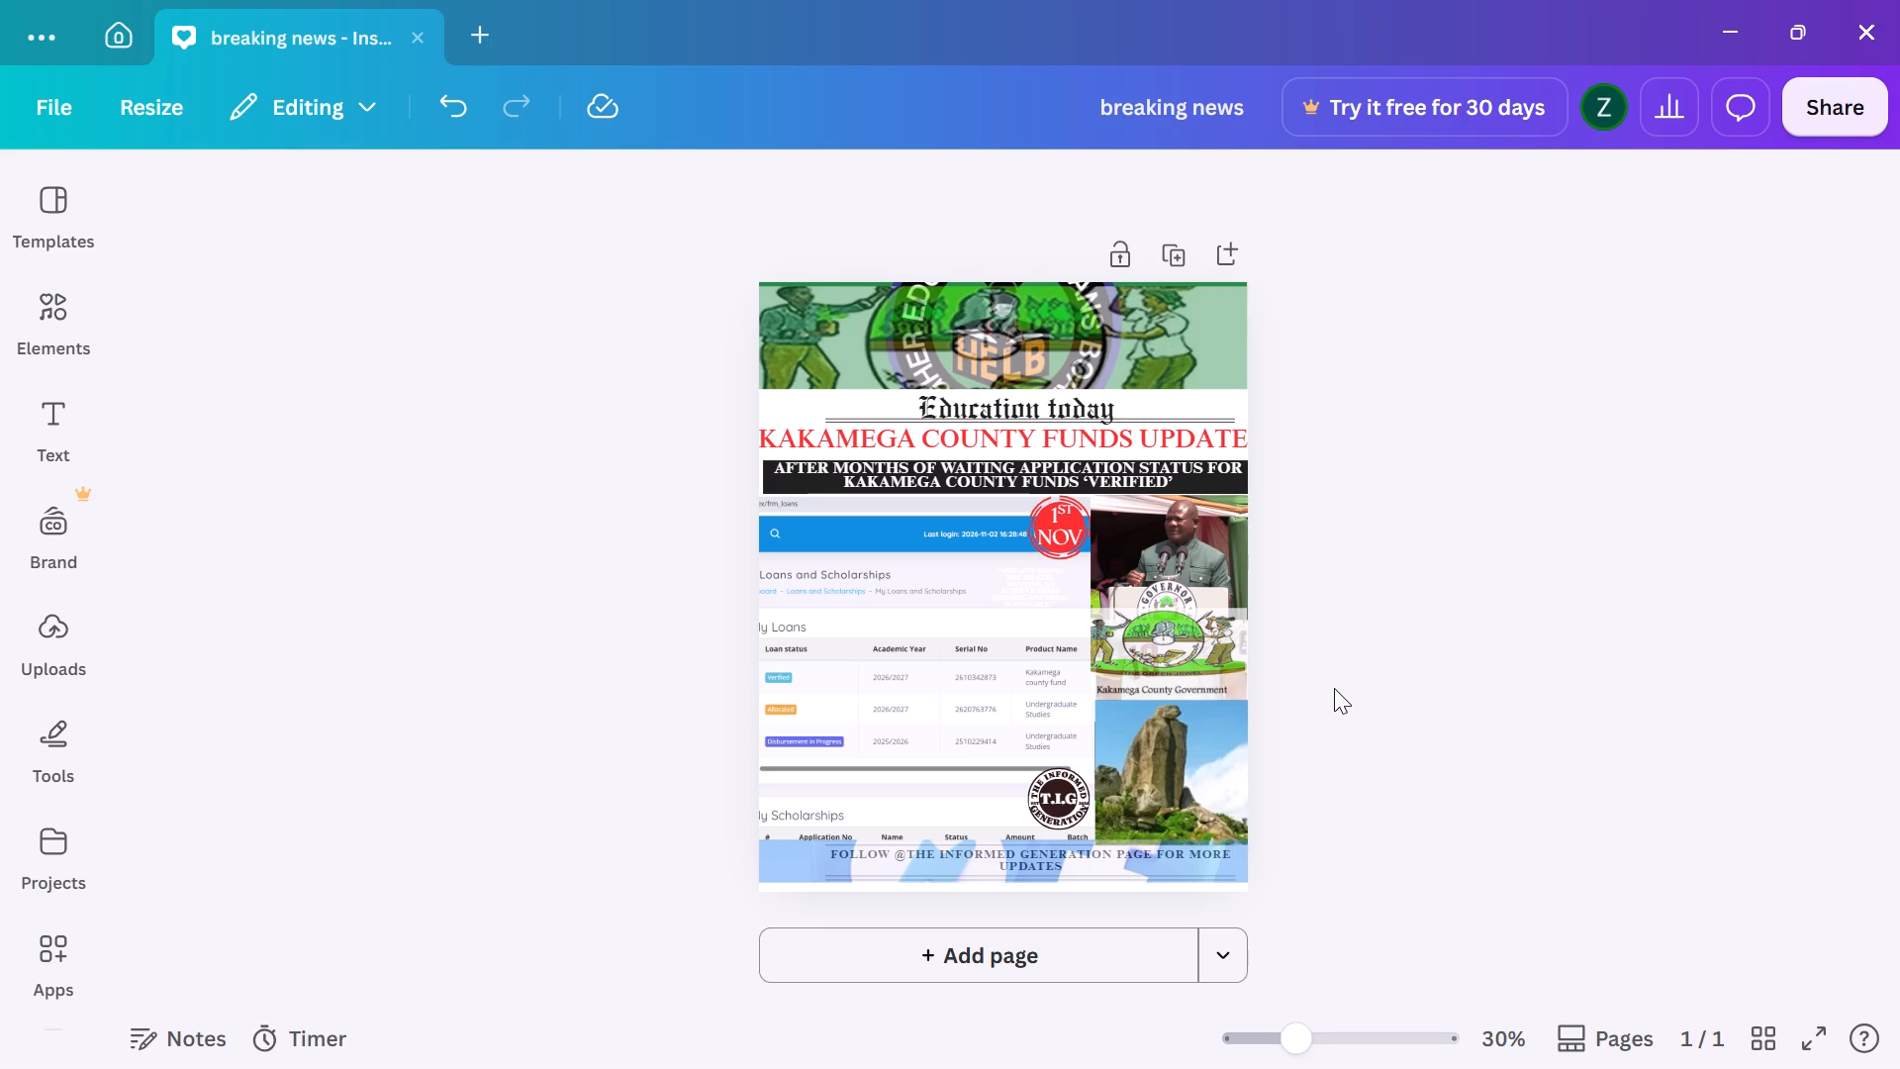
# Show the overview of all open windows and desktops to switch away from Canva.
pyautogui.press('super+Tab')
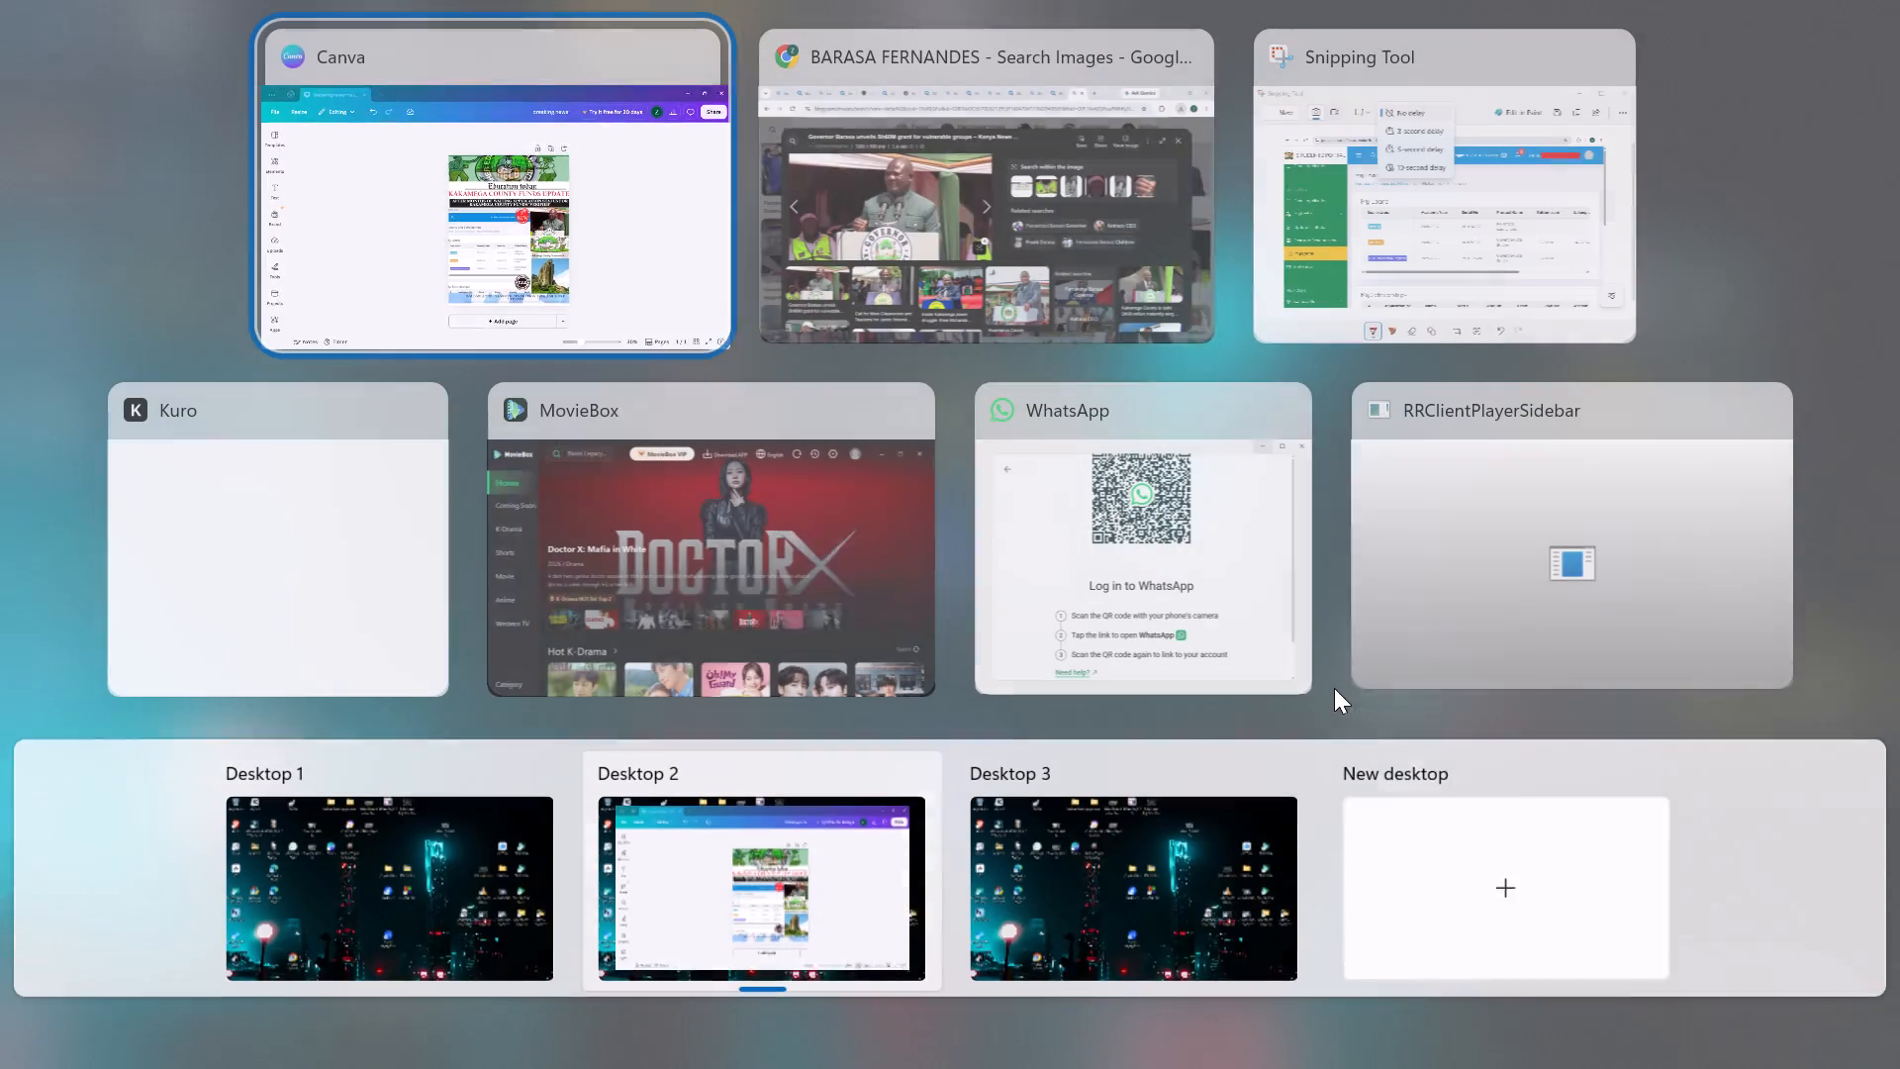